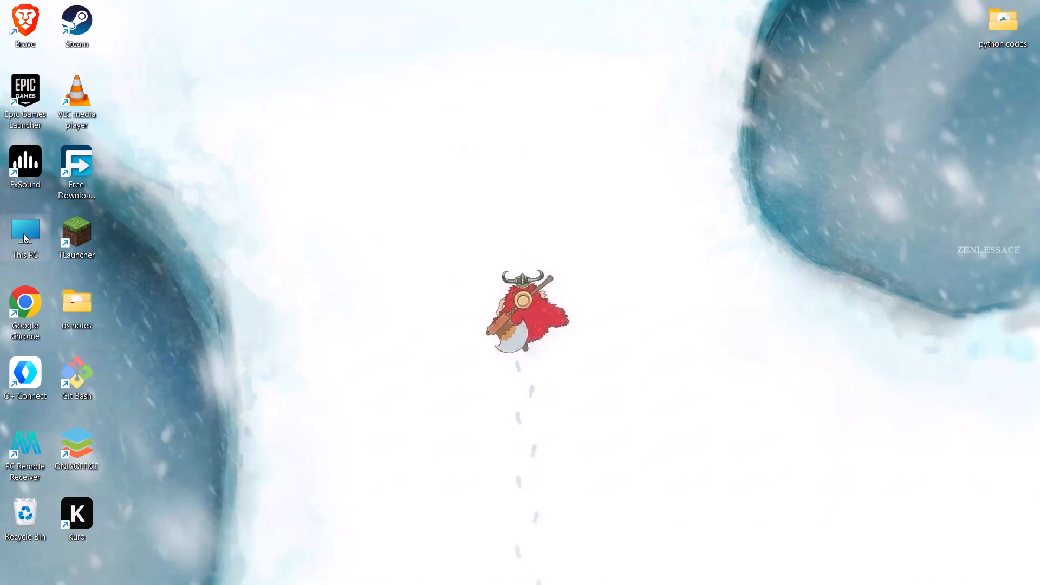
Open the OneDrive Documents folder from This PC.
double_click(24, 236)
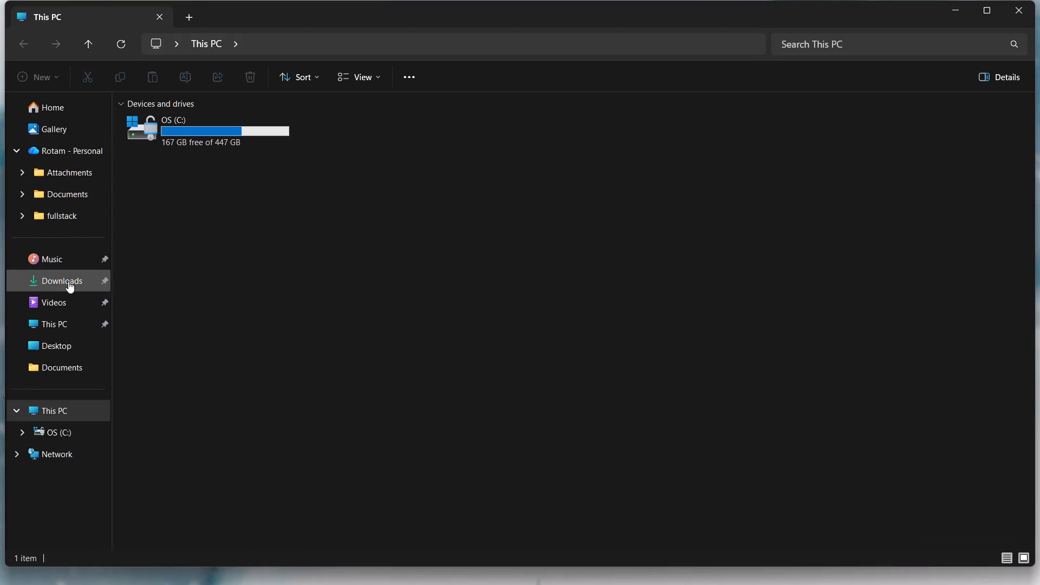
left_click(77, 183)
double_click(74, 200)
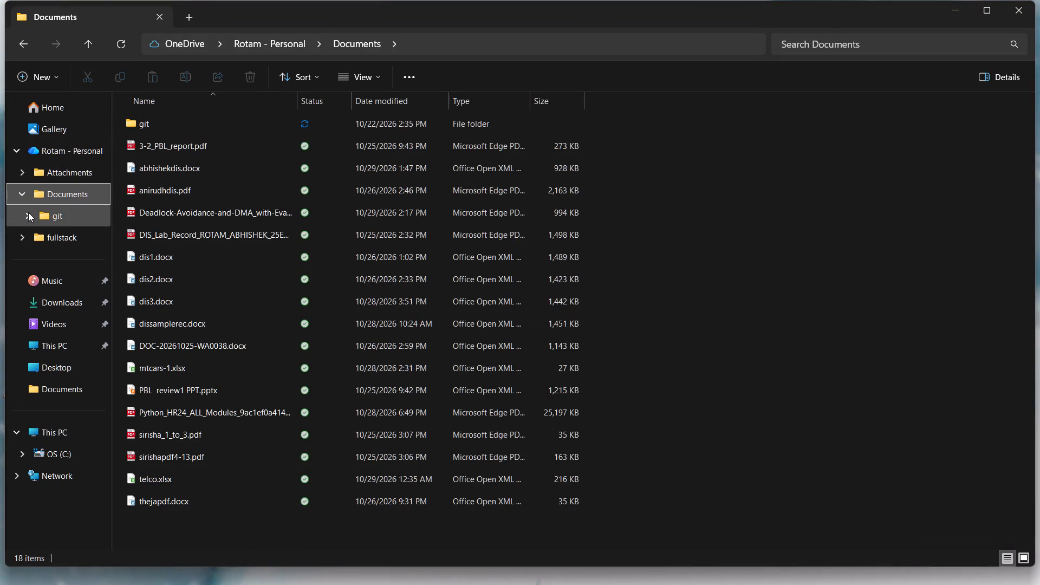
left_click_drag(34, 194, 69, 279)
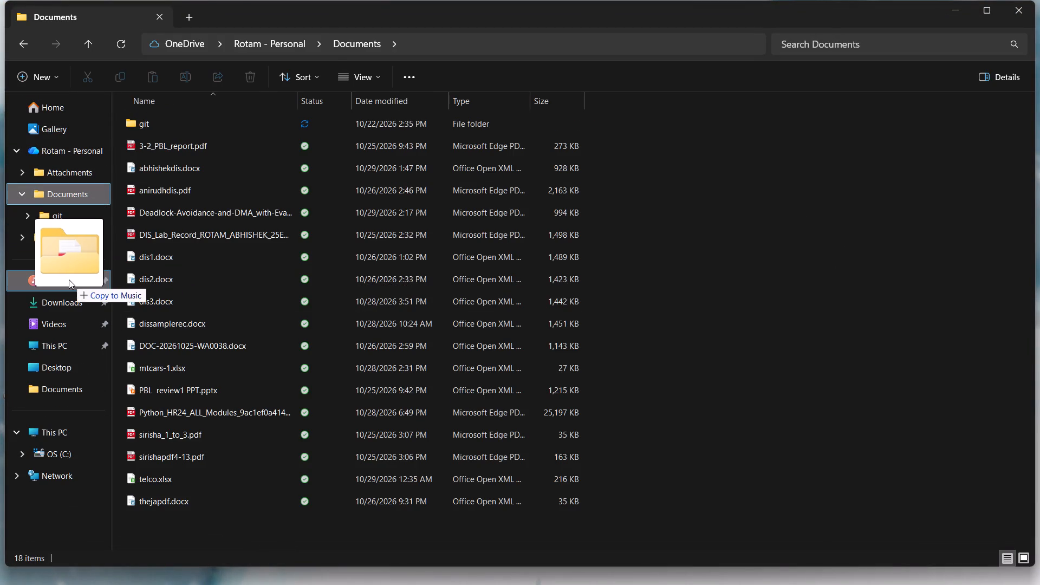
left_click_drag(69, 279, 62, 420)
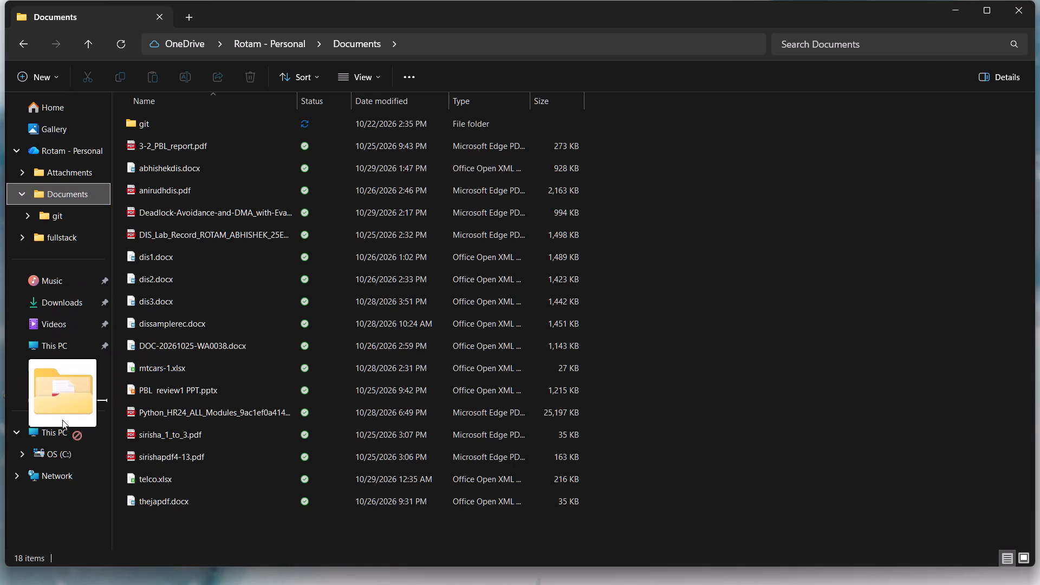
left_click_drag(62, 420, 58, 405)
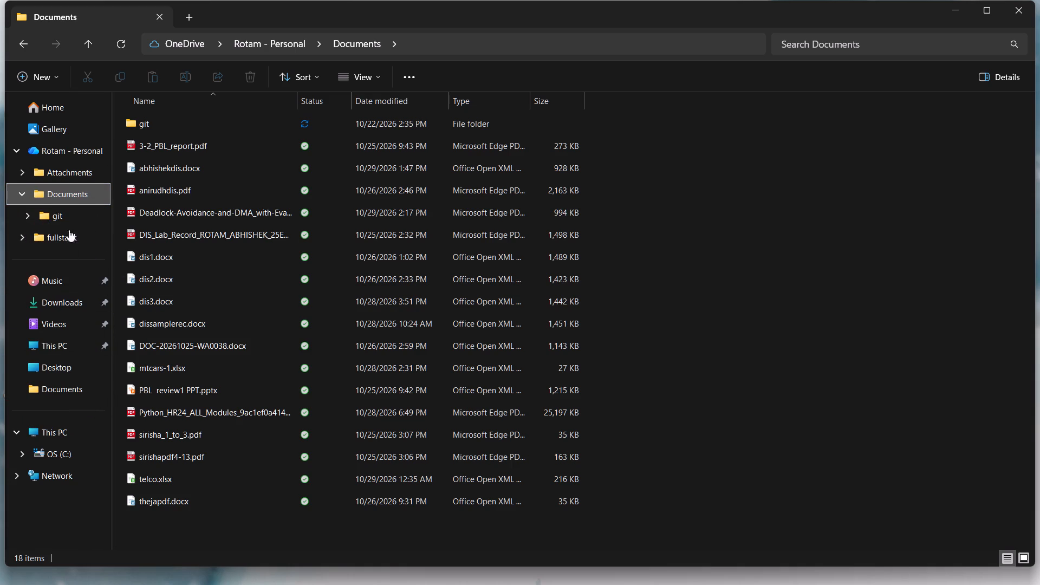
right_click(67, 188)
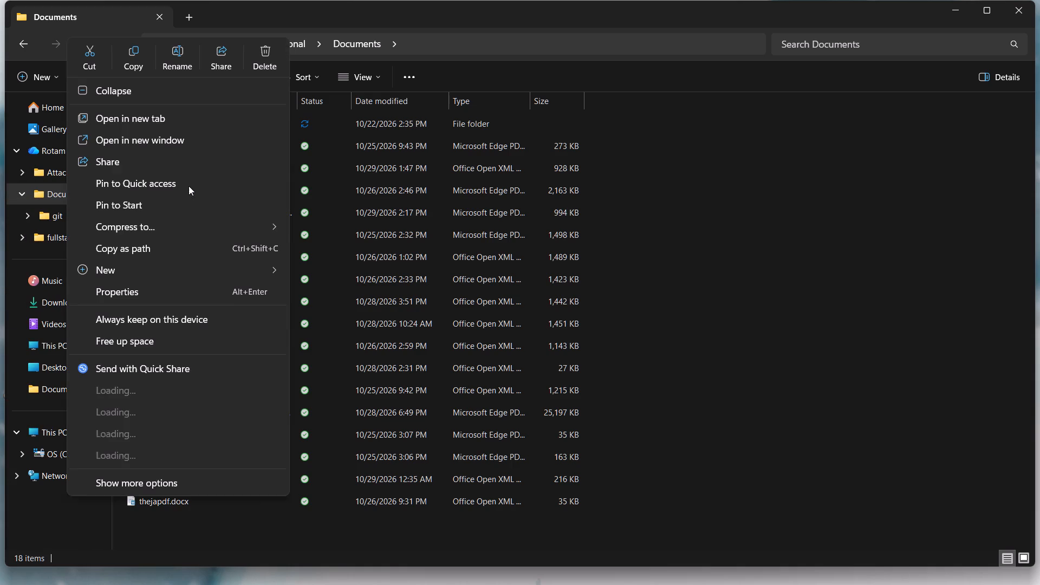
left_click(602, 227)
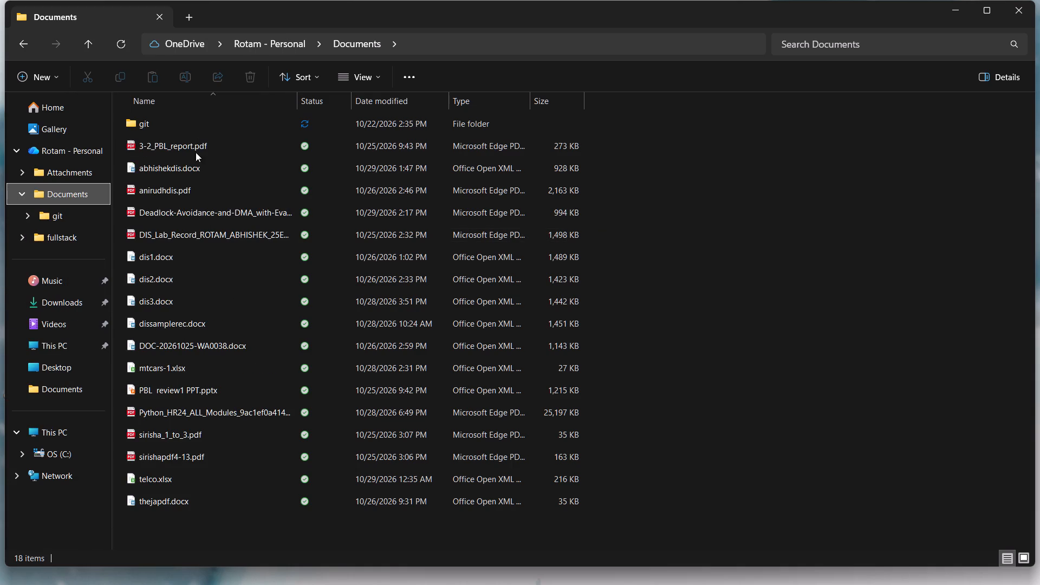
Open abhishekdis.docx from the Documents folder in ONLYOFFICE and update its external links.
double_click(154, 177)
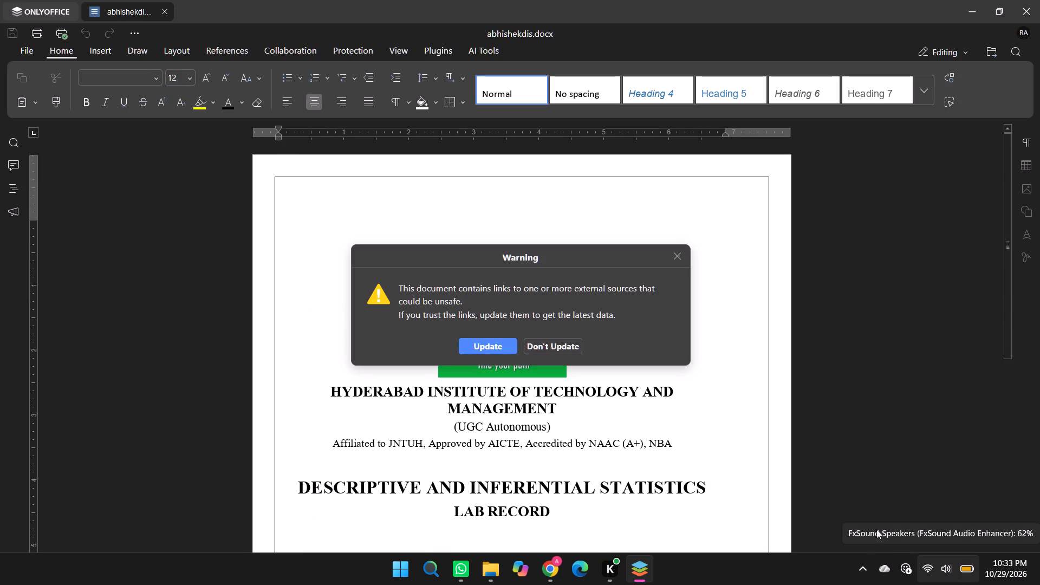
left_click(505, 344)
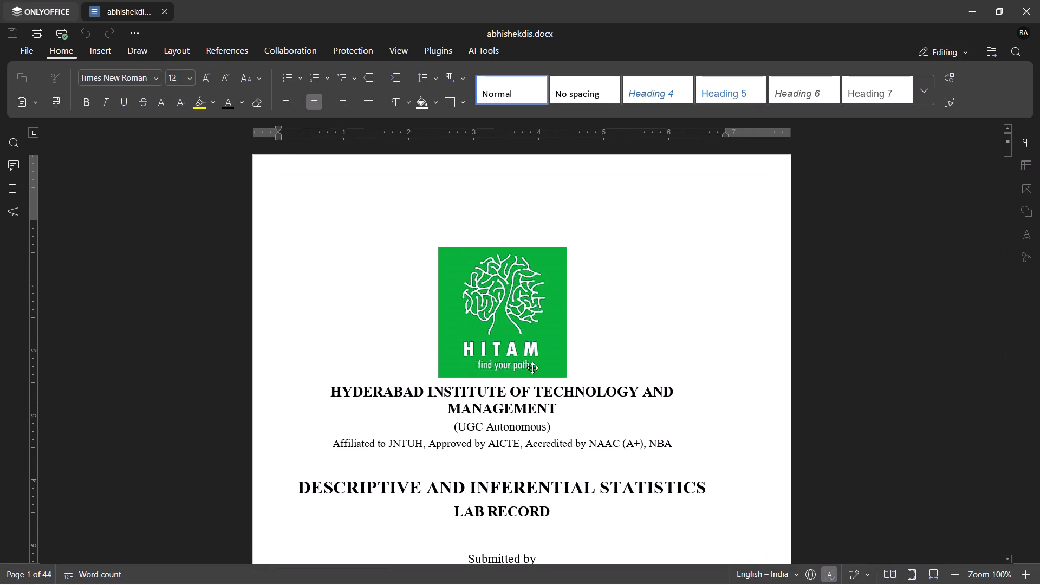
Look through the lab record's cover page, table of contents and the introductory sections 1.1 to 1.3.
scroll(593, 384, "down", 9)
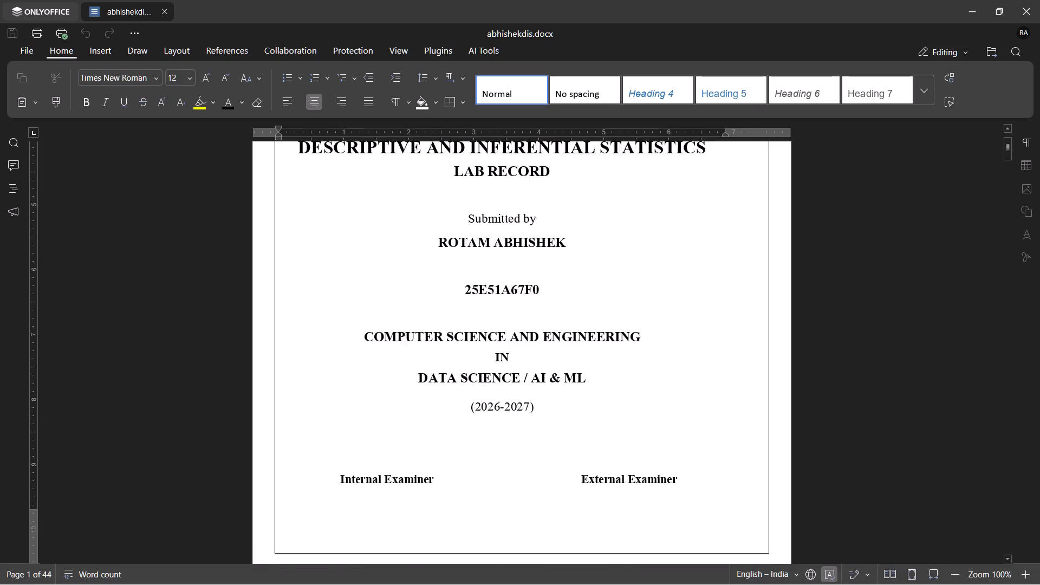
scroll(593, 384, "down", 8)
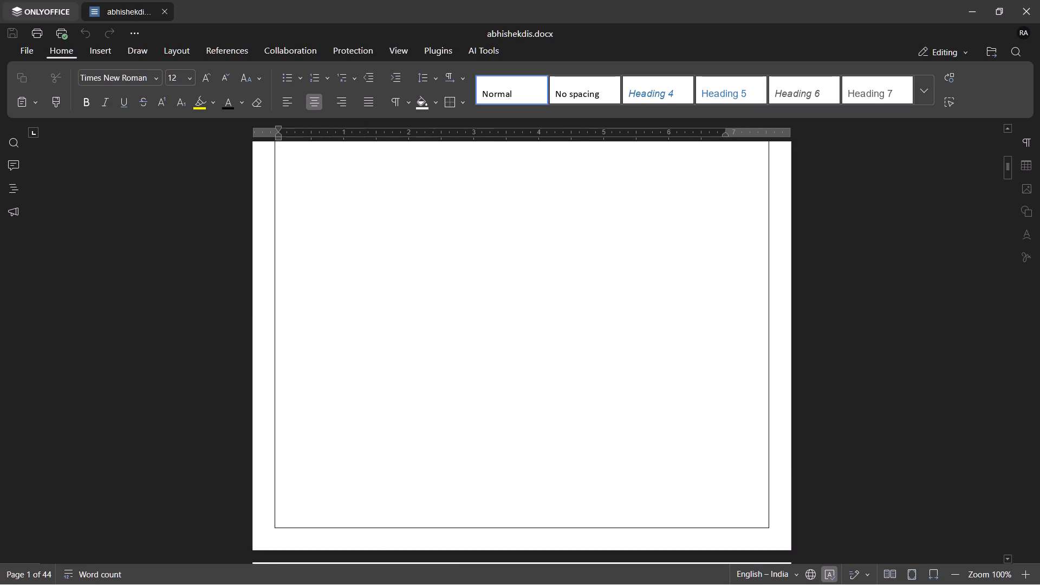
scroll(593, 384, "down", 3)
scroll(593, 384, "up", 4)
scroll(593, 384, "down", 8)
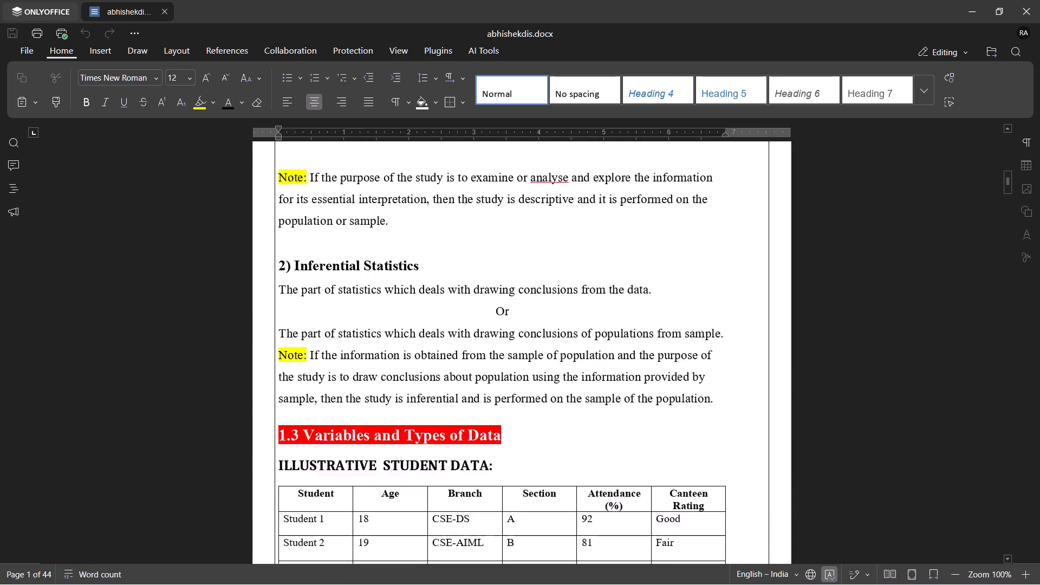
scroll(593, 384, "up", 4)
scroll(593, 384, "down", 2)
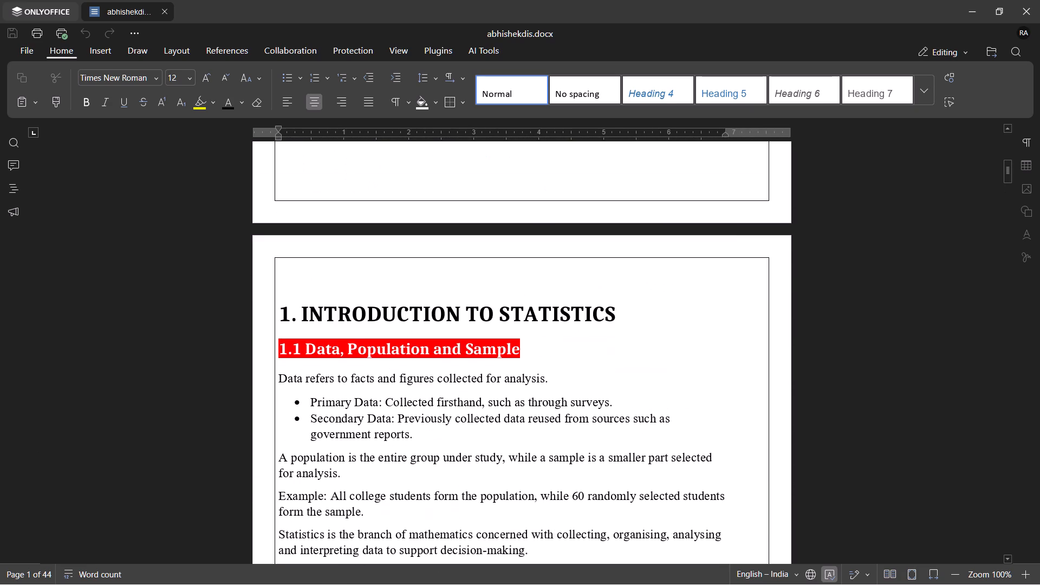
scroll(593, 384, "down", 6)
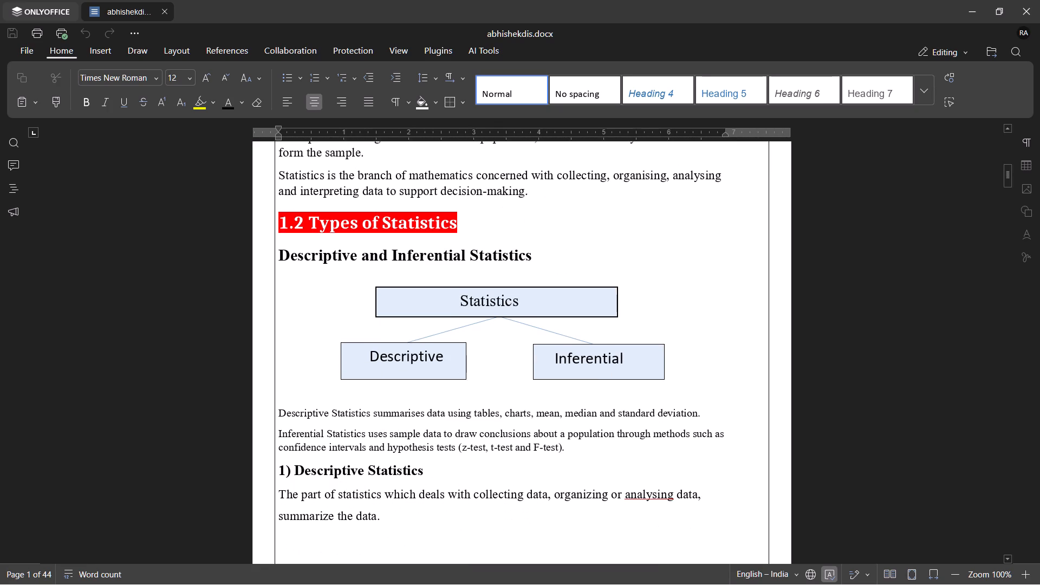
scroll(593, 384, "down", 9)
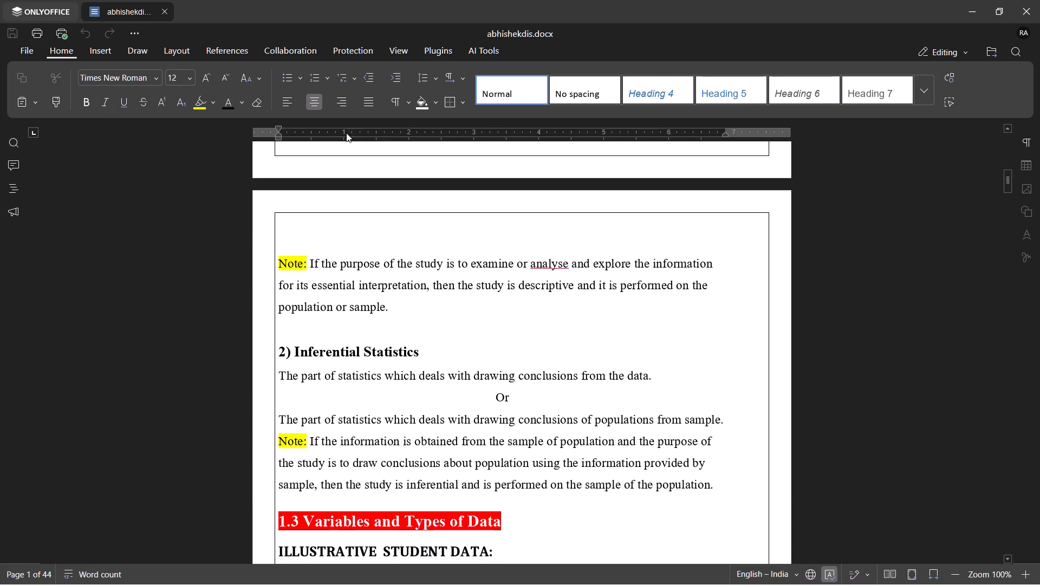
Copy all table of contents entries, from "1. Introduction to Statistics" through "7. Case Study (Your Own Data)".
scroll(410, 337, "up", 16)
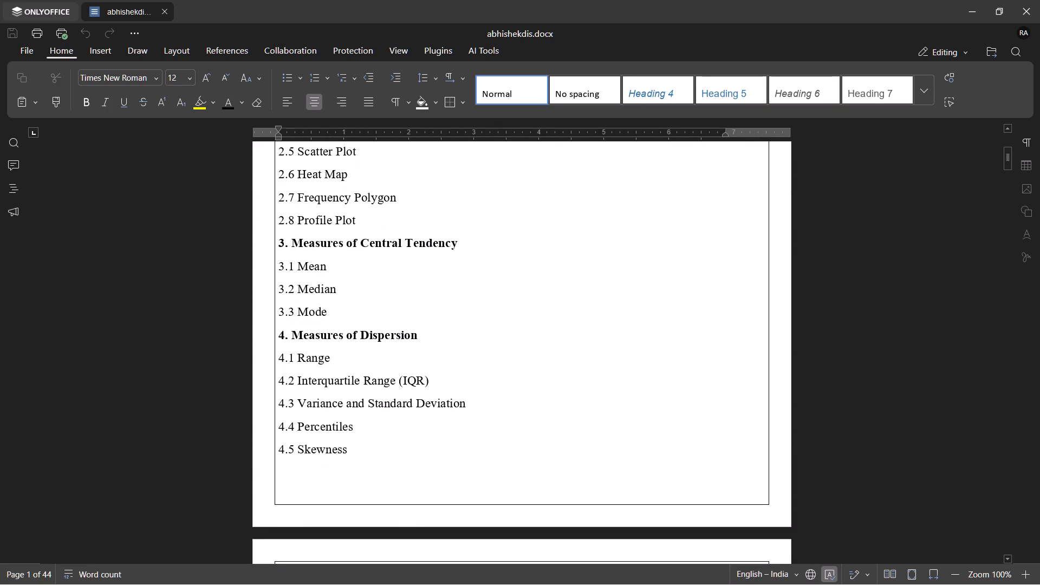
scroll(410, 337, "up", 1)
scroll(357, 296, "up", 7)
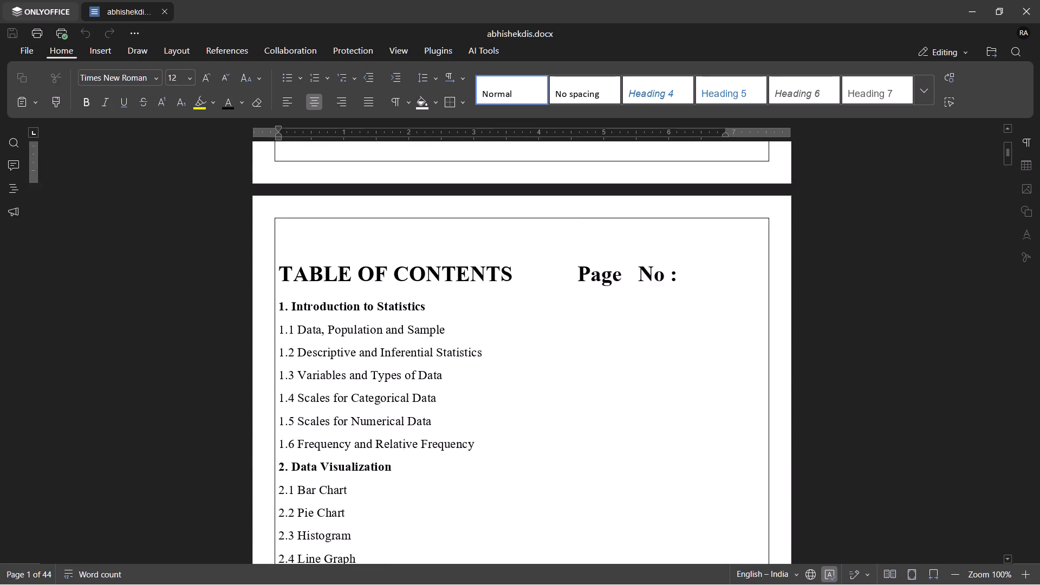
left_click_drag(280, 310, 467, 310)
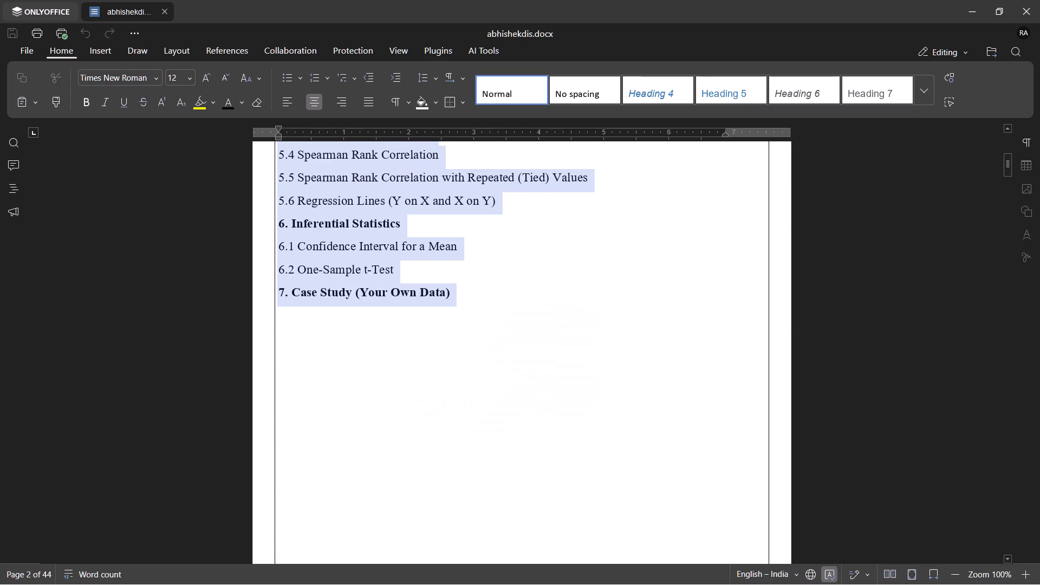
left_click_drag(467, 310, 472, 294)
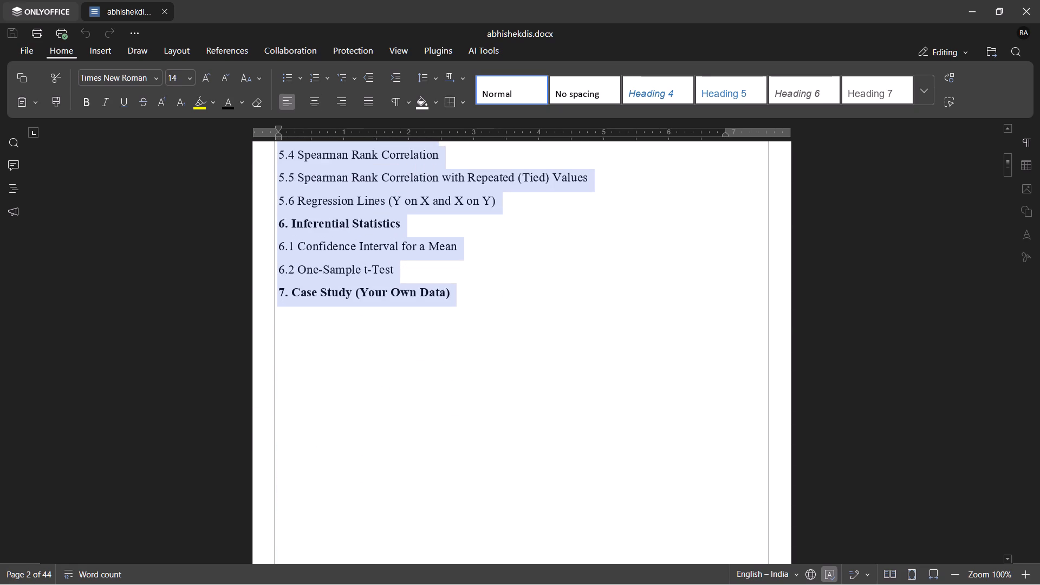
key("ctrl+c")
Create a new blank document and paste the copied table of contents entries into it.
left_click(35, 56)
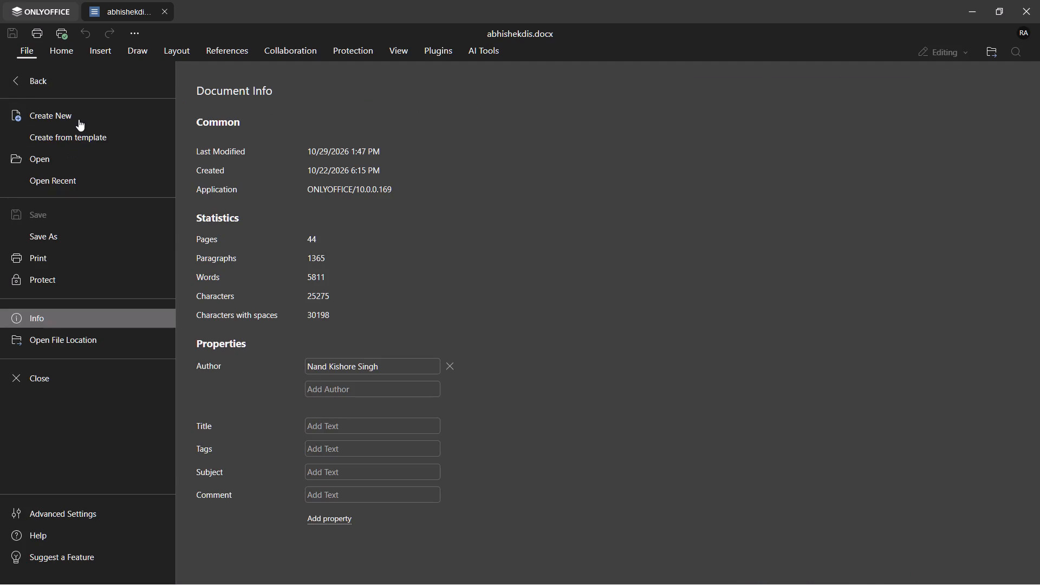
left_click(81, 114)
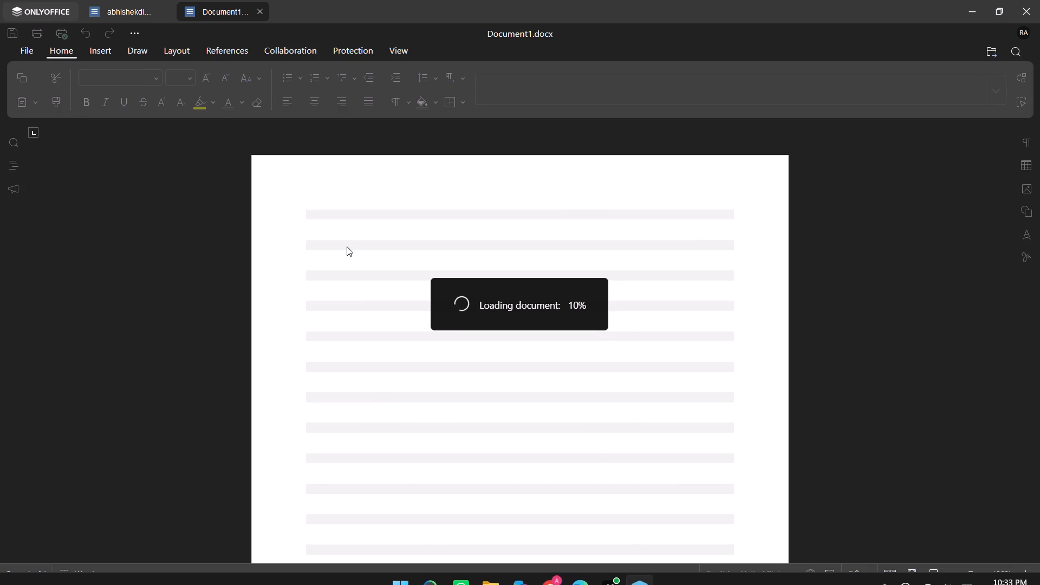
key("ctrl+v")
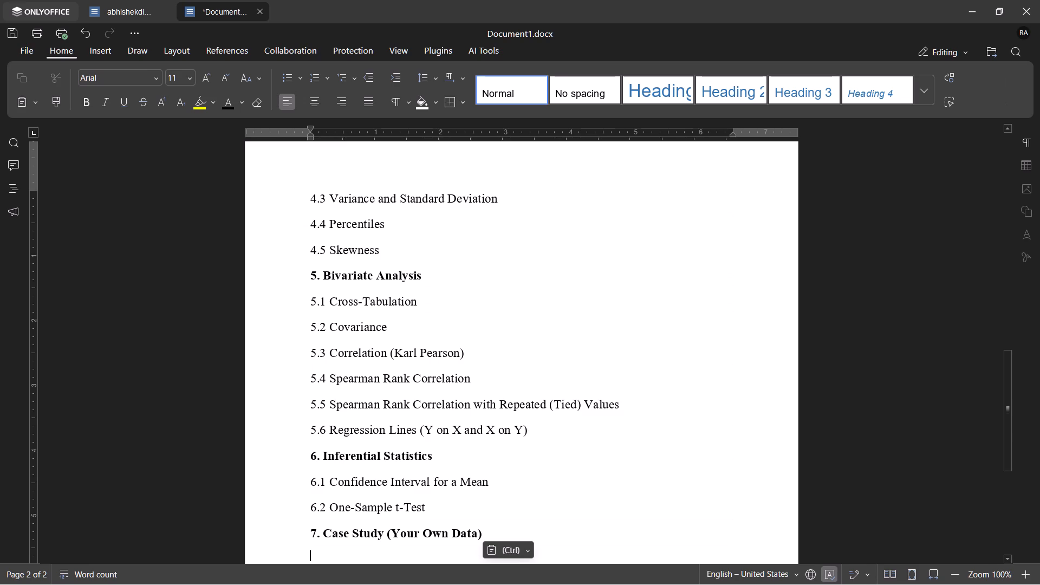
scroll(409, 297, "up", 12)
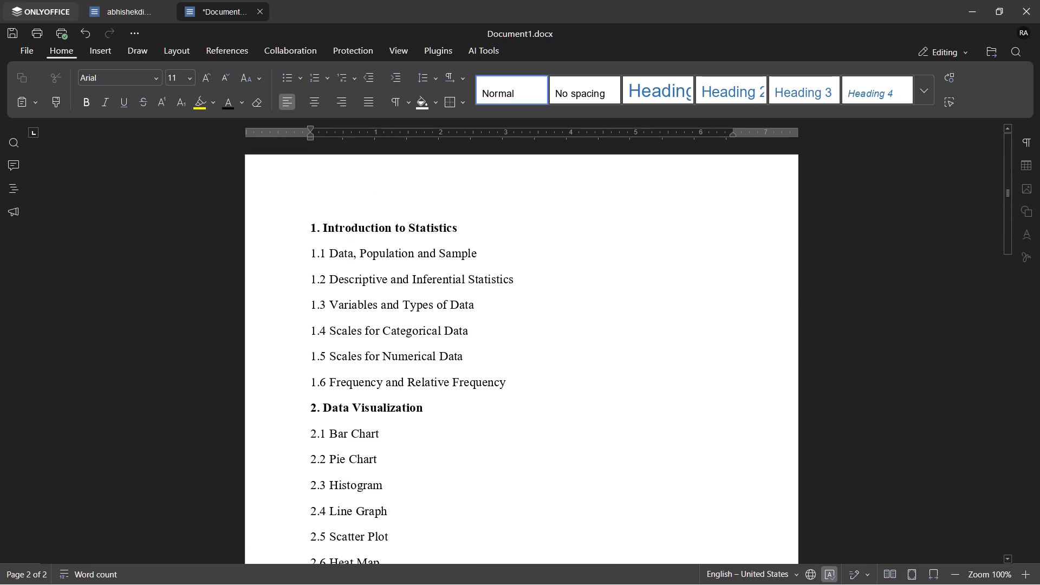
scroll(383, 338, "down", 4)
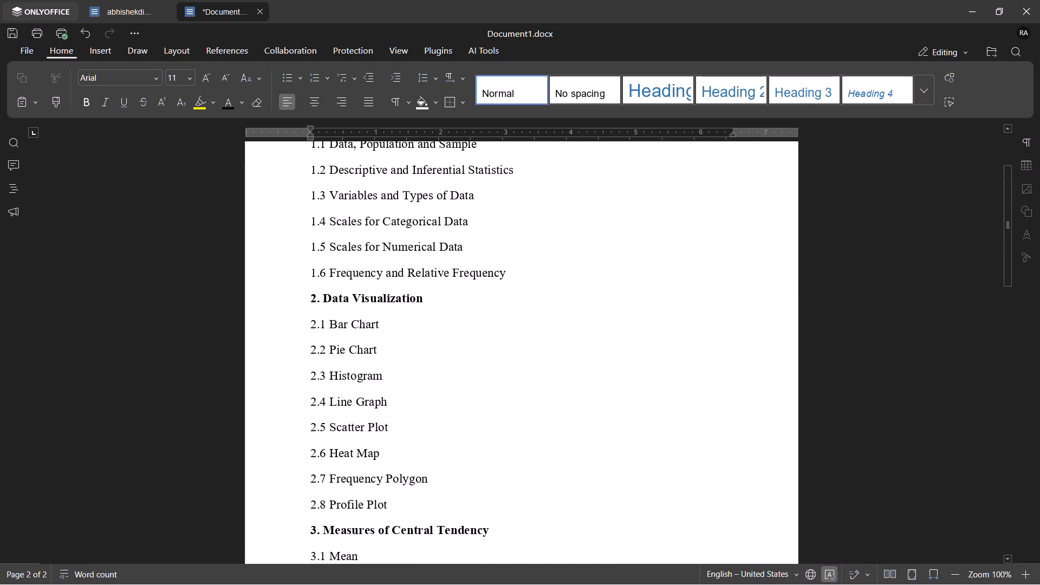
Look through the lab record's Data Visualization pages, from 2.2 Pie Chart through Comparative Bar Graph to the marks and grade tables.
left_click(118, 0)
left_click(119, 1)
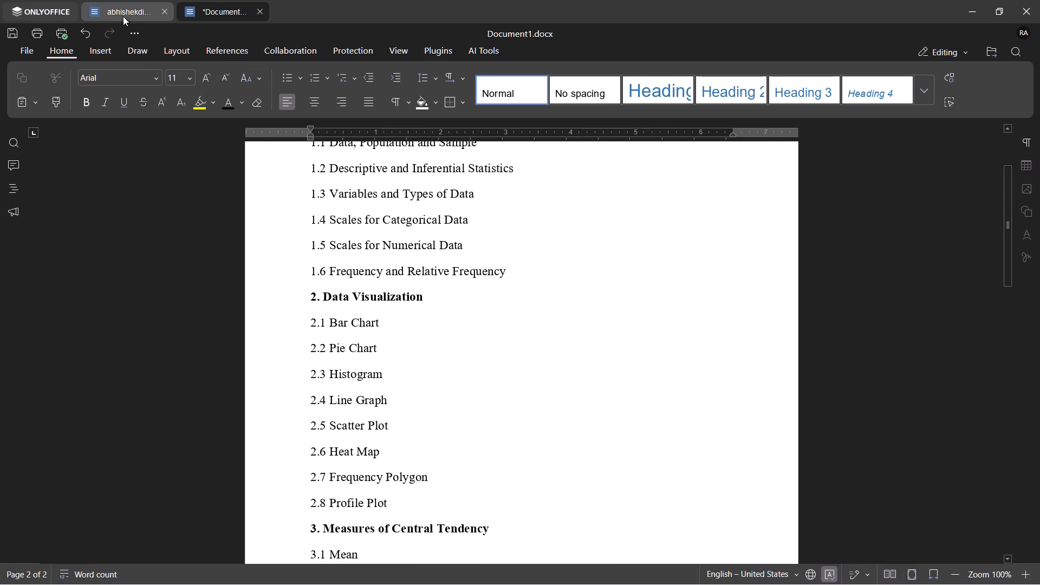
left_click(125, 19)
scroll(472, 307, "down", 20)
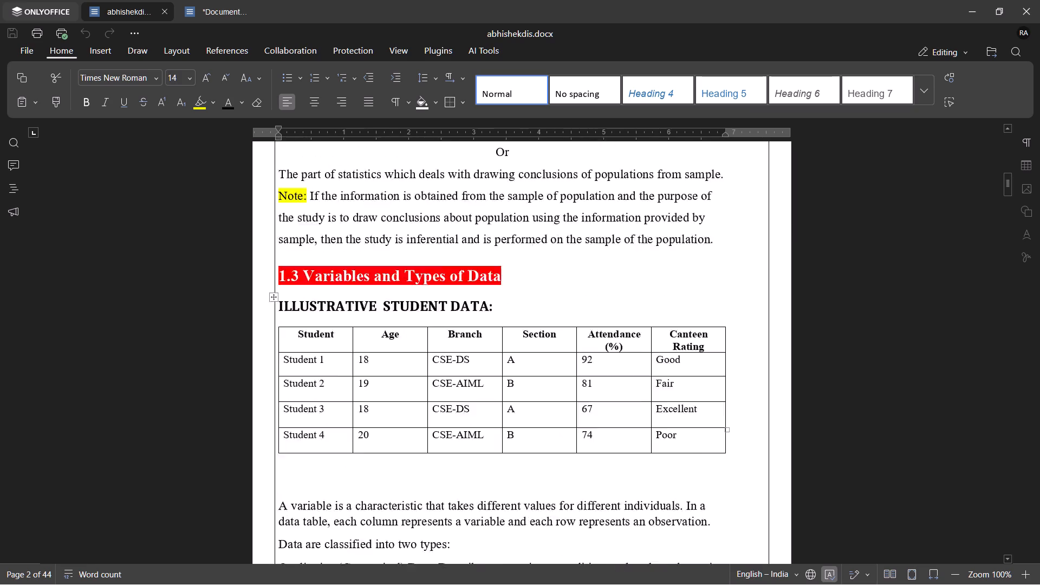
scroll(472, 307, "down", 14)
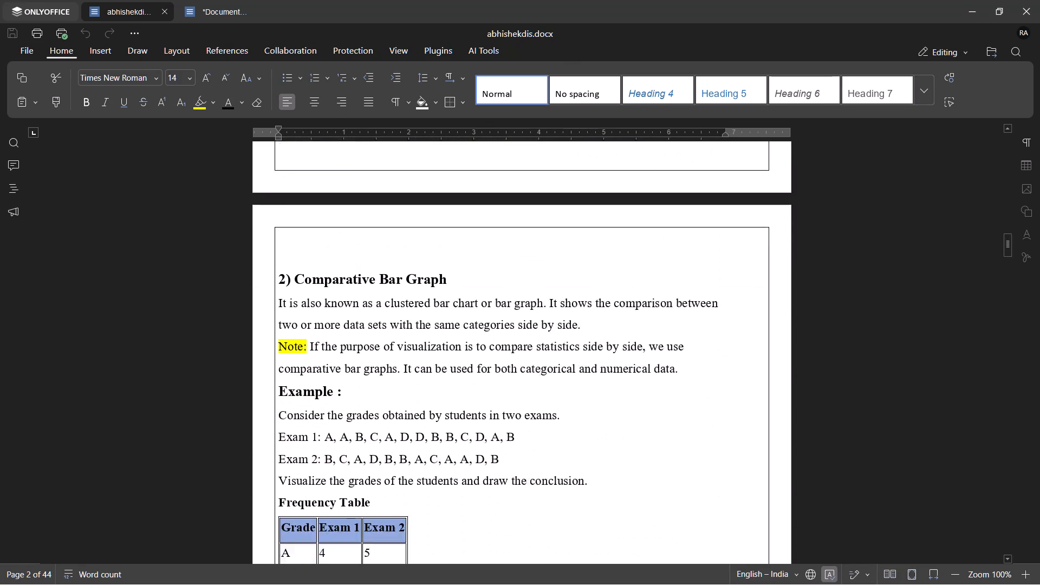
scroll(472, 307, "up", 4)
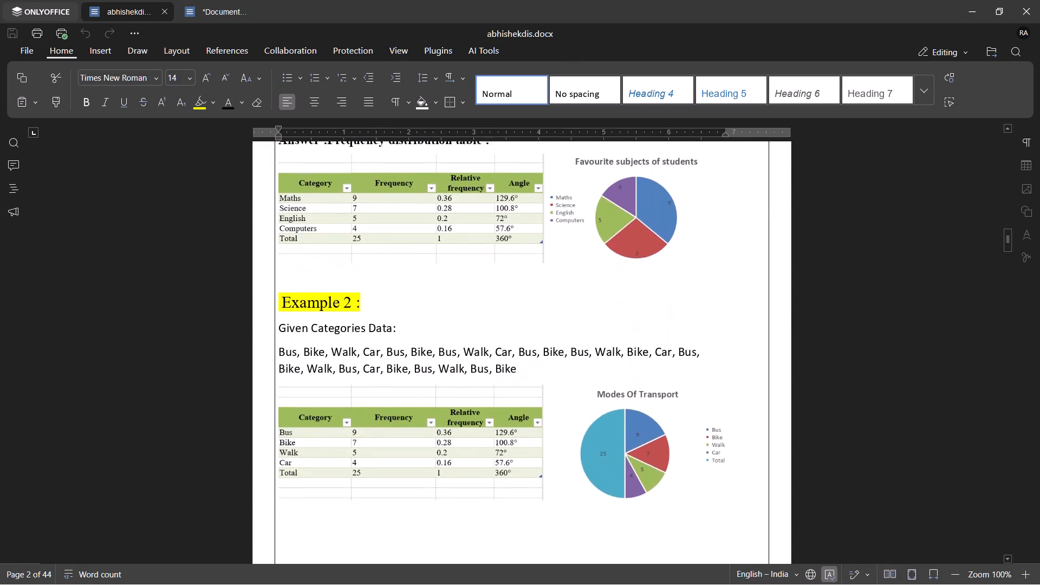
scroll(472, 307, "up", 3)
scroll(472, 307, "down", 1)
scroll(472, 307, "up", 4)
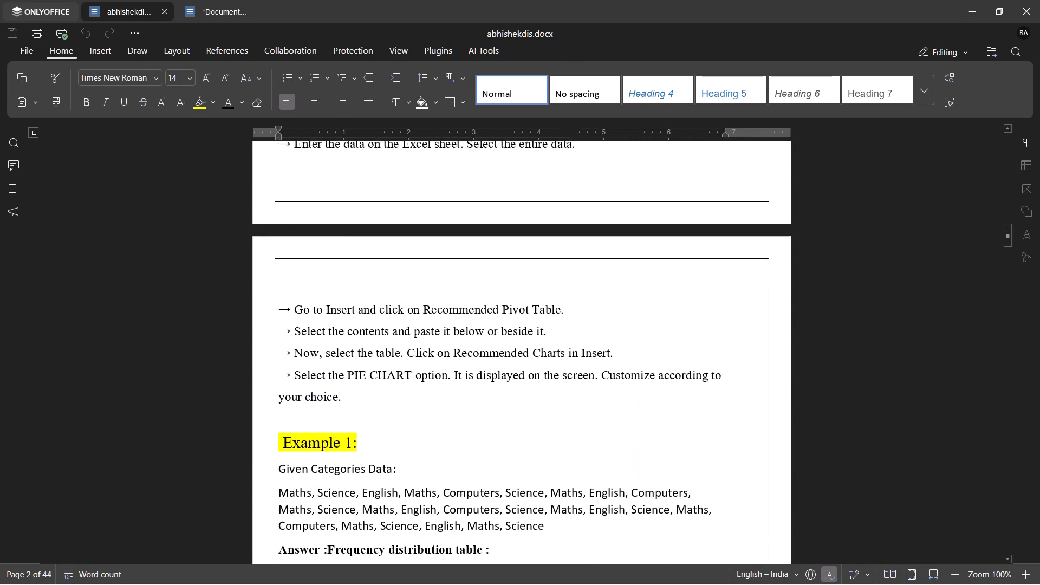
scroll(472, 307, "up", 4)
scroll(472, 307, "down", 6)
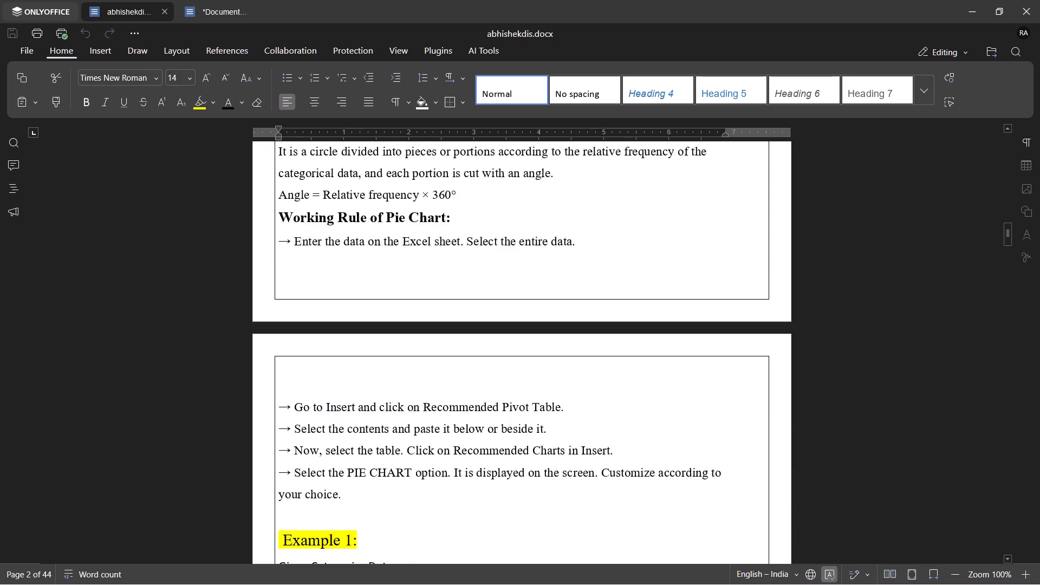
scroll(472, 307, "down", 15)
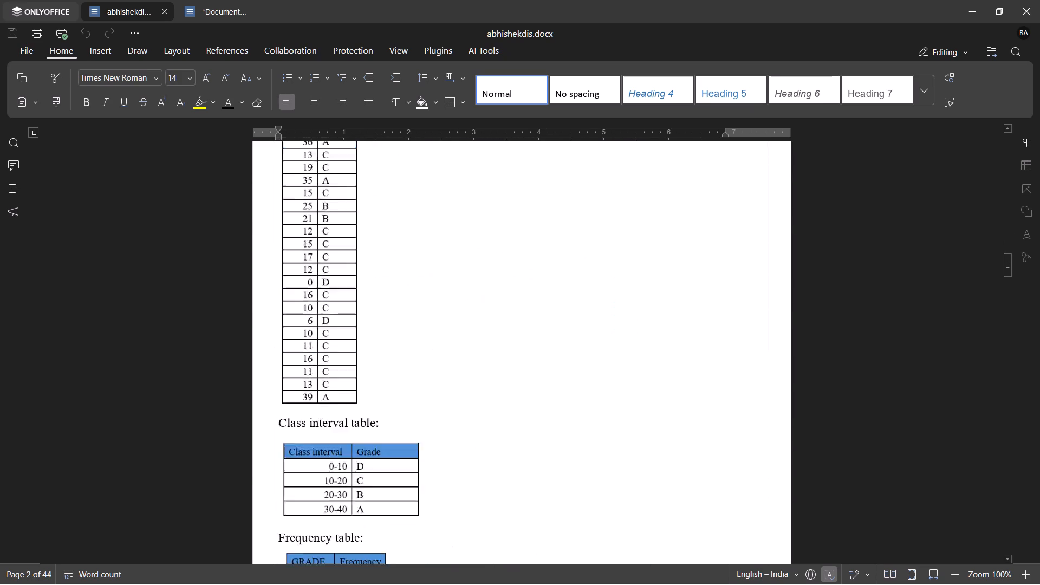
scroll(472, 307, "down", 1)
scroll(472, 307, "up", 9)
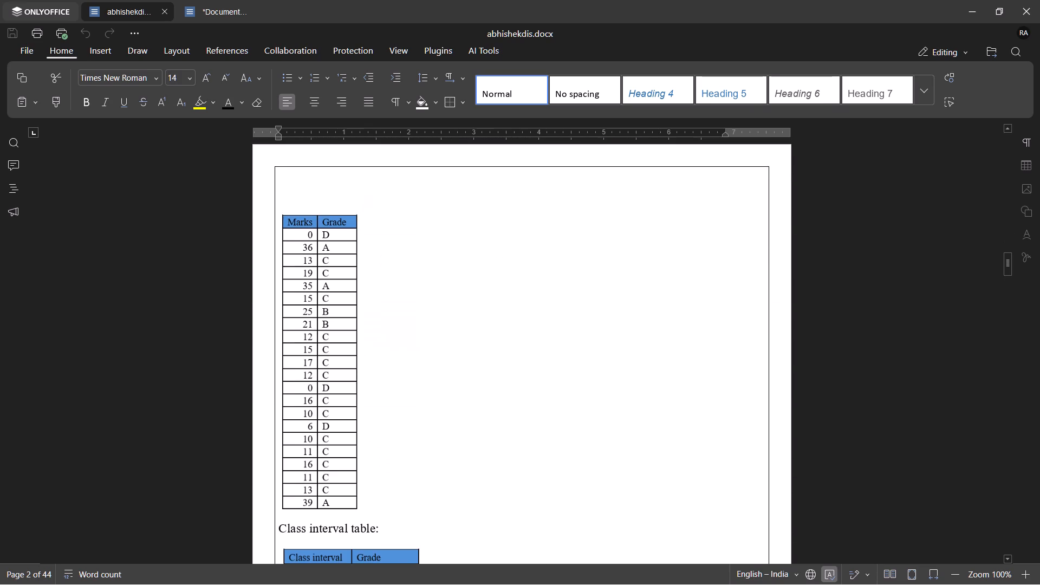
scroll(472, 307, "up", 7)
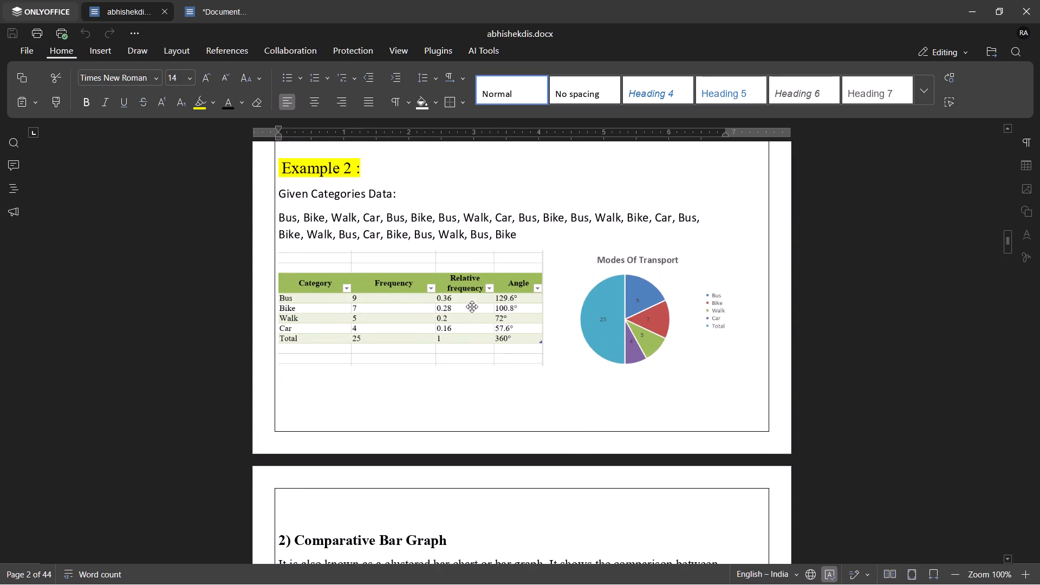
scroll(472, 307, "up", 9)
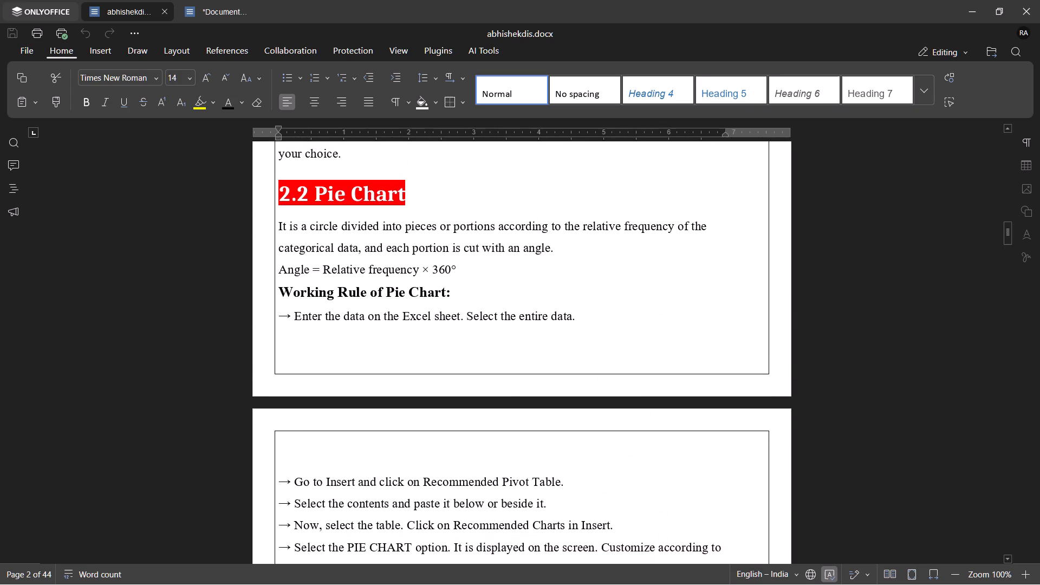
scroll(472, 307, "up", 1)
Compare the new document's section 2 entries with the record's pie chart, comparative bar graph and numerical-to-categorical conversion pages.
left_click(215, 11)
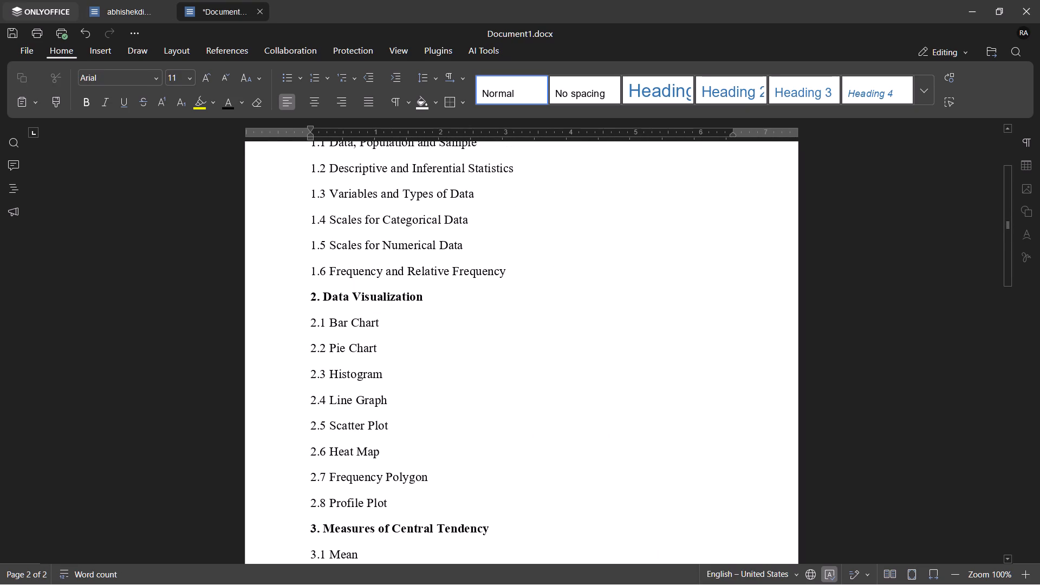
scroll(349, 376, "down", 1)
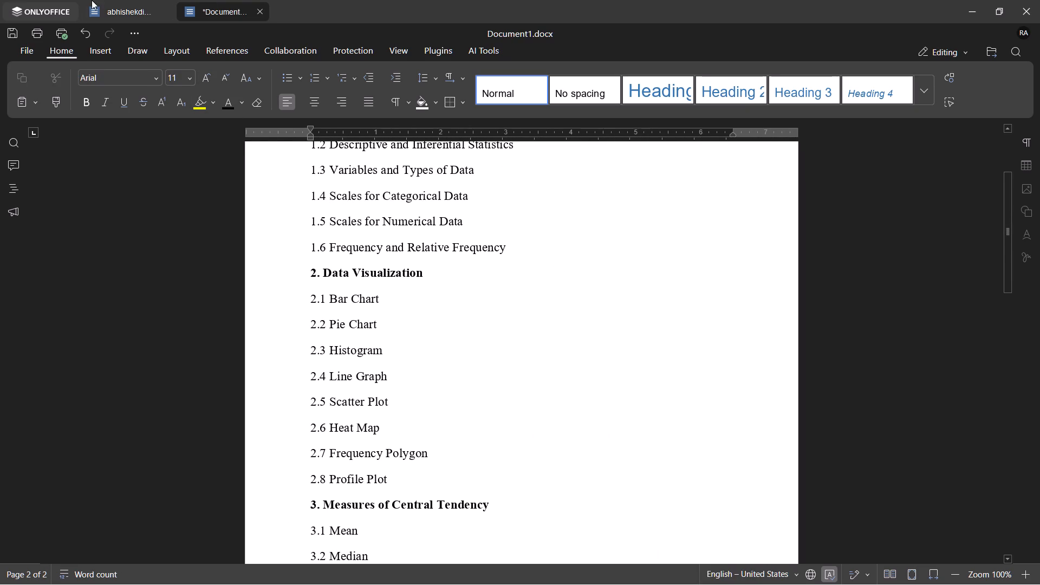
left_click(103, 19)
scroll(290, 292, "down", 8)
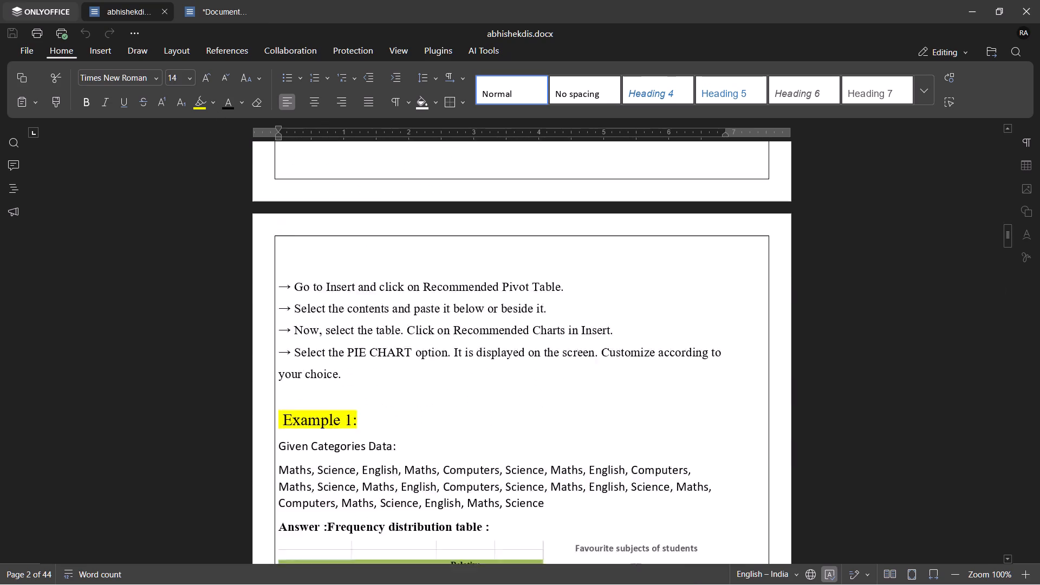
scroll(290, 292, "down", 8)
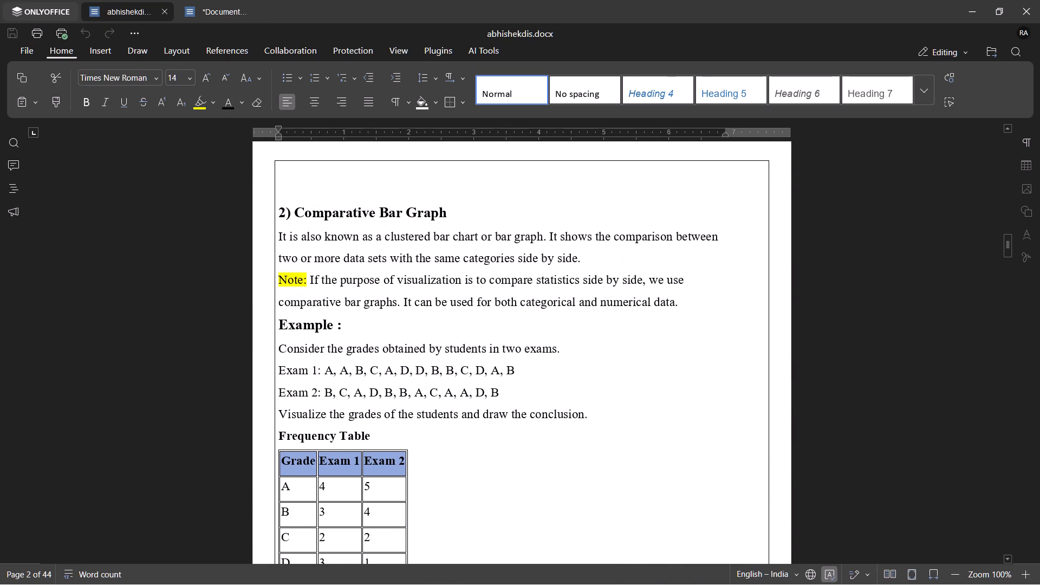
scroll(323, 322, "down", 8)
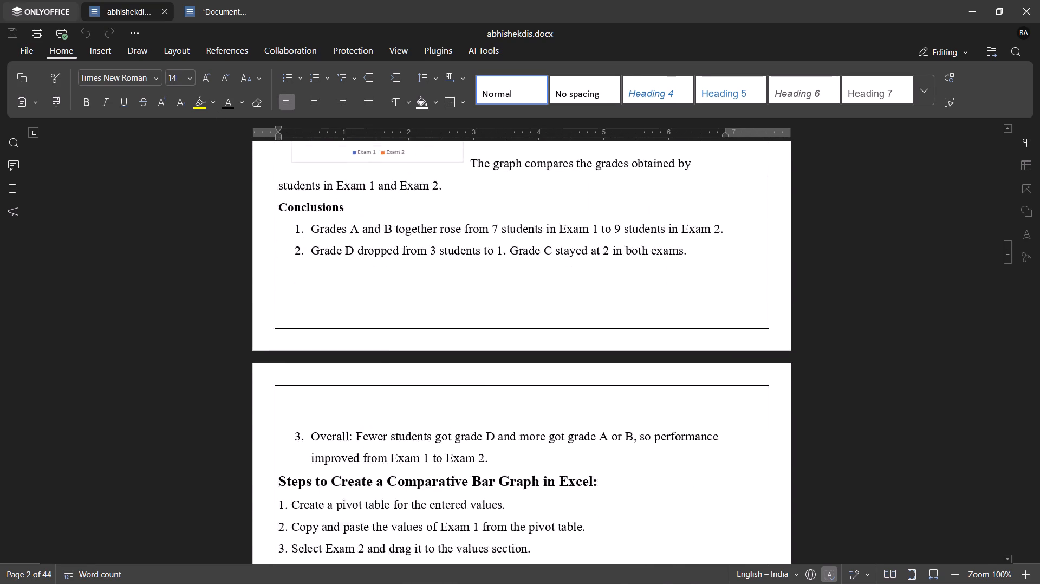
scroll(323, 322, "down", 2)
scroll(323, 322, "up", 1)
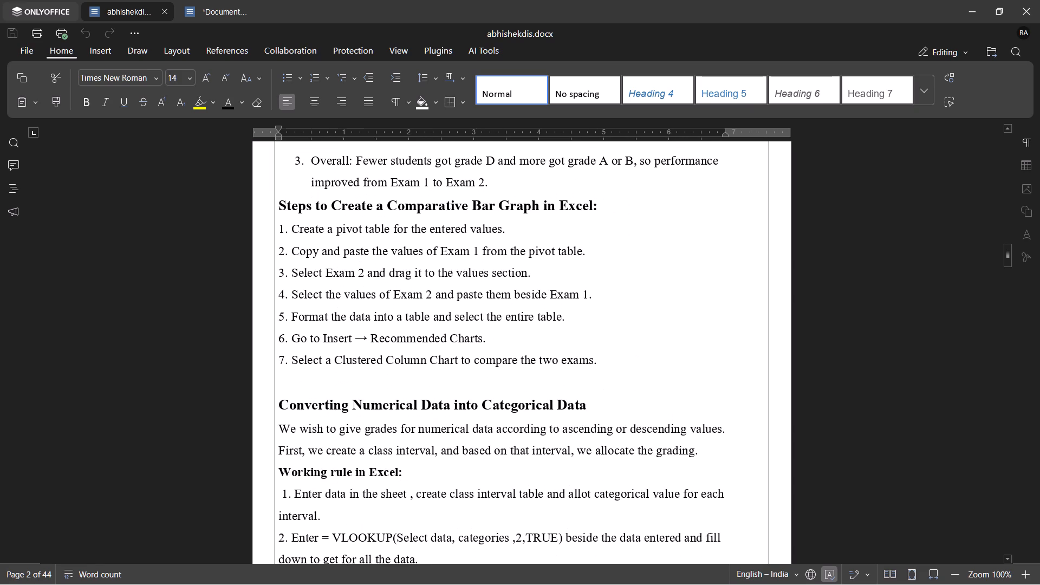
scroll(323, 322, "up", 6)
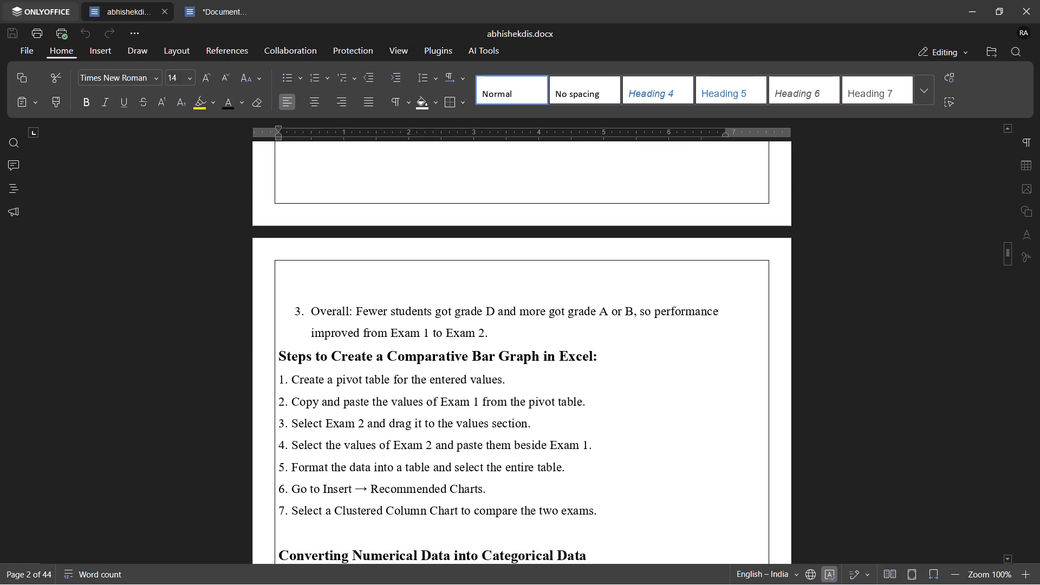
scroll(323, 322, "up", 9)
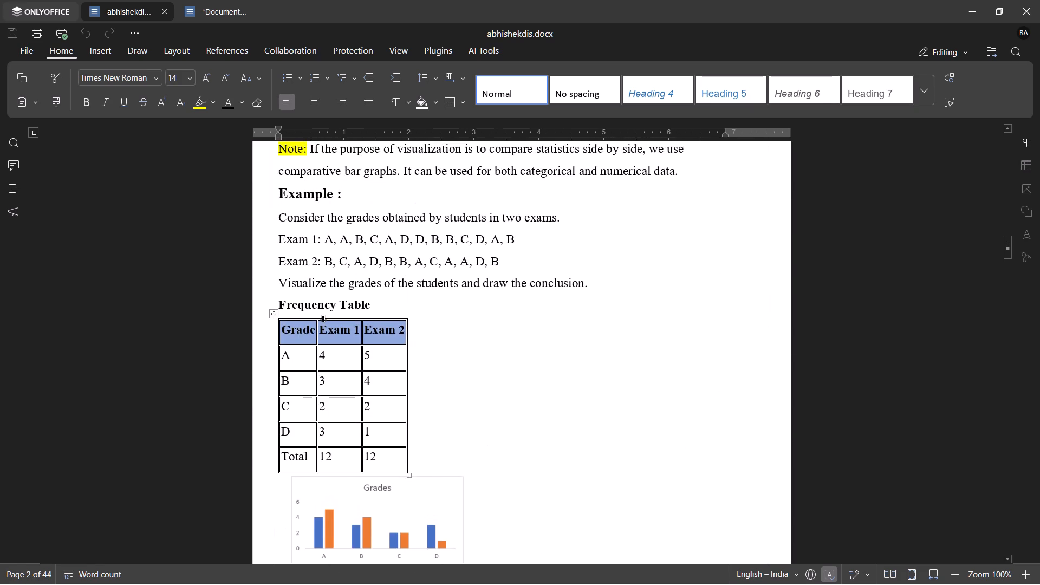
scroll(323, 322, "up", 2)
scroll(293, 490, "down", 3)
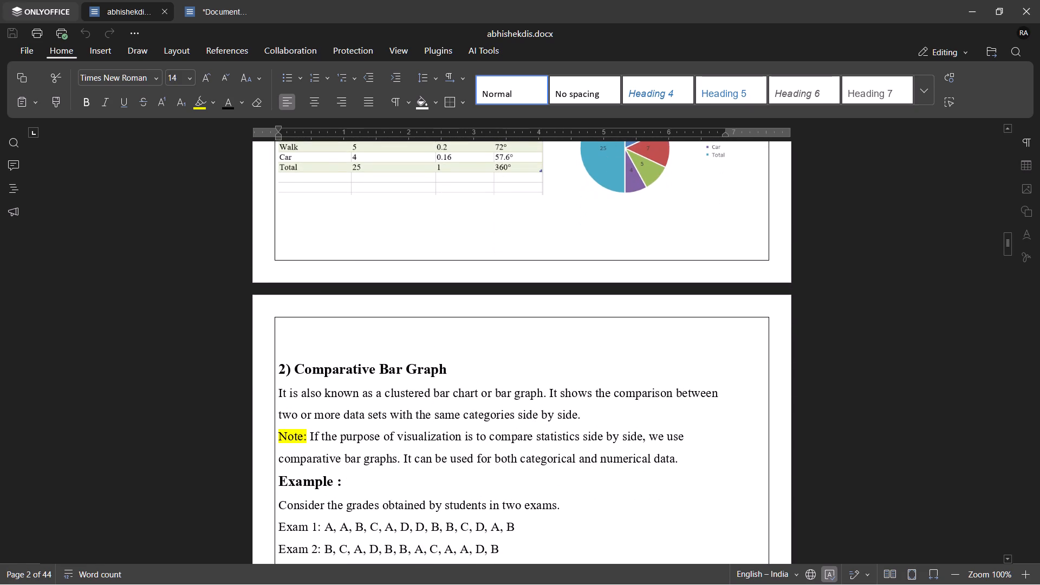
scroll(309, 417, "up", 3)
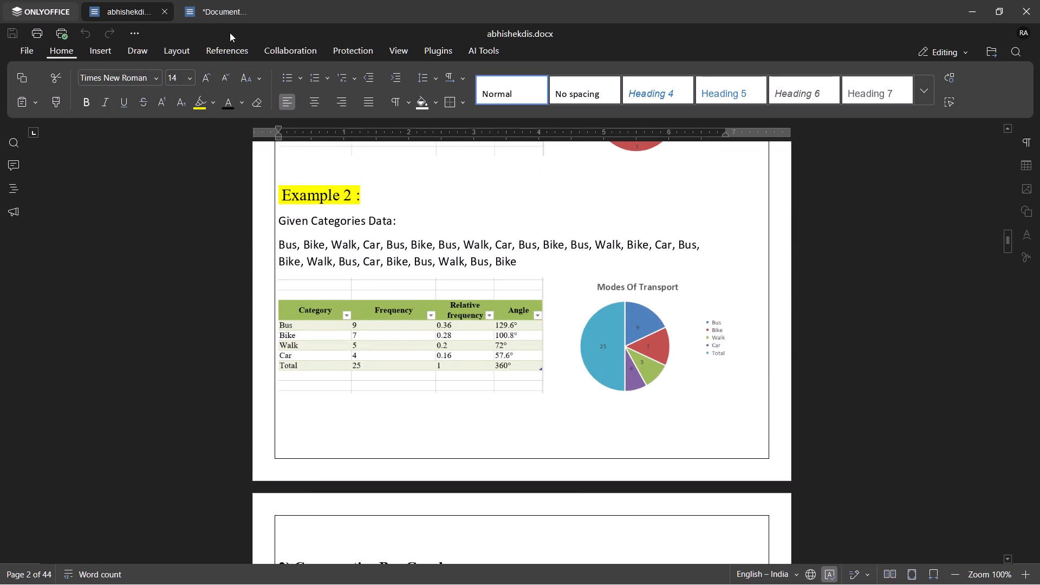
Recheck the new document's chart entries against where Comparative Bar Graph sits relative to 2.2 Pie Chart in the lab record.
left_click(212, 15)
scroll(353, 341, "down", 1)
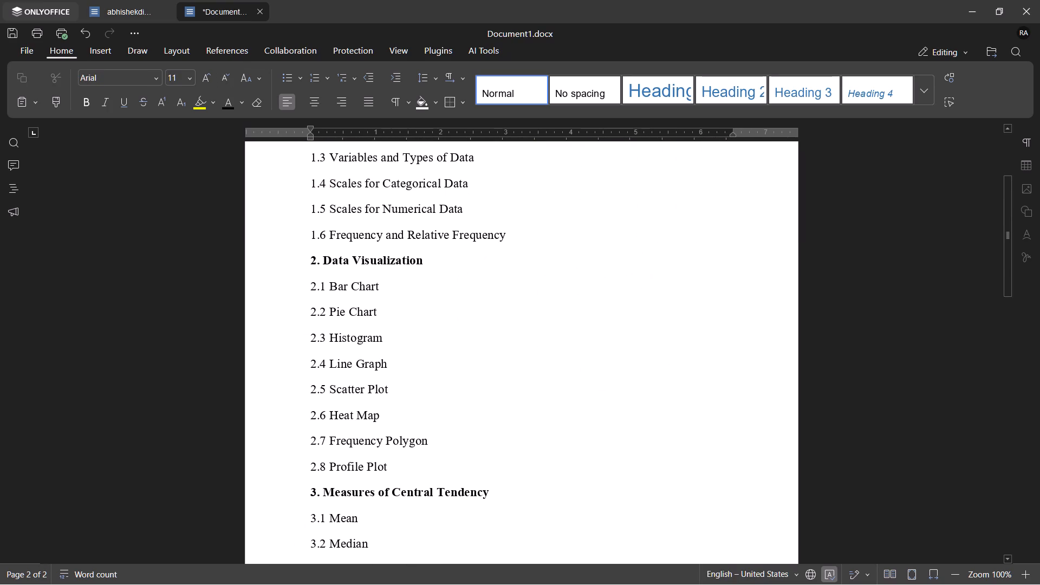
left_click(99, 12)
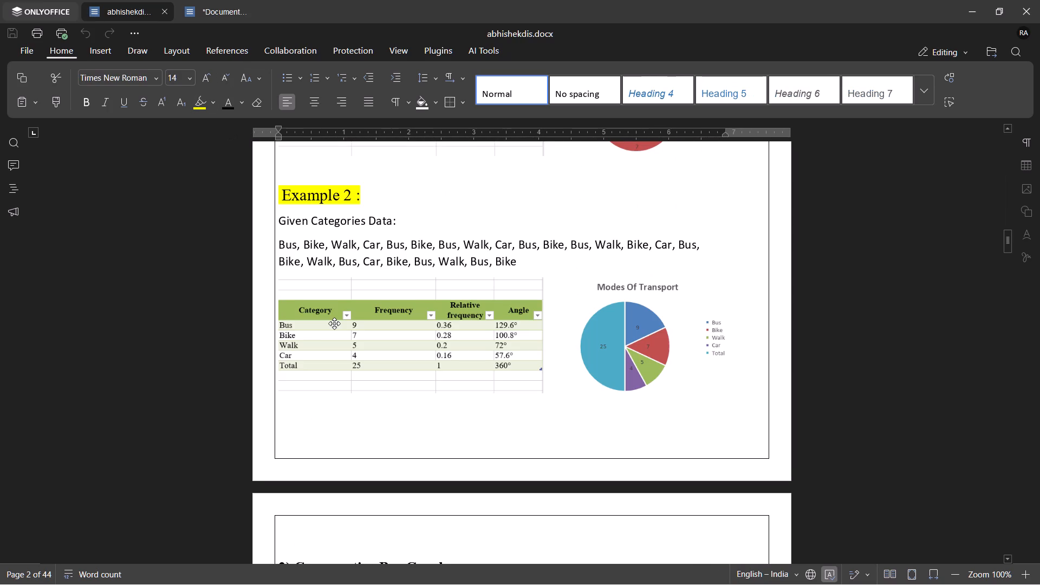
scroll(334, 323, "down", 8)
scroll(334, 323, "up", 1)
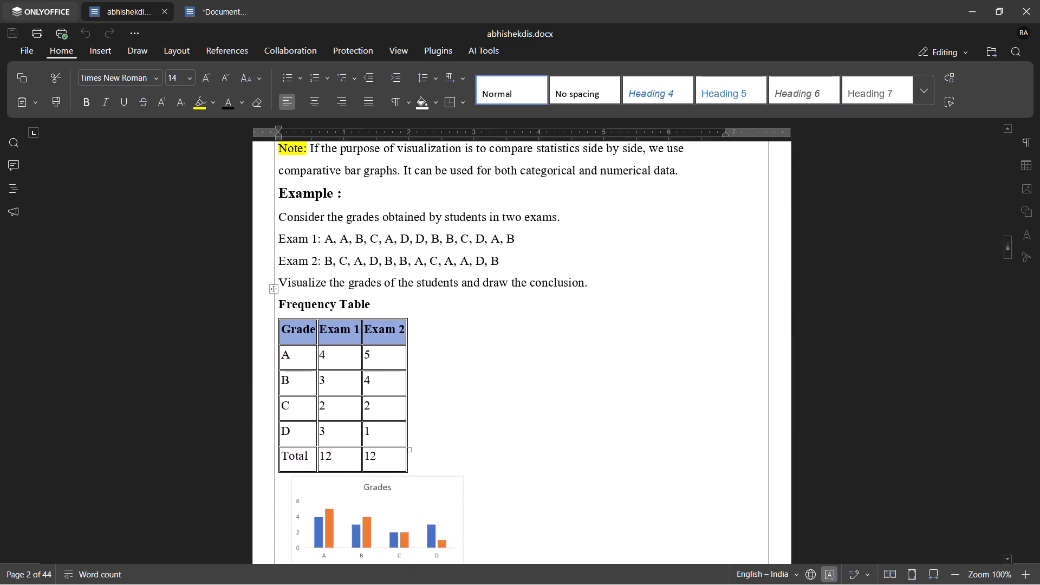
scroll(334, 323, "up", 1)
scroll(334, 323, "down", 3)
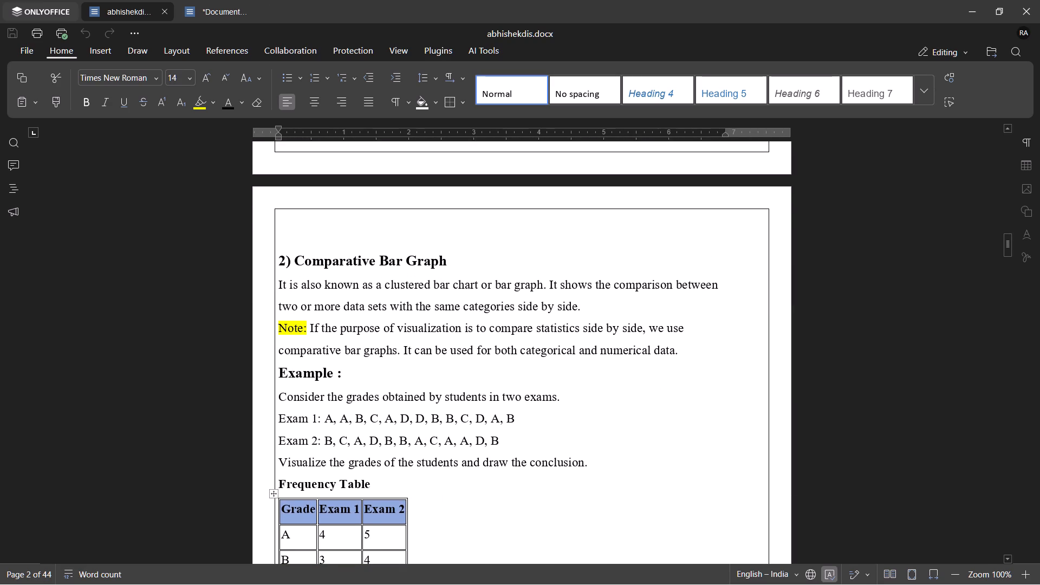
scroll(370, 332, "down", 3)
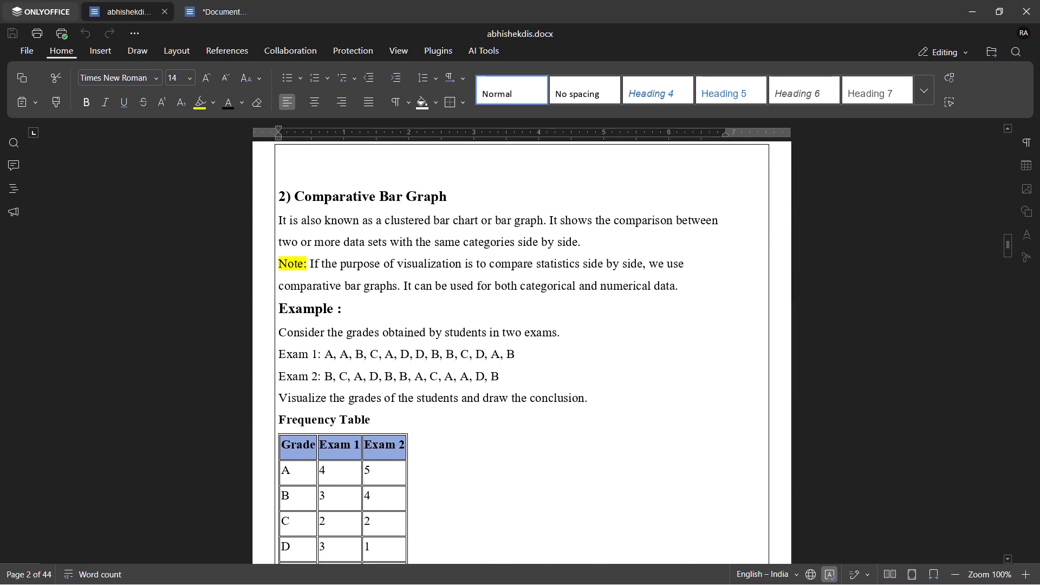
scroll(370, 332, "up", 4)
scroll(370, 332, "right", 1)
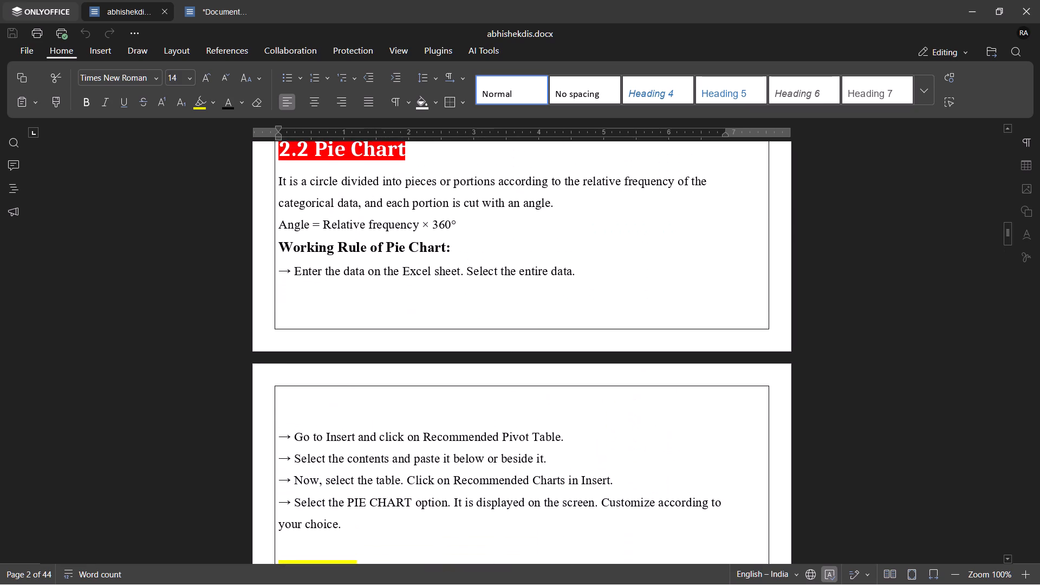
scroll(370, 332, "right", 1)
scroll(370, 332, "down", 1)
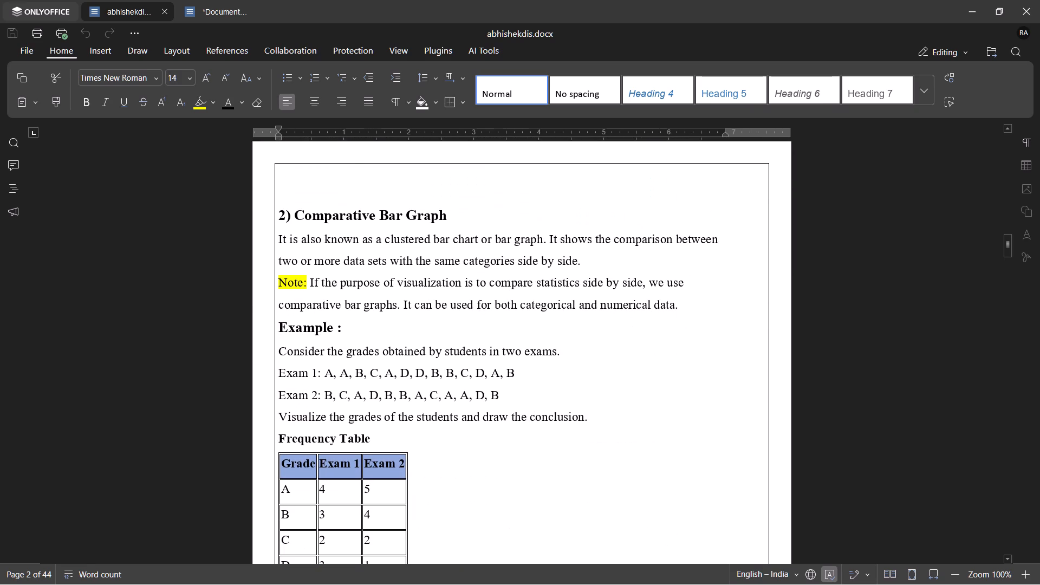
Examine the record's pages around the "2) Comparative Bar Graph" heading, from 2.1 Bar Chart to the Exam 1 and Exam 2 conclusions.
left_click(448, 216)
scroll(448, 216, "up", 6)
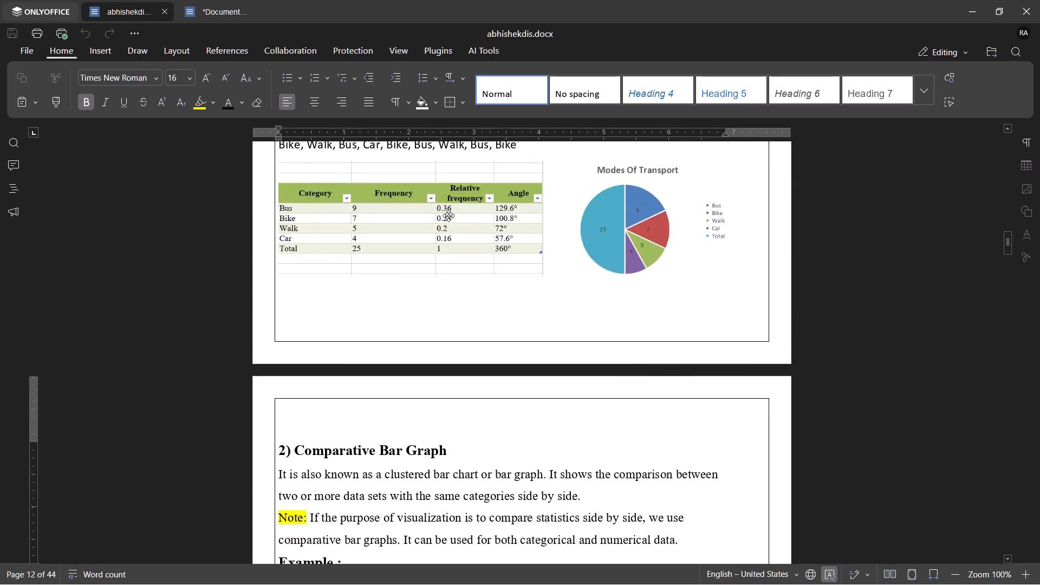
scroll(448, 216, "up", 11)
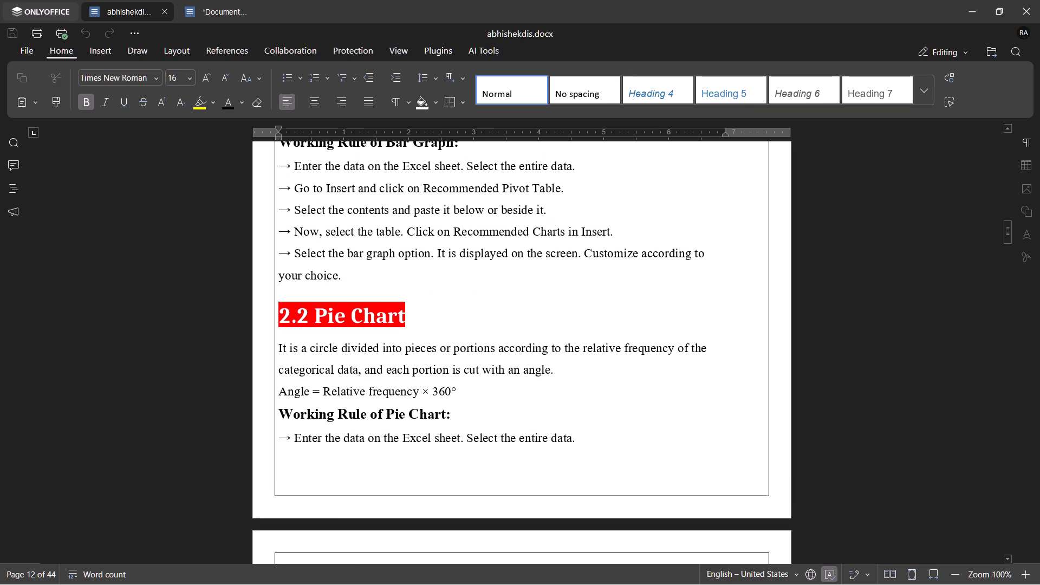
scroll(448, 216, "down", 13)
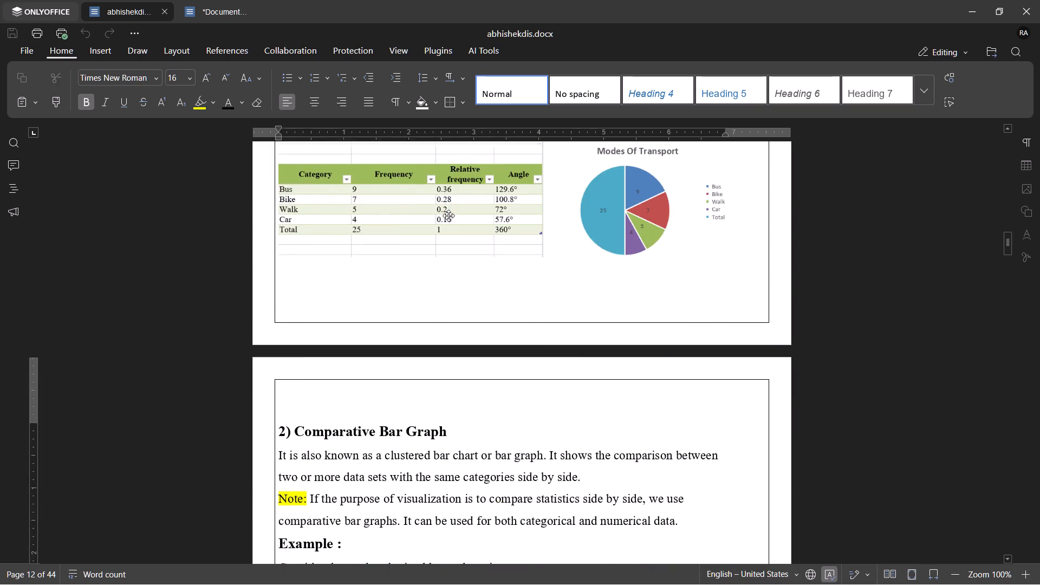
scroll(448, 216, "down", 2)
scroll(448, 216, "up", 12)
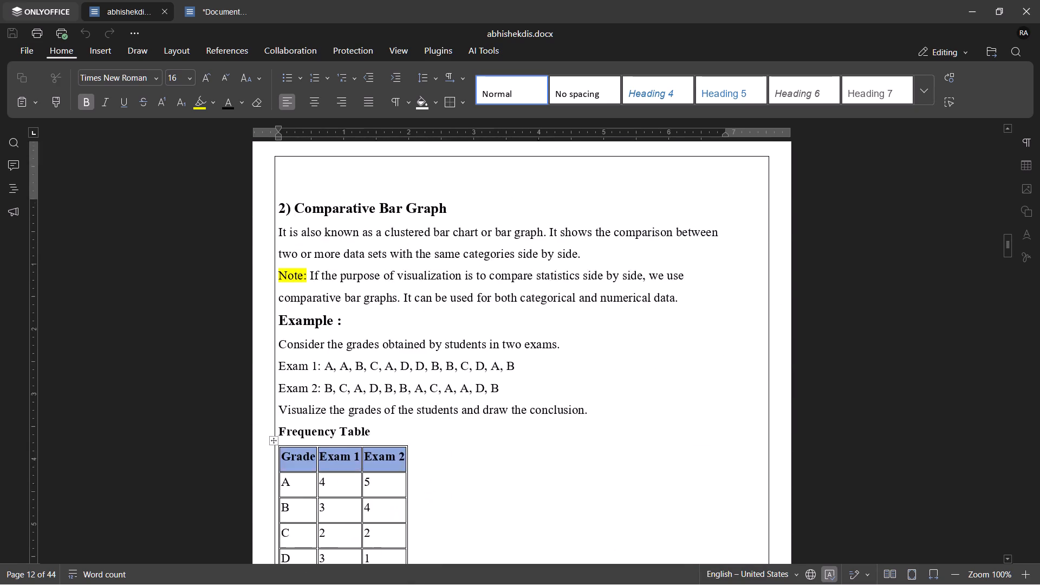
scroll(448, 216, "up", 11)
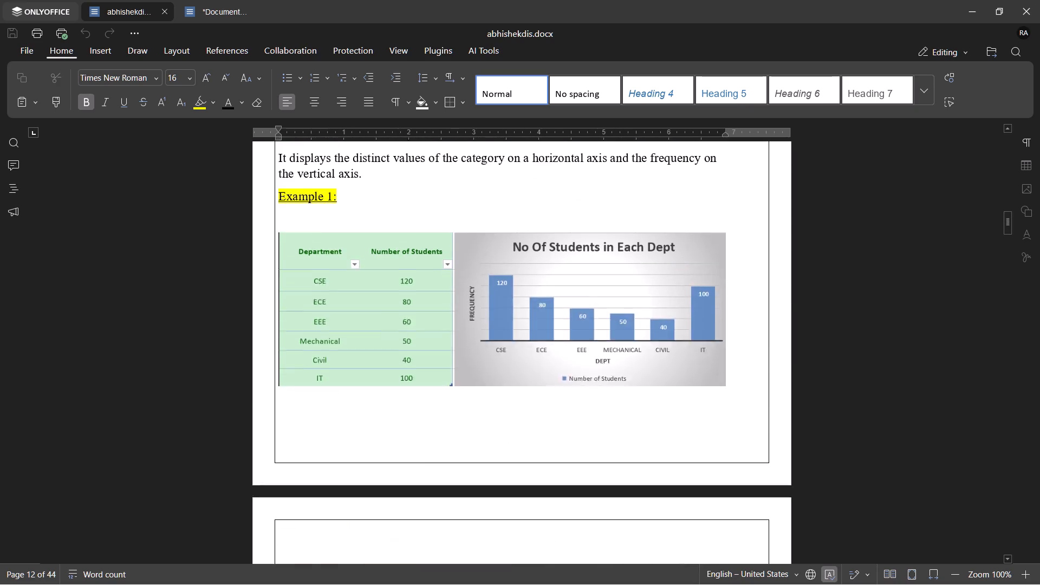
scroll(448, 216, "down", 8)
scroll(448, 216, "up", 1)
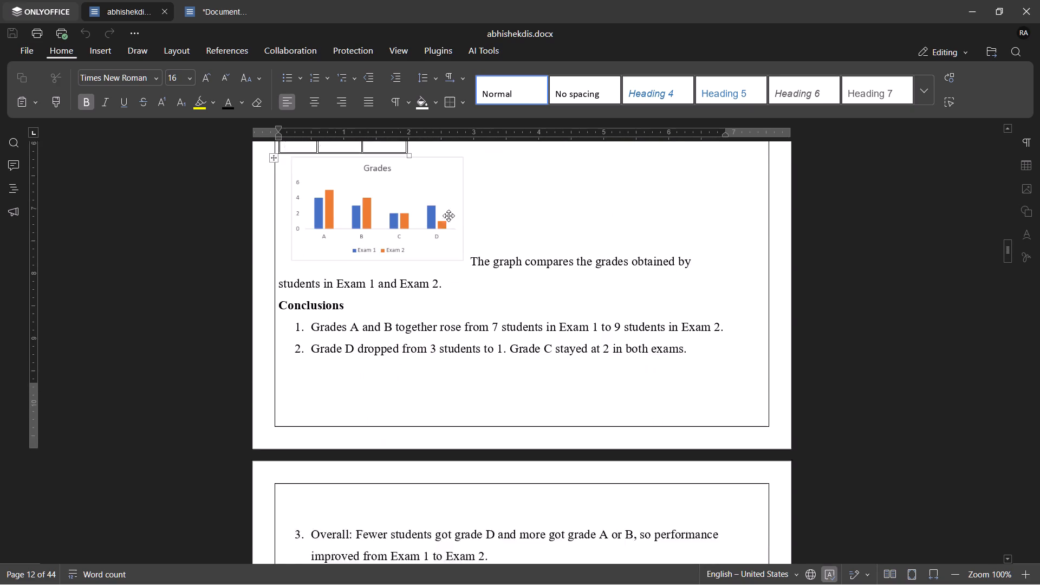
scroll(448, 216, "up", 2)
scroll(448, 216, "down", 2)
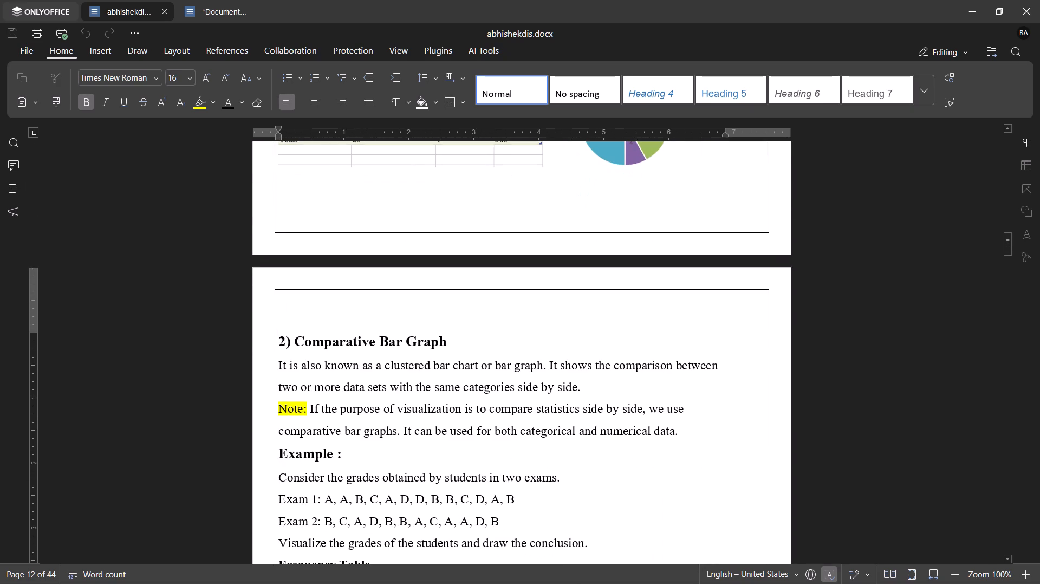
left_click(458, 348)
scroll(458, 348, "down", 3)
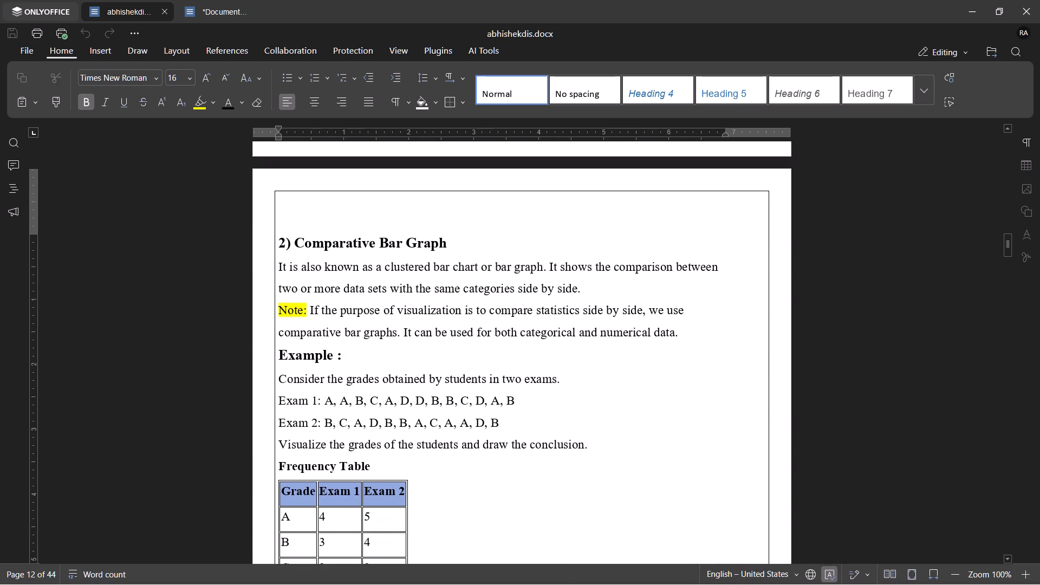
Apply the Heading 2 style to the "2) Comparative Bar Graph" line and set its font size to 18.
scroll(458, 348, "down", 1)
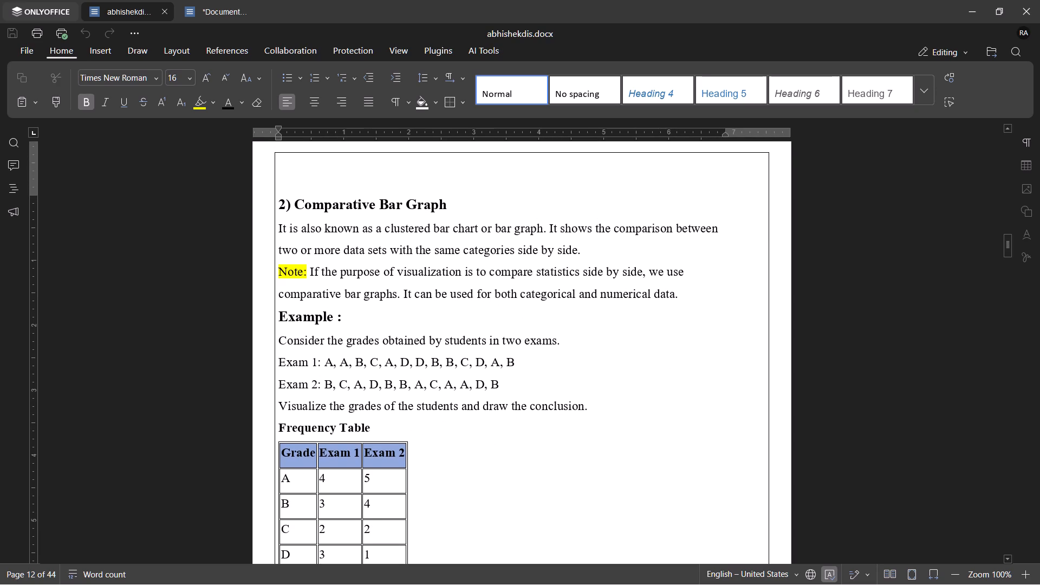
left_click_drag(279, 209, 444, 193)
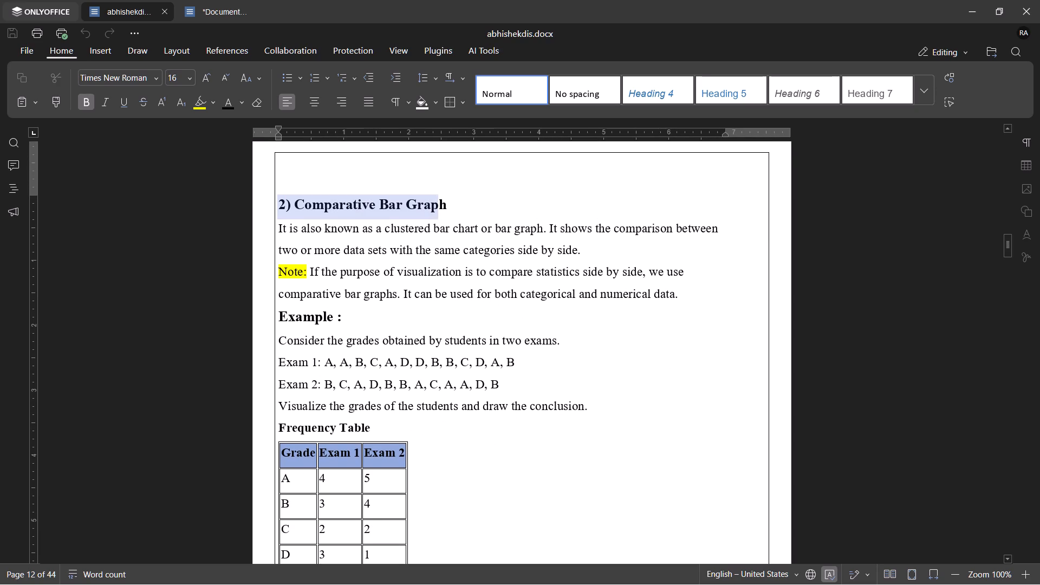
left_click_drag(444, 193, 461, 196)
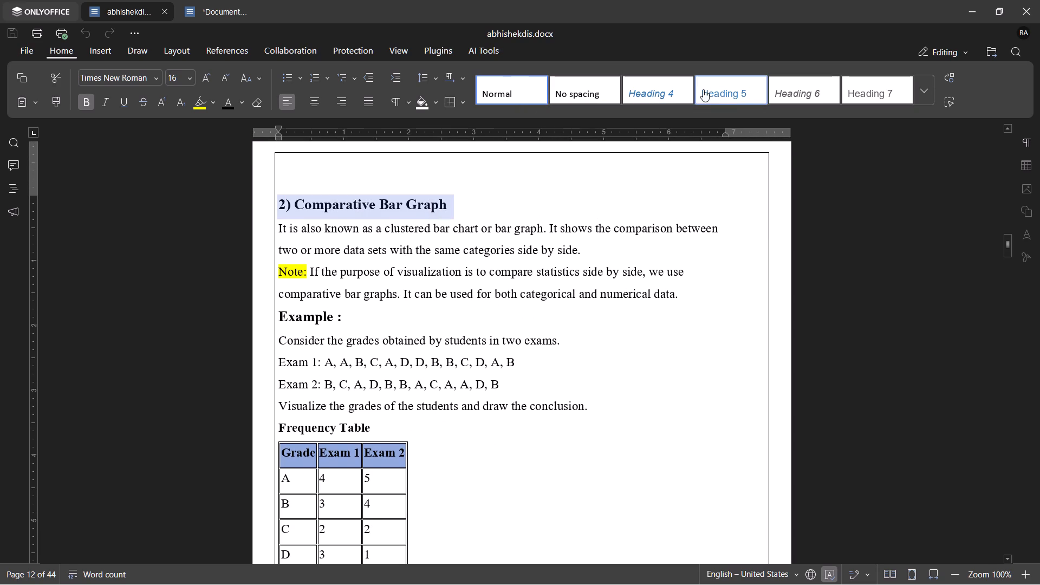
left_click(927, 91)
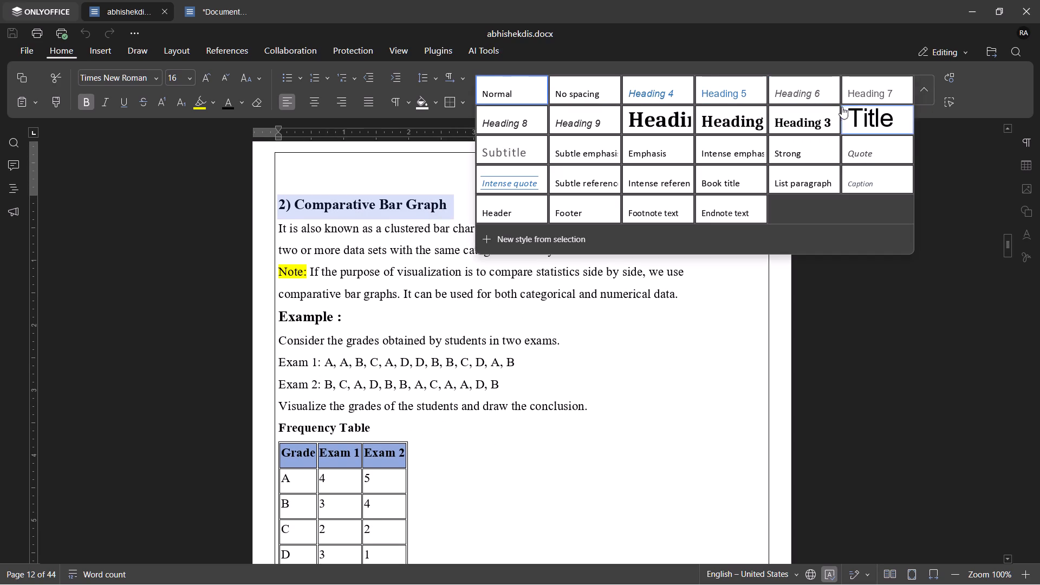
left_click(750, 114)
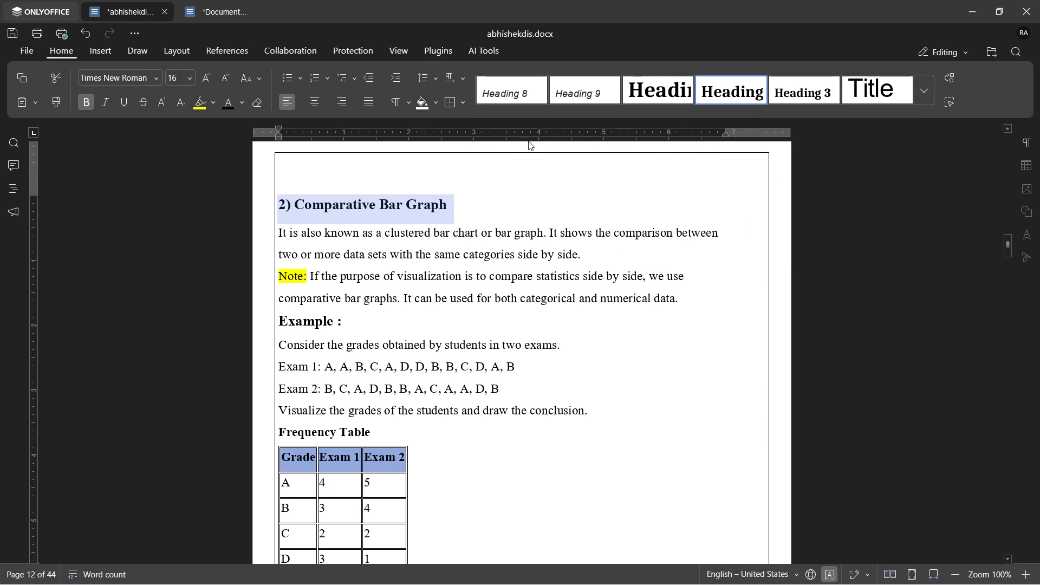
left_click(185, 76)
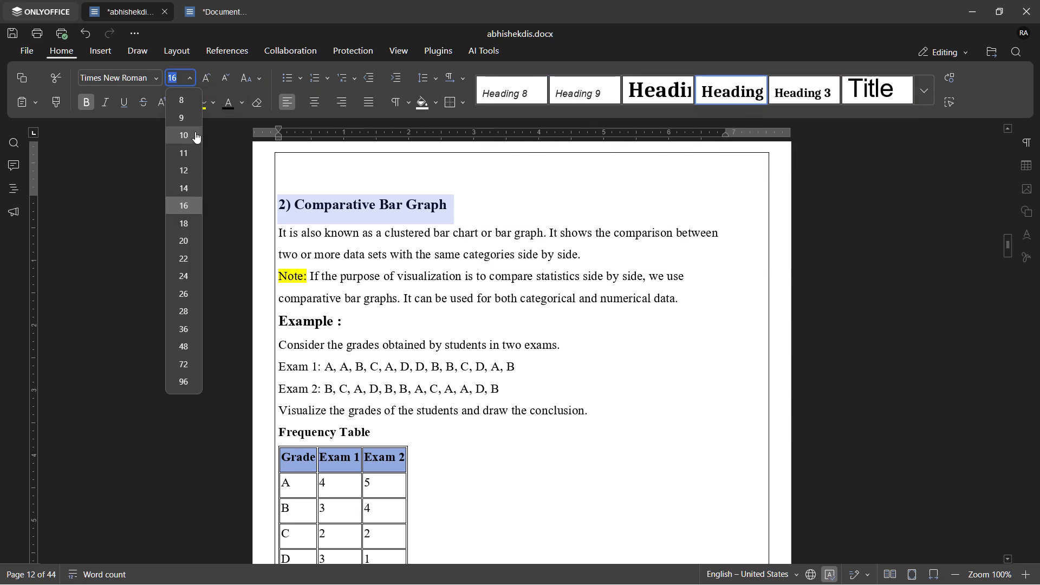
left_click(184, 230)
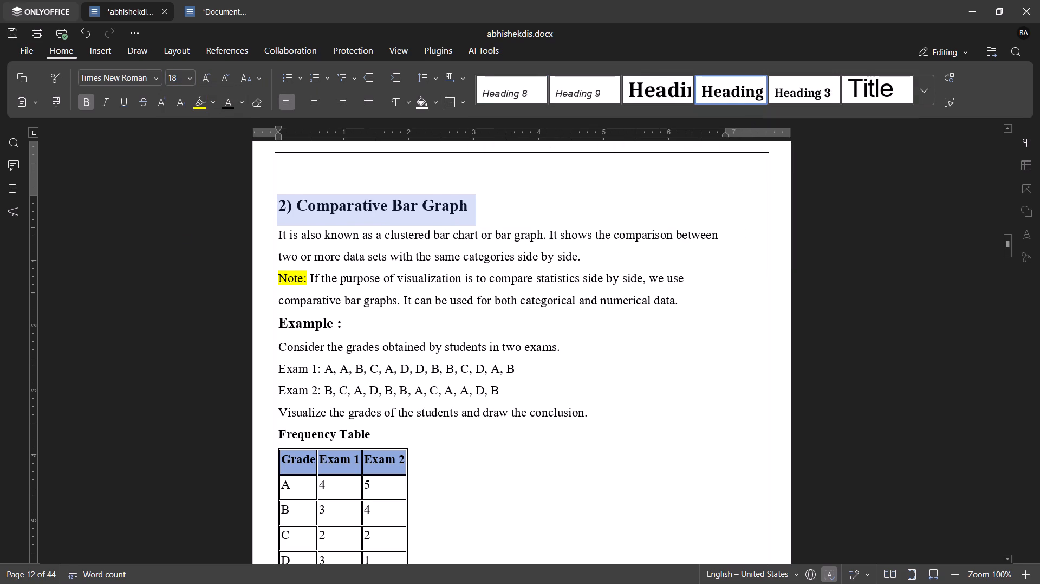
Give the "2) Comparative Bar Graph" heading a red highlight and white font colour.
left_click_drag(477, 206, 278, 196)
left_click(212, 98)
left_click(228, 148)
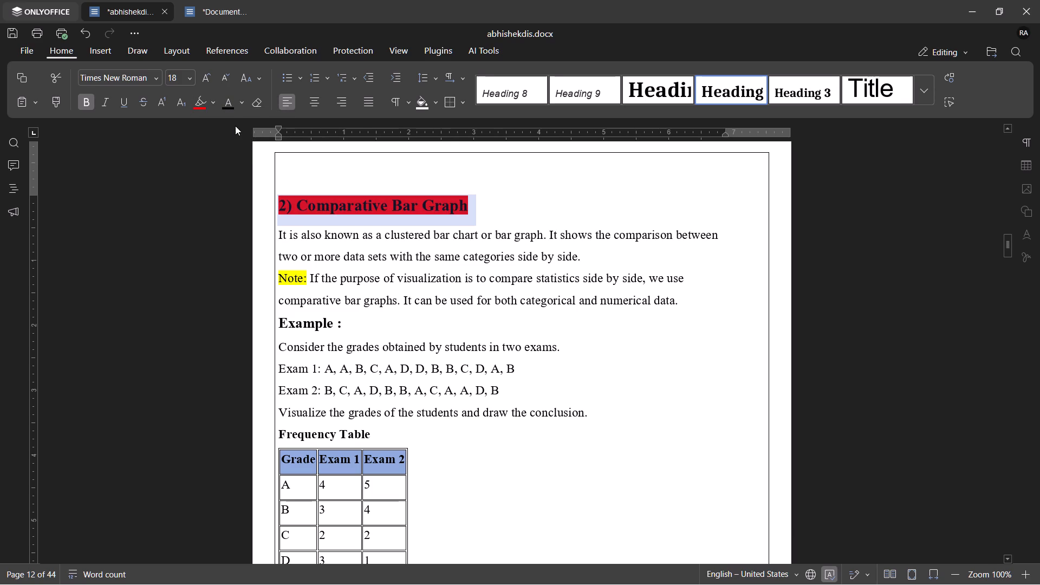
left_click(238, 101)
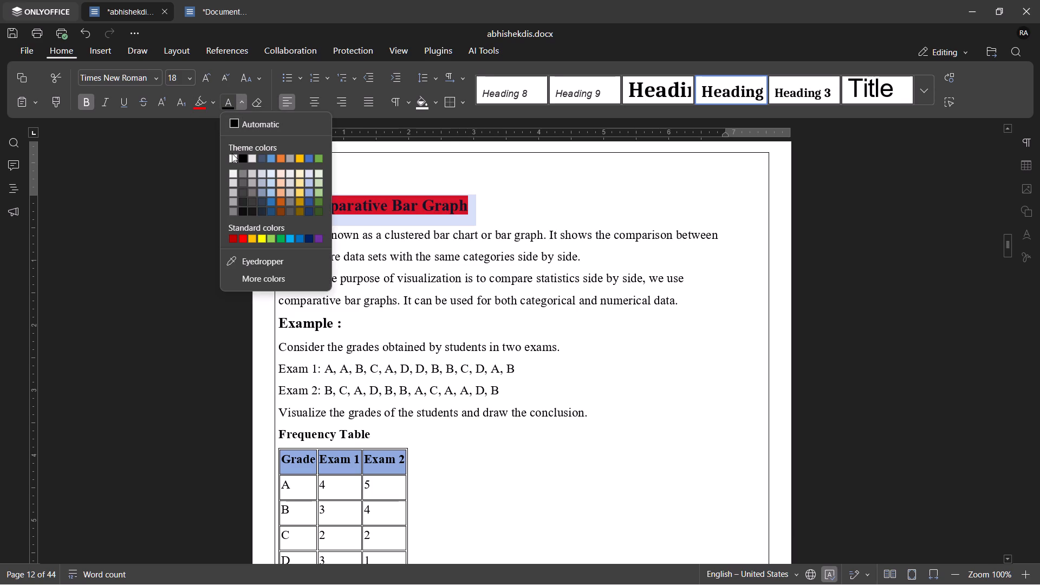
left_click(232, 153)
left_click(232, 153)
left_click(232, 154)
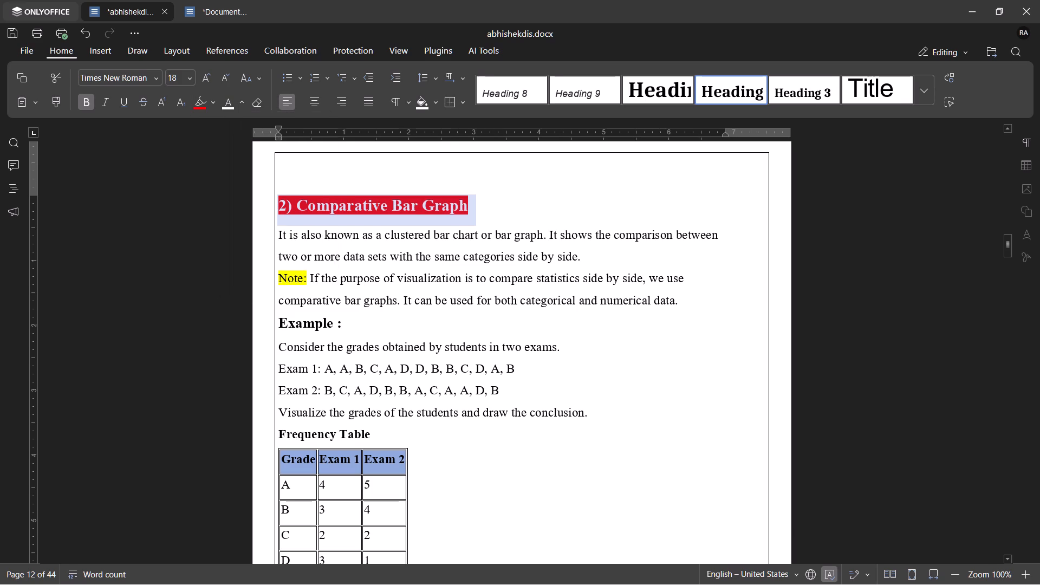
left_click(510, 198)
Compare the Comparative Bar Graph heading's formatting and numbering with the preceding 2.2 Pie Chart heading.
scroll(510, 198, "up", 7)
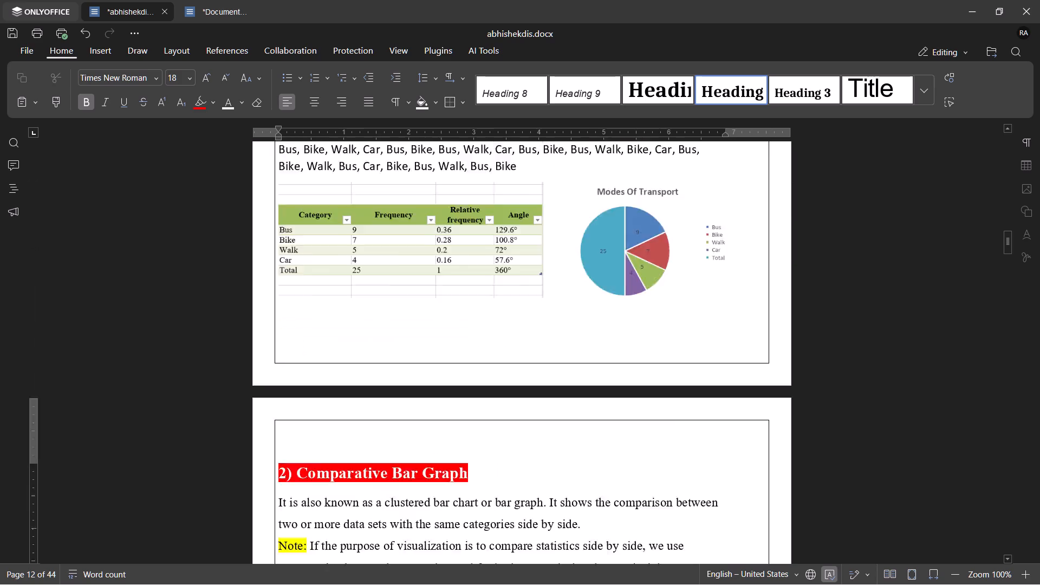
scroll(510, 198, "up", 6)
scroll(510, 198, "down", 2)
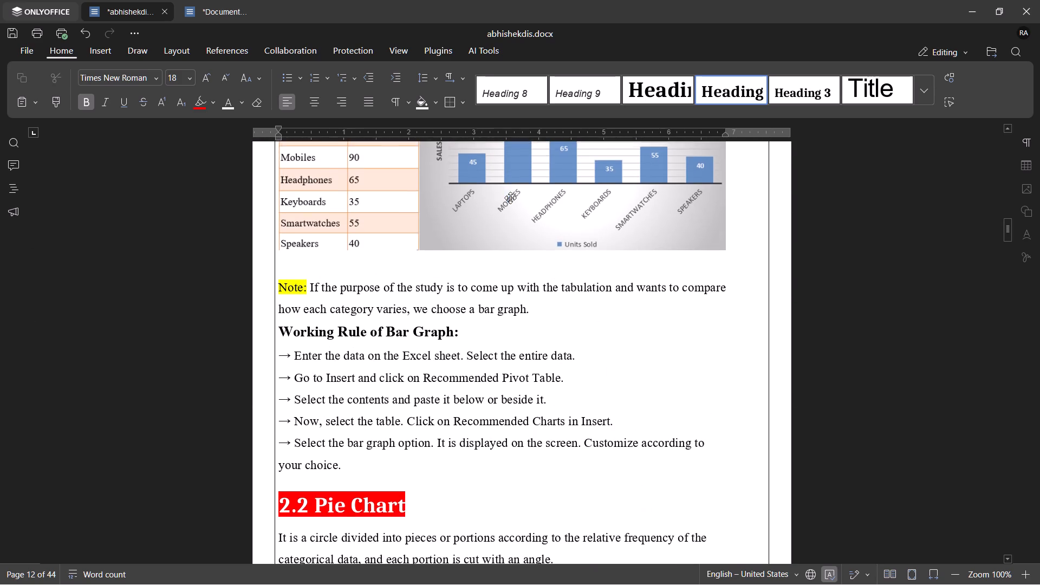
scroll(510, 198, "down", 7)
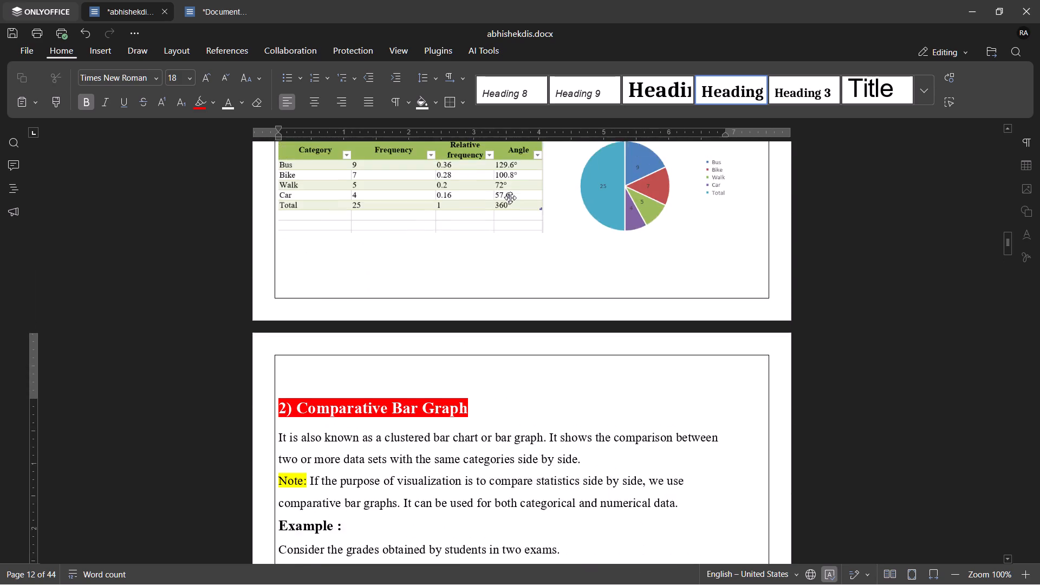
scroll(510, 198, "down", 1)
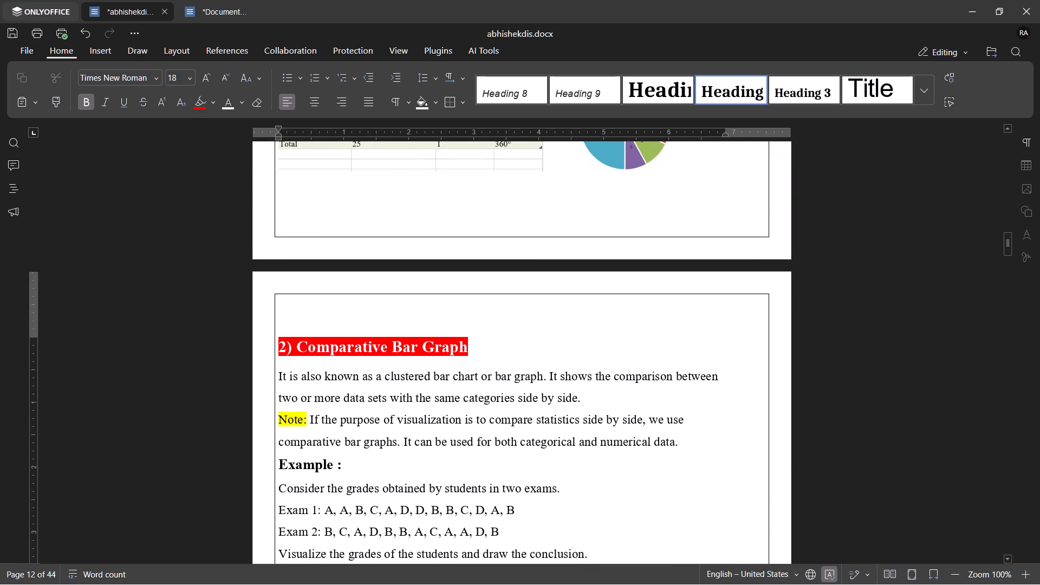
Replace the "2)" prefix of the Comparative Bar Graph heading with "2.1.1", leaving no blank space before it.
left_click(300, 347)
key("Left")
key("Left")
key("Right")
key("BackSpace")
key("BackSpace")
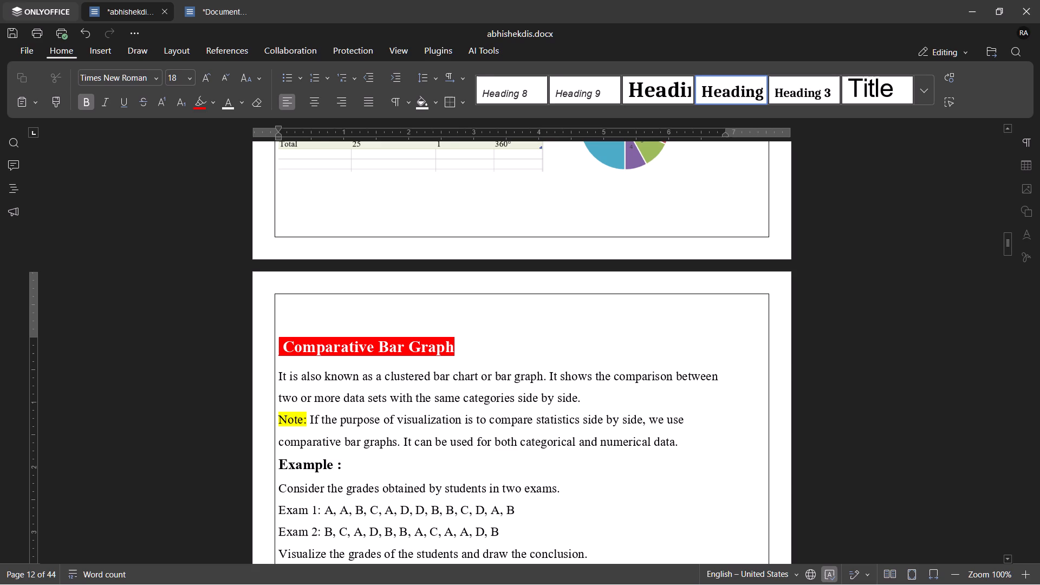
key("2")
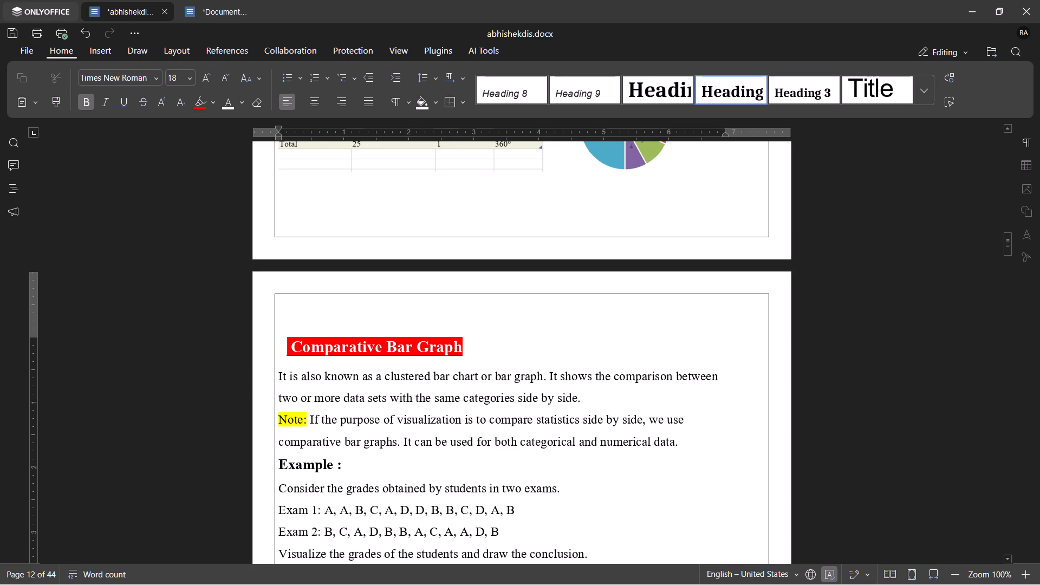
key("Right")
key("2")
type(".1.1")
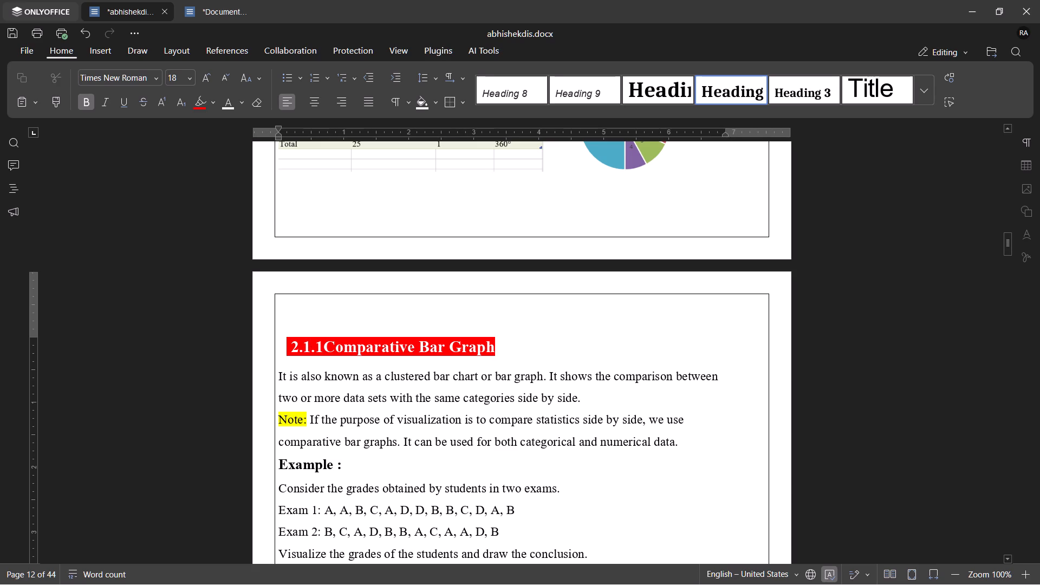
left_click(289, 343)
key("BackSpace")
key("BackSpace")
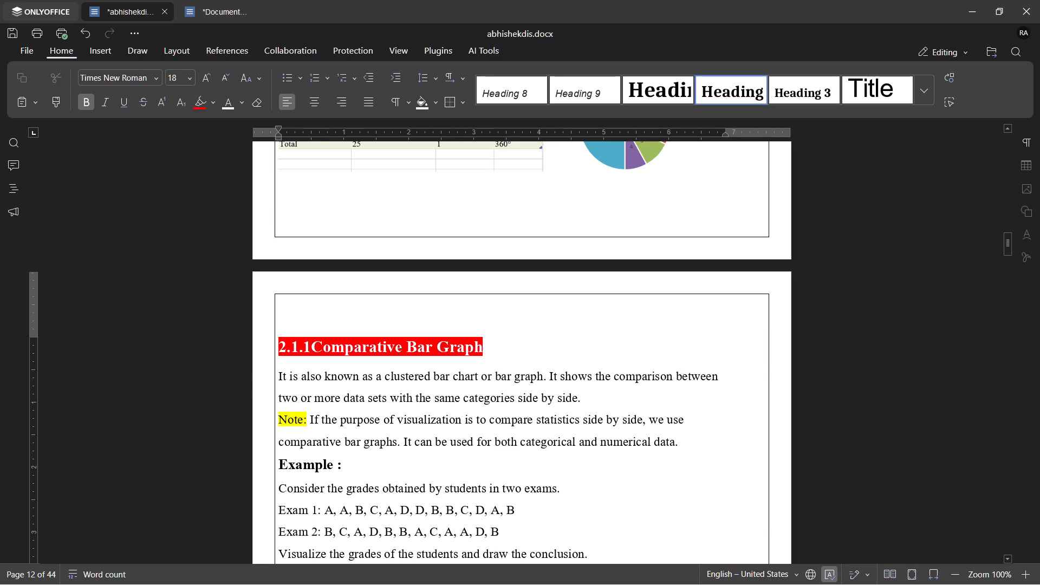
Change the end of the 2.1.1 heading so it reads "Comparative Bar Graphs :".
left_click(498, 358)
key("Left")
key("Right")
key("space")
key("Left")
key("Left")
key("space")
key("Right")
key("Left")
key("shift+colon")
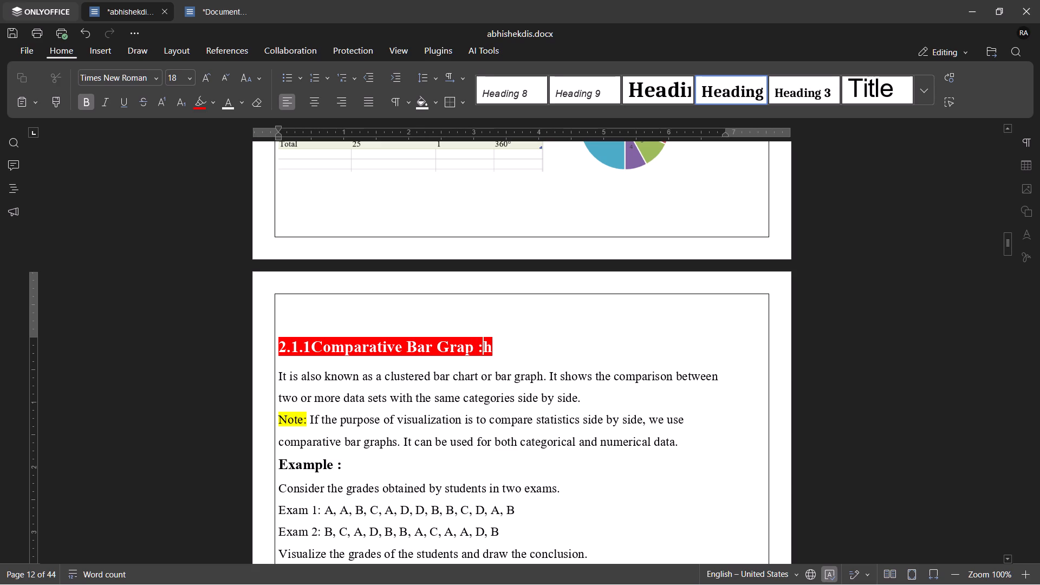
key("Right")
key("BackSpace")
key("Left")
key("Left")
type("hs")
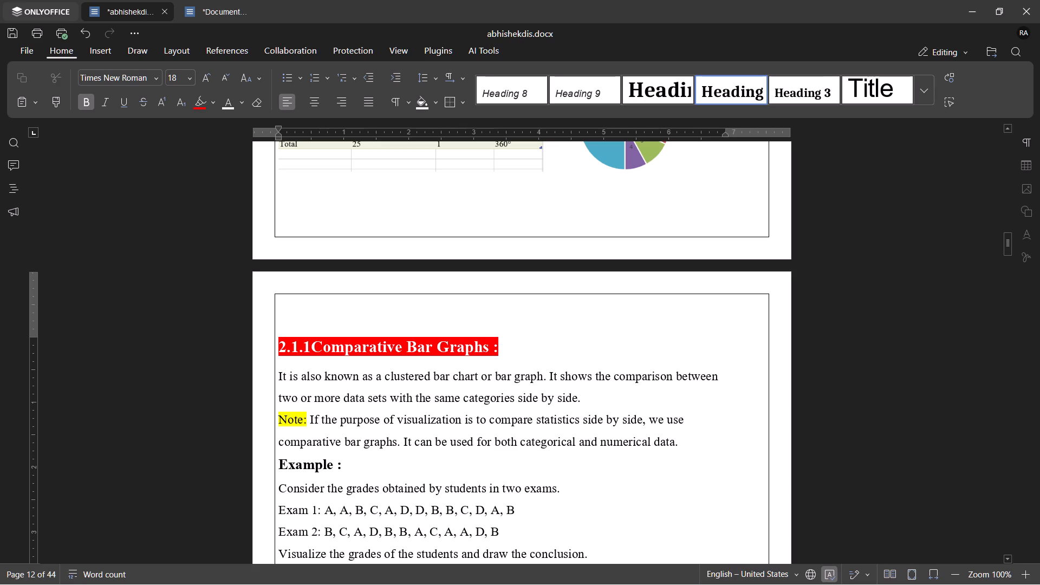
Insert a space between "2.1.1" and "Comparative" in the heading.
left_click(309, 348)
key("space")
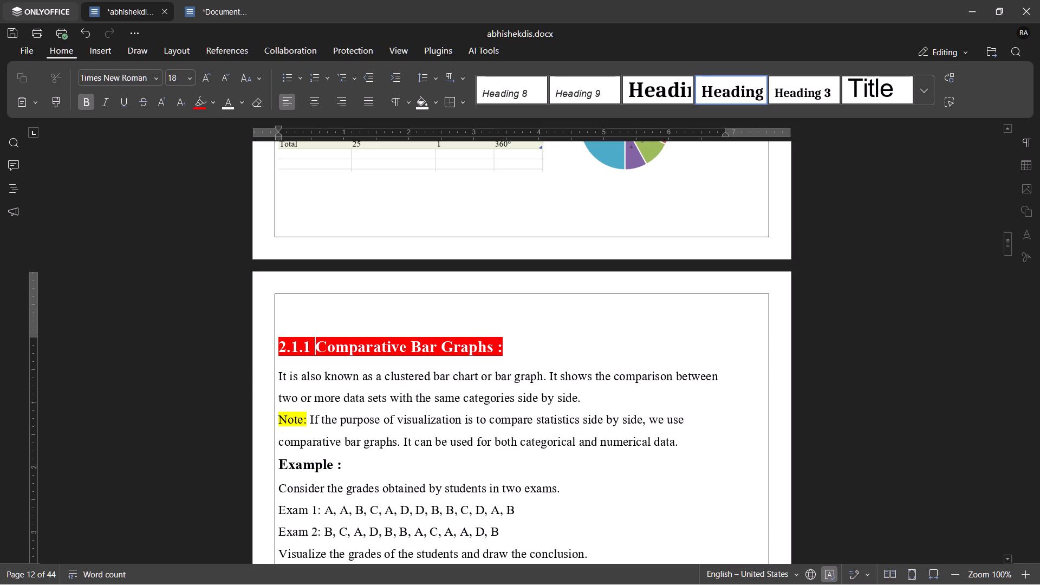
left_click(392, 354)
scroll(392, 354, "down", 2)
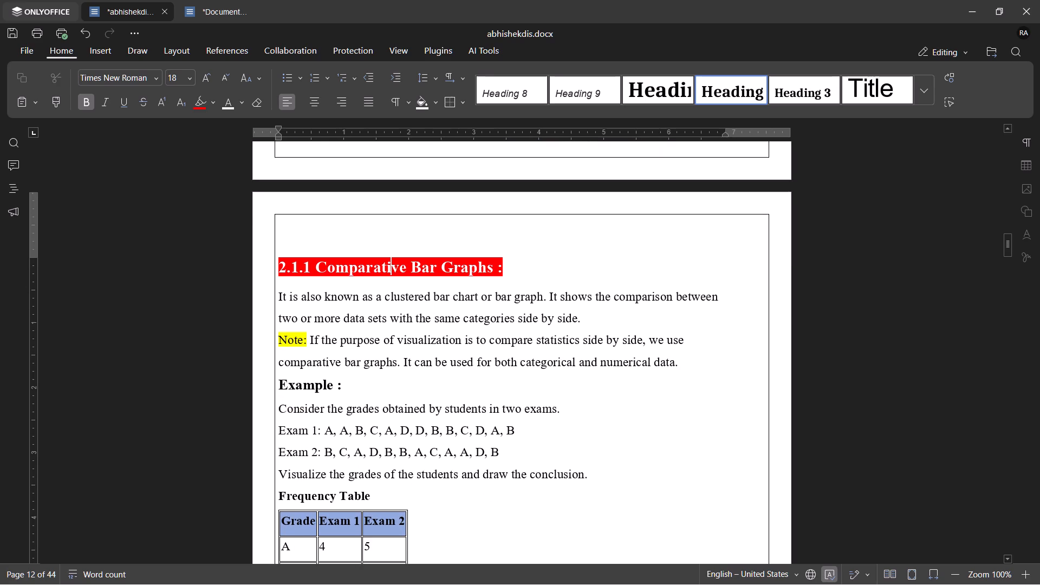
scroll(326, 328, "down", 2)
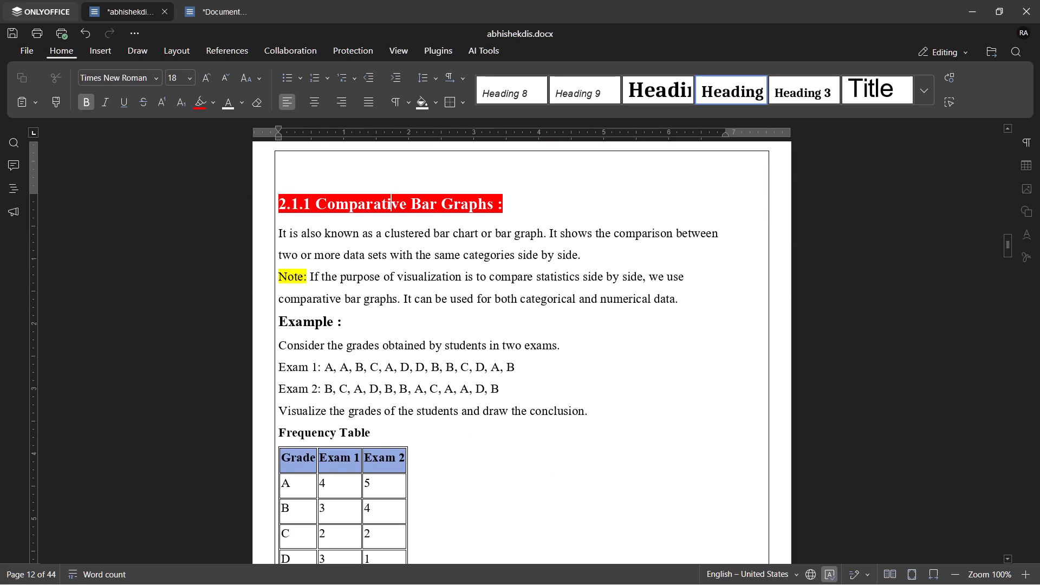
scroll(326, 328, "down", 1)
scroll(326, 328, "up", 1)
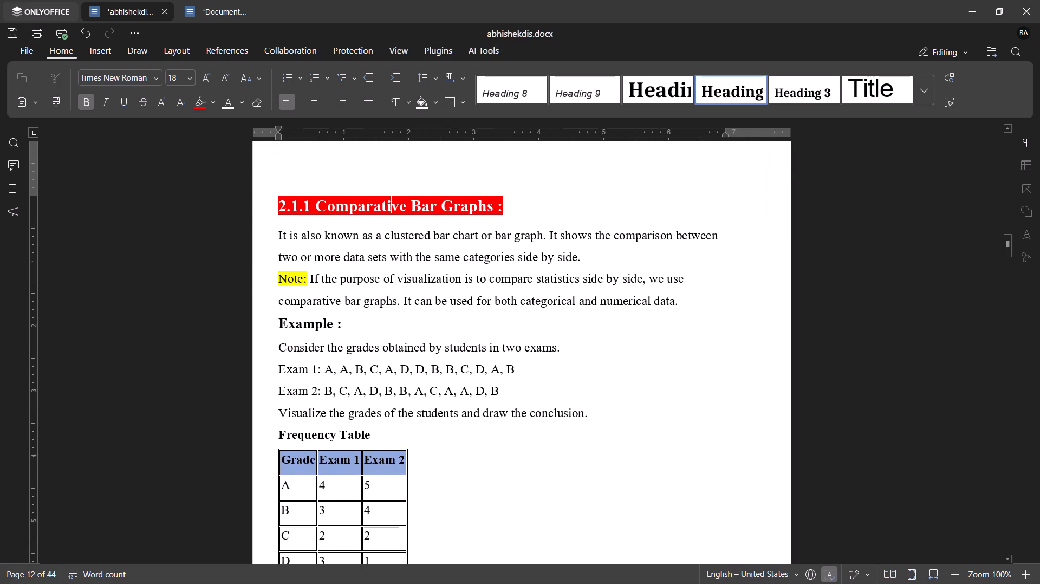
Apply the Normal style at font size 14 to the introductory and Note paragraphs under the 2.1.1 Comparative Bar Graphs heading.
scroll(326, 328, "down", 1)
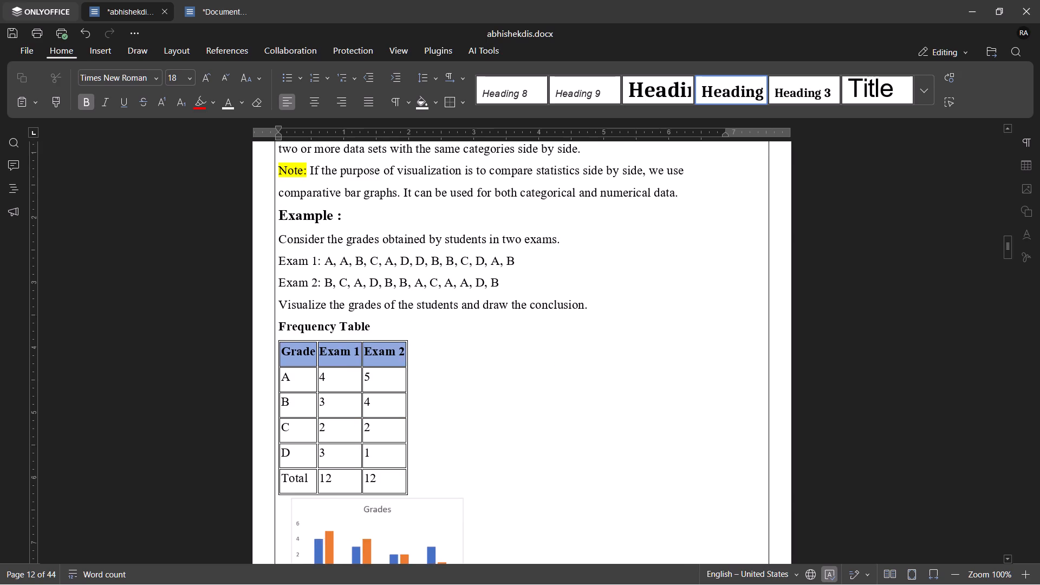
scroll(326, 328, "up", 1)
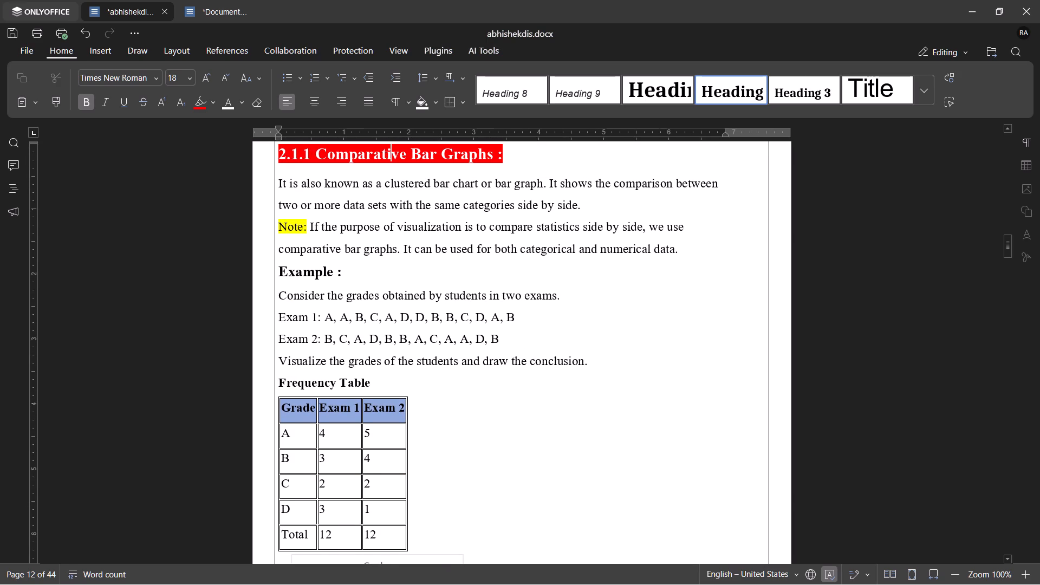
left_click_drag(277, 185, 426, 226)
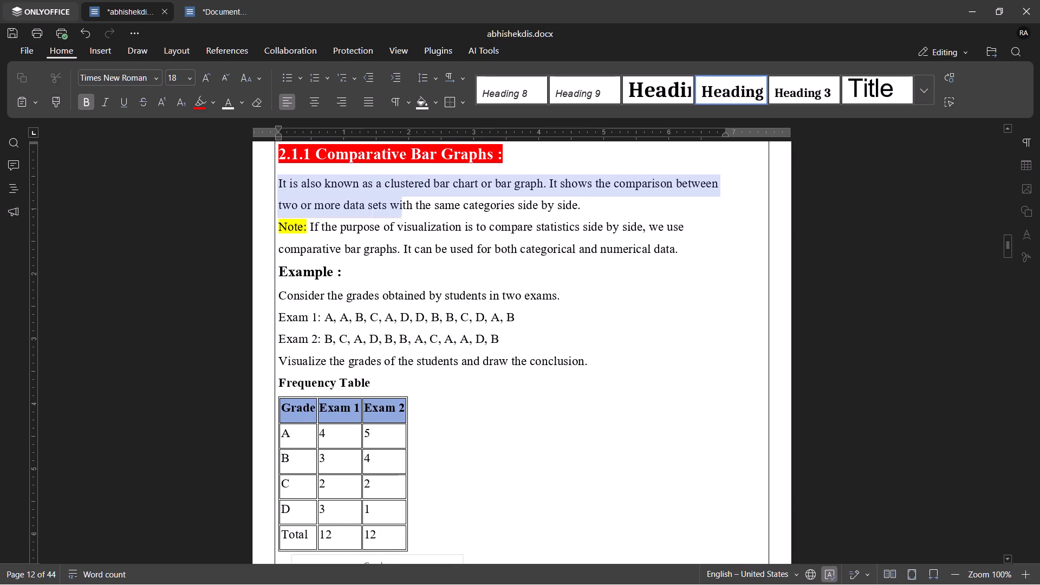
left_click_drag(426, 226, 659, 277)
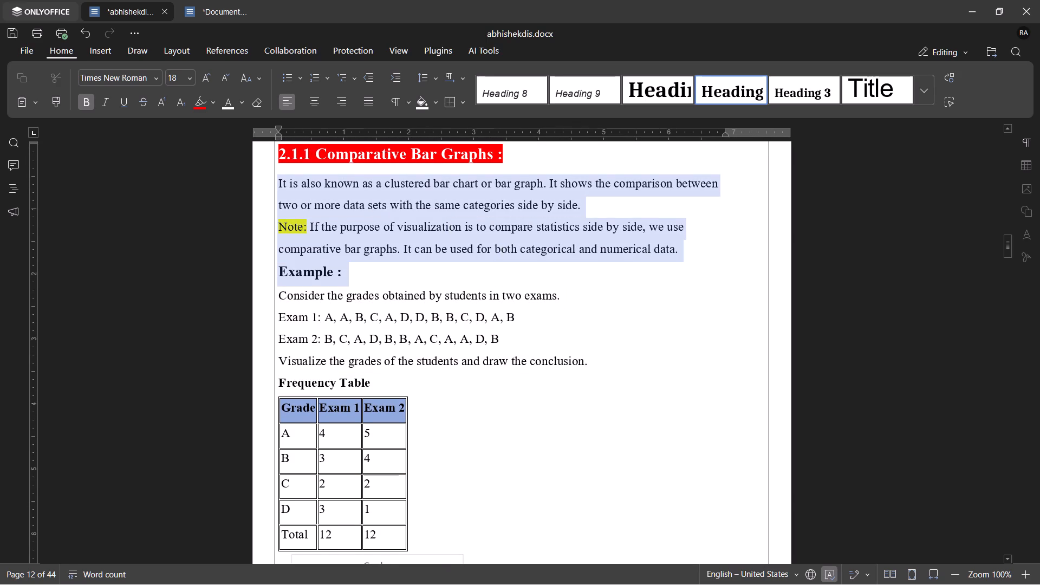
left_click_drag(659, 277, 688, 254)
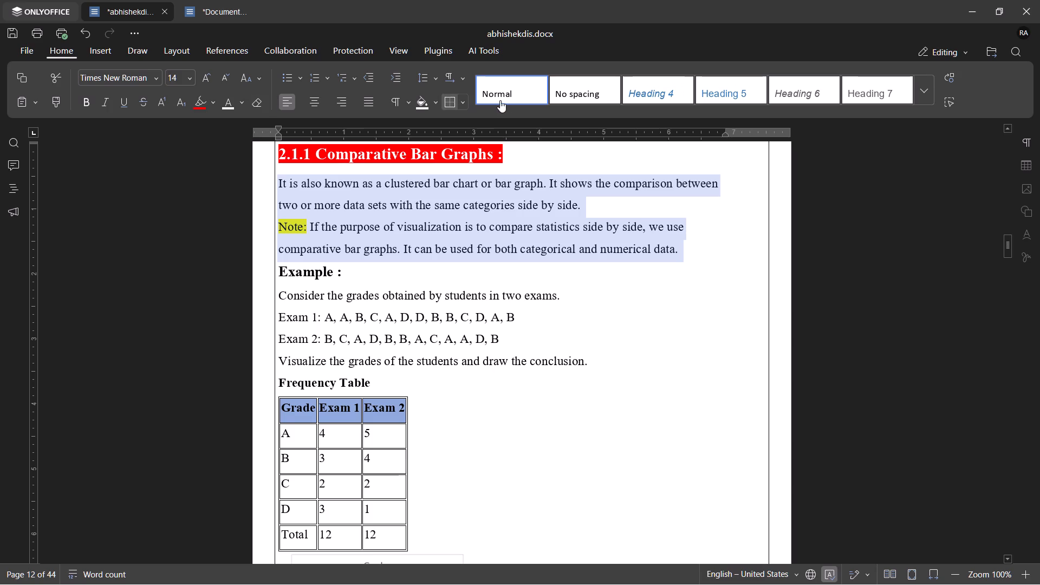
left_click(518, 97)
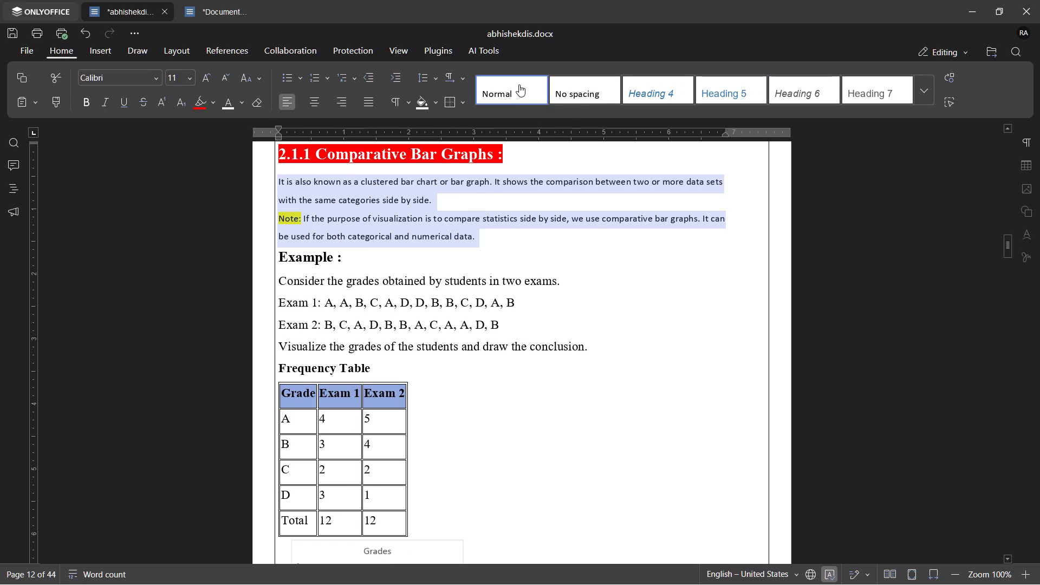
left_click(519, 84)
left_click(519, 84)
left_click(555, 86)
left_click(527, 91)
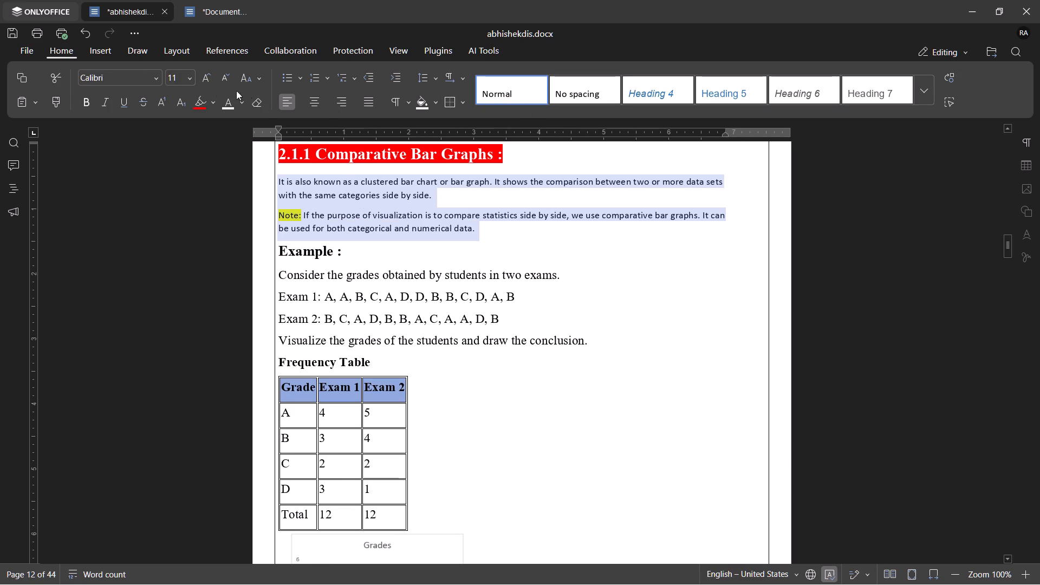
left_click(190, 76)
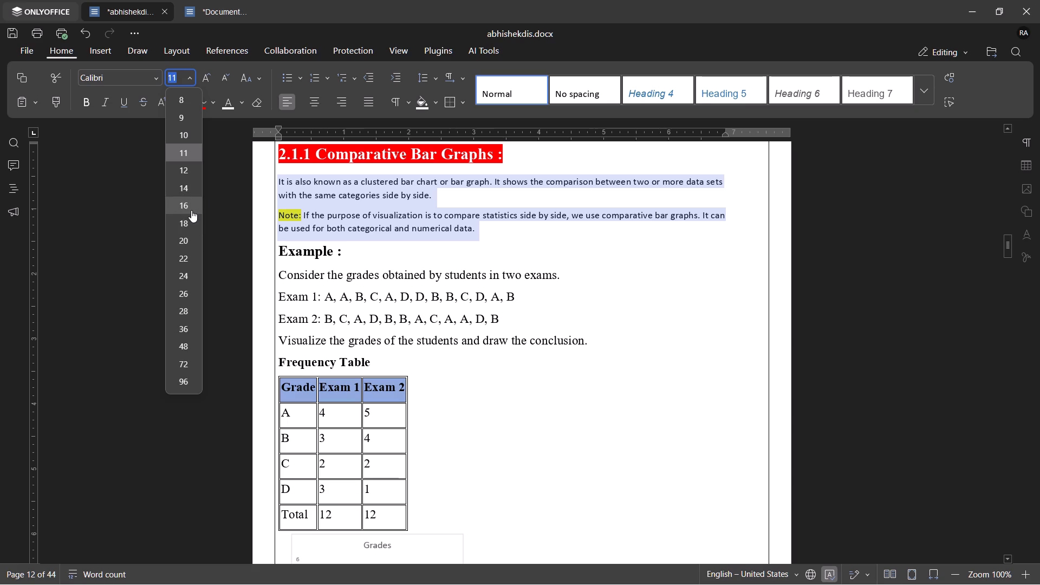
left_click(188, 191)
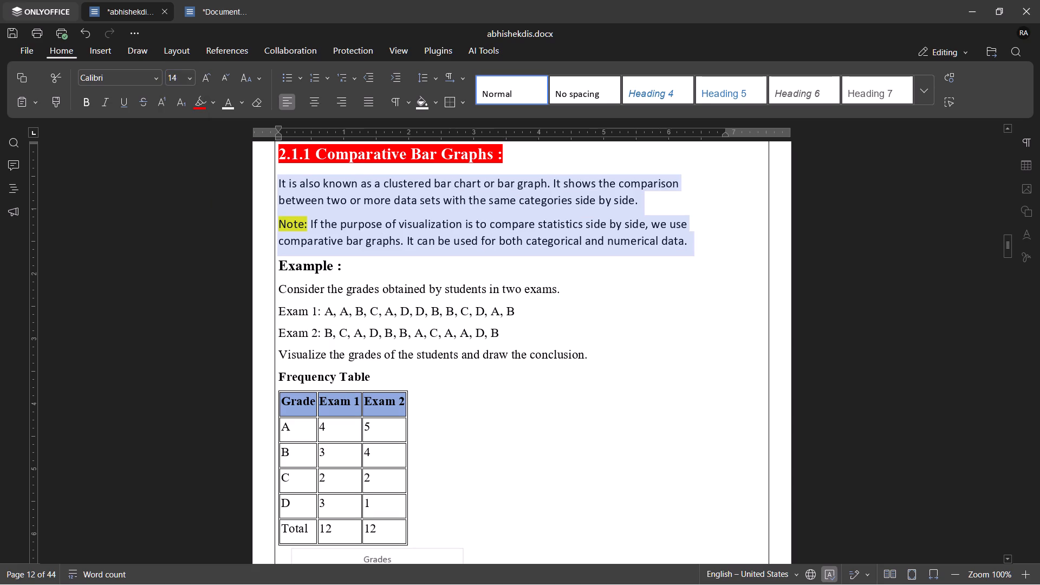
left_click(430, 343)
Compare the formatting of the 2.1.1 section's text with the preceding pie chart and bar graph pages.
scroll(430, 343, "up", 8)
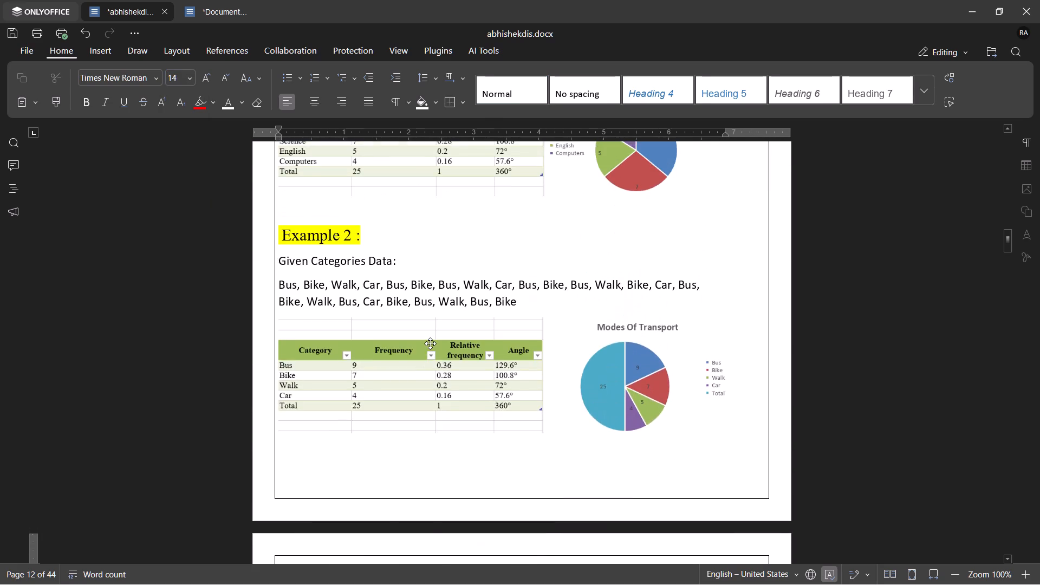
scroll(430, 343, "down", 8)
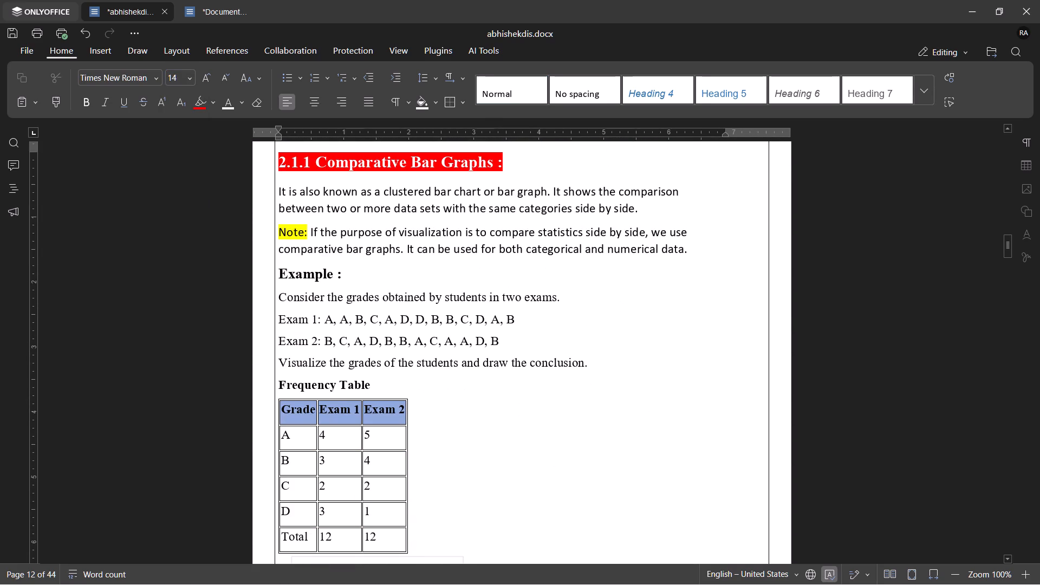
scroll(430, 343, "up", 13)
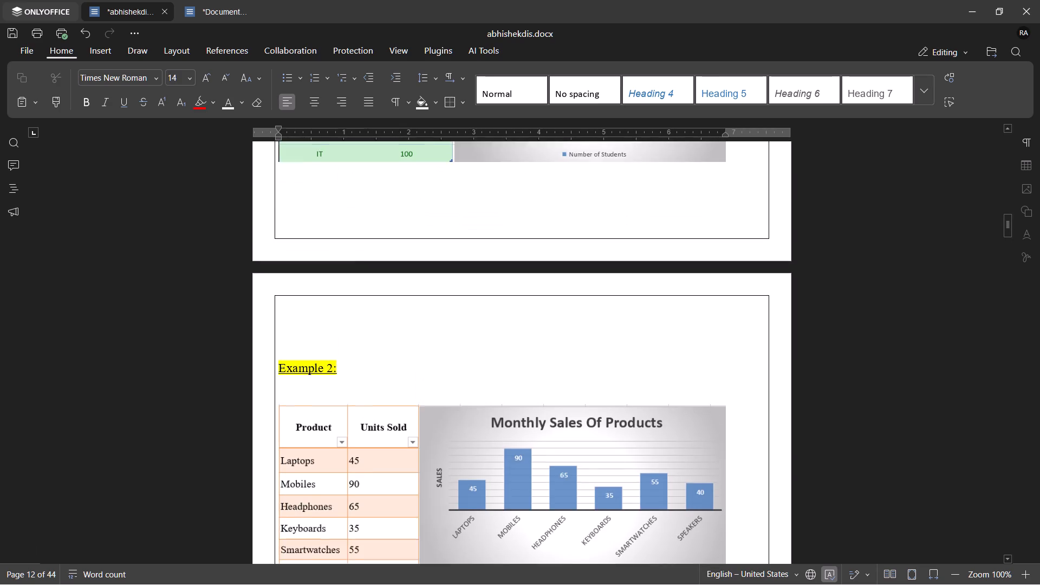
scroll(430, 343, "down", 11)
scroll(430, 343, "up", 1)
scroll(430, 343, "down", 1)
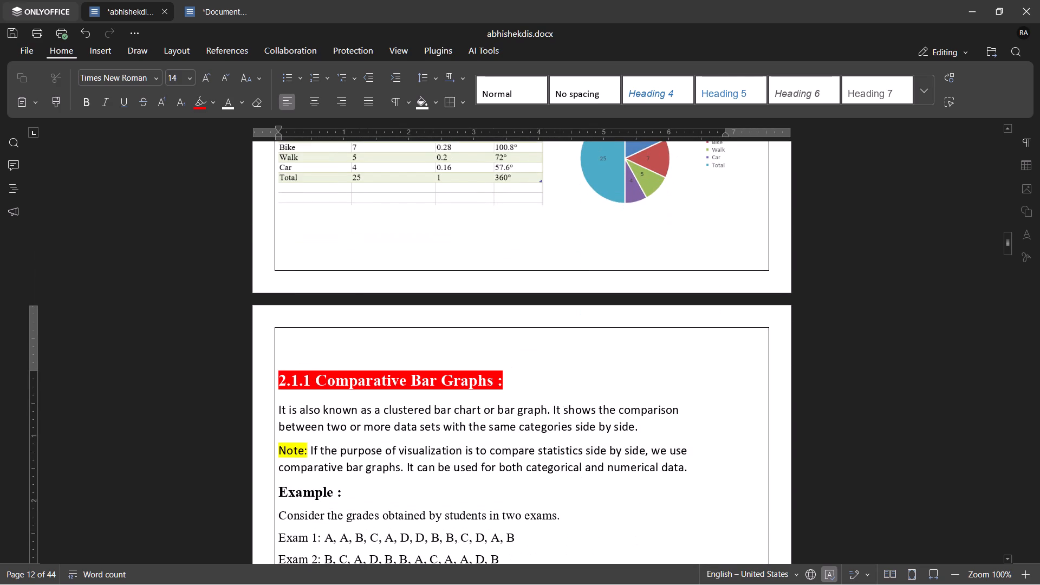
scroll(430, 343, "down", 5)
scroll(430, 343, "up", 1)
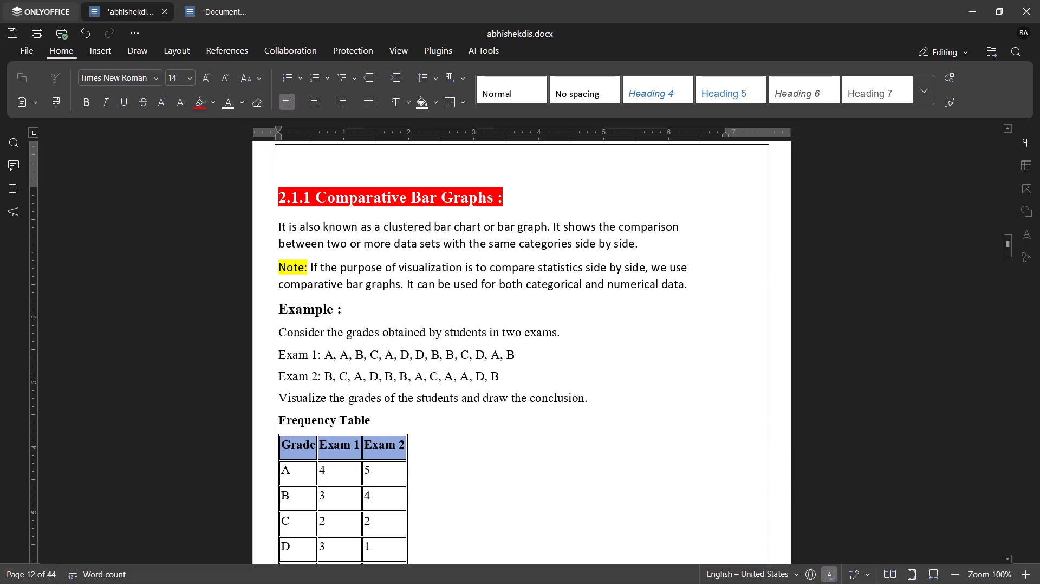
Highlight the words "clustered bar chart" in dark grey in the paragraph under the 2.1.1 heading.
left_click_drag(383, 227, 479, 225)
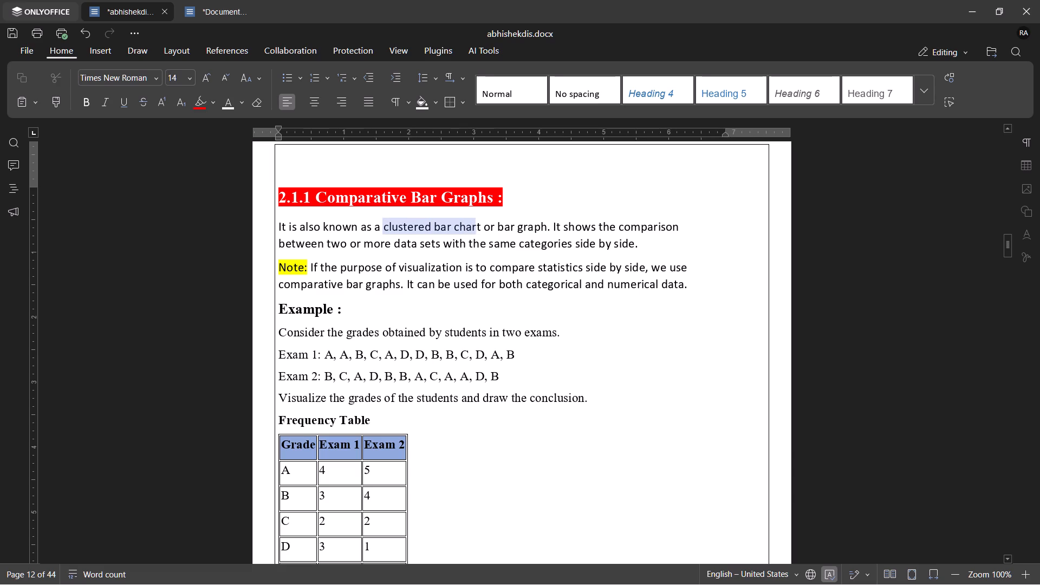
left_click_drag(479, 225, 484, 223)
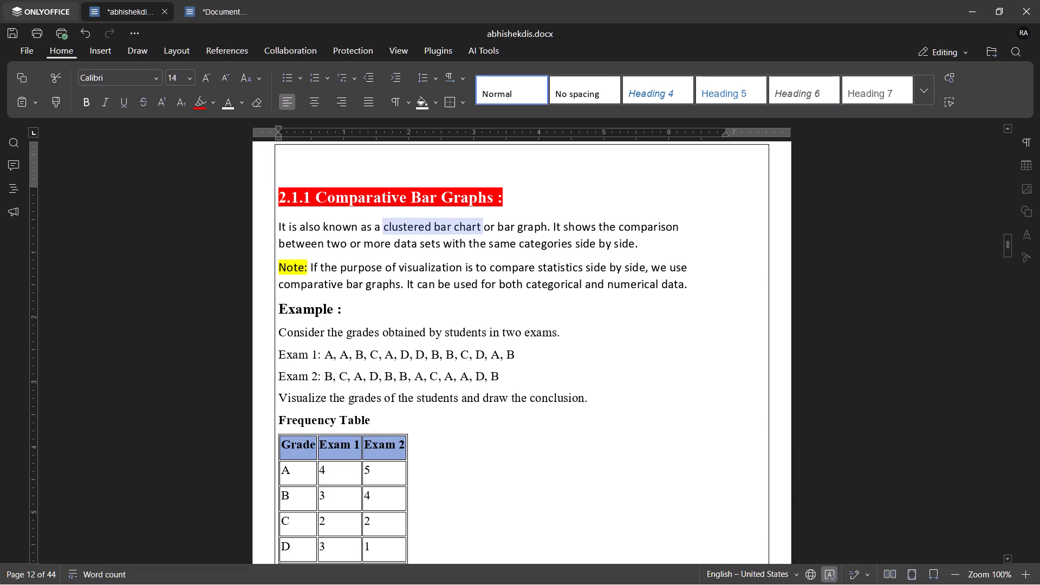
left_click(208, 101)
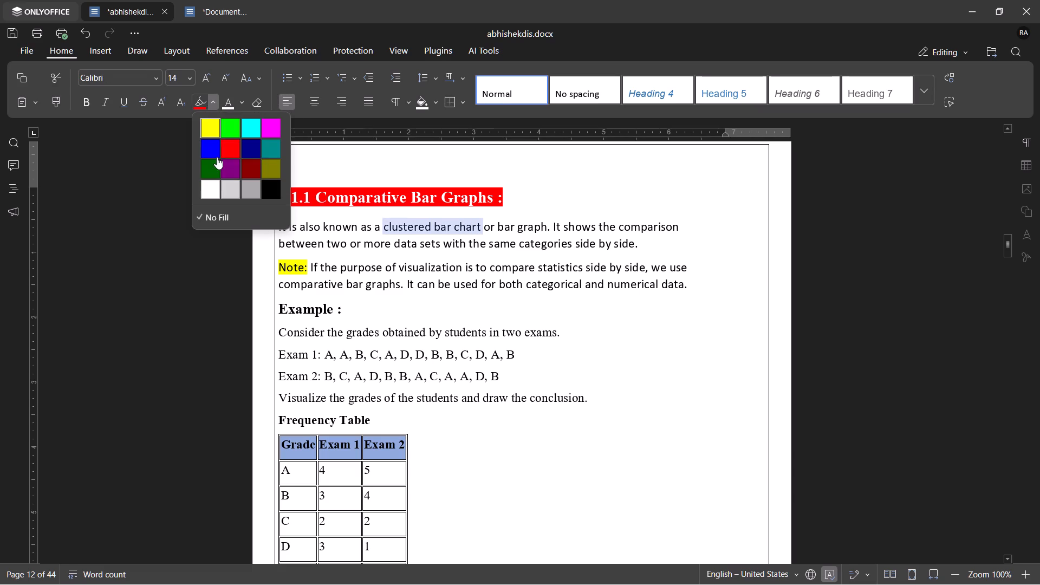
left_click(248, 187)
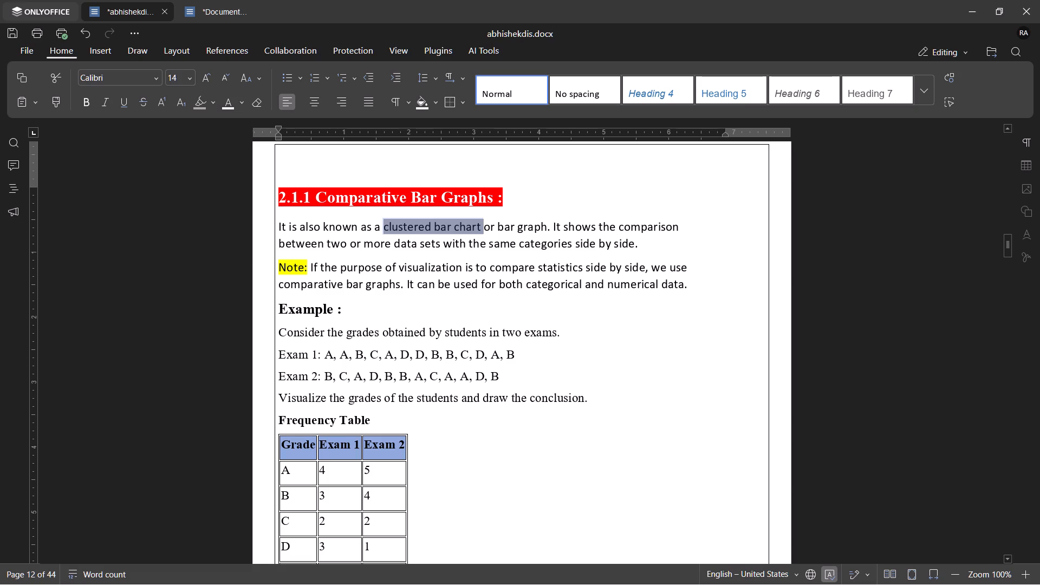
Highlight "bar graph" in the same sentence in dark grey and set its font colour to black.
left_click_drag(496, 230, 537, 230)
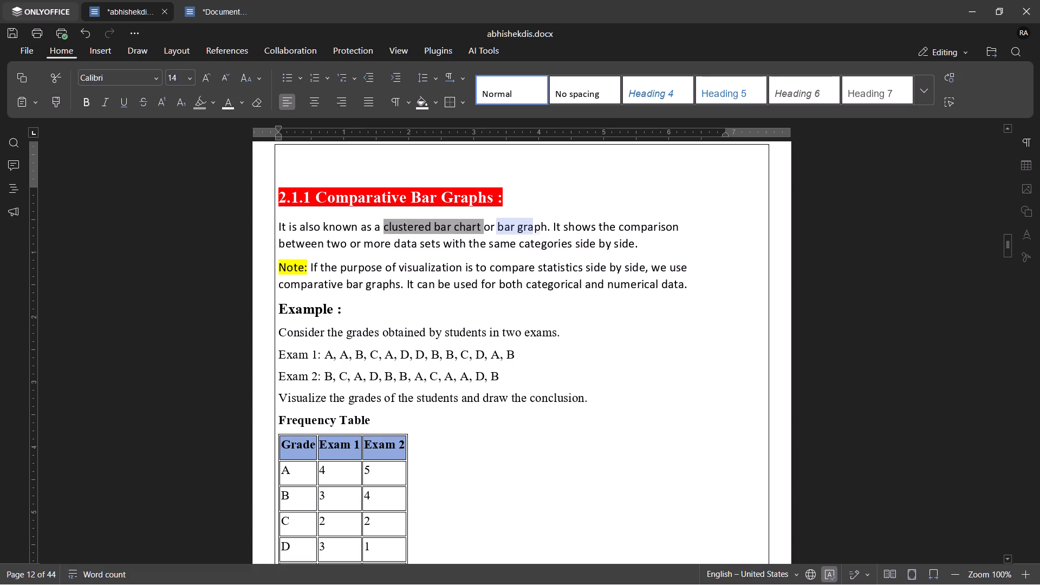
left_click_drag(537, 230, 544, 229)
left_click(225, 101)
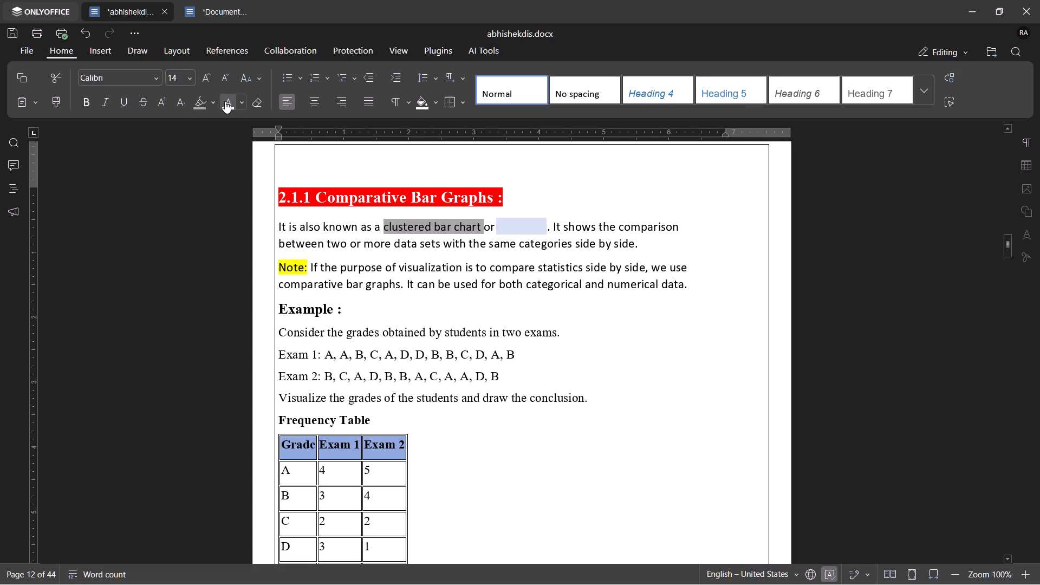
left_click(225, 101)
left_click(203, 103)
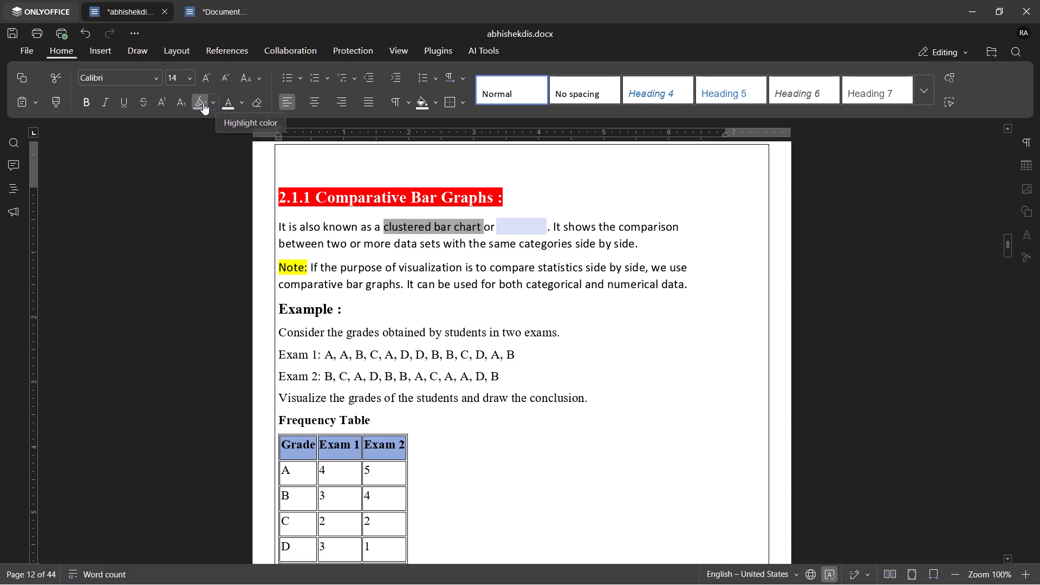
left_click(242, 98)
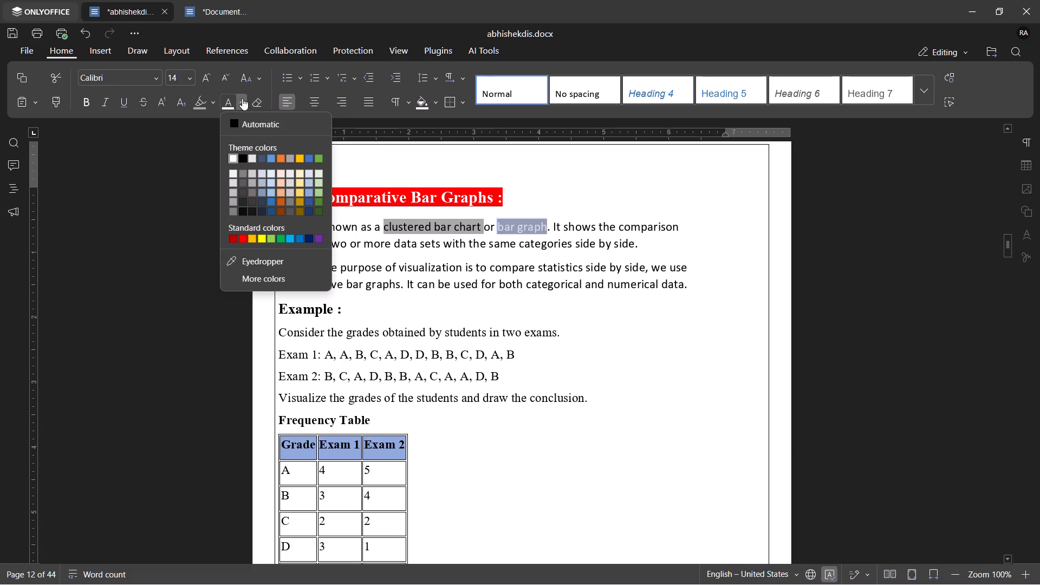
left_click(229, 155)
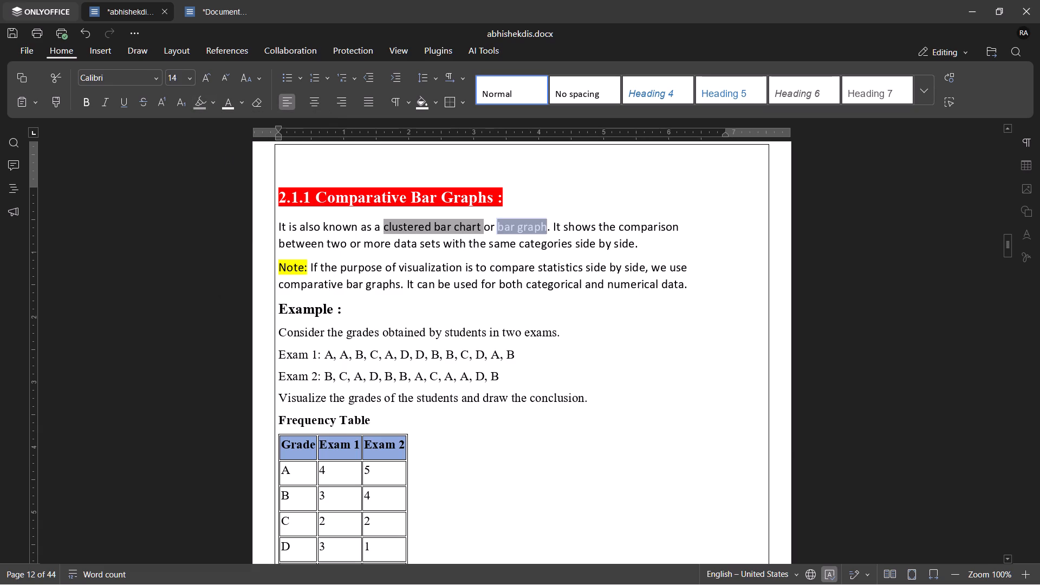
left_click(238, 102)
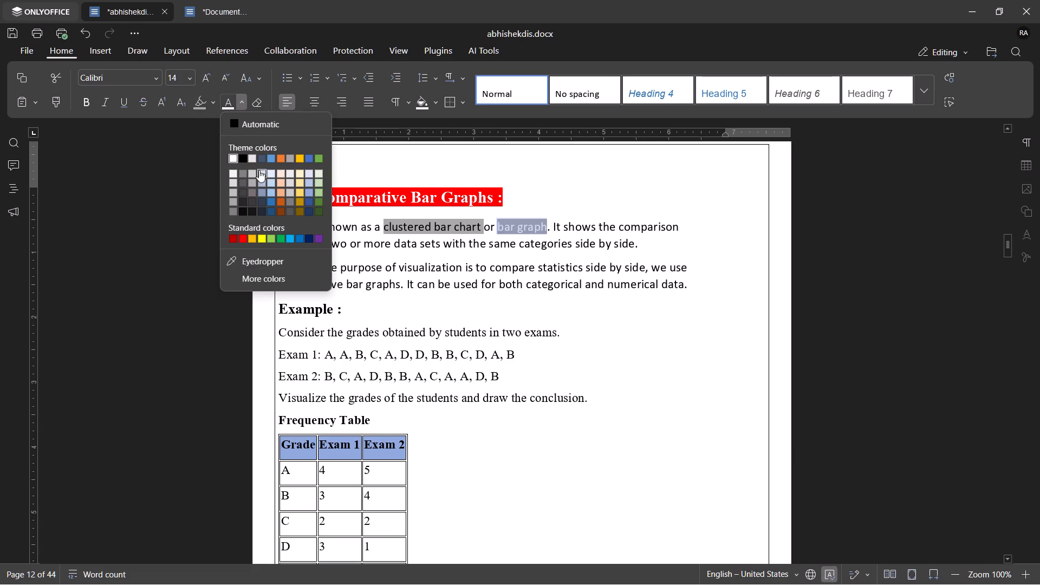
left_click(241, 157)
left_click(467, 291)
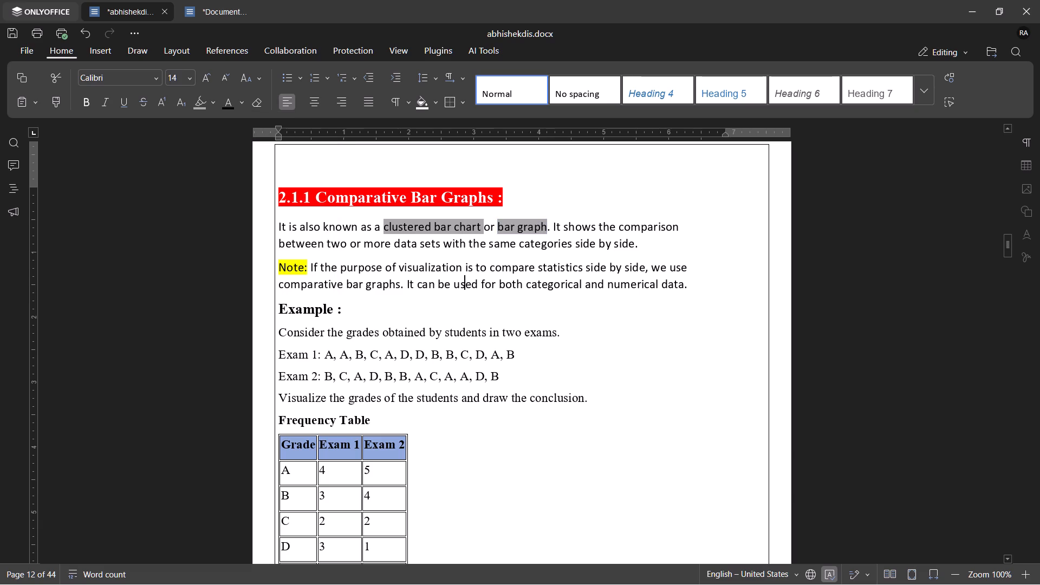
Review the rest of the Comparative Bar Graphs section, from the example and frequency table to the conclusions and Excel steps.
scroll(467, 291, "down", 1)
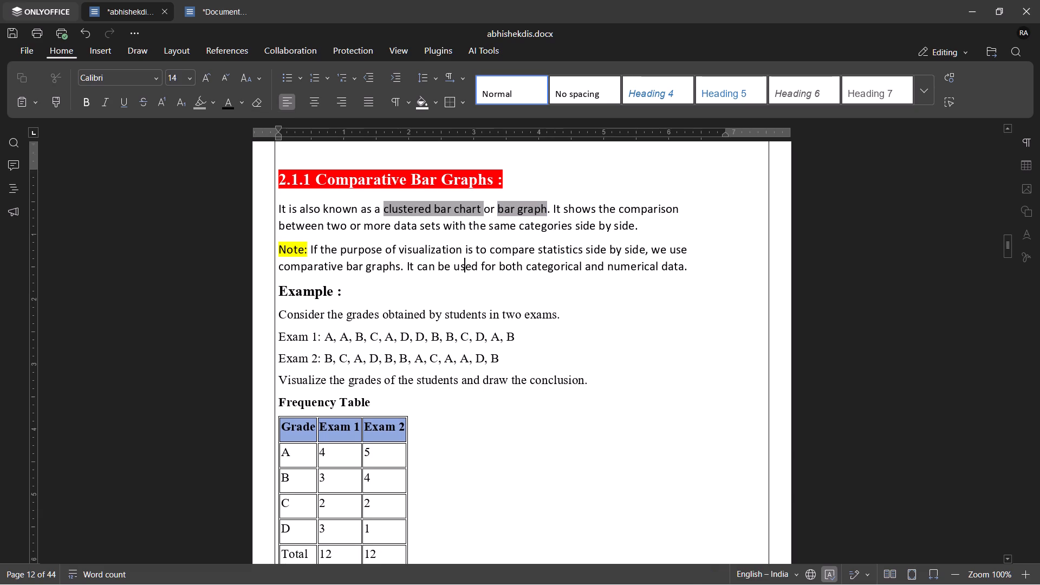
scroll(467, 291, "down", 3)
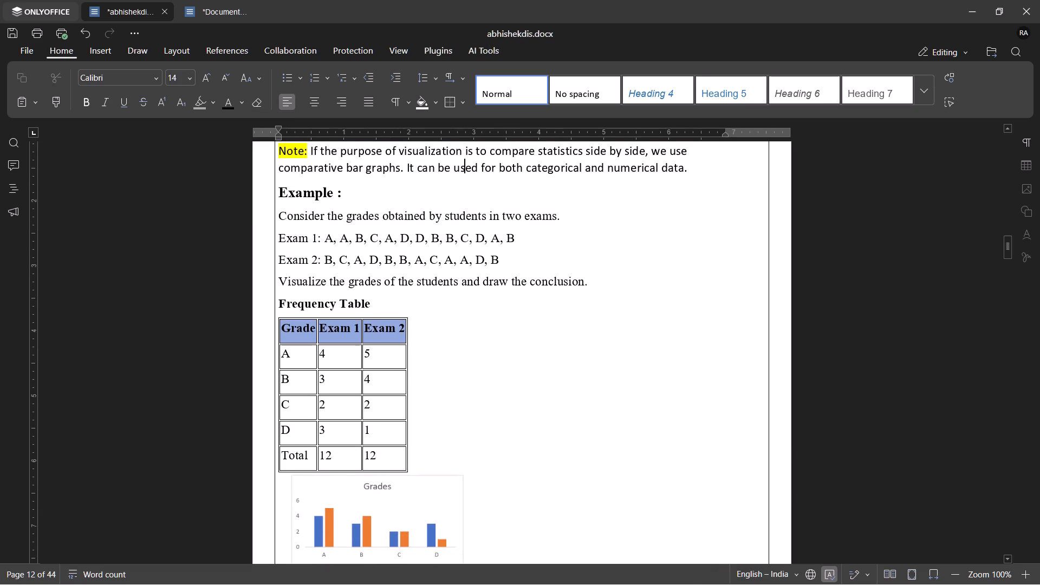
scroll(467, 291, "up", 1)
scroll(467, 291, "down", 3)
scroll(467, 291, "up", 3)
scroll(467, 291, "down", 5)
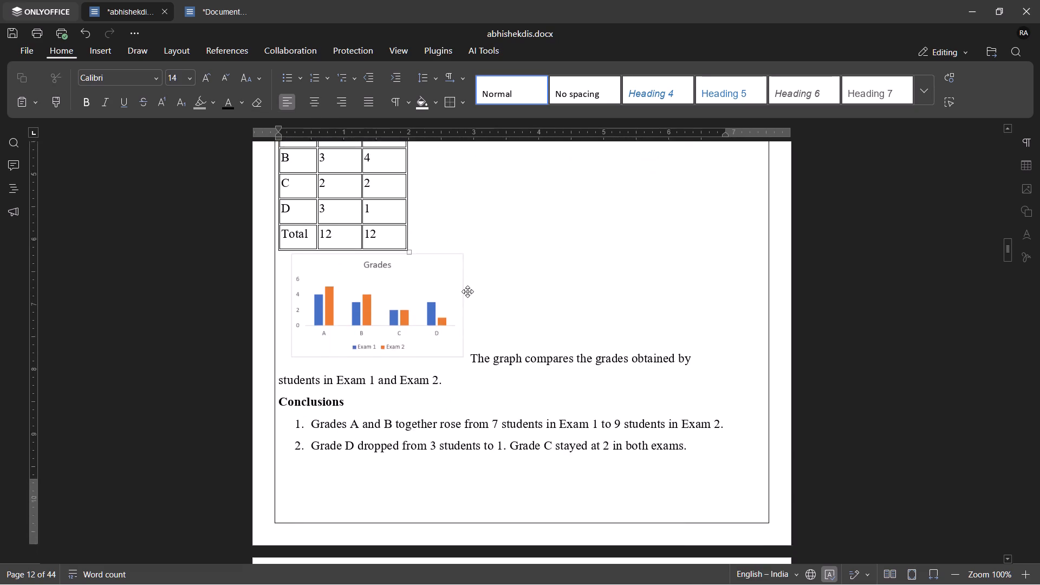
scroll(467, 291, "down", 3)
scroll(467, 291, "up", 5)
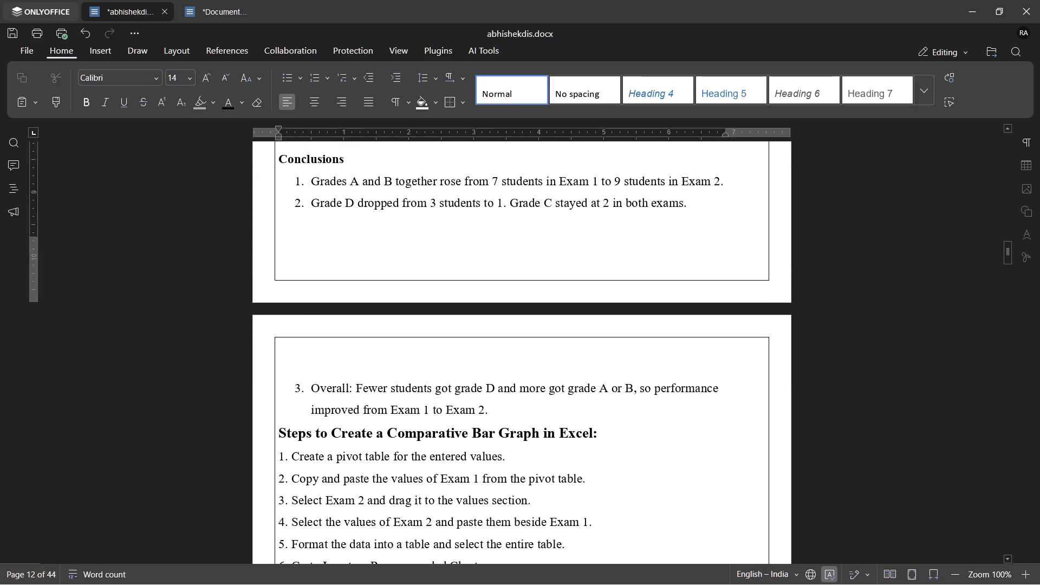
scroll(467, 291, "up", 9)
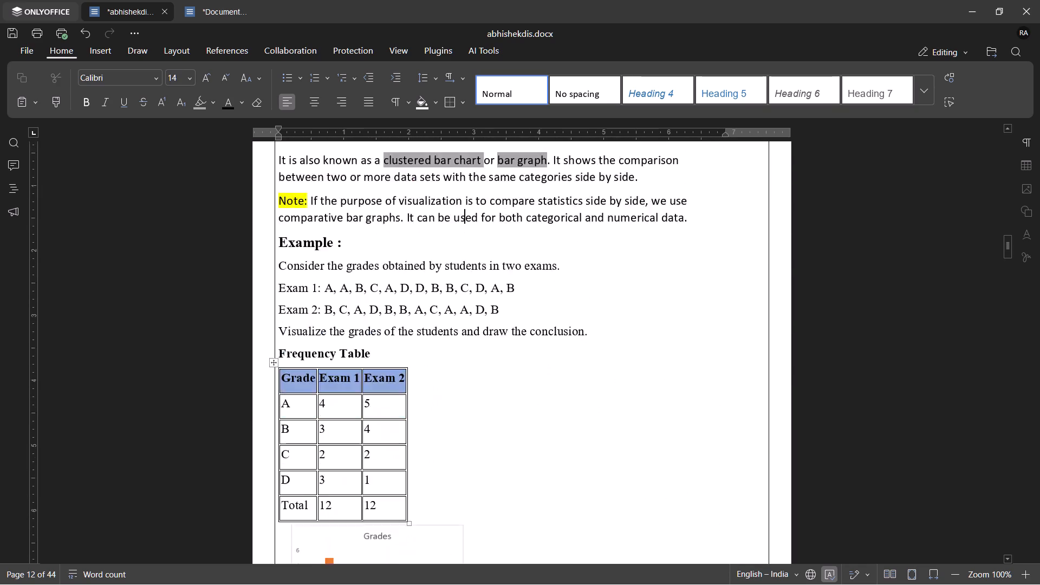
scroll(467, 291, "up", 2)
scroll(467, 291, "down", 3)
scroll(467, 291, "up", 4)
scroll(467, 291, "down", 1)
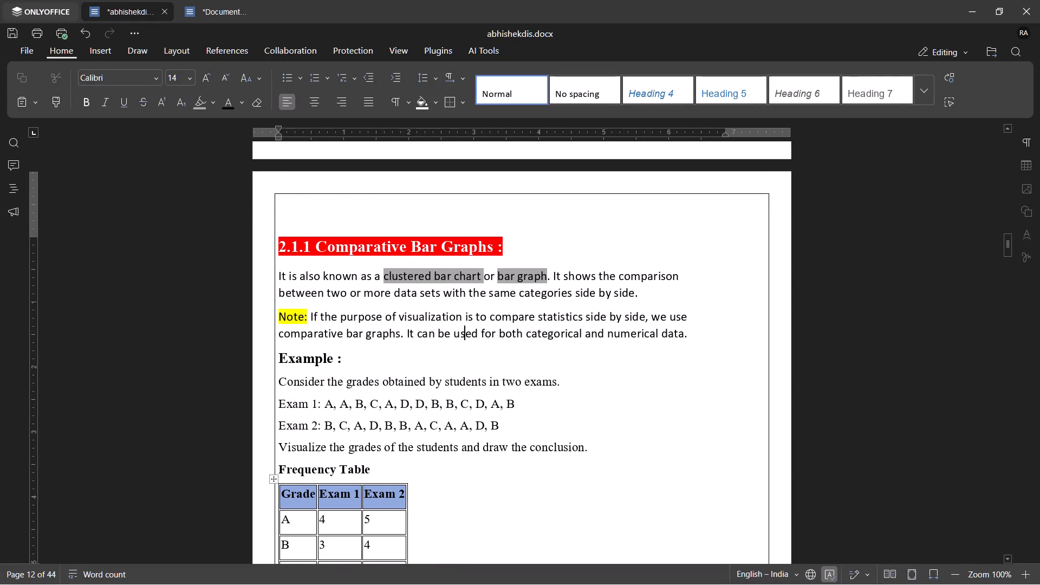
Apply the Normal style to the "Example :" subheading in section 2.1.1.
left_click_drag(347, 357, 277, 359)
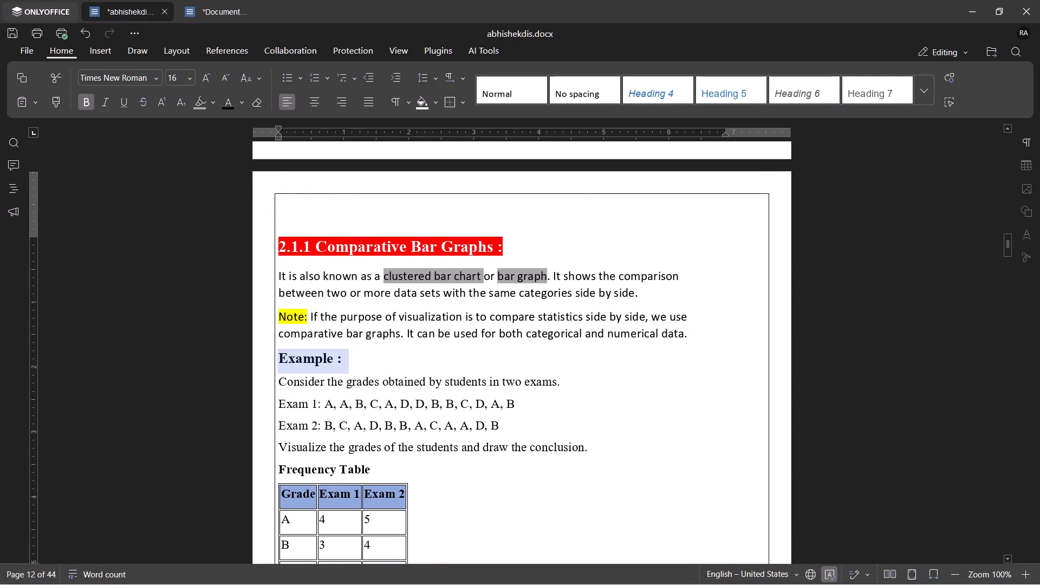
left_click(513, 93)
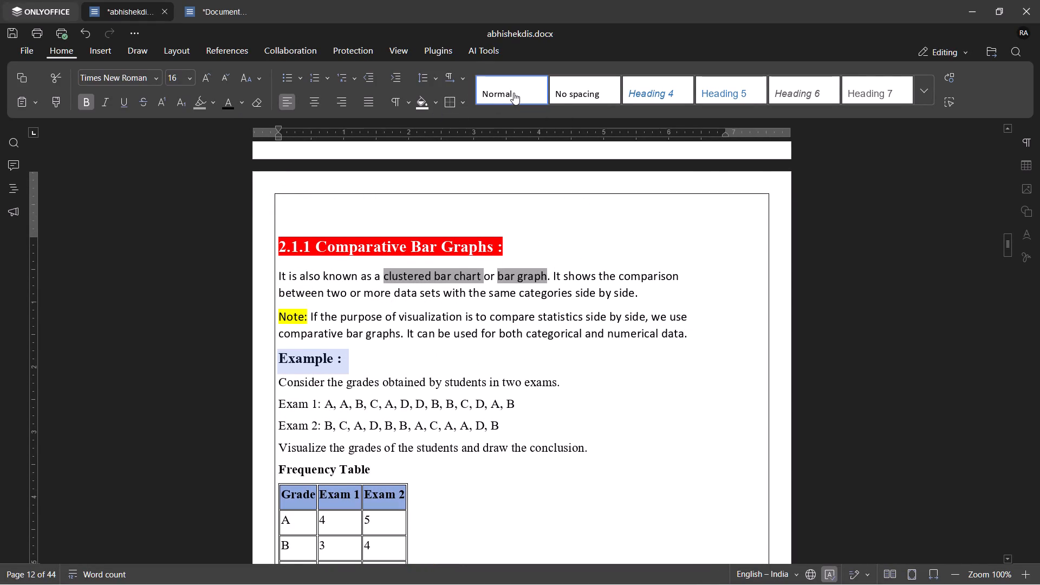
Highlight the "Example :" subheading in section 2.1.1 in yellow.
left_click(212, 99)
left_click(211, 132)
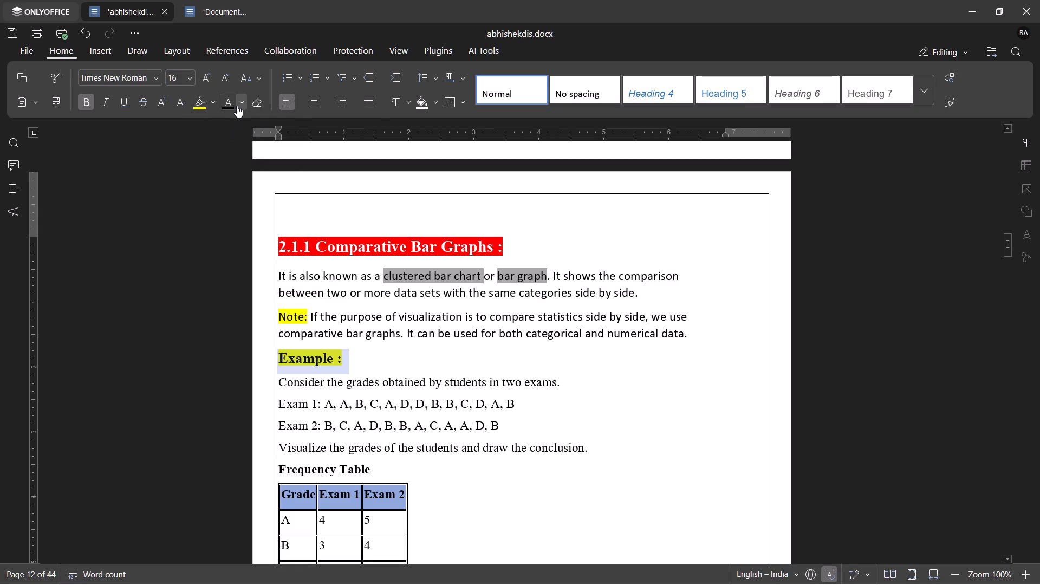
left_click(407, 346)
Number the highlighted example subheading in section 2.1.1 so that it reads "Example 1:".
scroll(407, 346, "down", 4)
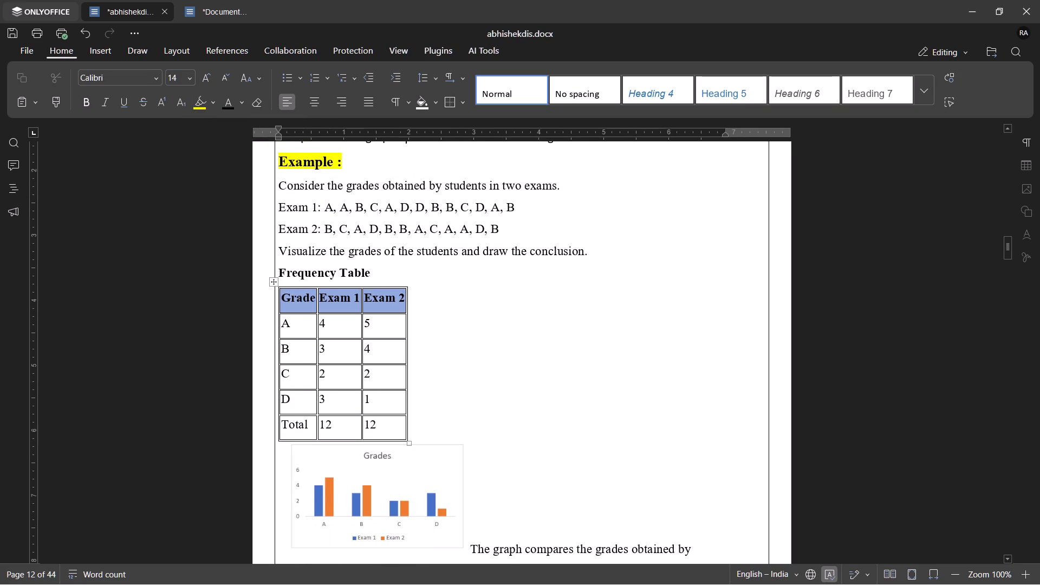
scroll(407, 346, "down", 1)
scroll(407, 346, "up", 1)
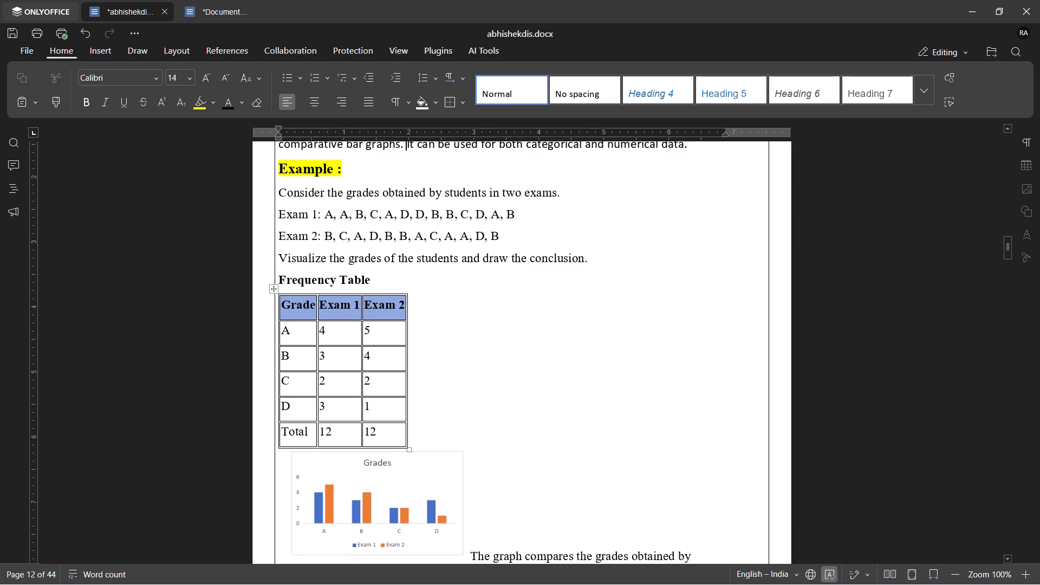
scroll(407, 346, "up", 2)
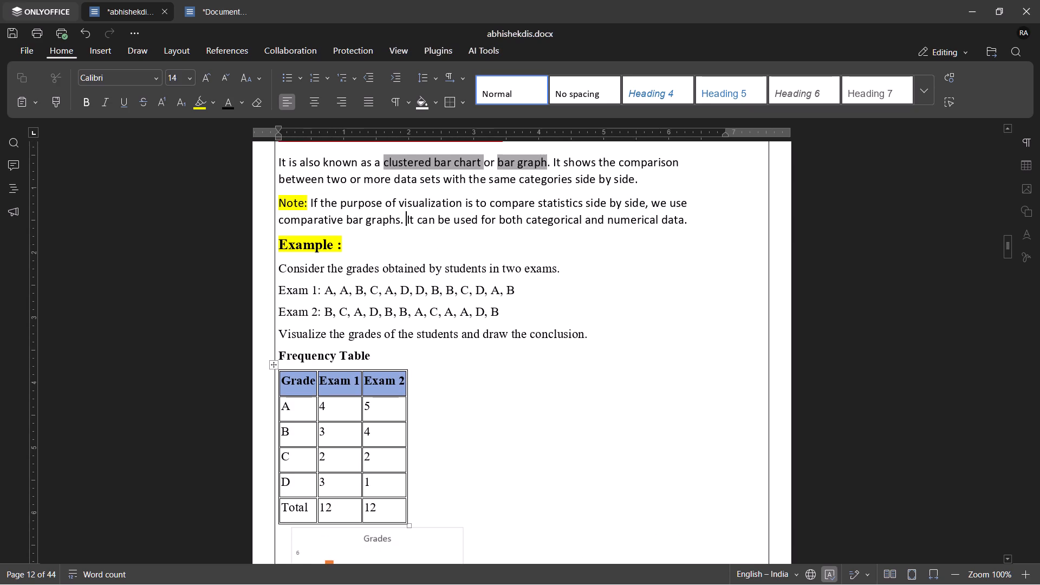
scroll(326, 300, "up", 1)
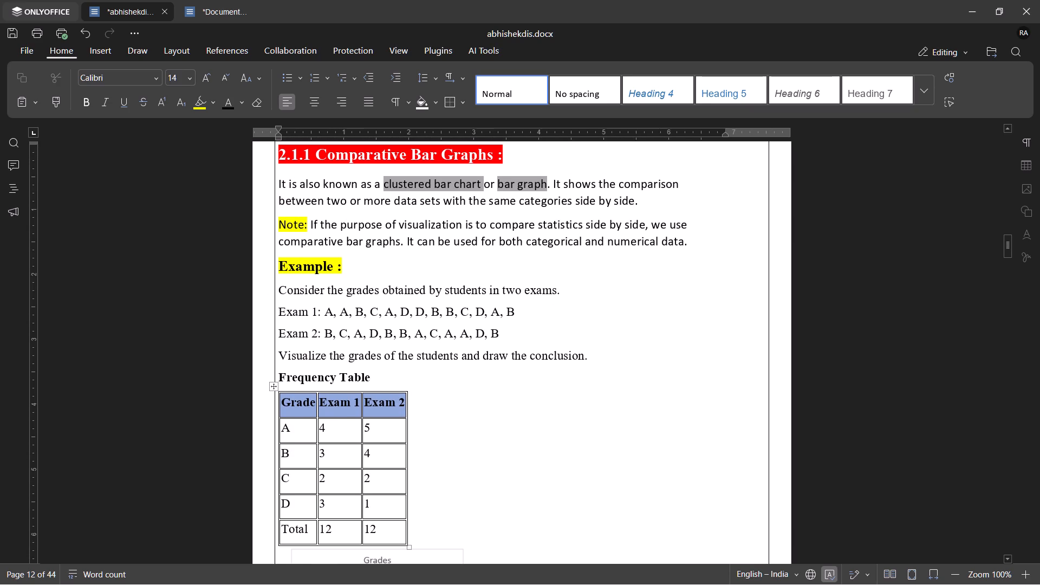
left_click(336, 268)
key("1")
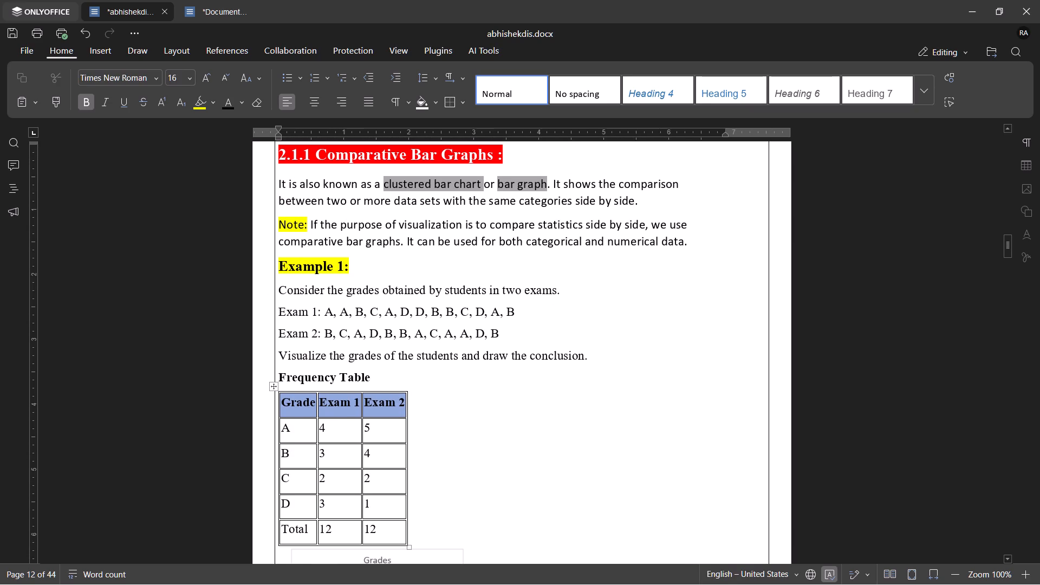
left_click(403, 314)
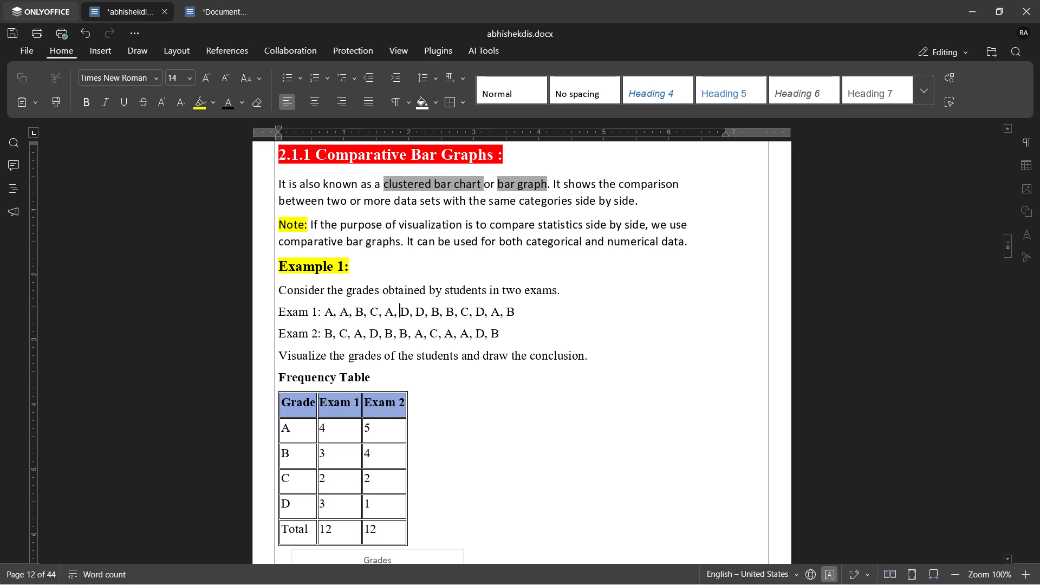
Review the Comparative Bar Graphs example from the exam data and frequency table through the conclusions to the Excel steps.
left_click(533, 318)
left_click(443, 369)
scroll(443, 369, "down", 1)
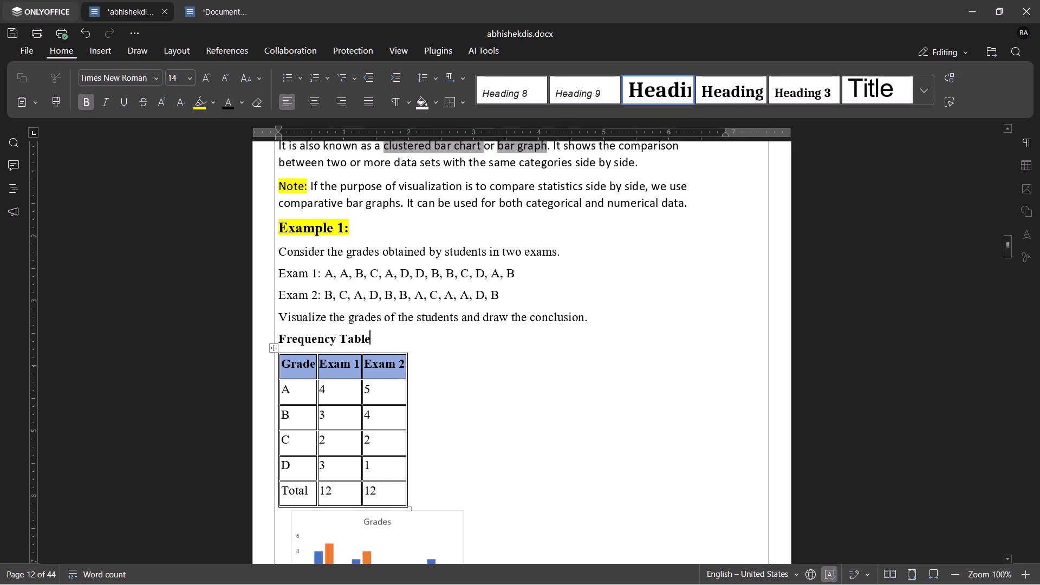
scroll(443, 369, "down", 1)
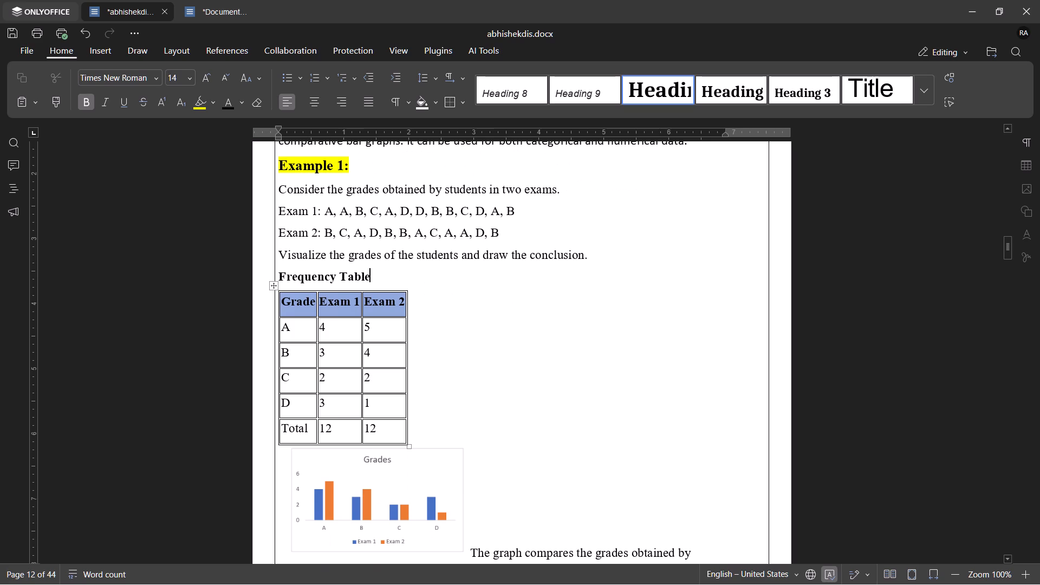
scroll(443, 369, "down", 3)
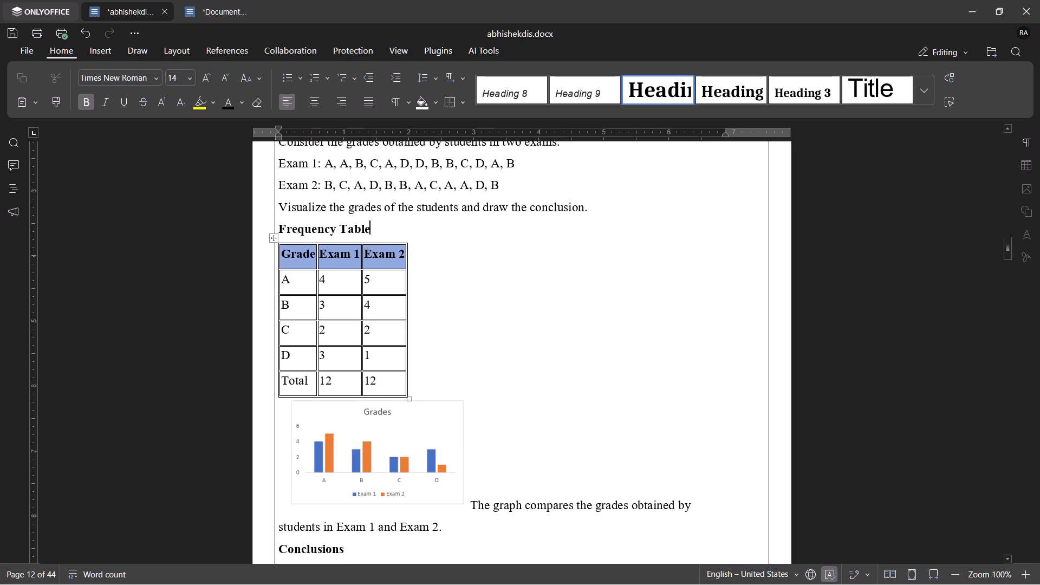
scroll(469, 227, "down", 3)
scroll(469, 227, "up", 8)
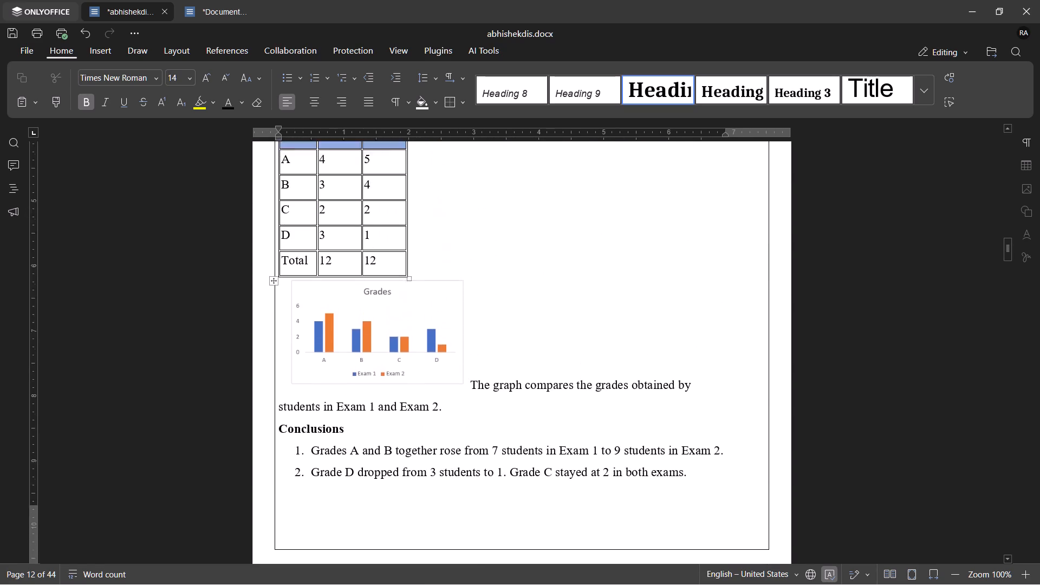
scroll(469, 227, "up", 3)
scroll(469, 227, "down", 6)
scroll(469, 227, "up", 1)
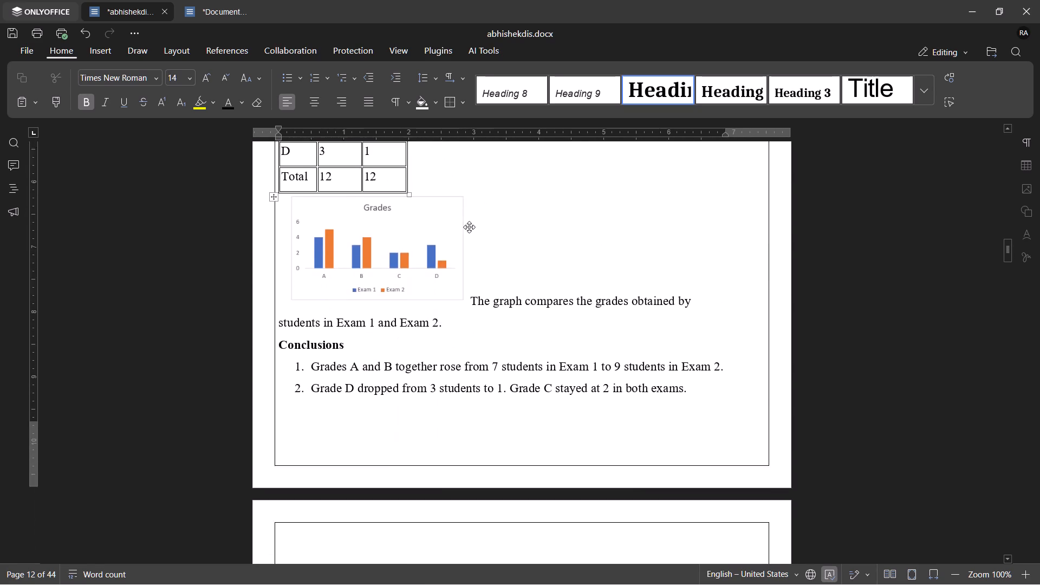
scroll(469, 227, "up", 1)
scroll(469, 227, "down", 5)
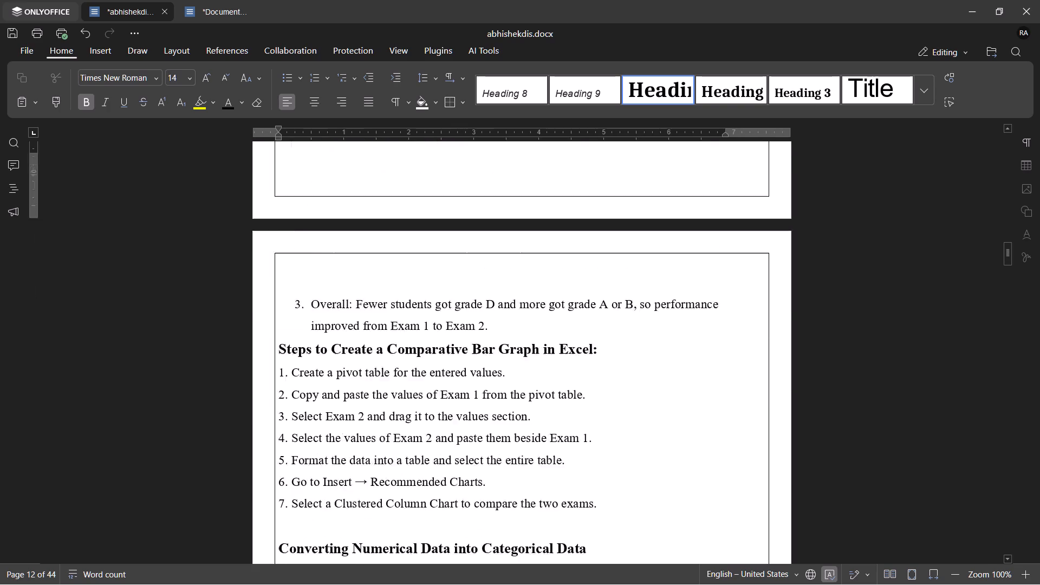
scroll(469, 227, "down", 2)
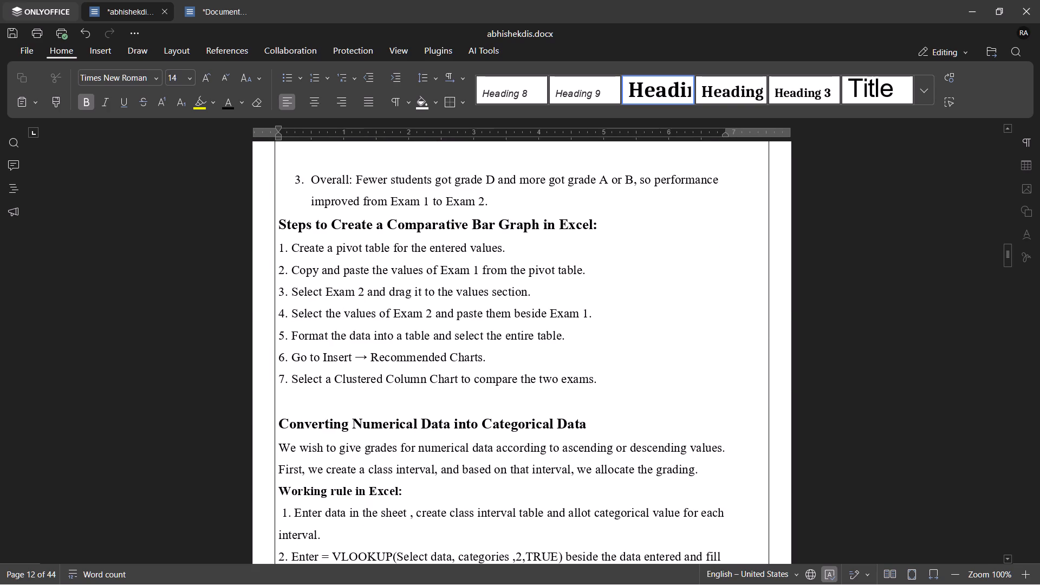
left_click(523, 251)
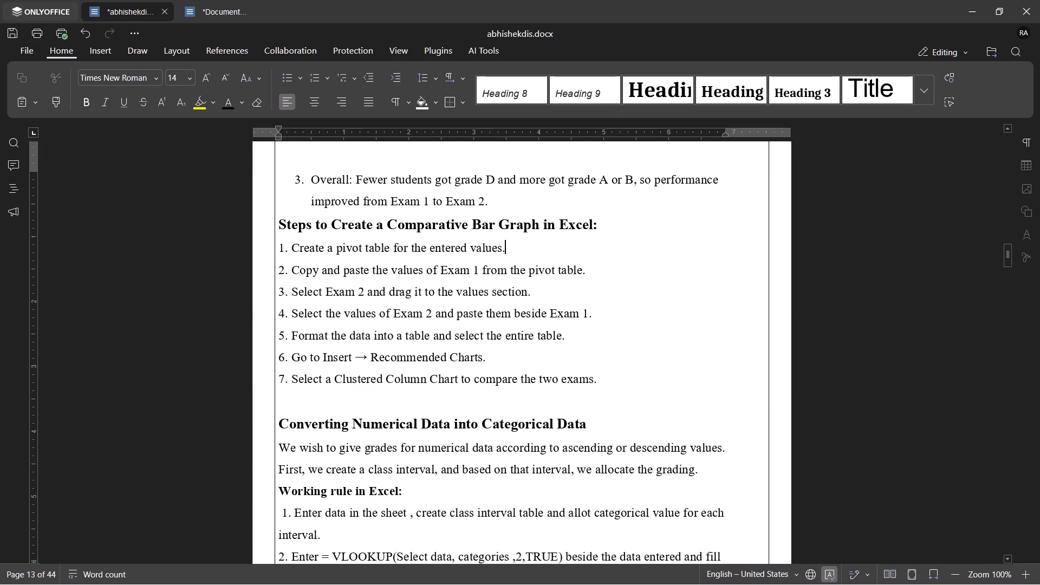
Look back over the comparative bar graph example and the earlier pie chart examples to compare their subheading and table formatting.
scroll(523, 251, "up", 7)
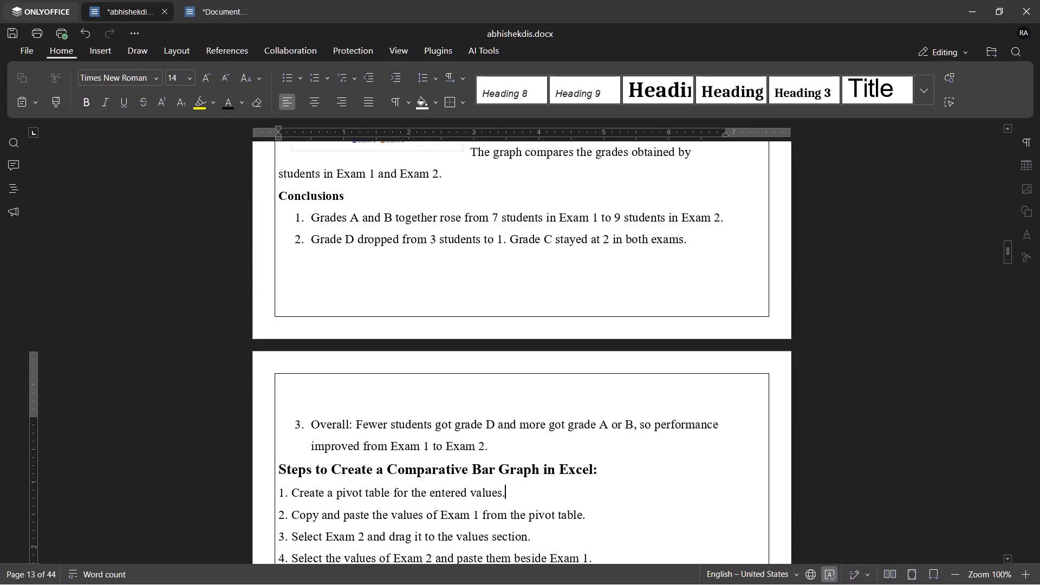
scroll(523, 251, "up", 3)
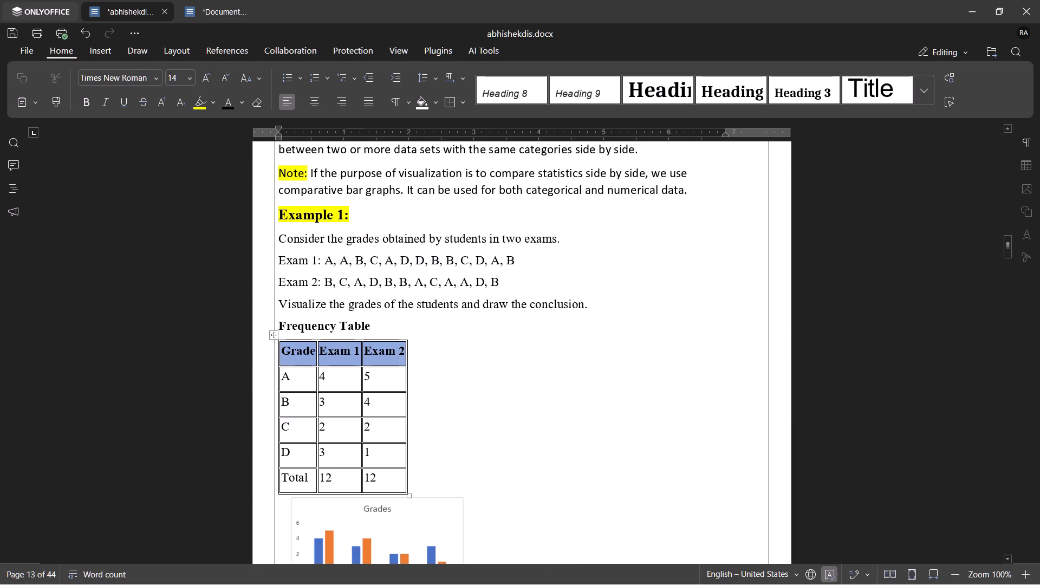
scroll(523, 251, "down", 4)
scroll(523, 251, "up", 1)
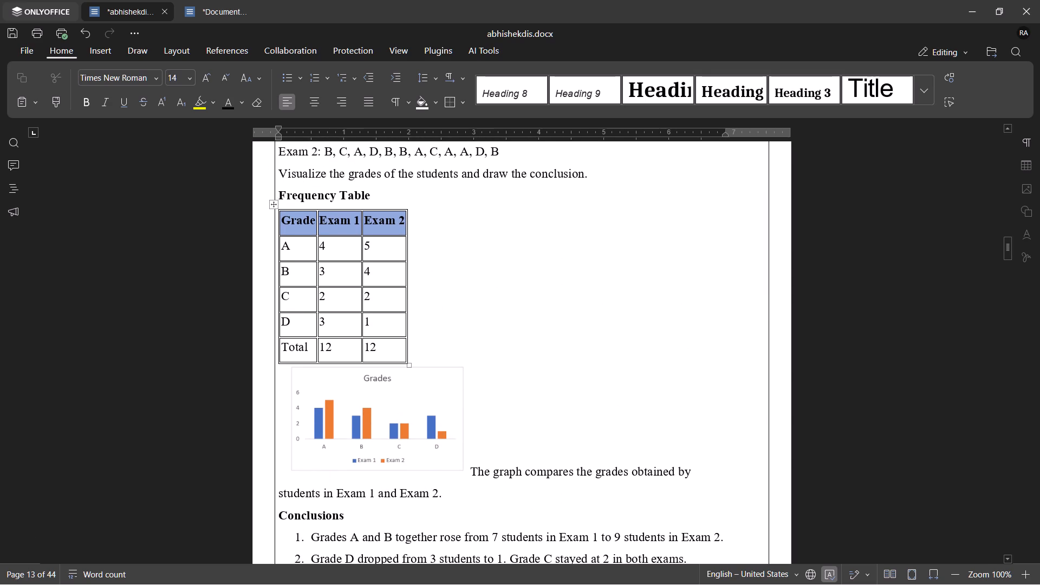
scroll(523, 251, "down", 1)
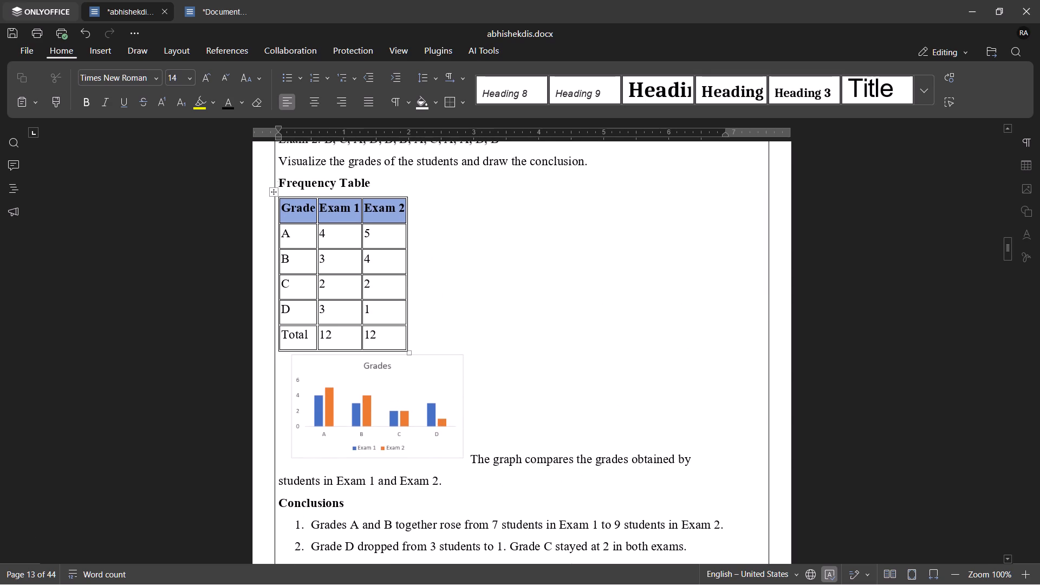
scroll(523, 251, "down", 1)
scroll(484, 276, "up", 3)
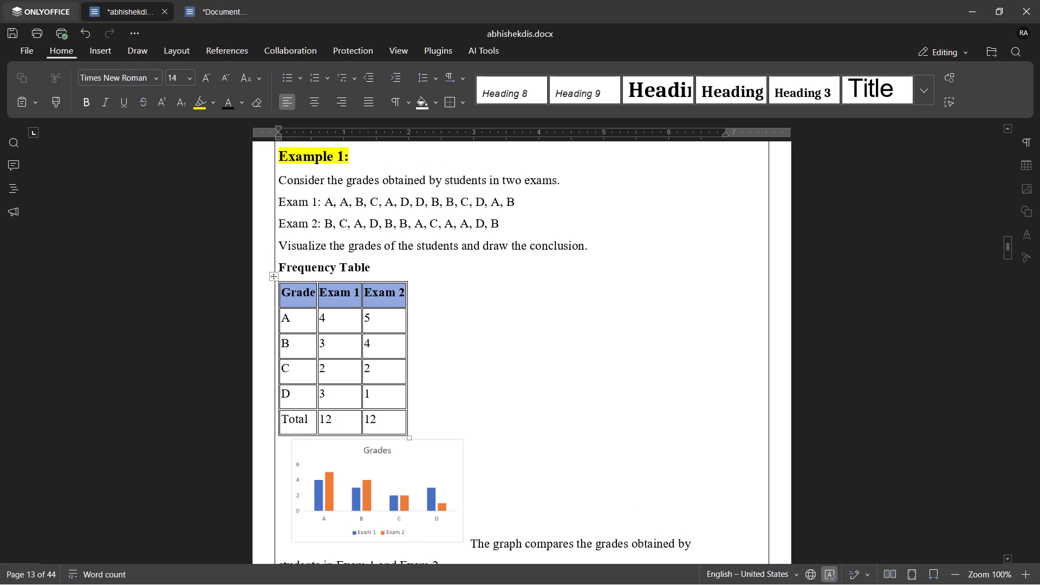
scroll(484, 276, "down", 1)
scroll(426, 255, "up", 10)
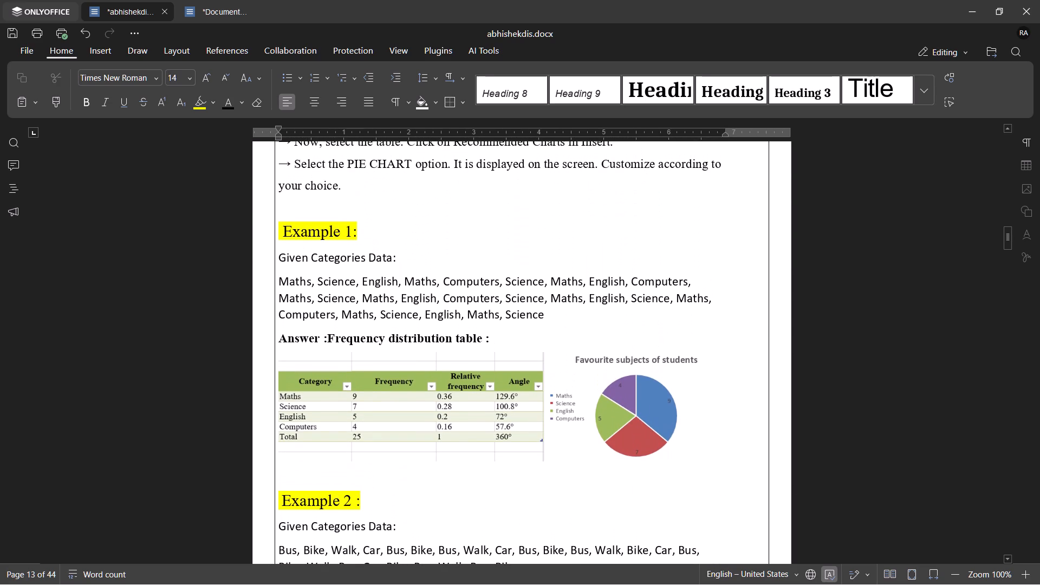
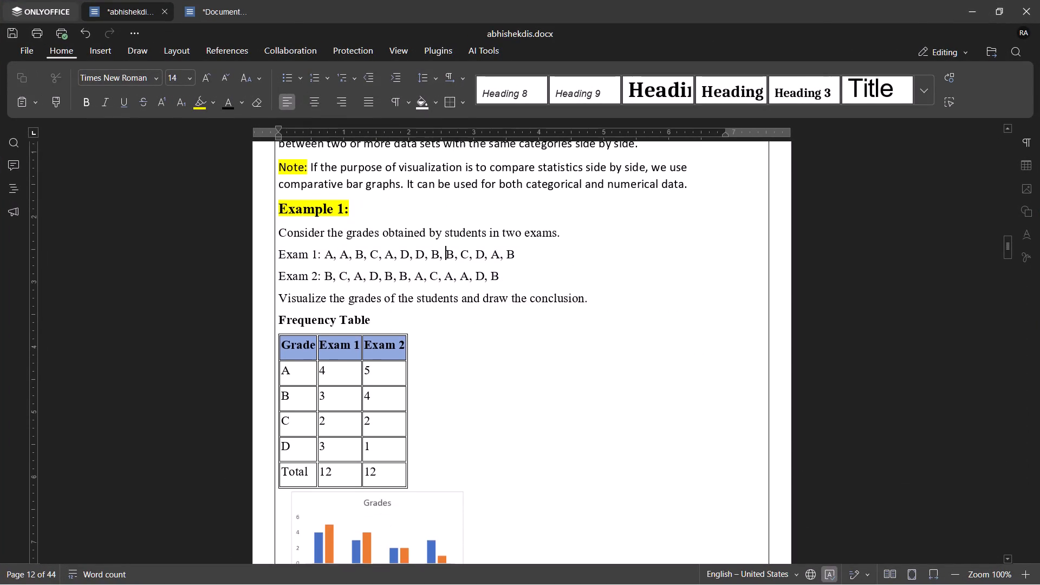
scroll(446, 316, "down", 2)
left_click_drag(285, 252, 393, 381)
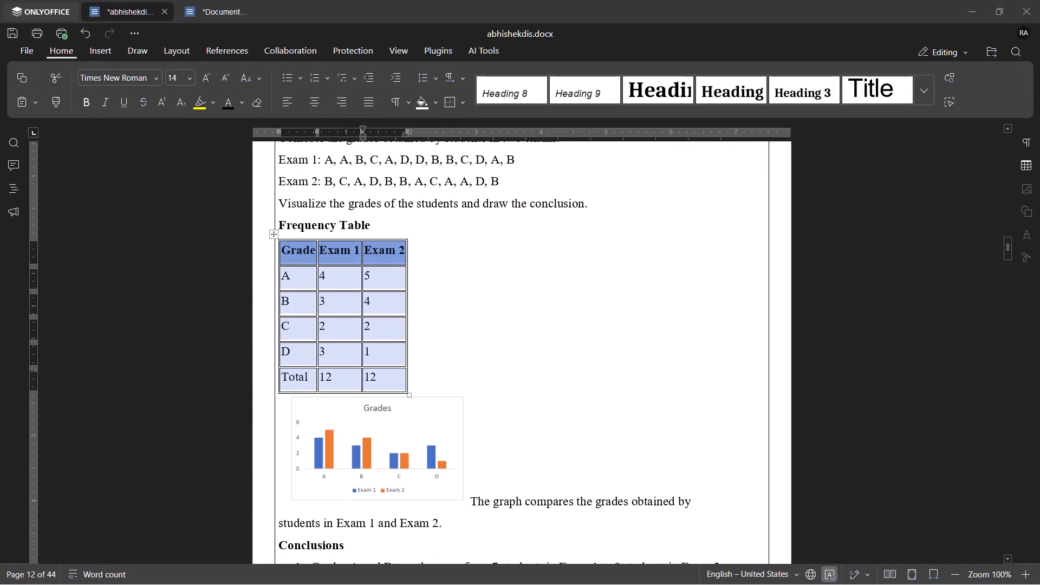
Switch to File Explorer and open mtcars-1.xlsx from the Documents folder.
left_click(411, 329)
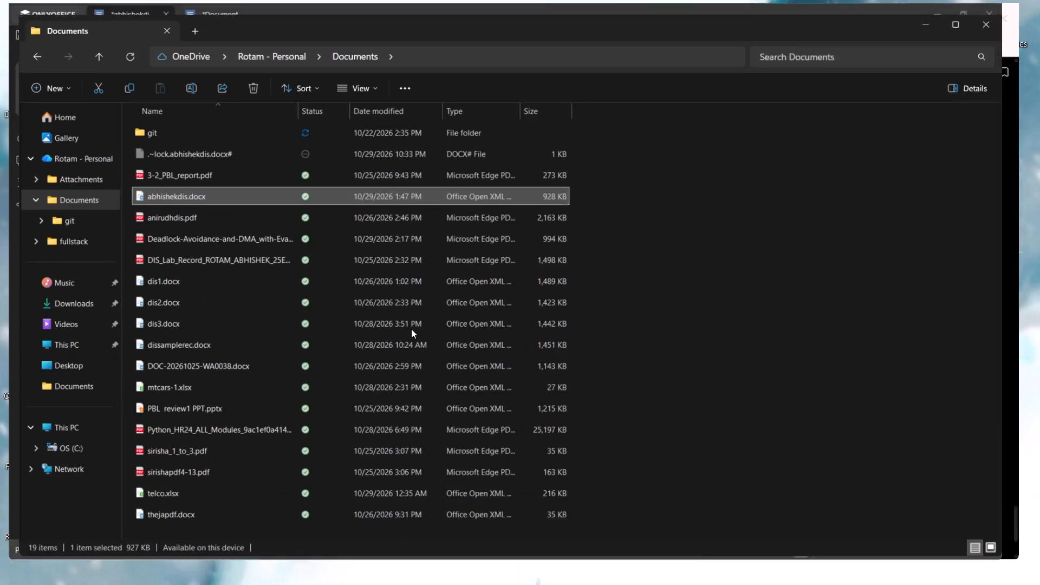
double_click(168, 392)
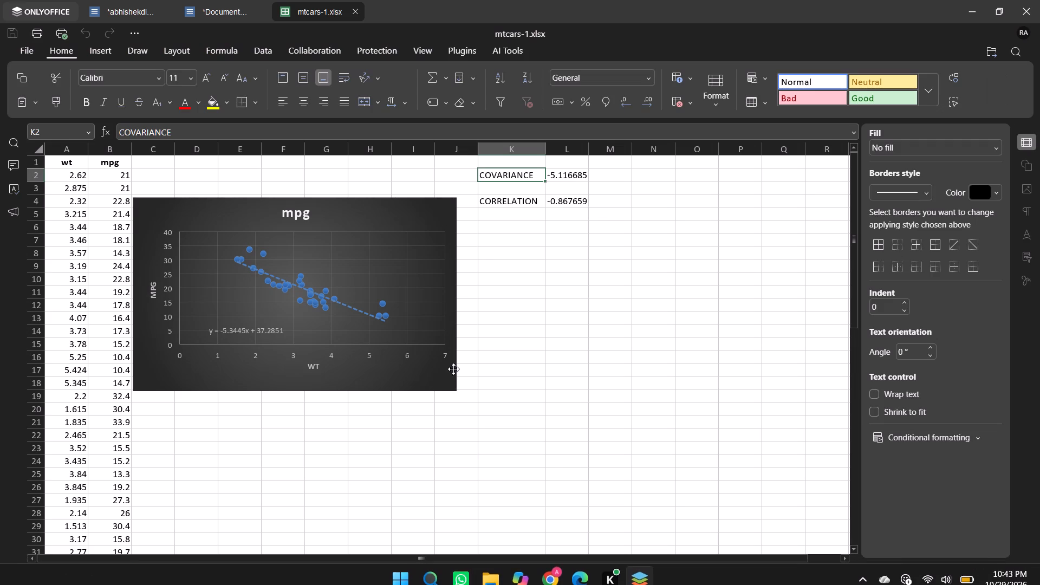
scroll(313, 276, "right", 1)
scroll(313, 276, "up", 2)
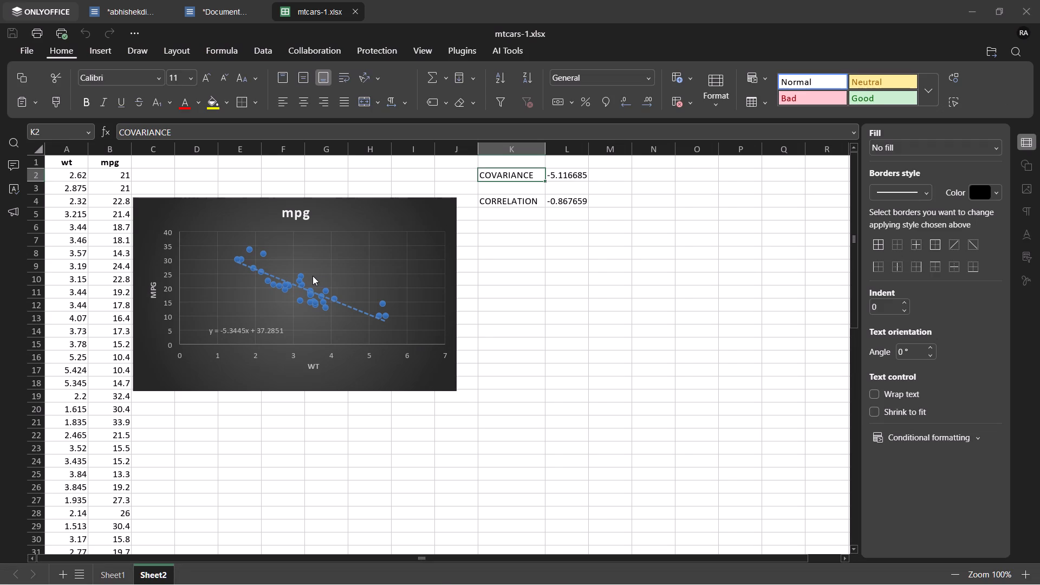
Open telco.xlsx from the Documents folder in File Explorer and close mtcars-1.xlsx.
left_click(557, 124)
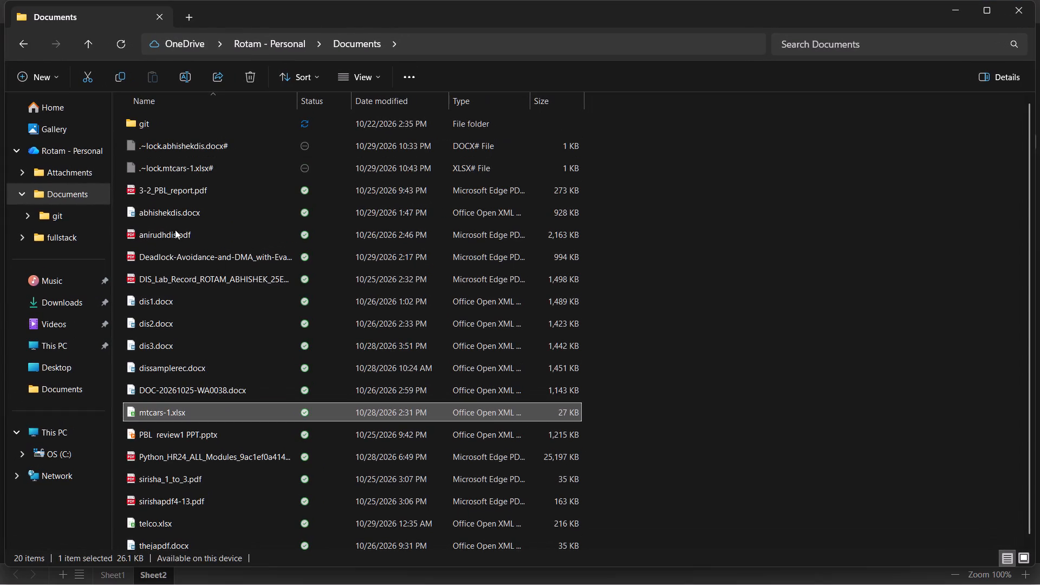
scroll(152, 484, "down", 1)
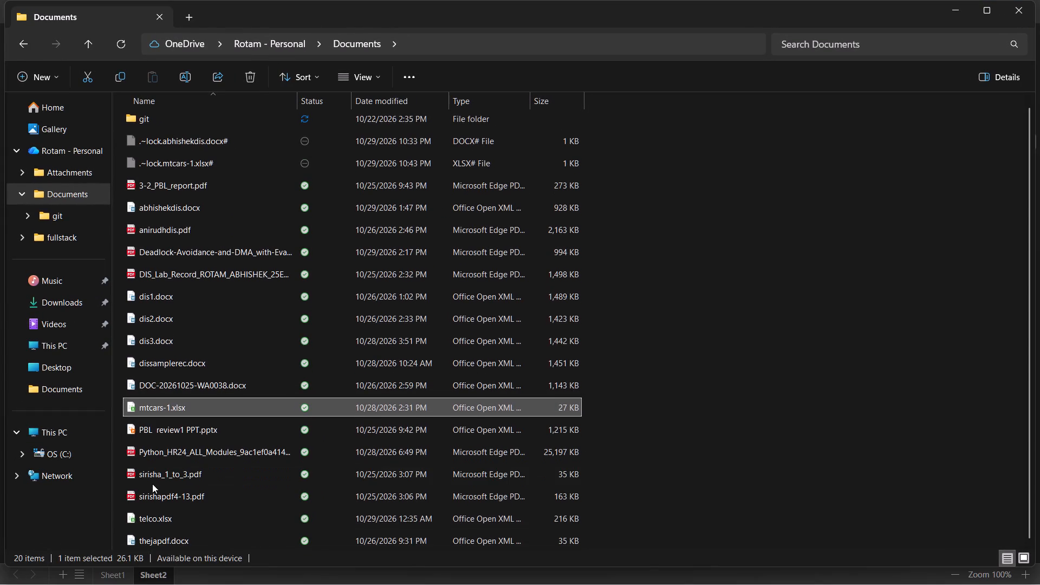
double_click(157, 516)
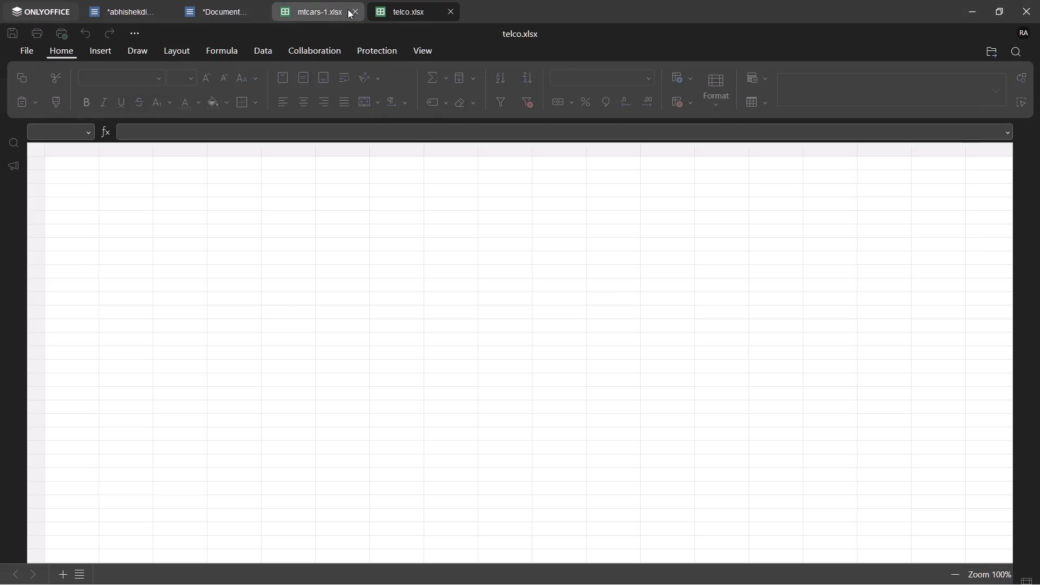
left_click(359, 10)
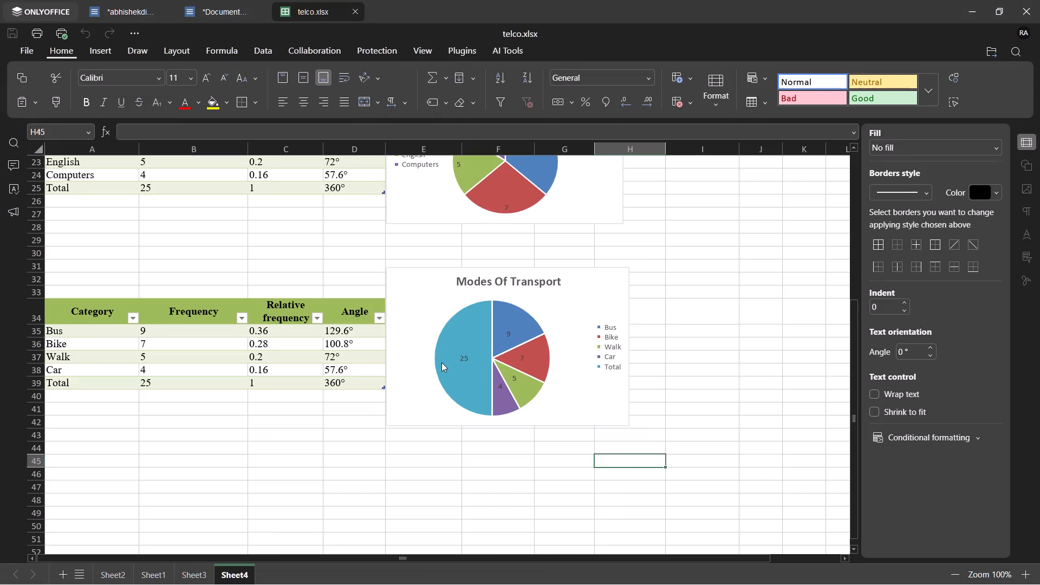
Look through the tables and charts on Sheet4 of telco.xlsx, down to the empty rows below the Modes Of Transport chart.
scroll(441, 362, "up", 3)
scroll(441, 362, "down", 1)
scroll(441, 362, "left", 2)
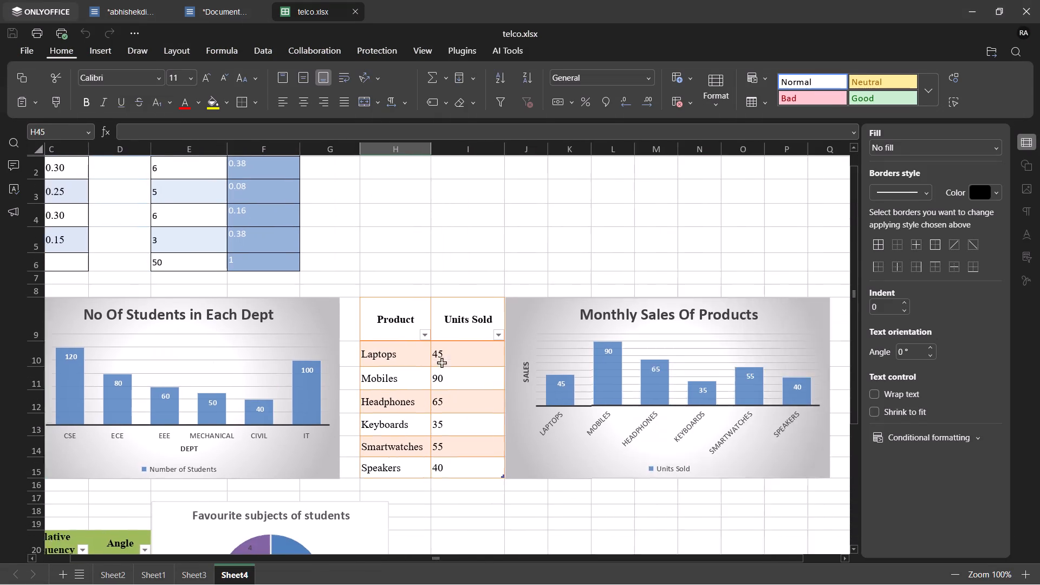
scroll(441, 362, "left", 1)
scroll(441, 362, "right", 3)
scroll(441, 362, "up", 4)
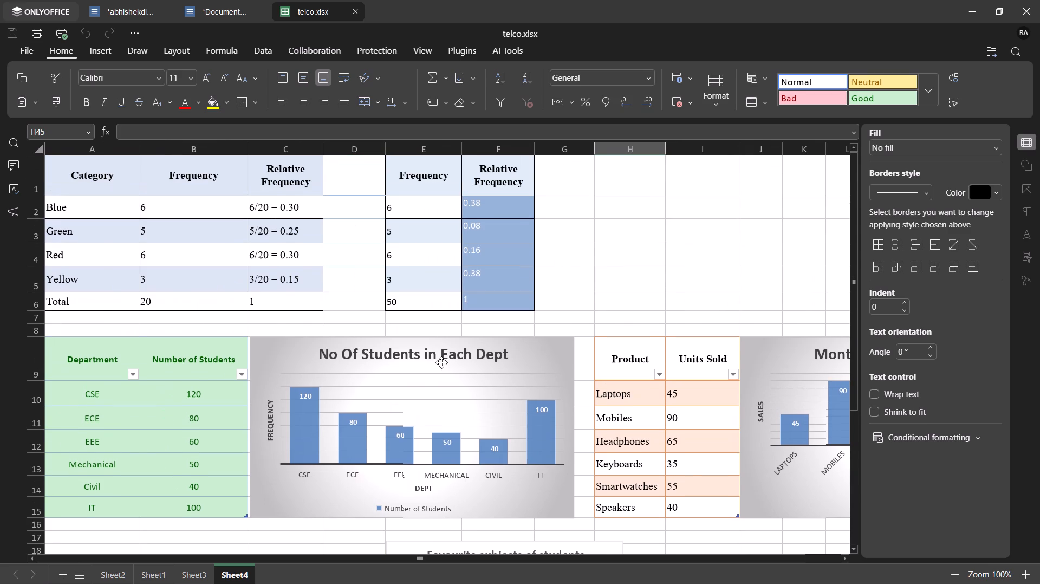
scroll(441, 362, "up", 2)
scroll(441, 362, "down", 3)
scroll(441, 362, "up", 4)
scroll(441, 362, "down", 1)
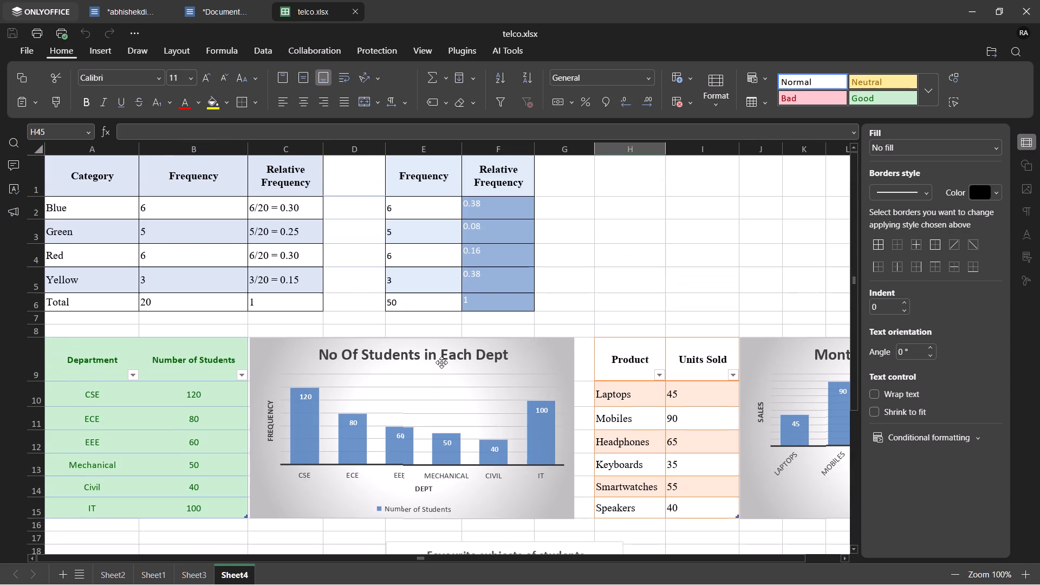
scroll(441, 362, "down", 6)
scroll(441, 362, "up", 1)
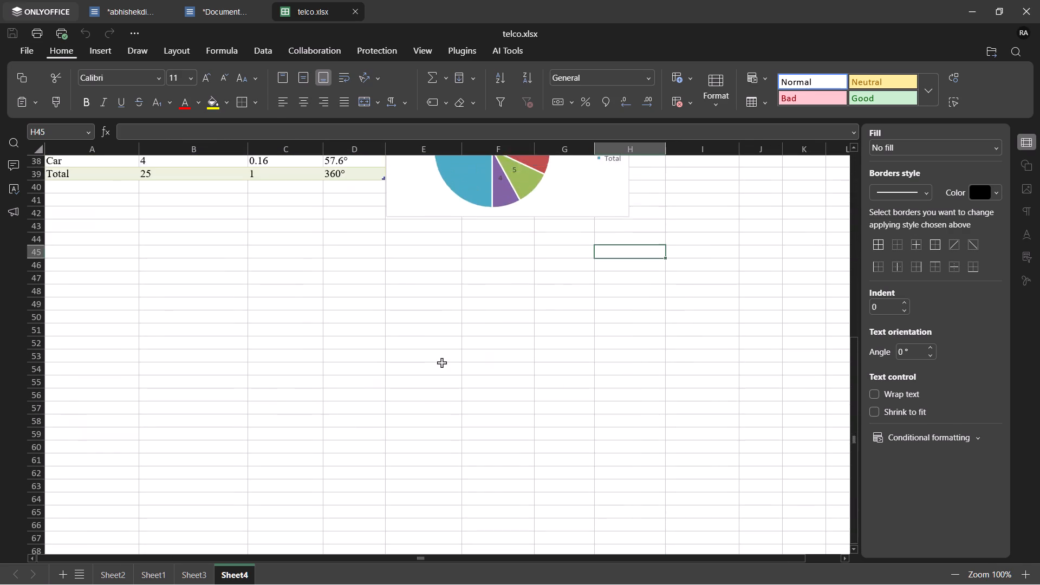
scroll(441, 362, "up", 1)
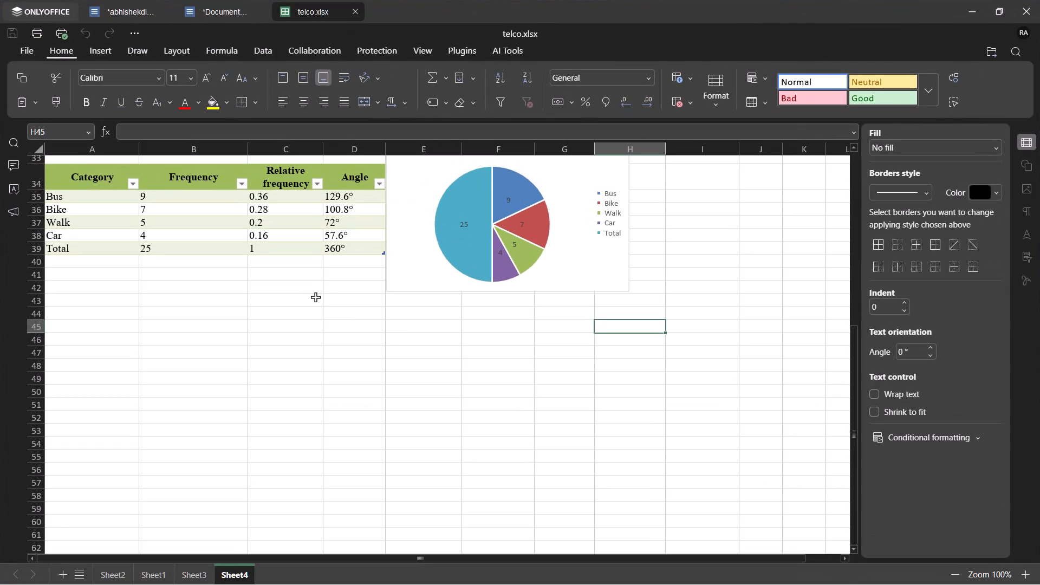
Detach Document1.docx from the shared ONLYOFFICE window into its own separate window.
left_click(199, 10)
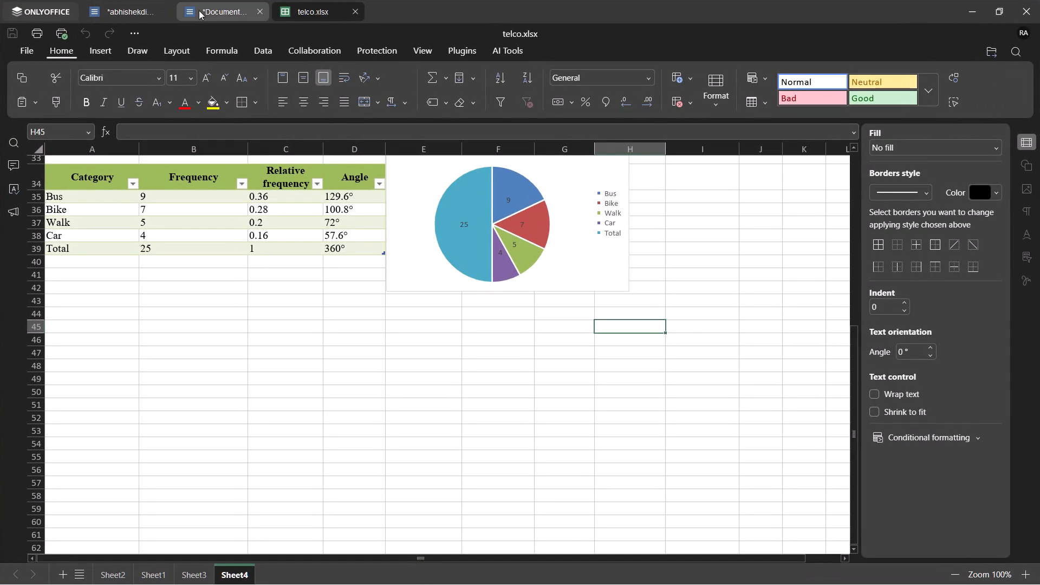
left_click_drag(206, 11, 265, 1)
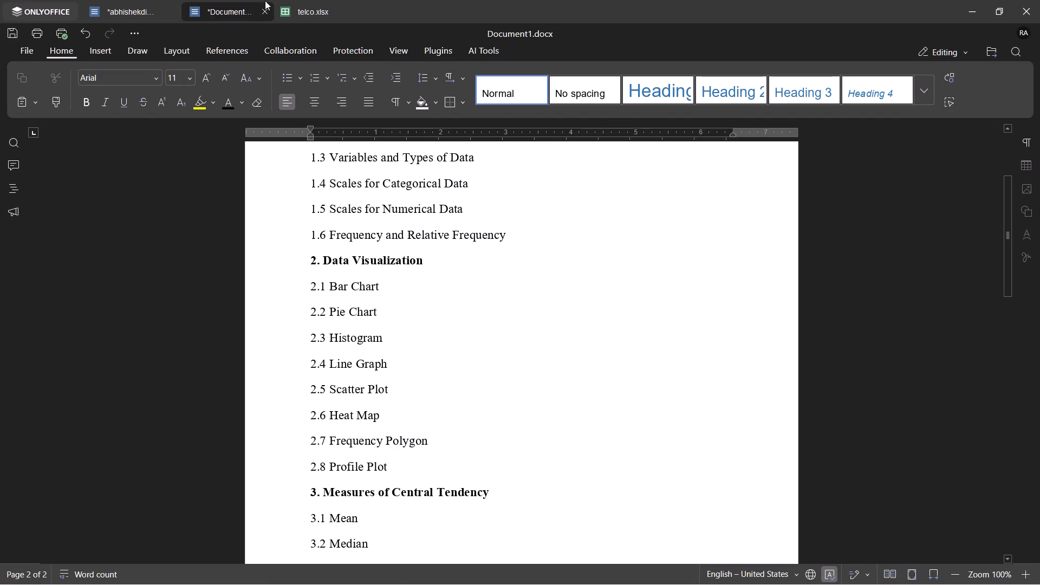
left_click_drag(265, 1, 127, 43)
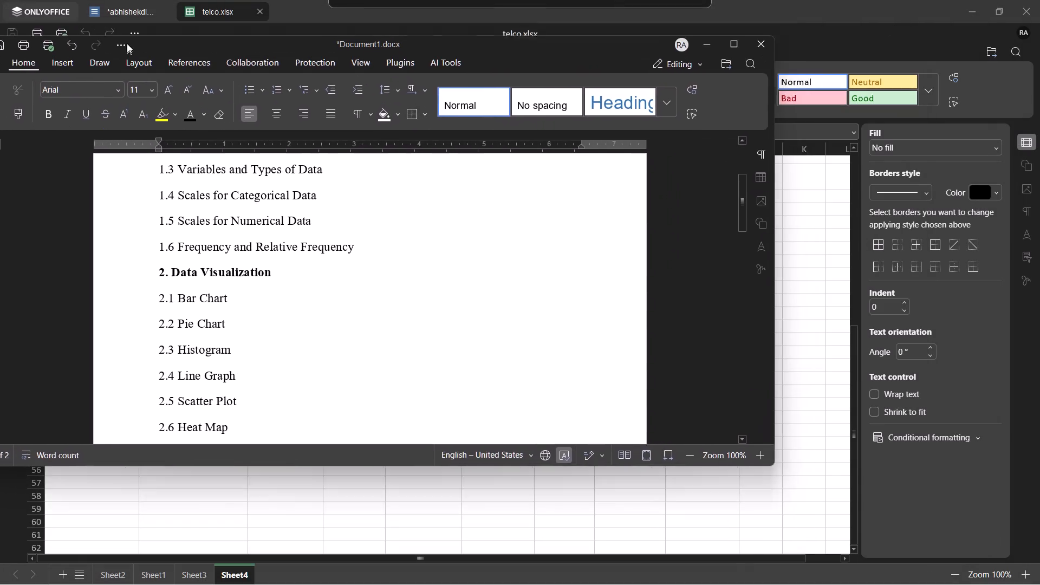
Dock the Document1.docx window back into the shared ONLYOFFICE window alongside the other open files.
left_click_drag(127, 43, 282, 2)
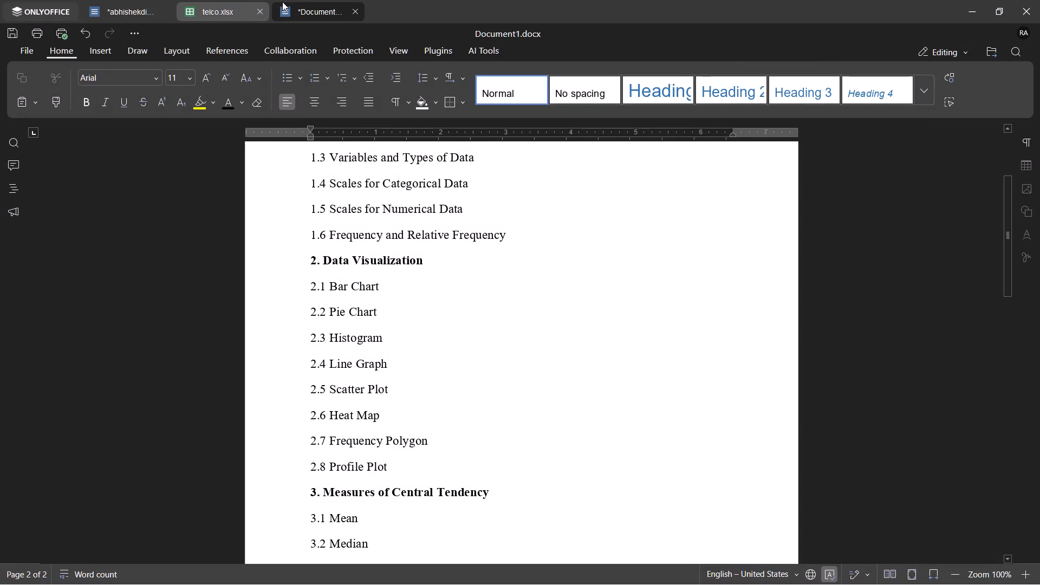
Copy the Grade, Exam 1 and Exam 2 frequency table from abhishekdis.docx into Sheet4 of telco.xlsx, starting at cell A43.
left_click(206, 8)
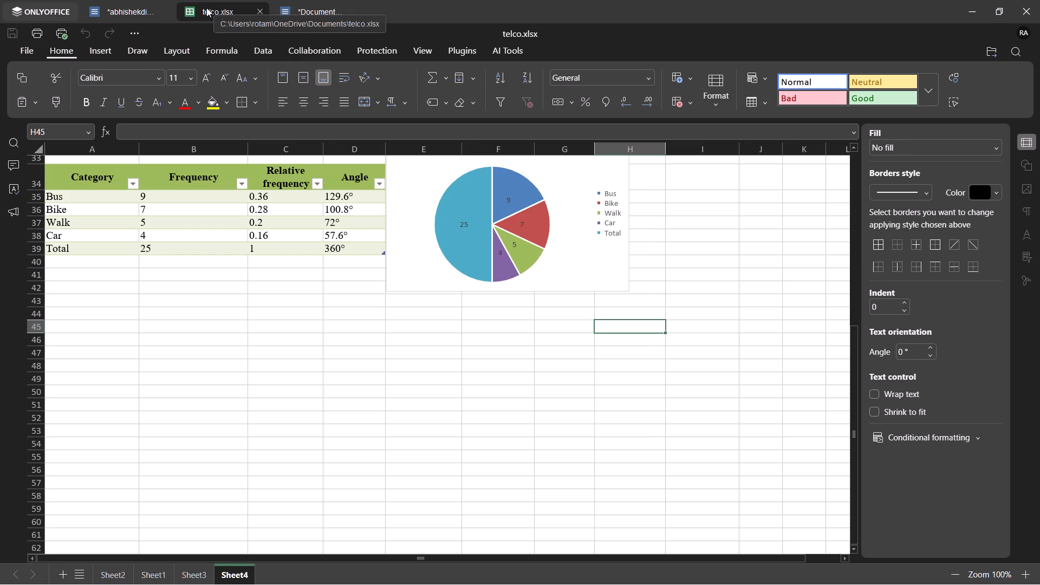
left_click(133, 16)
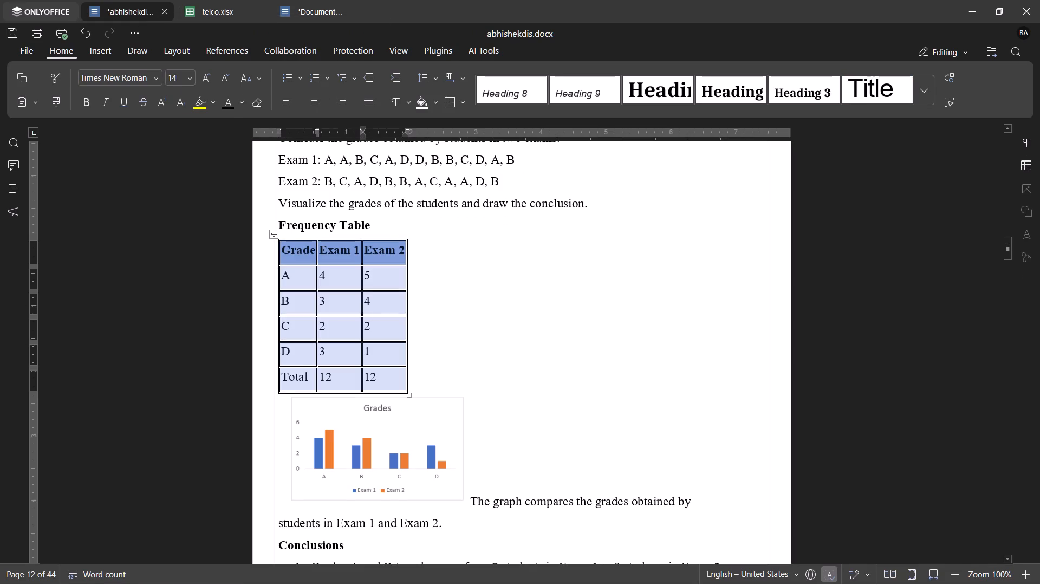
left_click_drag(281, 253, 389, 363)
left_click_drag(389, 363, 283, 246)
left_click_drag(283, 246, 283, 248)
left_click_drag(283, 248, 385, 385)
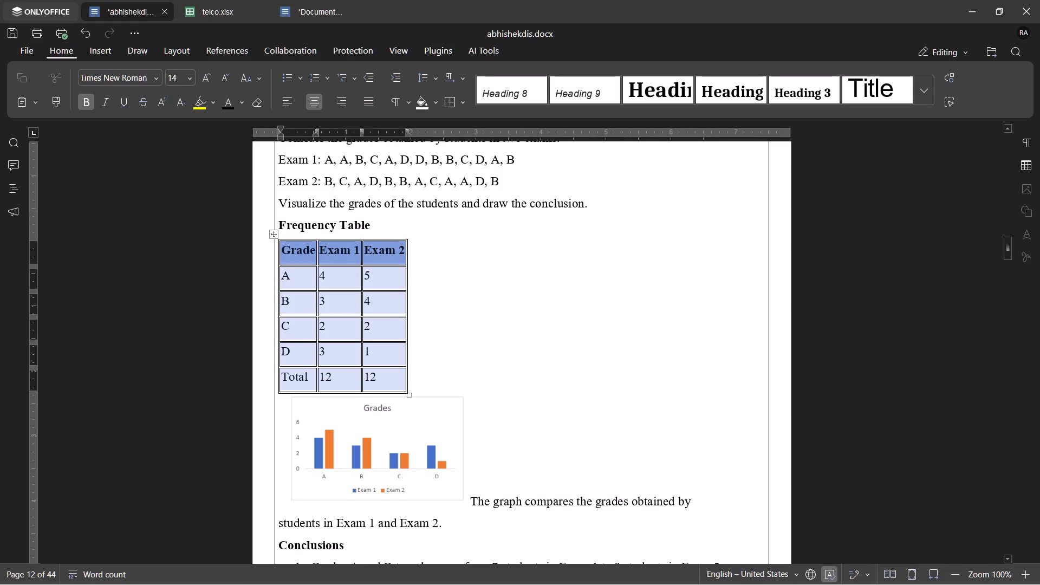
left_click_drag(385, 385, 386, 383)
key("ctrl+c")
left_click(219, 11)
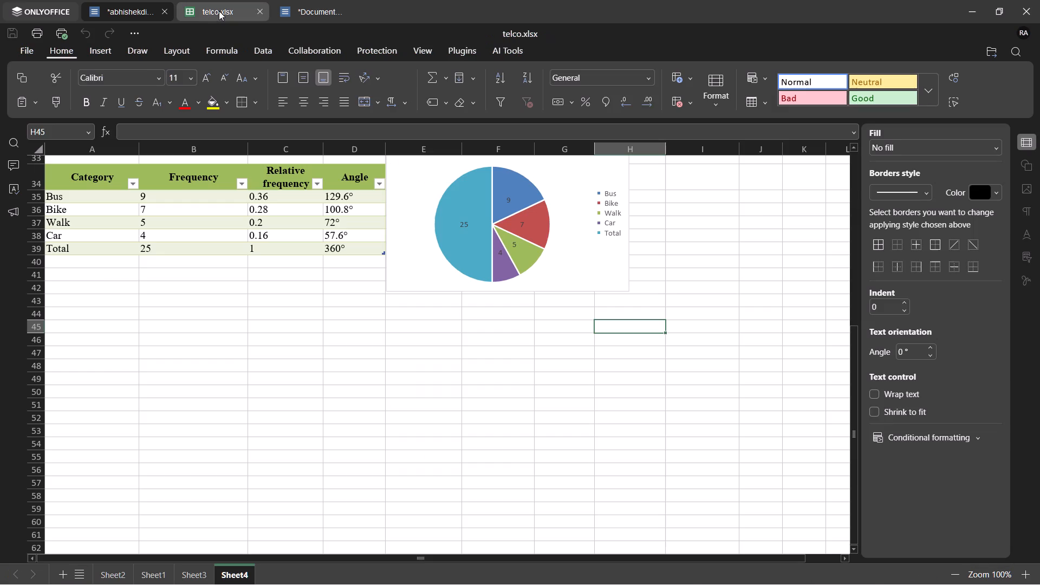
left_click(68, 303)
key("ctrl+v")
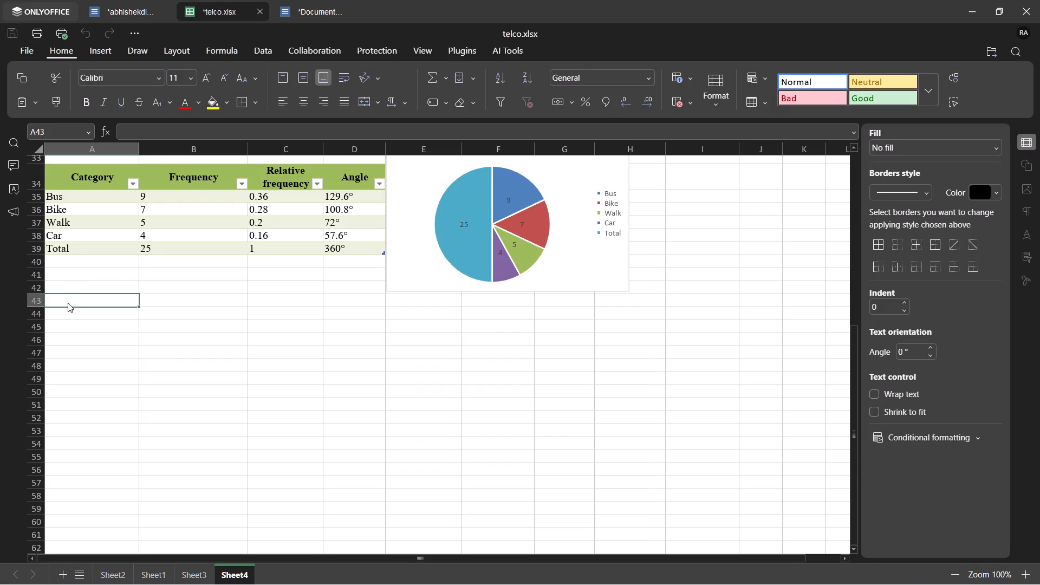
left_click(256, 423)
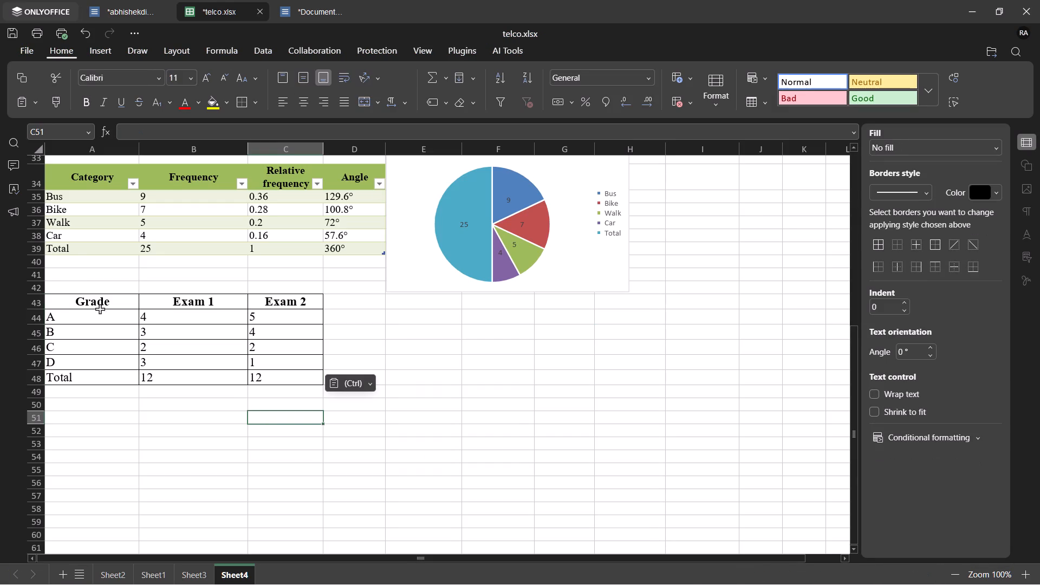
Start a pivot table from Sheet4 range A43:C48 and choose to place it in an existing sheet.
left_click_drag(88, 302, 289, 373)
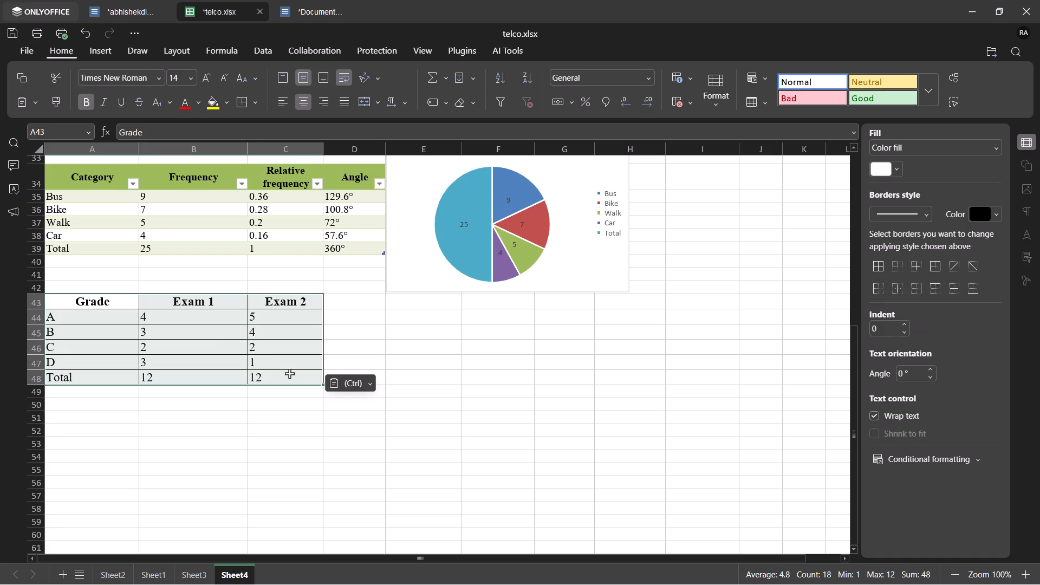
left_click(106, 53)
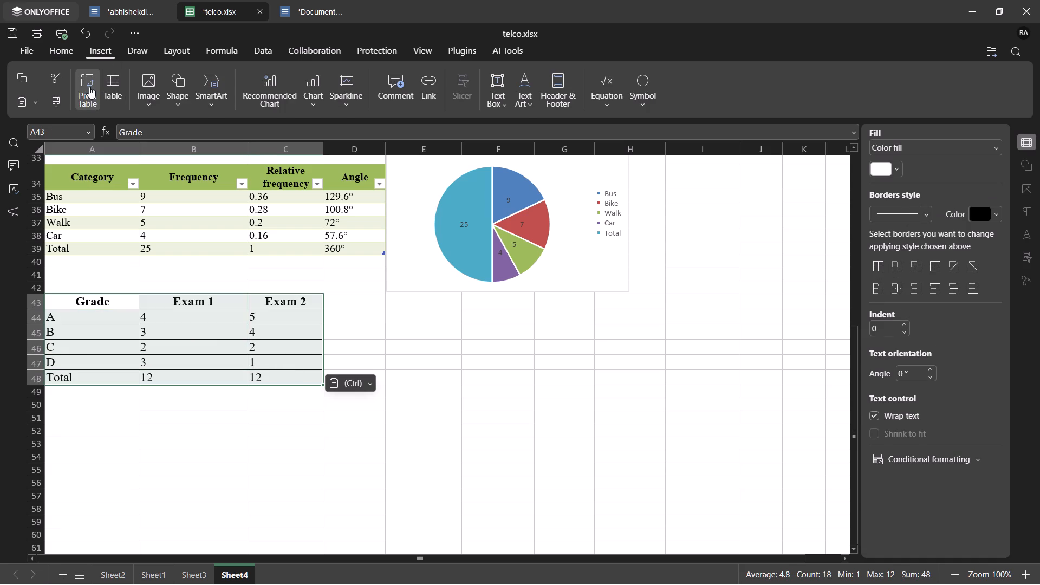
left_click(88, 87)
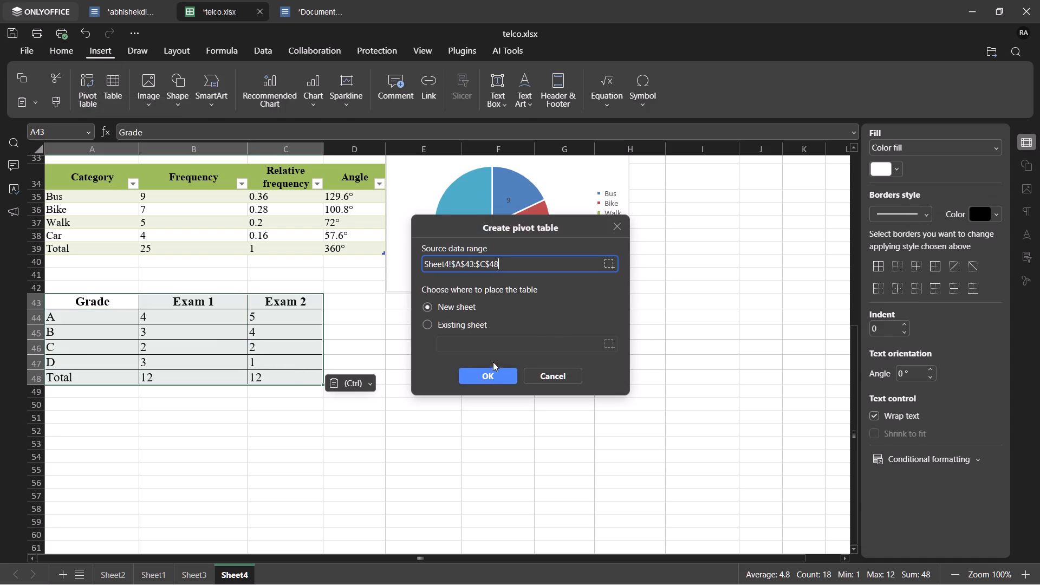
left_click(428, 323)
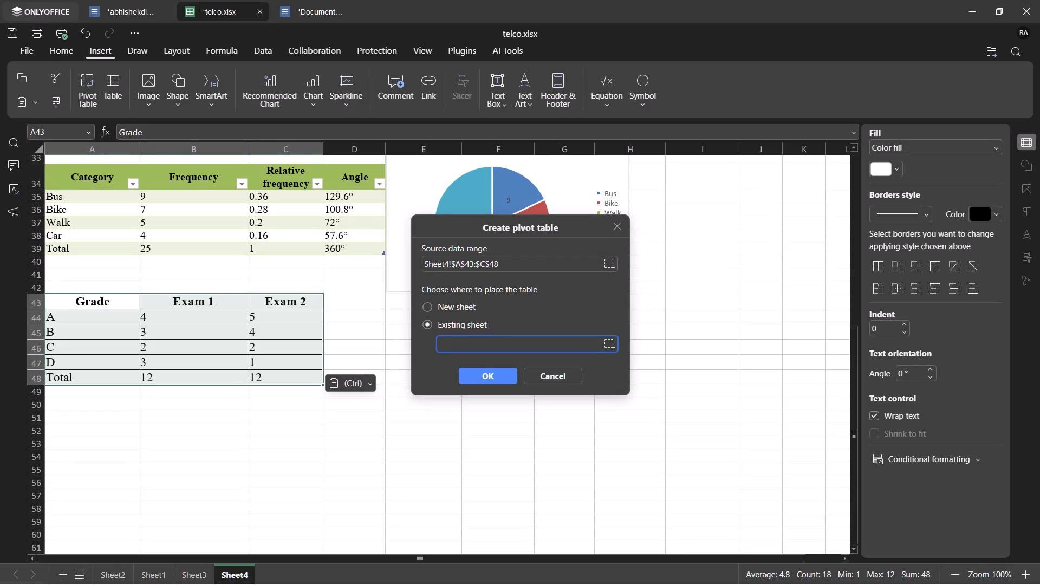
left_click(436, 309)
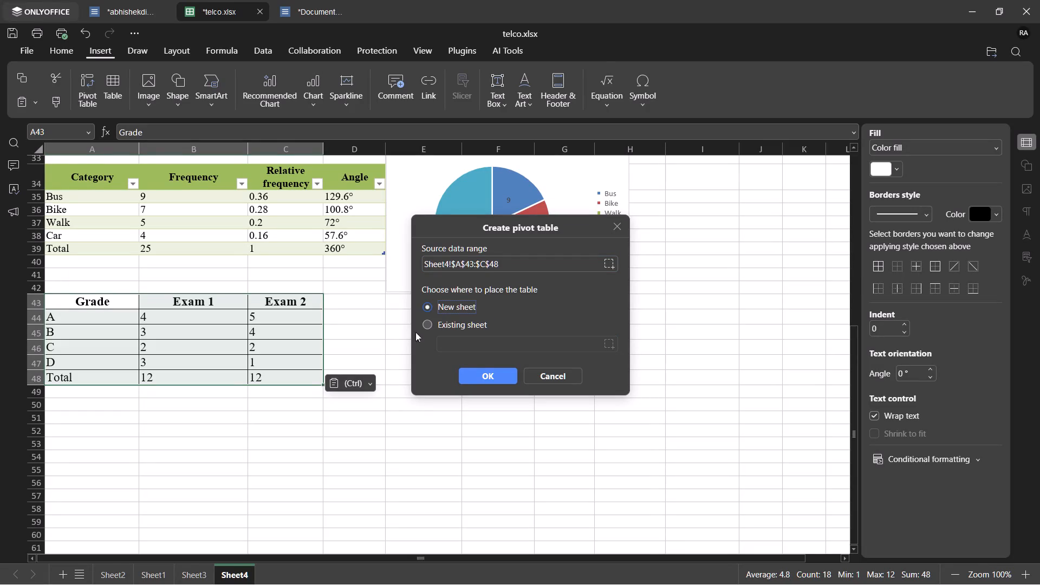
left_click(427, 326)
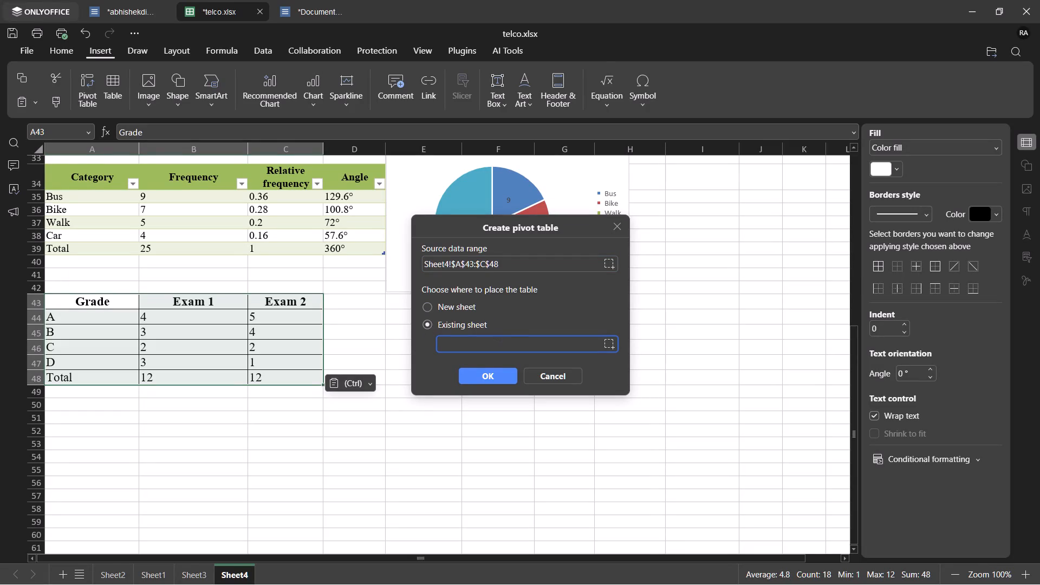
left_click(506, 339)
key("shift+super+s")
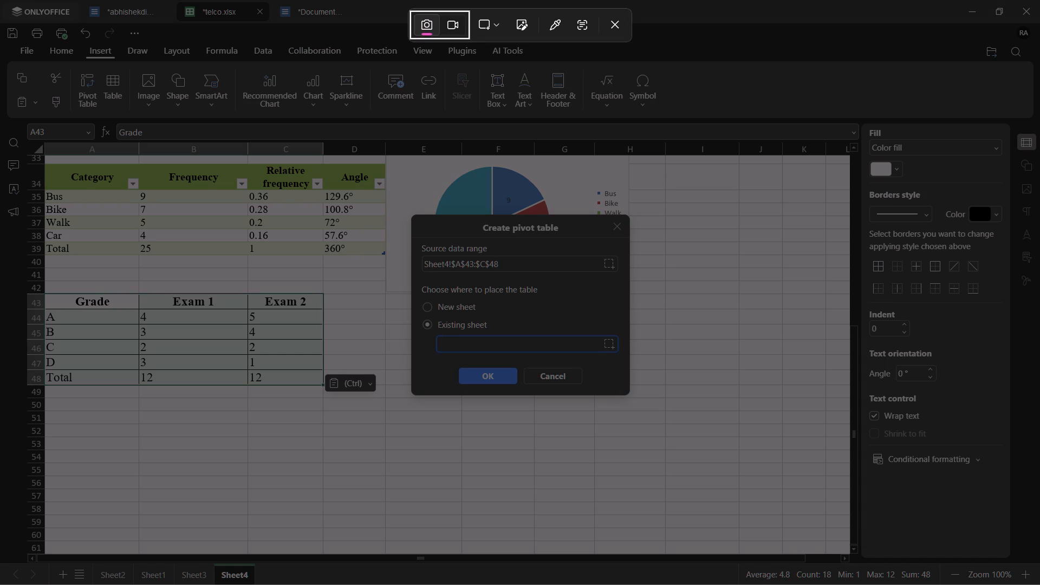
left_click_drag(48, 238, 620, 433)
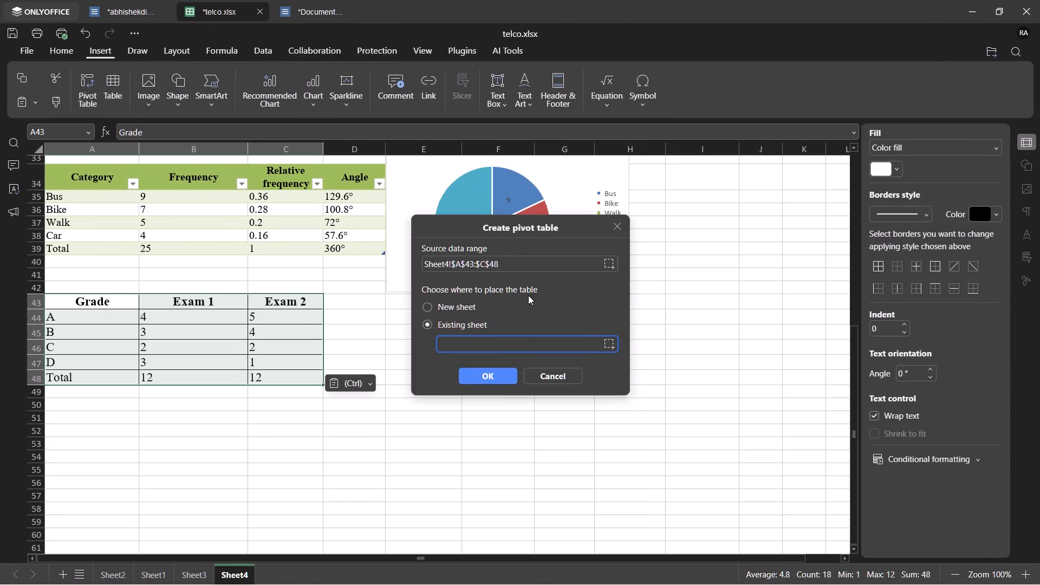
left_click(452, 343)
left_click(445, 343)
Switch to abhishekdis.docx at the exam grades example with its frequency table.
left_click(106, 7)
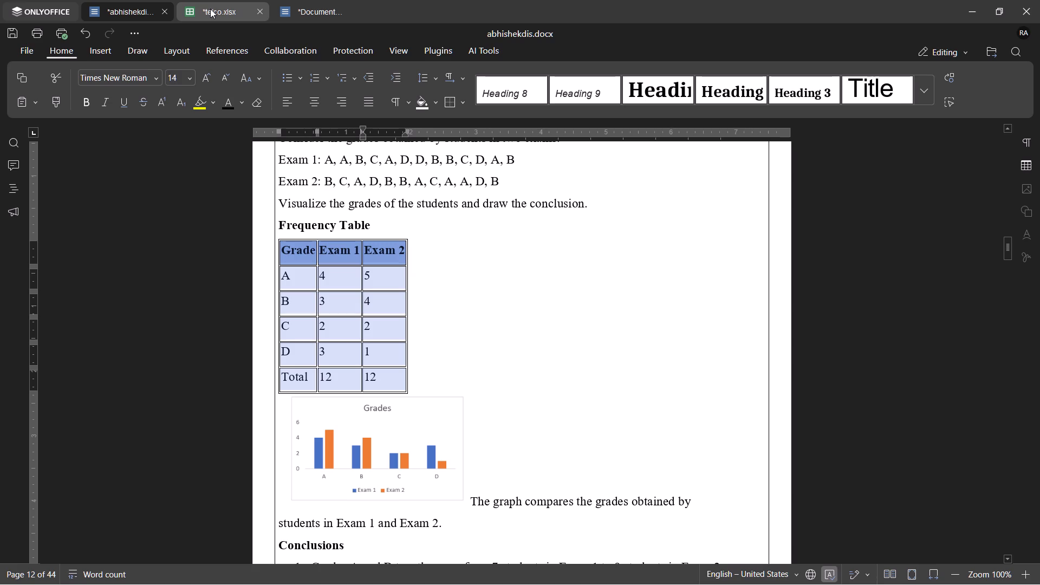
Review the Exam 1 and Exam 2 grade lists above the frequency table in Example 1.
left_click(425, 213)
scroll(425, 213, "up", 3)
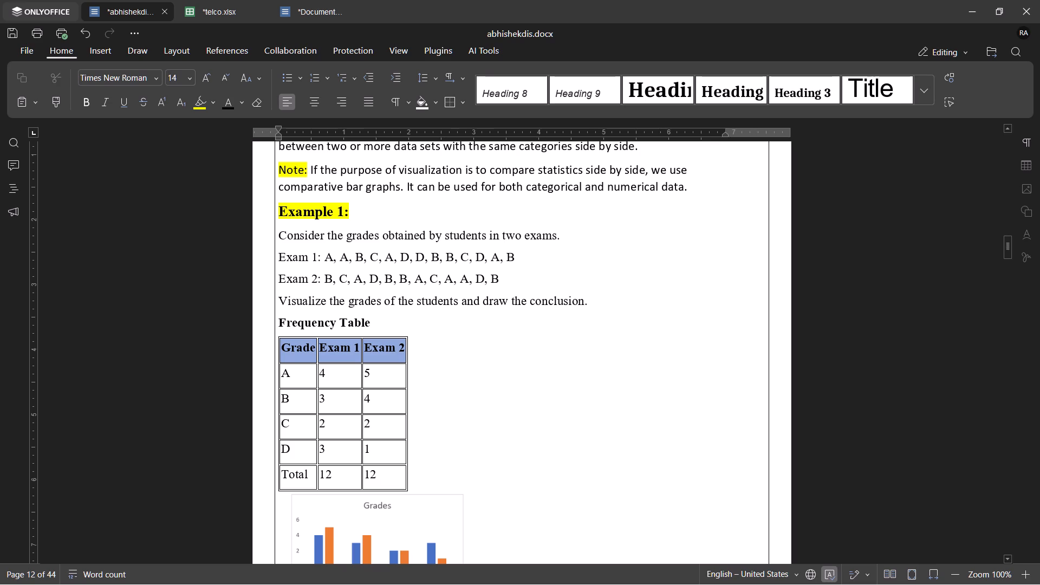
left_click(533, 279)
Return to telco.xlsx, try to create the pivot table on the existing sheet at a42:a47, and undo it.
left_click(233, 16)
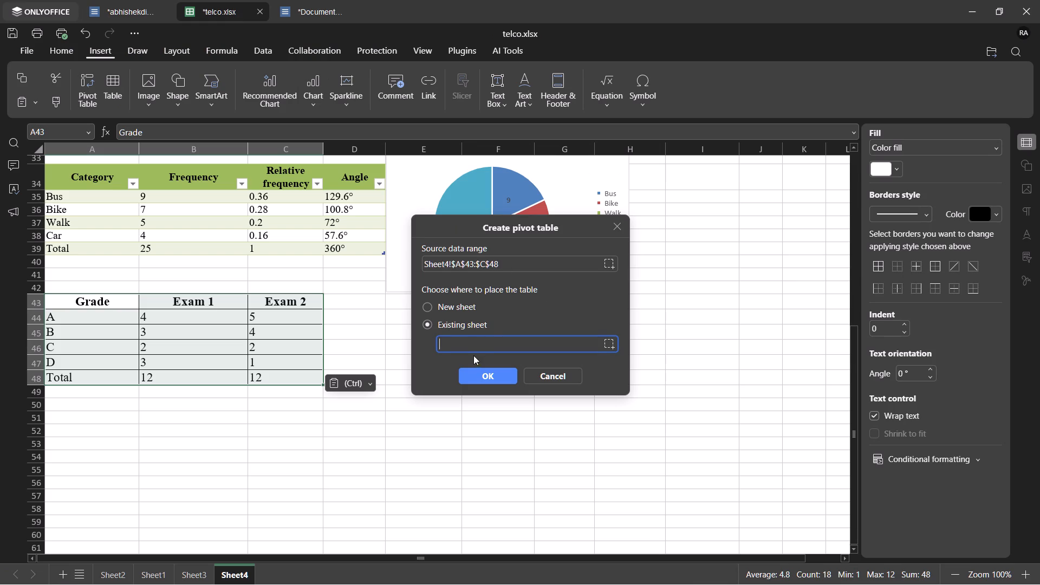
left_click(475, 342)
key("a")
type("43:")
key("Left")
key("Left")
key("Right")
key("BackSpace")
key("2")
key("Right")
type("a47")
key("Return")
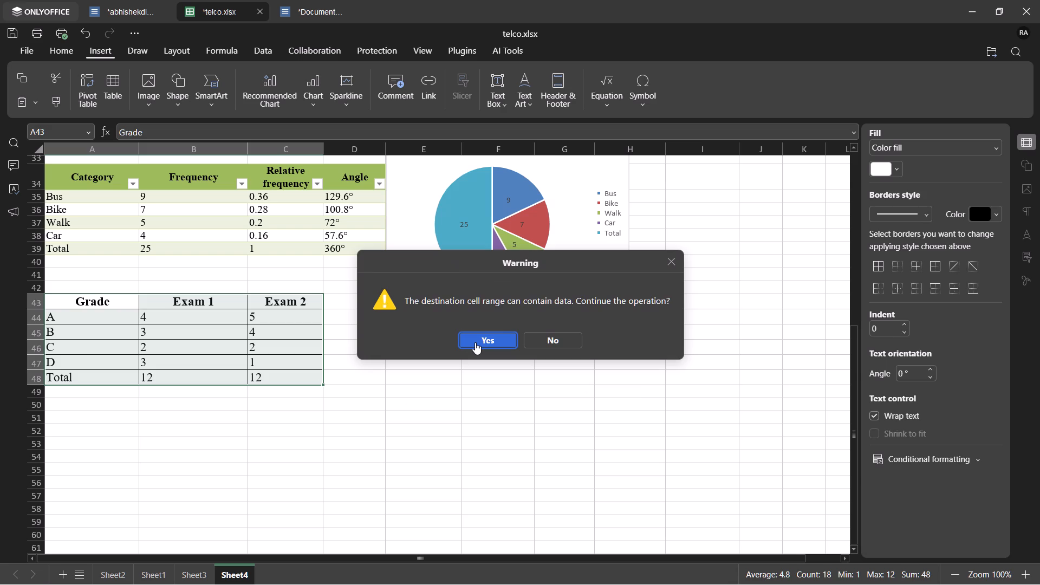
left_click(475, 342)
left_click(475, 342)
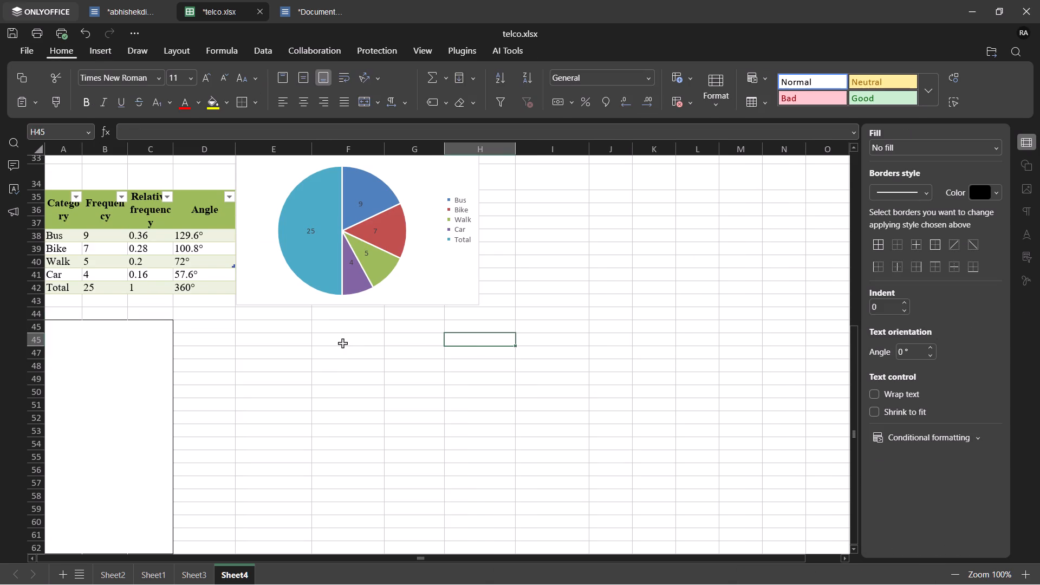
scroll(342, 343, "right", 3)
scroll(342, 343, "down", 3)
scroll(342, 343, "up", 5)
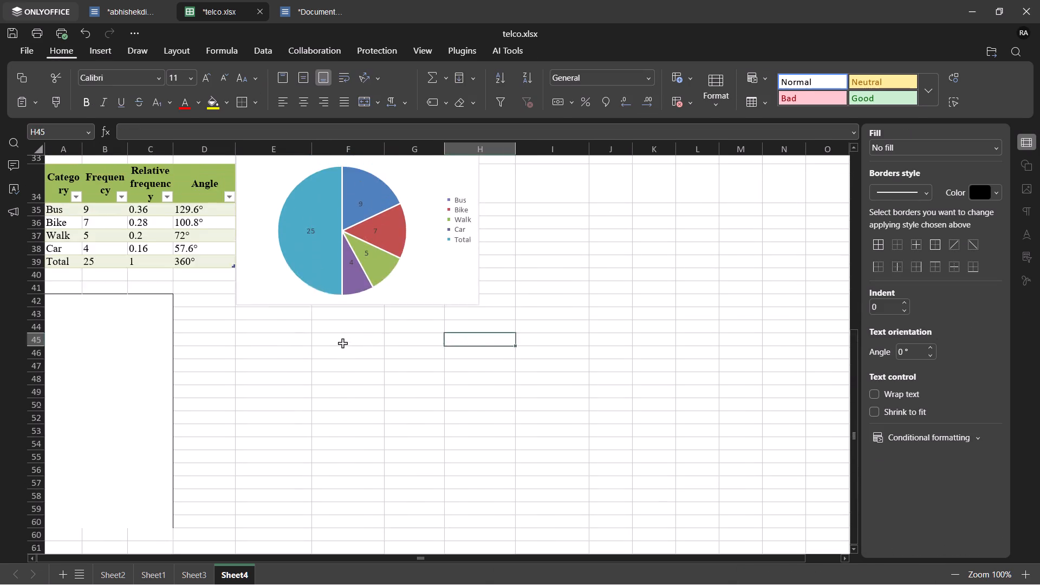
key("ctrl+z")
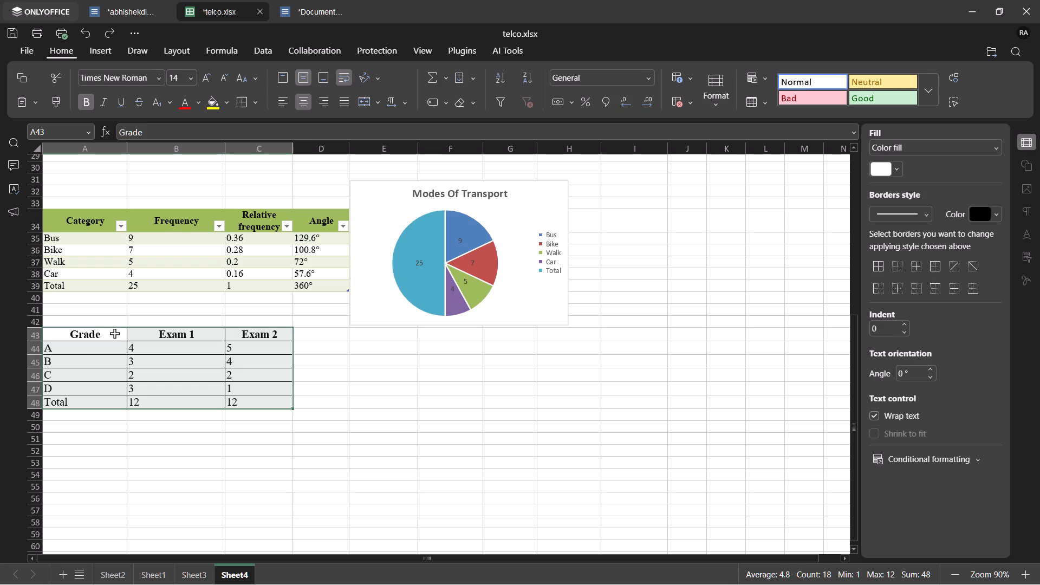
Move the Grade, Exam 1 and Exam 2 block down three rows so it starts at A46.
left_click_drag(114, 327, 118, 369)
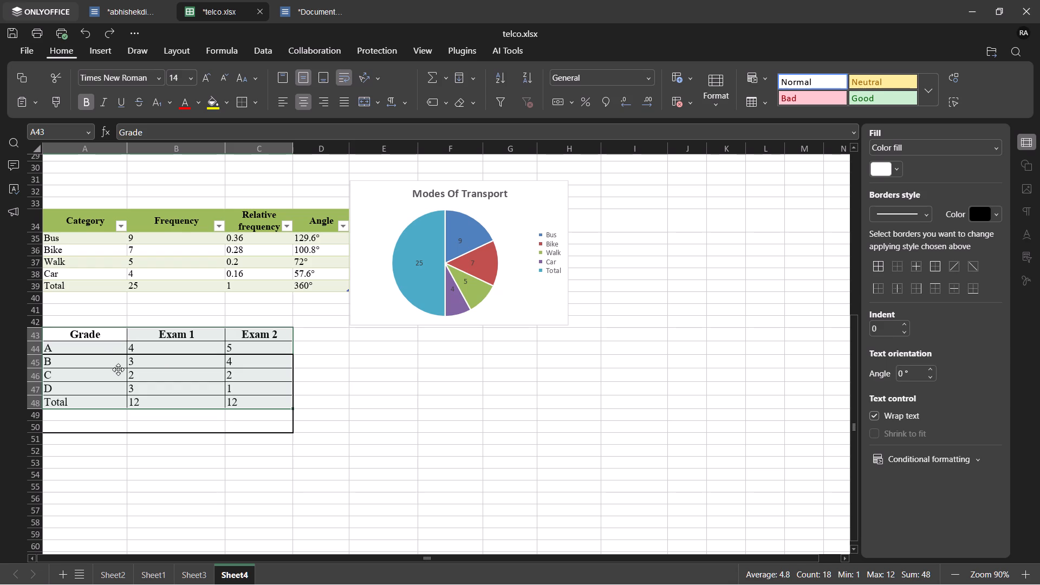
left_click_drag(118, 369, 119, 372)
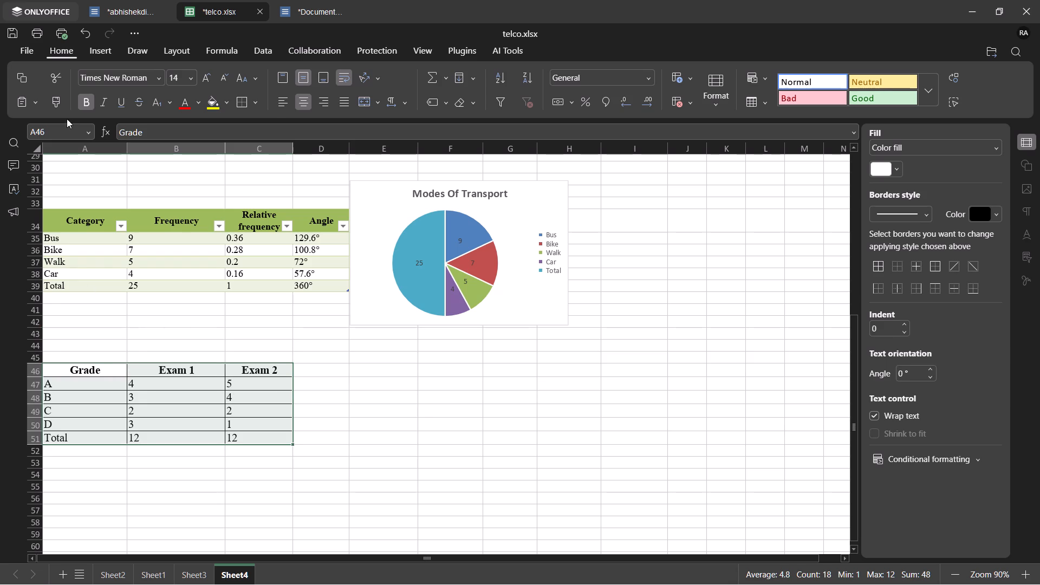
Create a table with headers from the grade frequency range $A$46:$C$51.
left_click(102, 48)
left_click(119, 87)
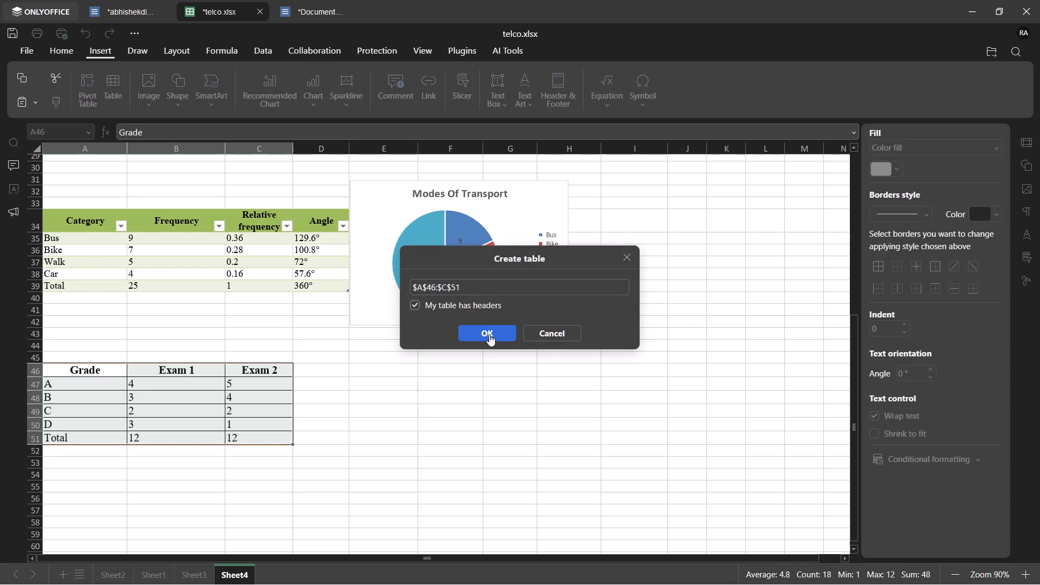
left_click(489, 334)
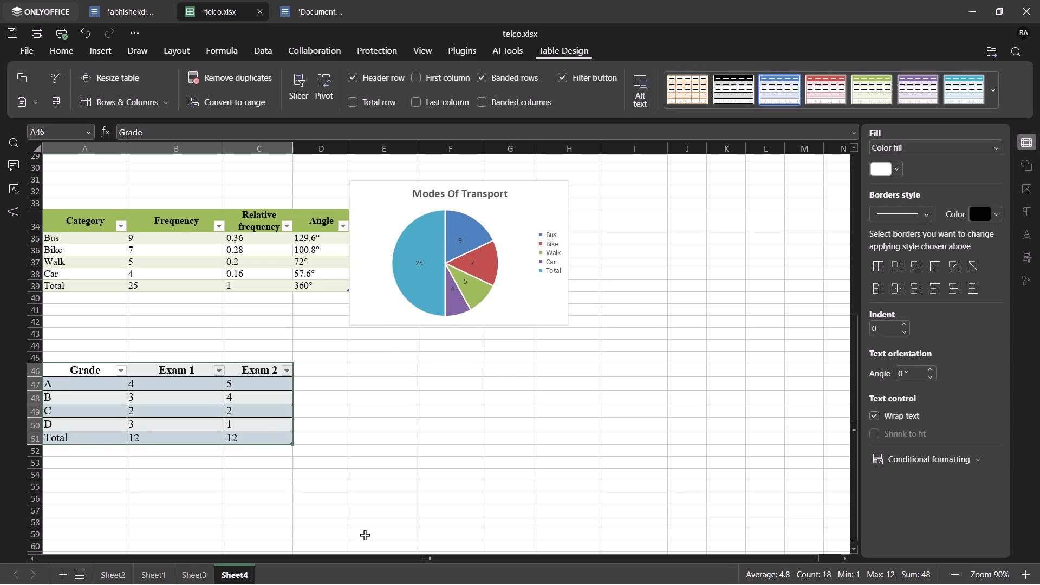
Apply the green banded style to the grade table A46:C51 and set its outer border and all inner lines.
left_click(365, 535)
left_click_drag(75, 369, 286, 440)
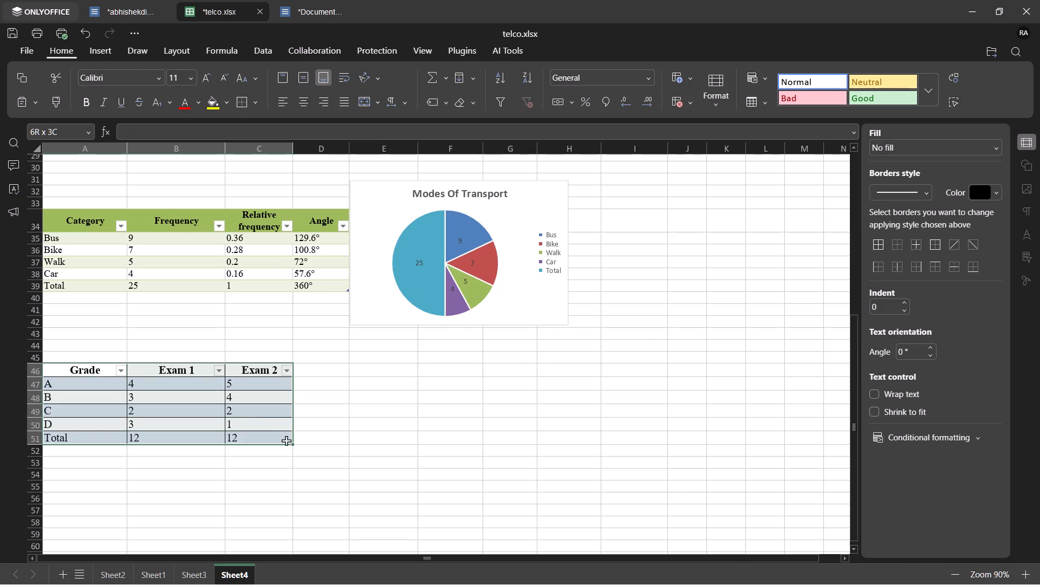
left_click_drag(286, 440, 289, 441)
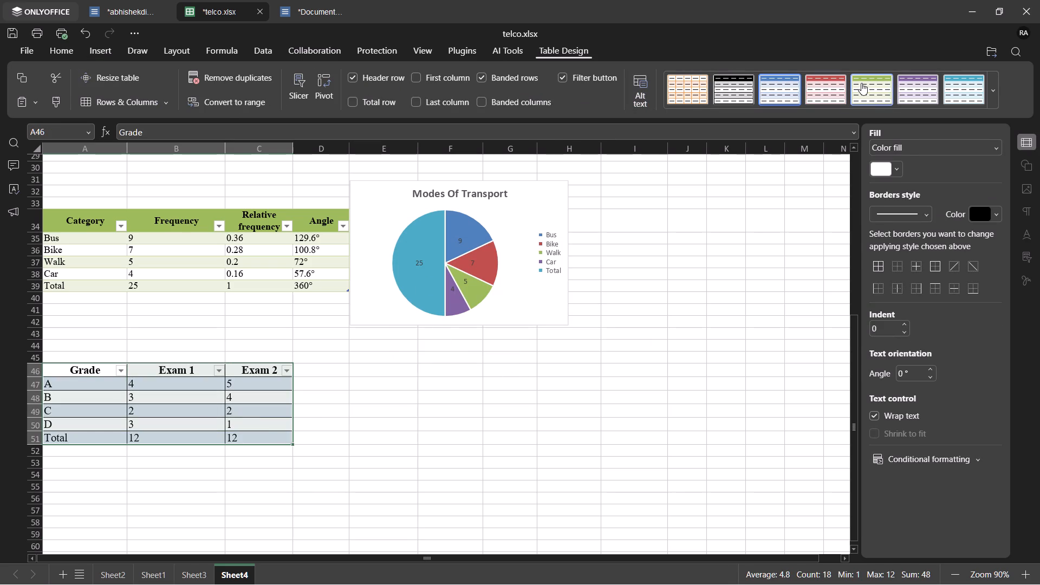
left_click(861, 83)
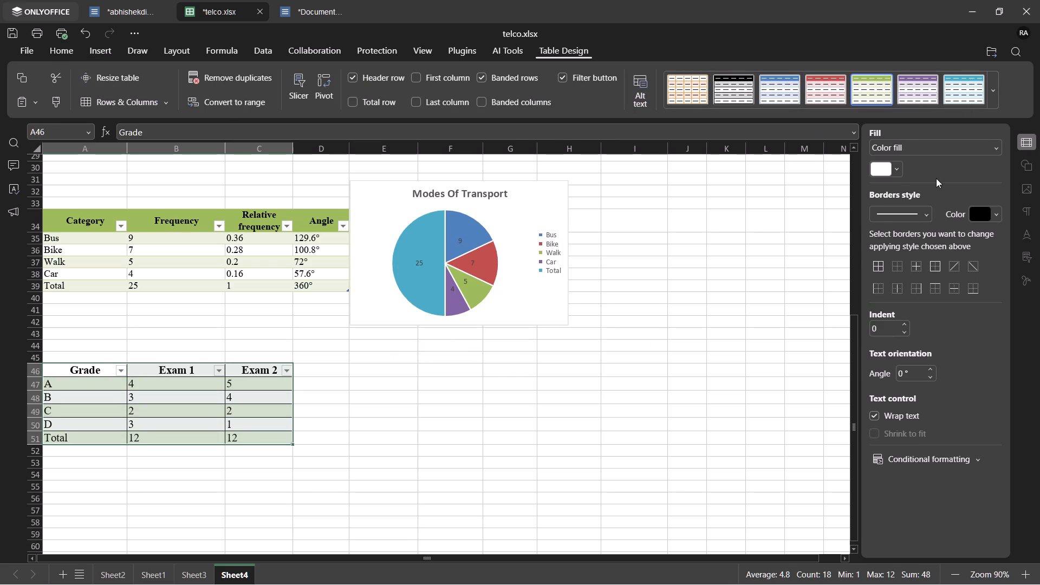
left_click(877, 267)
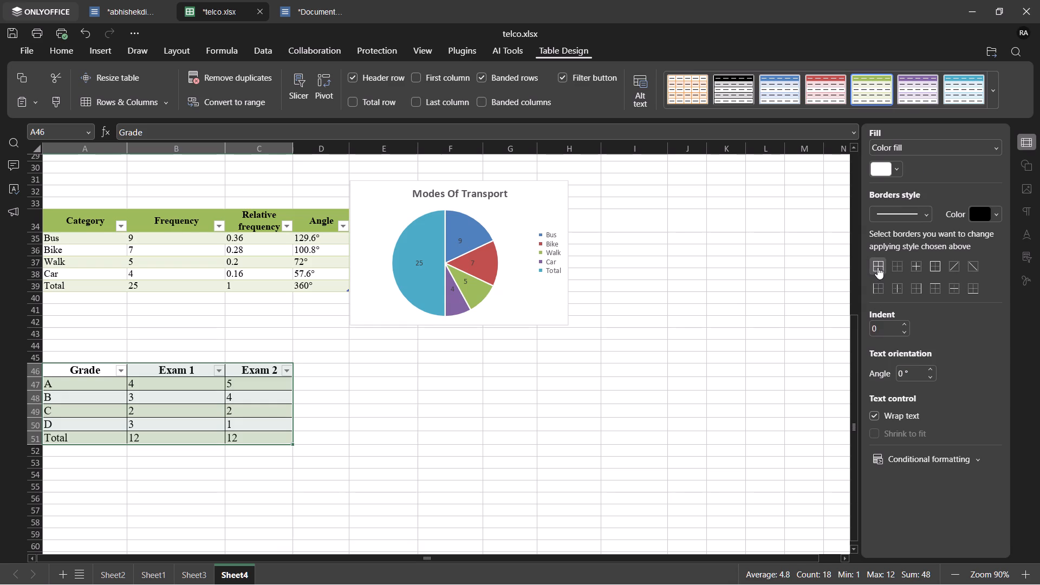
left_click(882, 265)
Switch to abhishekdis.docx and read through the steps for creating a comparative bar graph in Excel.
left_click(130, 3)
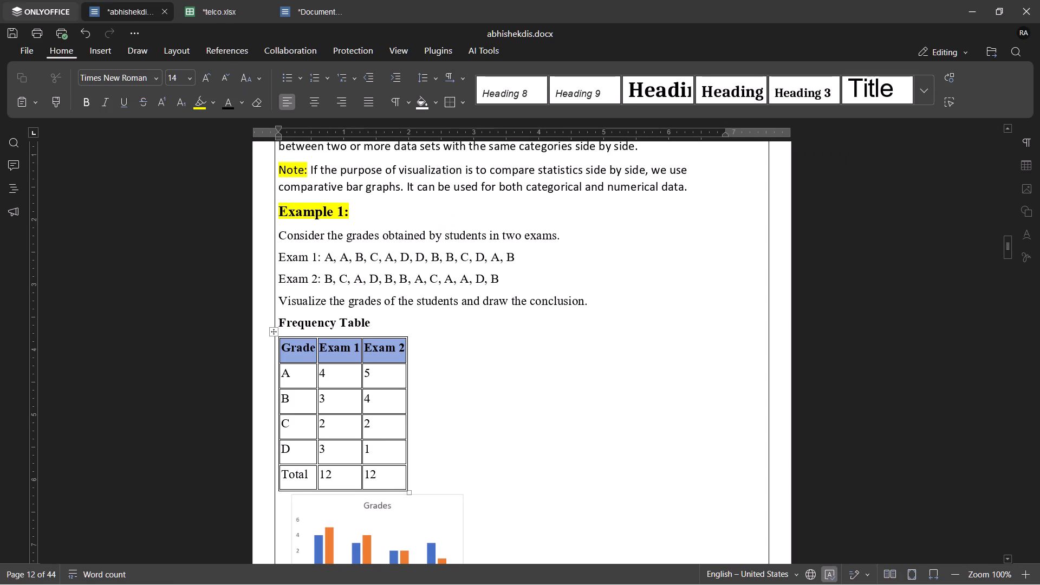
scroll(352, 278, "down", 7)
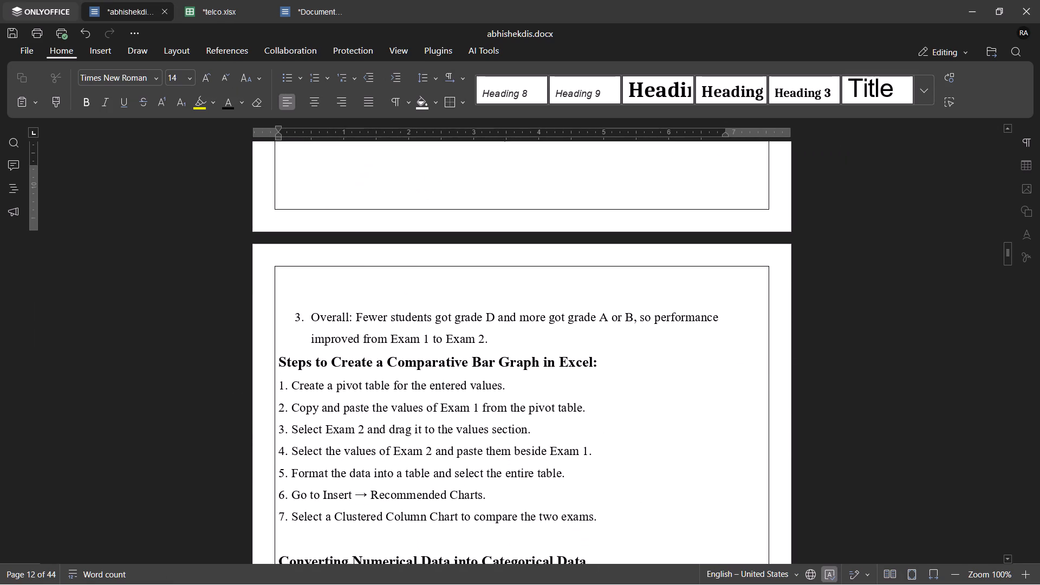
scroll(352, 278, "down", 1)
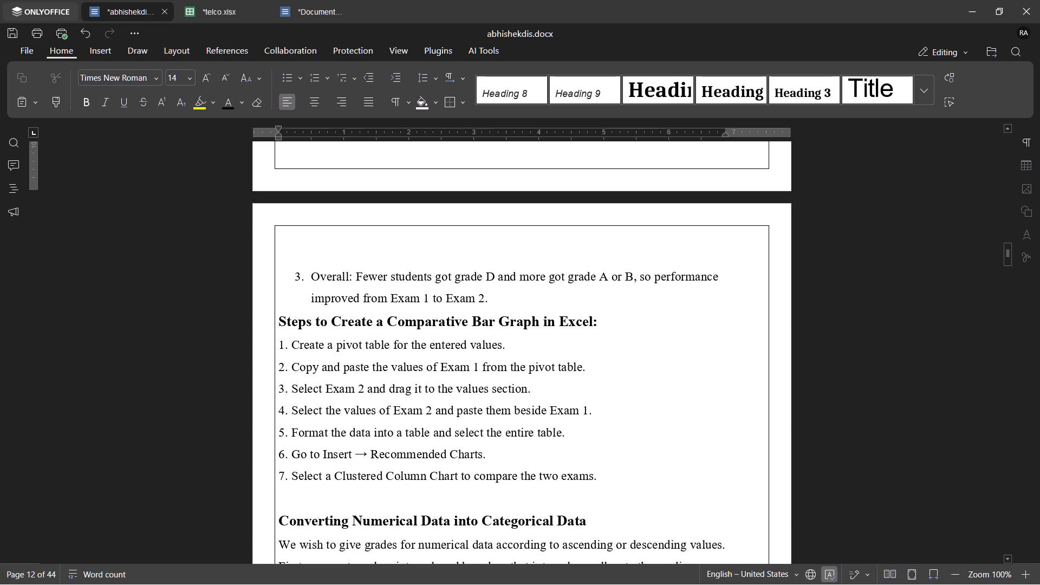
scroll(352, 278, "up", 10)
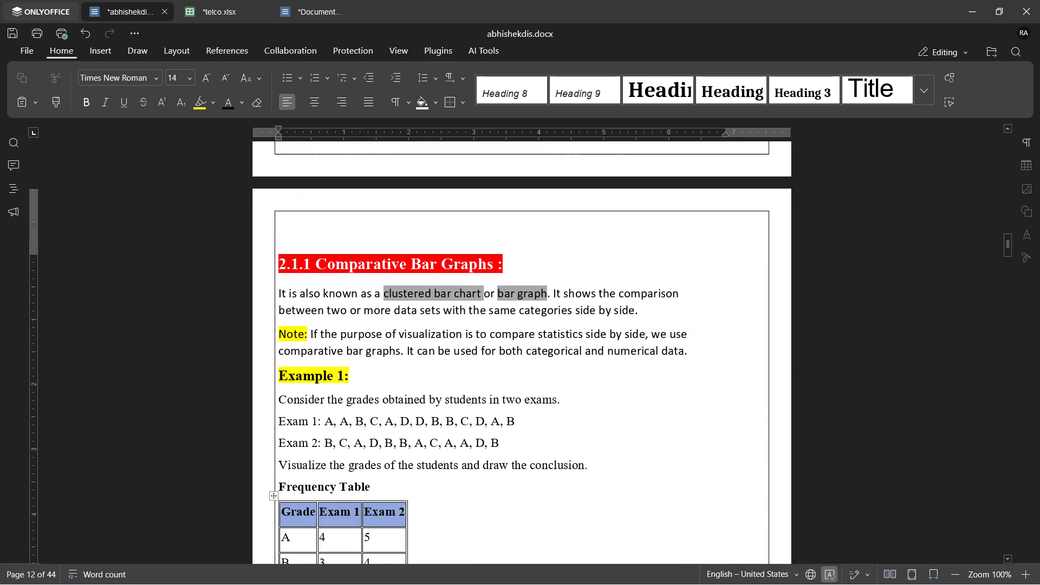
scroll(352, 278, "up", 1)
scroll(352, 278, "down", 10)
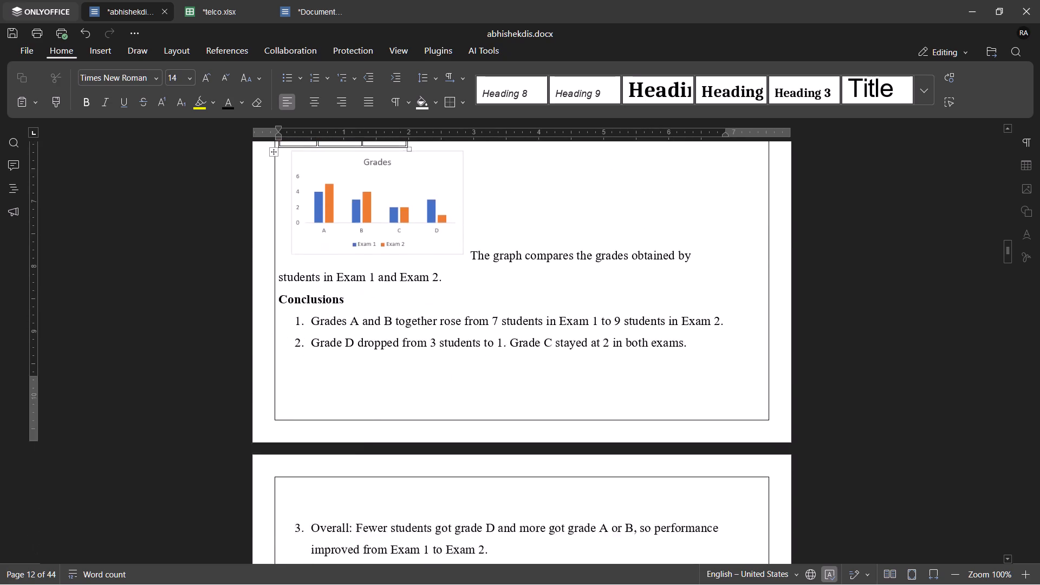
scroll(352, 278, "down", 5)
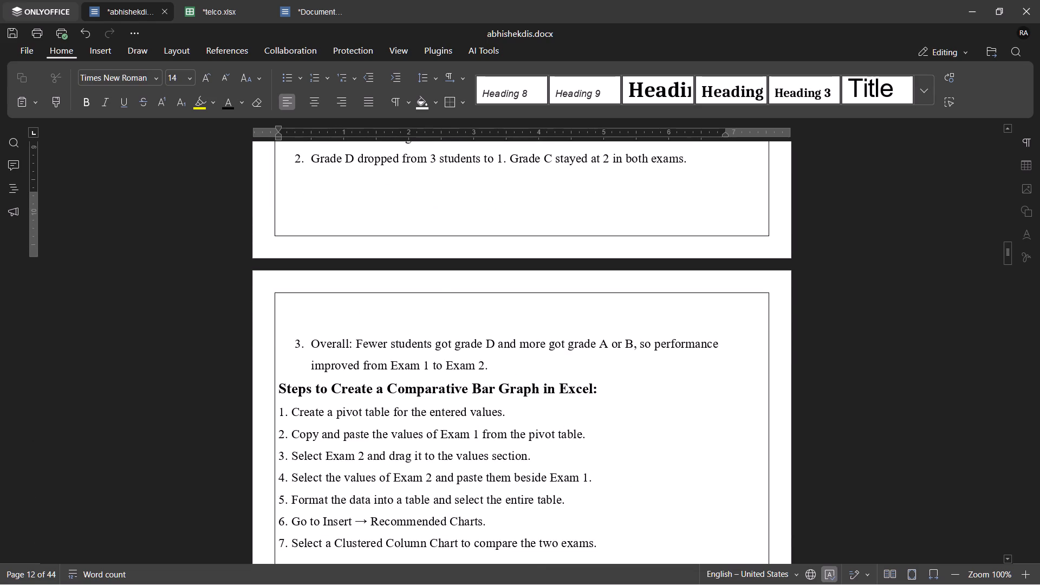
scroll(352, 278, "down", 4)
scroll(352, 278, "up", 1)
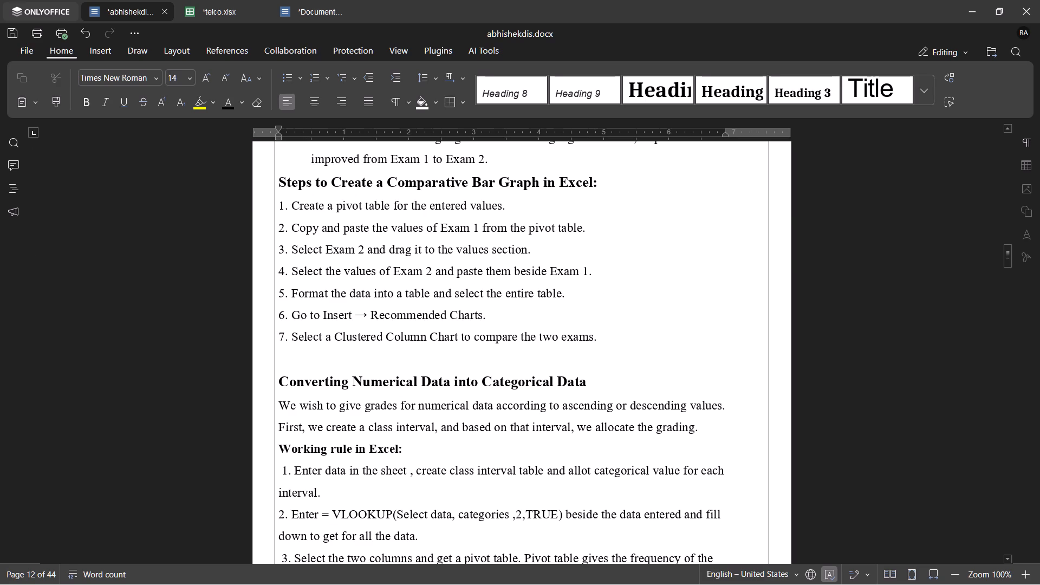
Return to telco.xlsx and select the whole grade table A46:C51 including its headers.
left_click(206, 9)
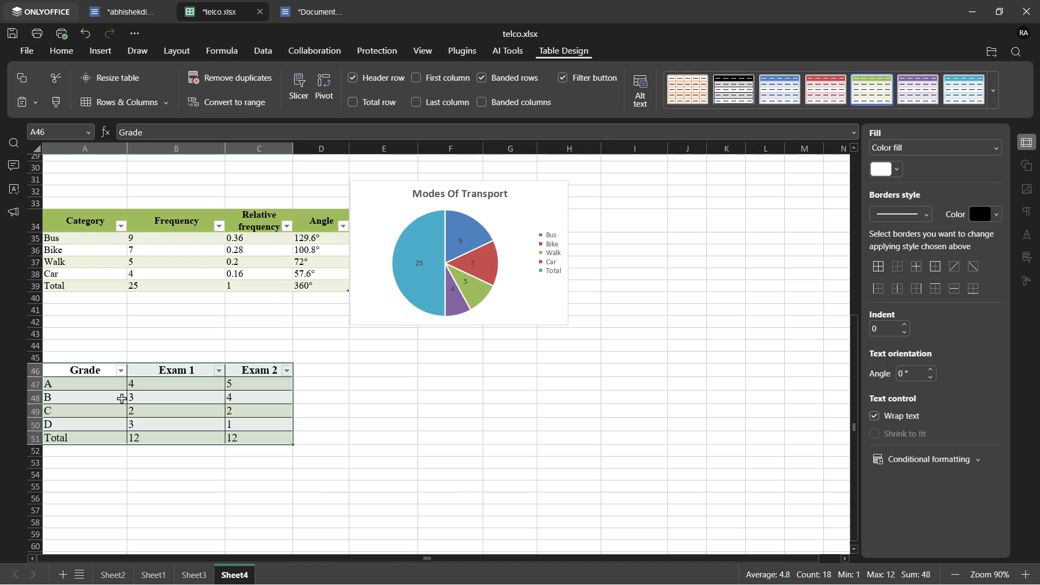
left_click_drag(71, 374, 283, 443)
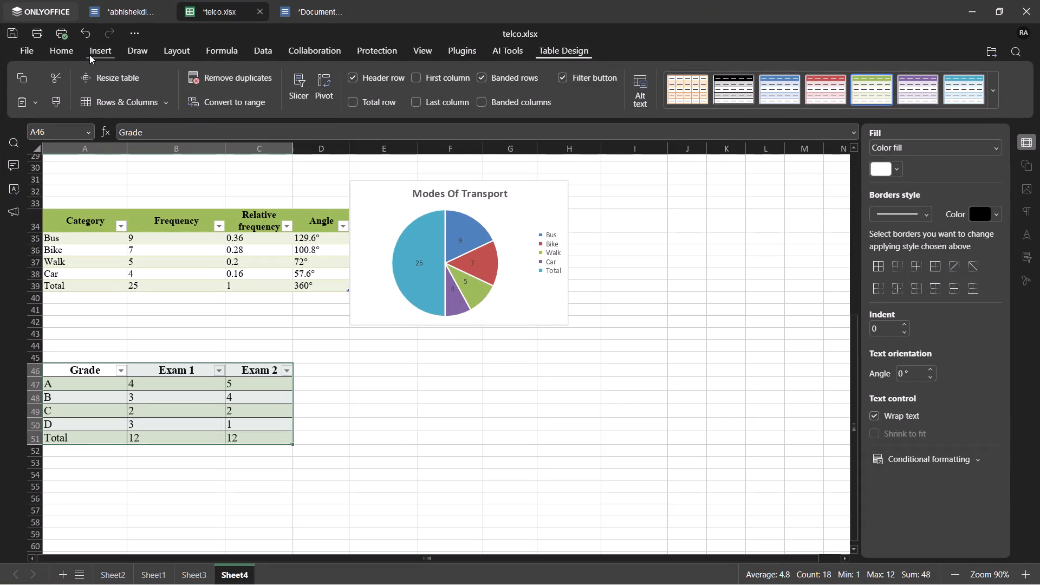
left_click(90, 54)
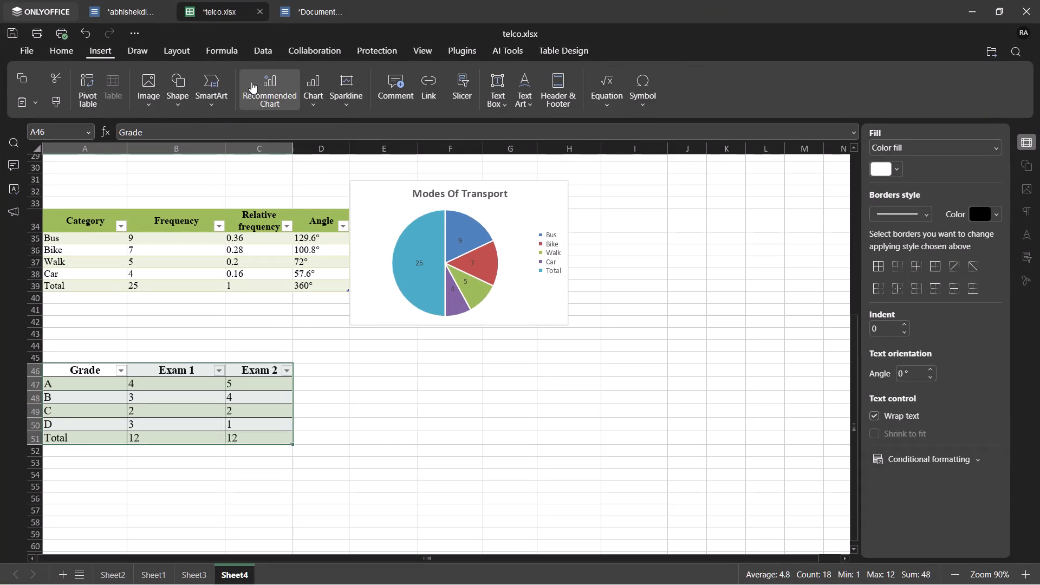
left_click(251, 82)
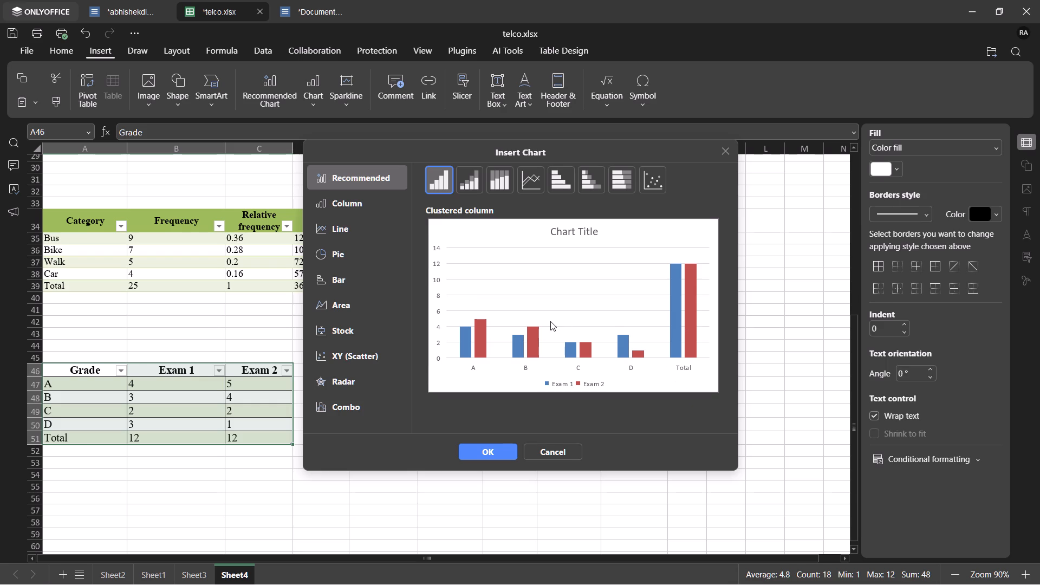
left_click(352, 199)
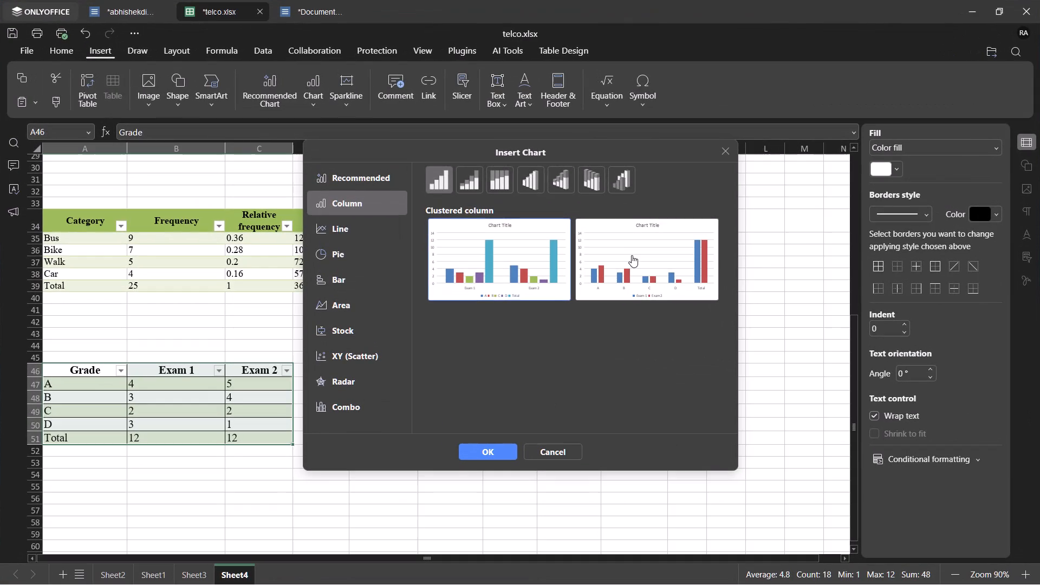
left_click(133, 3)
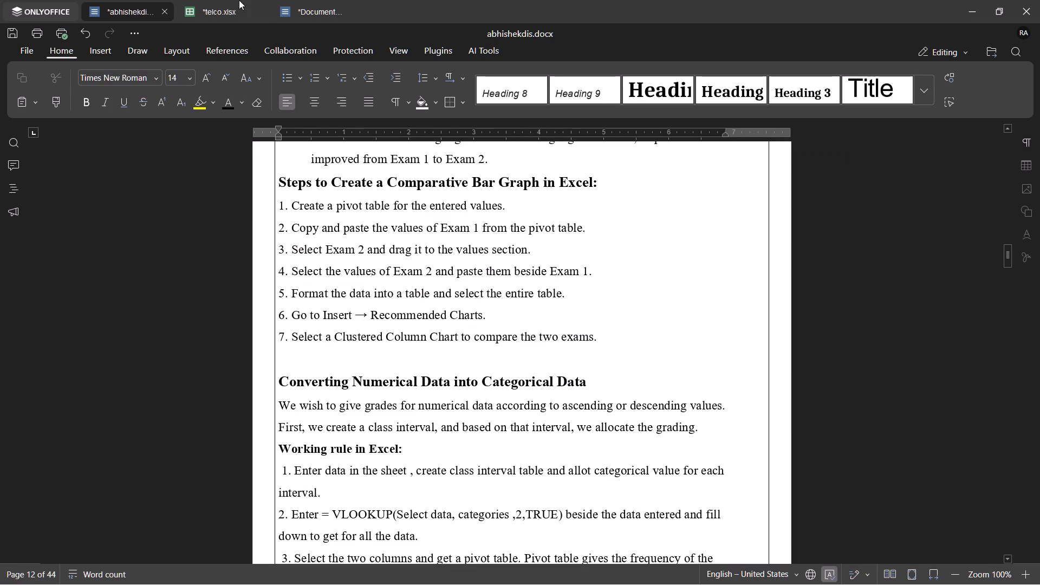
left_click(219, 12)
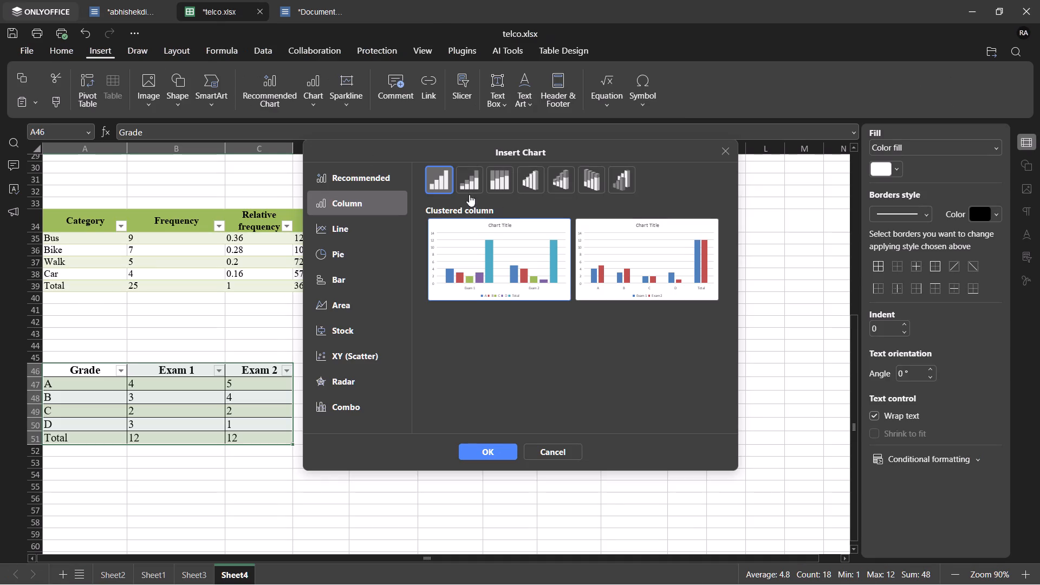
left_click(473, 183)
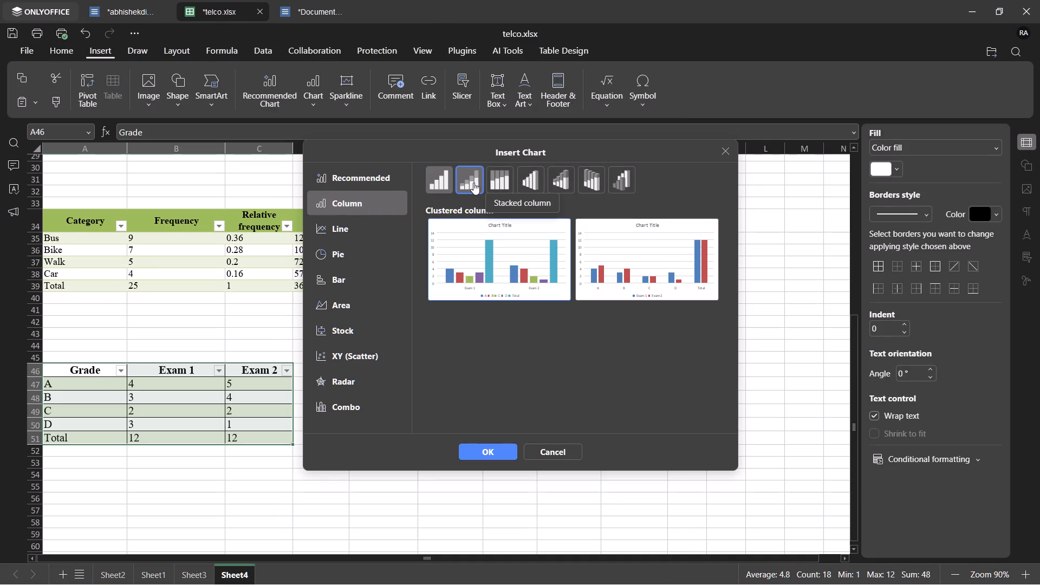
left_click(448, 182)
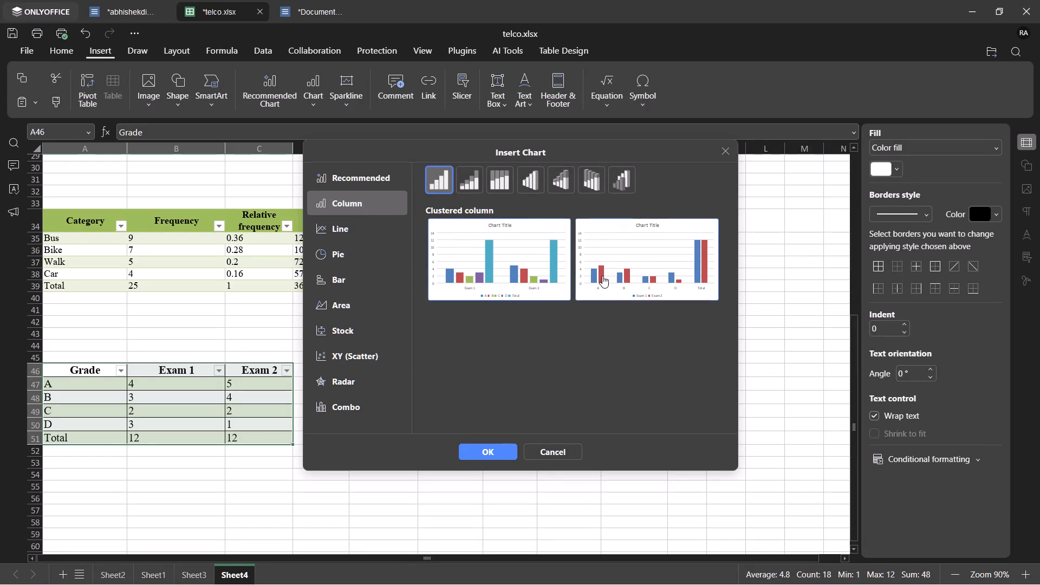
left_click(522, 263)
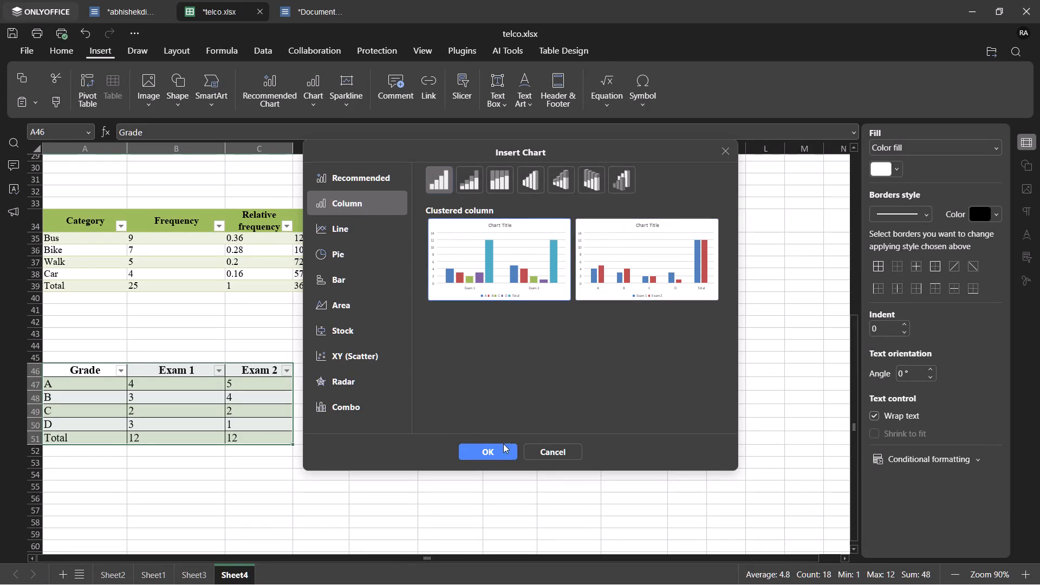
left_click(491, 455)
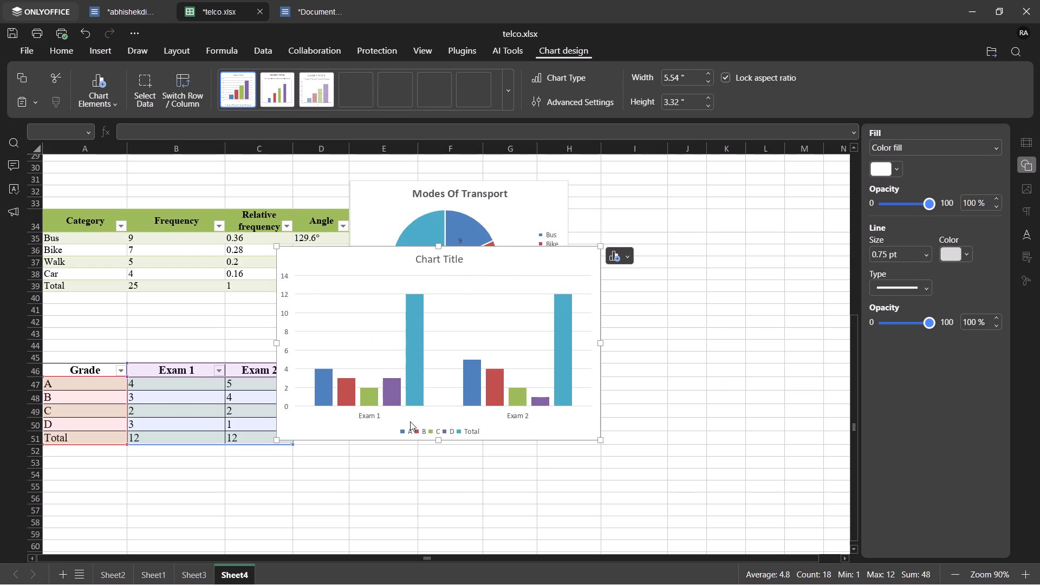
Move the new column chart below the pie chart, directly beside the grade table, starting at about column D, row 46.
left_click(344, 264)
left_click_drag(344, 264, 425, 324)
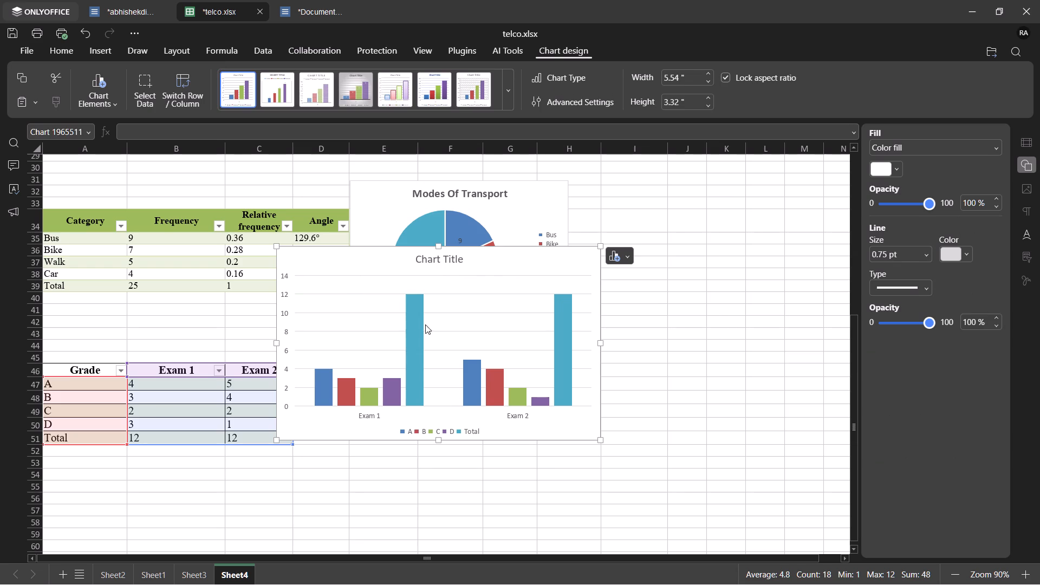
left_click_drag(425, 324, 343, 252)
left_click_drag(343, 252, 420, 327)
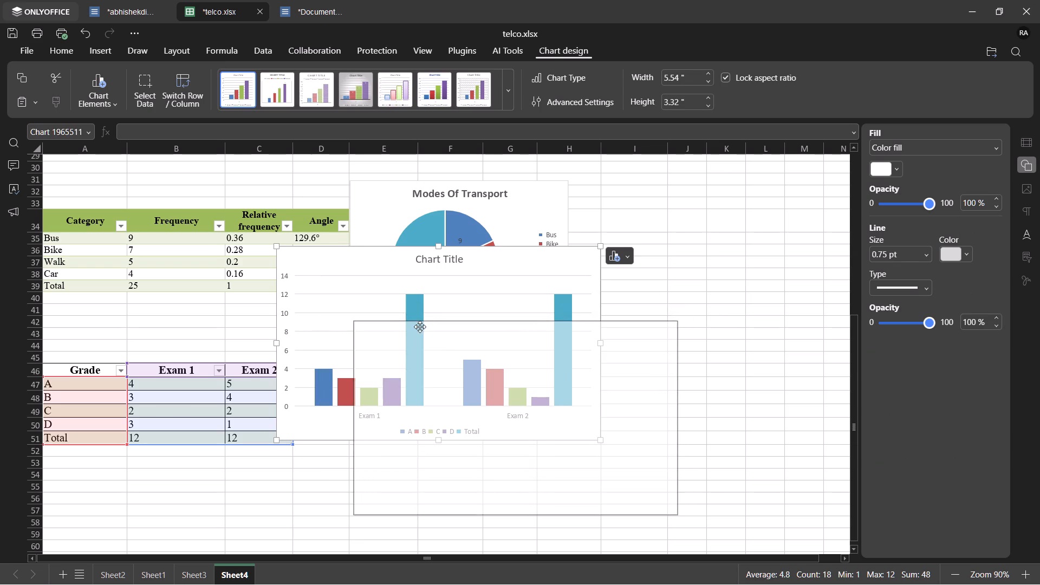
left_click_drag(420, 327, 363, 317)
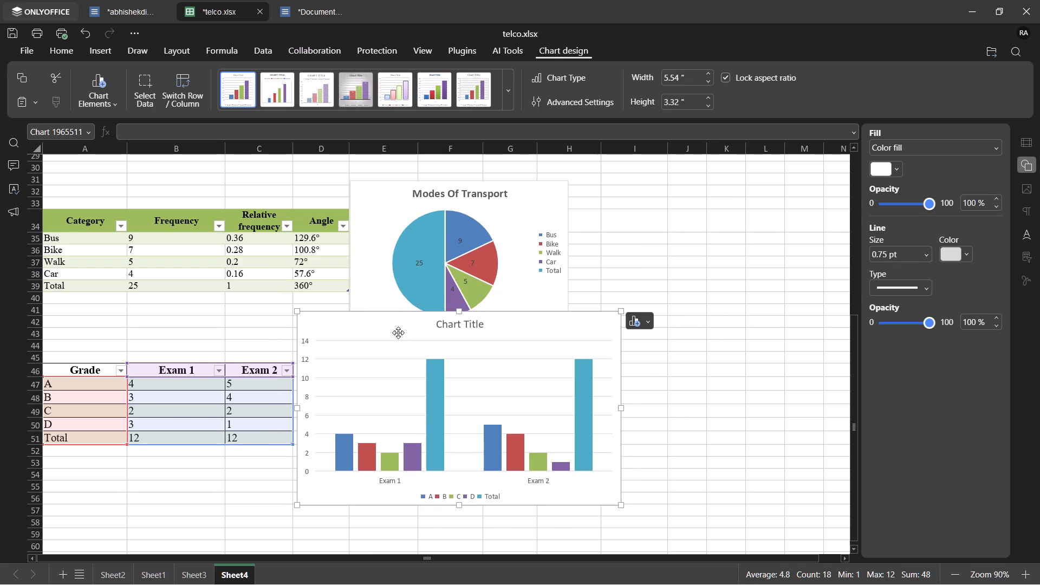
left_click_drag(387, 329, 389, 359)
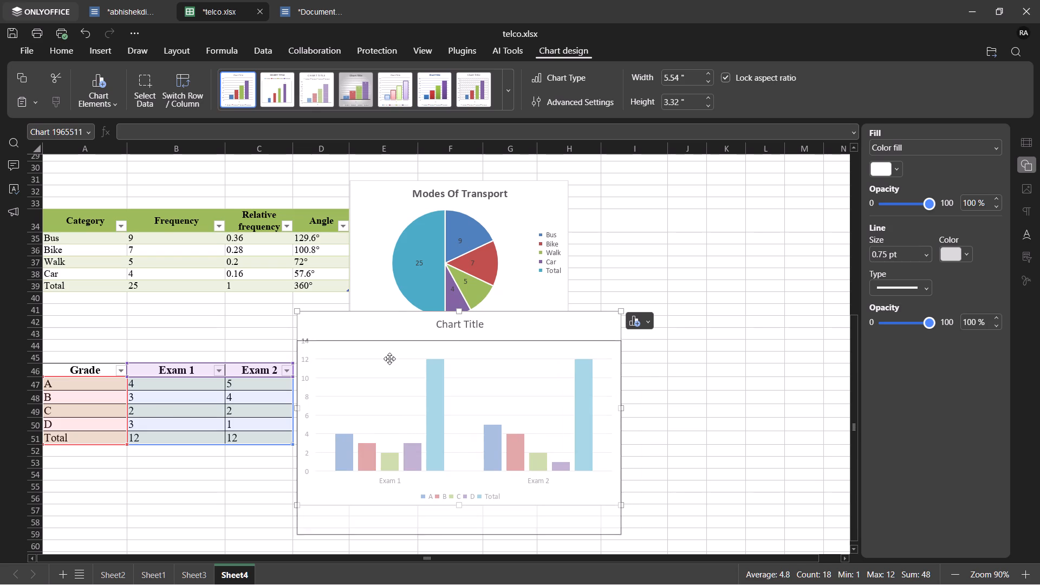
scroll(336, 372, "down", 2)
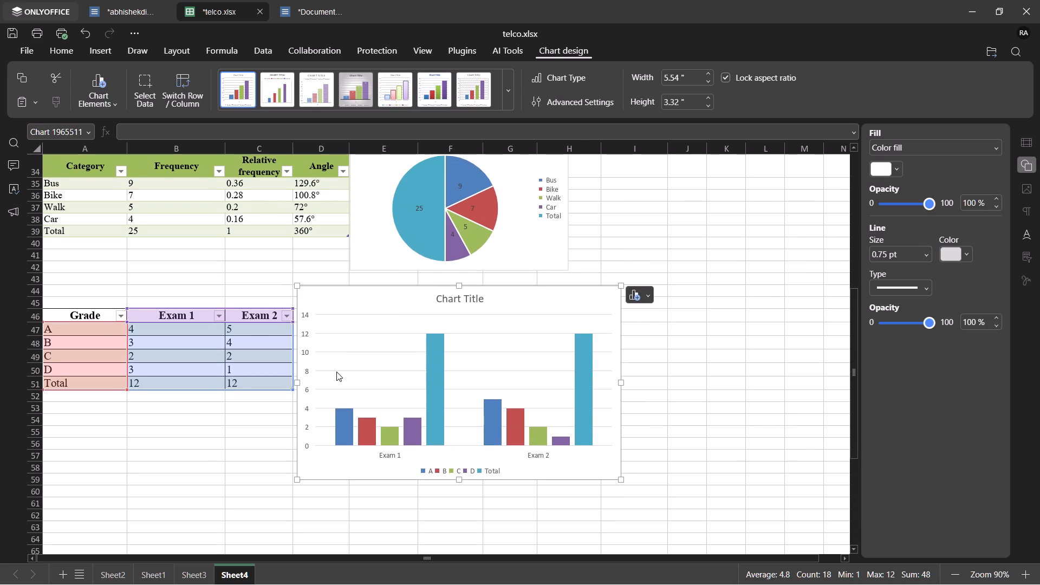
left_click_drag(321, 297, 323, 319)
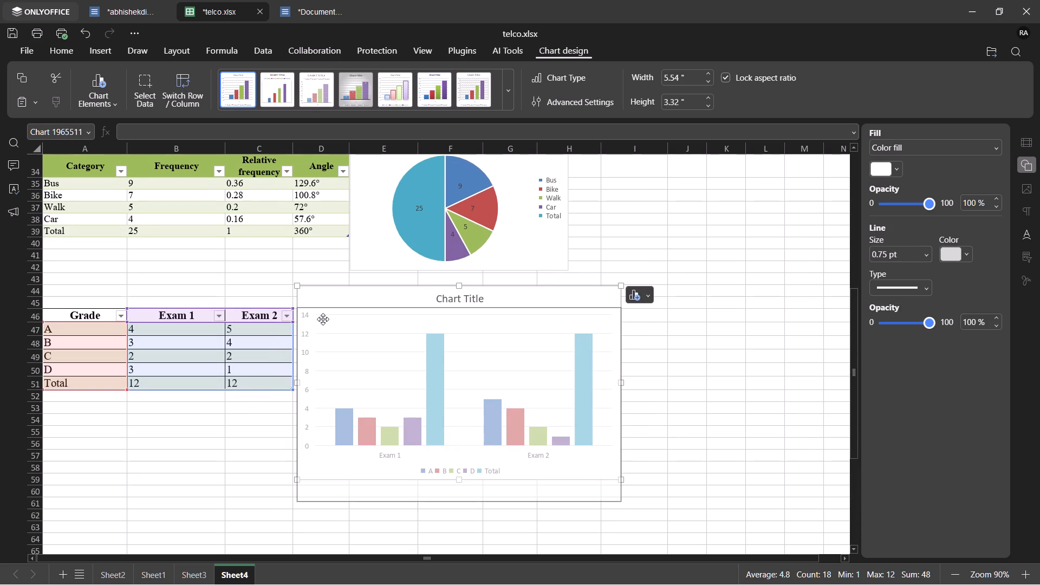
left_click_drag(323, 319, 318, 317)
scroll(283, 398, "down", 2)
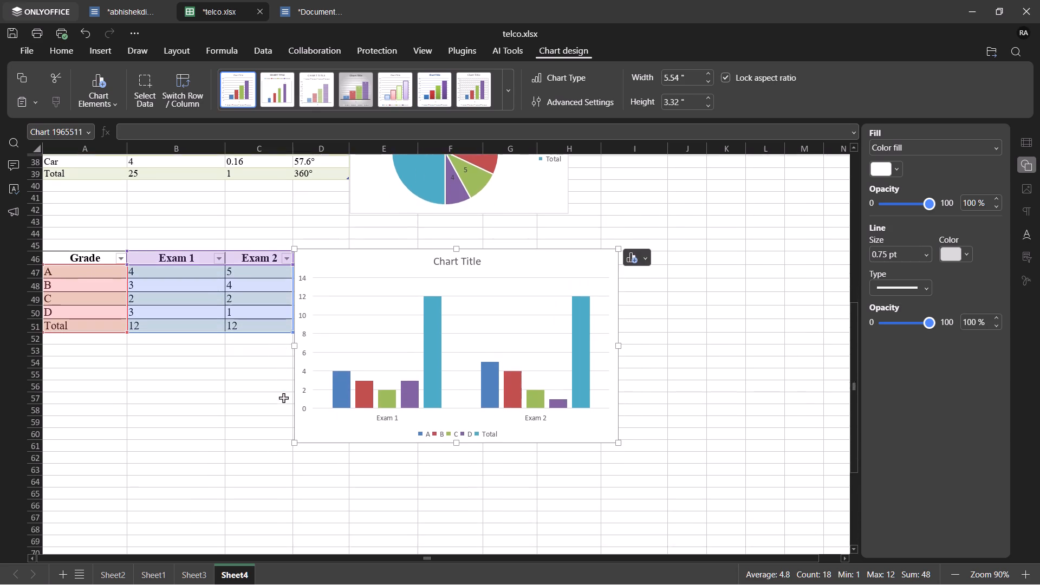
scroll(283, 398, "up", 1)
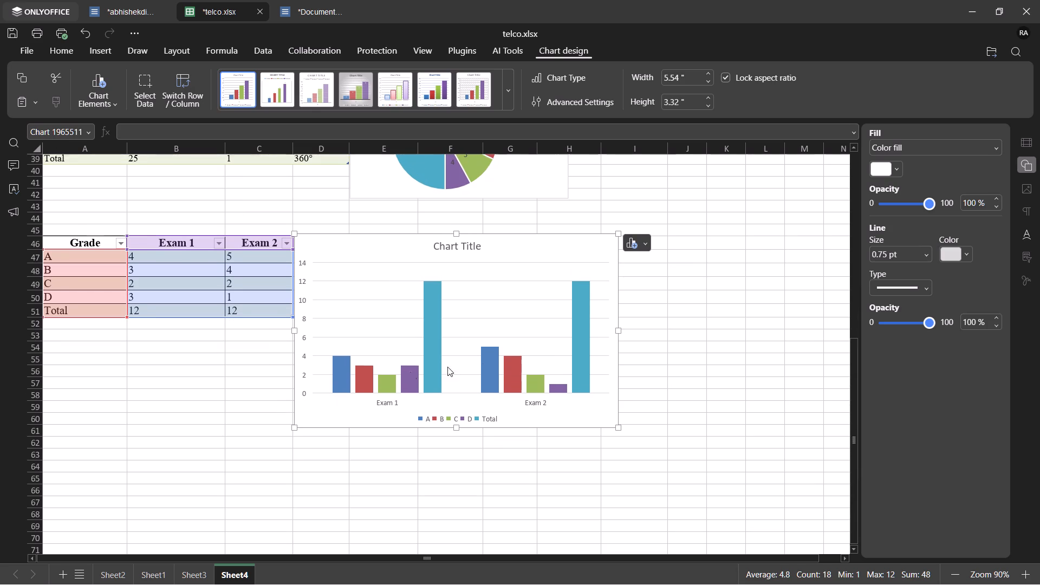
Replace the column chart's placeholder title with "COMPARATIVE BAR CHART".
double_click(466, 248)
key("BackSpace")
key("BackSpace")
key("BackSpace")
key("BackSpace")
key("BackSpace")
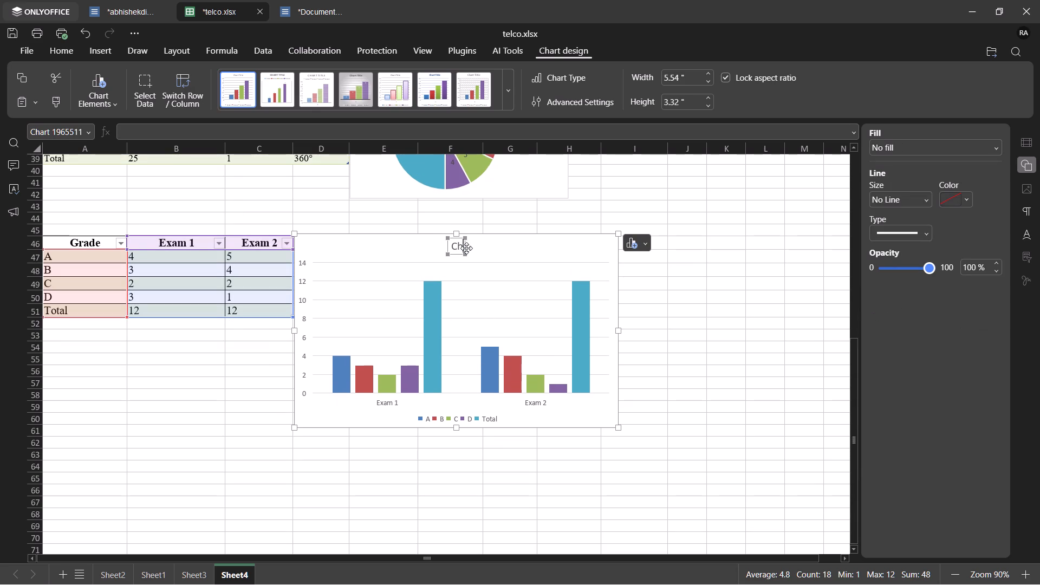
key("BackSpace")
key("BackSpace")
left_click(118, 8)
left_click(212, 18)
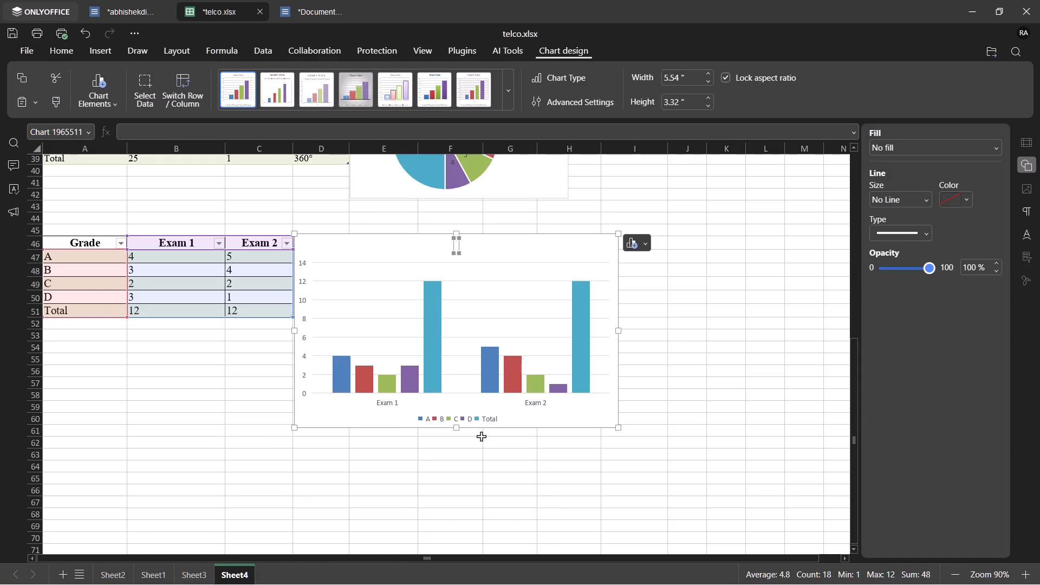
type("COMPARA")
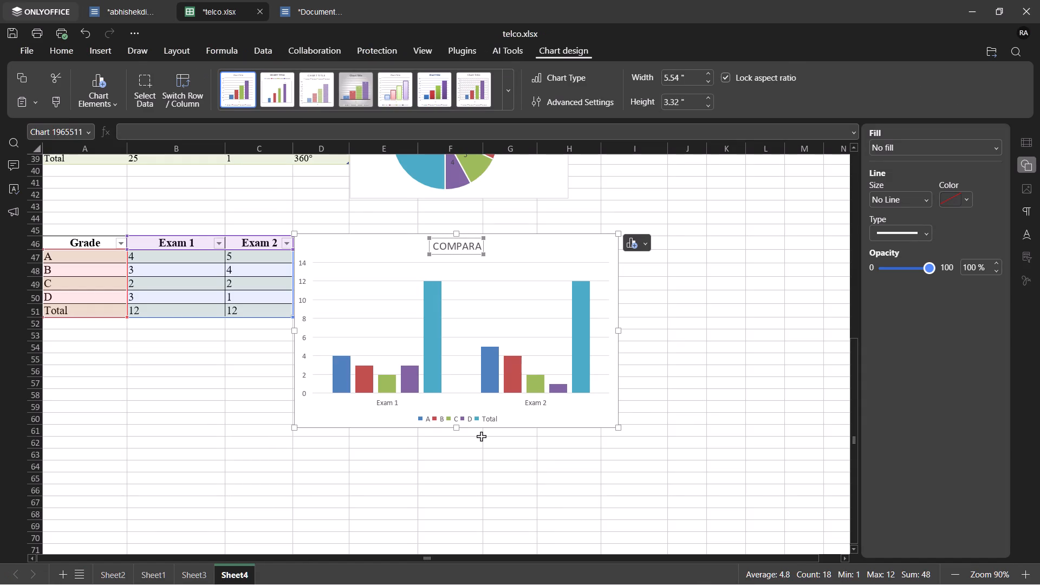
type("TIVE")
key("space")
type("BAR CHART")
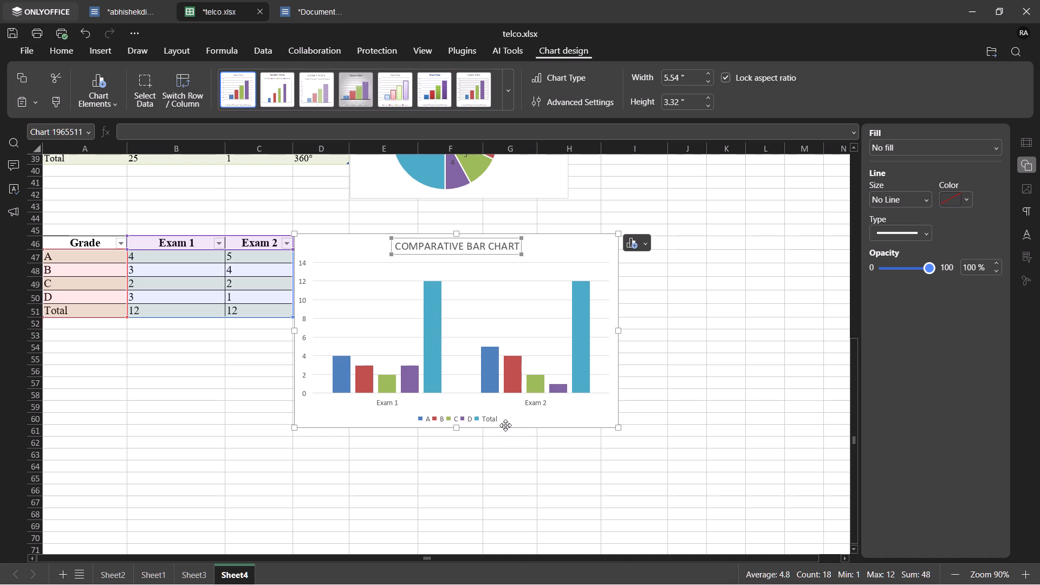
Set the font colour of the "COMPARATIVE BAR CHART" title to black.
triple_click(469, 245)
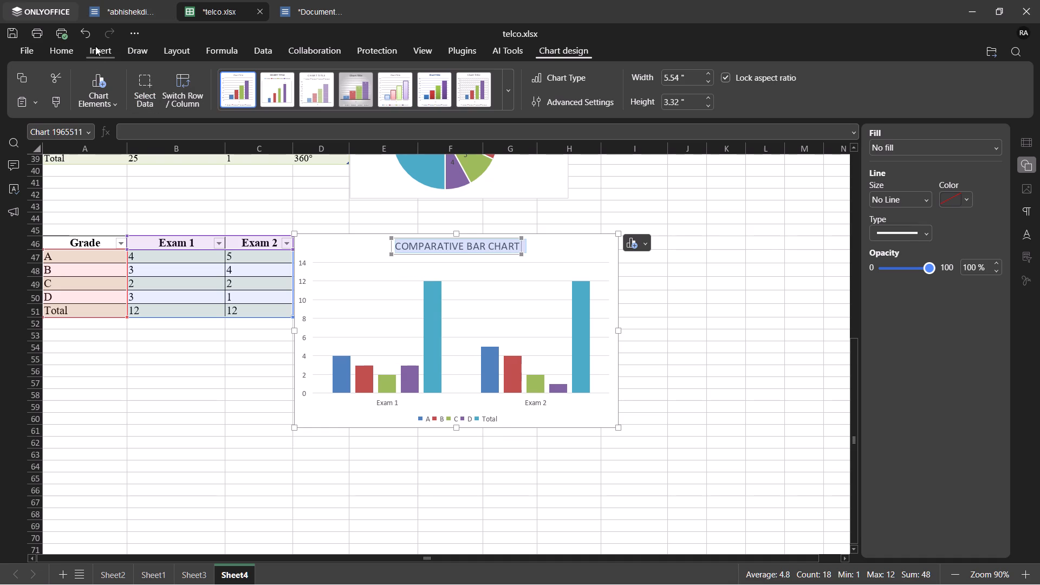
left_click(76, 45)
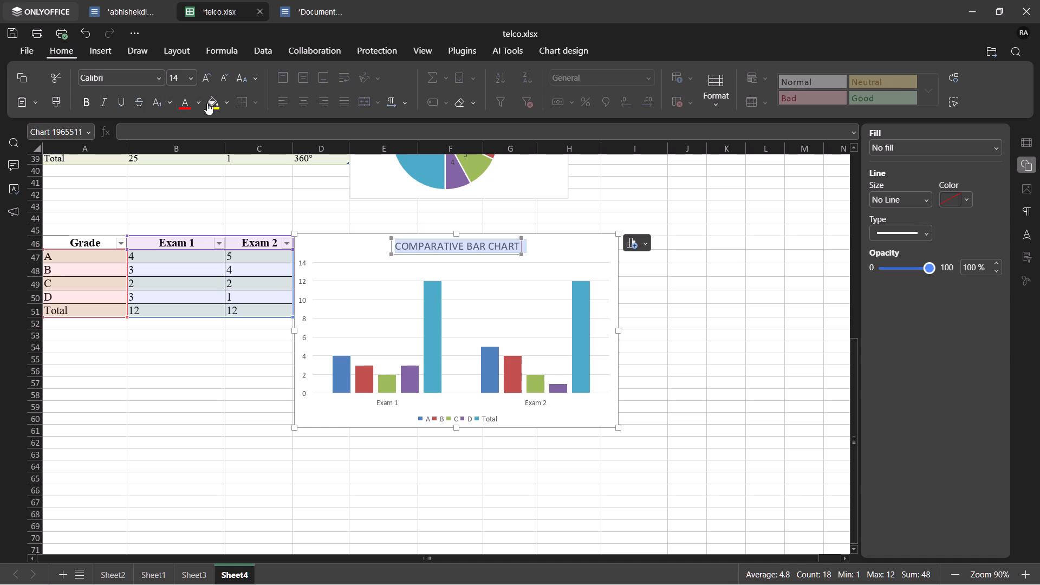
left_click(227, 100)
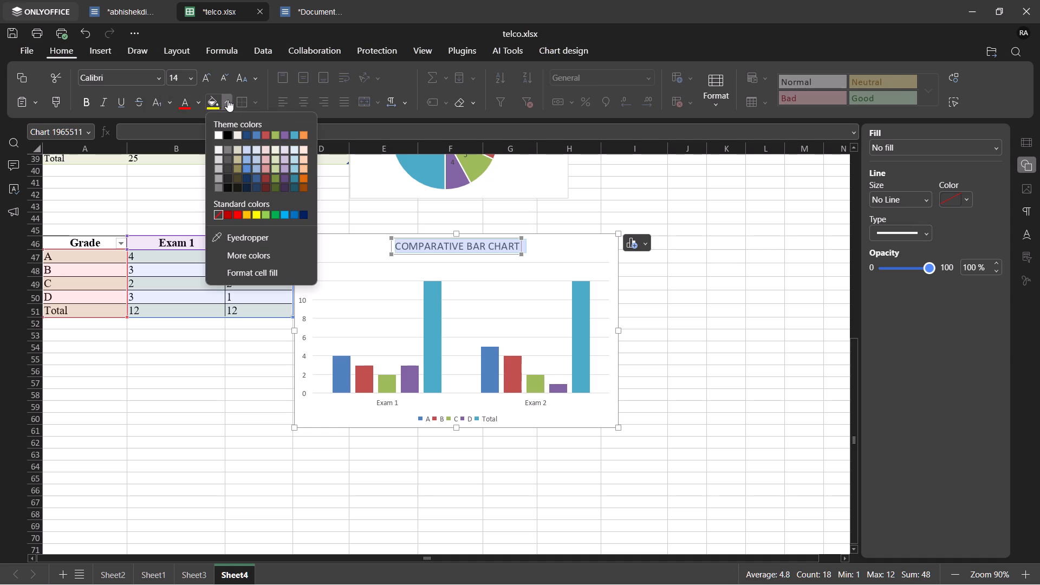
left_click(196, 102)
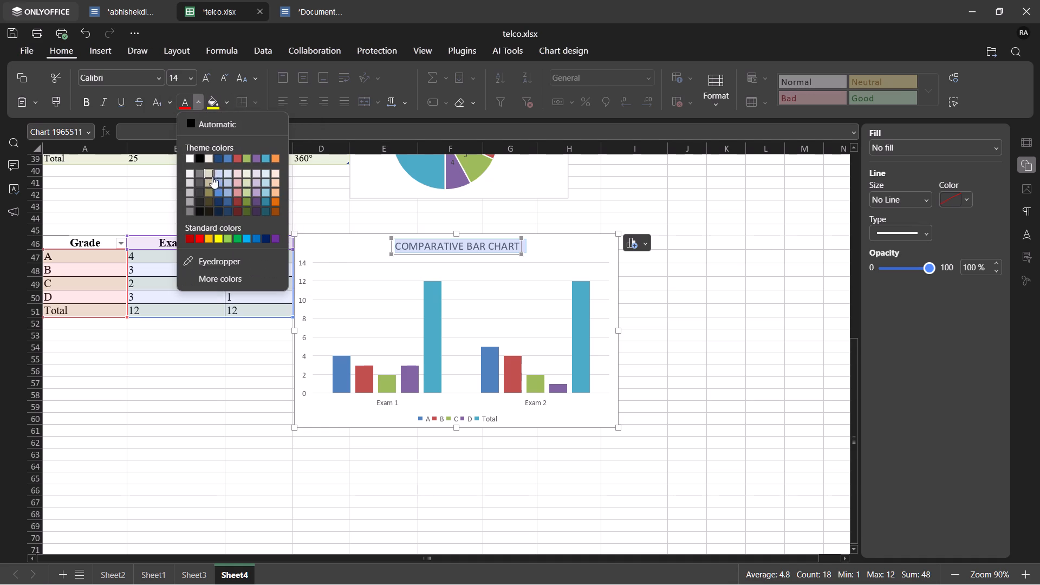
left_click(194, 161)
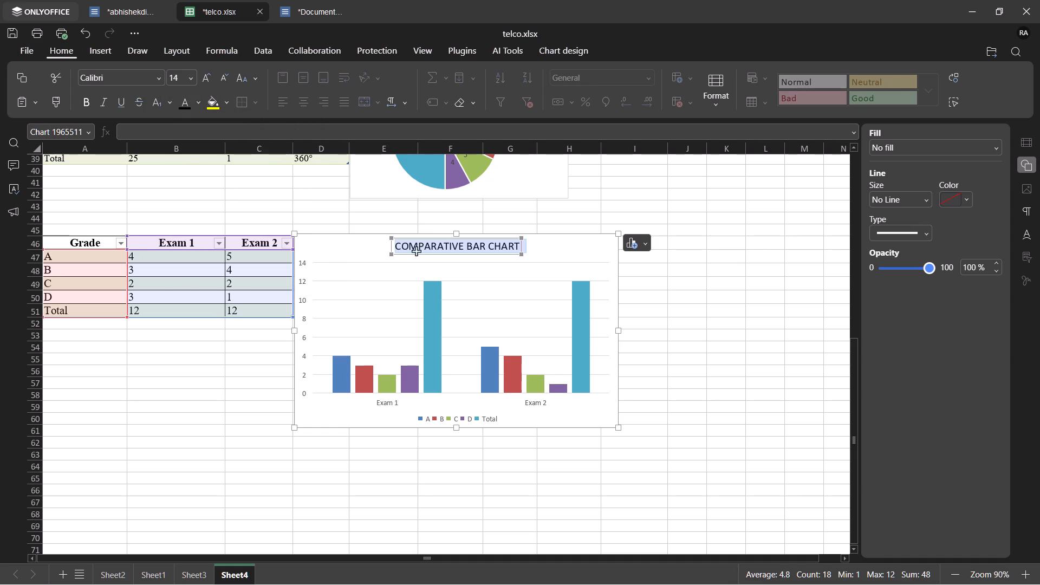
Add both horizontal and vertical axis titles to the comparative bar chart.
left_click(407, 282)
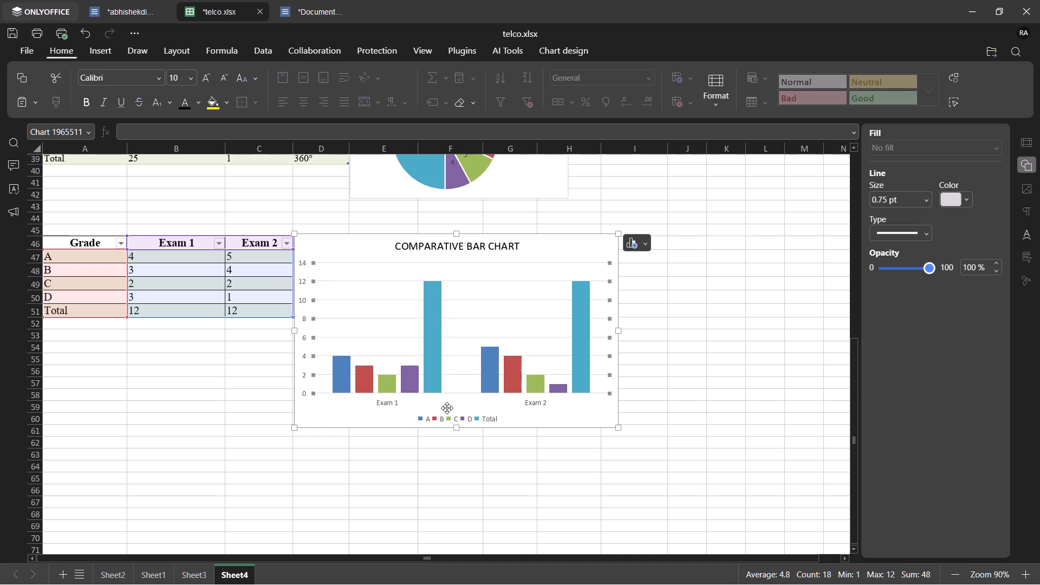
left_click(633, 250)
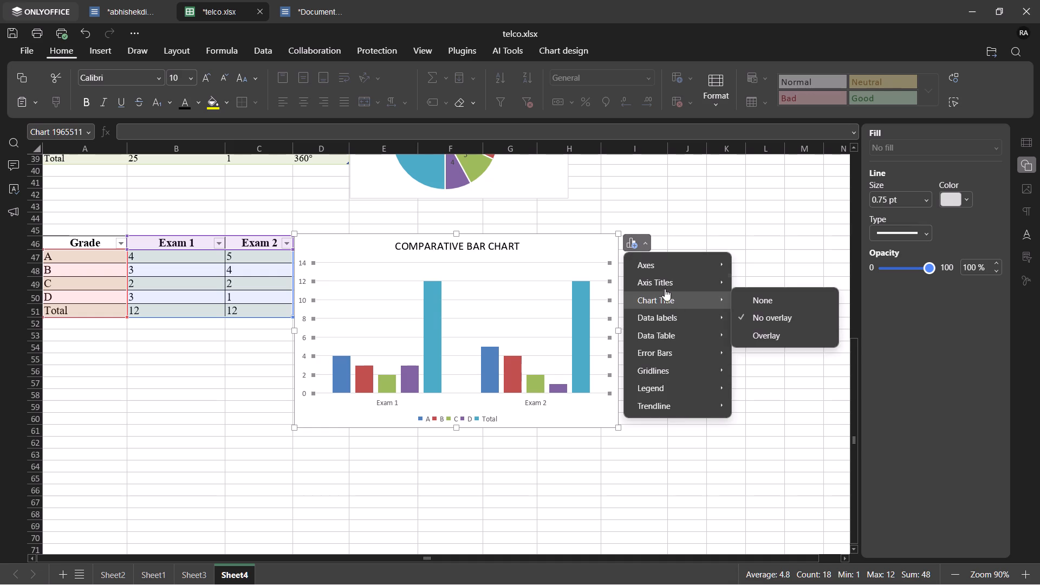
left_click(770, 285)
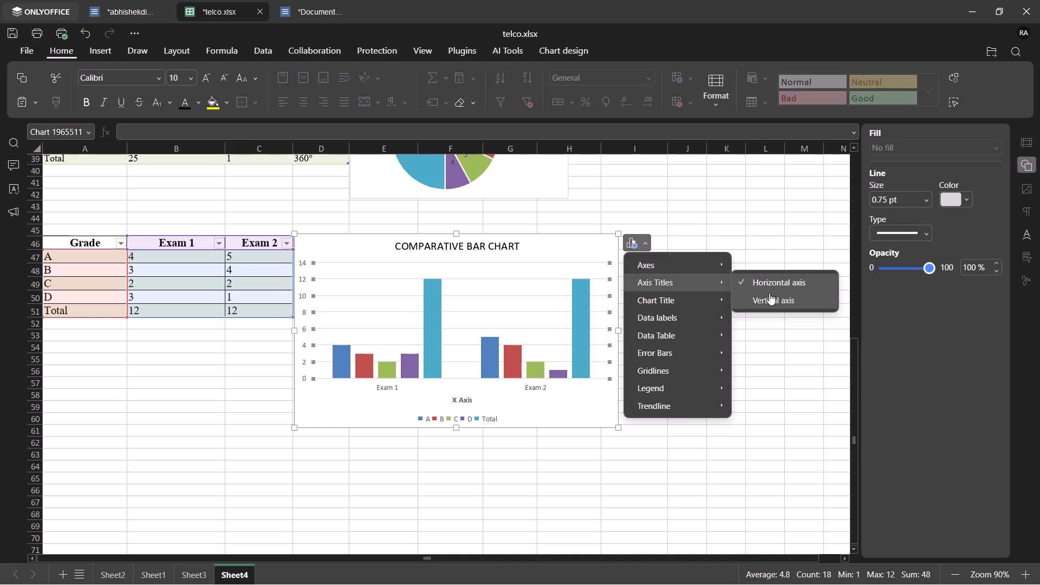
left_click(769, 293)
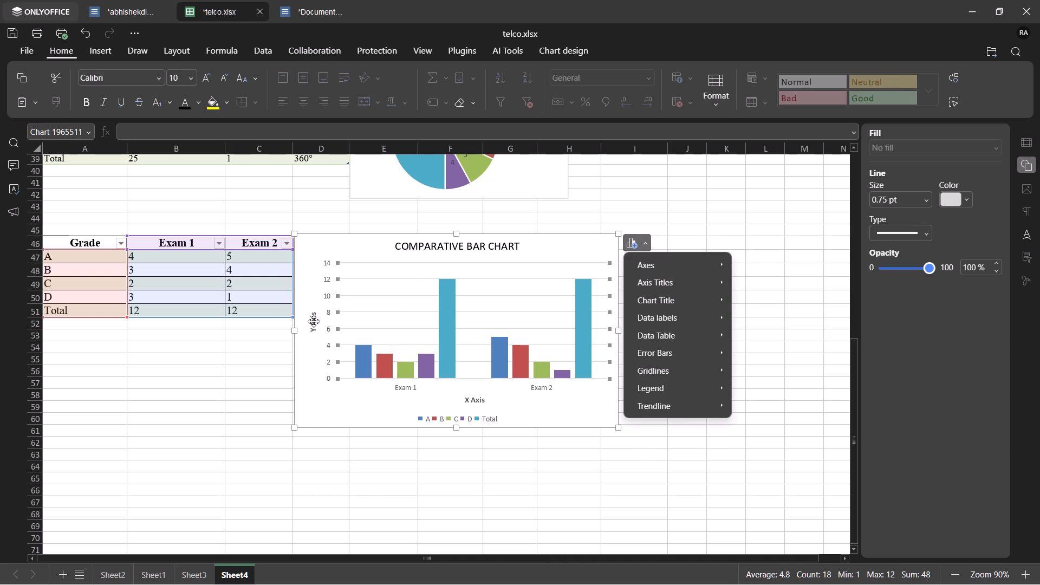
Replace the vertical axis title with "FREQUENCY", consulting Example 1 of section 2.1.1 in abhishekdis.docx for the wording.
triple_click(314, 321)
key("BackSpace")
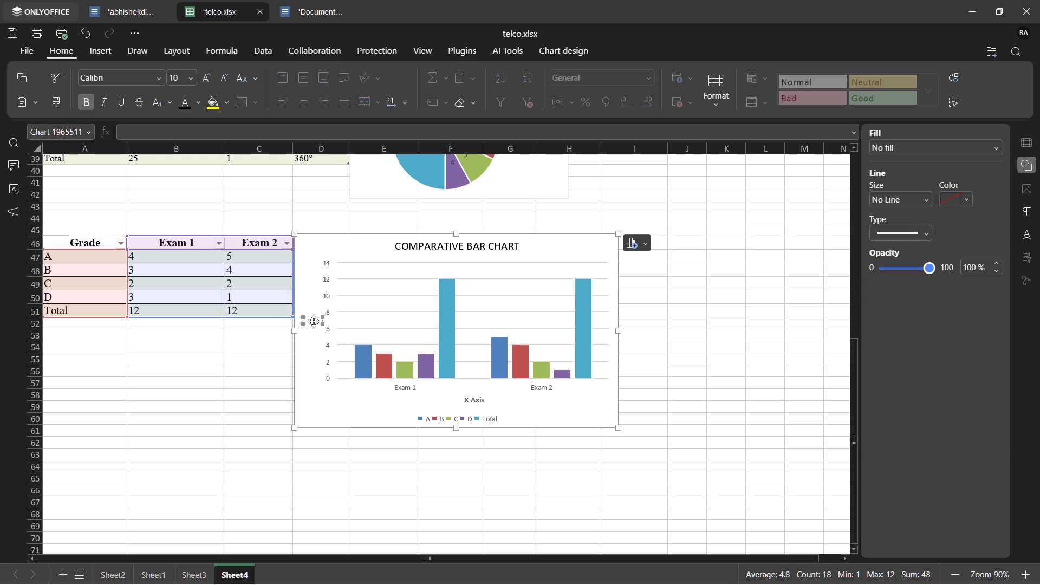
left_click(106, 4)
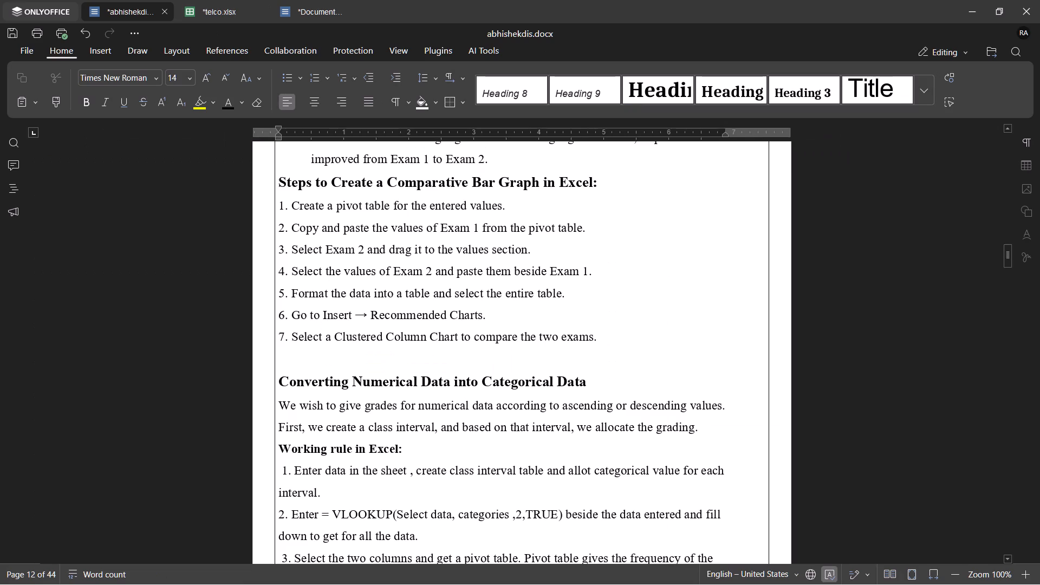
scroll(395, 336, "up", 10)
scroll(395, 336, "down", 4)
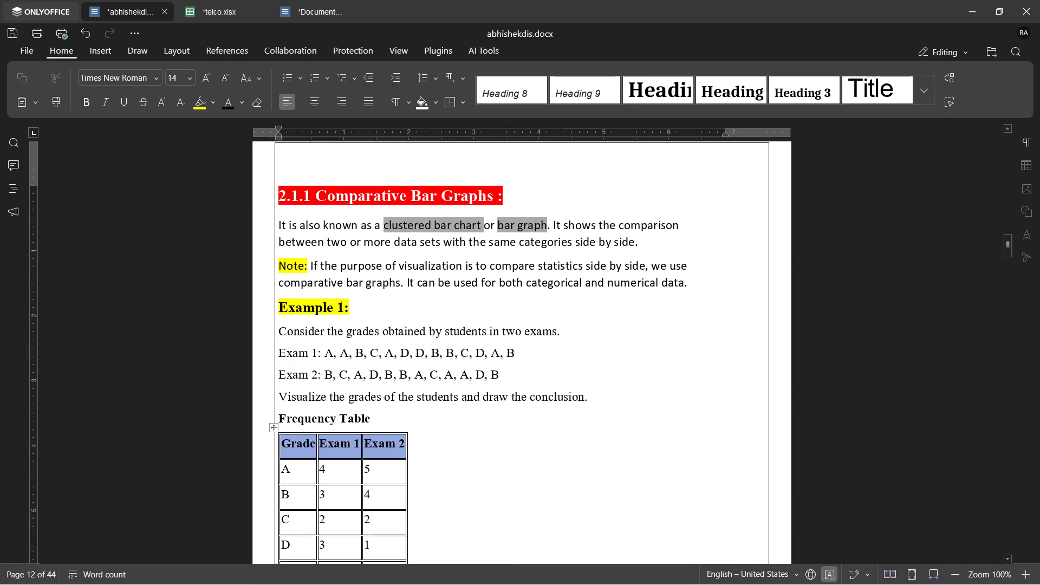
scroll(395, 336, "down", 2)
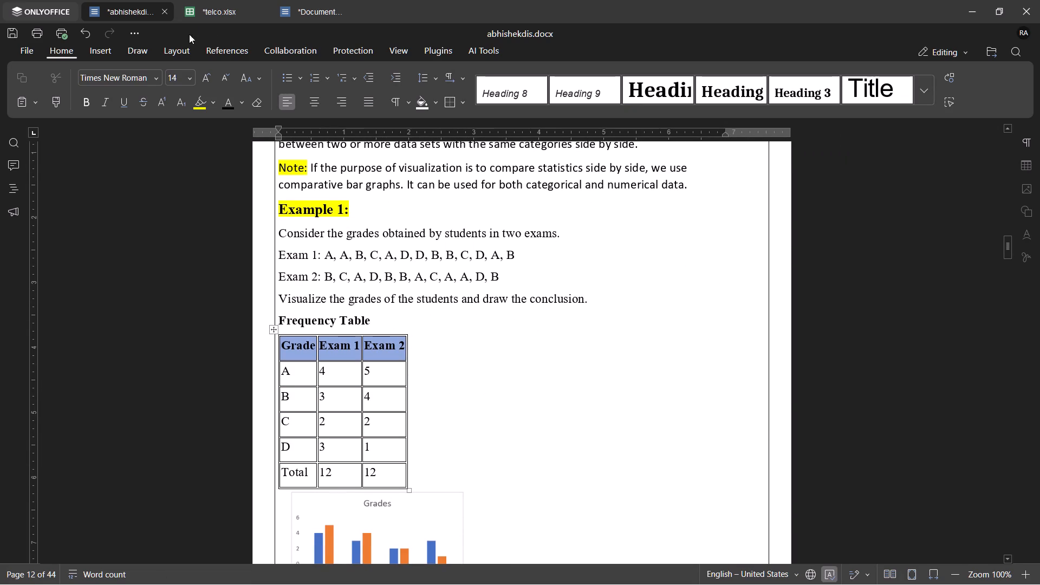
left_click(203, 18)
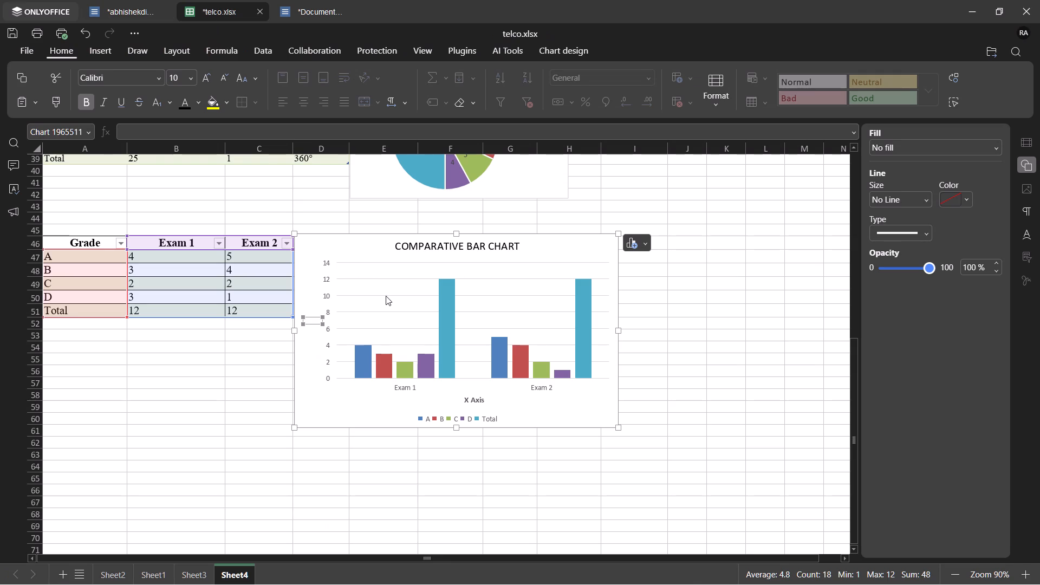
type("FRE")
type("QUENCY")
Replace the horizontal axis title with "EXAM" and deselect the chart.
triple_click(470, 400)
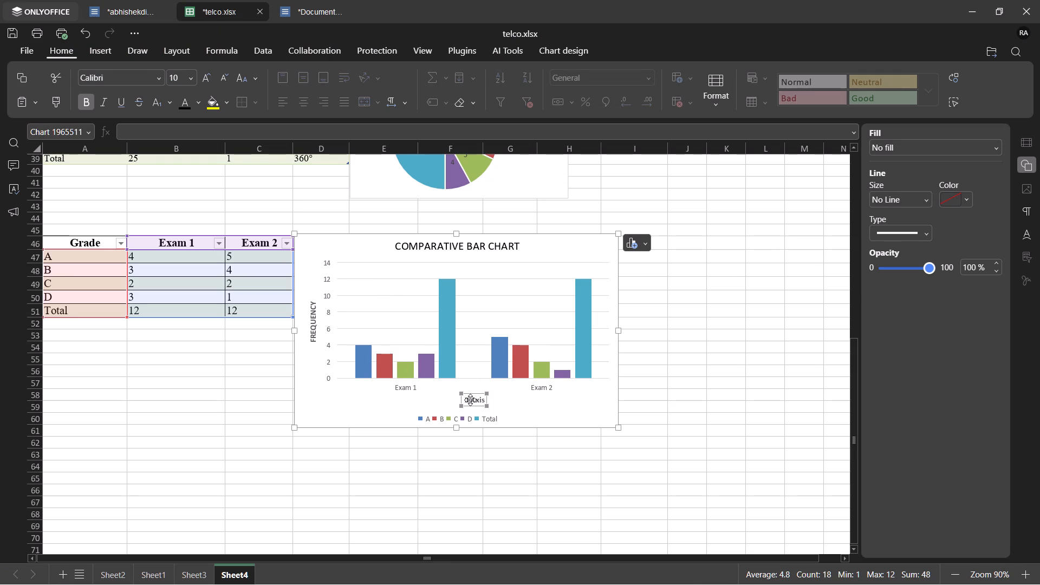
key("BackSpace")
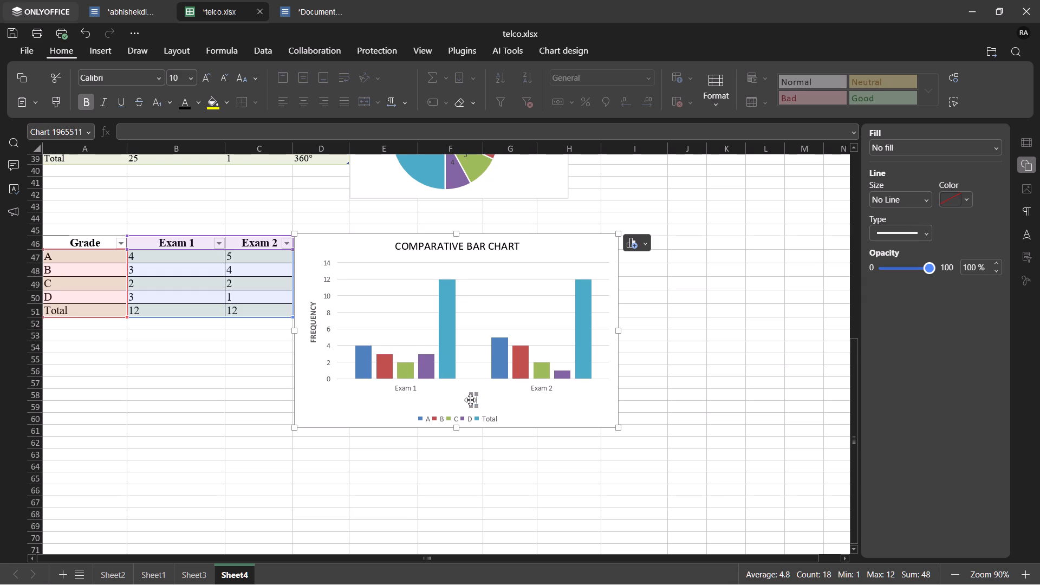
type("EXA,")
key("BackSpace")
key("m")
left_click(382, 463)
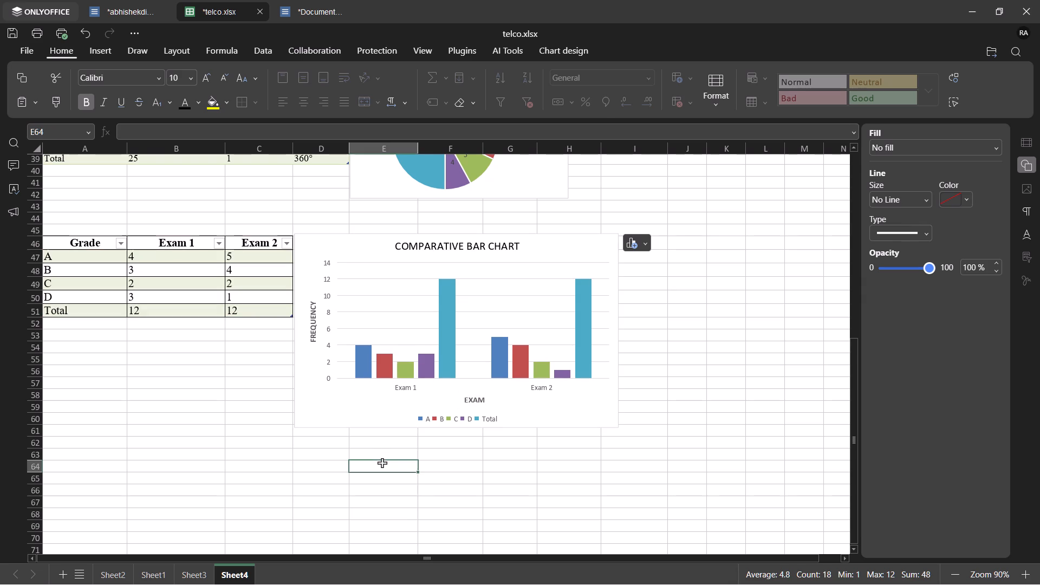
Capture a screen snip covering the grade table and the whole comparative bar chart beside it.
scroll(305, 404, "up", 1)
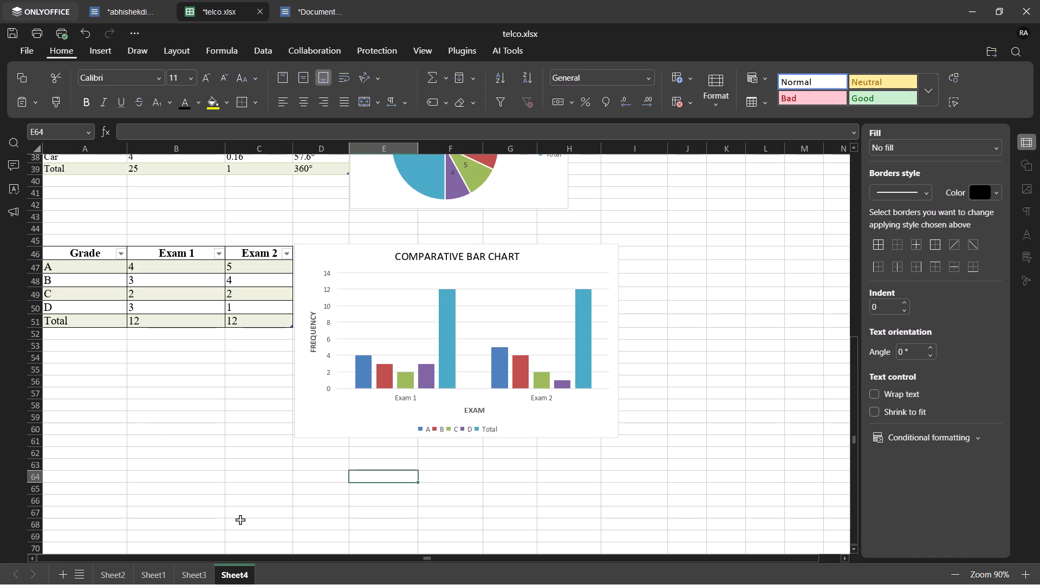
key("shift+super+s")
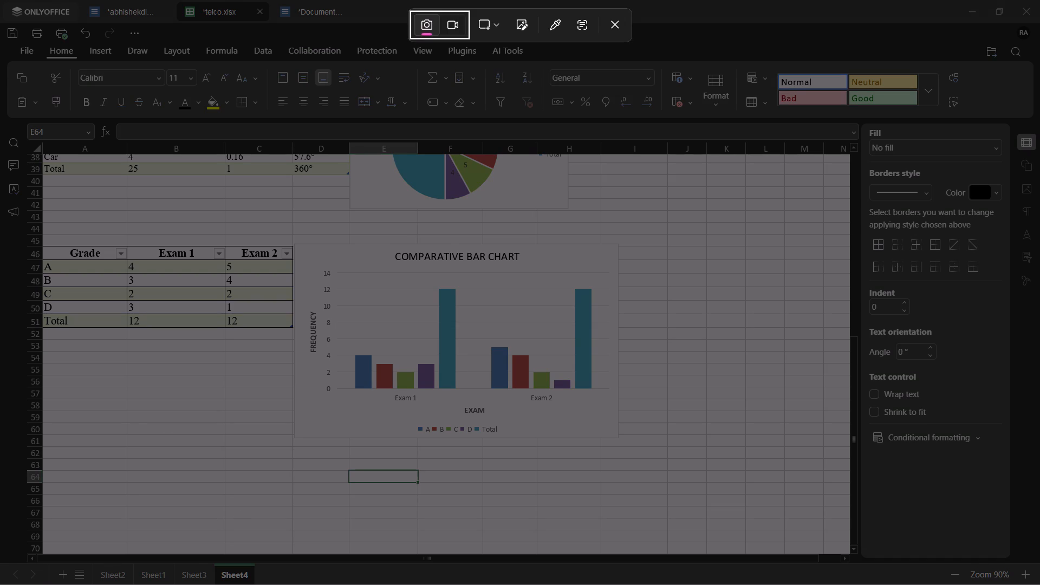
left_click_drag(45, 244, 600, 414)
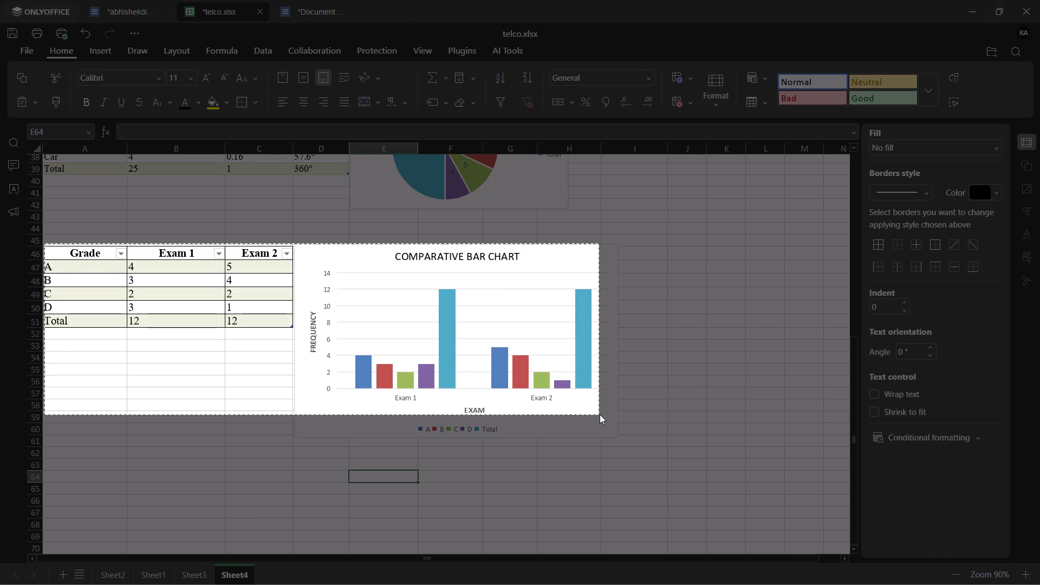
left_click_drag(600, 414, 613, 434)
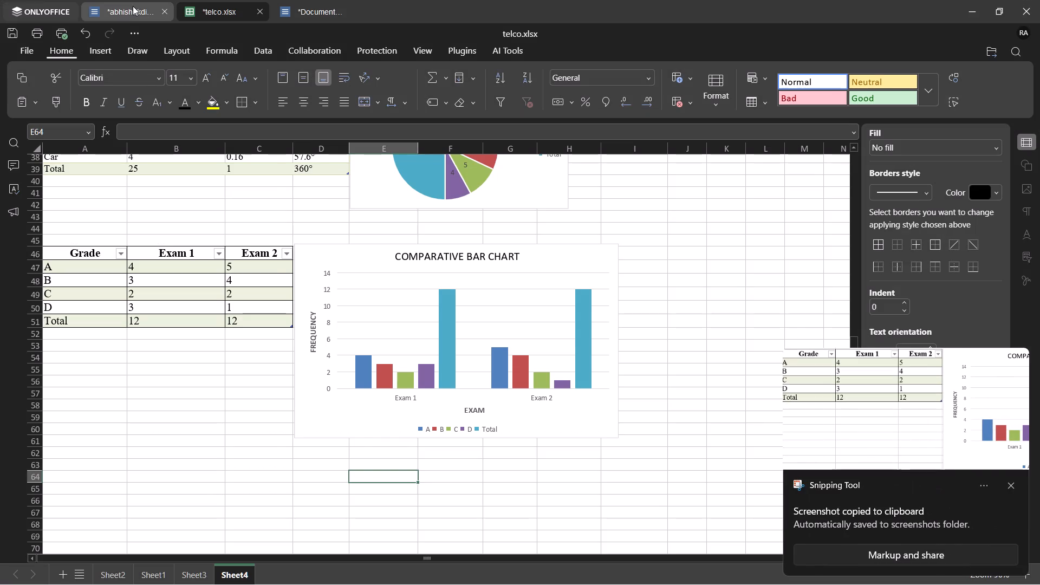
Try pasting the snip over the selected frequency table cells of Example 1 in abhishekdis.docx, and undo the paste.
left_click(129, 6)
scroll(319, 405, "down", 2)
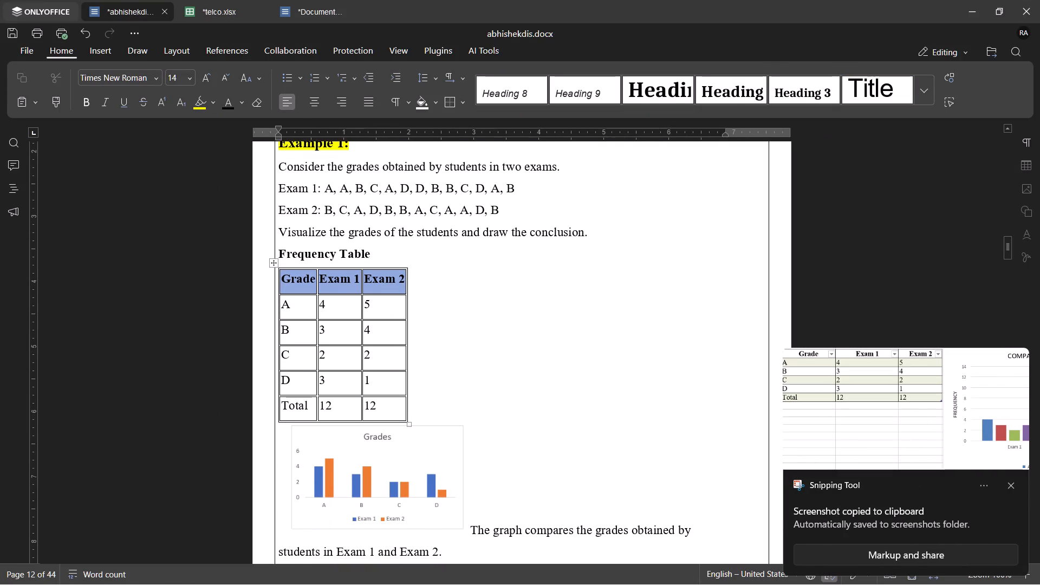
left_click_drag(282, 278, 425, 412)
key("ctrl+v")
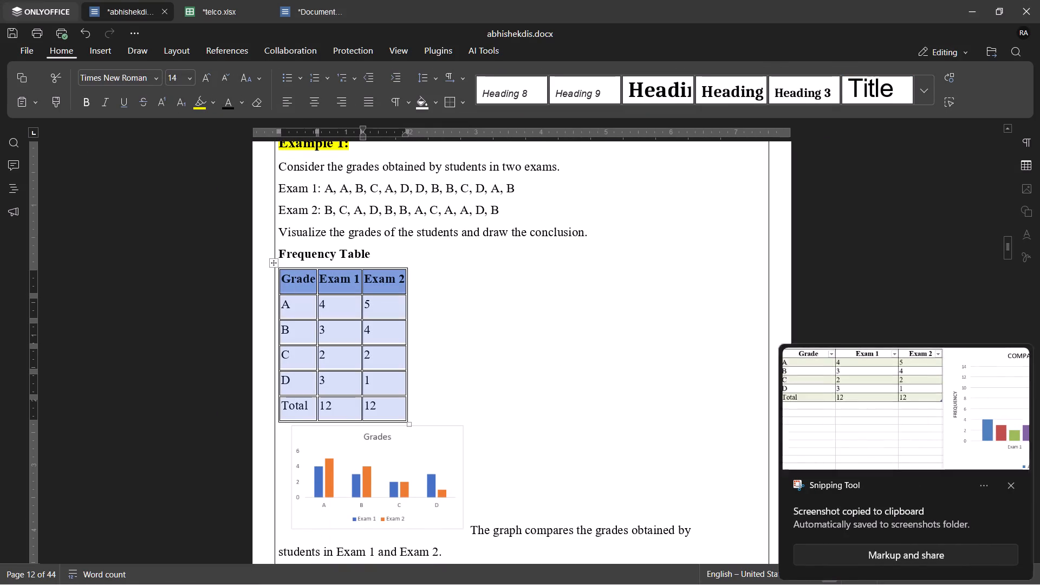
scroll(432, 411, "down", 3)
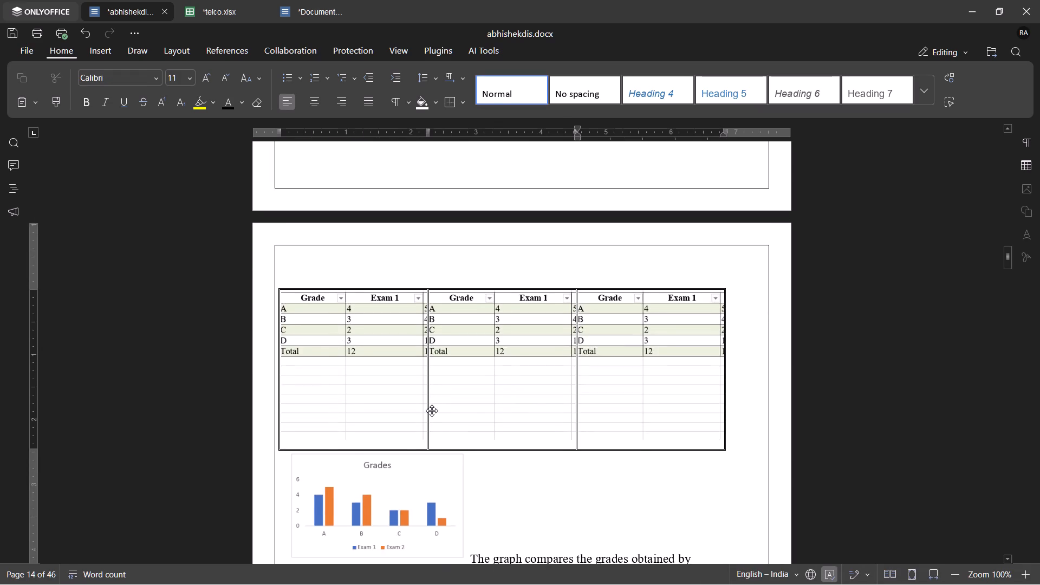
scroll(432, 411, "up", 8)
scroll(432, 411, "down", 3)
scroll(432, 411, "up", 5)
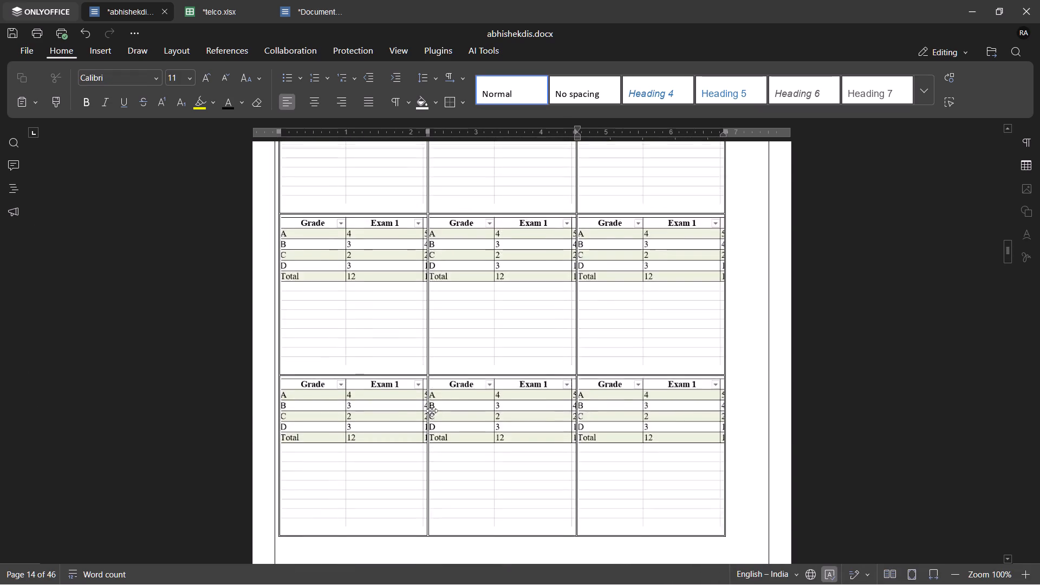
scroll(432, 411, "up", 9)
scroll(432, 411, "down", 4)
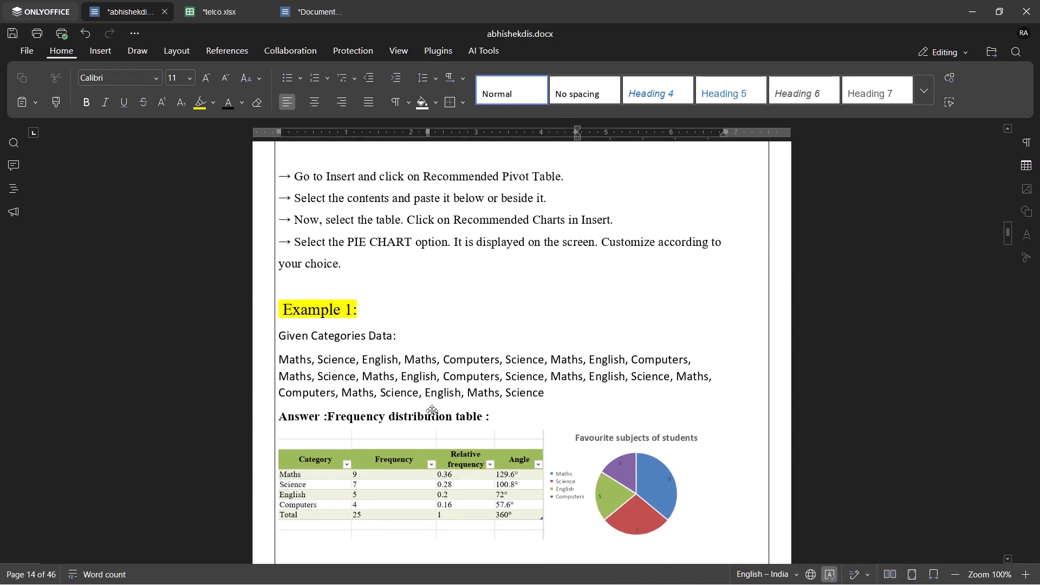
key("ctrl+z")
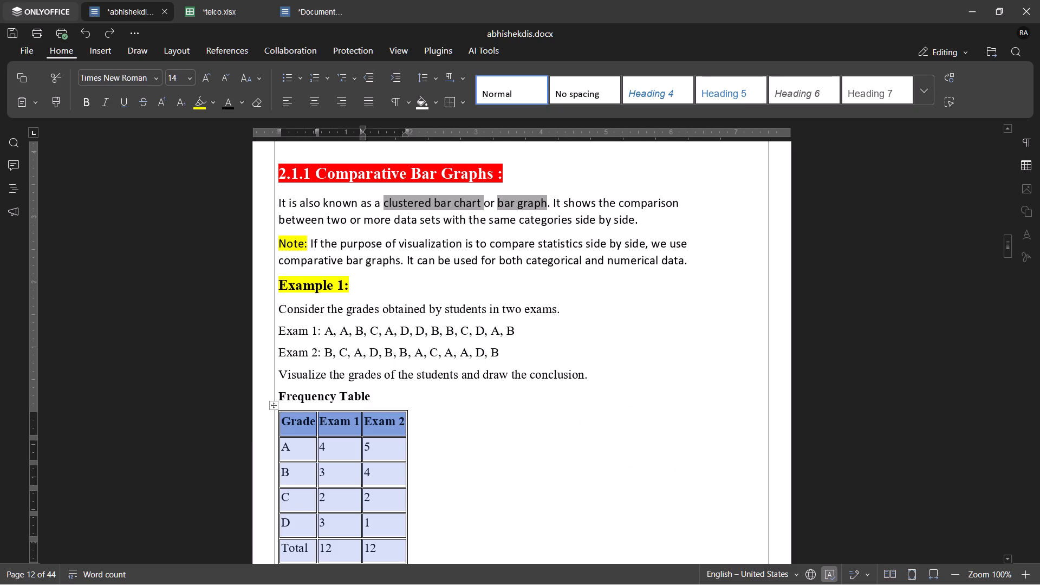
Delete the Grade, Exam 1 and Exam 2 table under "Frequency Table" in Example 1 of abhishekdis.docx.
scroll(386, 422, "down", 4)
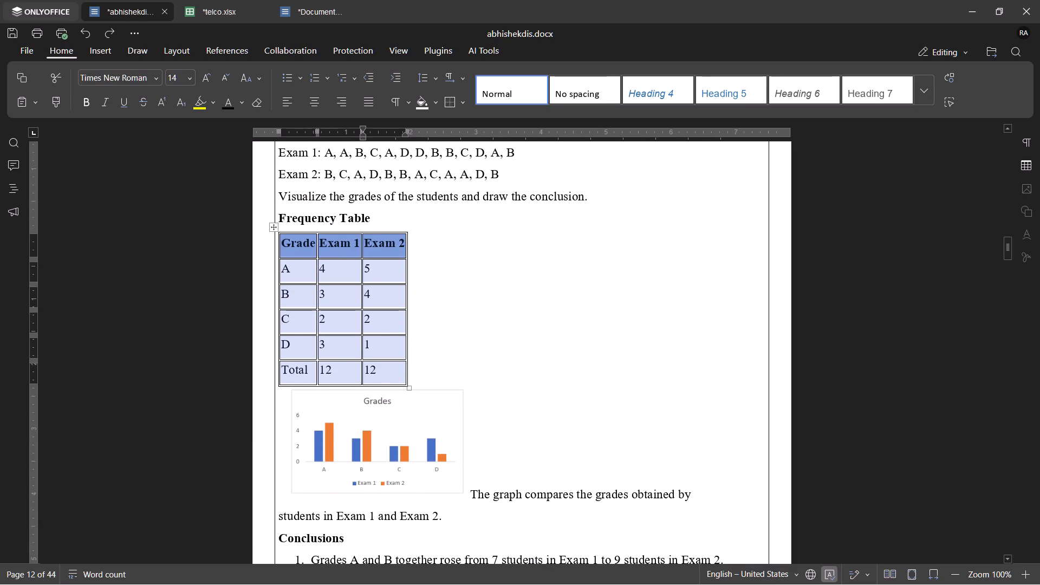
left_click_drag(298, 245, 402, 354)
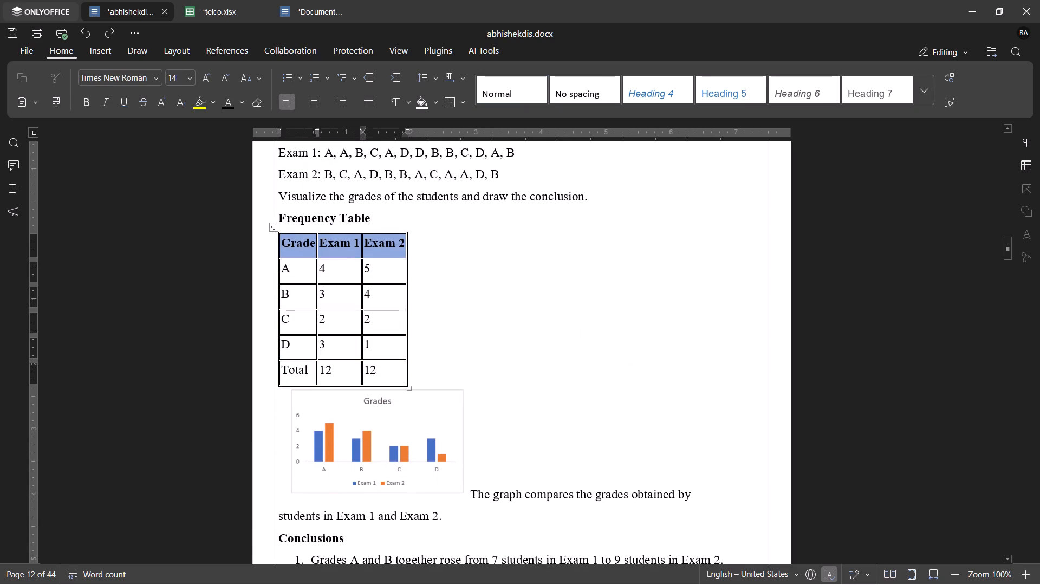
right_click(313, 240)
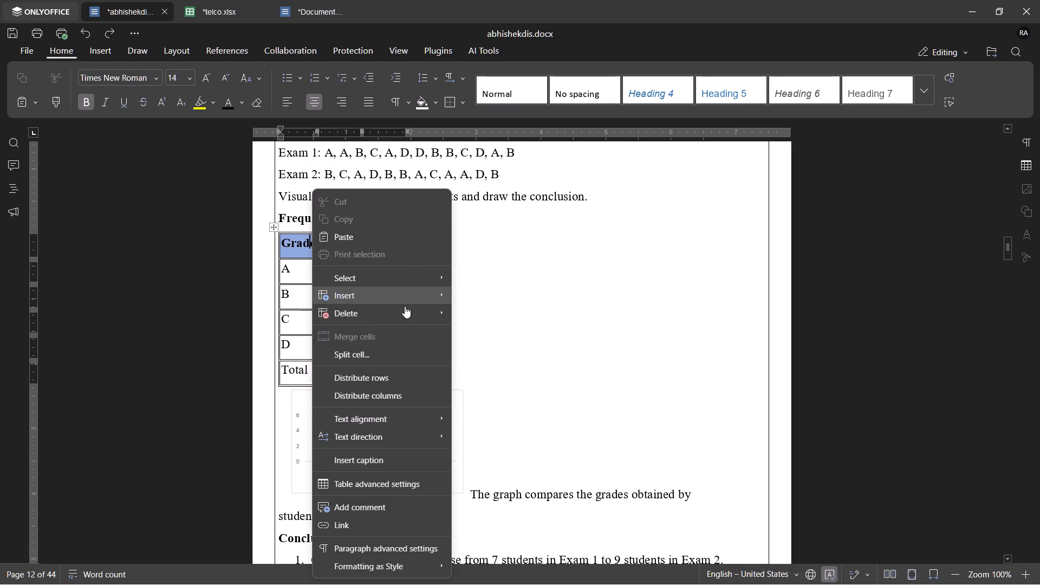
left_click(475, 348)
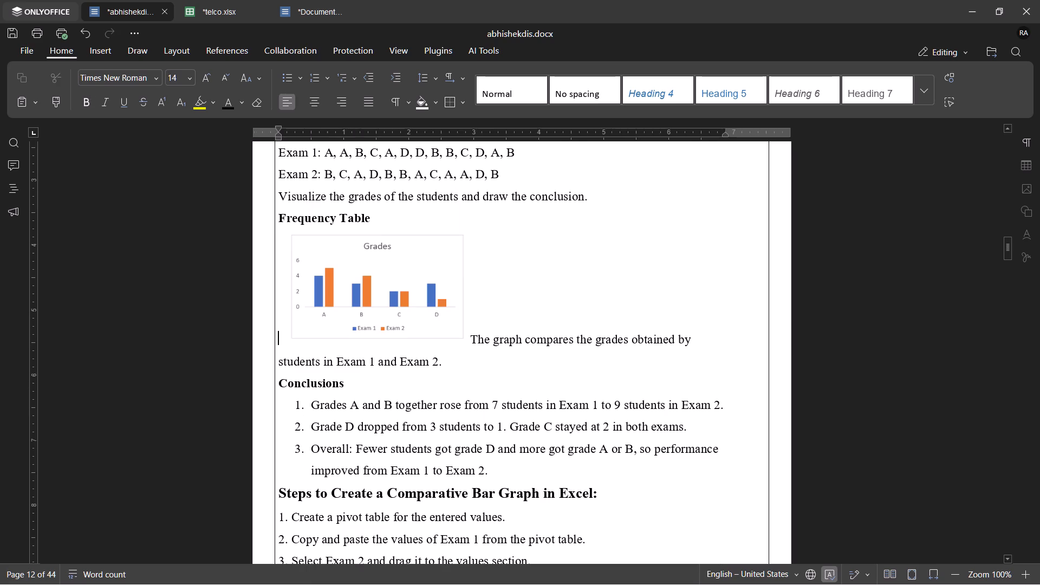
Delete the old "Grades" chart picture below the "Frequency Table" heading.
right_click(346, 268)
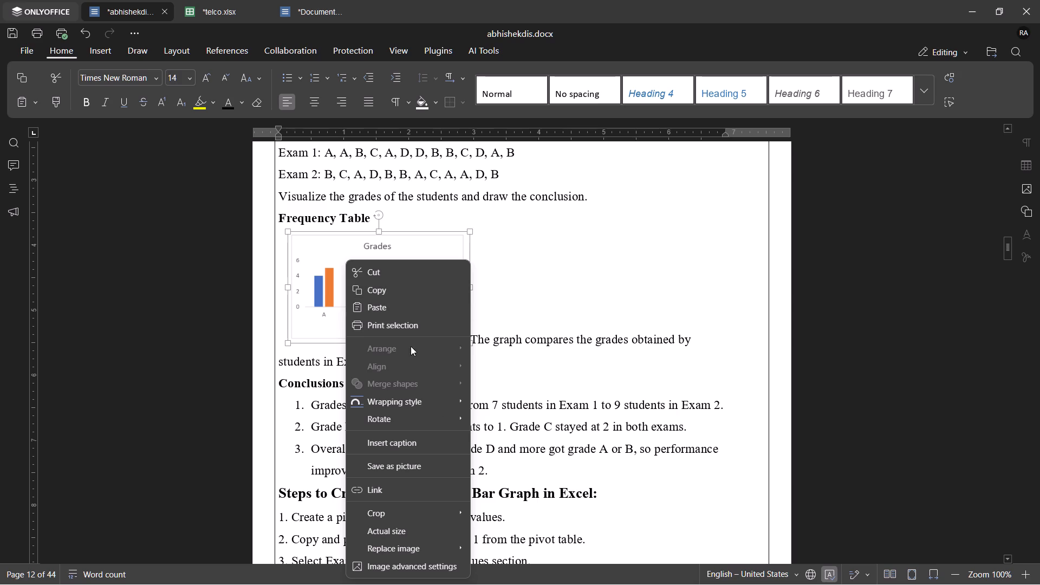
left_click(517, 290)
left_click(391, 275)
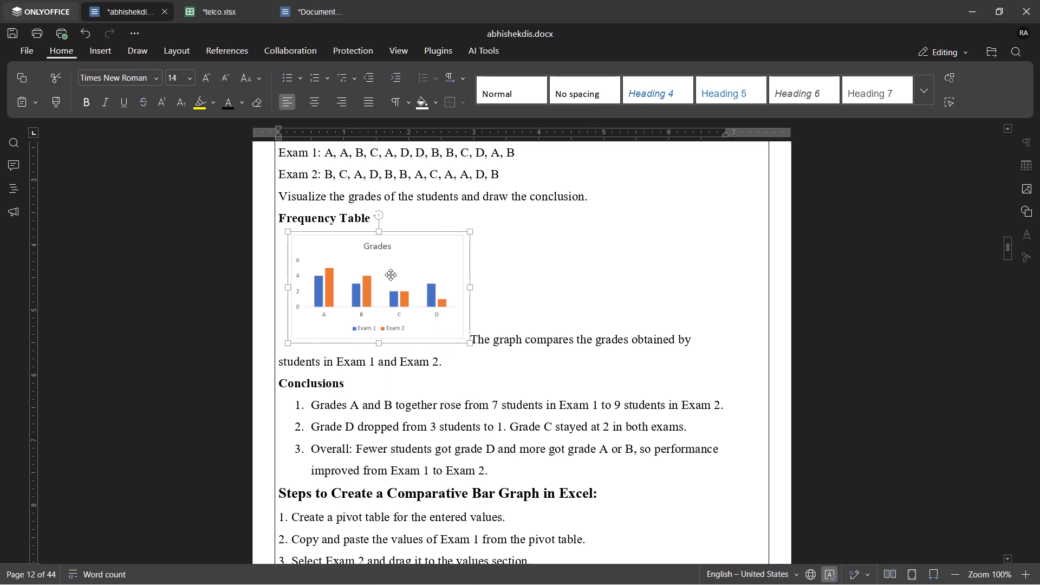
key("Delete")
Paste the captured table-and-chart snip on a new line below the "Frequency Table" heading in Example 1.
left_click(378, 225)
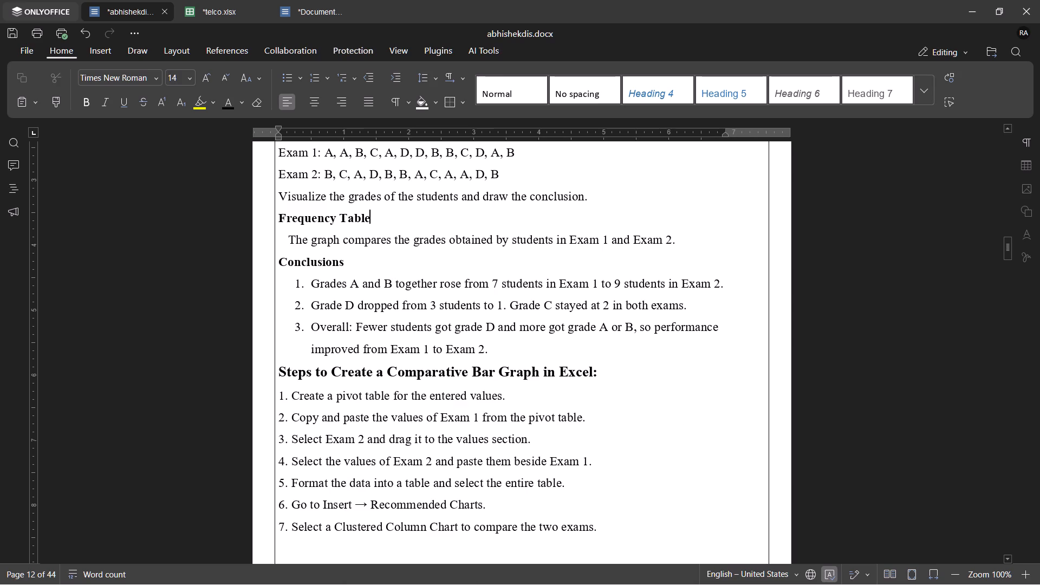
key("Return")
key("ctrl+v")
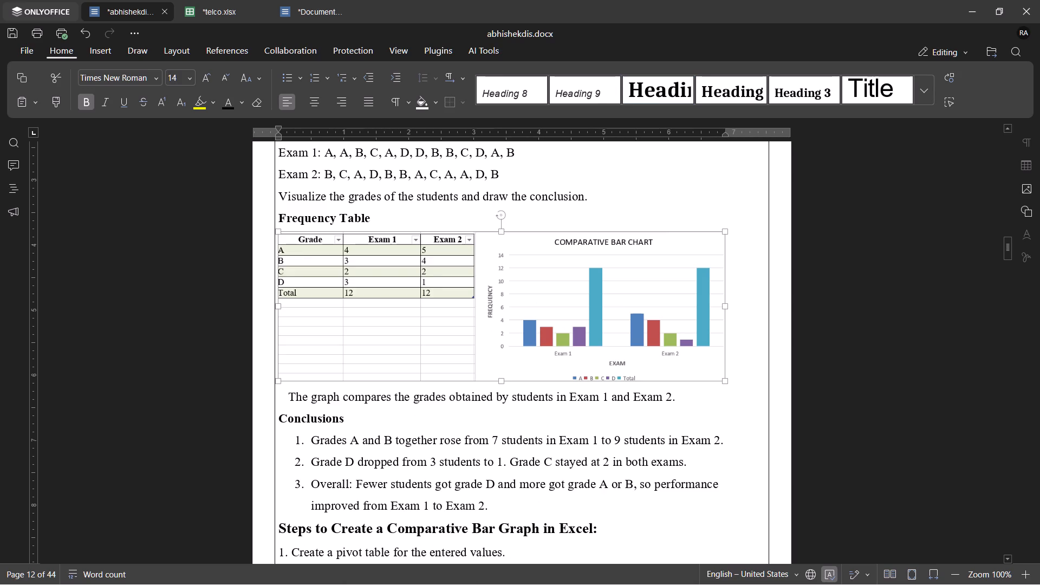
left_click(457, 217)
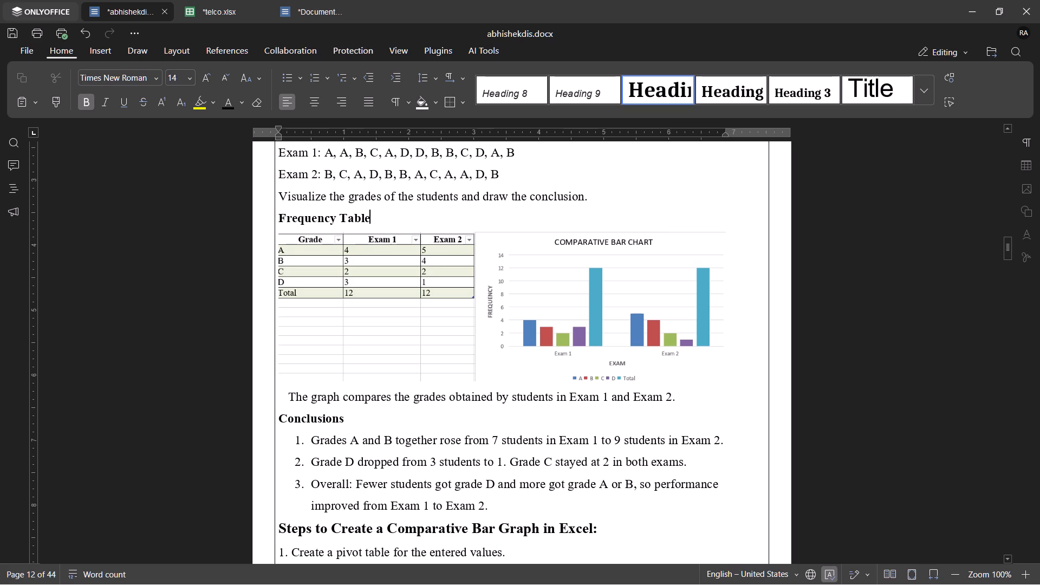
scroll(457, 217, "up", 2)
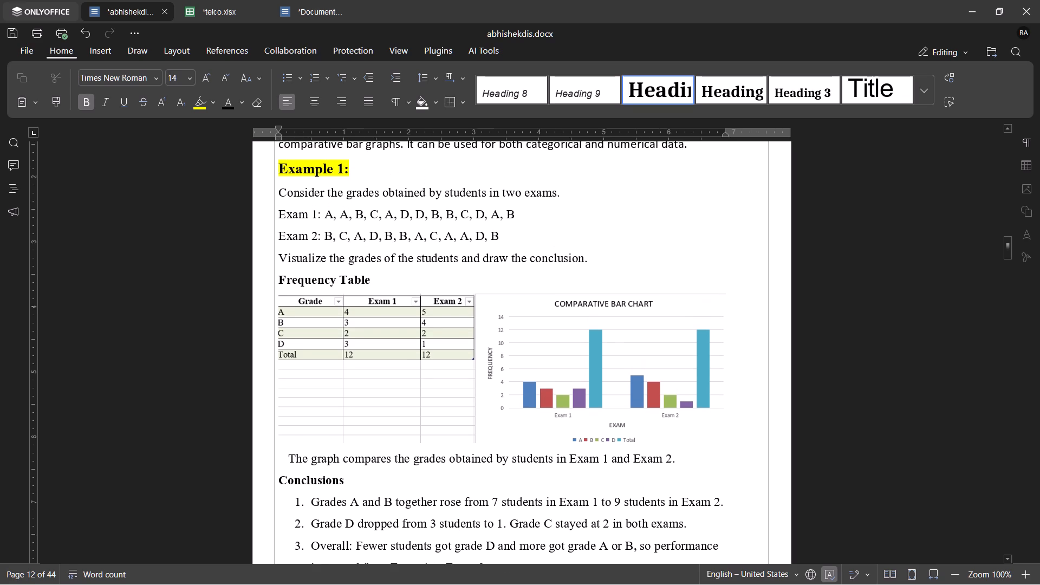
In telco.xlsx, cut the Grade, Exam 1 and Exam 2 table and paste it starting at cell B52.
left_click(200, 3)
left_click_drag(193, 265, 183, 278)
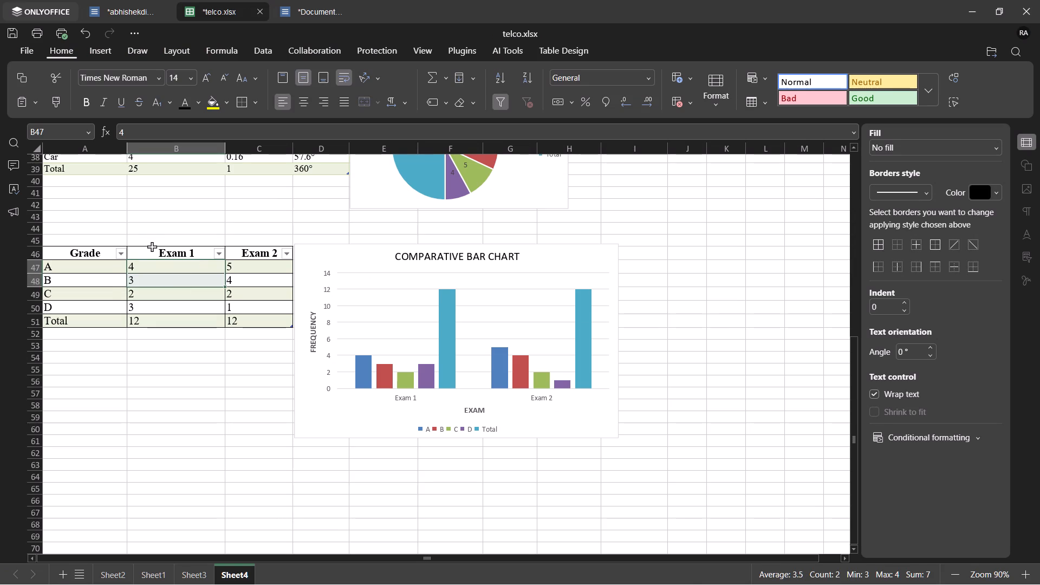
left_click_drag(152, 246, 147, 248)
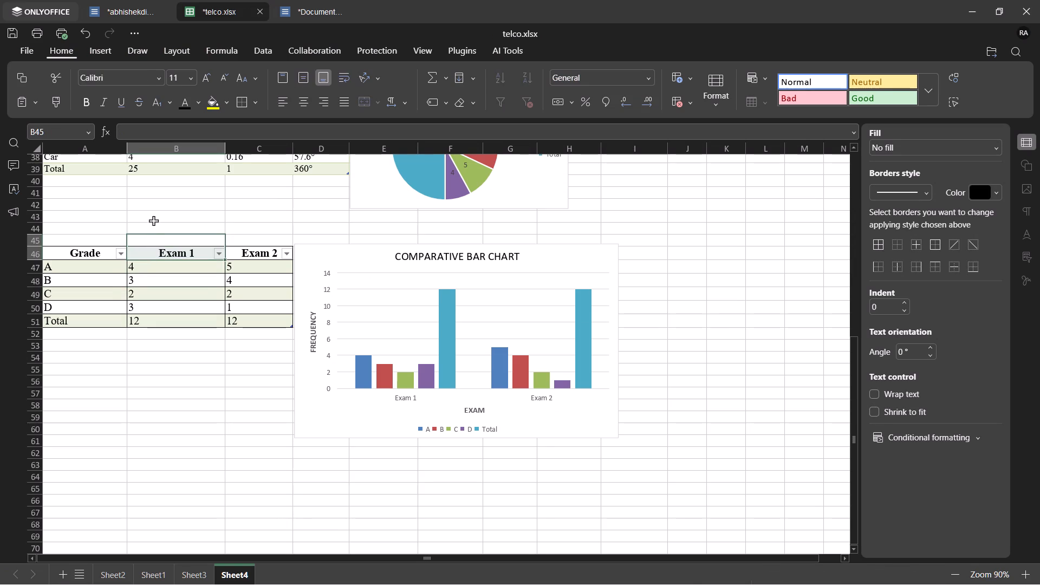
left_click(153, 220)
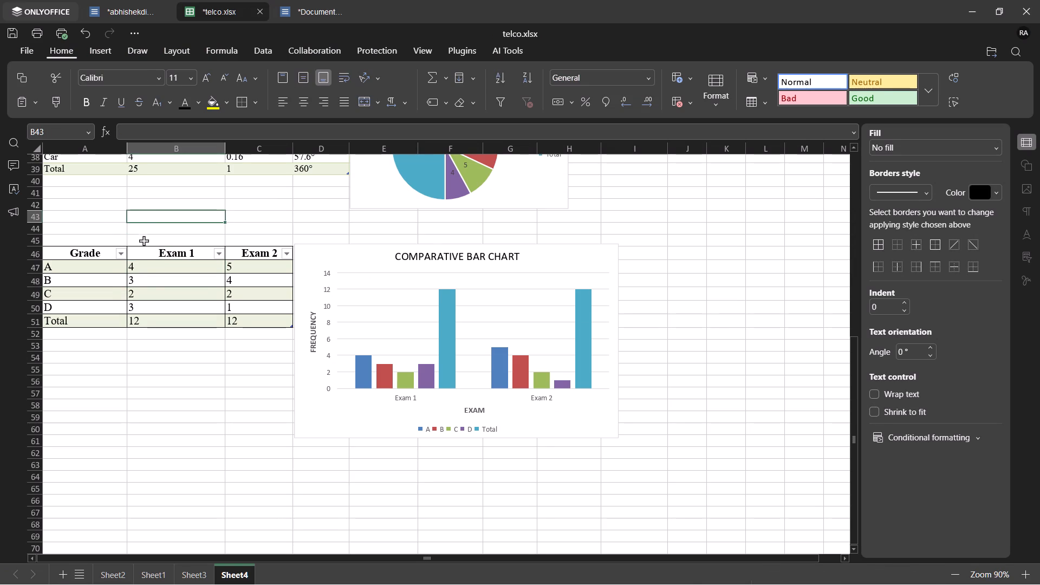
left_click(146, 238)
left_click(116, 276)
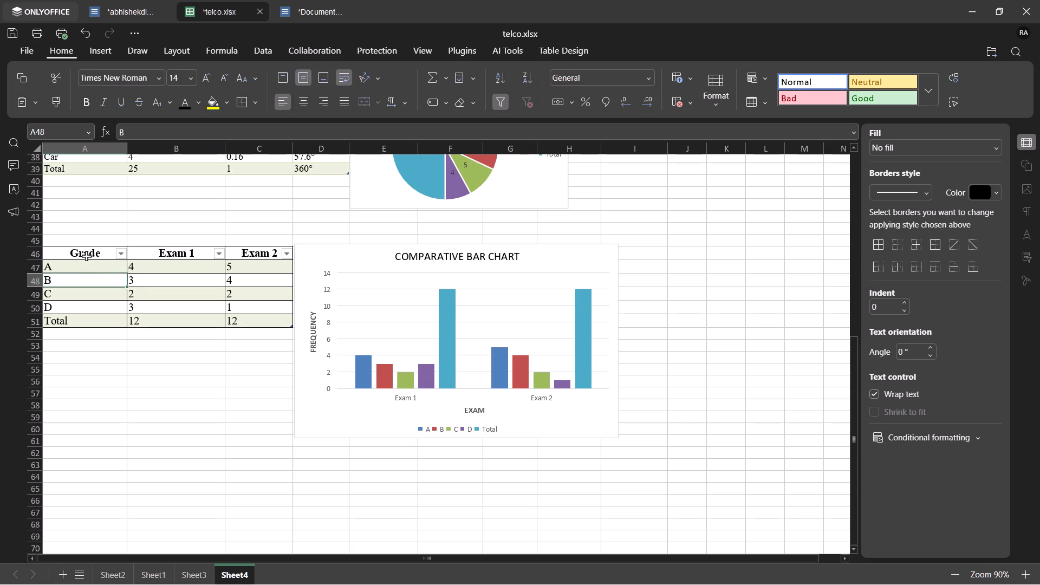
left_click(83, 256)
left_click_drag(83, 256, 258, 318)
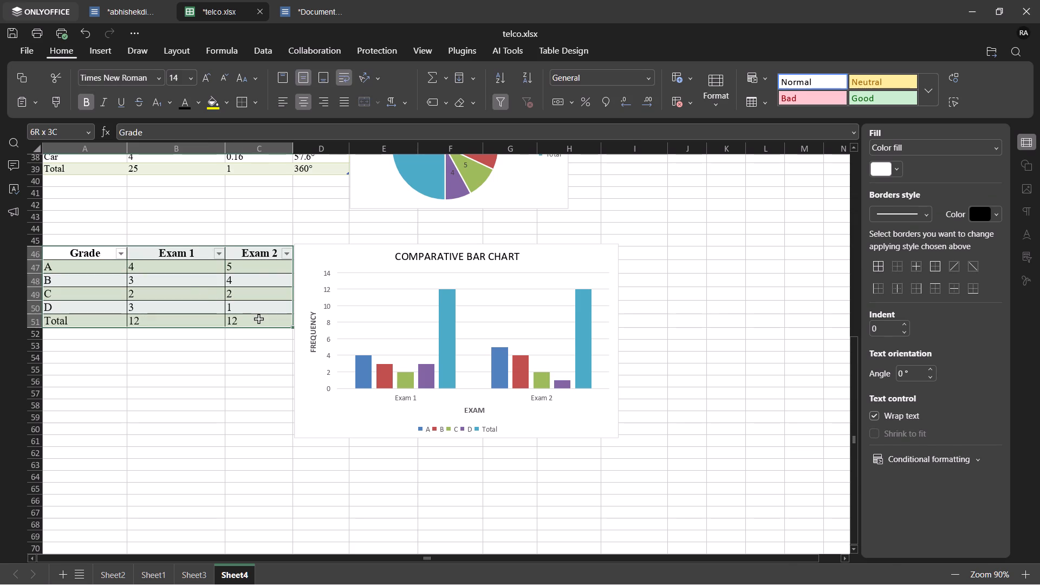
left_click_drag(258, 318, 259, 320)
key("ctrl+x")
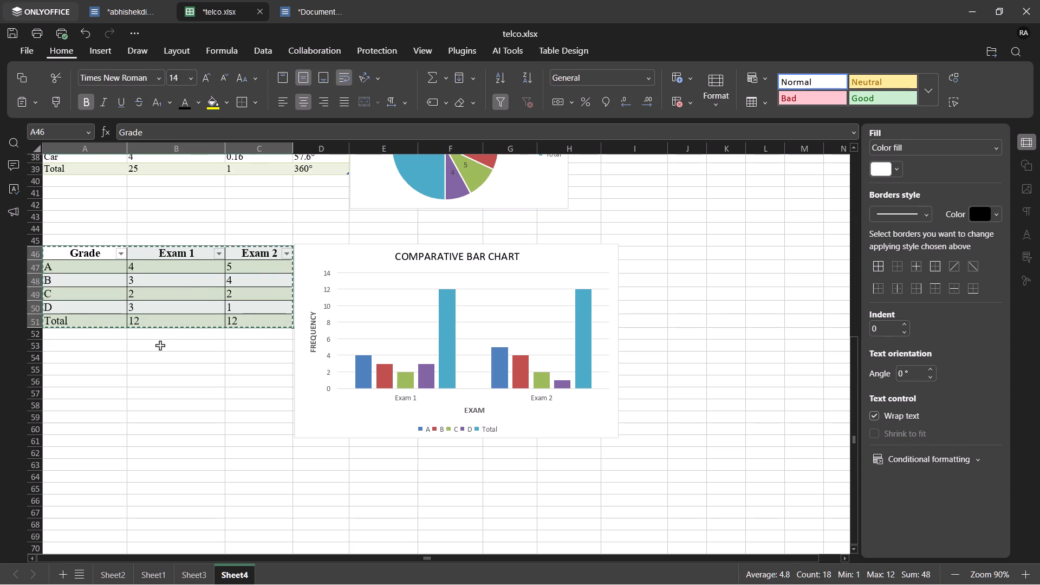
left_click(157, 335)
key("ctrl+v")
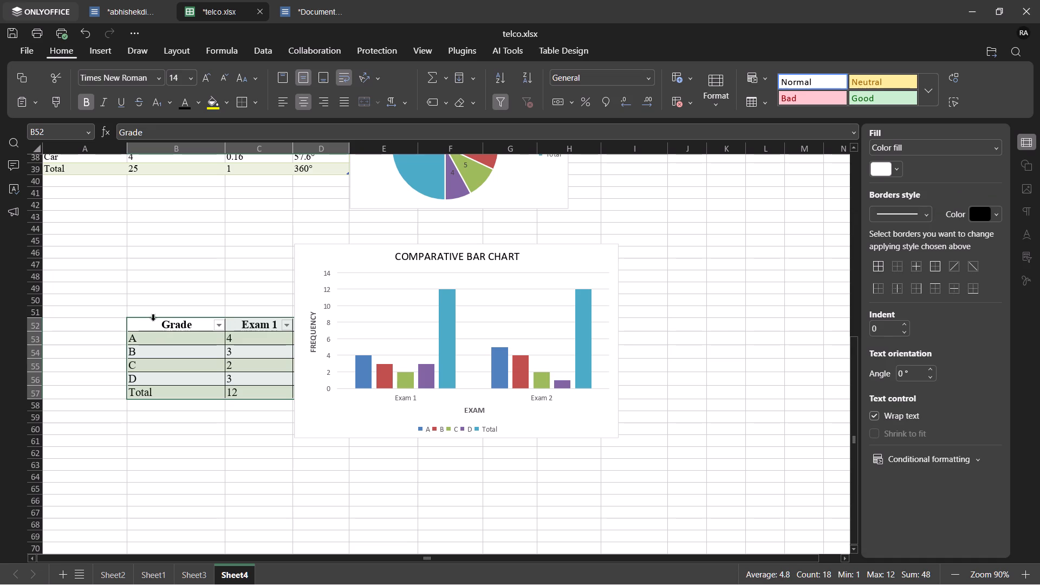
Move the grade table so it starts at cell A49, beside the middle of the comparative bar chart.
left_click_drag(150, 318, 112, 291)
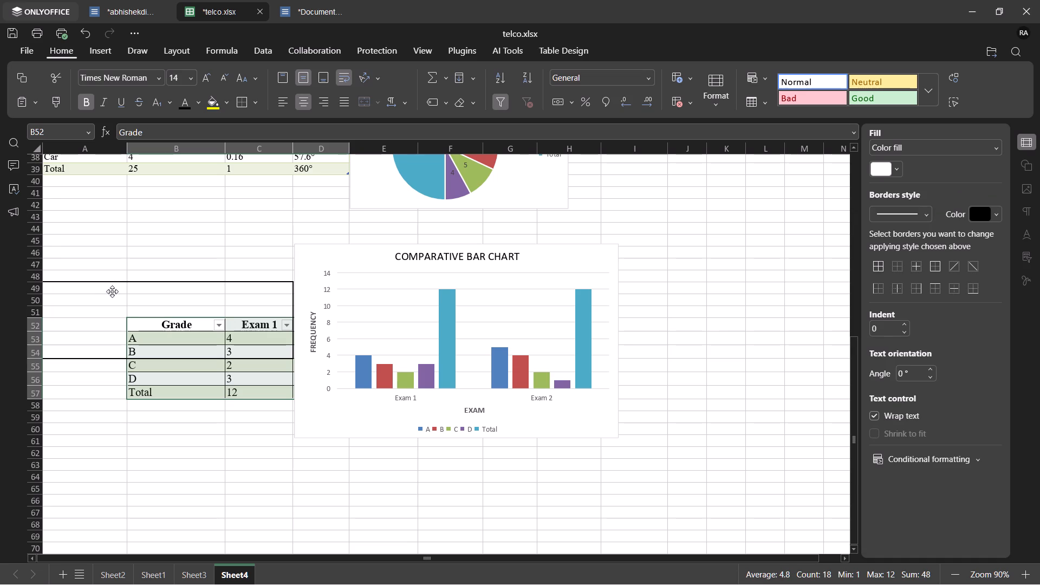
left_click_drag(112, 291, 116, 292)
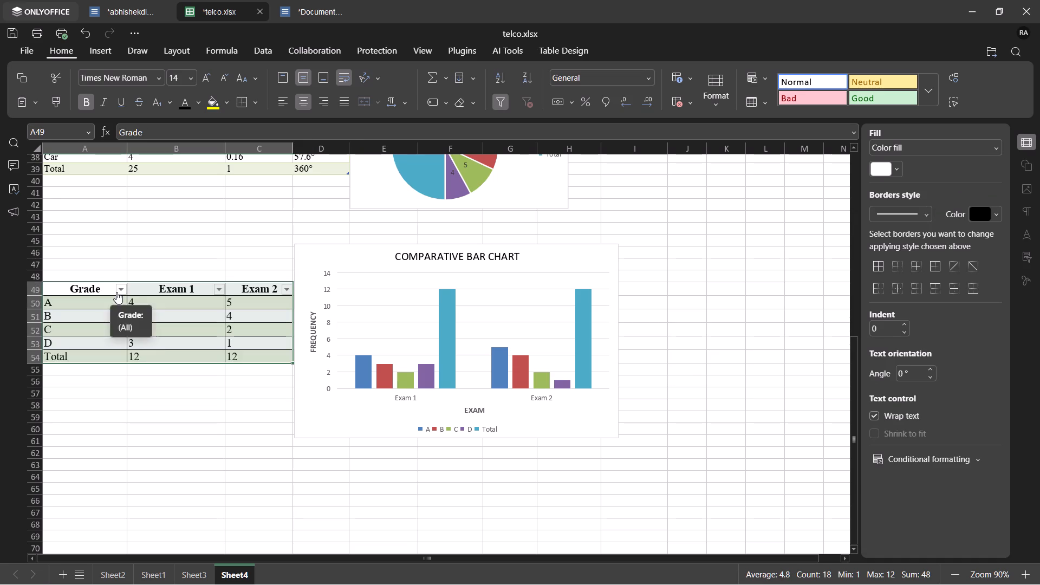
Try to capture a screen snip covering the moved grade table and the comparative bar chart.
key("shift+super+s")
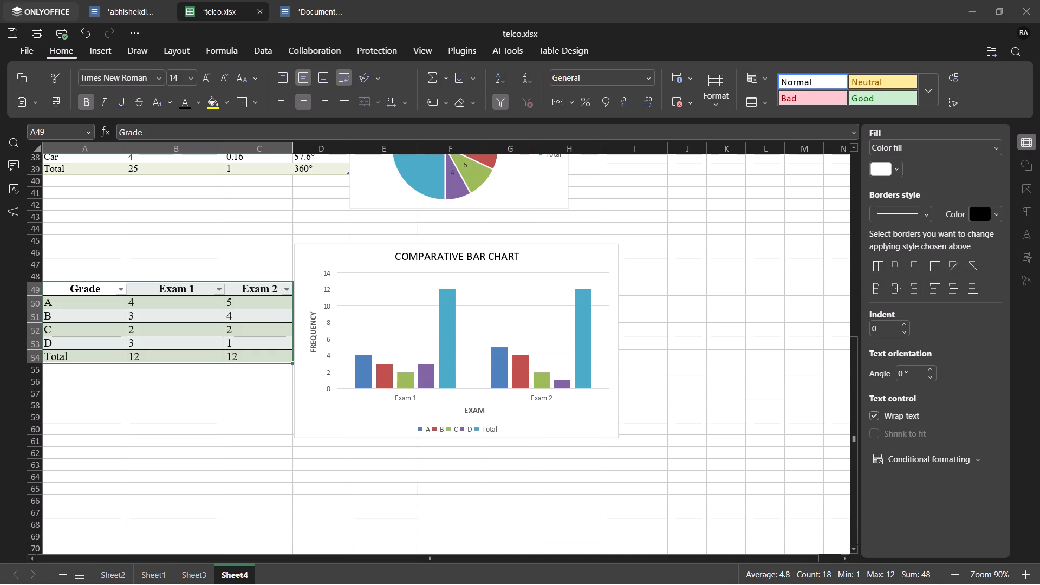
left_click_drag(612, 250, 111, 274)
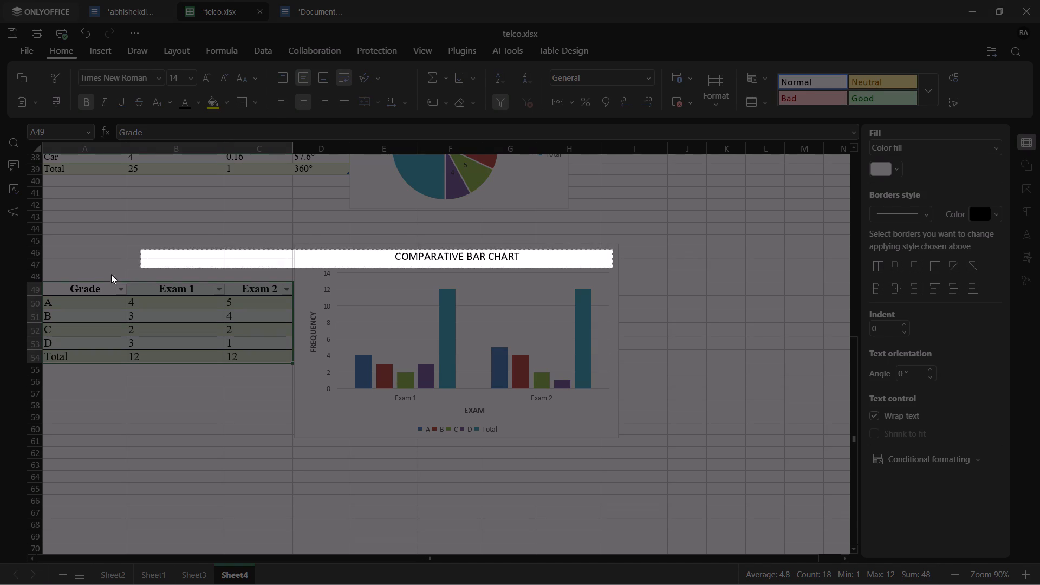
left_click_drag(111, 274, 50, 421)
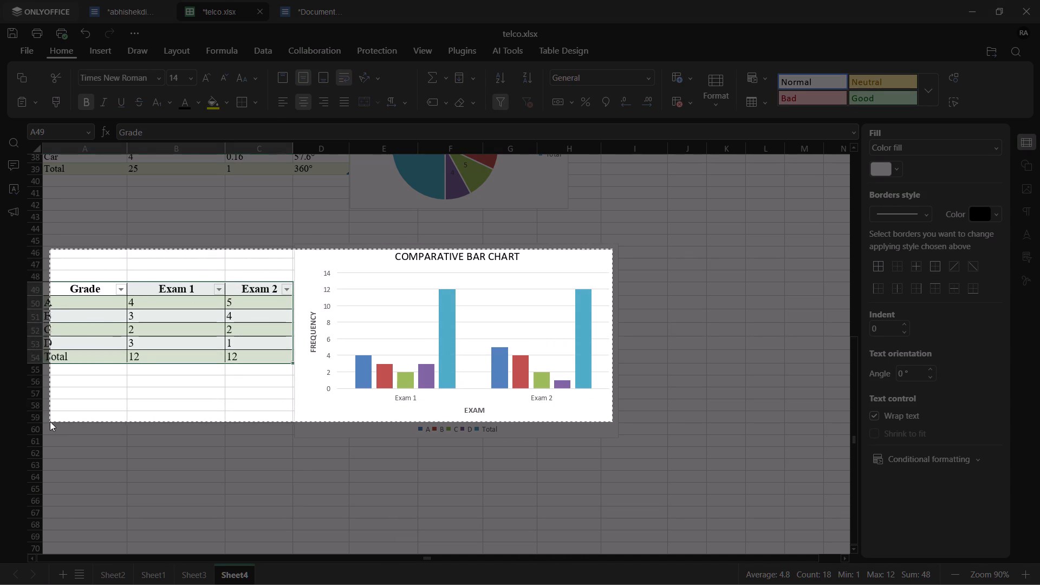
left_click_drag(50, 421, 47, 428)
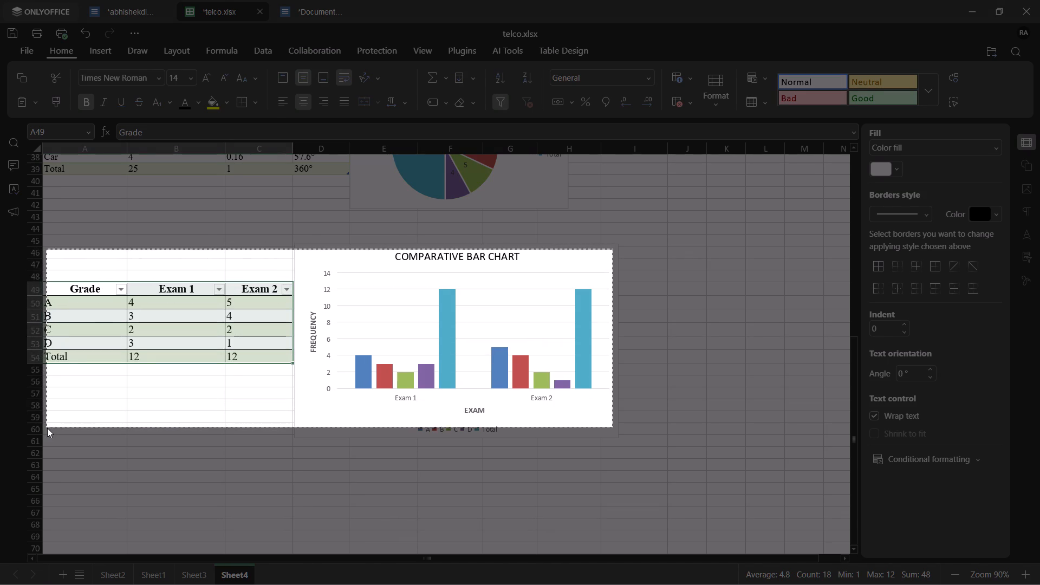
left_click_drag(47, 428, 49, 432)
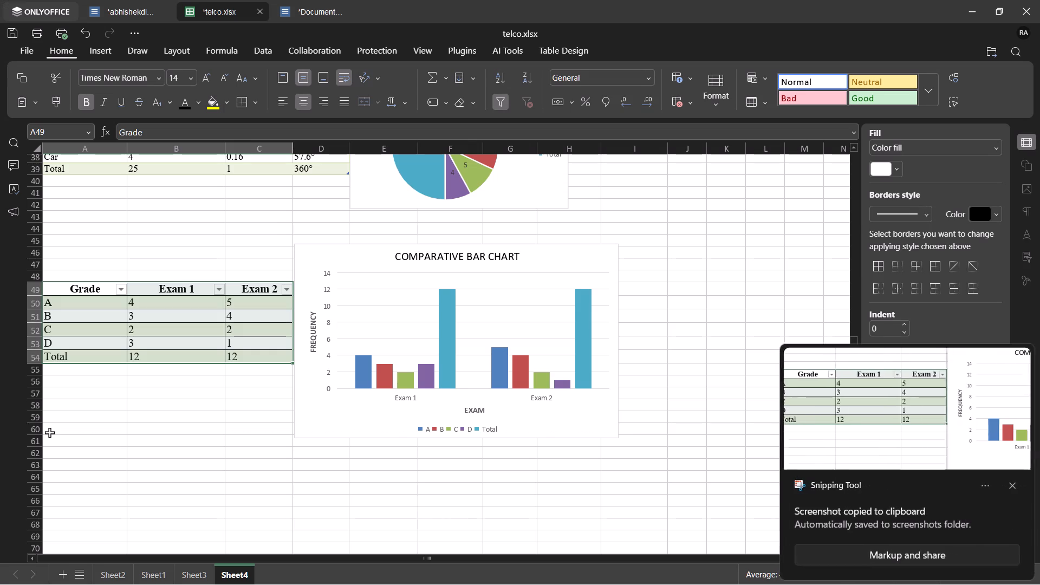
Capture a new screen snip covering the full grade table and the comparative bar chart including its legend.
key("shift+super+s")
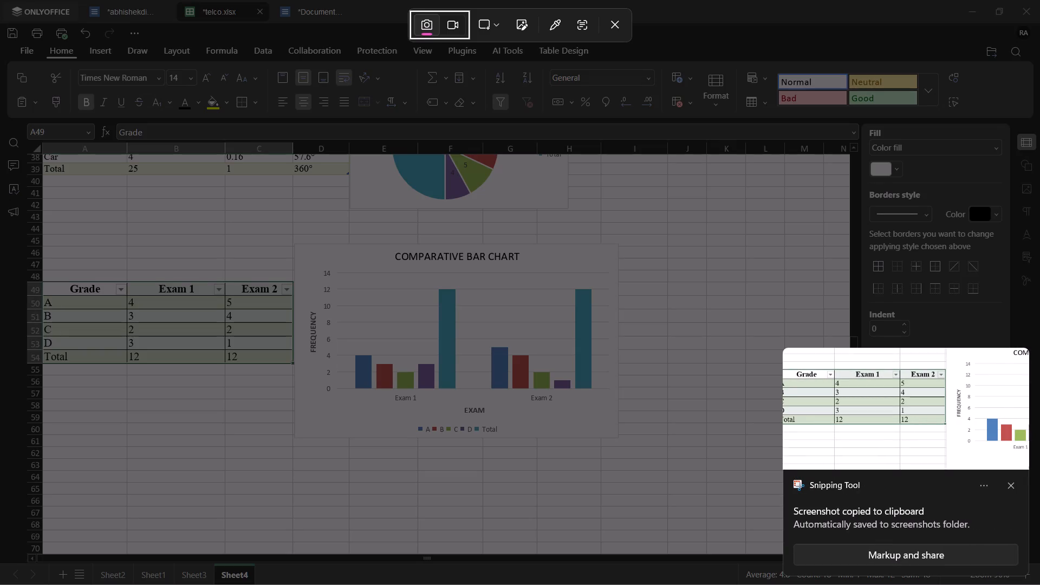
left_click_drag(612, 245, 437, 267)
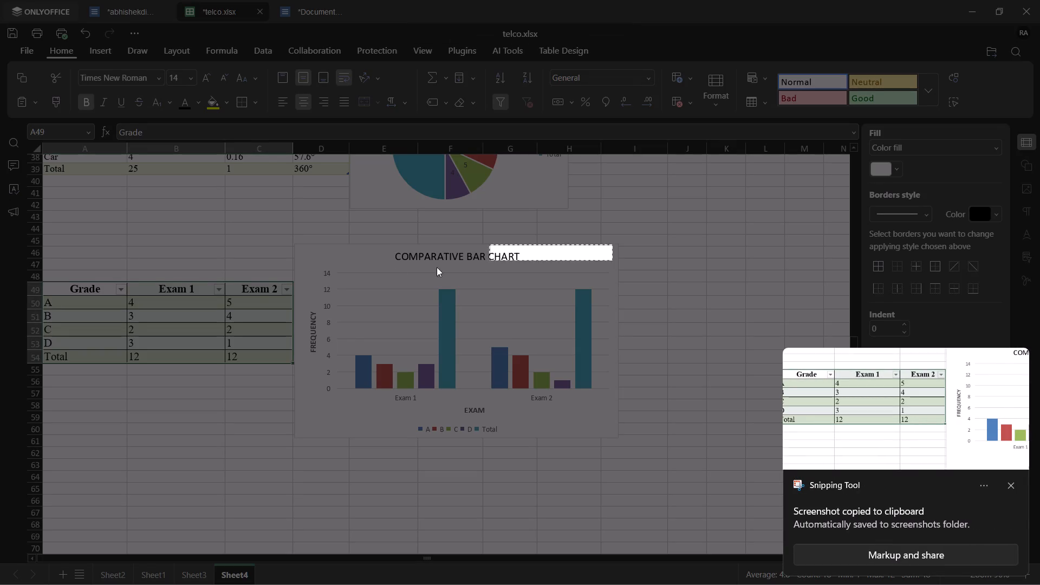
left_click_drag(437, 267, 70, 438)
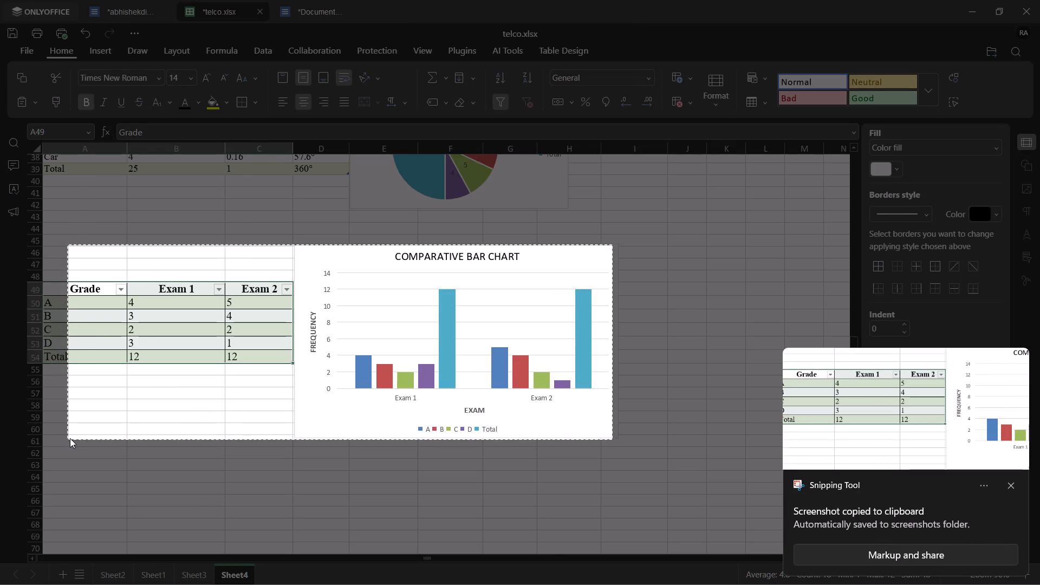
left_click_drag(70, 438, 45, 434)
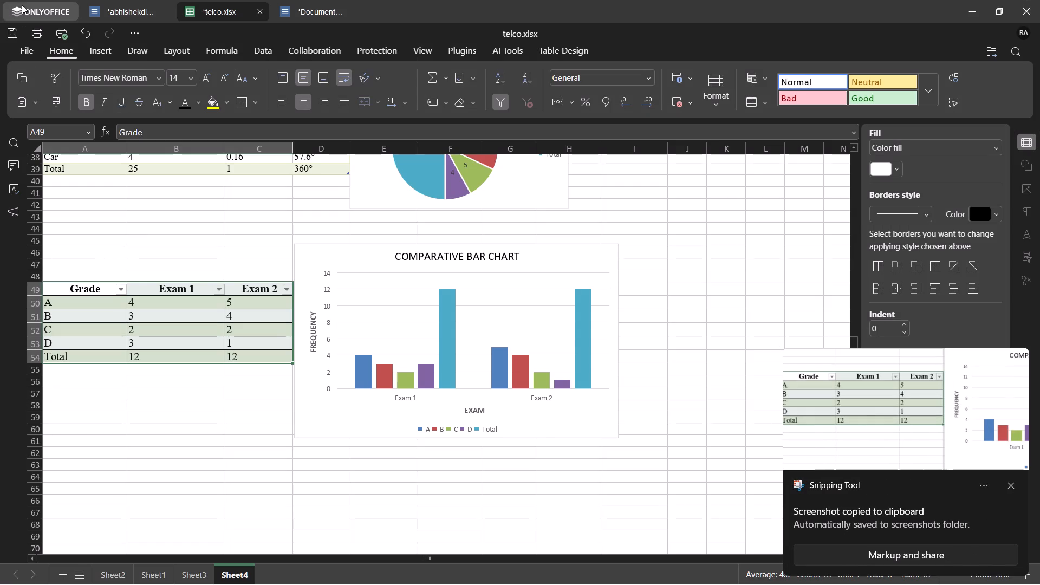
Switch to abhishekdis.docx and dock its detached window back as the first open document, ahead of telco.xlsx.
left_click_drag(107, 1, 110, 5)
left_click(110, 5)
left_click_drag(110, 5, 181, 0)
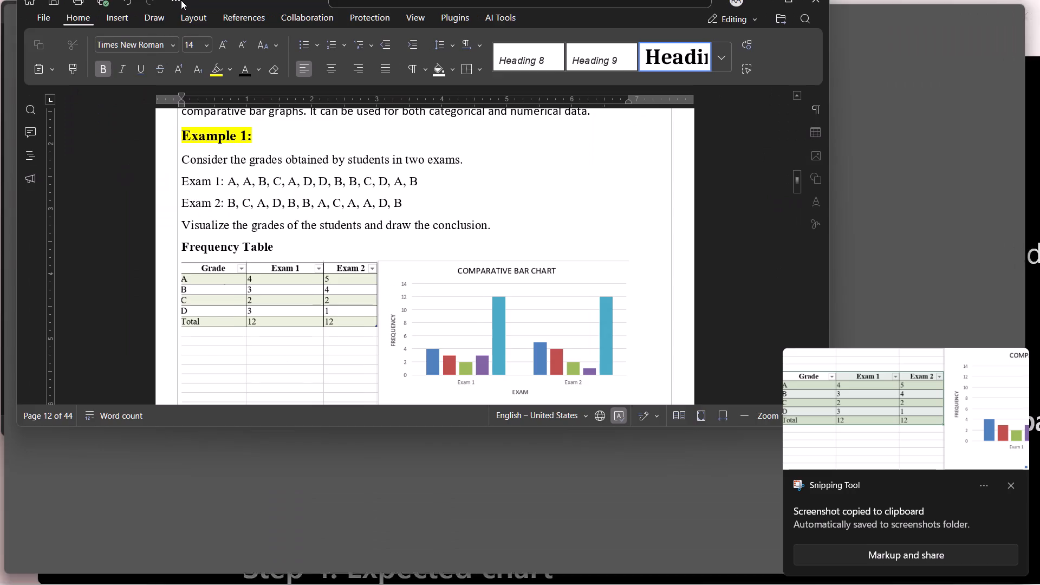
left_click_drag(181, 0, 180, 1)
left_click_drag(190, 4, 192, 36)
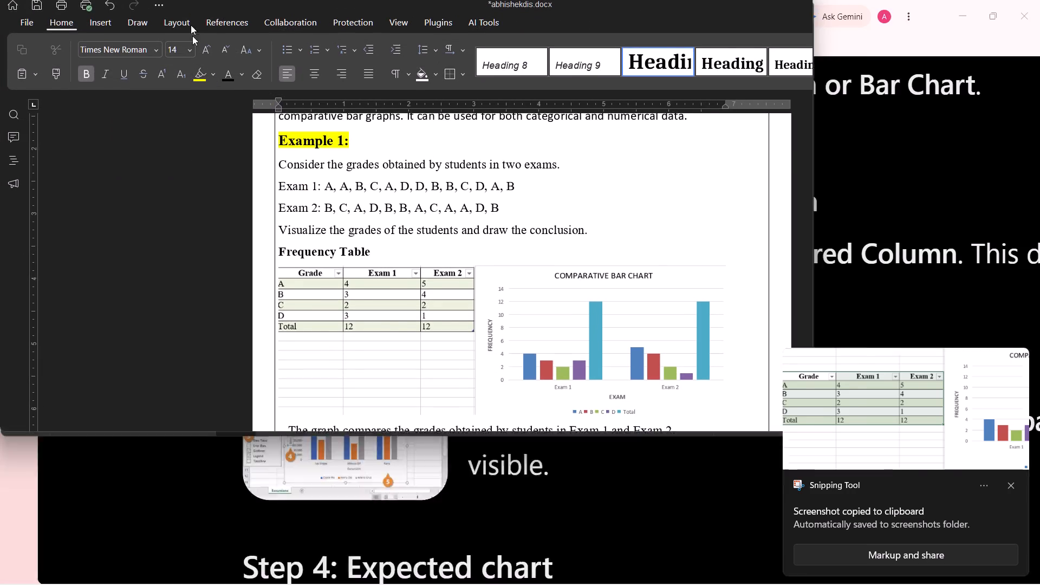
left_click_drag(192, 36, 250, 74)
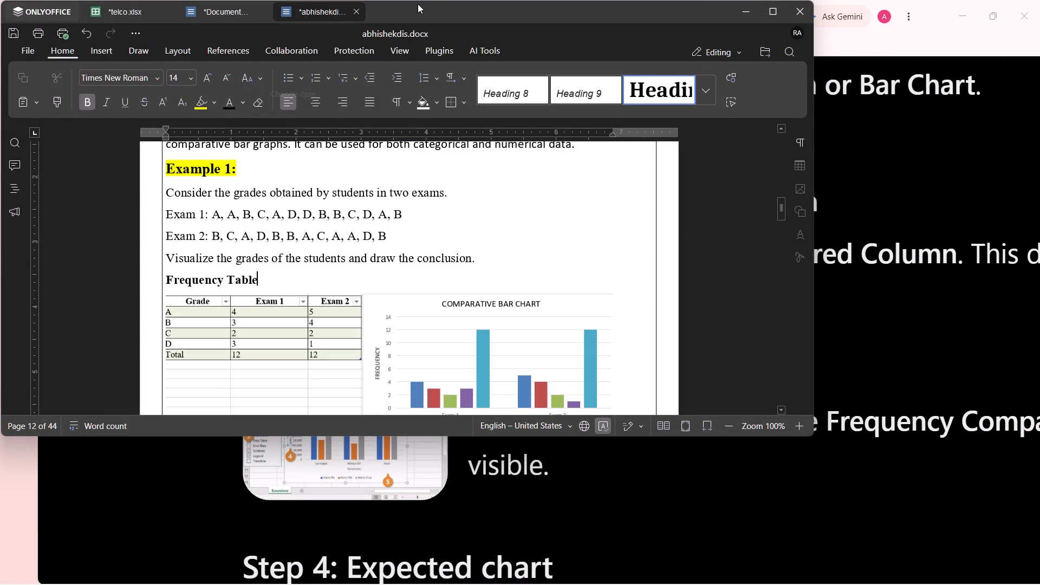
left_click_drag(444, 12, 440, 2)
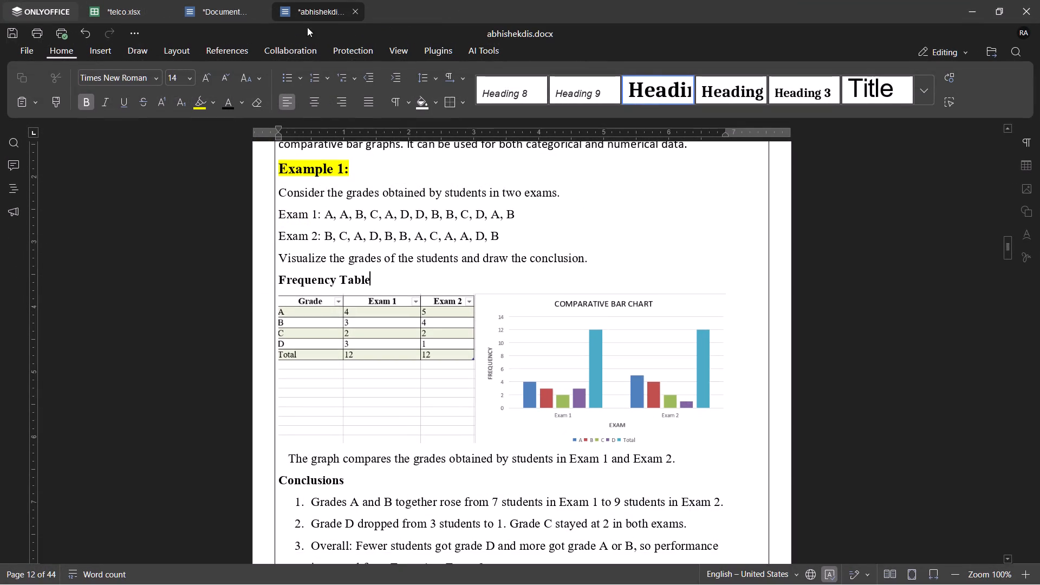
left_click_drag(313, 12, 306, 112)
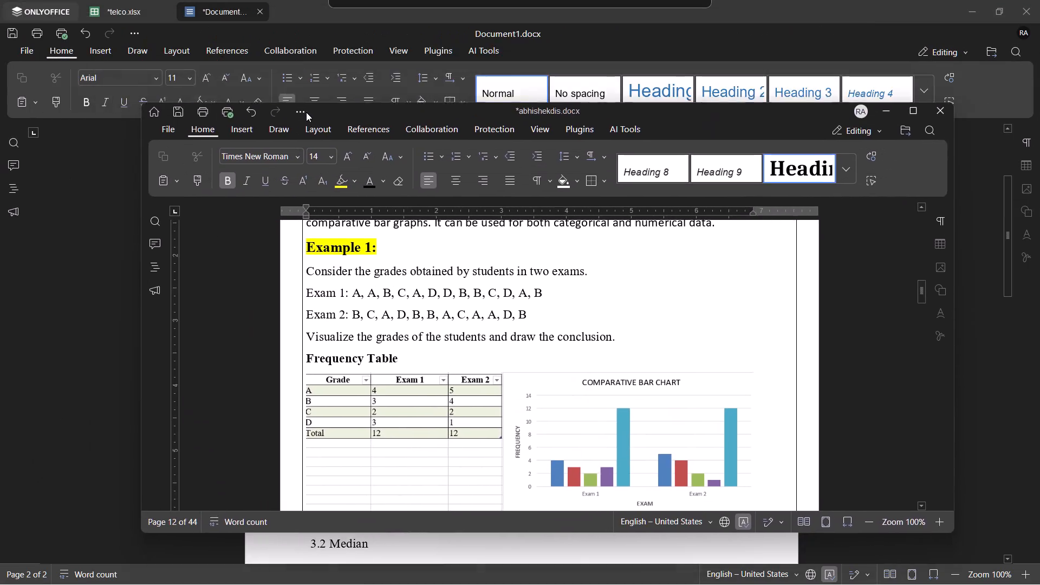
left_click_drag(306, 112, 172, 18)
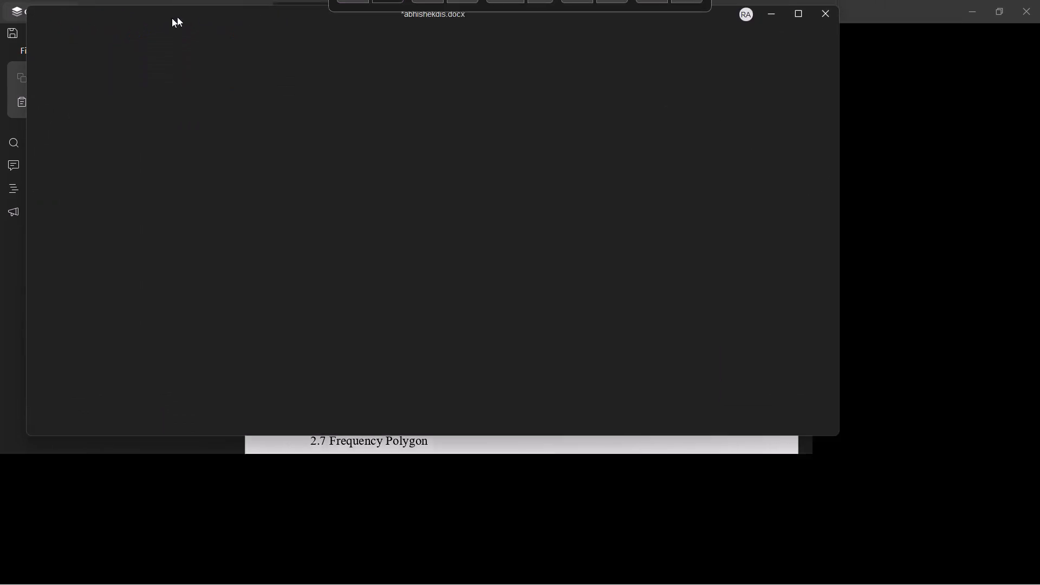
left_click_drag(172, 18, 165, 18)
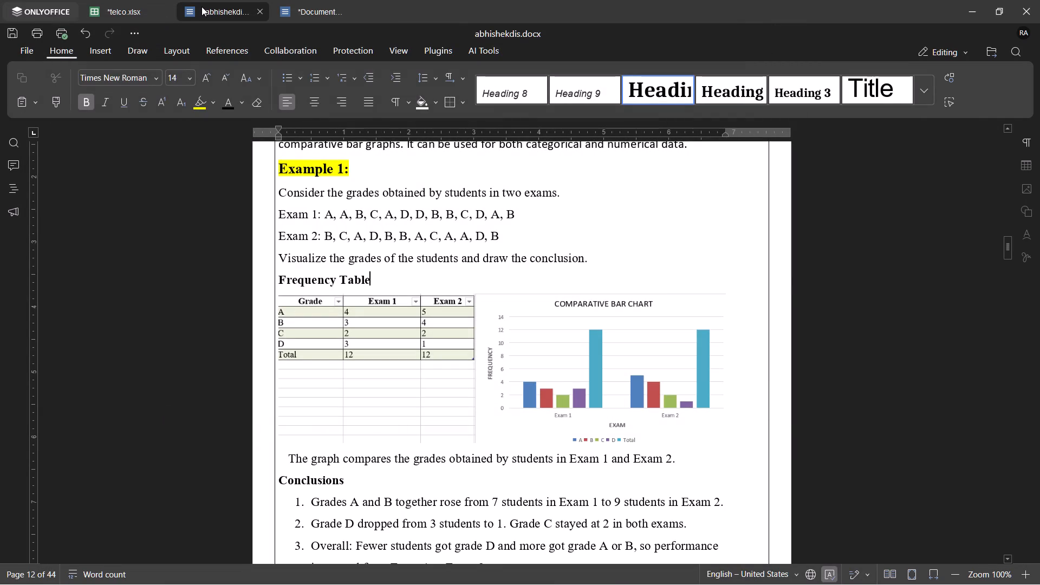
left_click_drag(201, 7, 127, 22)
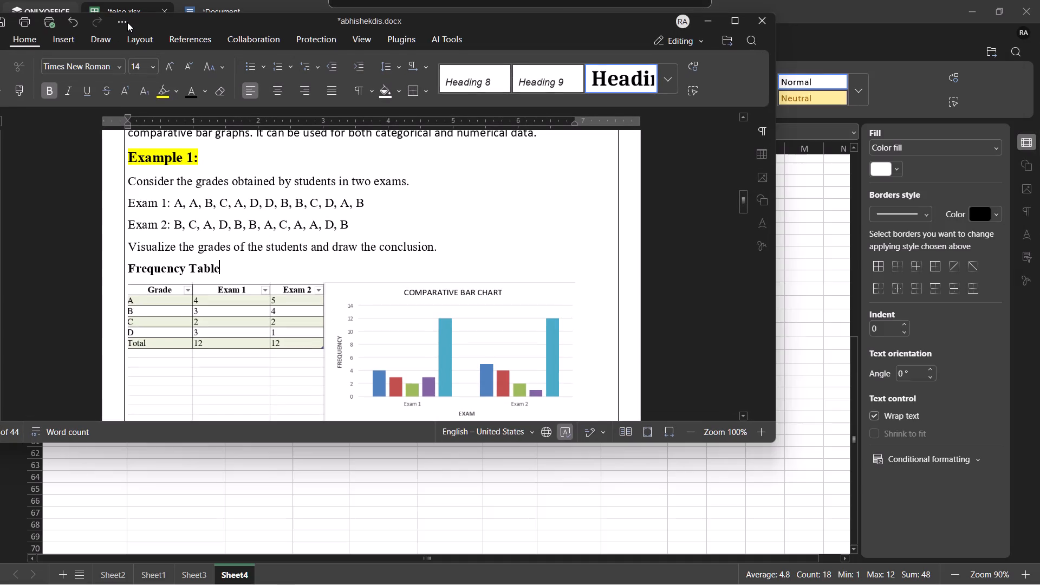
left_click_drag(127, 22, 152, 97)
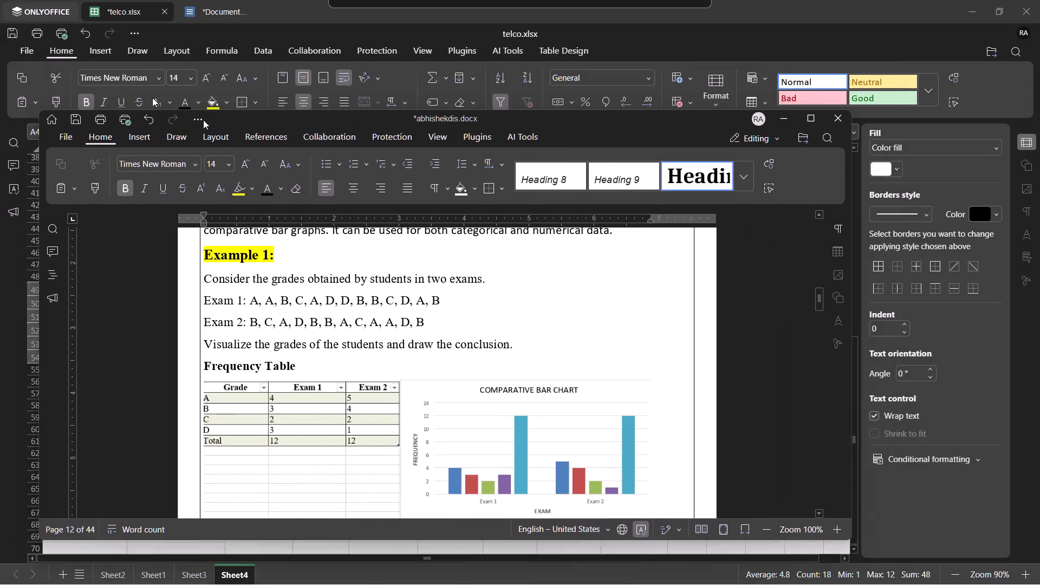
left_click_drag(152, 97, 437, 0)
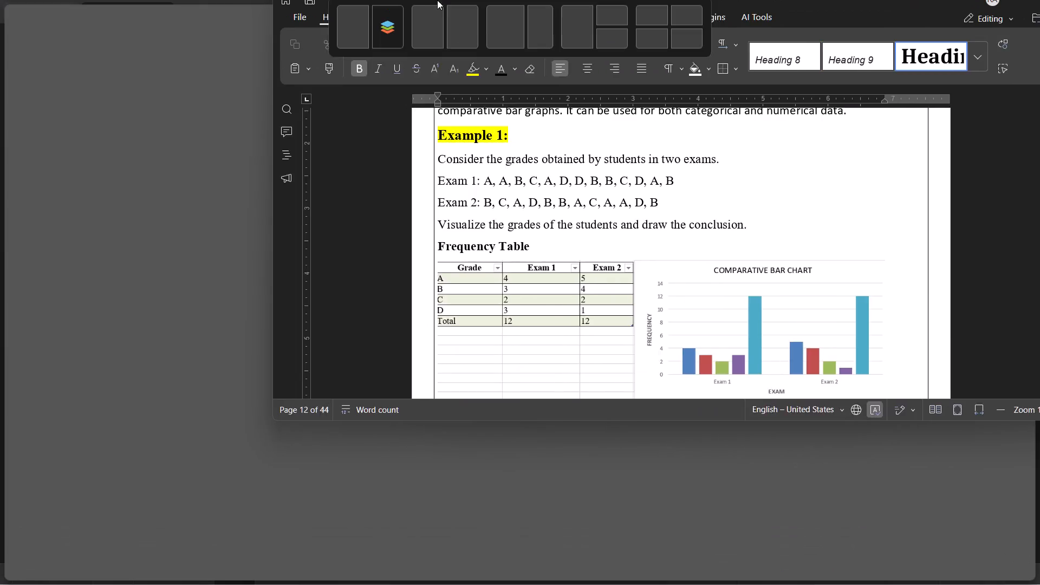
left_click_drag(437, 0, 345, 34)
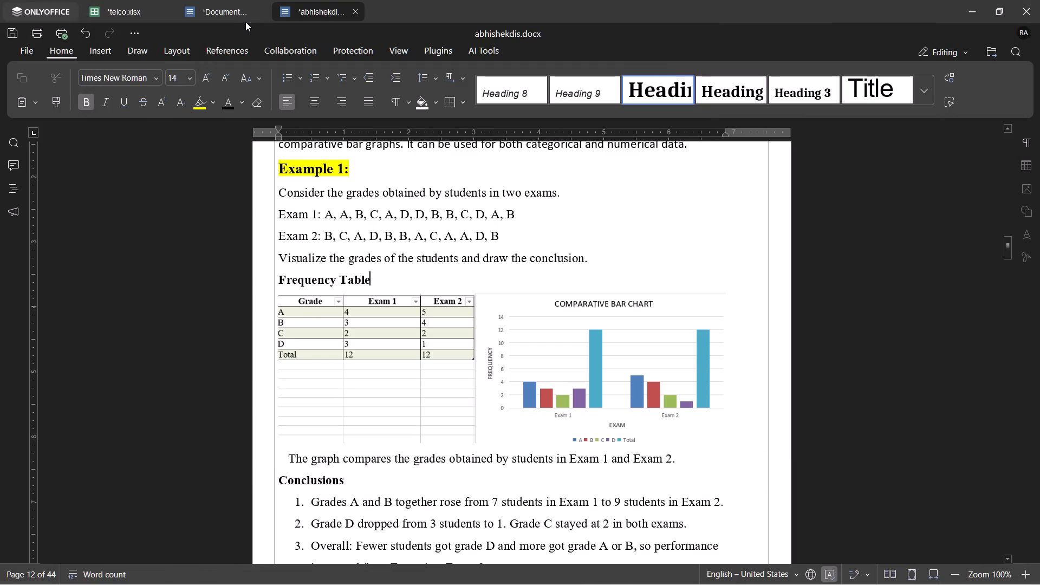
left_click_drag(333, 9, 162, 3)
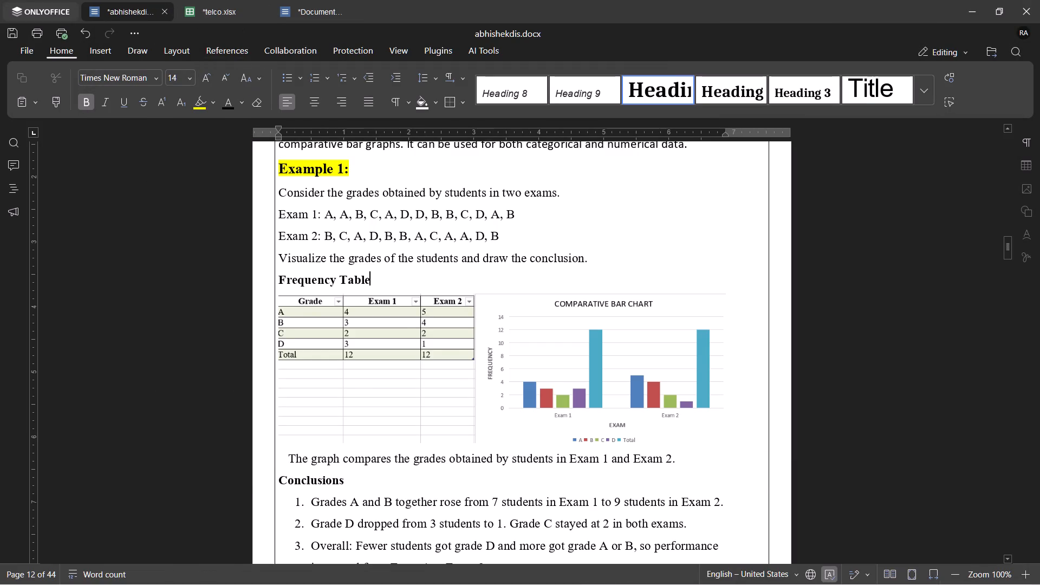
Replace the old table-and-chart picture under Frequency Table in Example 1 with the newly captured snip.
left_click(357, 335)
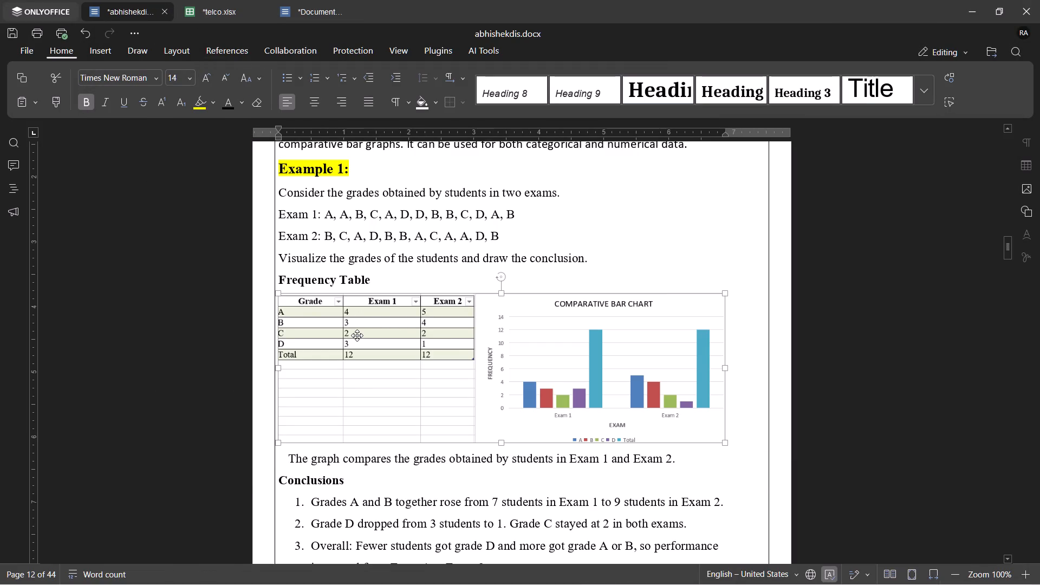
key("Delete")
key("ctrl+v")
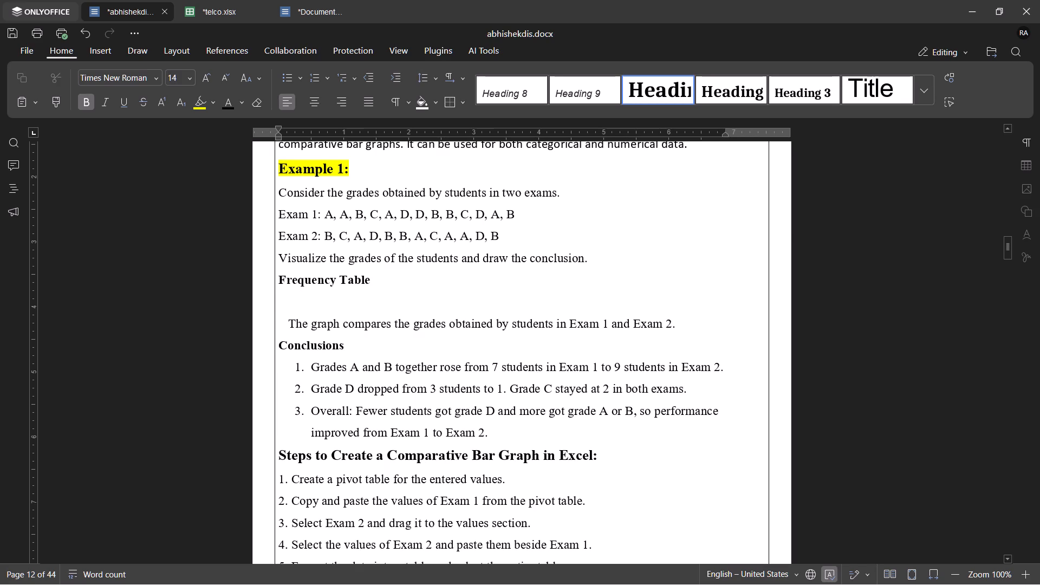
left_click(517, 252)
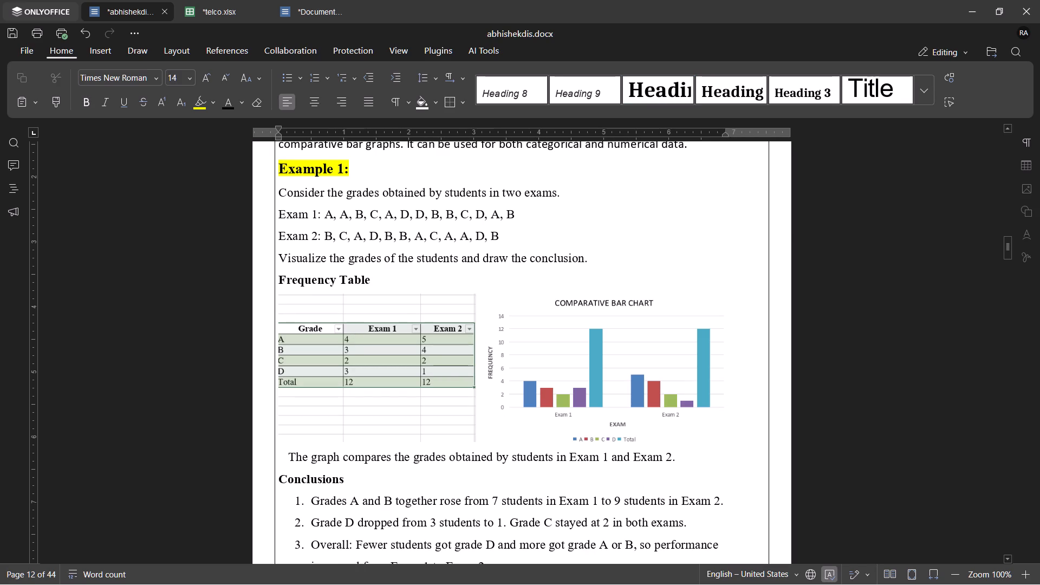
left_click(190, 8)
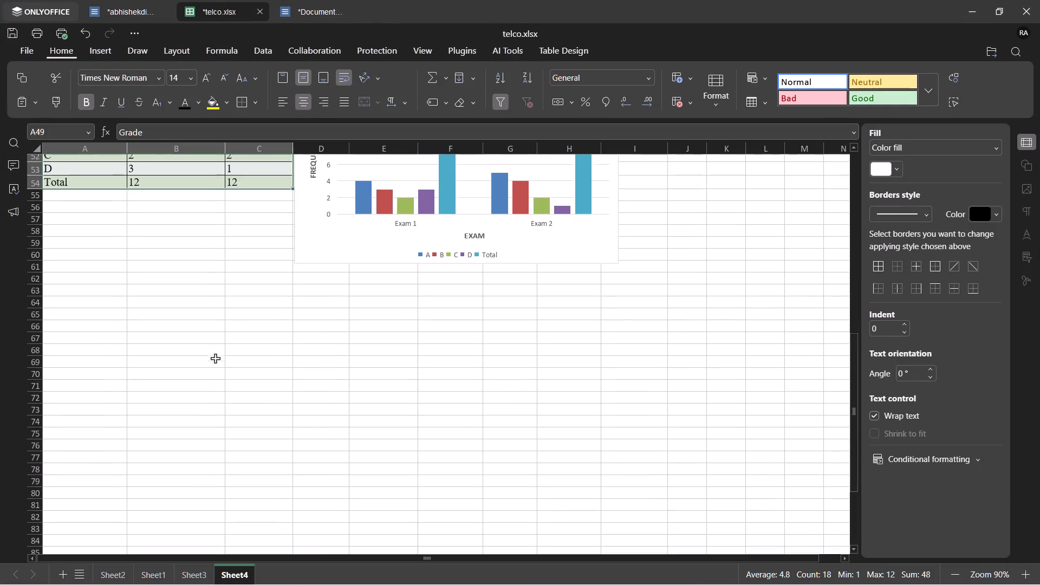
scroll(215, 358, "up", 3)
scroll(215, 358, "left", 2)
scroll(215, 358, "up", 7)
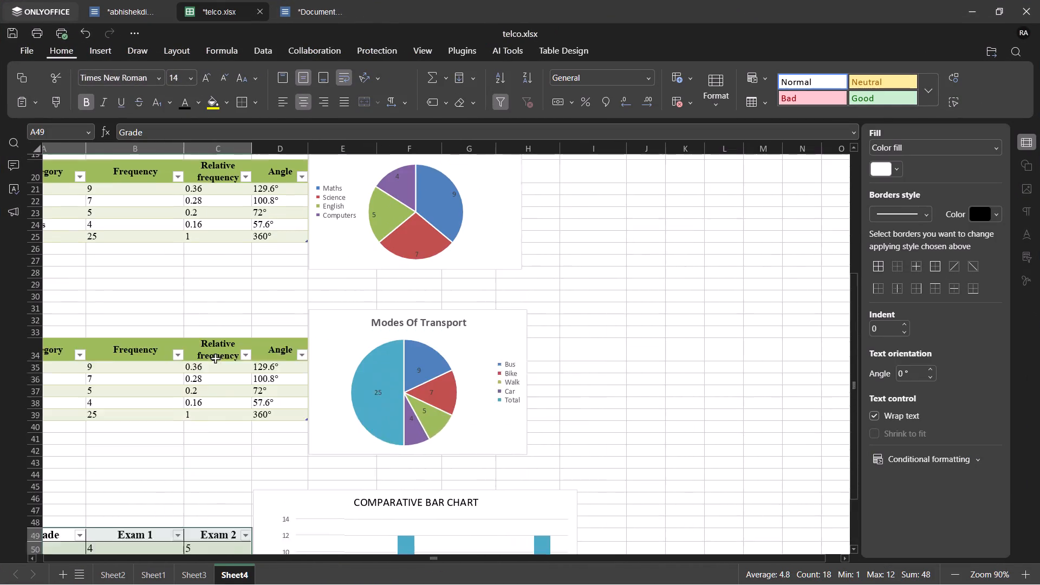
scroll(215, 358, "right", 3)
scroll(215, 358, "up", 10)
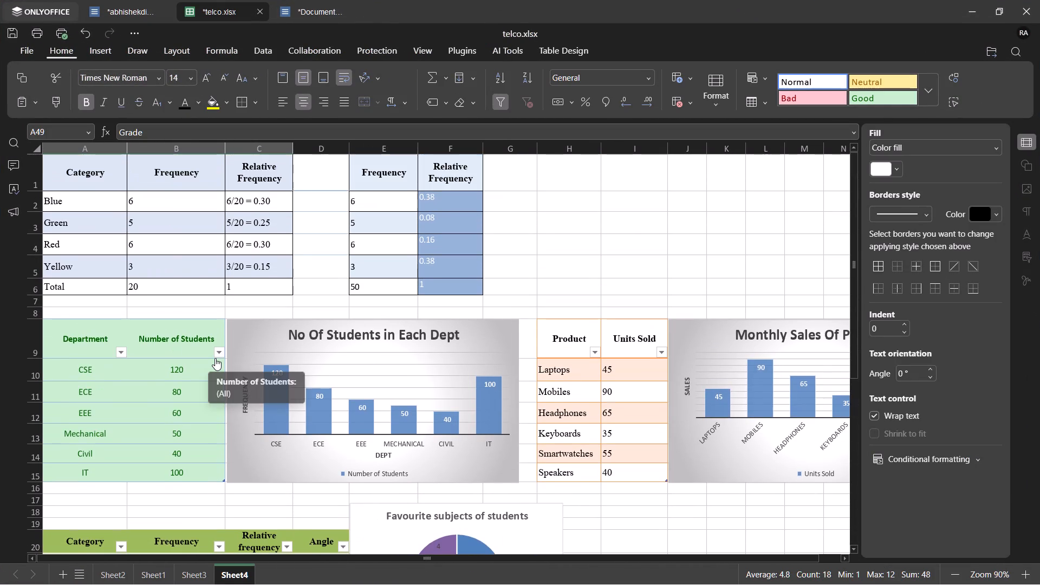
scroll(215, 358, "up", 2)
scroll(215, 358, "down", 5)
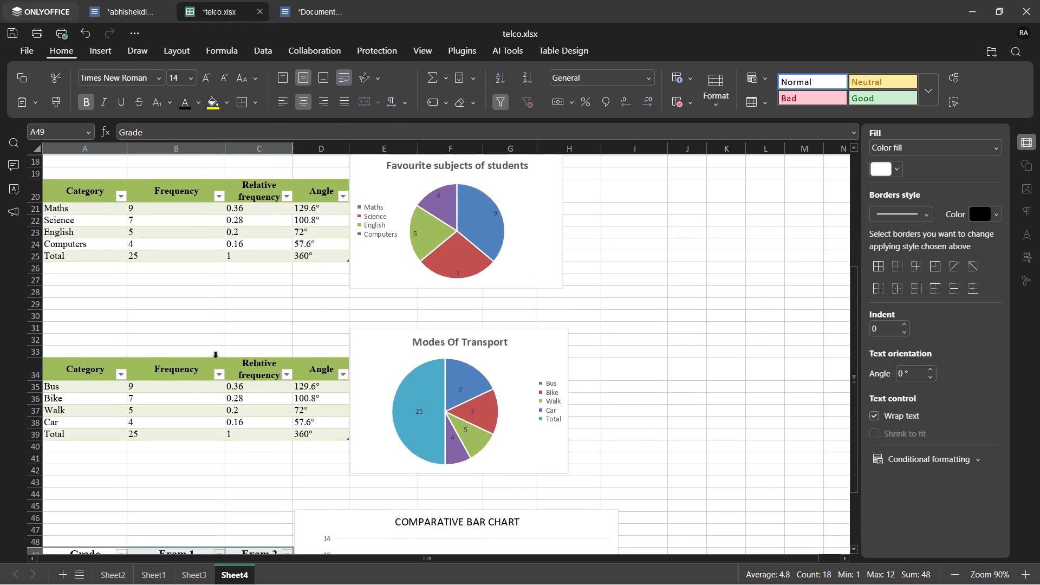
scroll(215, 358, "up", 1)
scroll(215, 358, "down", 5)
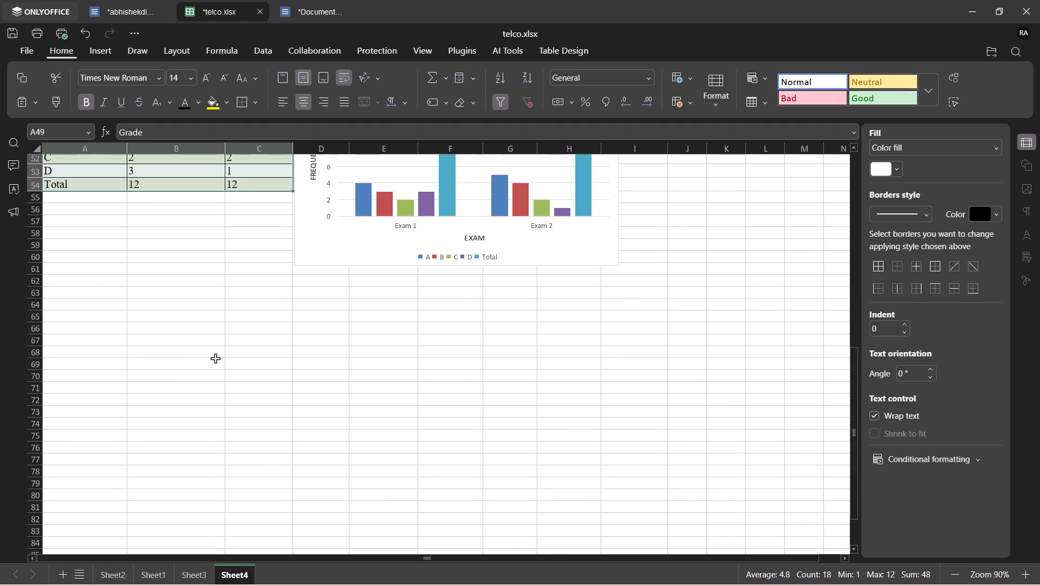
scroll(215, 358, "down", 1)
scroll(215, 358, "up", 3)
scroll(215, 358, "left", 2)
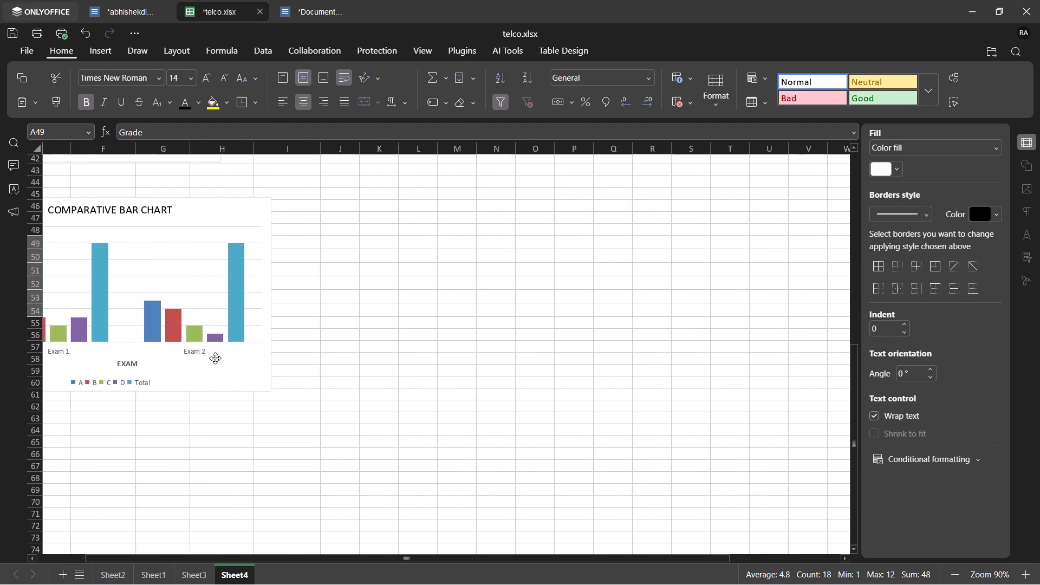
scroll(215, 358, "right", 1)
left_click(489, 219)
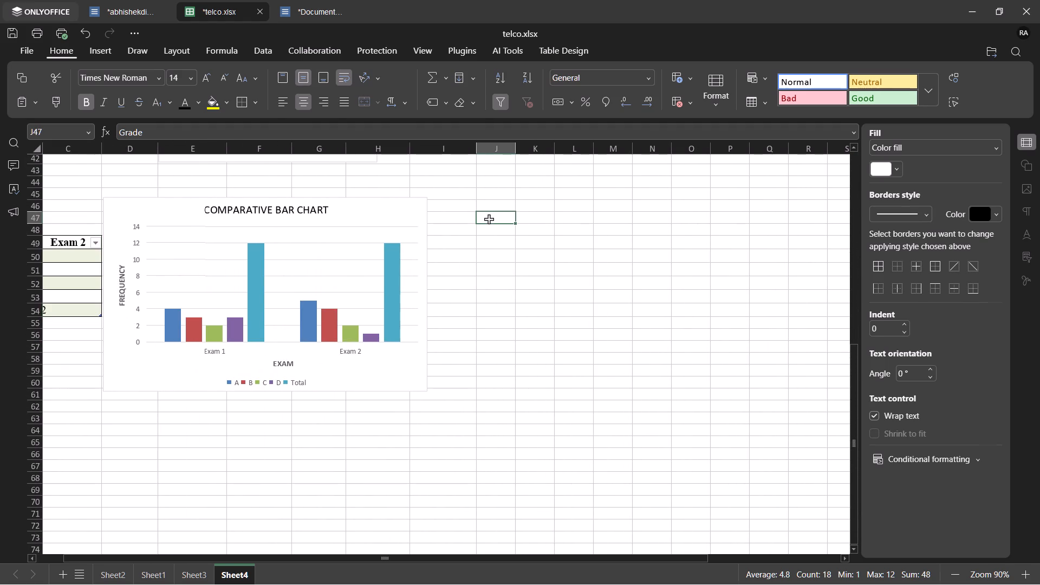
key("ctrl+v")
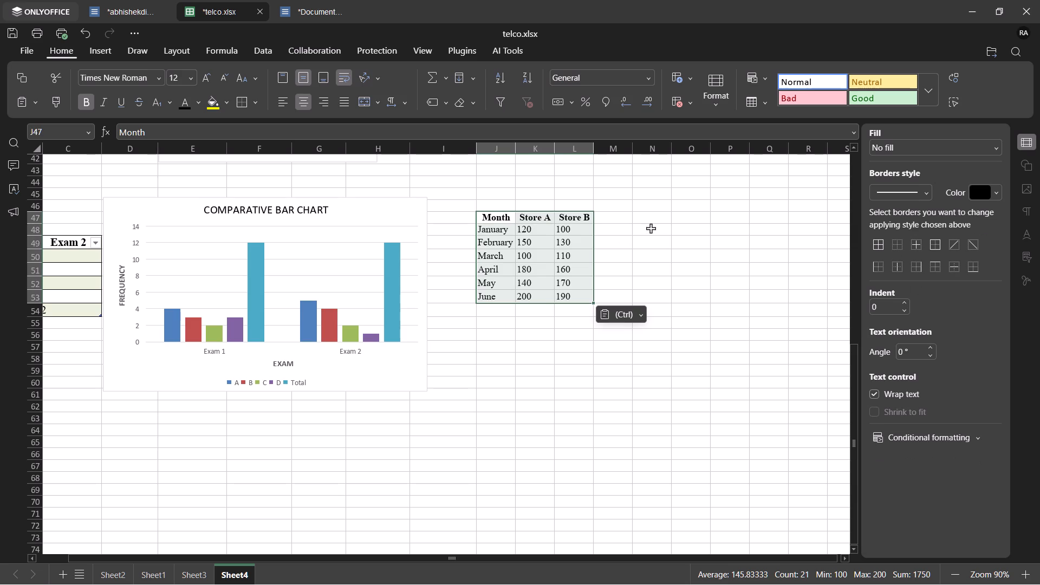
Increase the height of each monthly sales table row, 47 to 53, to about 26 points.
left_click_drag(487, 217, 571, 294)
left_click_drag(571, 294, 570, 301)
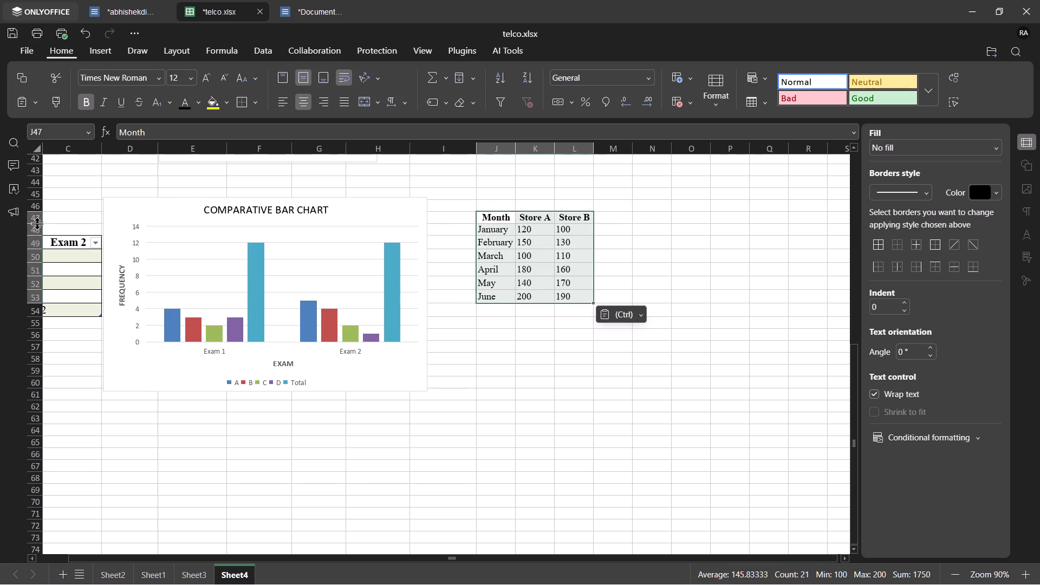
left_click_drag(37, 223, 37, 232)
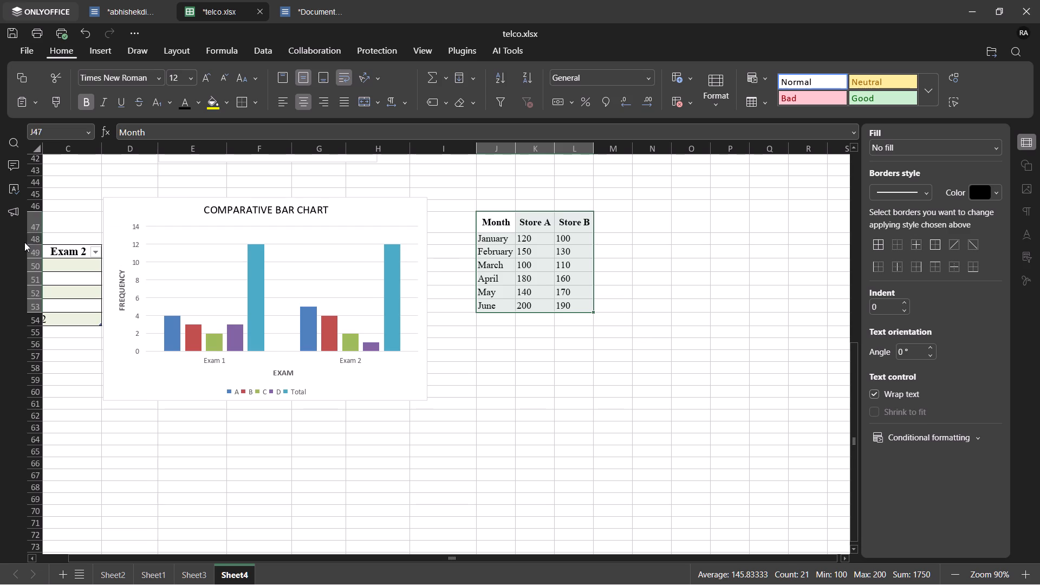
left_click_drag(36, 244, 37, 253)
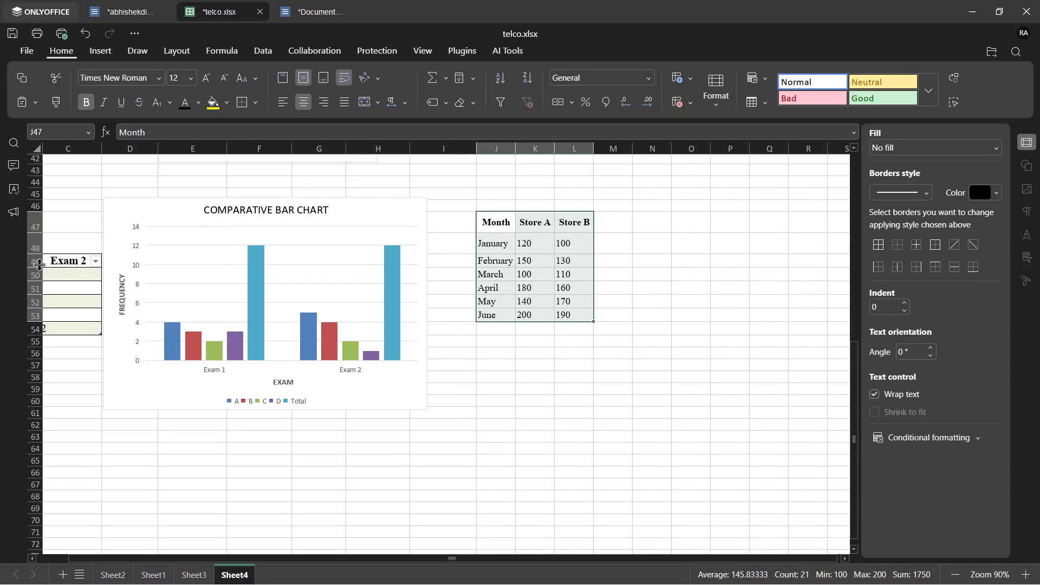
left_click_drag(39, 264, 38, 272)
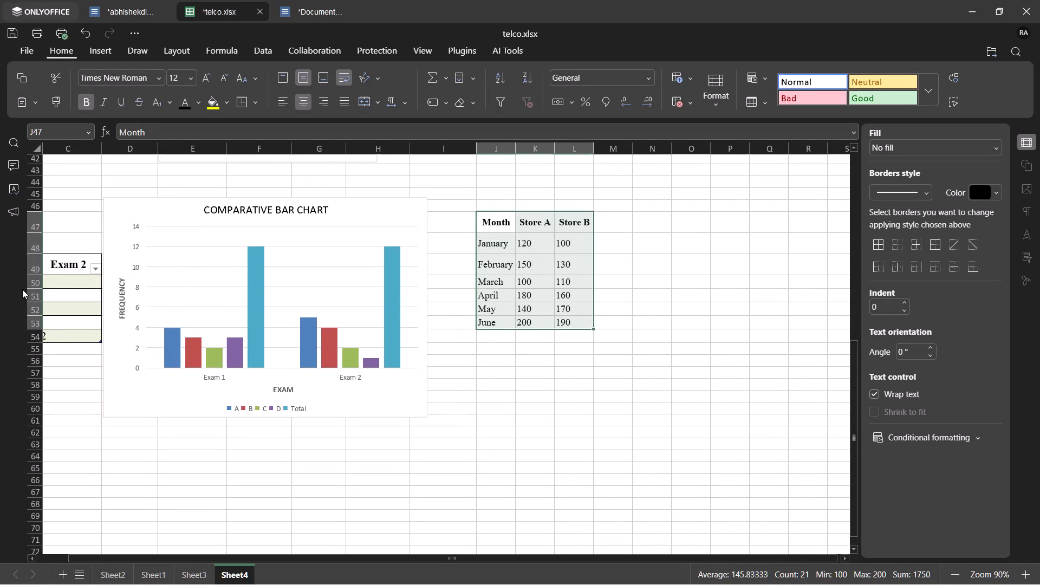
left_click_drag(32, 287, 33, 294)
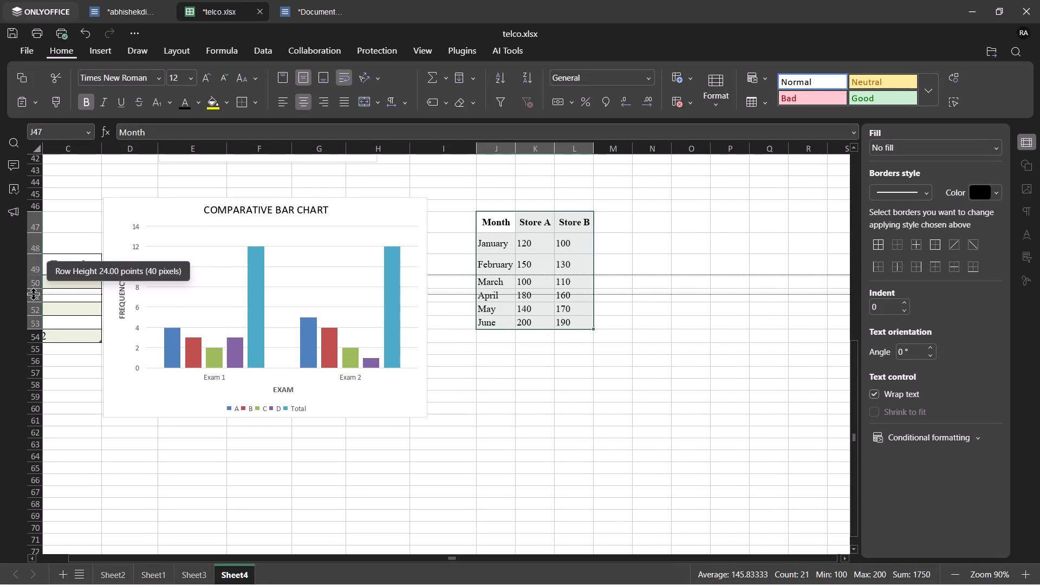
left_click_drag(33, 308, 33, 316)
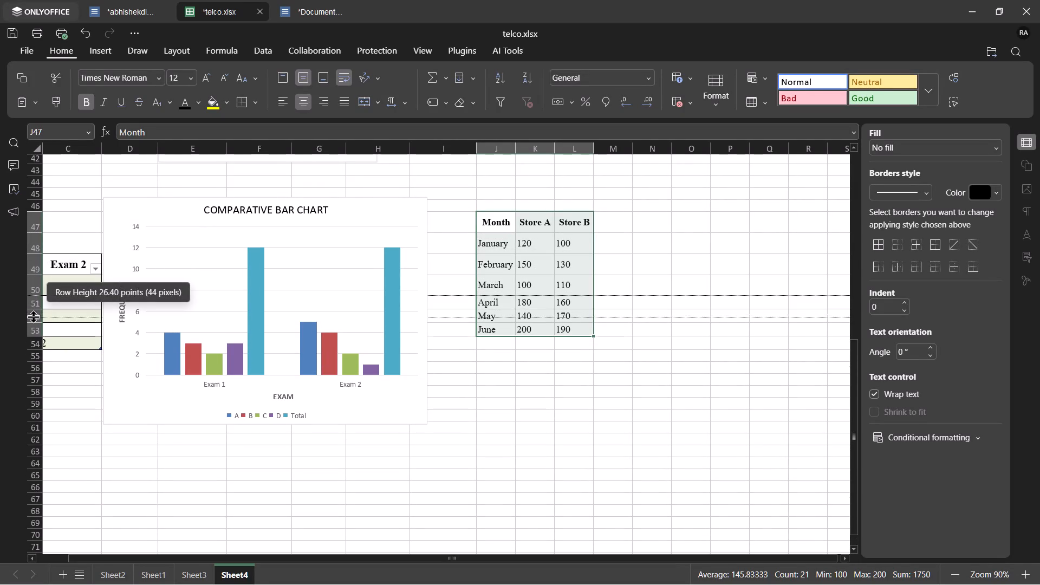
left_click_drag(33, 316, 34, 316)
left_click_drag(36, 331, 36, 340)
left_click_drag(36, 353, 36, 359)
left_click(617, 366)
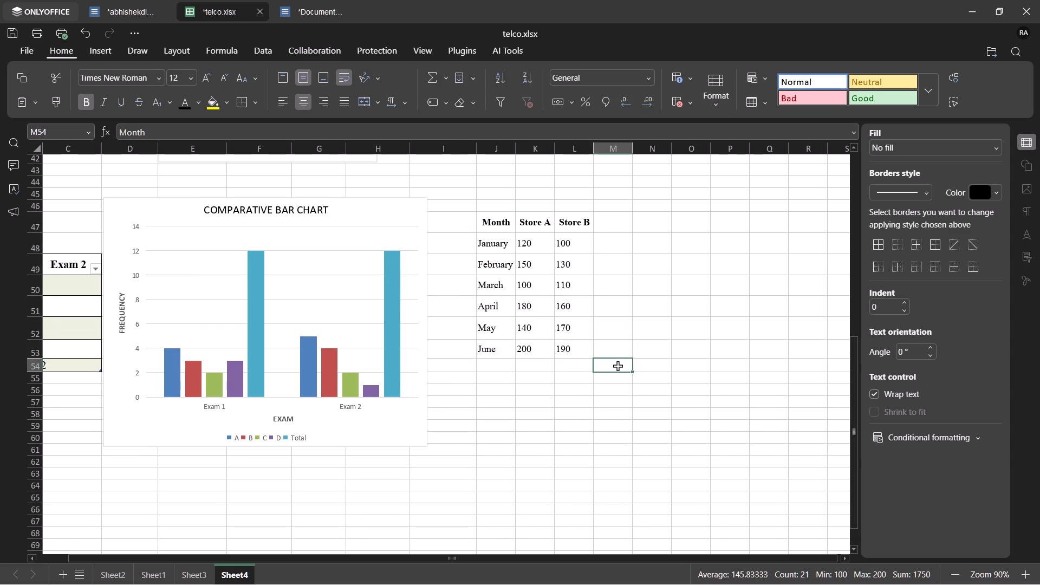
Center the contents of the whole monthly sales table, J47 to L53, horizontally.
left_click_drag(489, 224, 556, 321)
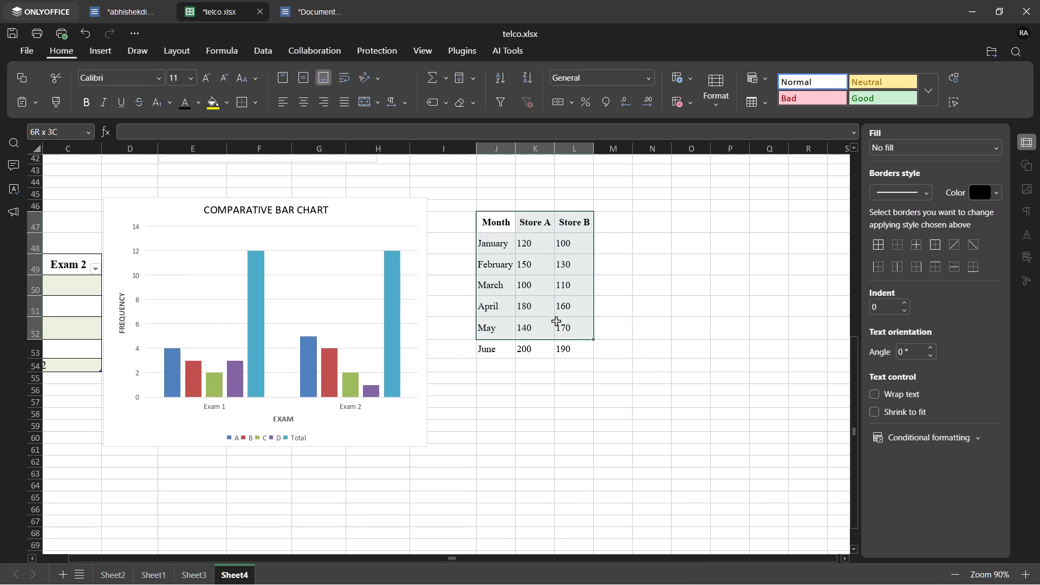
left_click_drag(556, 321, 567, 348)
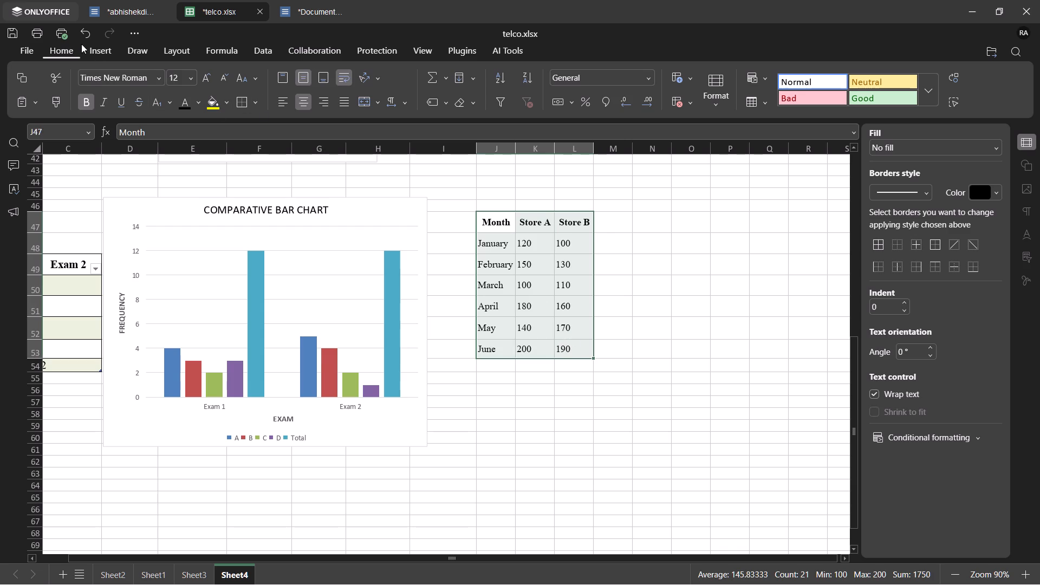
left_click(303, 99)
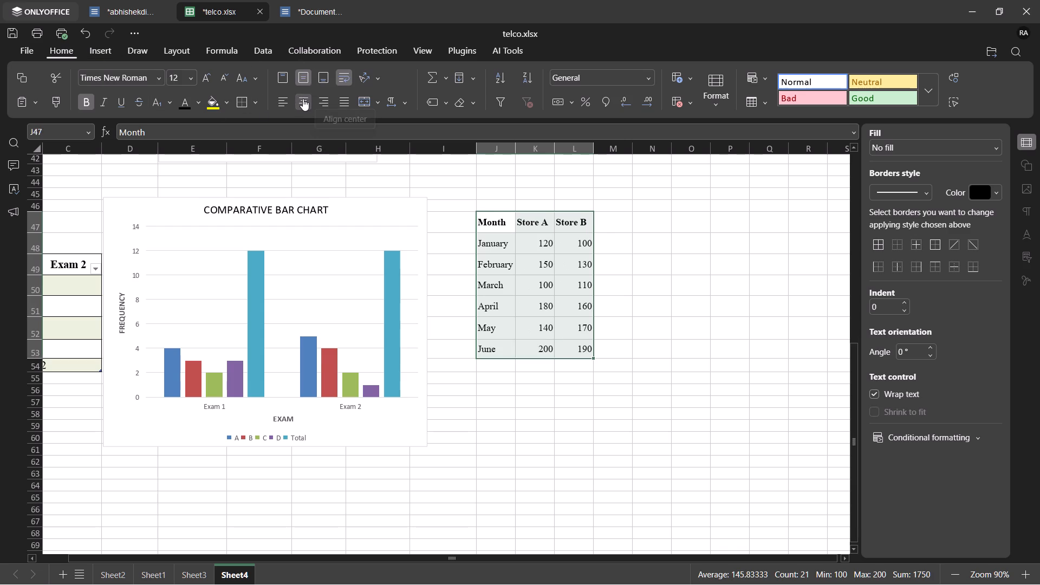
left_click(303, 99)
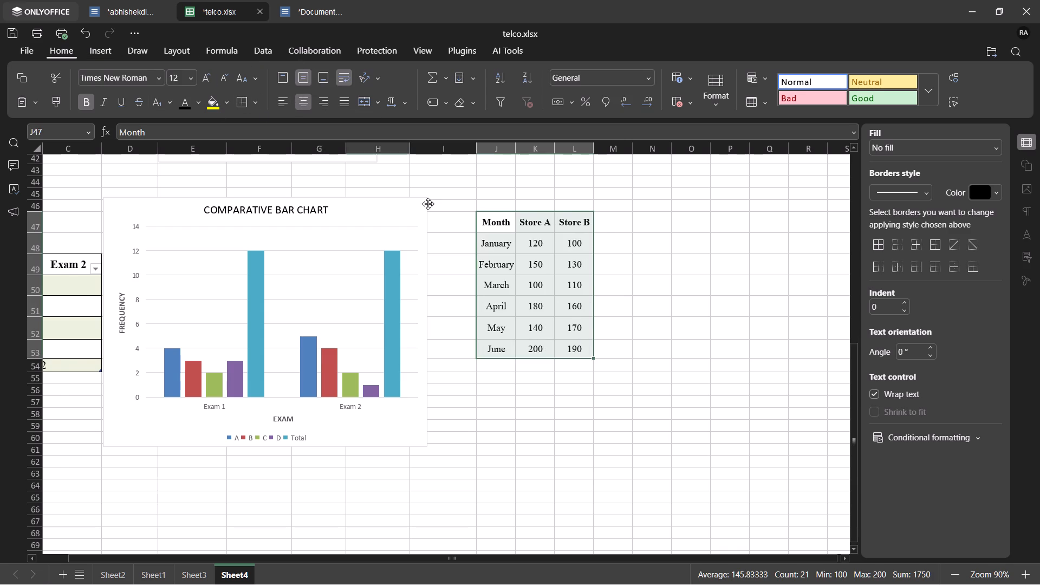
Turn the monthly sales range J47:L53 into a formatted table with headers, using the blue banded style.
scroll(256, 320, "right", 2)
scroll(256, 320, "left", 1)
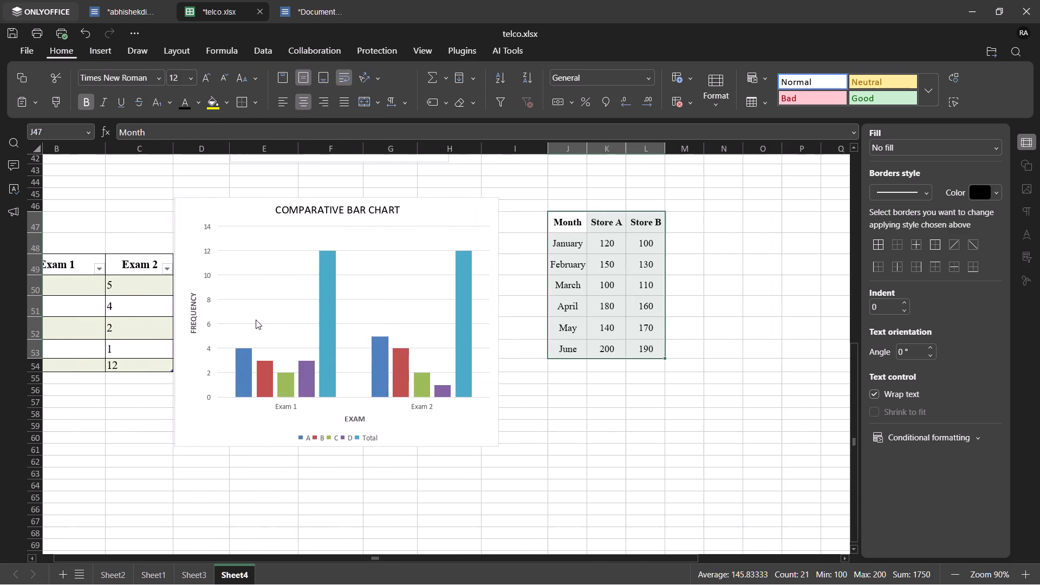
scroll(256, 320, "left", 1)
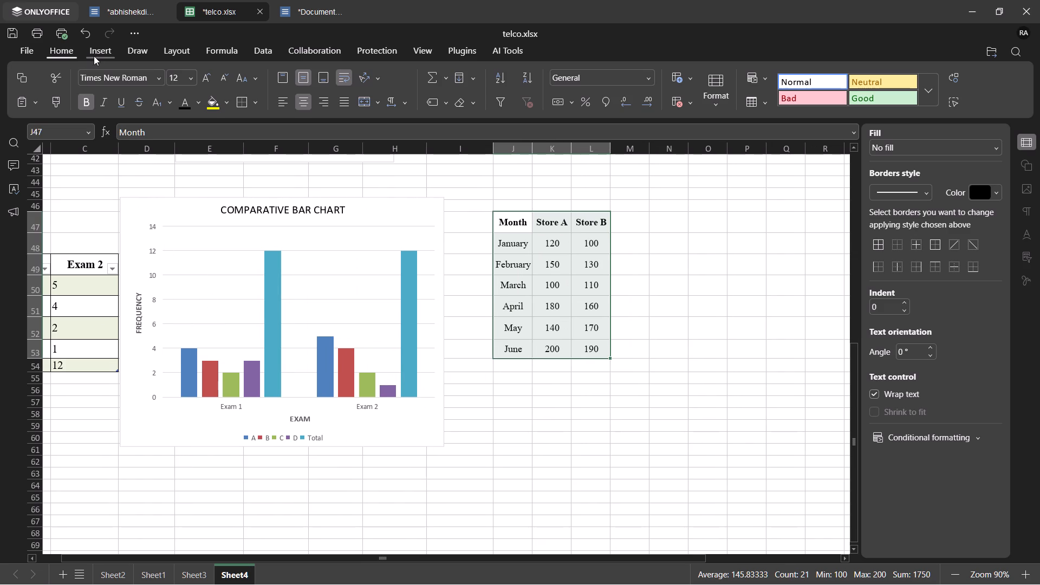
left_click(94, 56)
left_click(107, 94)
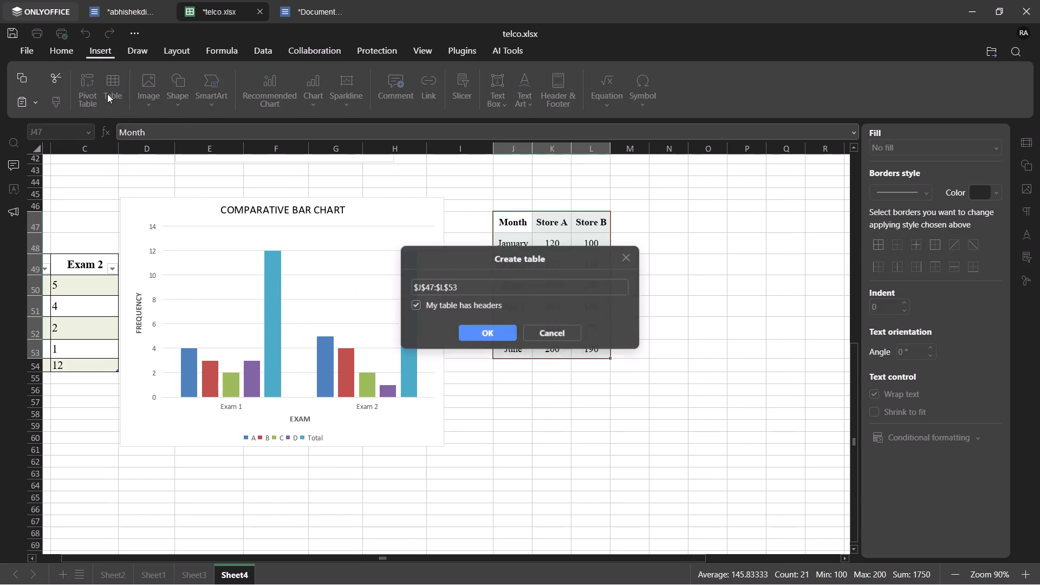
left_click(502, 329)
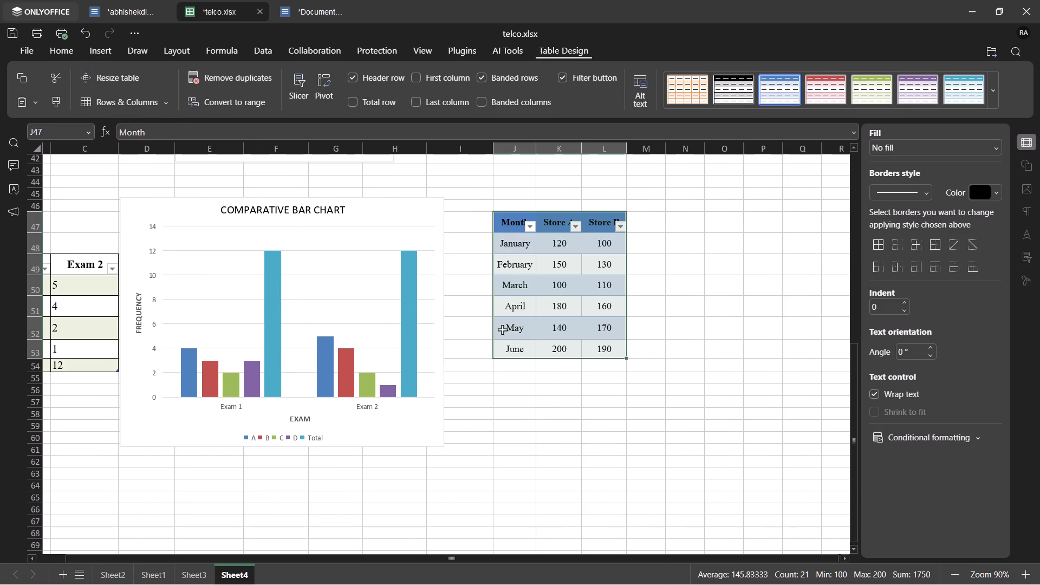
left_click(793, 88)
left_click(661, 332)
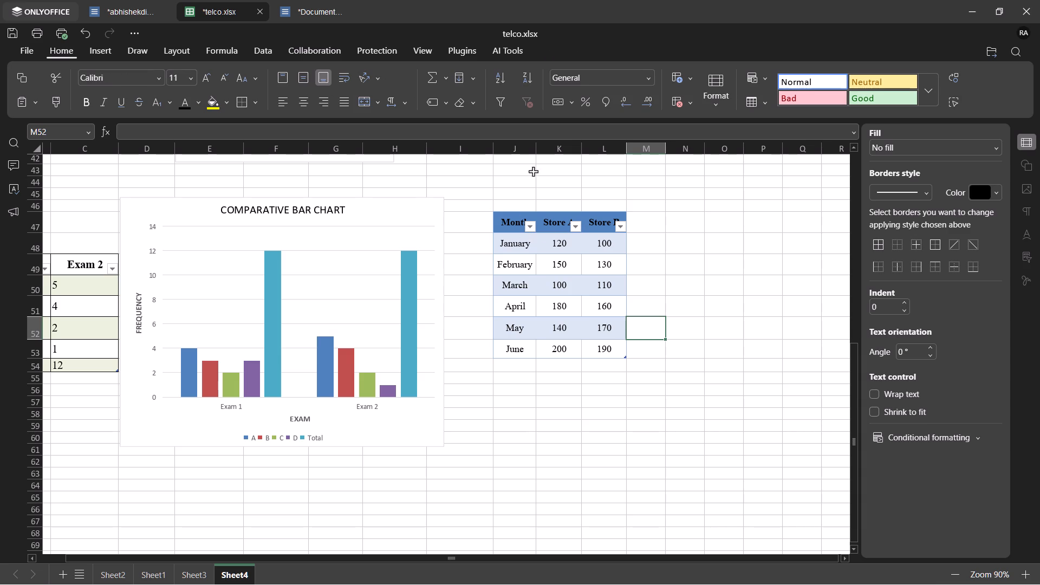
Widen columns J, K and L until the Month, Store A and Store B headers clear their filter buttons.
left_click_drag(535, 147, 550, 145)
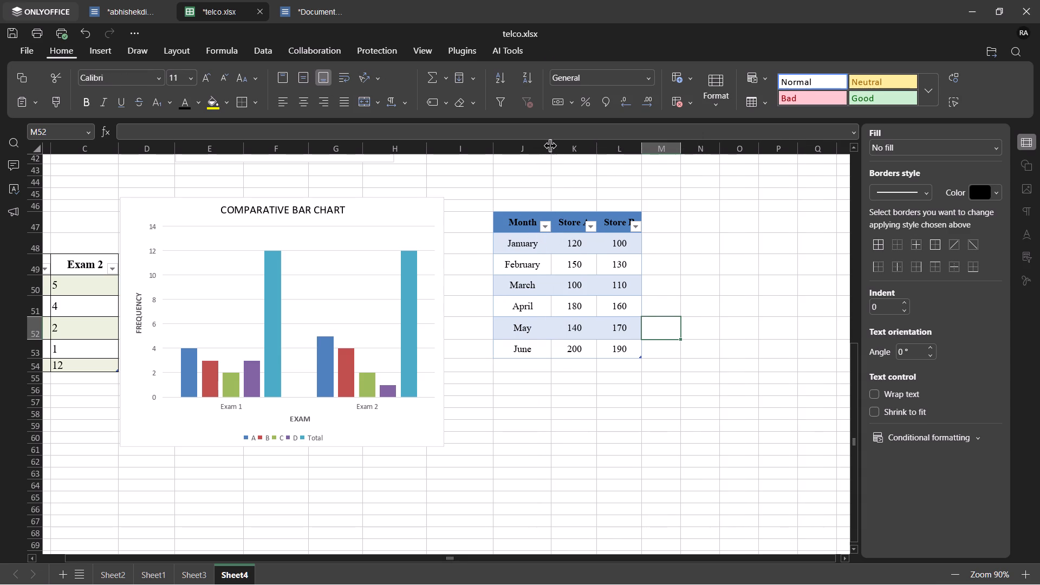
left_click_drag(598, 145, 607, 145)
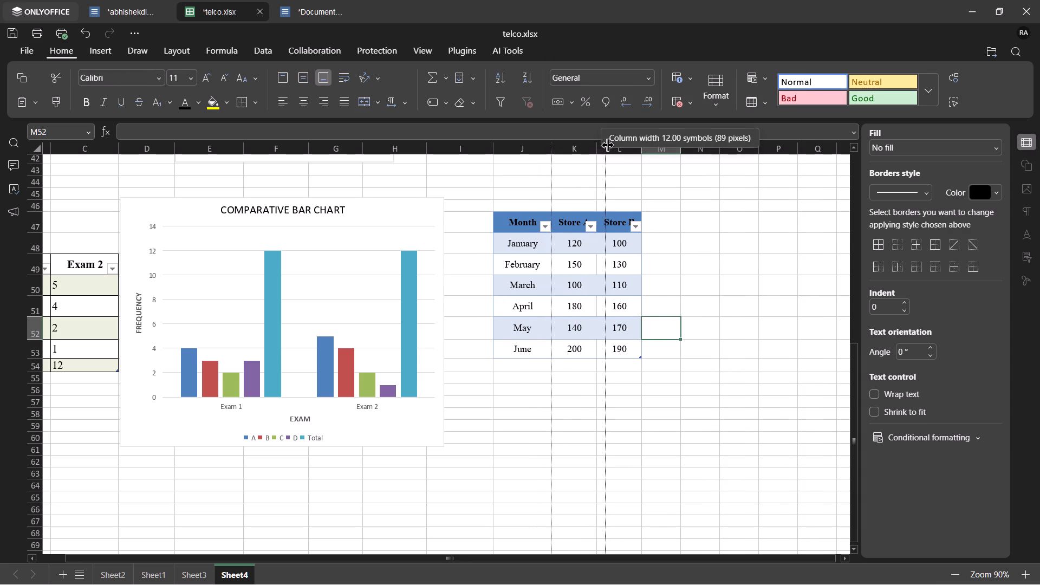
left_click_drag(607, 145, 608, 145)
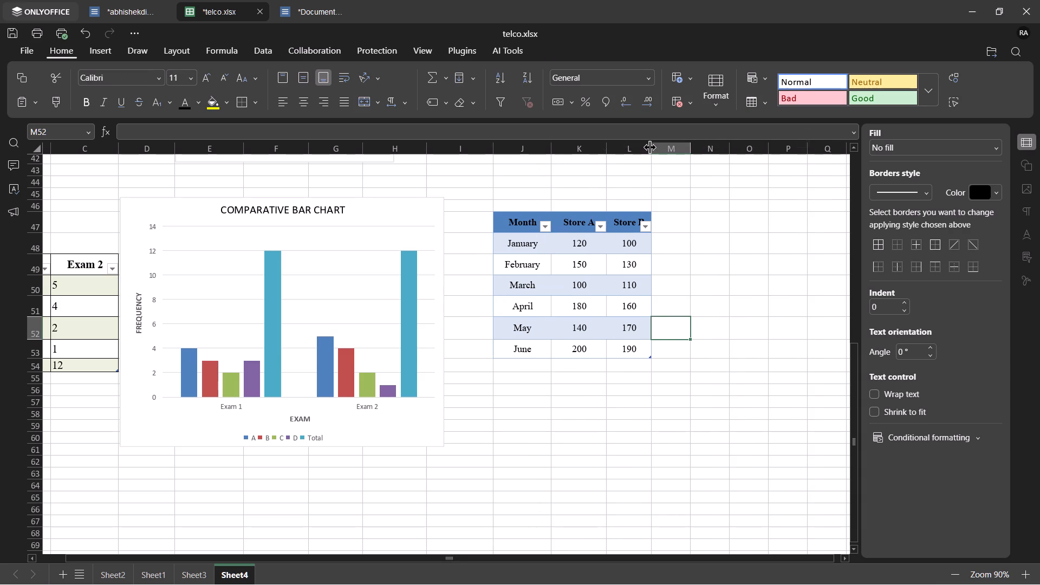
left_click_drag(649, 147, 664, 145)
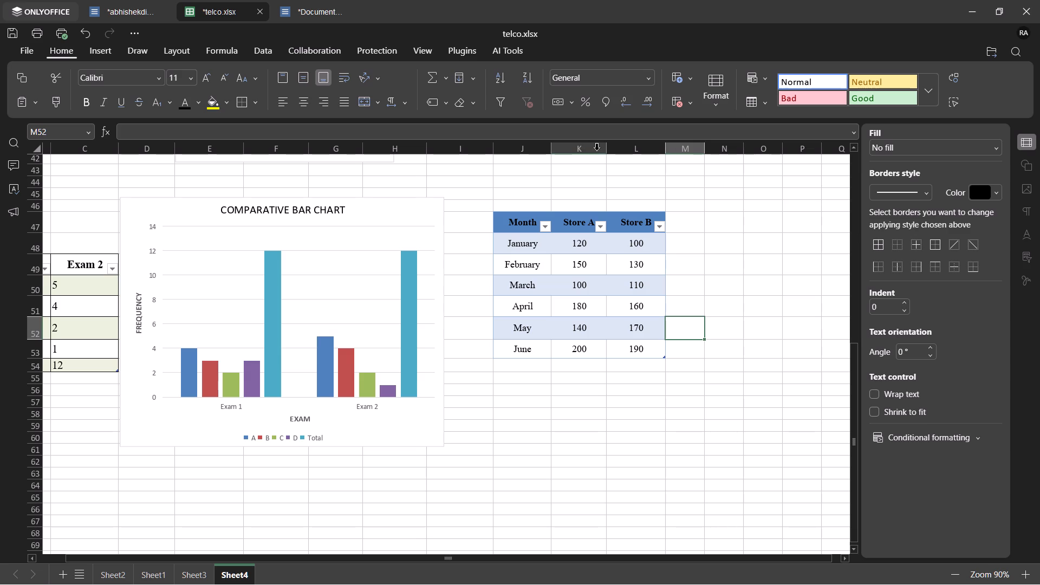
left_click_drag(608, 148, 616, 147)
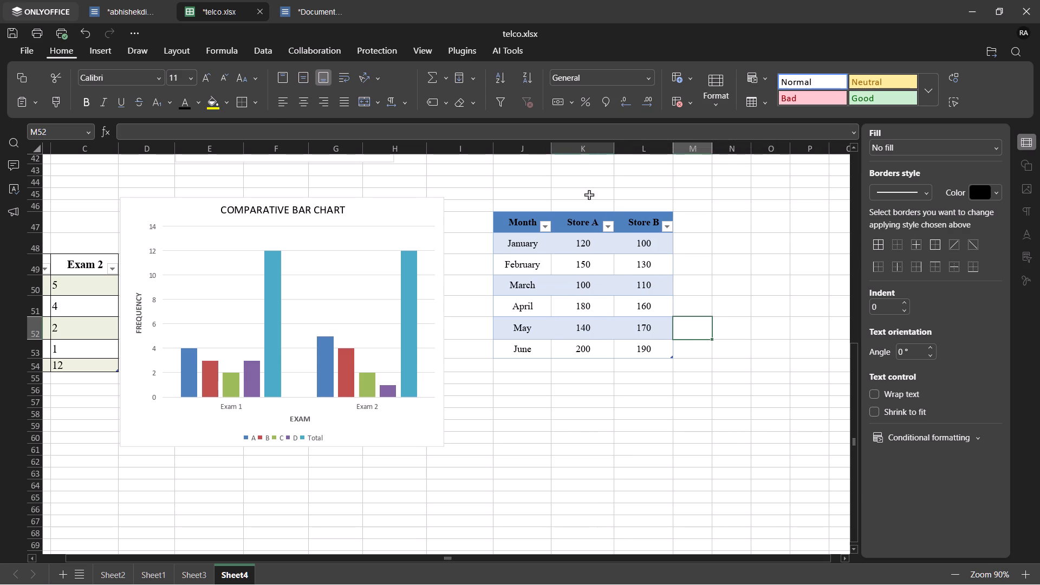
left_click(685, 292)
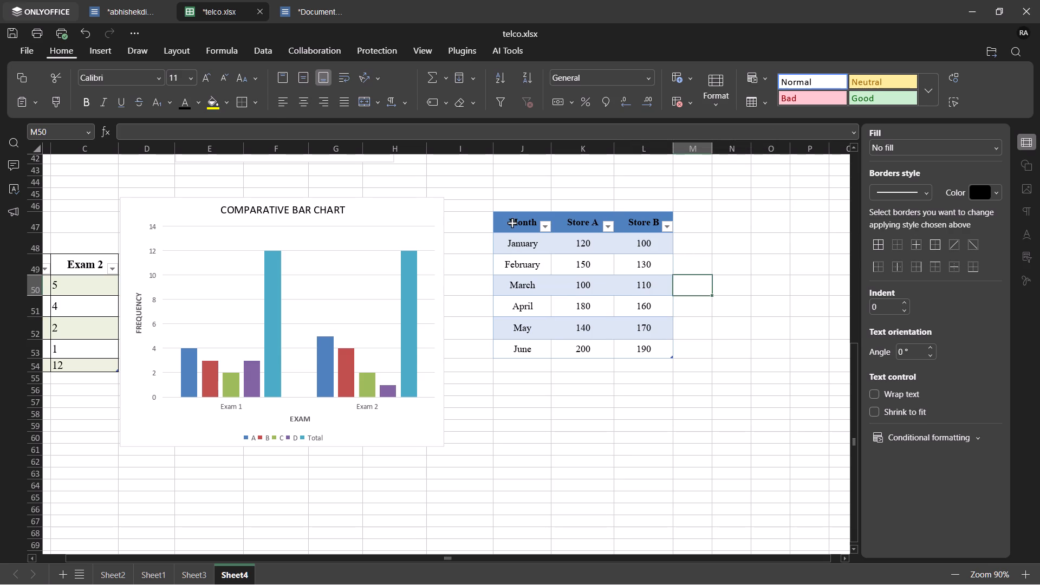
Insert the recommended clustered column chart from the whole monthly sales table, J47 to L53.
left_click_drag(512, 223, 654, 353)
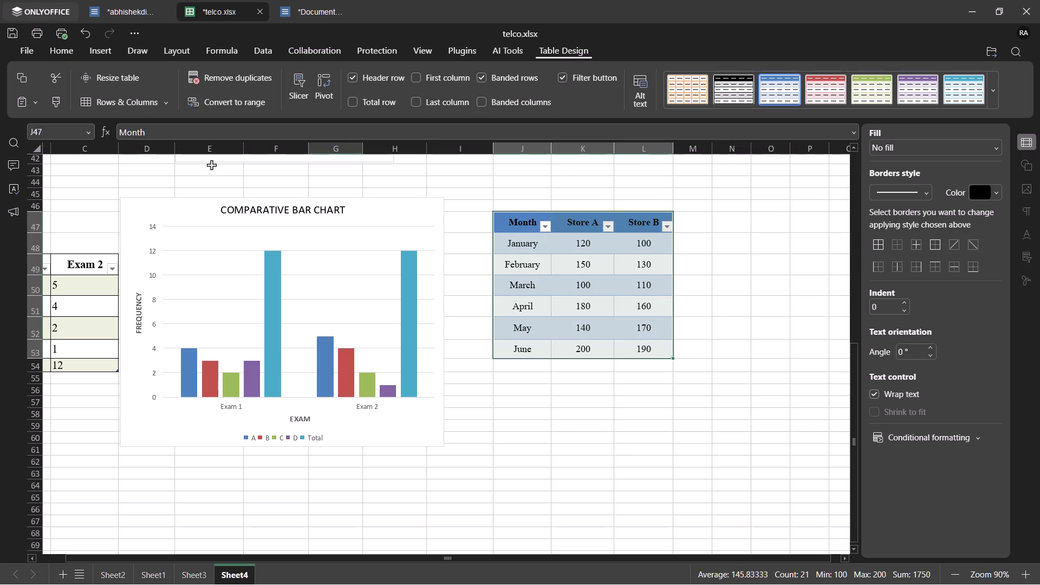
left_click(109, 50)
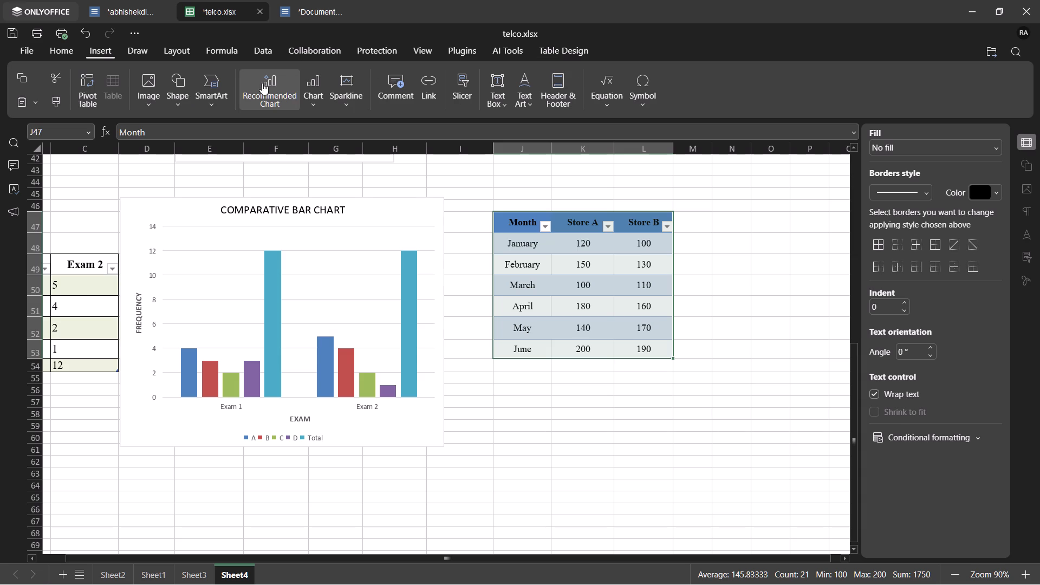
left_click(259, 84)
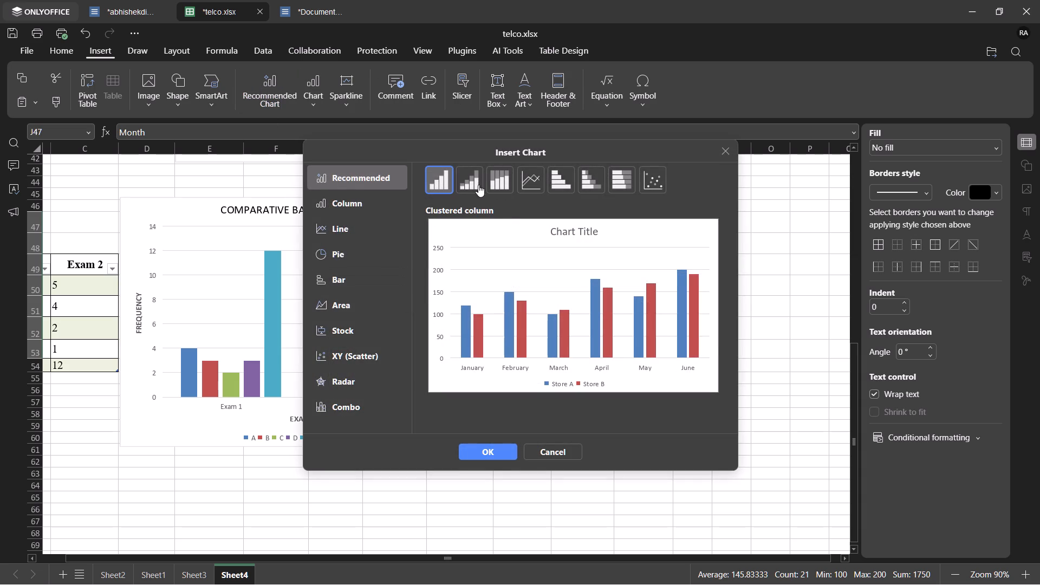
left_click(497, 453)
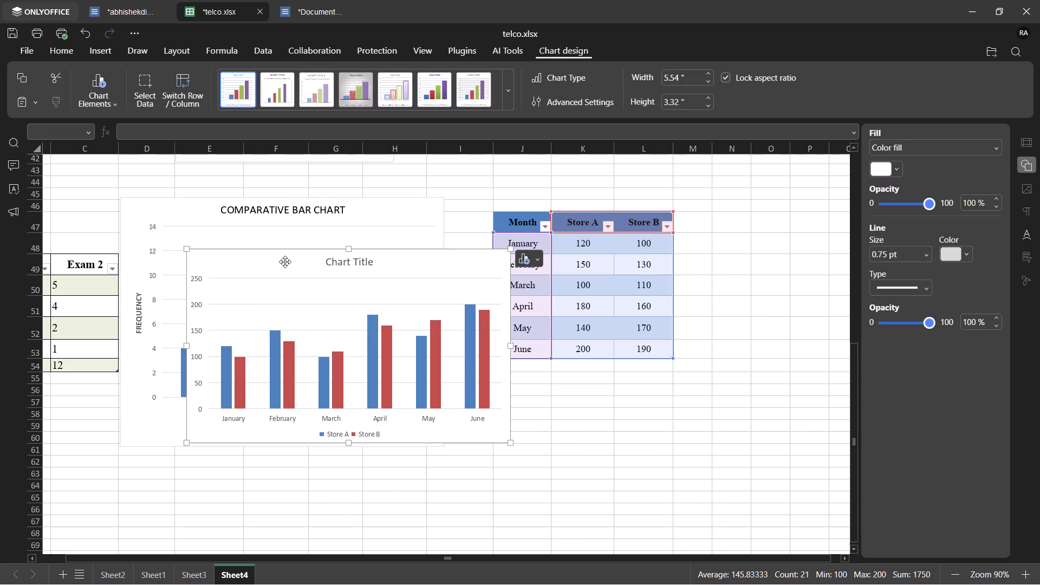
Move the new sales chart beside the monthly sales table, level with the top of the existing comparative bar chart.
left_click_drag(285, 262, 780, 218)
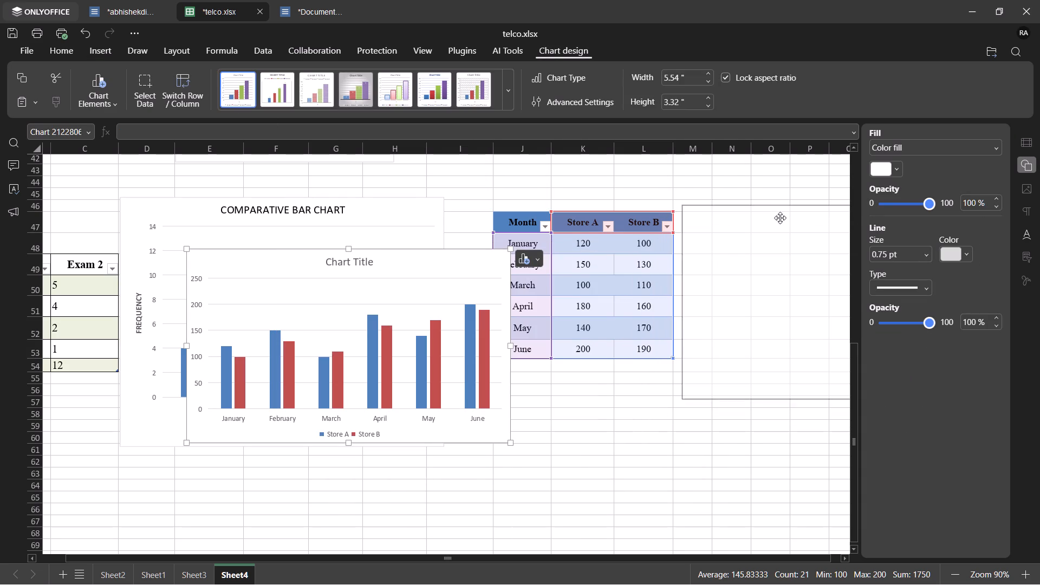
left_click_drag(780, 218, 779, 210)
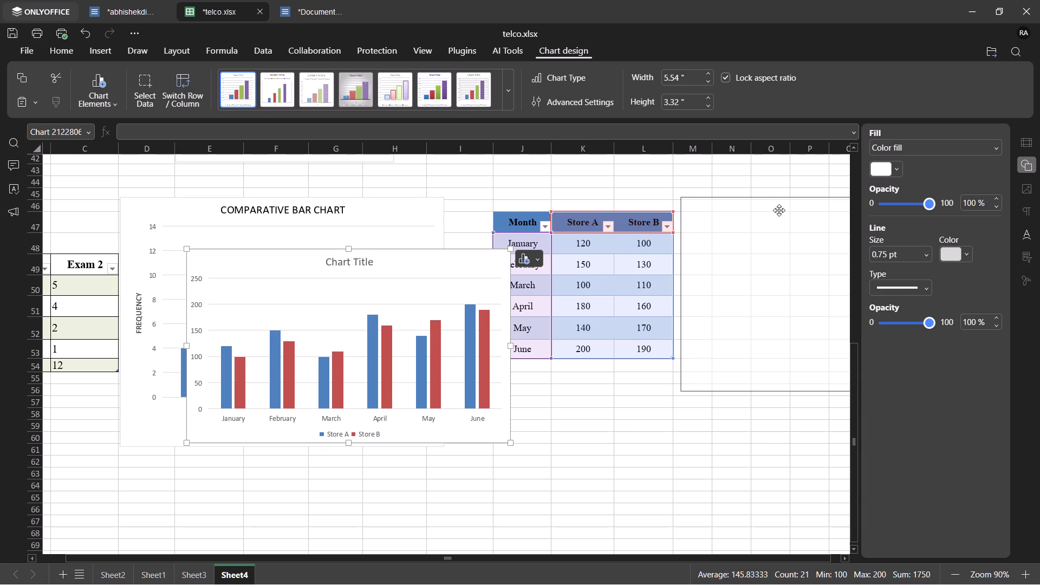
left_click_drag(779, 210, 773, 206)
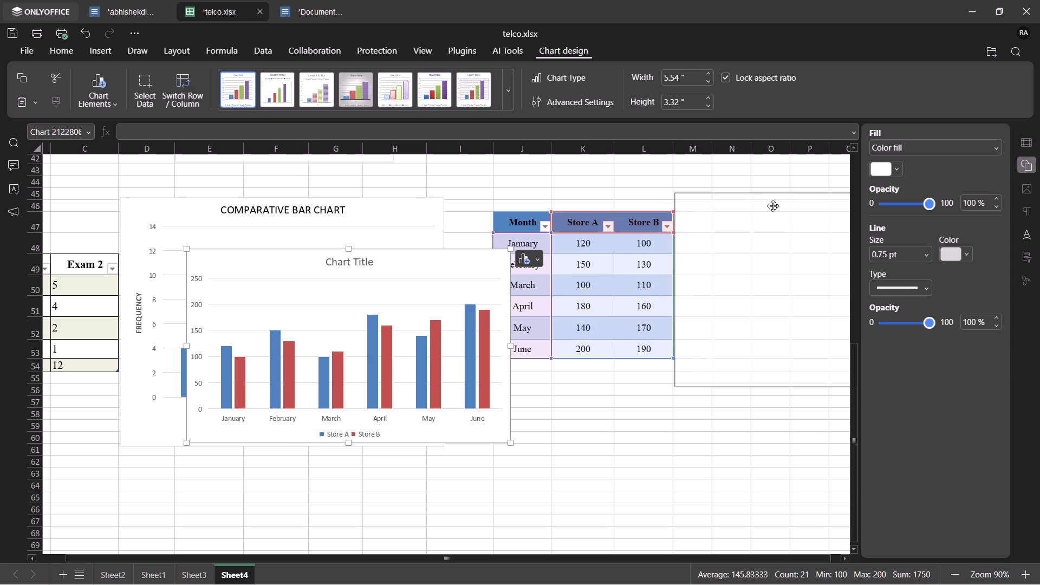
left_click_drag(773, 206, 772, 209)
Replace the sales chart's placeholder title with MONTHLY SALE COMPARISION.
scroll(772, 209, "left", 2)
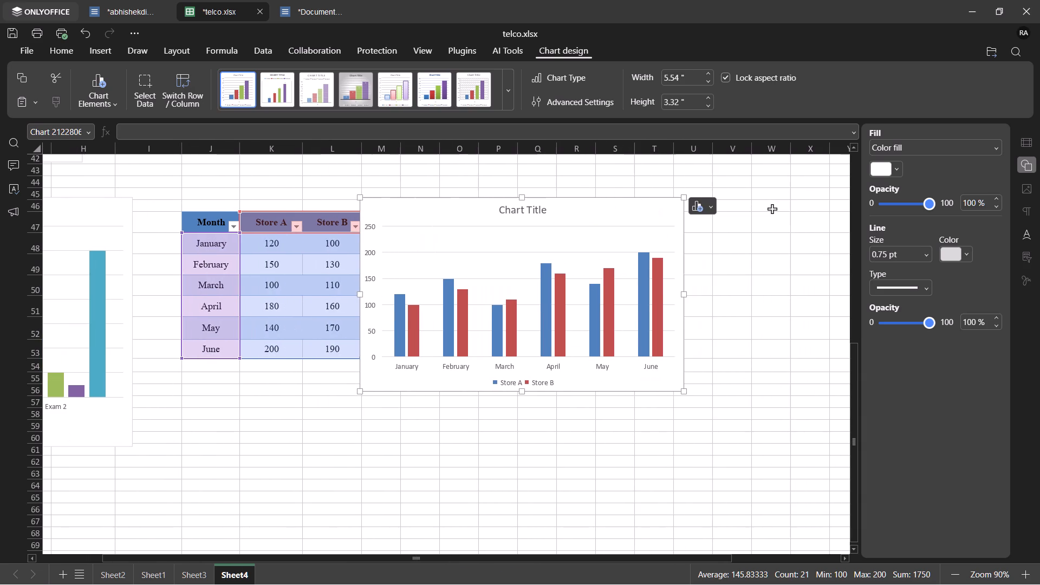
triple_click(533, 207)
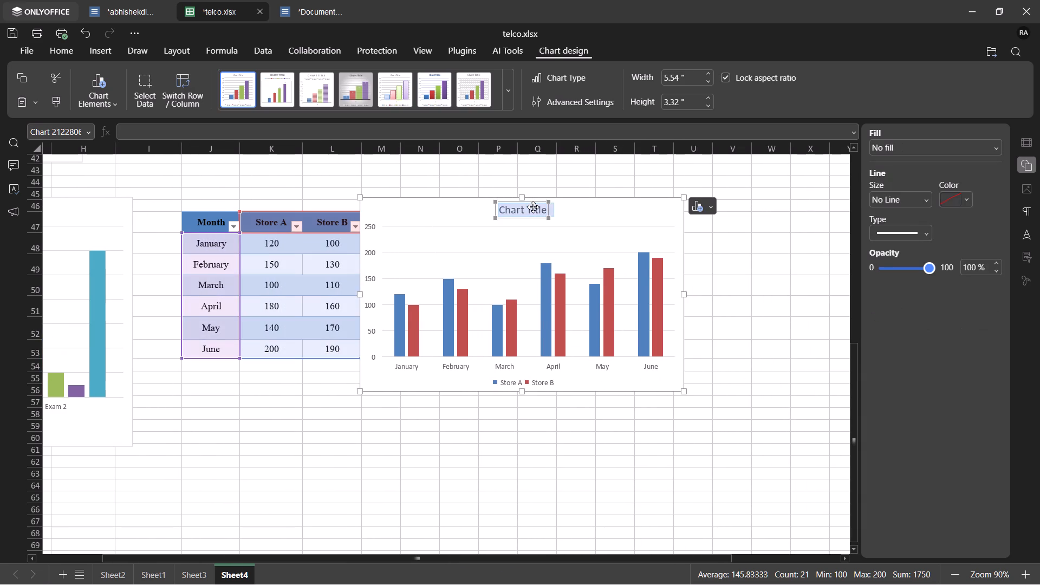
key("BackSpace")
type("COM")
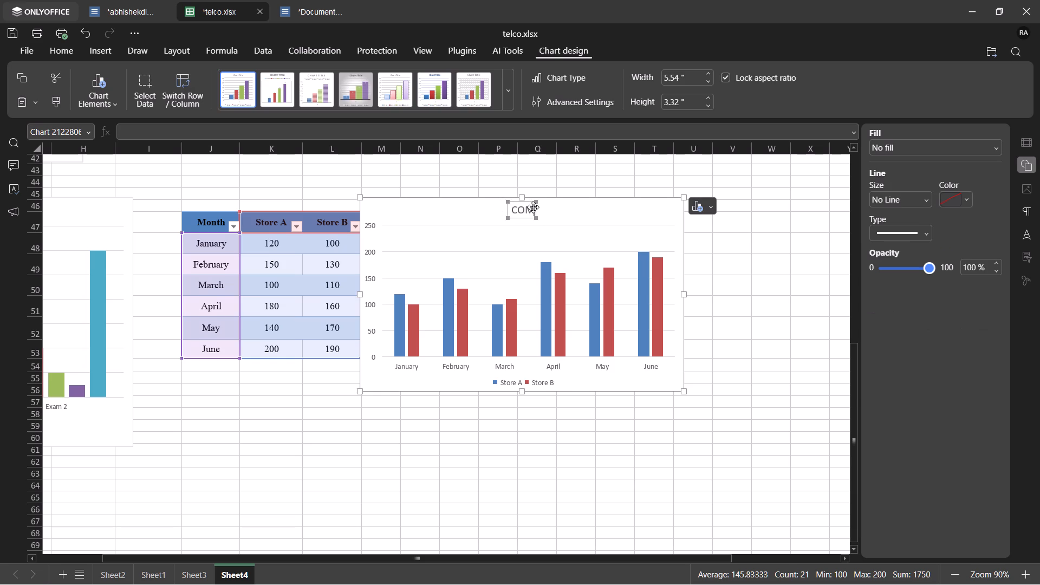
key("BackSpace")
key("BackSpace")
key("BackSpace")
scroll(533, 207, "right", 2)
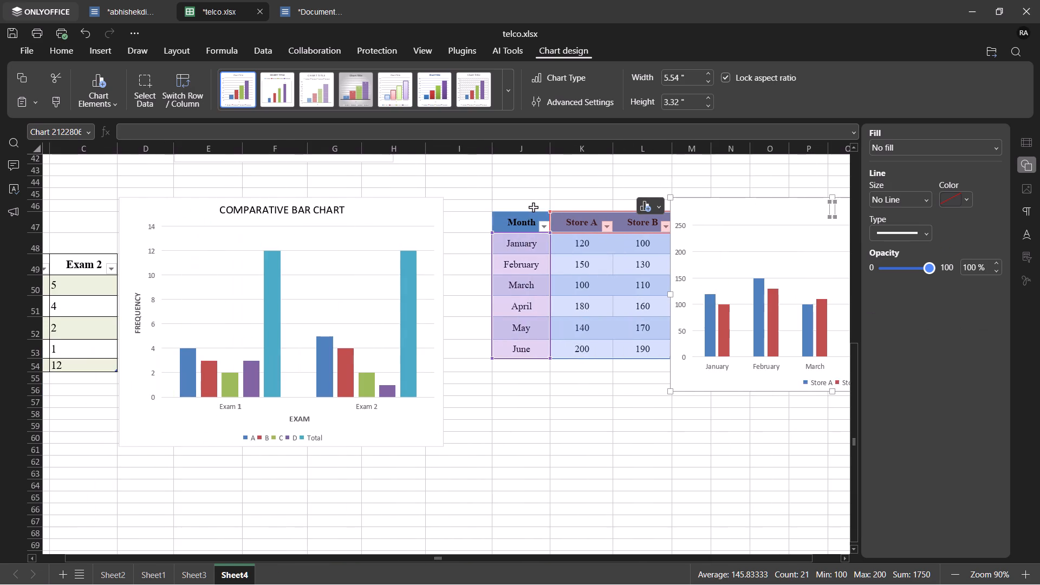
scroll(533, 207, "right", 1)
scroll(533, 207, "left", 3)
type("MONTHLY SALE")
key("space")
type("COMPARISION")
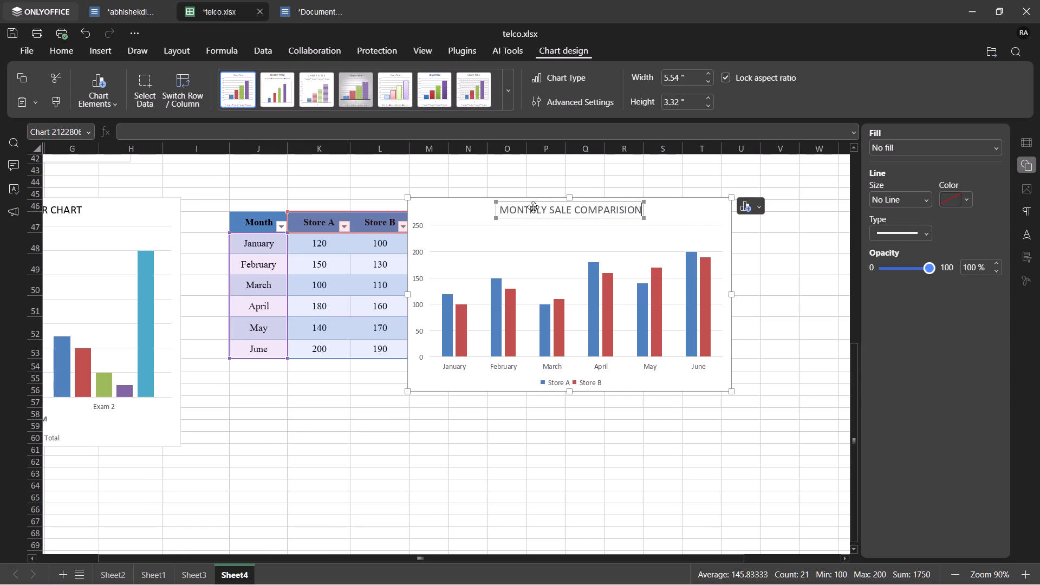
Change the sales chart title's font color to black.
triple_click(582, 208)
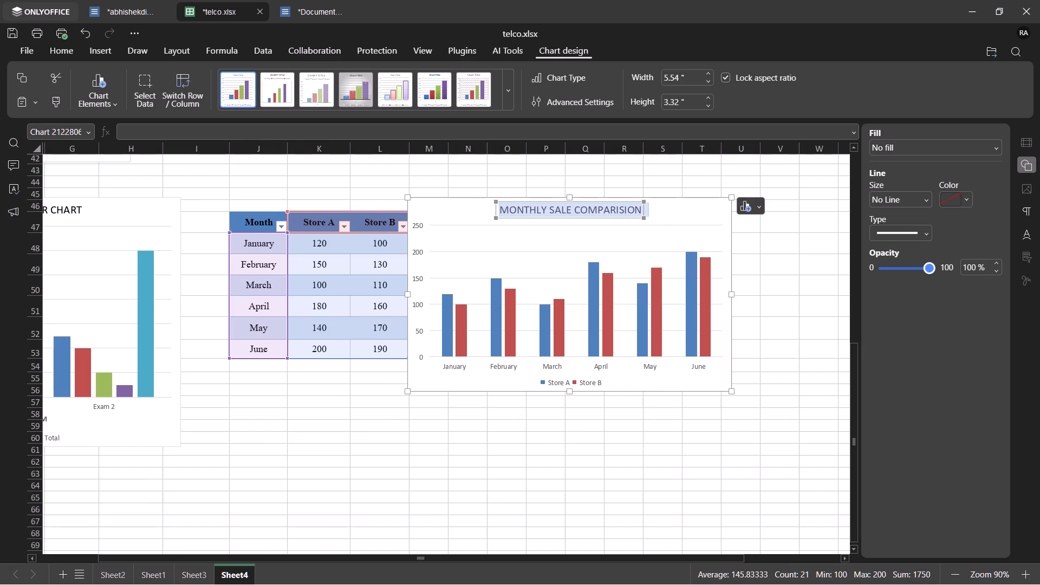
left_click(58, 52)
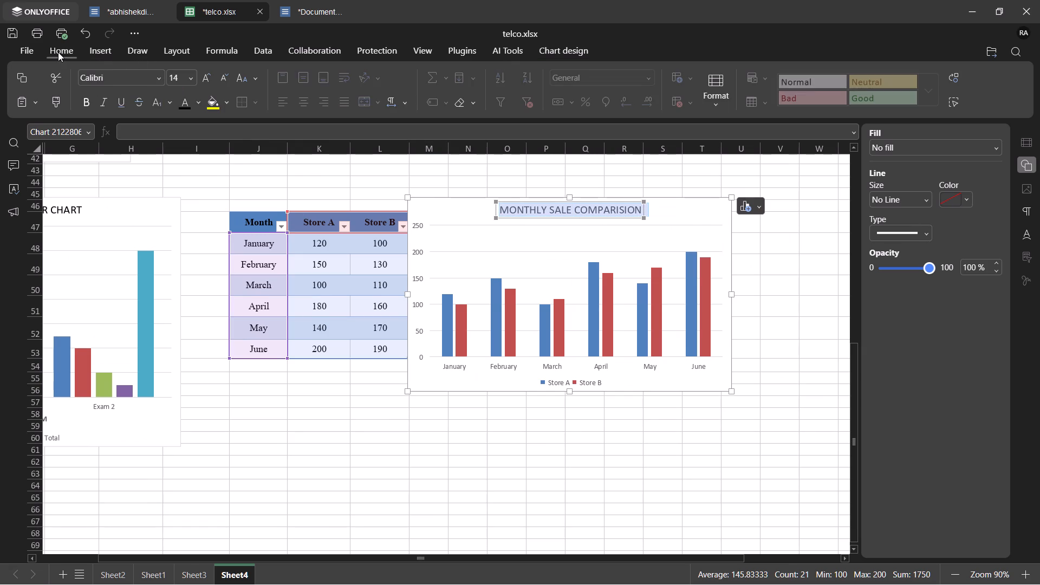
left_click(186, 102)
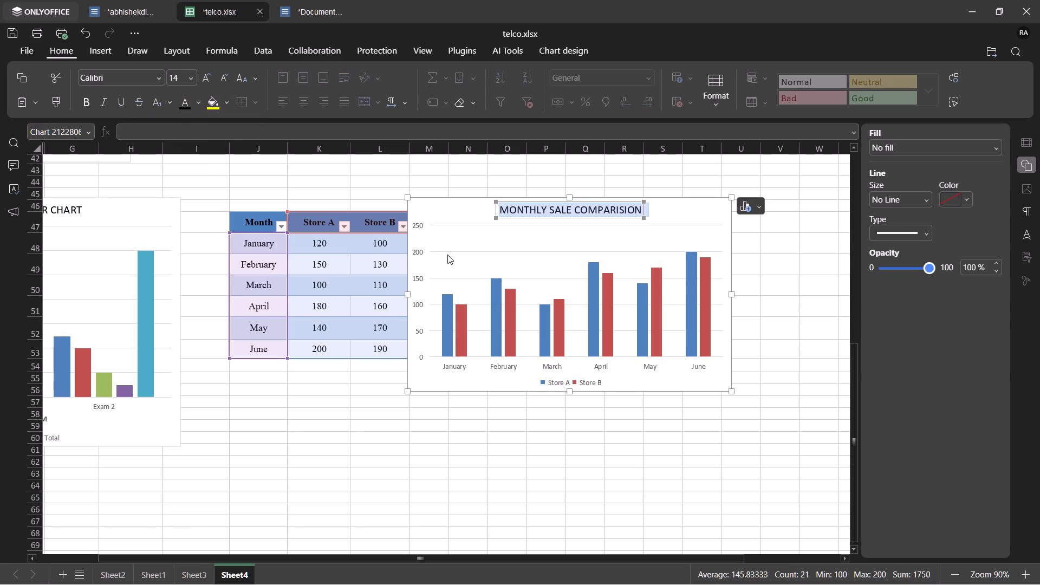
Add horizontal and vertical axis titles to the sales chart.
left_click(742, 206)
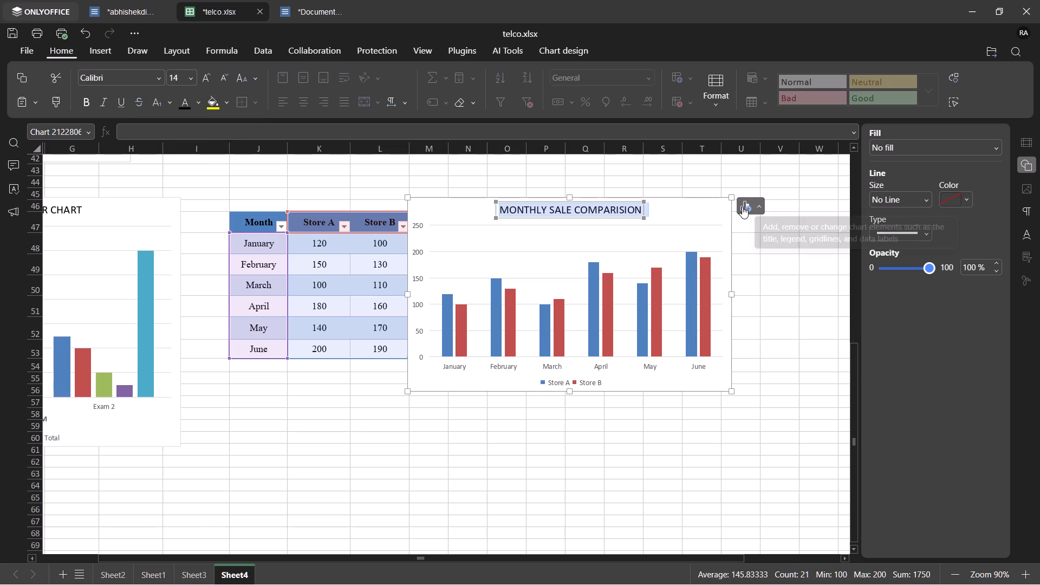
left_click(876, 250)
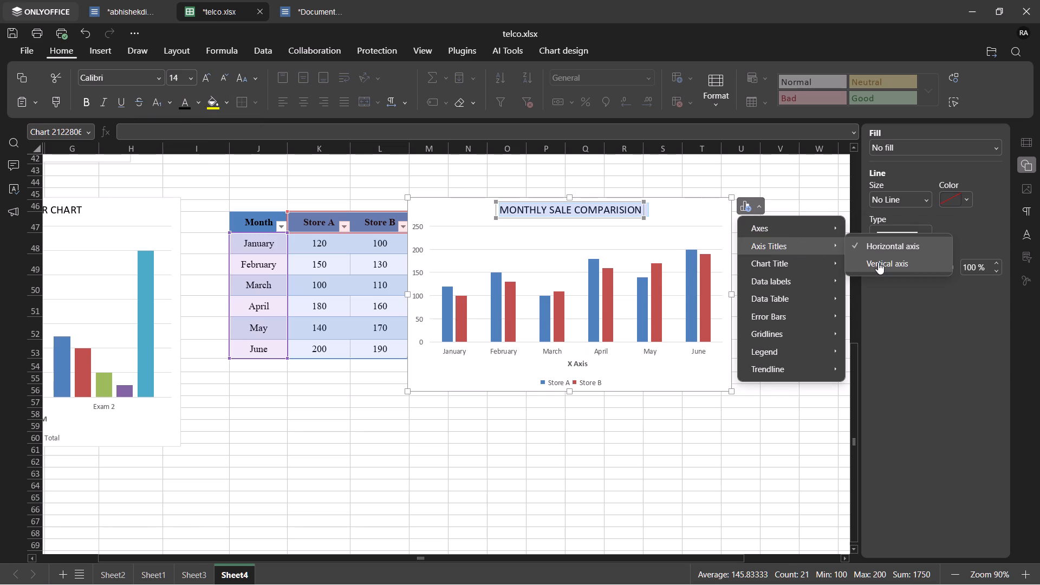
left_click(878, 262)
Label the sales chart's horizontal axis MONTH and its vertical axis FREQUENCY(SALES).
triple_click(594, 362)
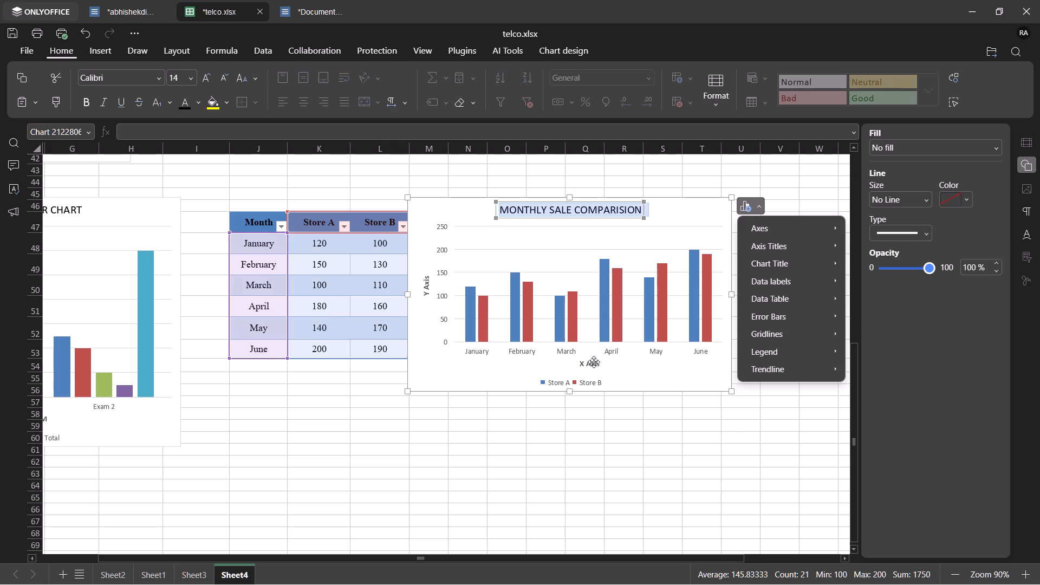
key("BackSpace")
type("MONTH")
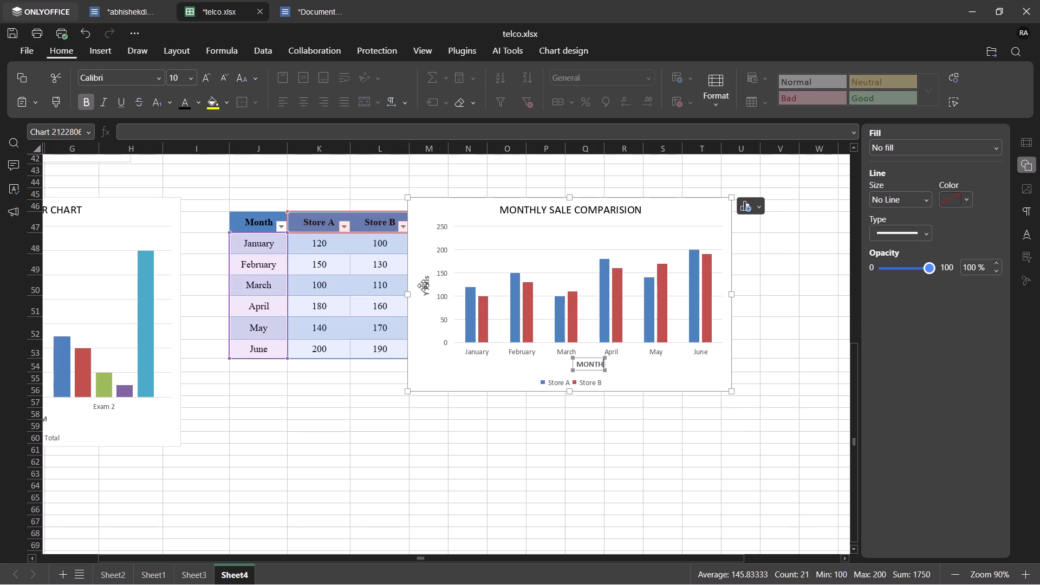
triple_click(423, 285)
key("BackSpace")
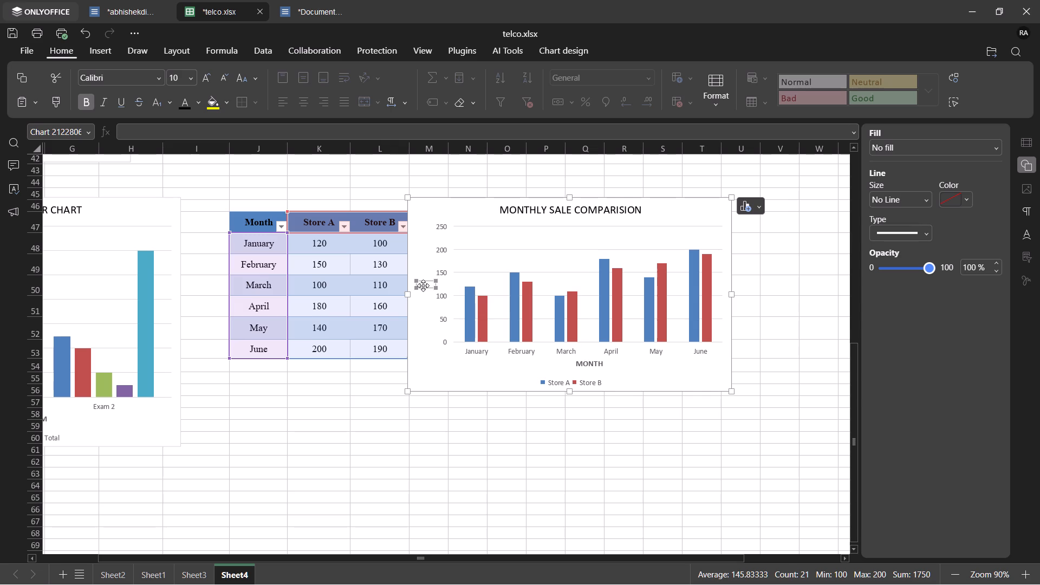
type("FRE")
type("QUENCY")
type("(SALES)")
left_click(536, 238)
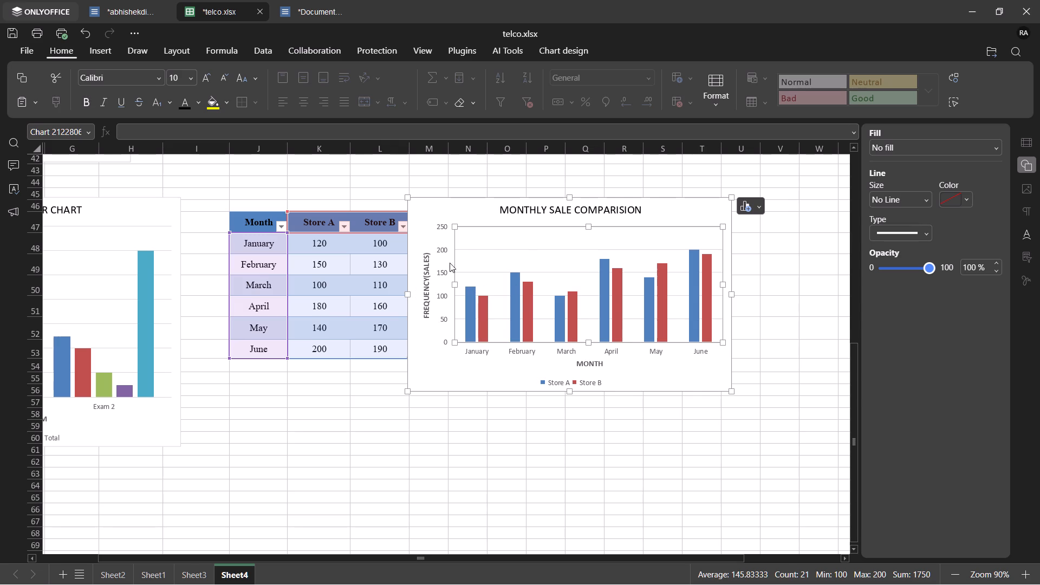
Change the font color of the sales chart's FREQUENCY(SALES) and MONTH axis titles to black.
double_click(423, 275)
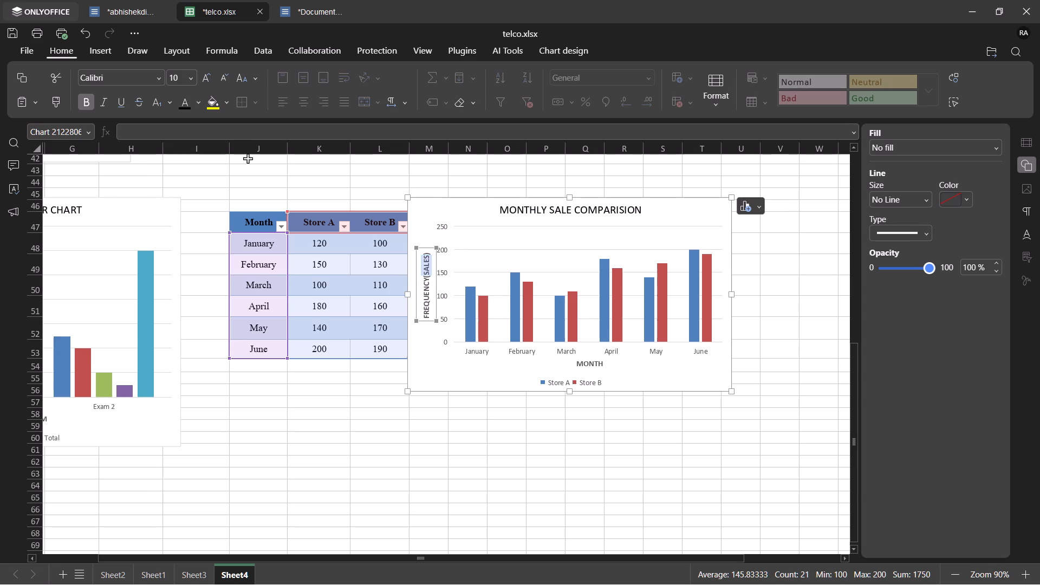
left_click(184, 101)
double_click(592, 367)
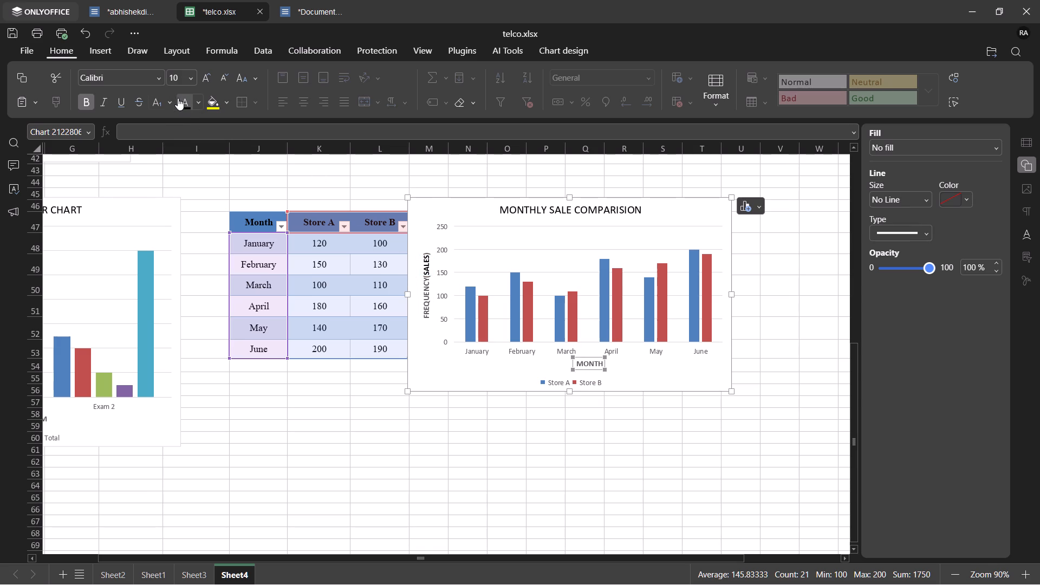
left_click(179, 98)
left_click(467, 424)
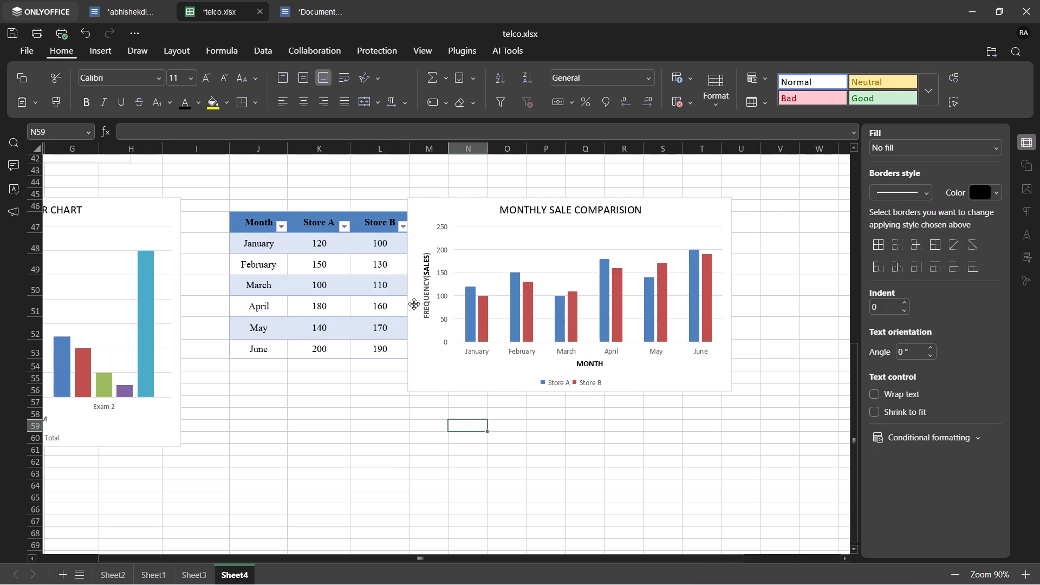
double_click(428, 303)
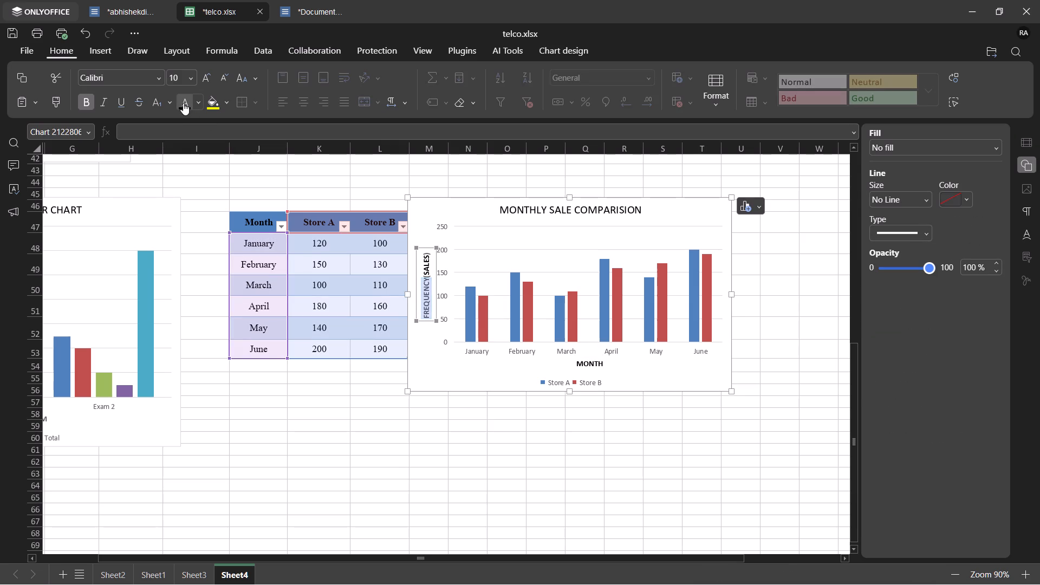
left_click(183, 103)
left_click(464, 565)
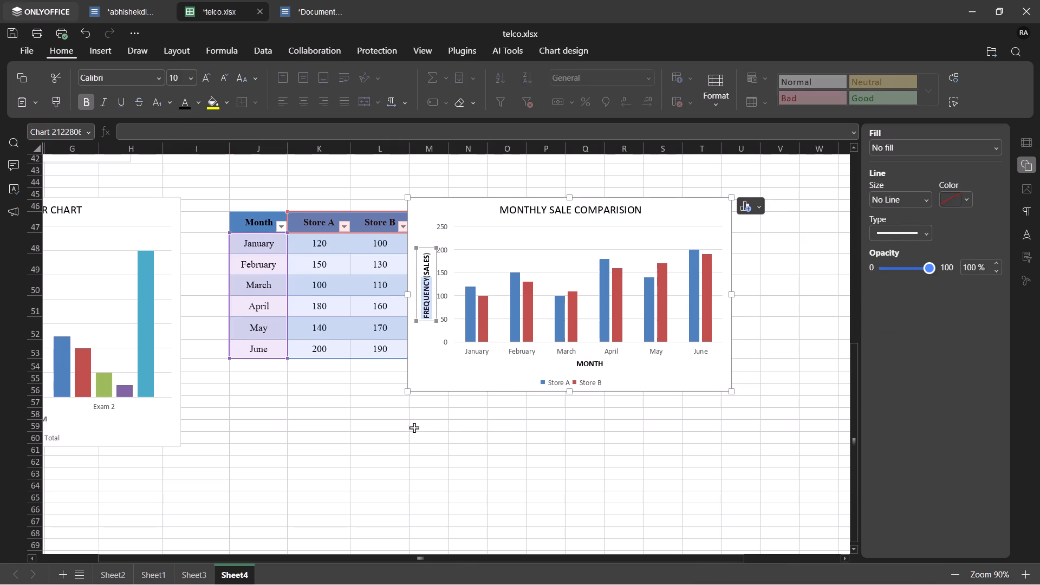
left_click(414, 427)
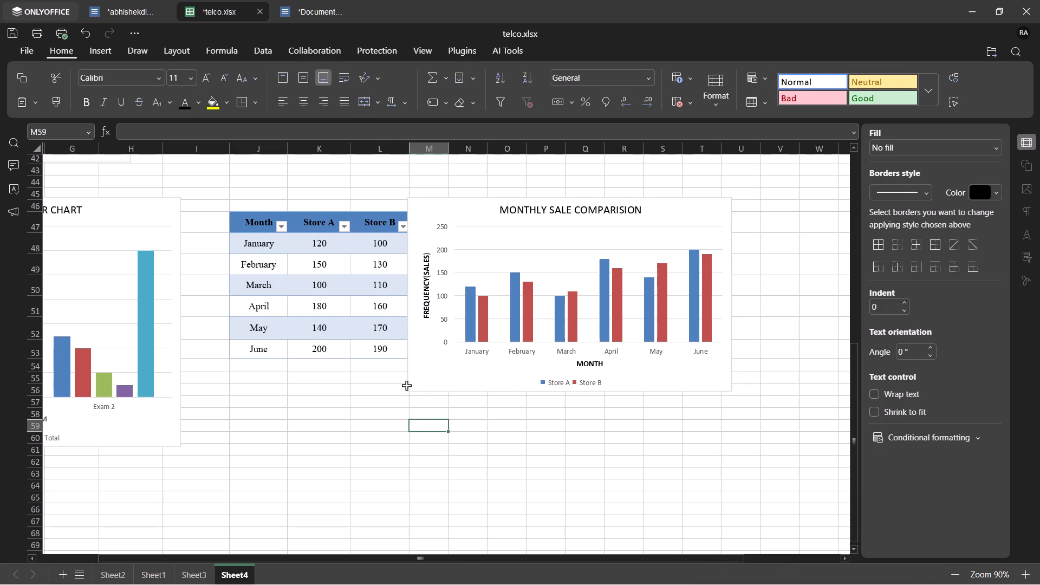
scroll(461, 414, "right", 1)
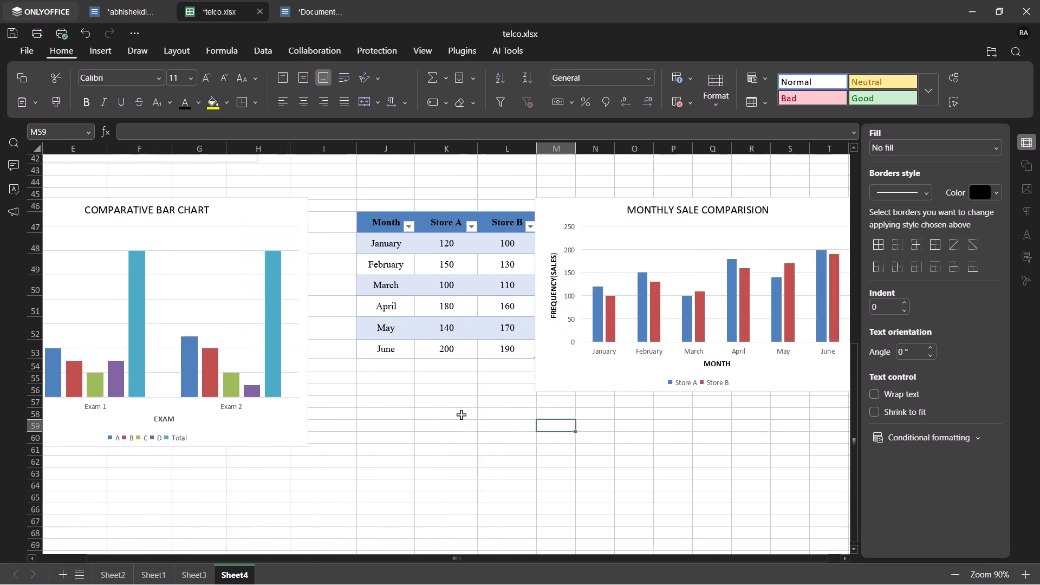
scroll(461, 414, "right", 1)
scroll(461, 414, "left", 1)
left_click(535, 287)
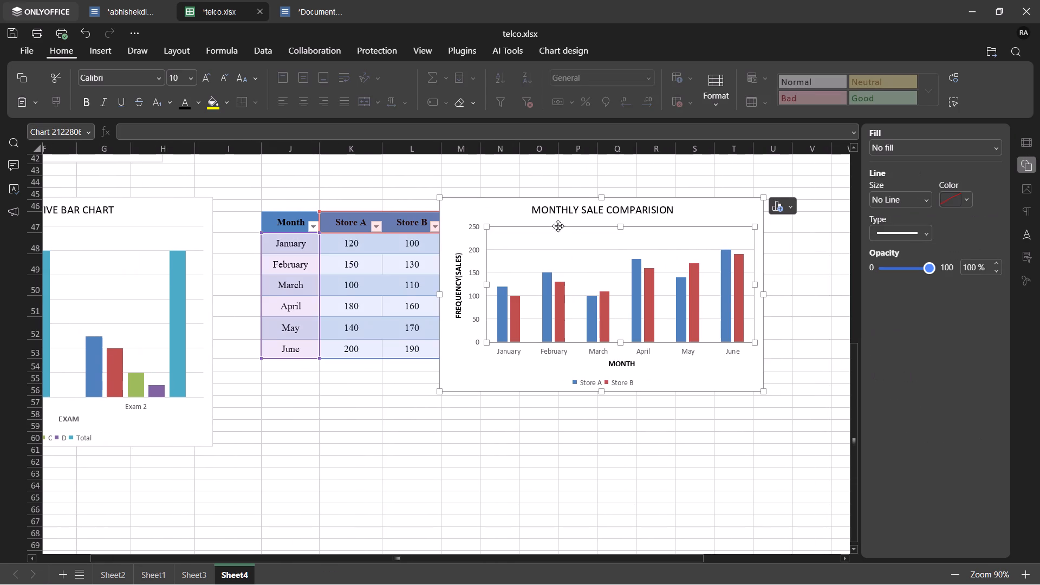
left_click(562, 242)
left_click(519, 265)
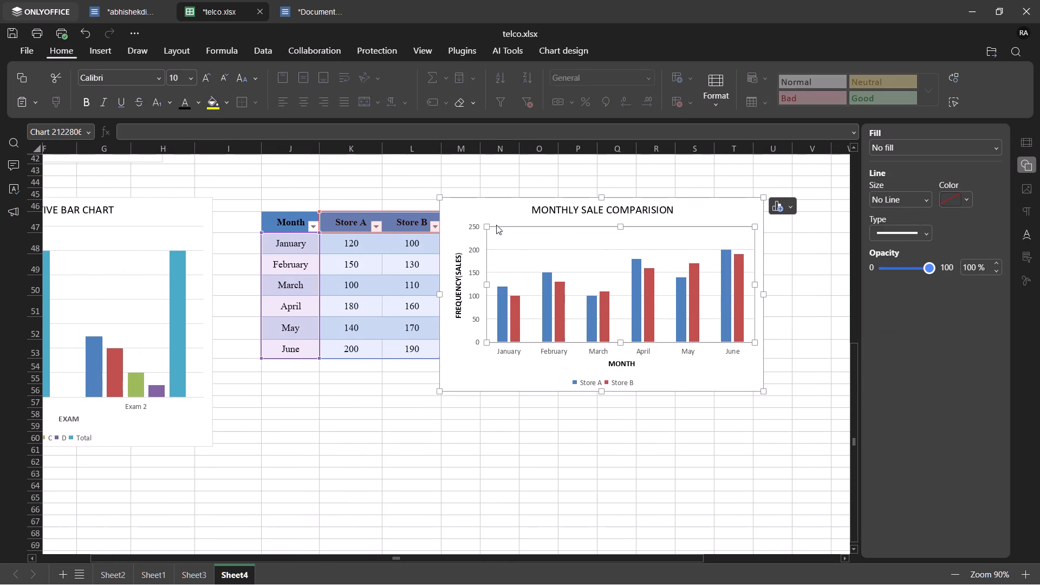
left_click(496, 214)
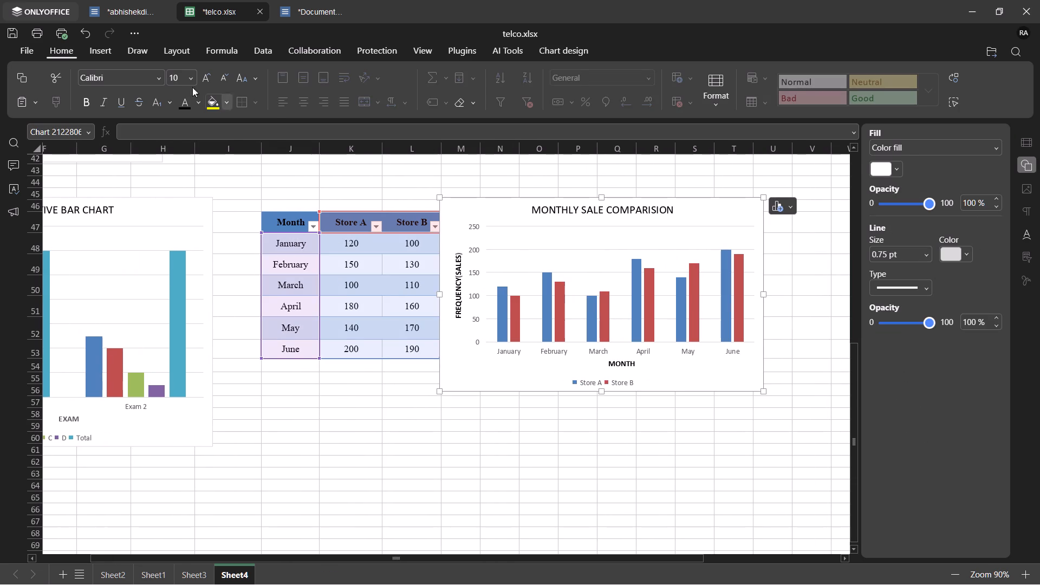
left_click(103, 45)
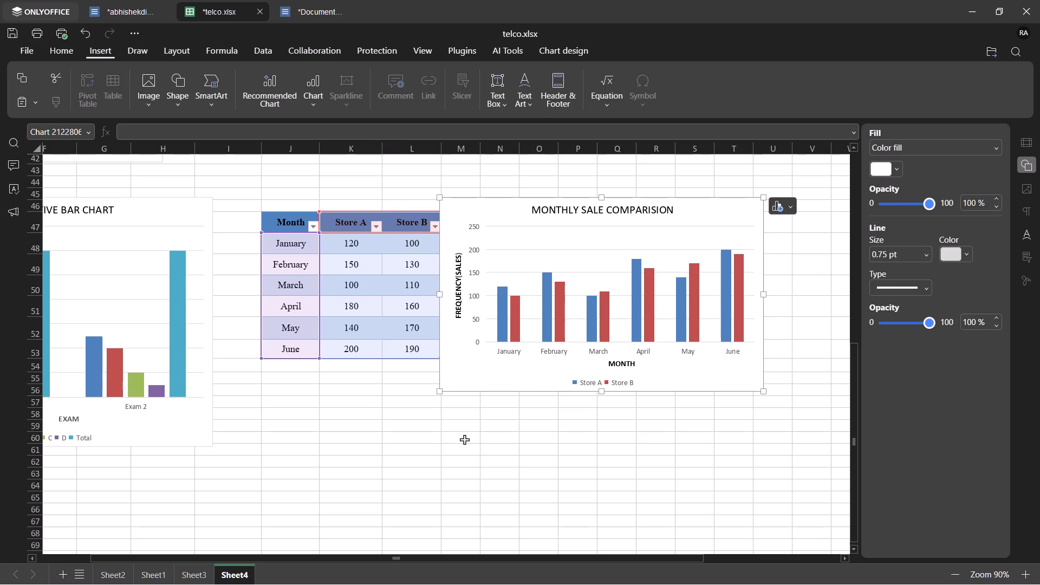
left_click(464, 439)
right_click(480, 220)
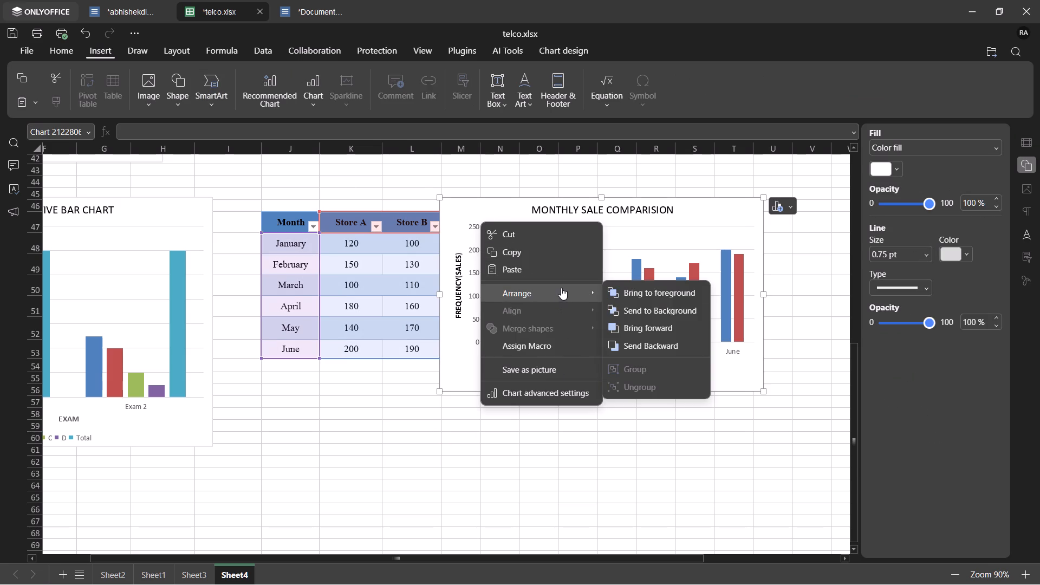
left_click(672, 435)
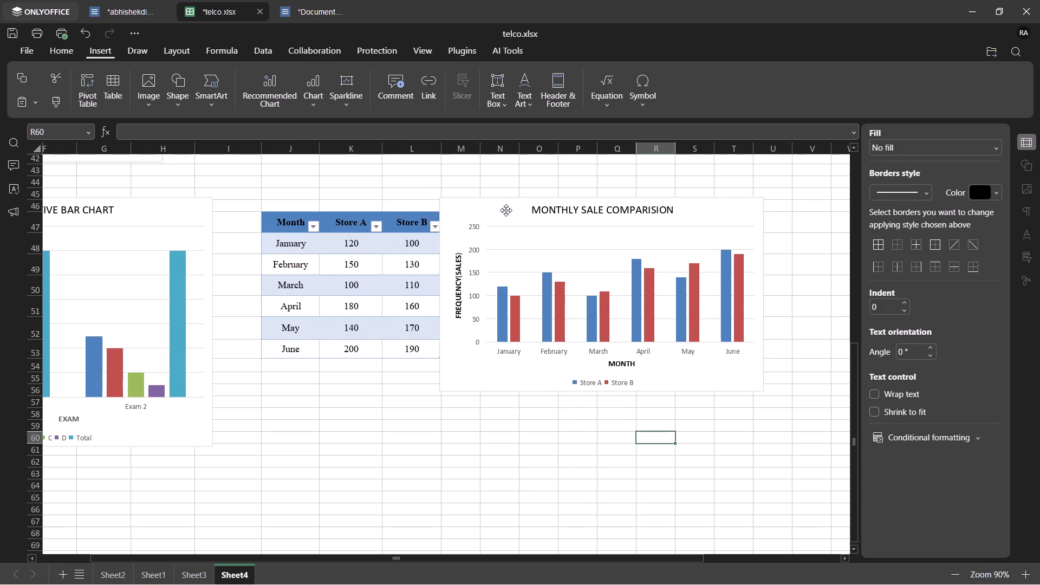
Add centered data labels to the sales chart's bars and show a data table beneath the plot.
left_click(506, 210)
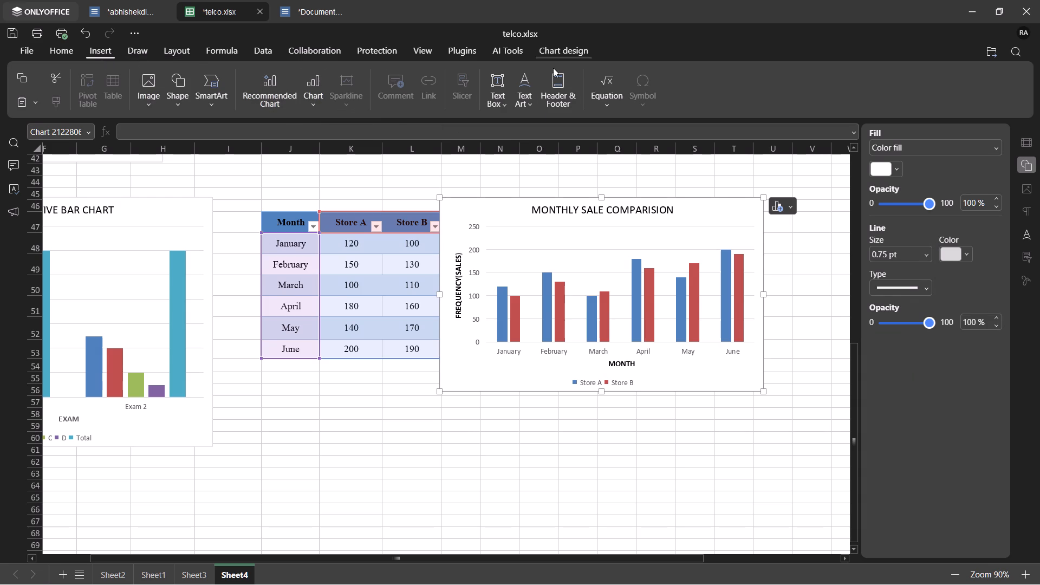
right_click(508, 251)
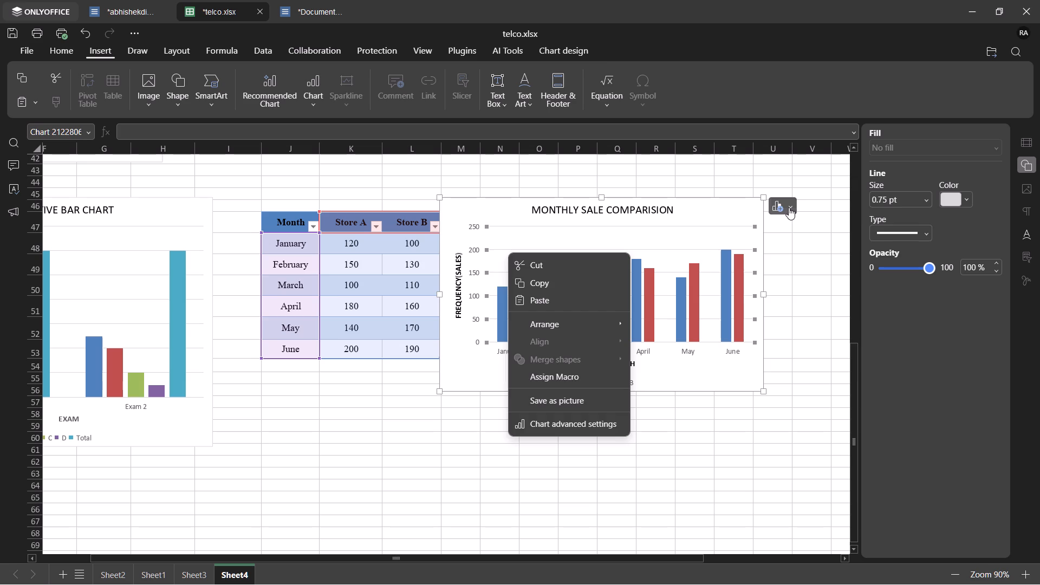
left_click(789, 207)
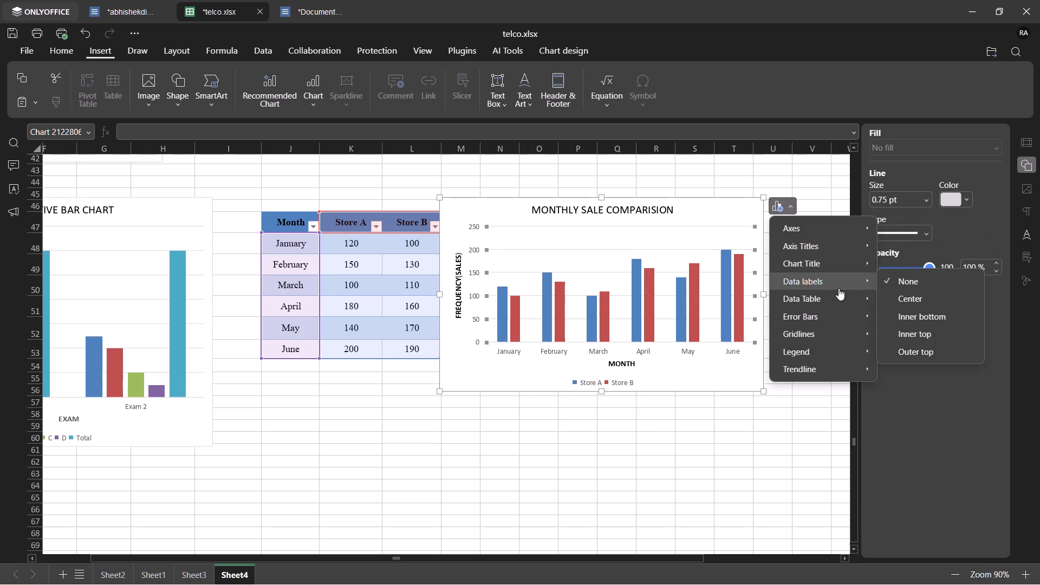
left_click(896, 300)
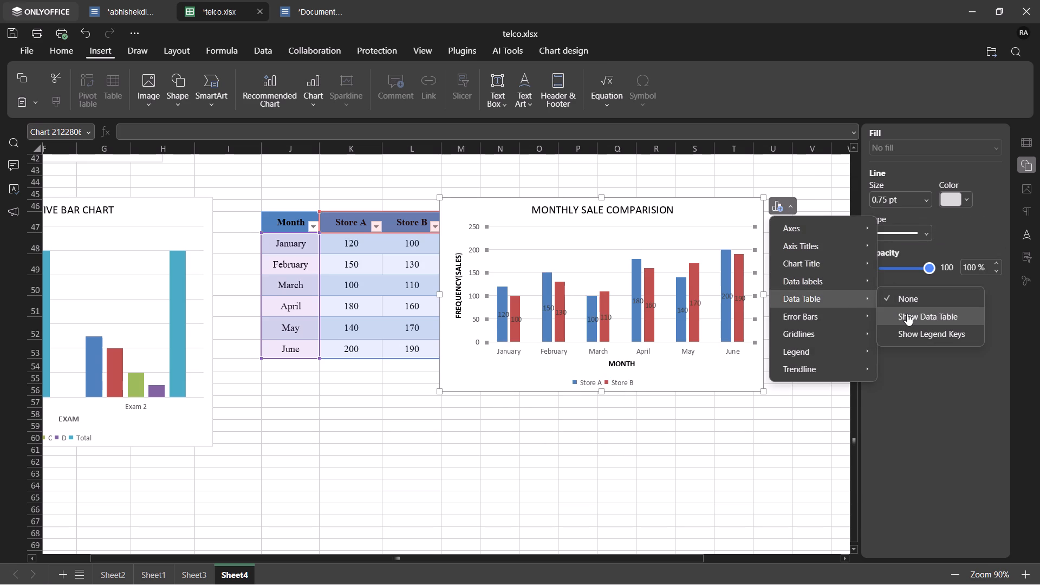
left_click(907, 314)
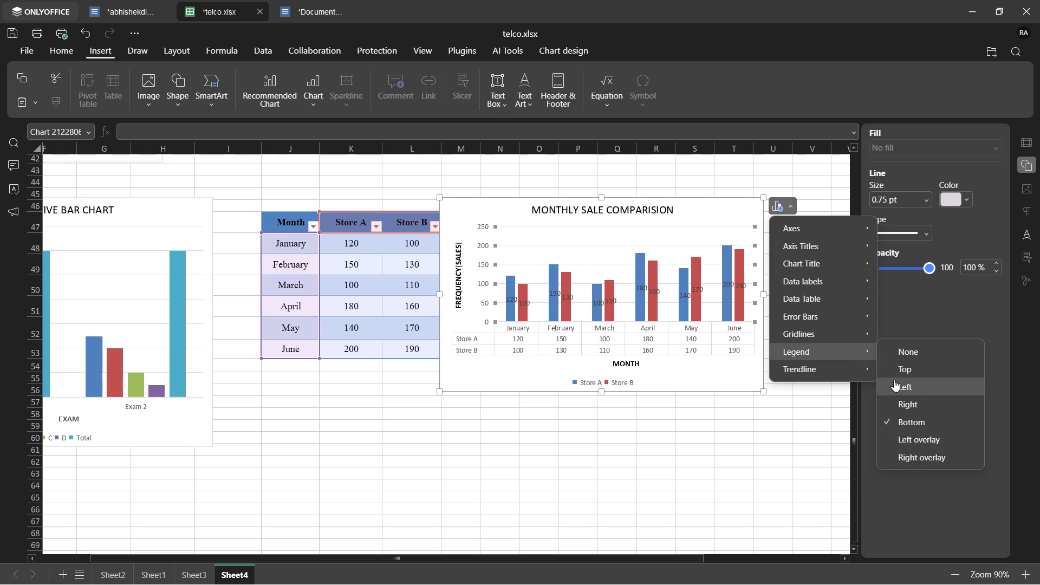
Place the sales chart's legend at the top, under the chart title.
left_click(894, 380)
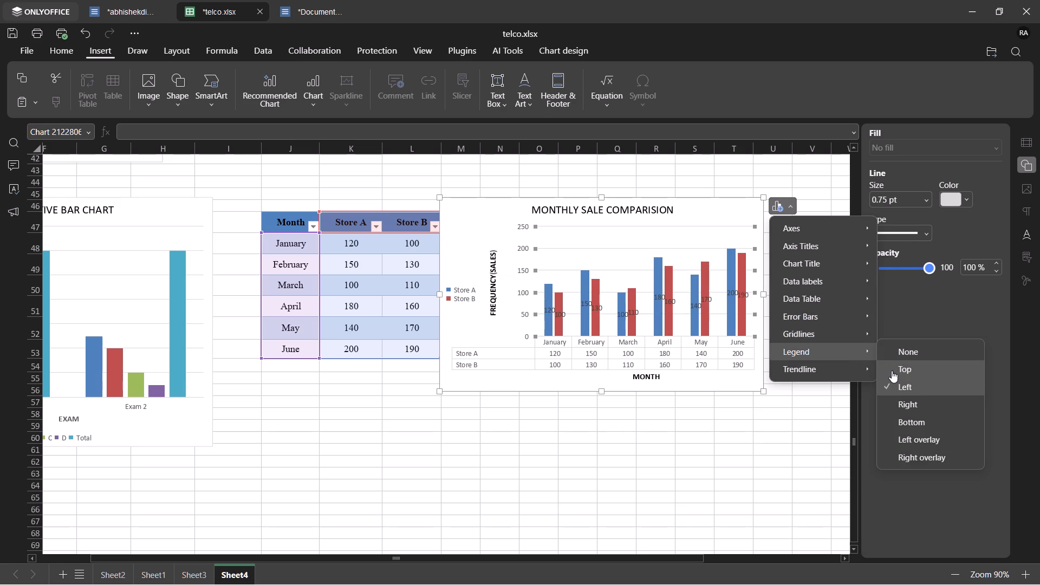
left_click(892, 370)
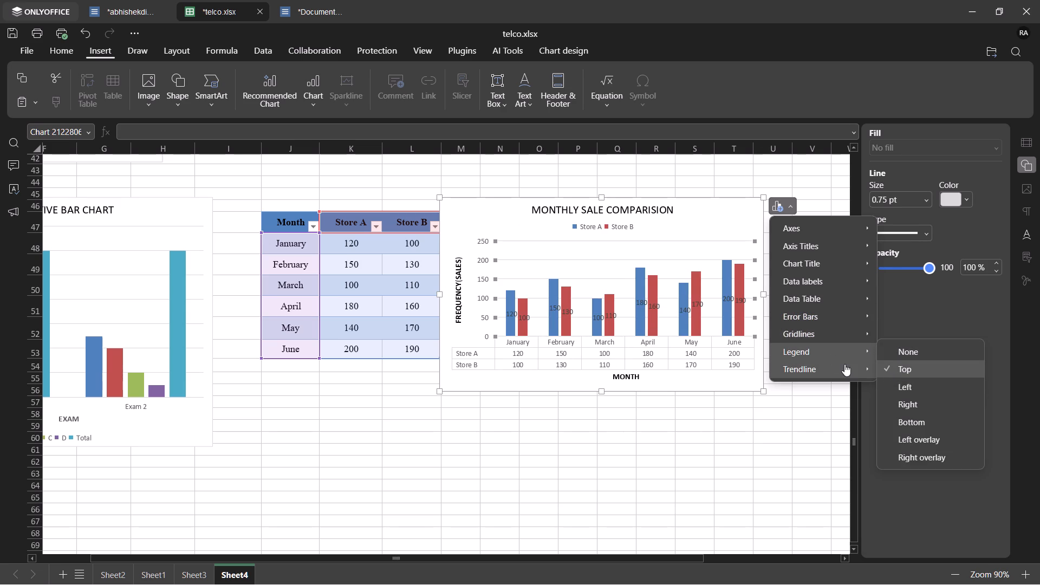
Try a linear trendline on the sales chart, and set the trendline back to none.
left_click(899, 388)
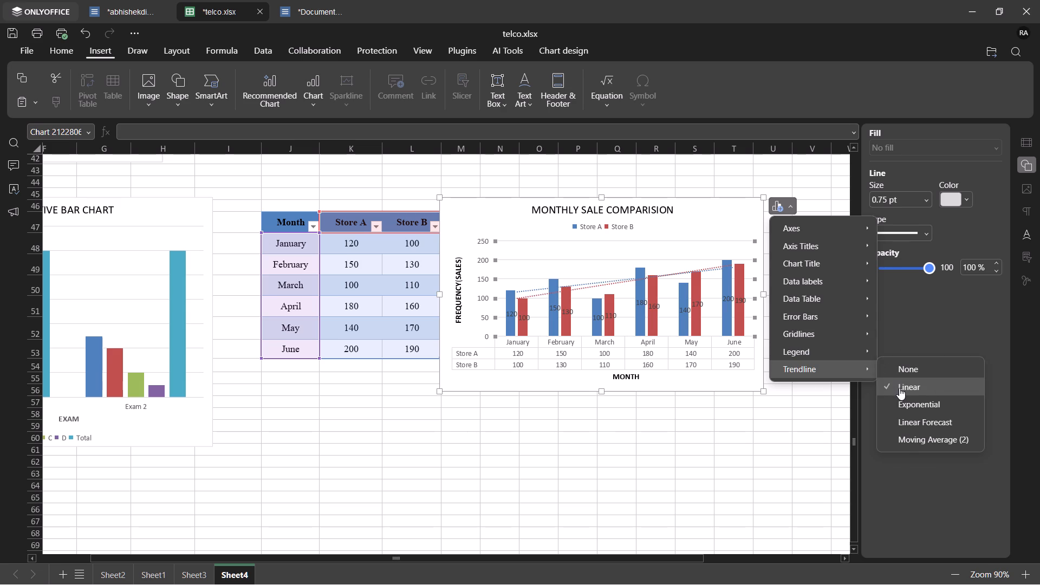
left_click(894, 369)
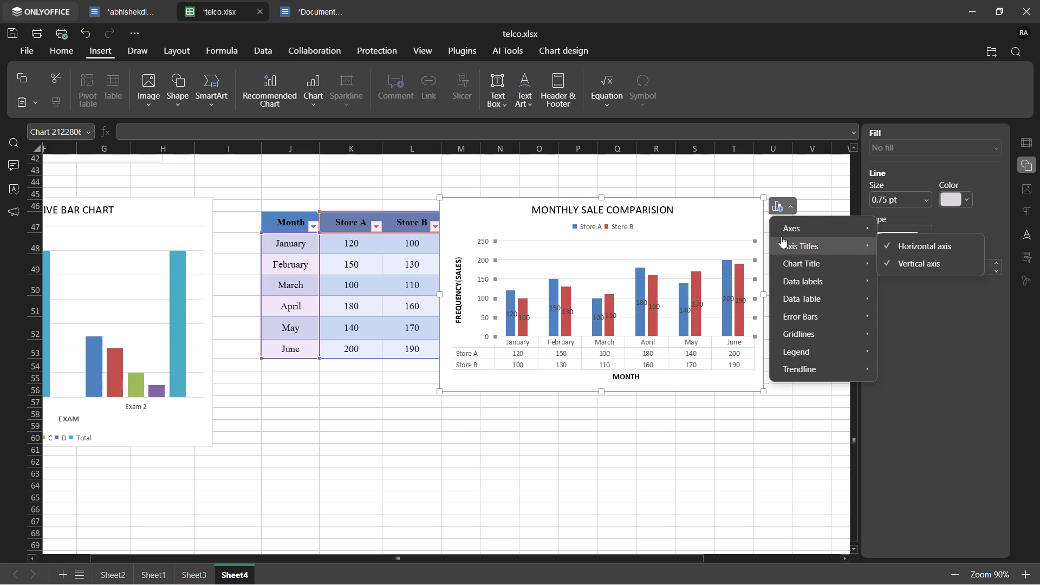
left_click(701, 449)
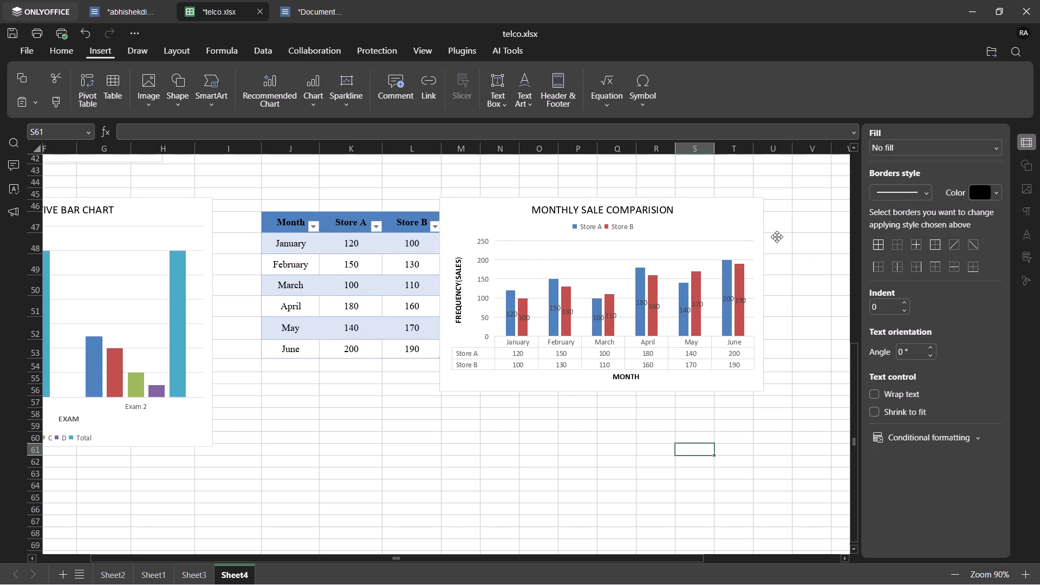
Shift the plot area of the COMPARATIVE BAR CHART slightly down and to the right within its frame.
left_click(543, 411)
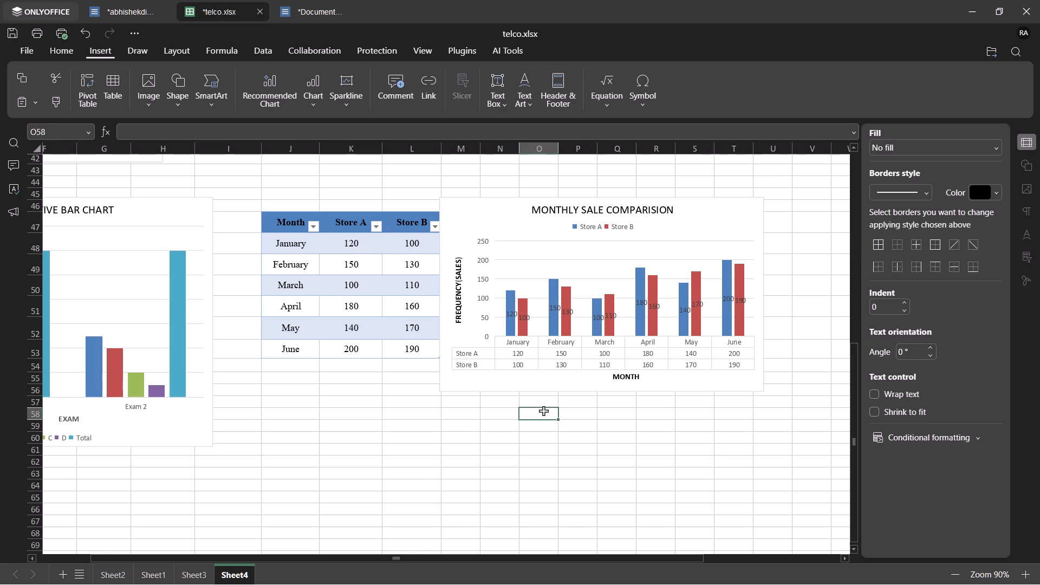
scroll(543, 411, "right", 3)
left_click(424, 232)
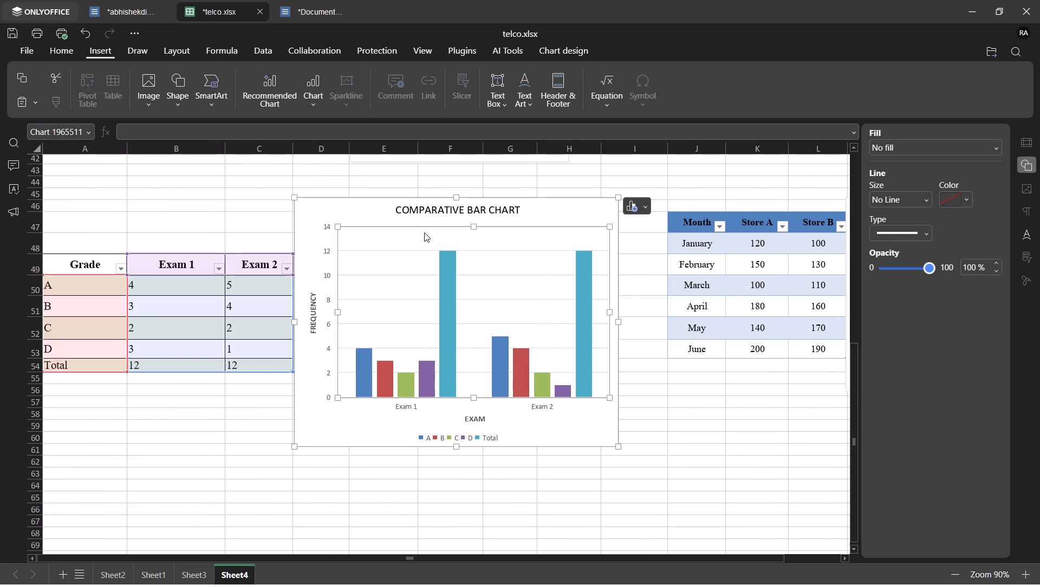
double_click(385, 251)
double_click(425, 268)
left_click_drag(477, 229, 472, 257)
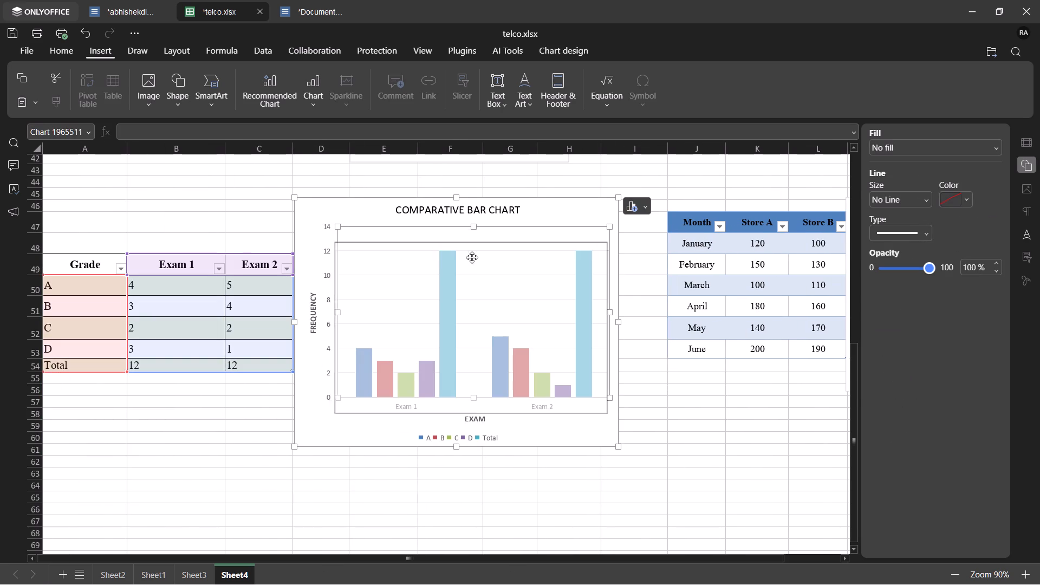
left_click_drag(472, 257, 483, 233)
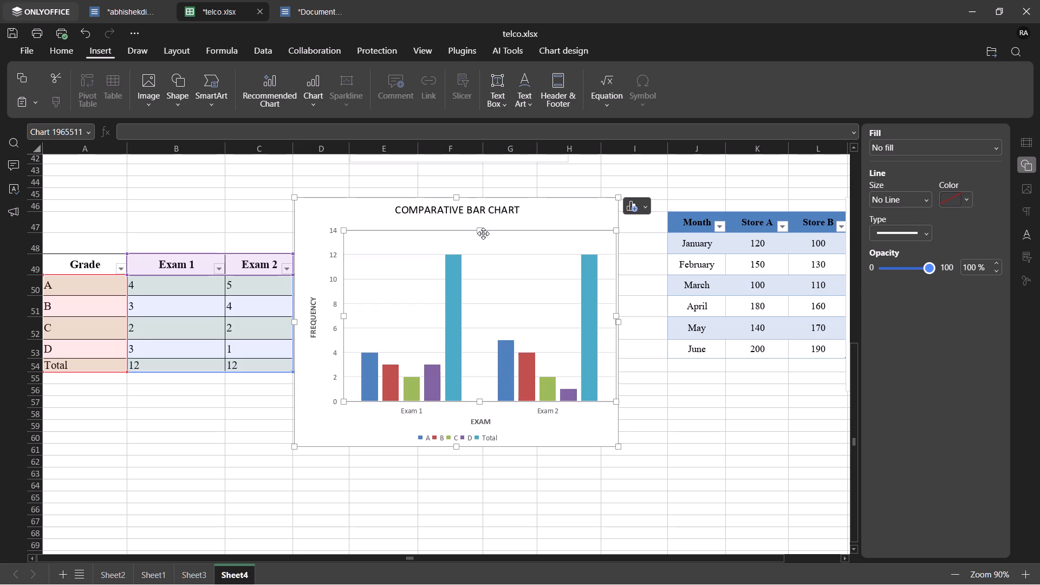
left_click(684, 394)
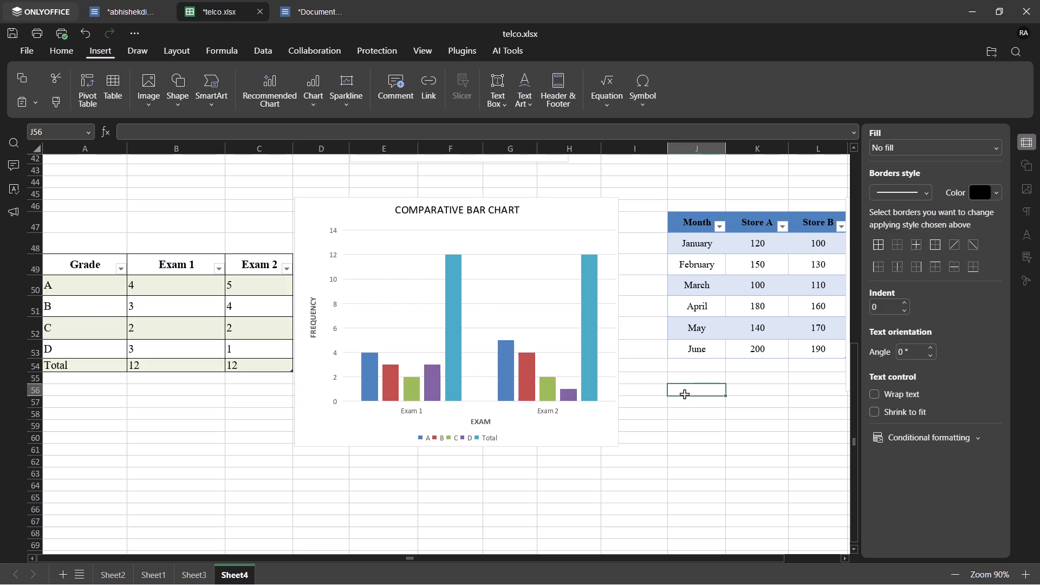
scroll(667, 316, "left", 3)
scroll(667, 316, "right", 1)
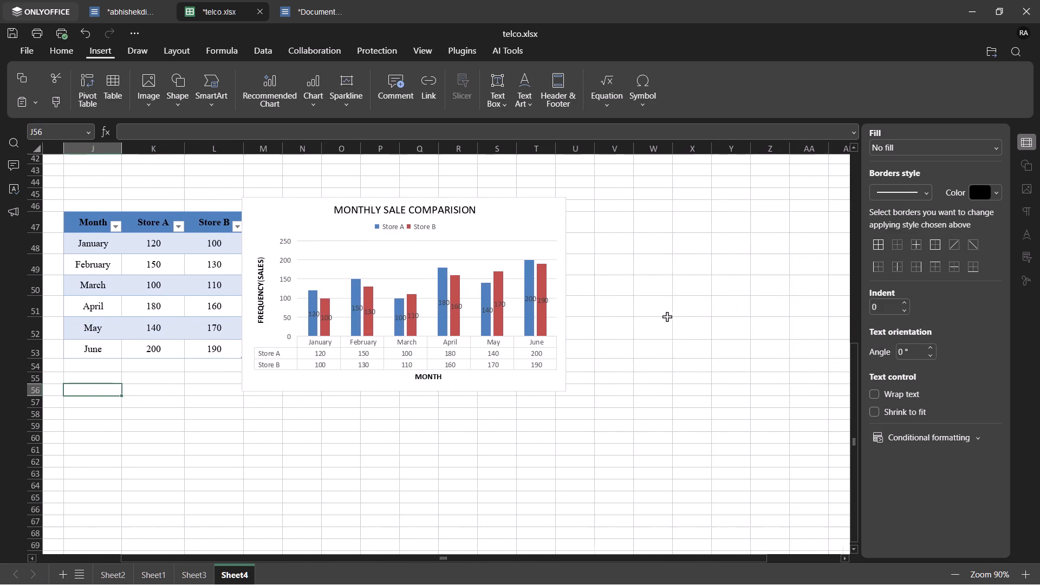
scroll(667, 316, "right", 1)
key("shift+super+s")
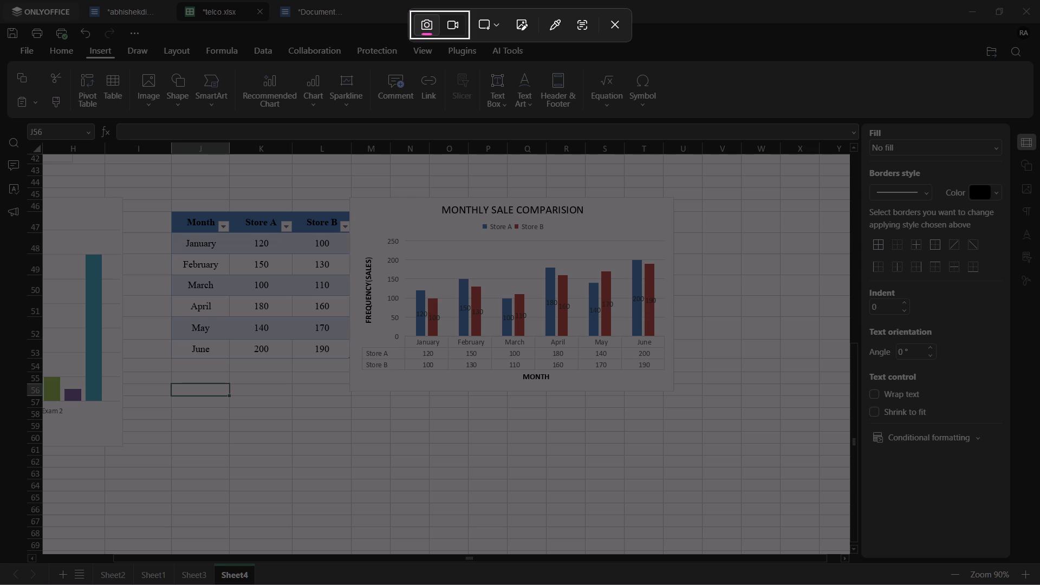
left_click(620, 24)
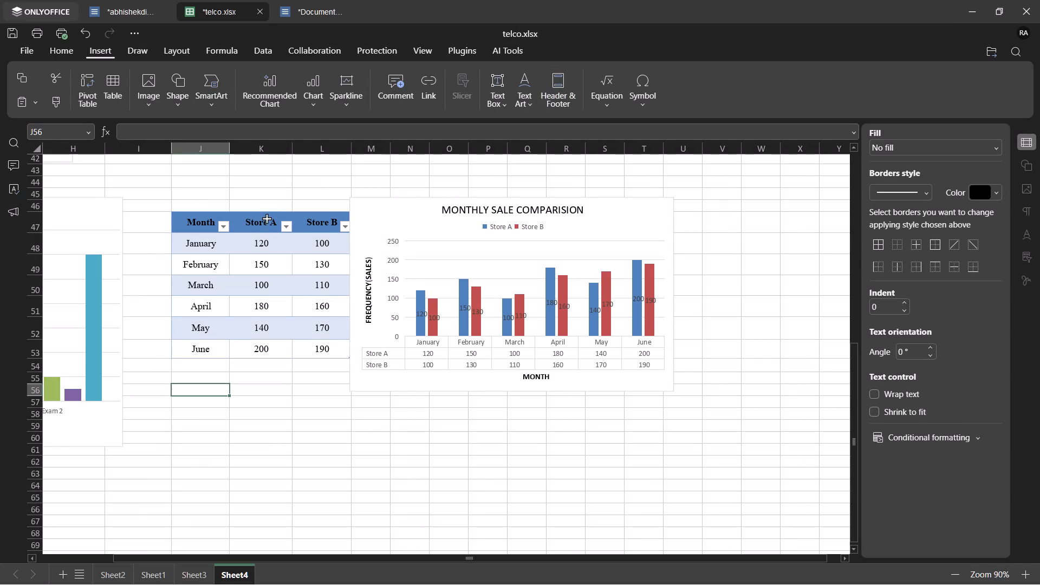
Move the whole Month, Store A and Store B sales table down one row so its header starts at J48.
left_click_drag(263, 211, 263, 219)
left_click_drag(165, 210, 196, 216)
left_click(196, 216)
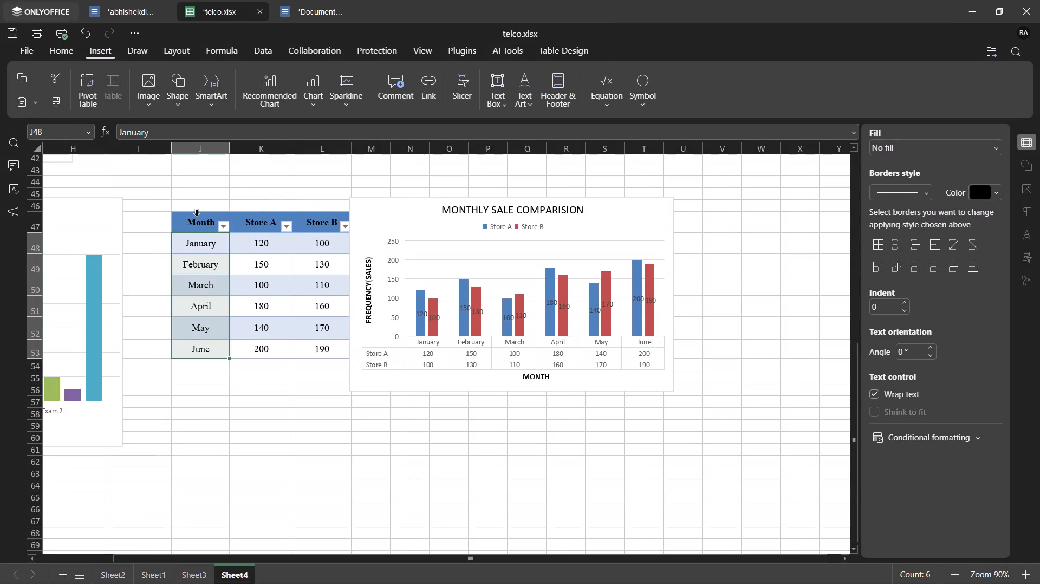
left_click(199, 224)
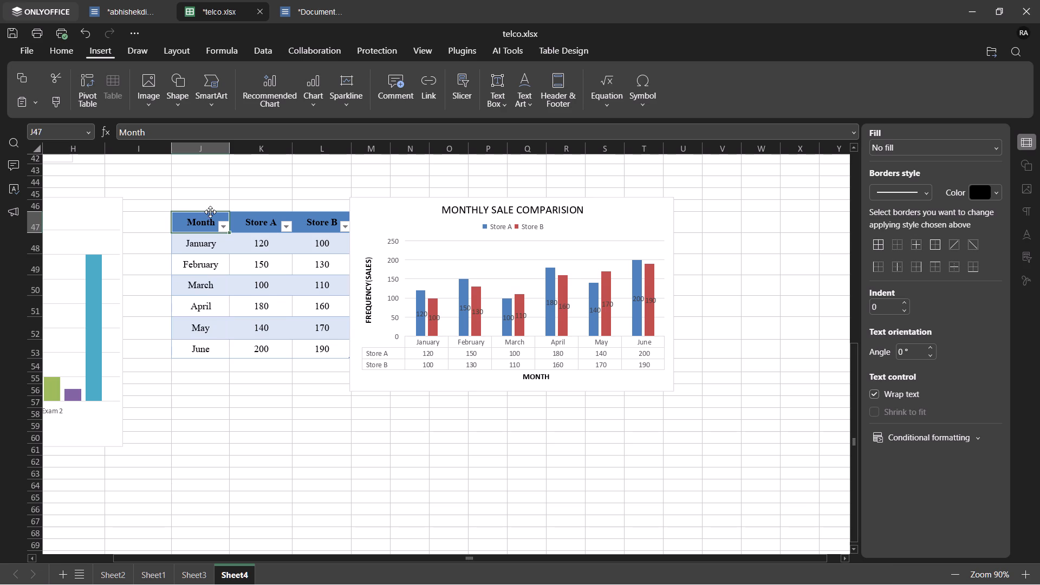
left_click_drag(210, 212, 213, 228)
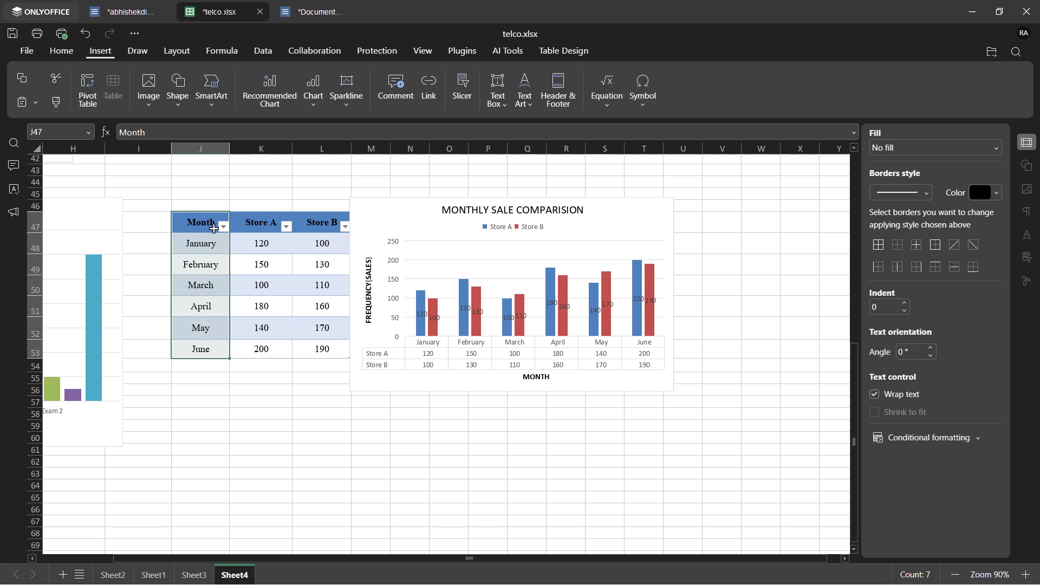
left_click(255, 212)
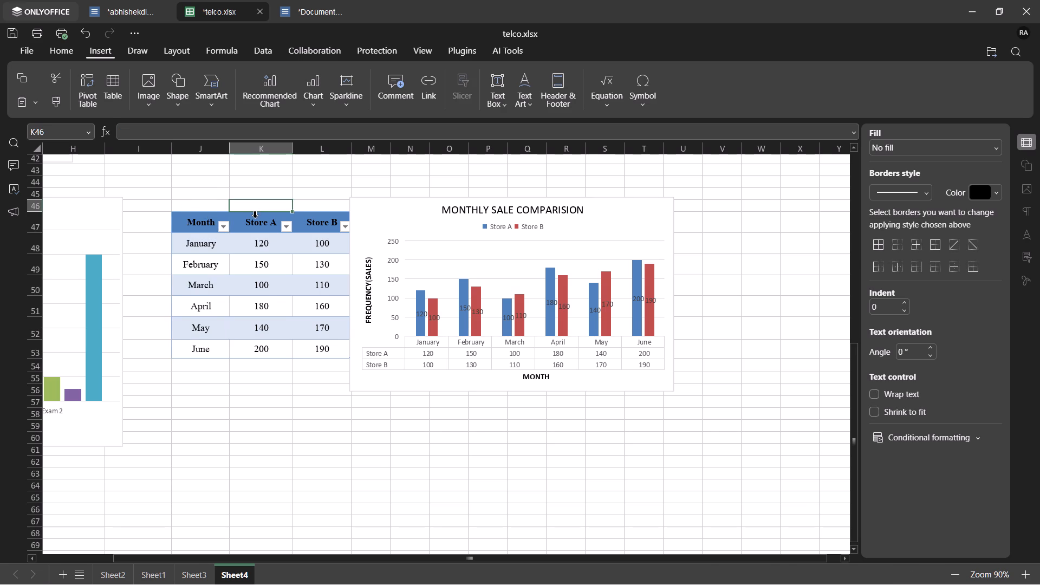
left_click(255, 218)
left_click(245, 286)
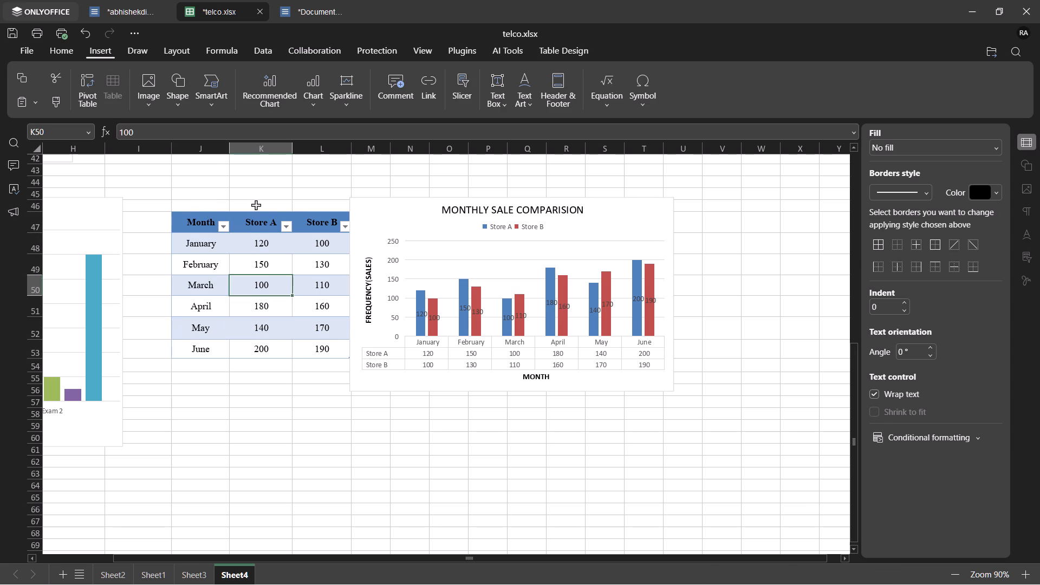
double_click(255, 291)
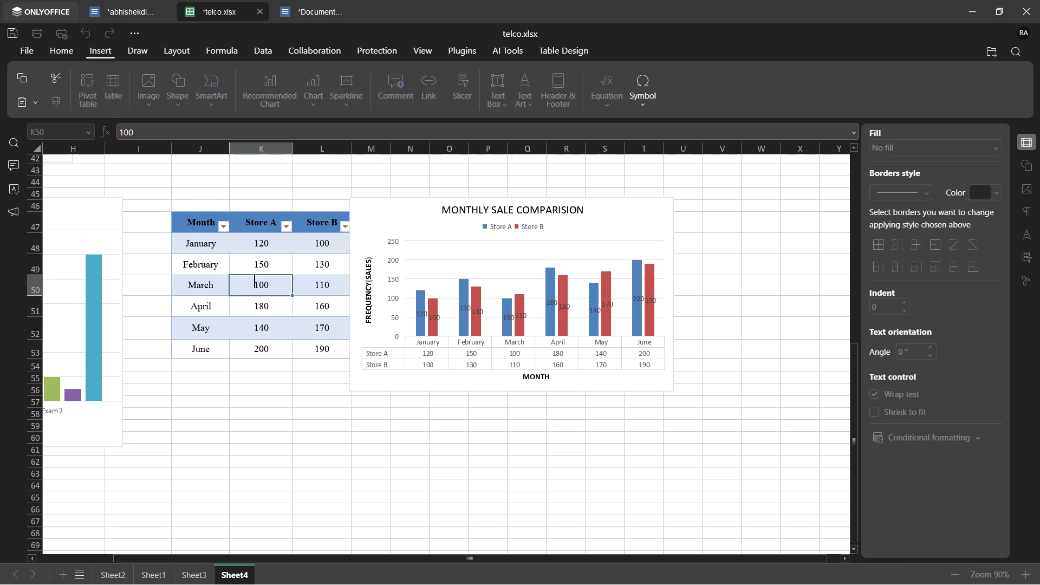
double_click(255, 291)
left_click_drag(195, 218, 313, 346)
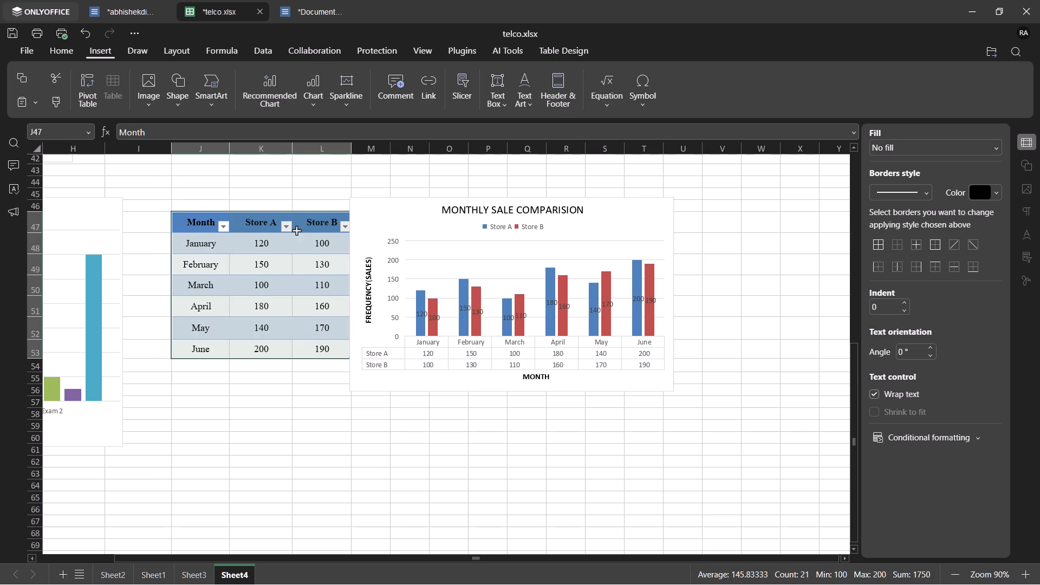
left_click_drag(275, 213, 275, 219)
left_click_drag(275, 219, 275, 243)
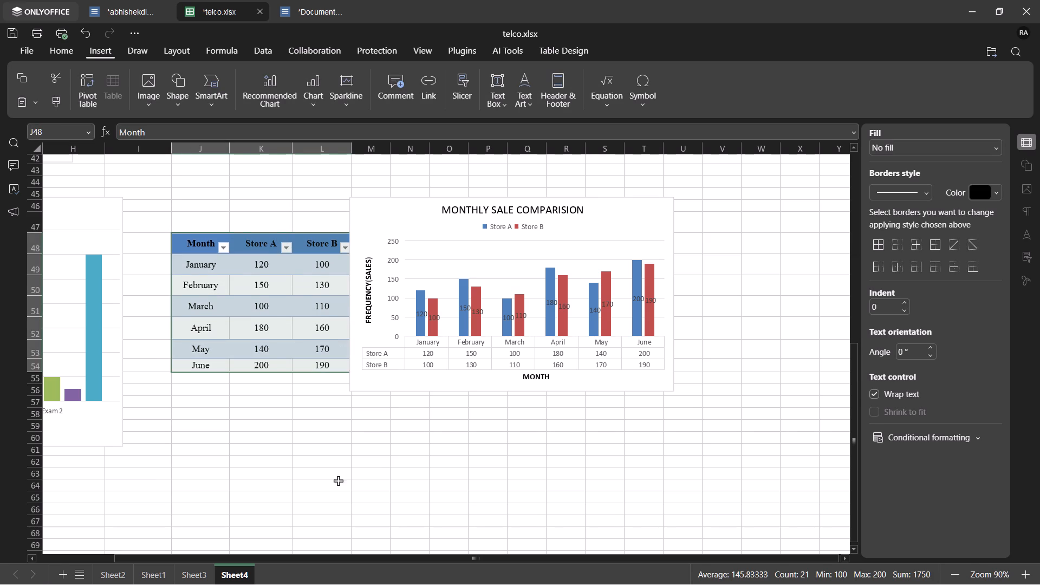
left_click(334, 487)
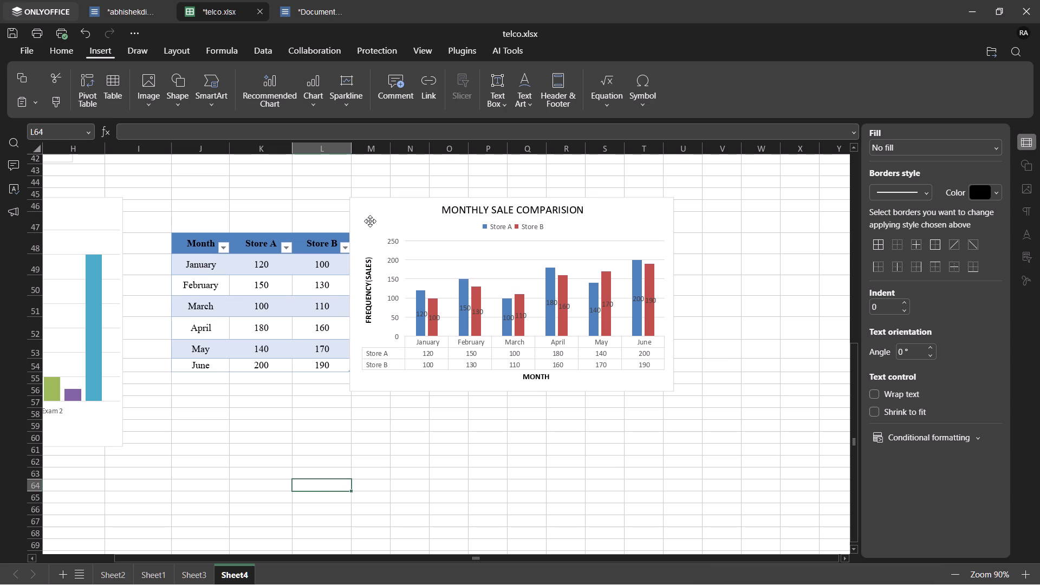
Shift the MONTHLY SALE COMPARISION chart slightly down beside the sales table.
left_click_drag(370, 217, 372, 226)
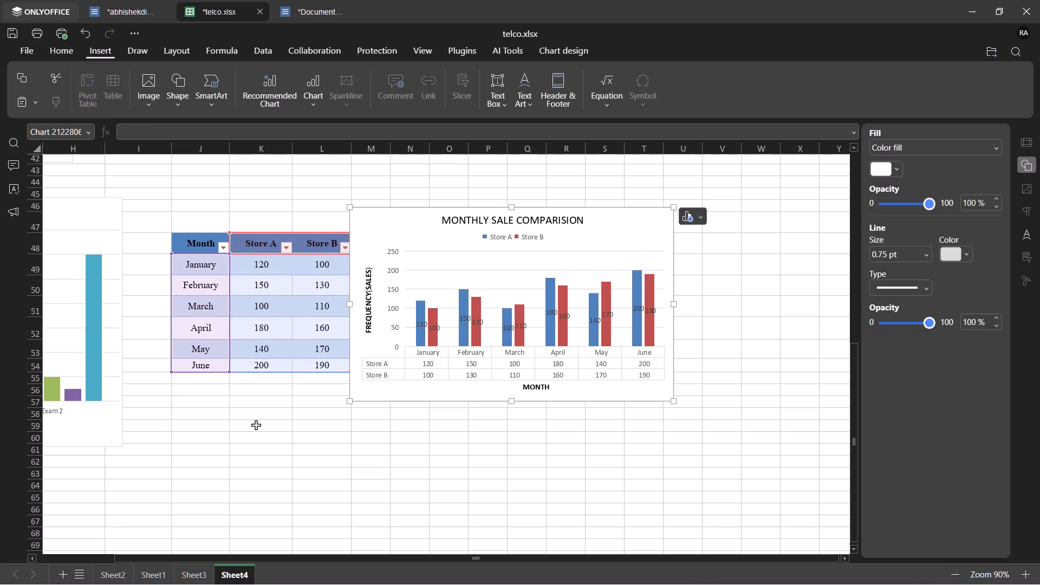
left_click(256, 425)
Capture a rectangular screenshot covering the monthly sales table and the MONTHLY SALE COMPARISION chart.
key("shift+super+s")
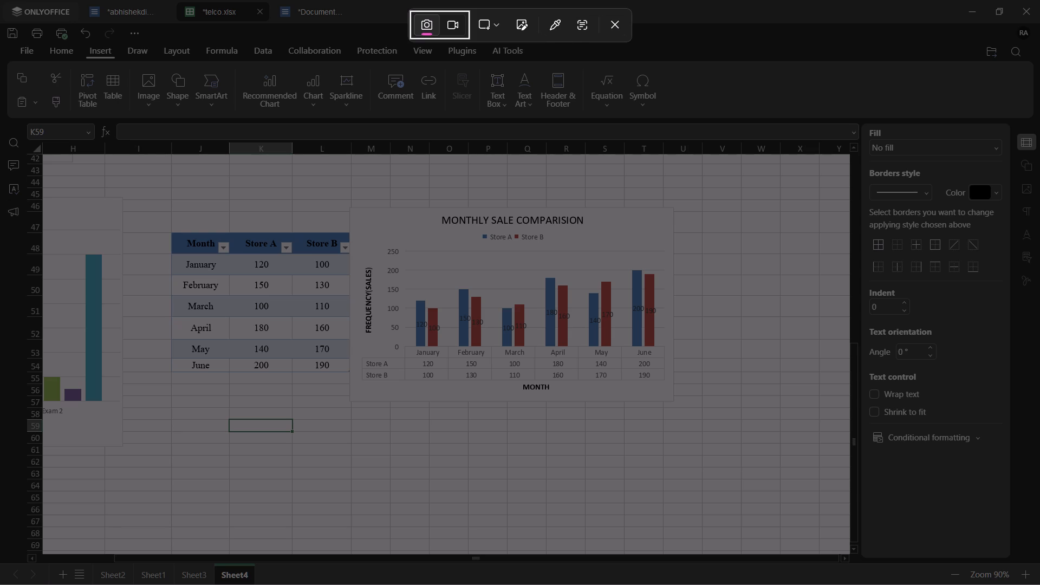
left_click_drag(671, 207, 123, 408)
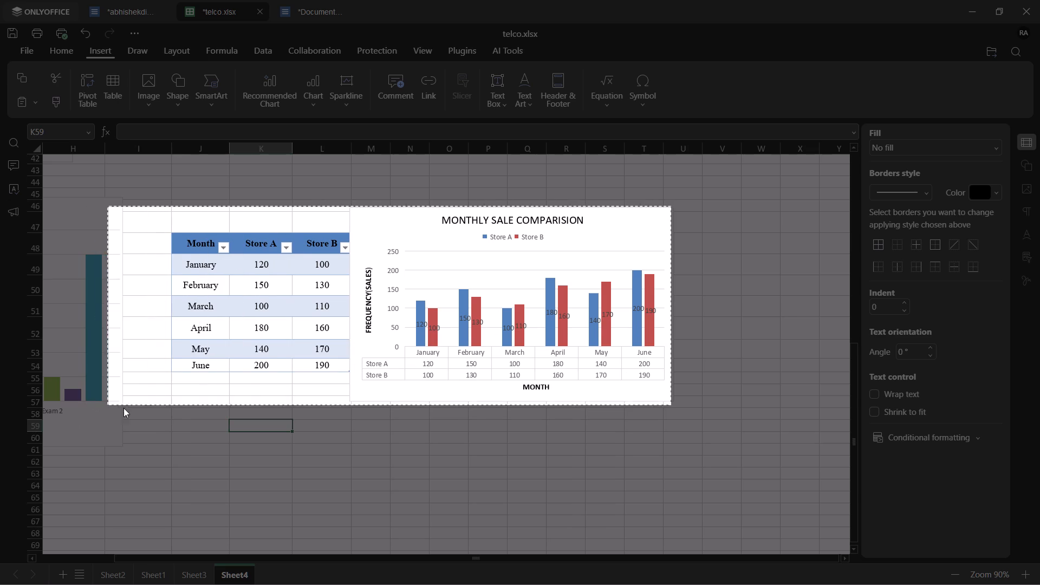
left_click_drag(123, 408, 172, 411)
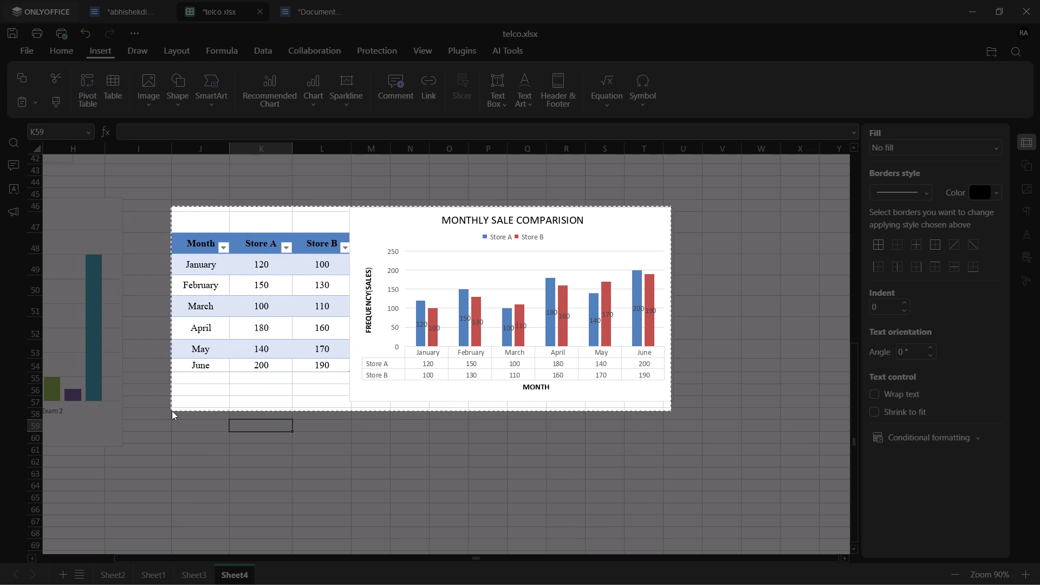
left_click_drag(172, 411, 171, 400)
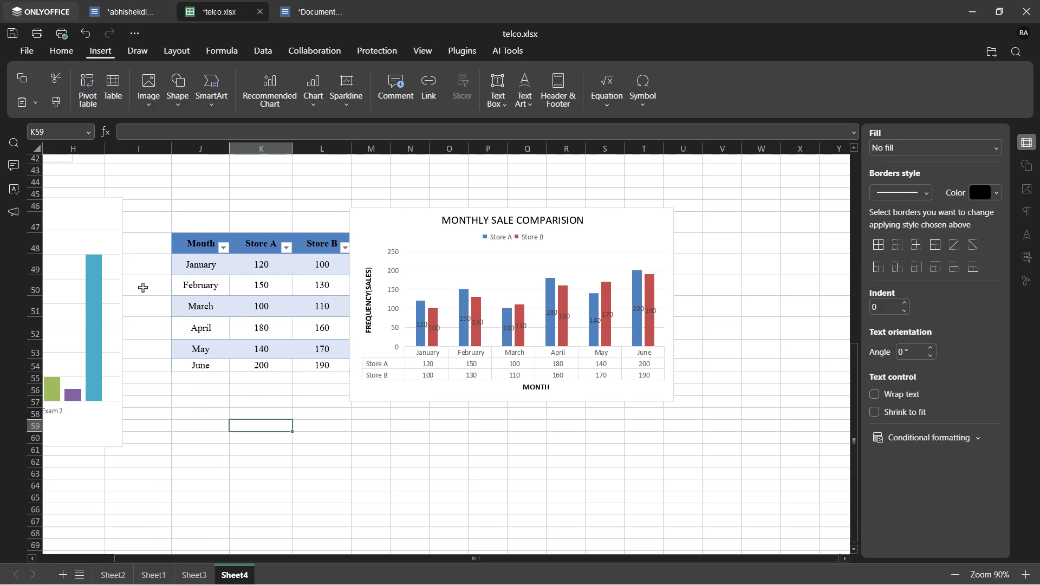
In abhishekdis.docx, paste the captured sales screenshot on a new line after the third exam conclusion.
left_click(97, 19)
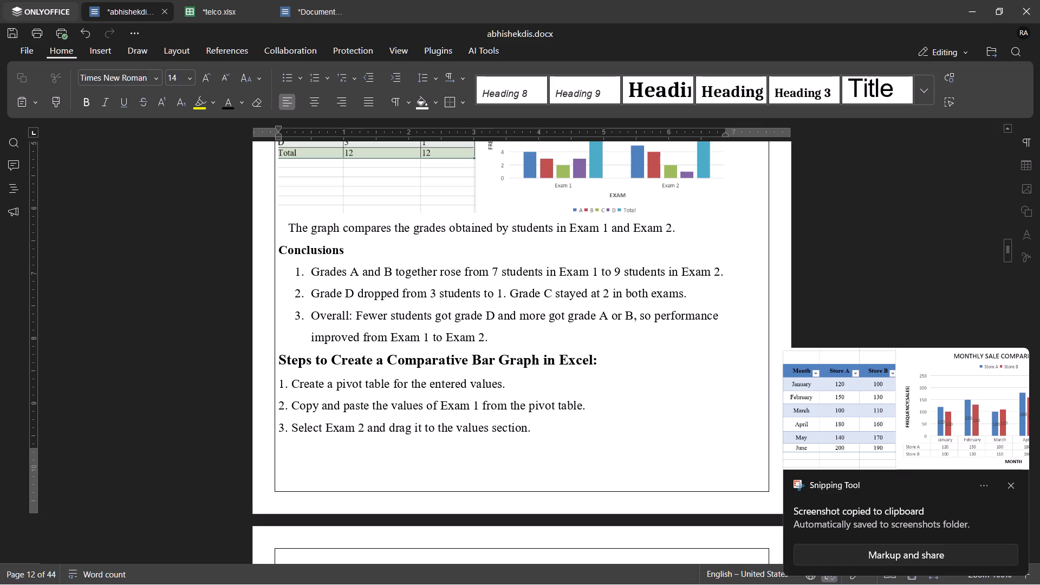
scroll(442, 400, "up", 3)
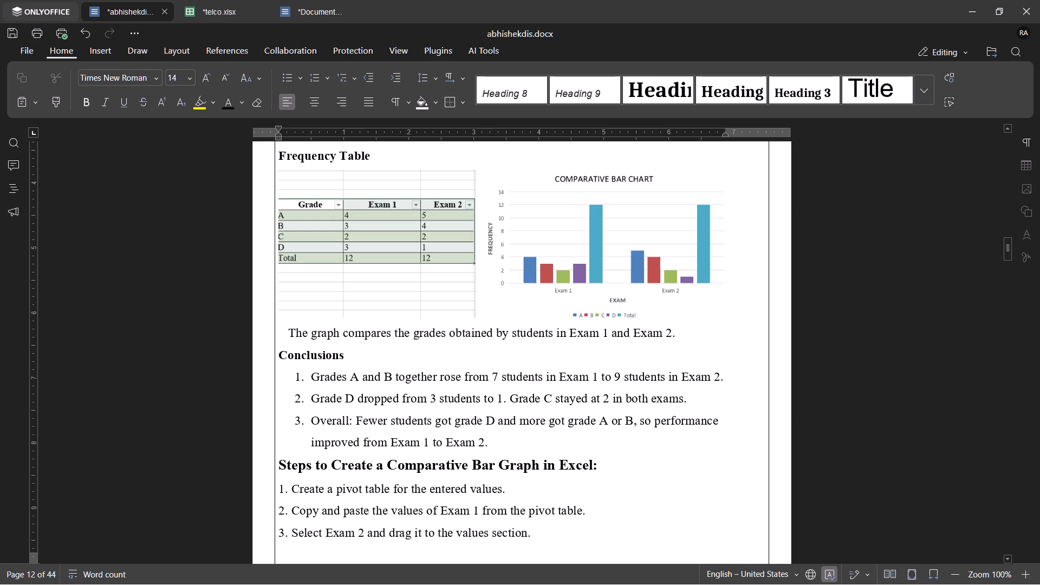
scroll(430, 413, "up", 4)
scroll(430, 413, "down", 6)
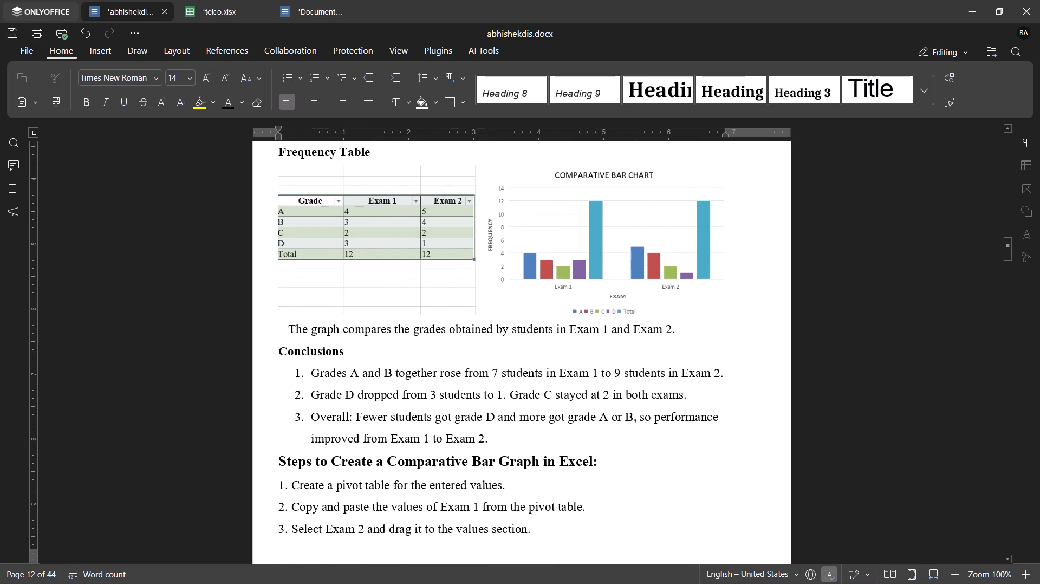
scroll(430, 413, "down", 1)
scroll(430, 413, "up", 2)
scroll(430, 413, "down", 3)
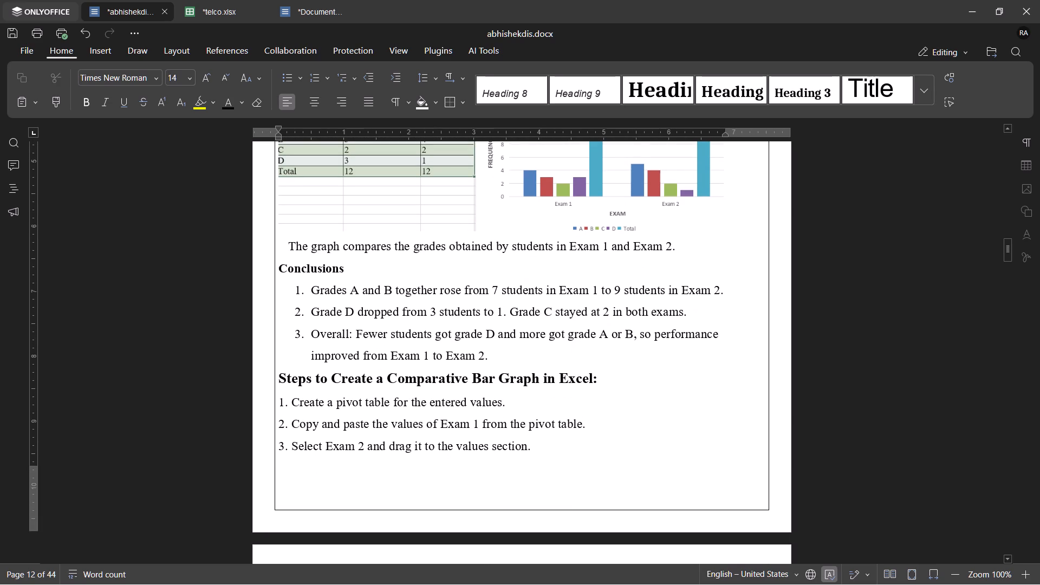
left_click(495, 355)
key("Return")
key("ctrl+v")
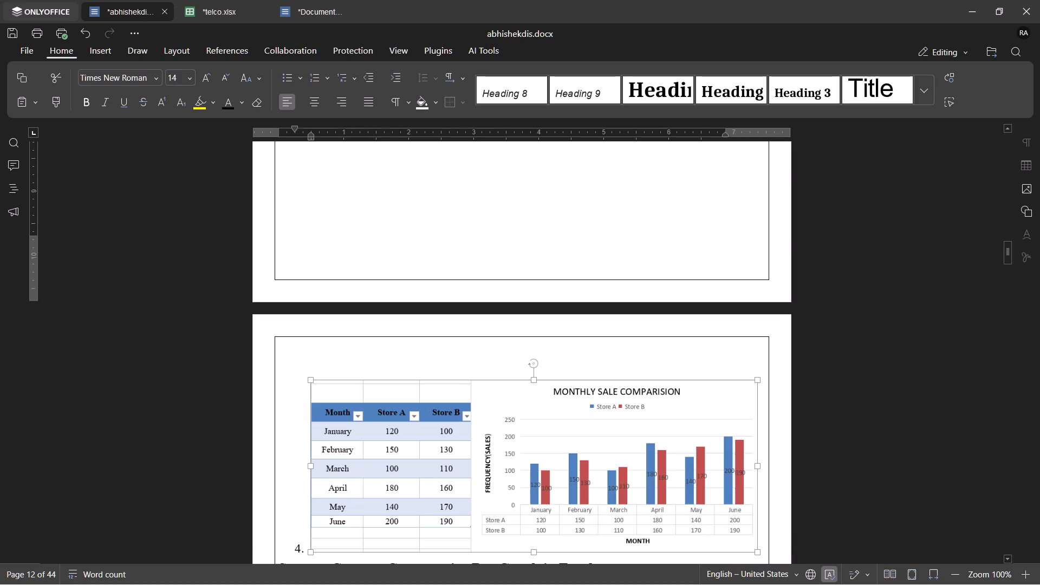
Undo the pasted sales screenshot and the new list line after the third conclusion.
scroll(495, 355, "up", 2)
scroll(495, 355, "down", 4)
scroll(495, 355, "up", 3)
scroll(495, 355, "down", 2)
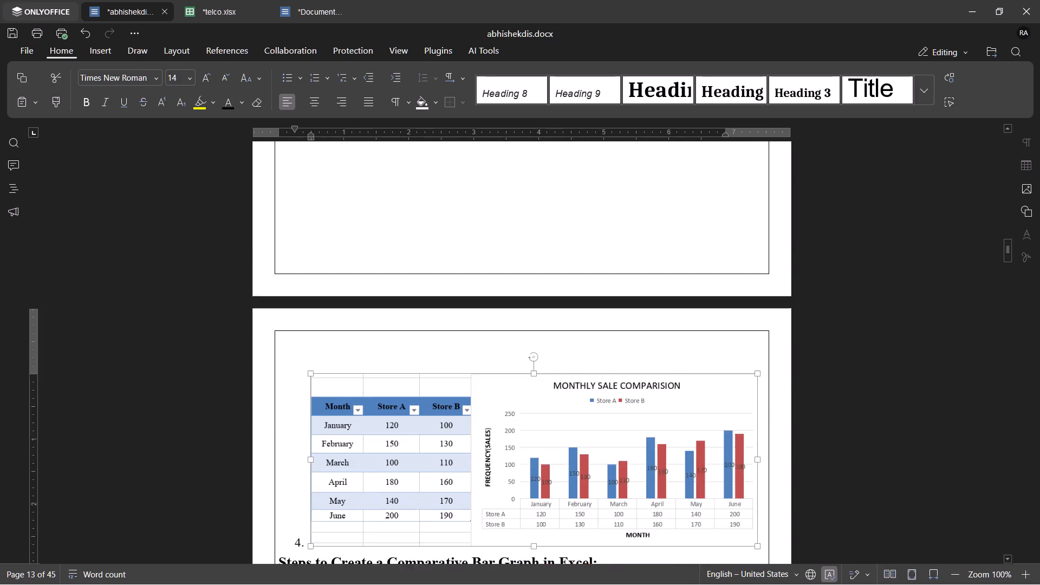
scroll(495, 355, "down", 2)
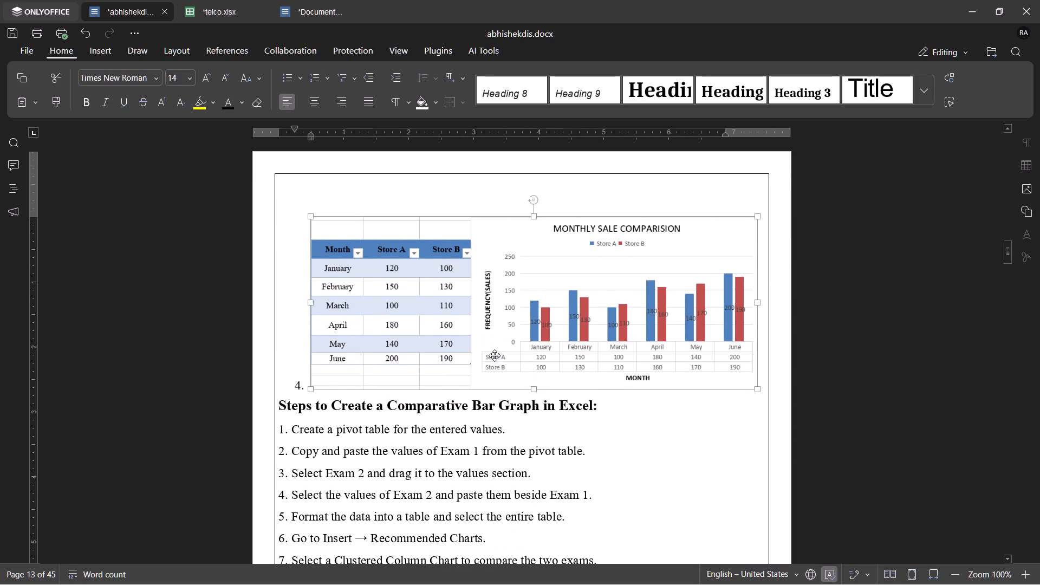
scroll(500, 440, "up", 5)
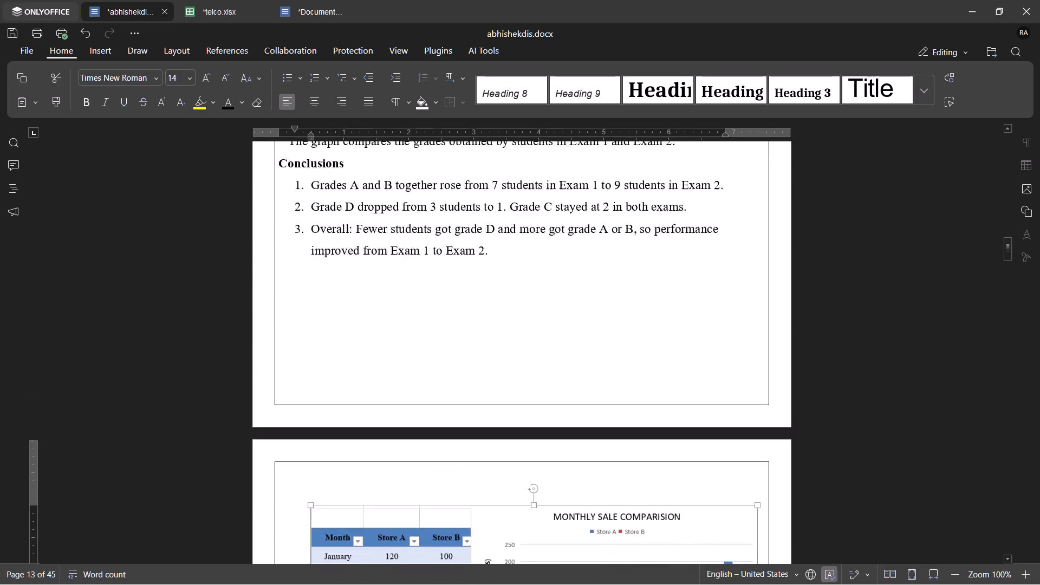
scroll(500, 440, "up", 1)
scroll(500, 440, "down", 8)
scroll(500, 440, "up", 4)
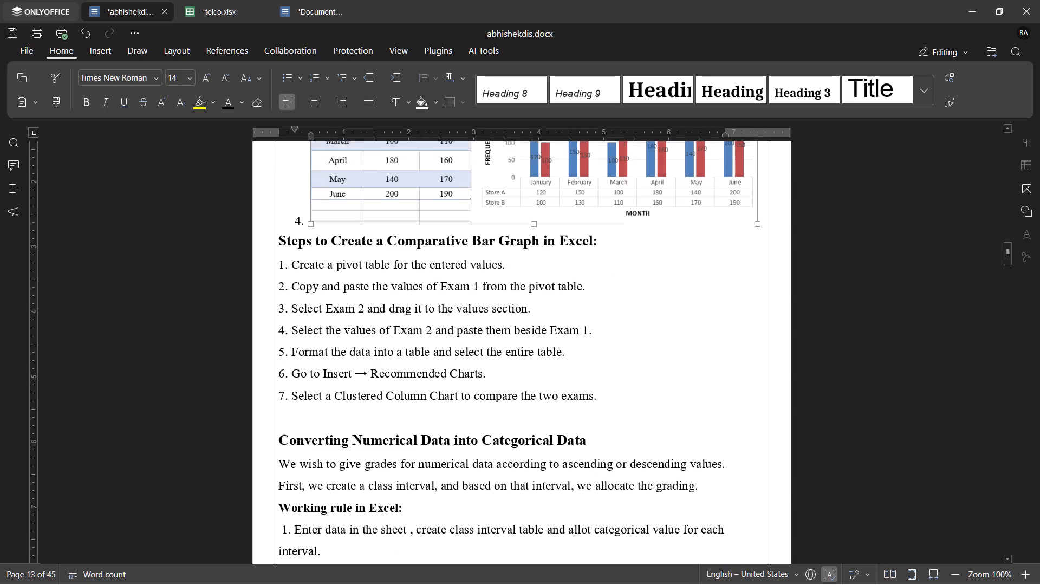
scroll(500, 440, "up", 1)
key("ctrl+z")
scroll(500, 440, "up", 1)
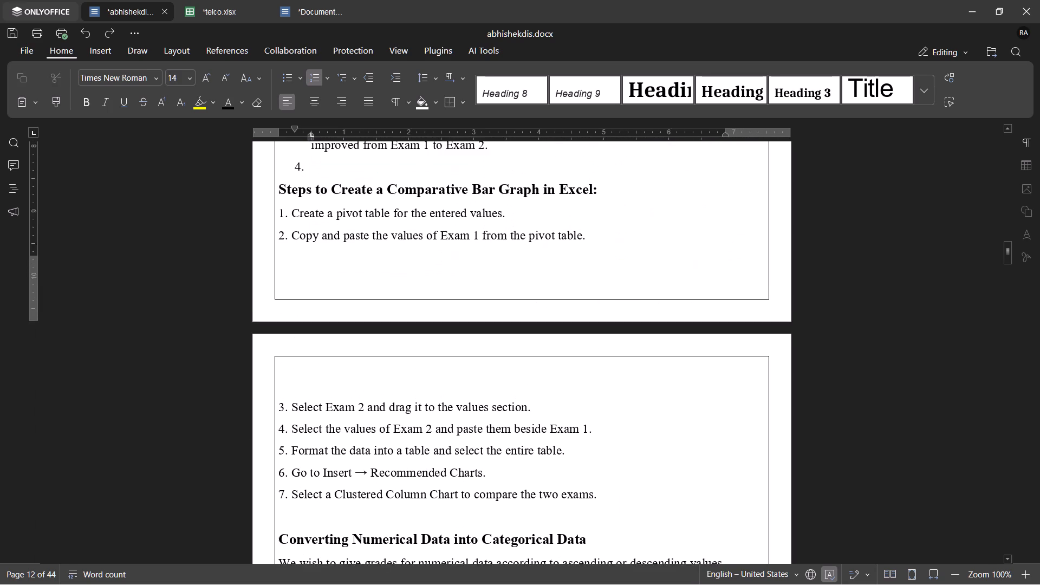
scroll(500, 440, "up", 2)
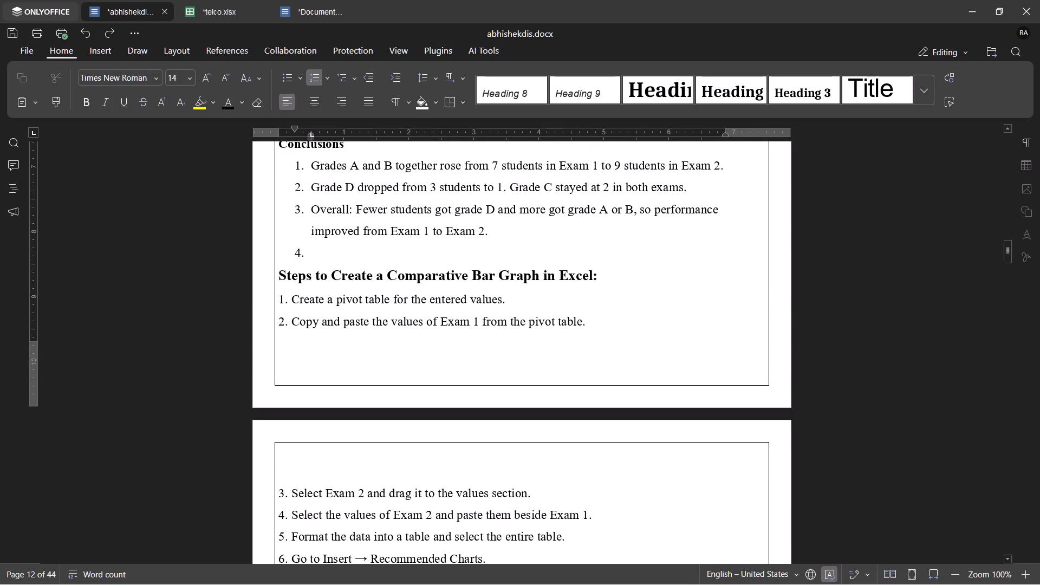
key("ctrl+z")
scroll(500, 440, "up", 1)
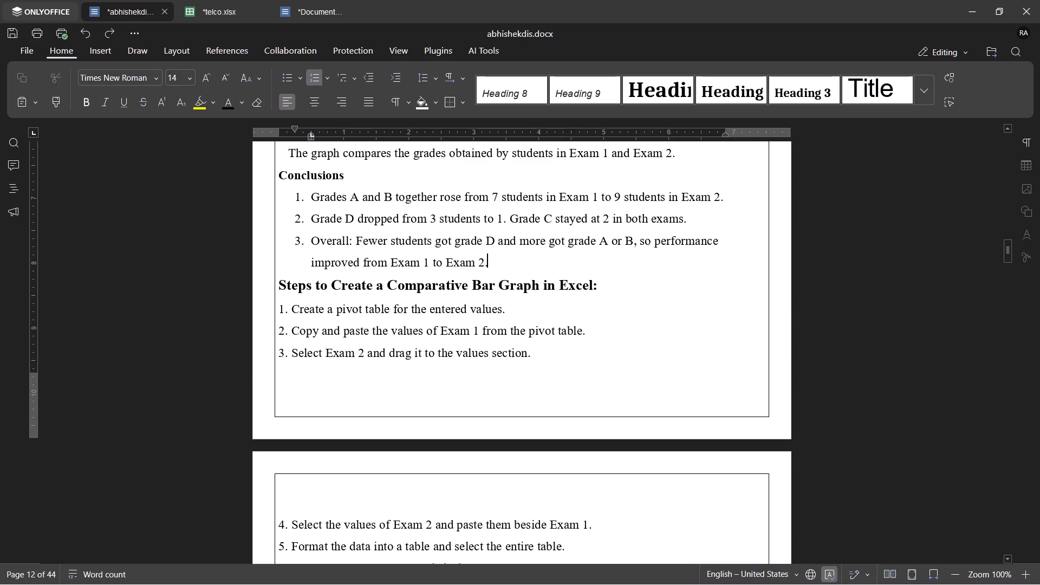
Add an unnumbered blank line after the third exam conclusion, above the Steps to Create a Comparative Bar Graph heading.
key("Return")
key("BackSpace")
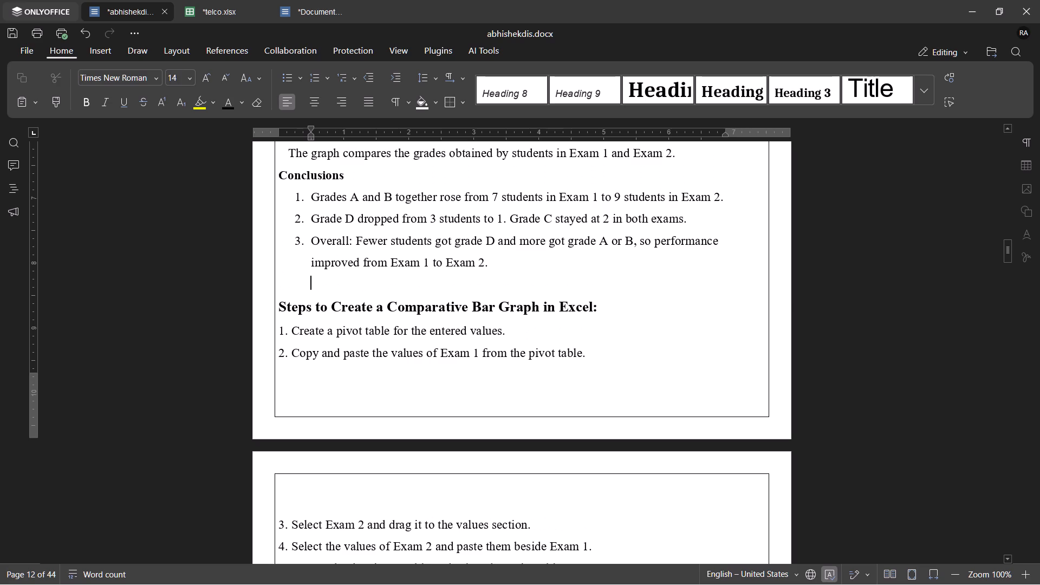
Copy the text from "The graph compares the grades" through the end of the third conclusion.
scroll(500, 440, "up", 2)
scroll(500, 440, "down", 1)
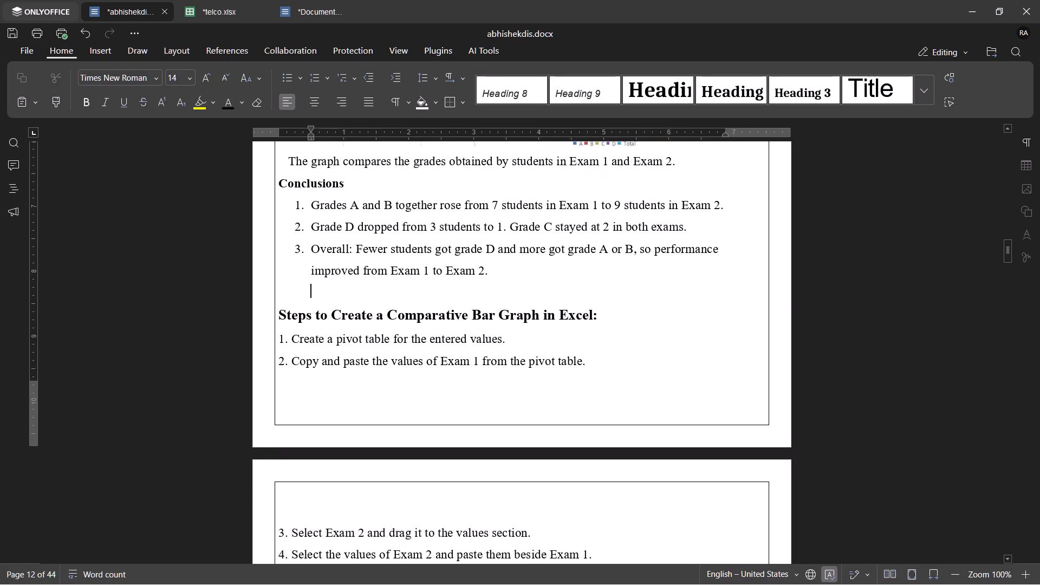
scroll(500, 440, "up", 4)
scroll(500, 440, "down", 3)
scroll(500, 440, "up", 2)
left_click_drag(288, 316, 370, 373)
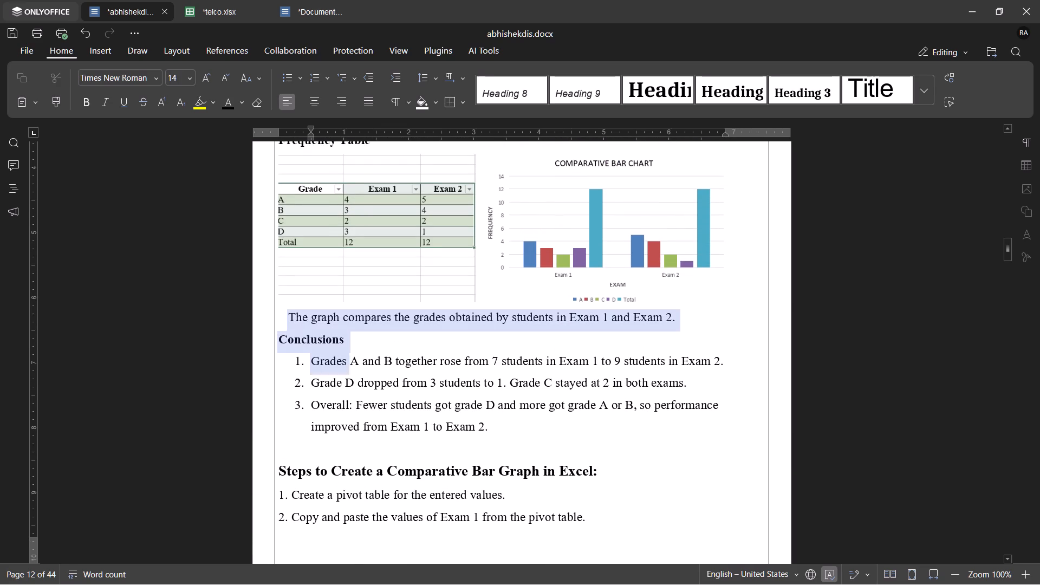
left_click_drag(370, 373, 493, 435)
key("ctrl+c")
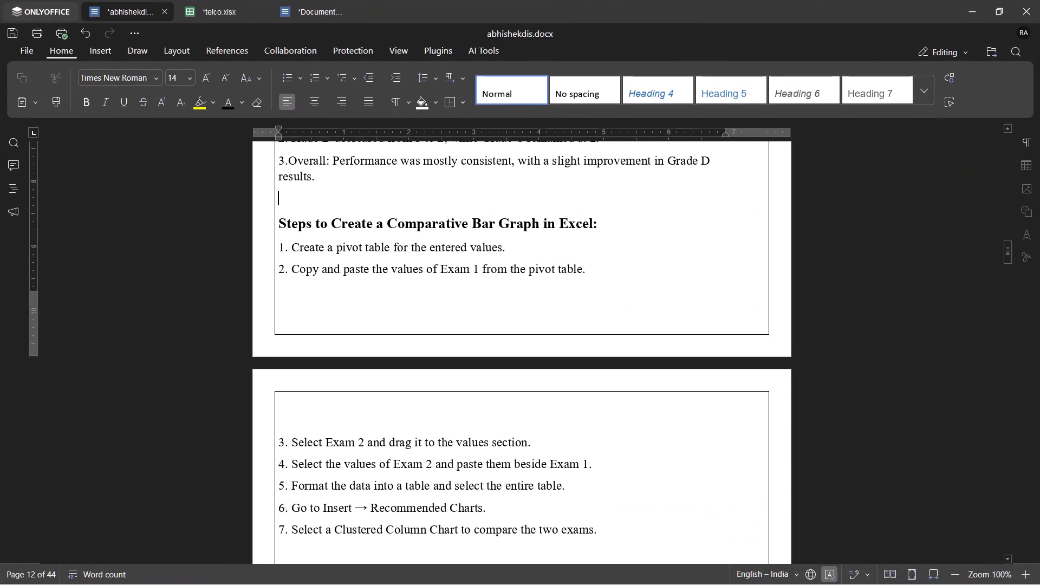
scroll(491, 219, "up", 8)
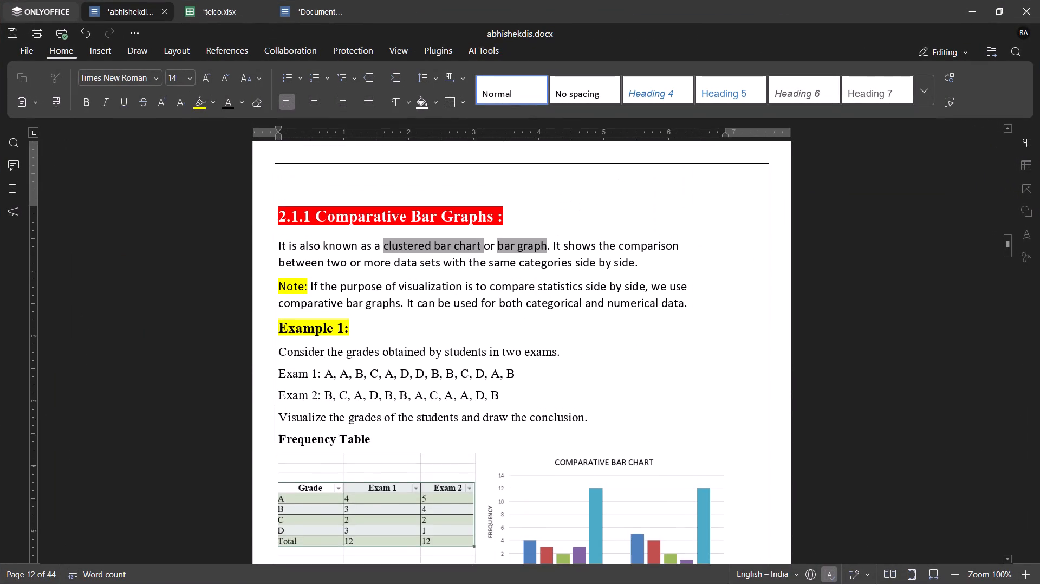
scroll(491, 219, "down", 8)
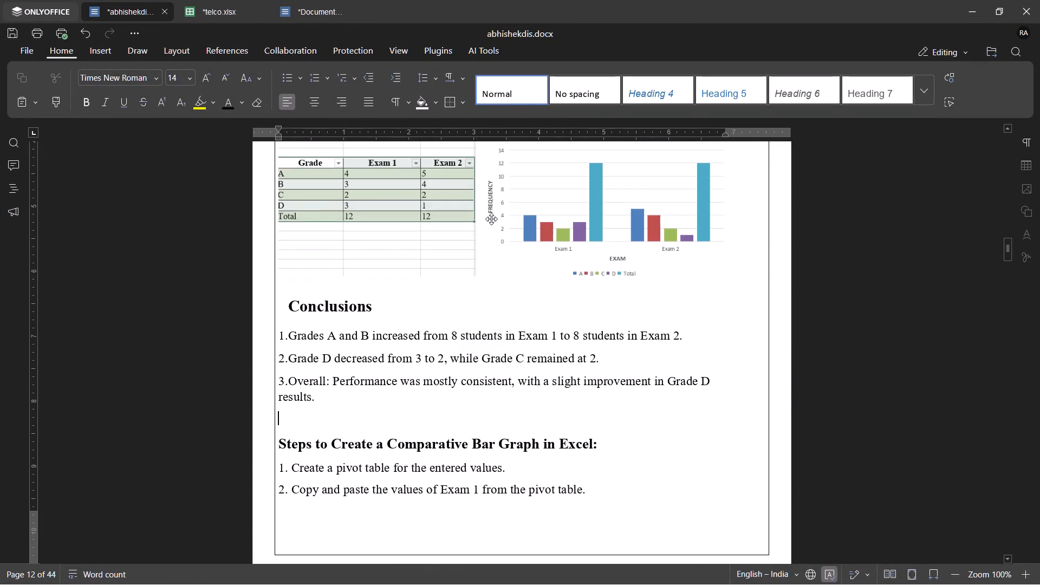
scroll(491, 219, "down", 1)
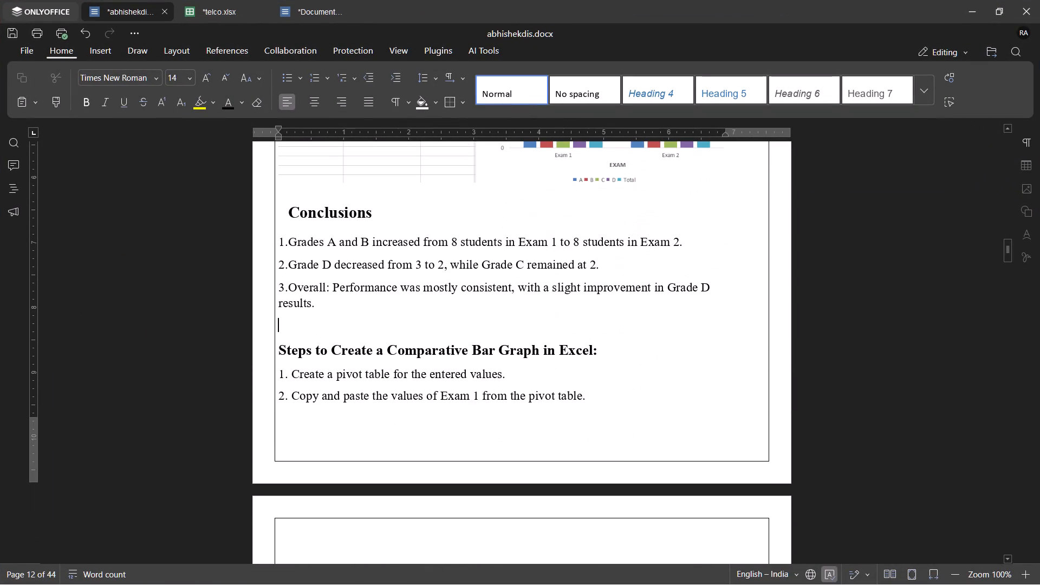
type("EXAMPLE")
key("space")
key("2")
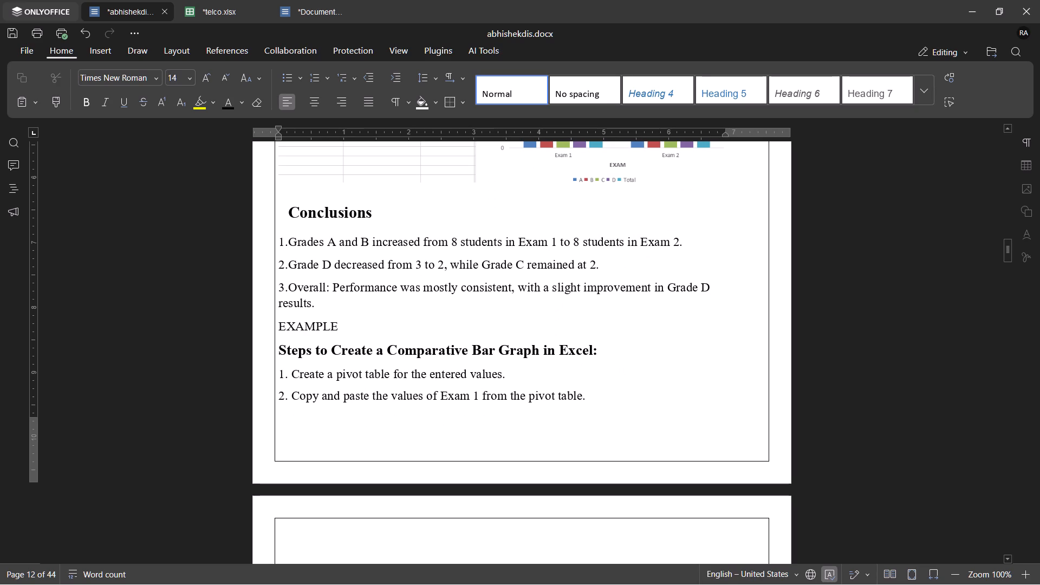
key("shift+colon")
key("BackSpace")
key("space")
type(":")
key("Return")
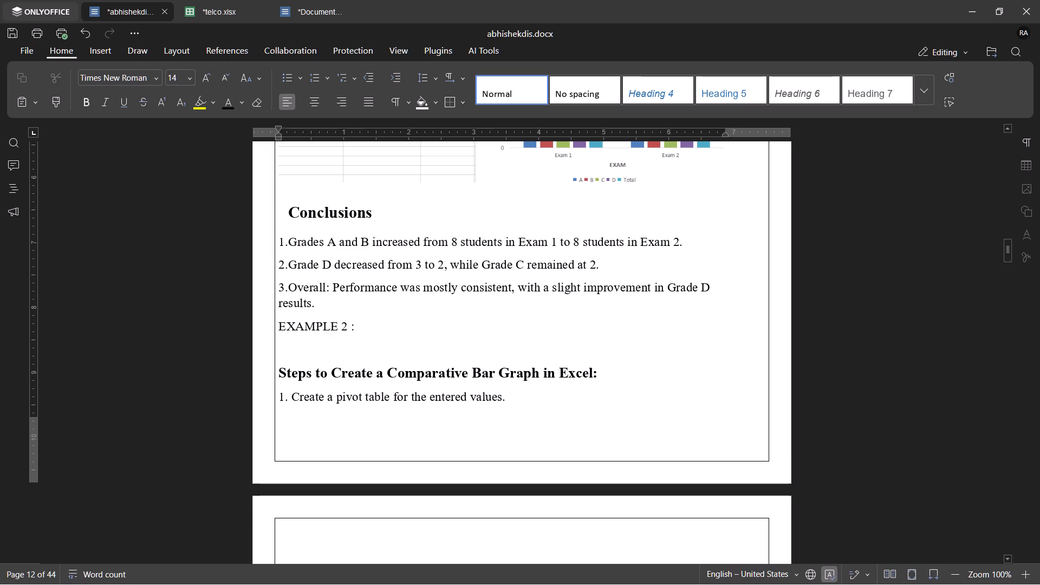
Begin the Example 2 question under its heading with "Consider monthly sales".
type("CON")
key("BackSpace")
key("BackSpace")
type("conside")
type("r")
key("space")
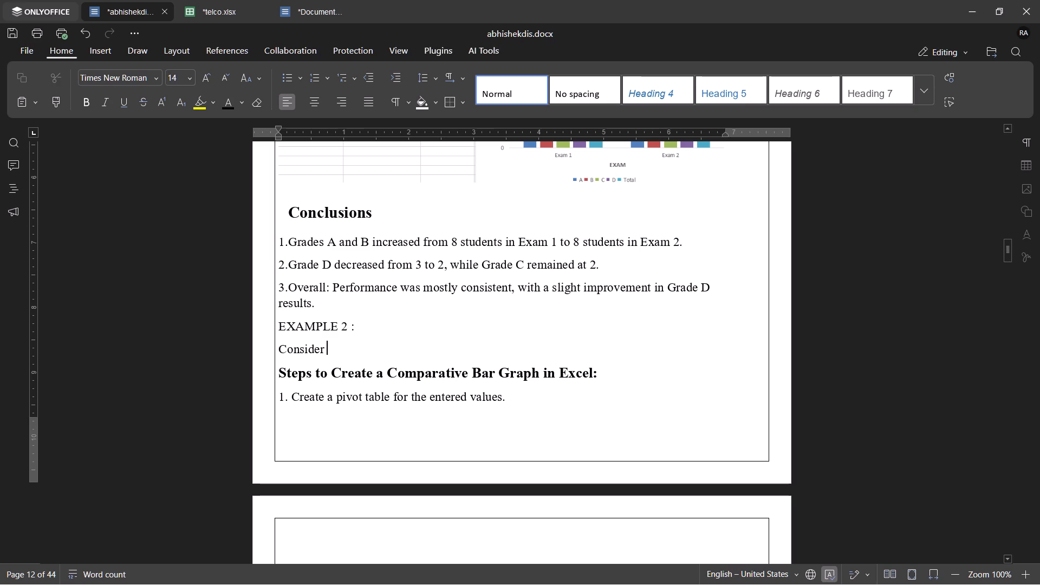
type("monthly sales")
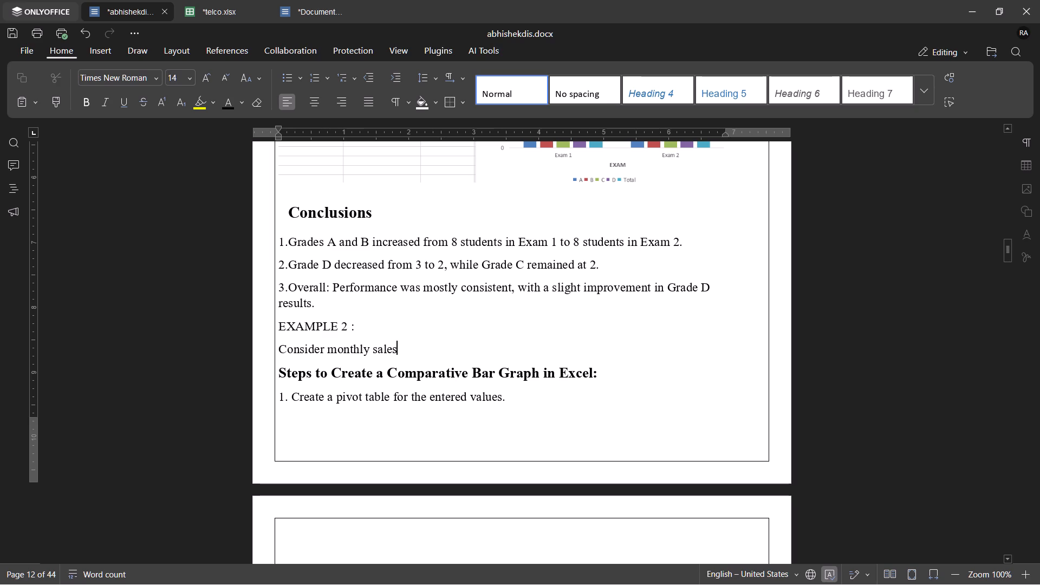
key("space")
Check the Example 1 section and the monthly sales table and chart in the telco.xlsx workbook for the question's wording.
scroll(480, 259, "up", 4)
scroll(480, 259, "down", 4)
scroll(480, 259, "up", 2)
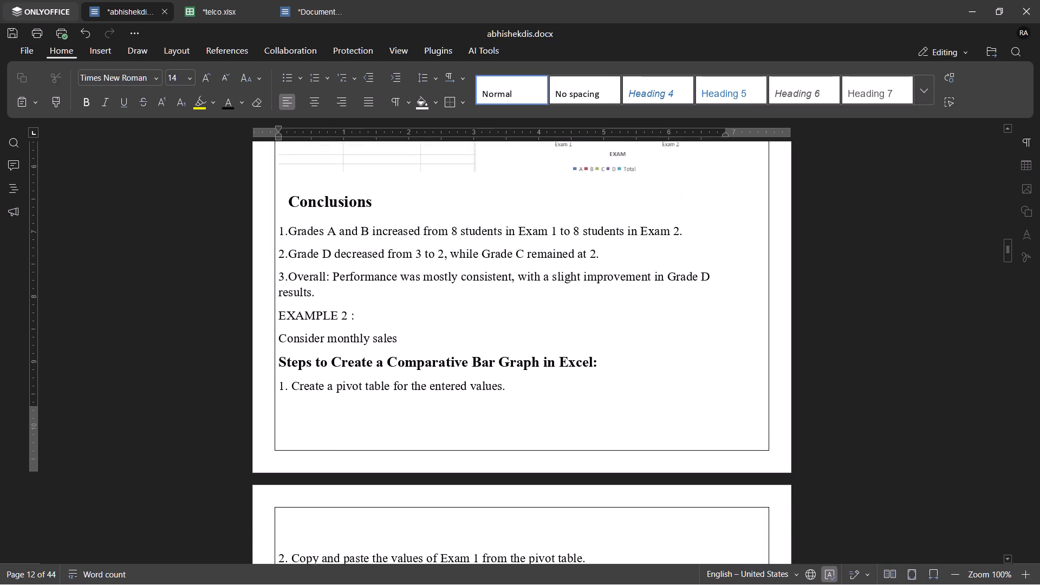
scroll(480, 259, "up", 3)
scroll(480, 259, "down", 4)
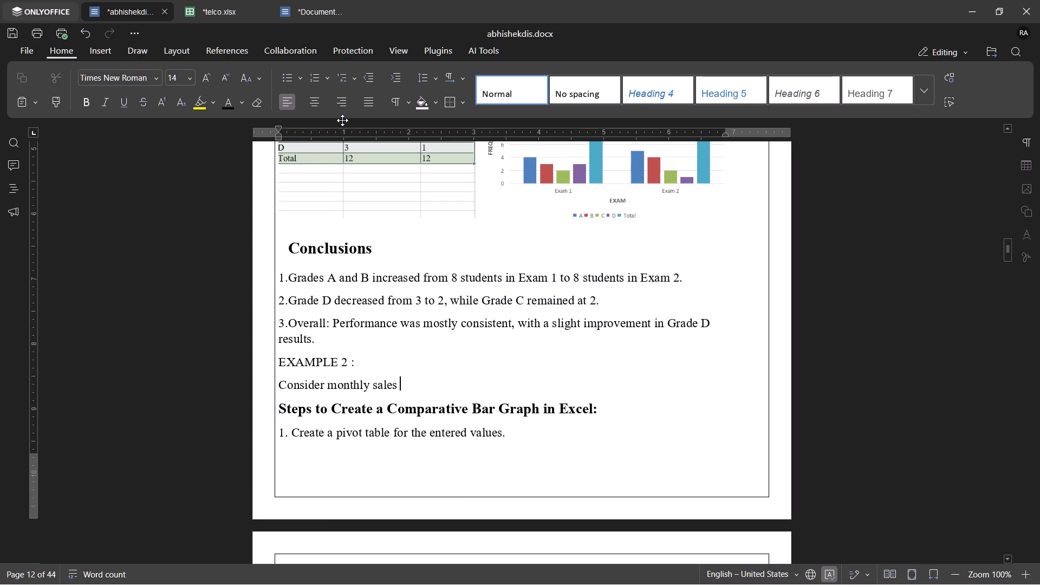
left_click(219, 7)
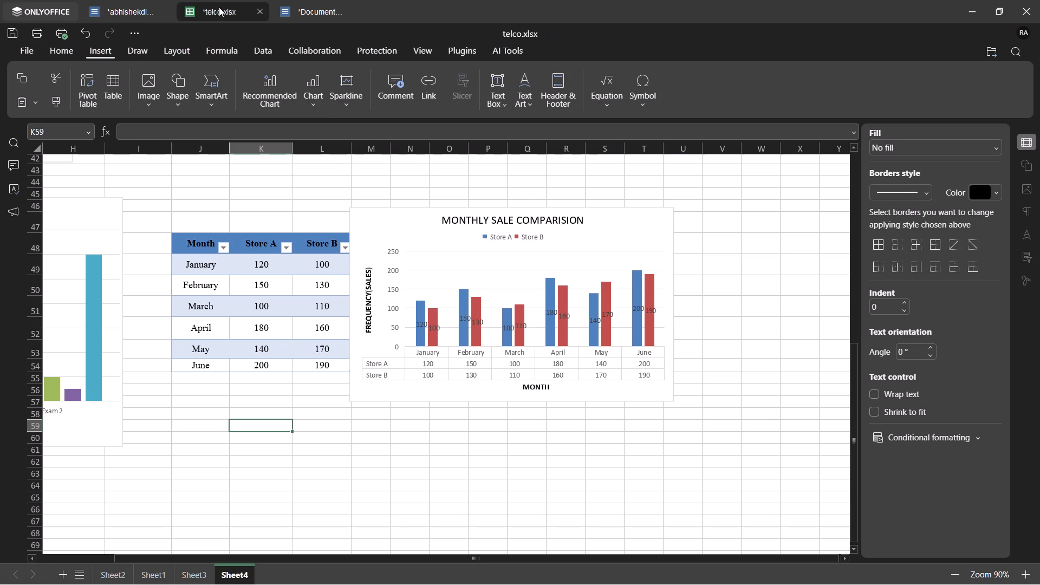
left_click(122, 14)
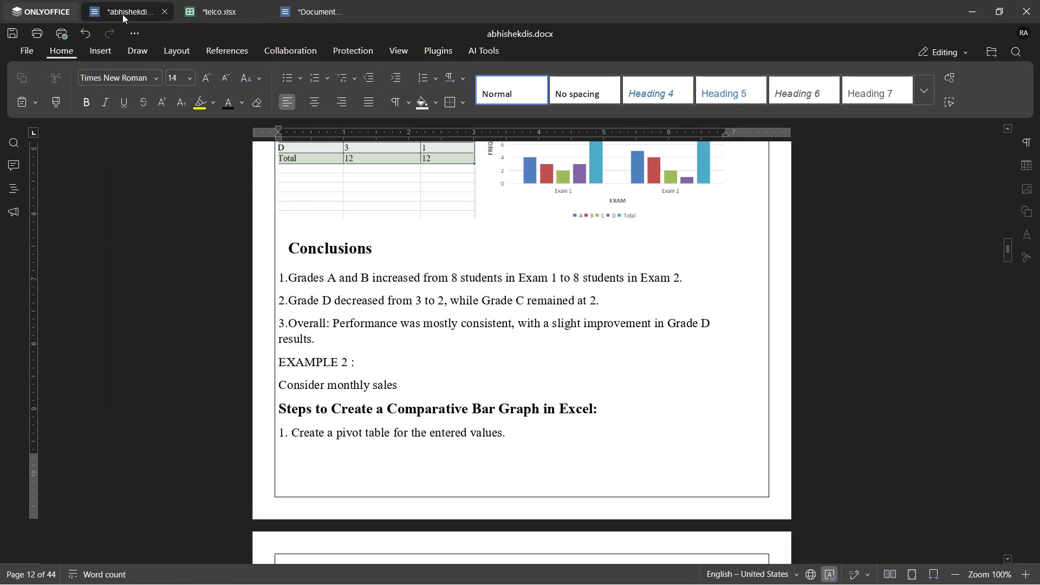
Complete the Example 2 question with "comparision and make a comparative bar chart" and start a new line below it.
type("compariso")
key("BackSpace")
type("ion and")
key("space")
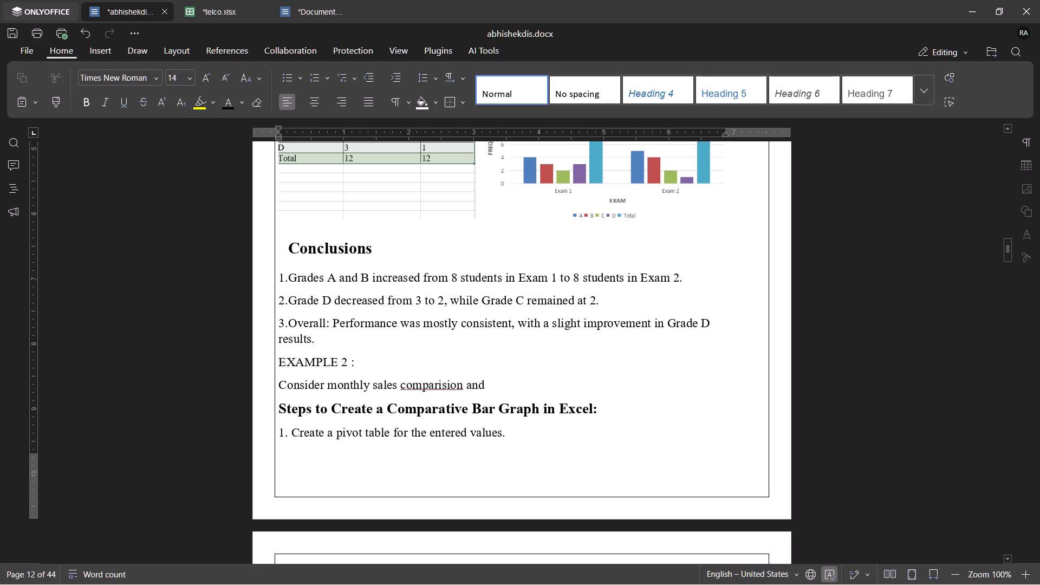
type("make a comparative bar cga")
key("BackSpace")
key("BackSpace")
type("hart")
scroll(454, 387, "up", 1)
key("space")
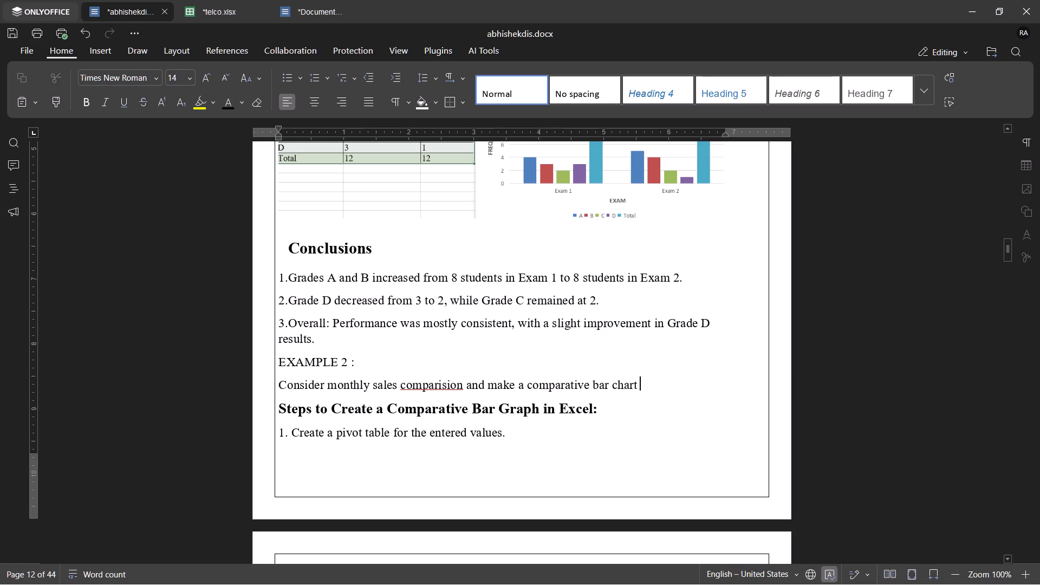
left_click(641, 388)
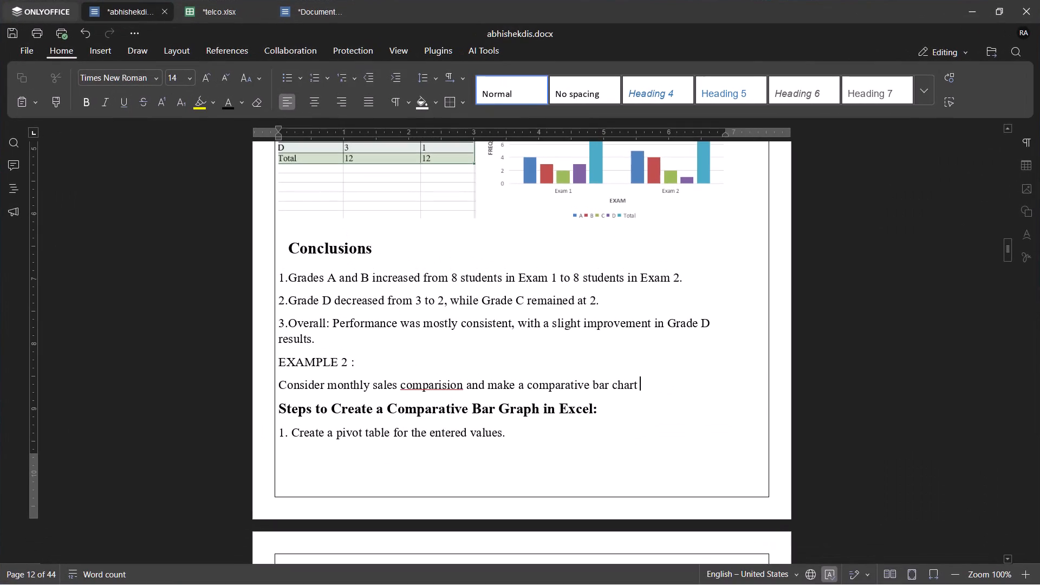
key("Return")
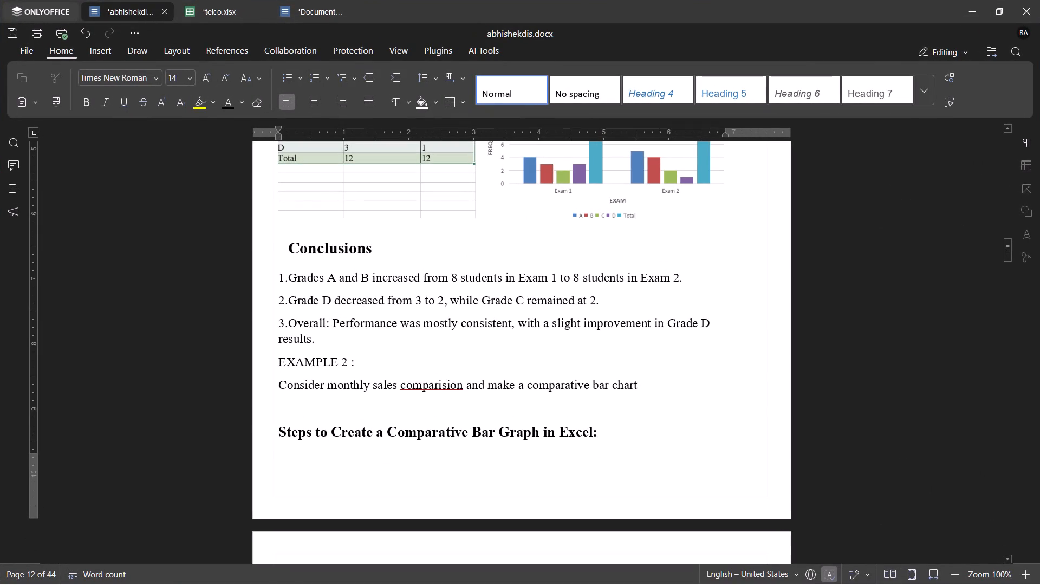
Move the "EXAMPLE 2 :" line and its question to the next page, above the heading "Steps to Create a Comparative Bar Graph in Excel:".
left_click_drag(278, 364, 465, 396)
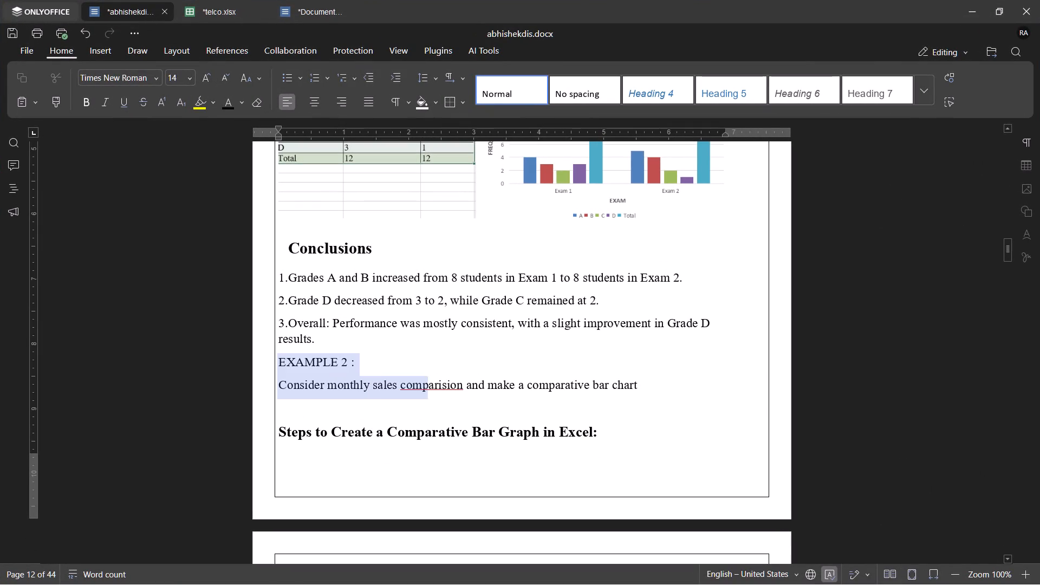
left_click_drag(465, 396, 716, 387)
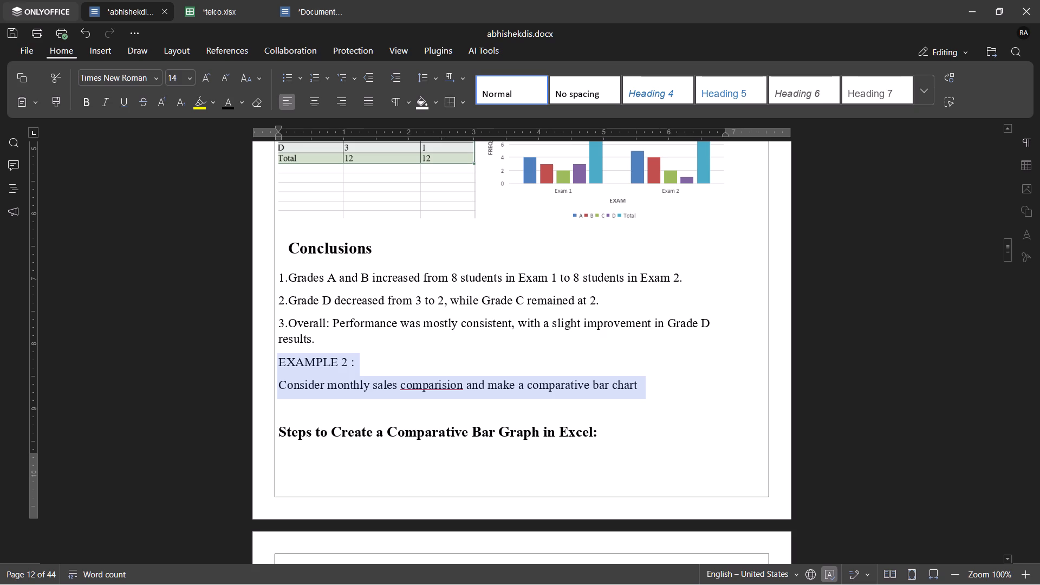
key("ctrl+x")
key("Return")
key("Return")
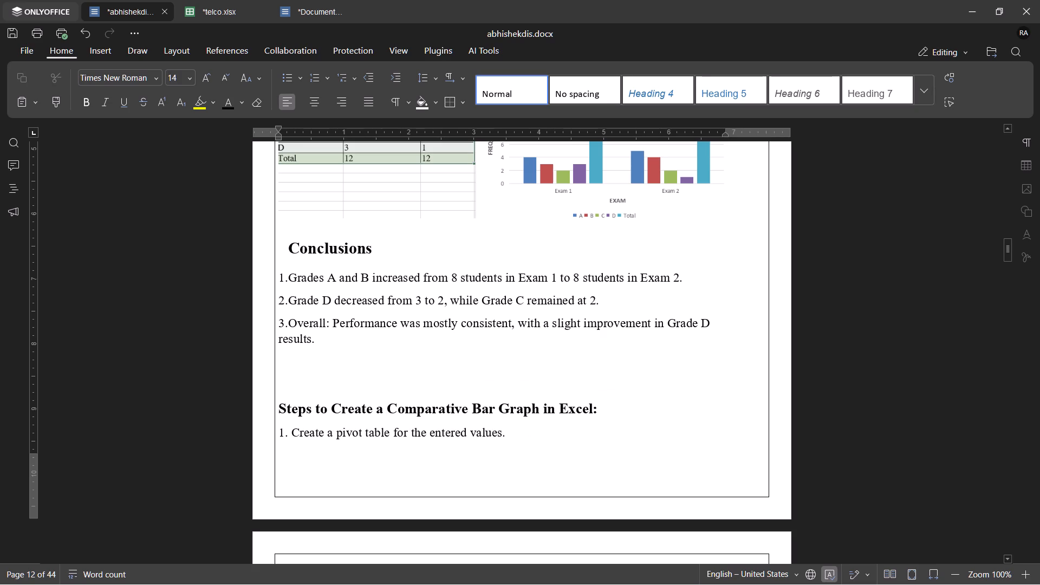
key("Return")
scroll(481, 406, "down", 5)
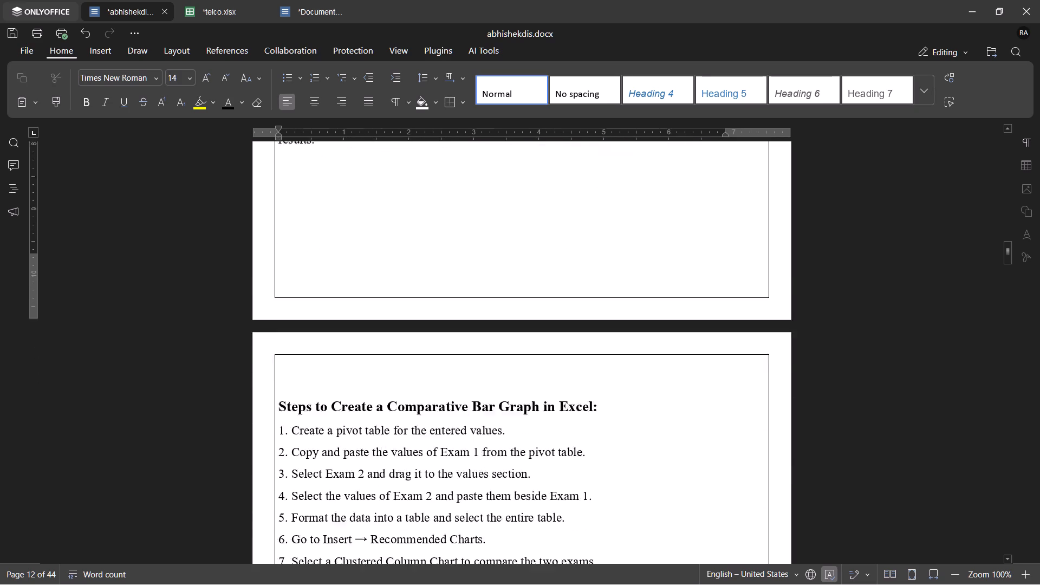
scroll(481, 406, "down", 1)
left_click(311, 336)
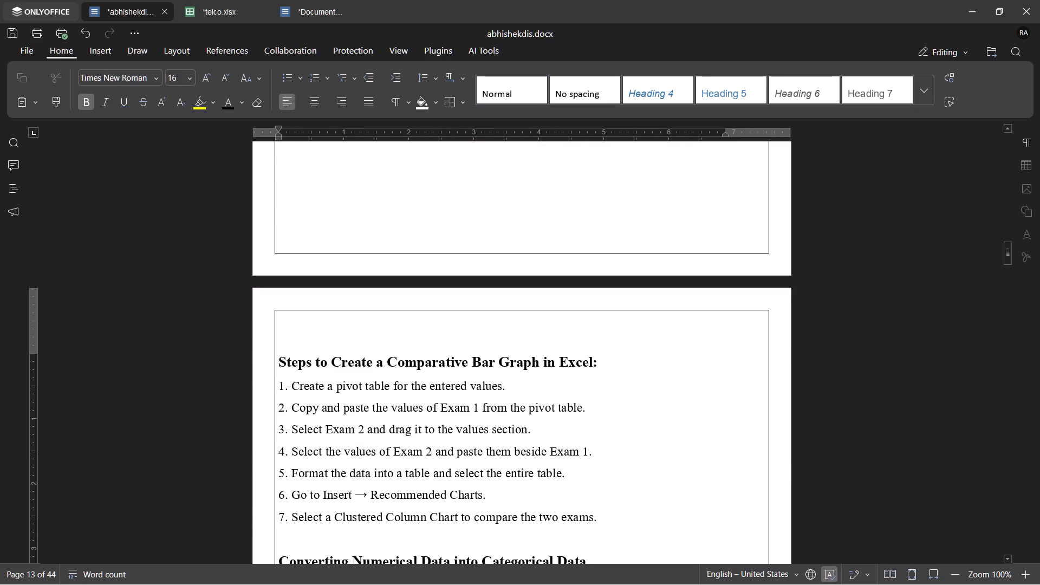
left_click(321, 248)
key("Return")
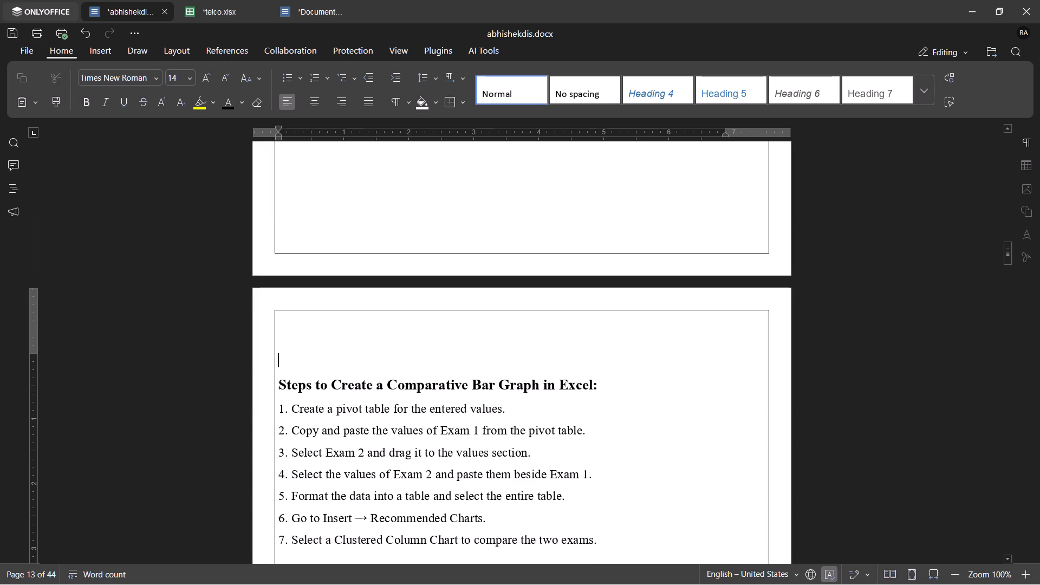
key("ctrl+v")
scroll(321, 248, "down", 2)
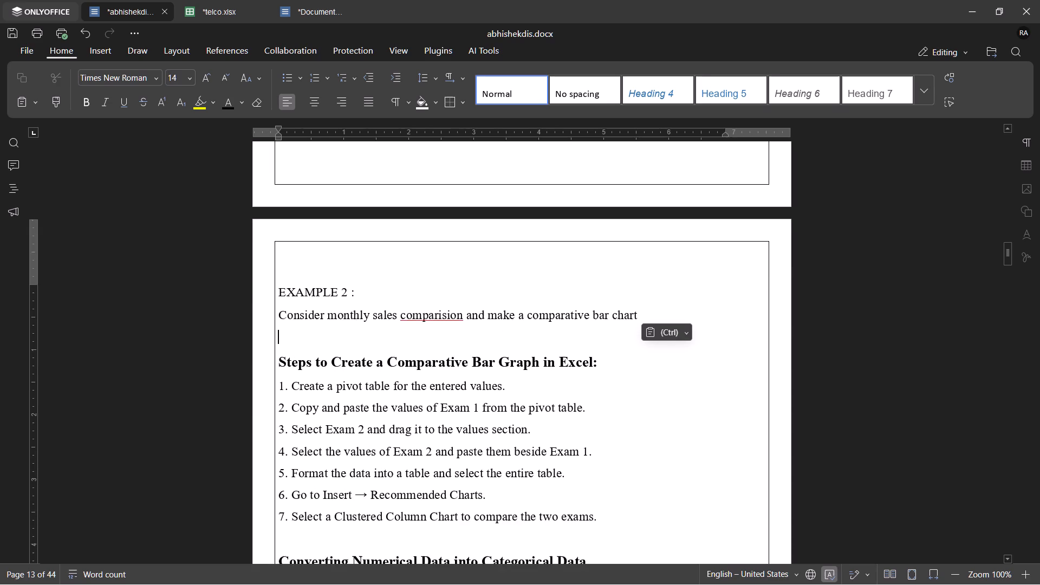
Insert two blank lines between the Note paragraph and the "Example 1:" heading in section 2.1.1.
scroll(321, 248, "up", 7)
scroll(321, 248, "down", 2)
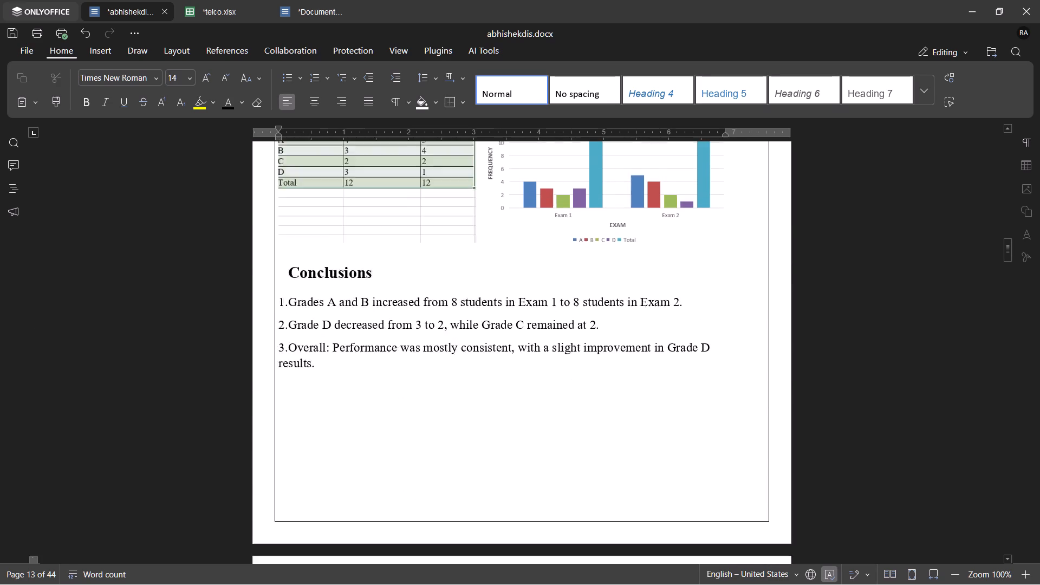
scroll(321, 248, "down", 1)
scroll(321, 248, "up", 7)
scroll(321, 248, "down", 1)
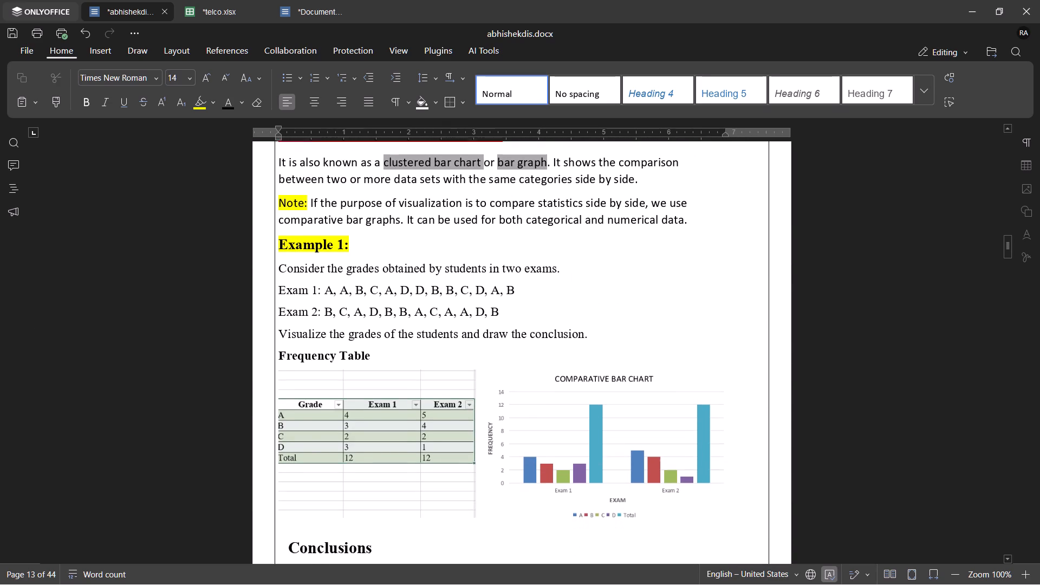
scroll(321, 248, "down", 1)
scroll(321, 248, "up", 1)
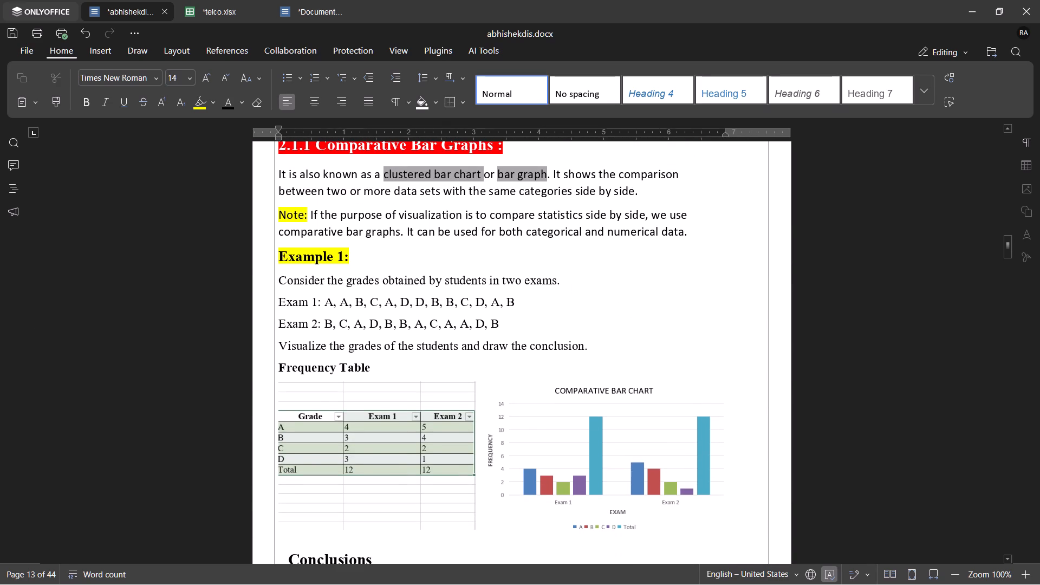
left_click(686, 232)
key("Return")
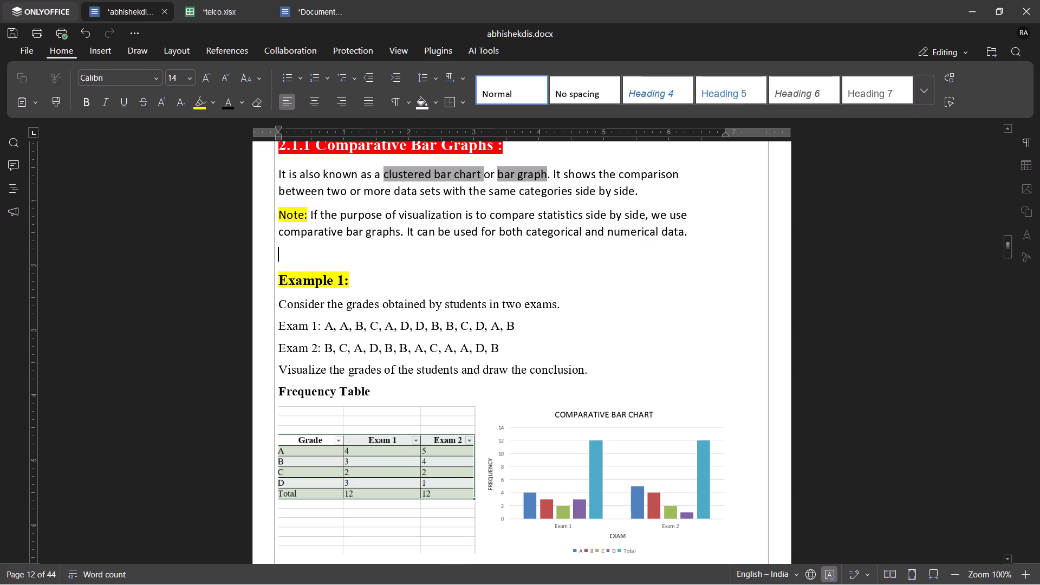
key("Return")
scroll(686, 232, "down", 7)
key("Return")
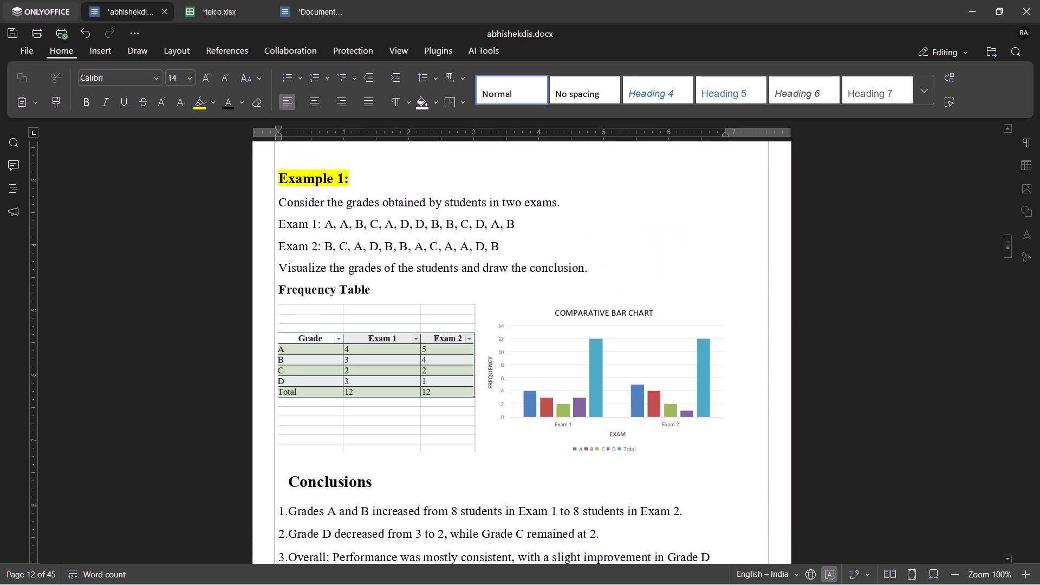
scroll(686, 232, "up", 5)
scroll(686, 232, "down", 3)
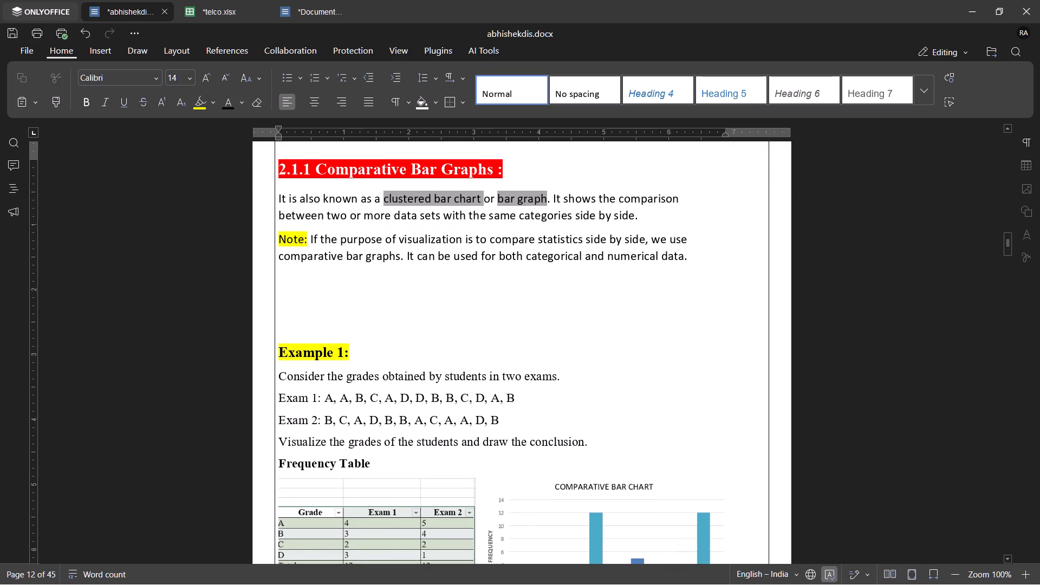
key("ctrl+z")
Remove the leading spaces from the Conclusions heading below the exam chart and append " :" to it.
scroll(686, 232, "down", 5)
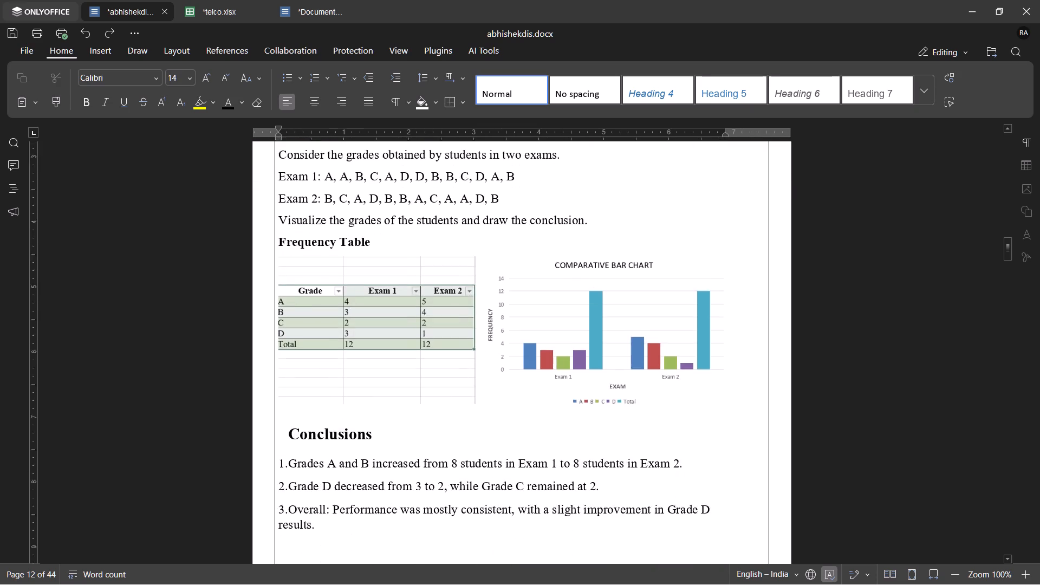
scroll(686, 232, "down", 6)
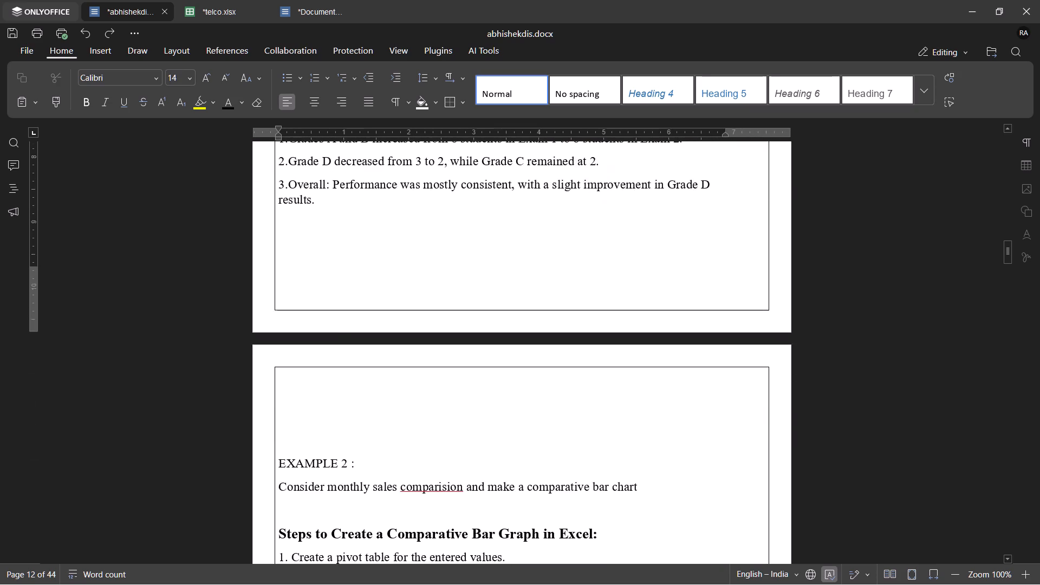
scroll(686, 232, "up", 7)
scroll(686, 232, "down", 2)
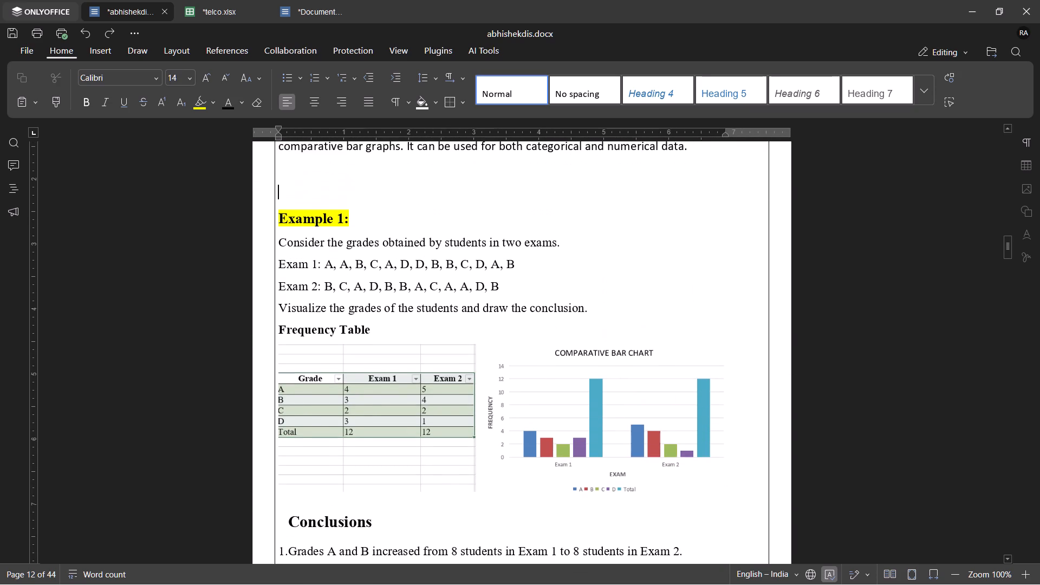
left_click(286, 518)
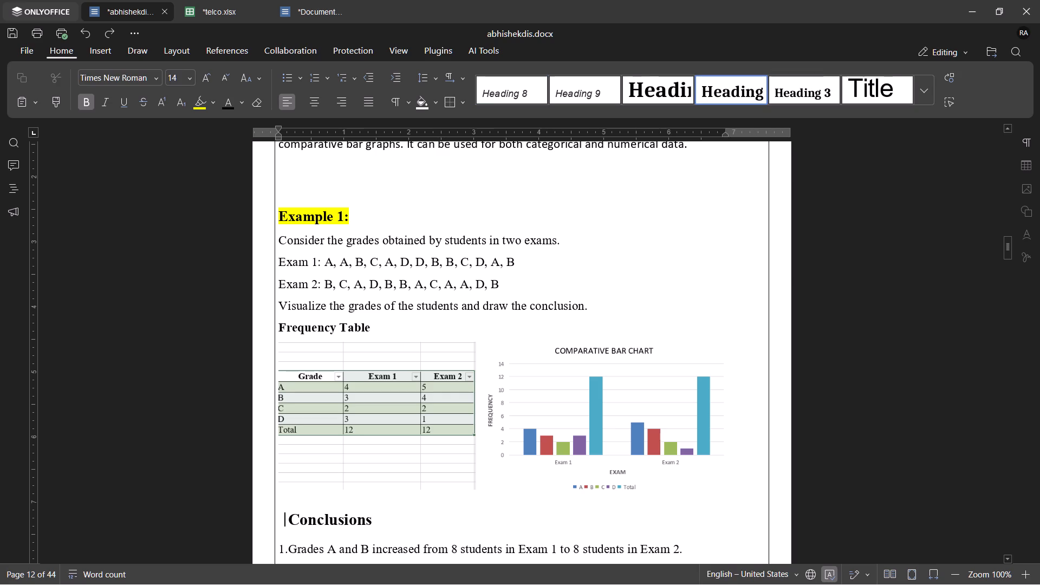
key("BackSpace")
key("Right")
key("BackSpace")
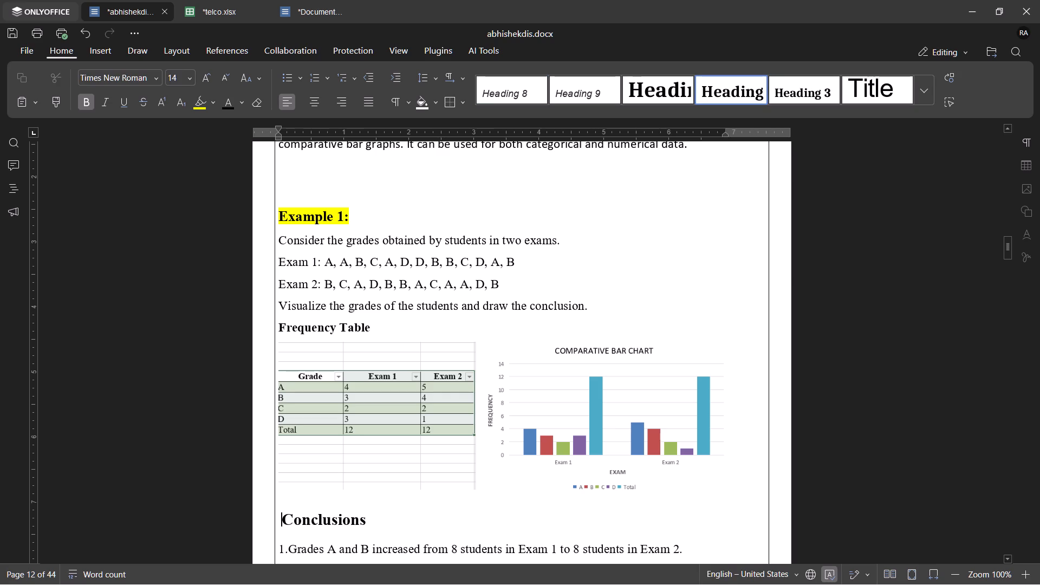
key("BackSpace")
scroll(286, 518, "down", 3)
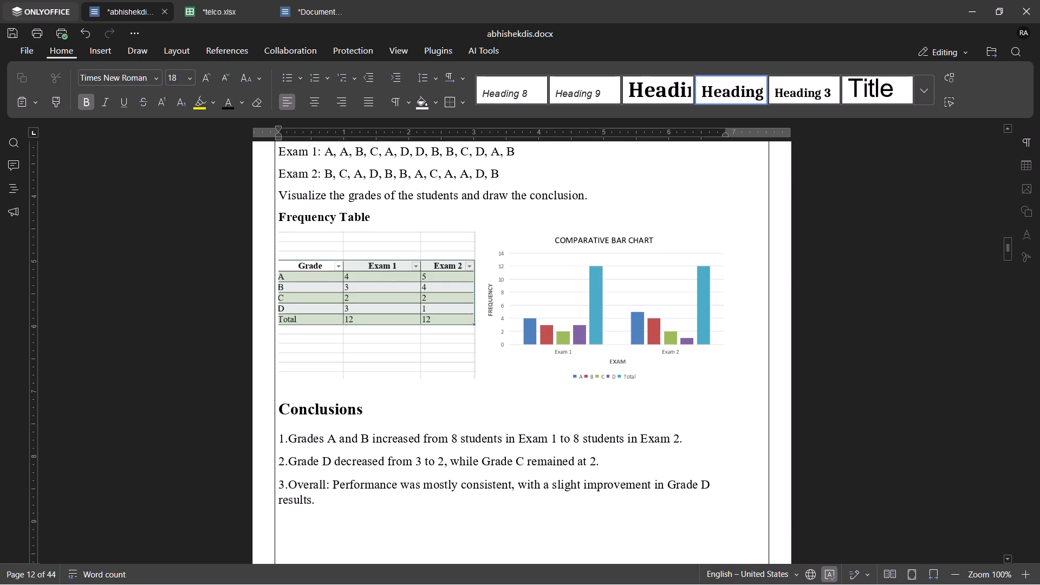
left_click(381, 407)
key("space")
type(":")
Apply the Conclusions heading's style to the "EXAMPLE 2 :" line and set its font size to 16.
scroll(381, 407, "down", 9)
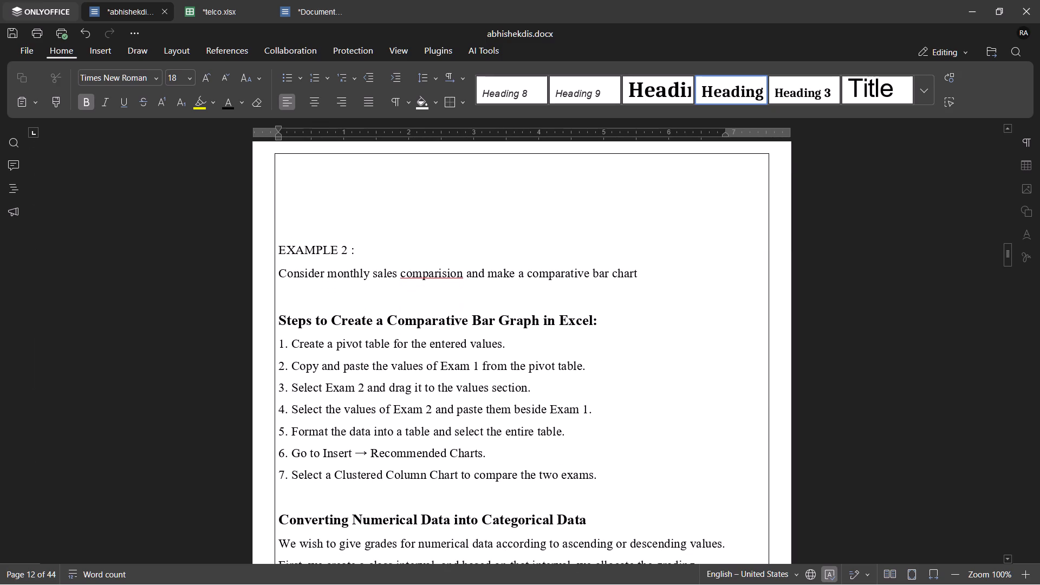
scroll(337, 275, "up", 1)
left_click_drag(360, 290, 324, 293)
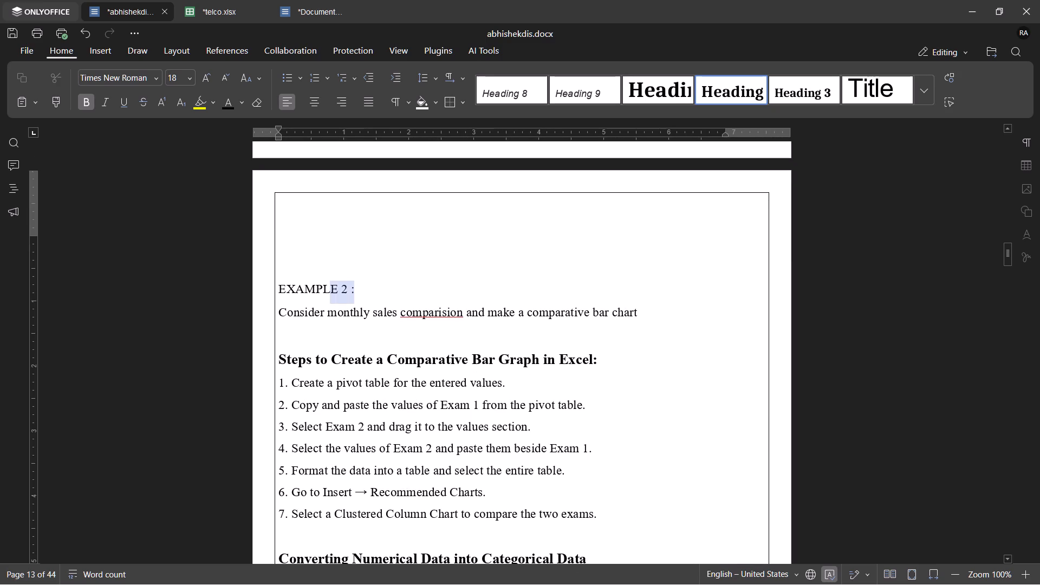
left_click_drag(324, 293, 278, 289)
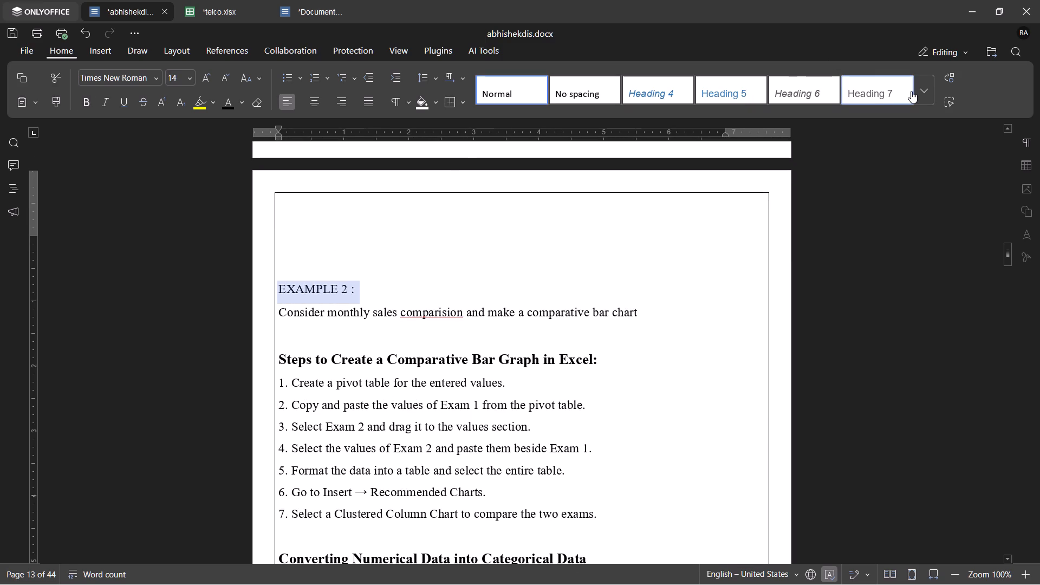
left_click(916, 92)
left_click(731, 114)
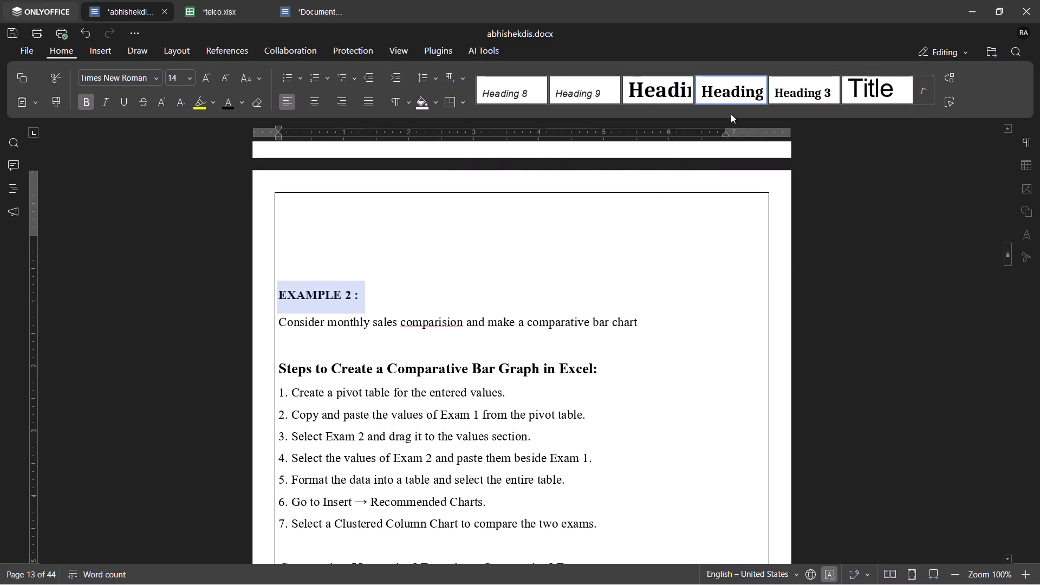
left_click(188, 73)
left_click(179, 210)
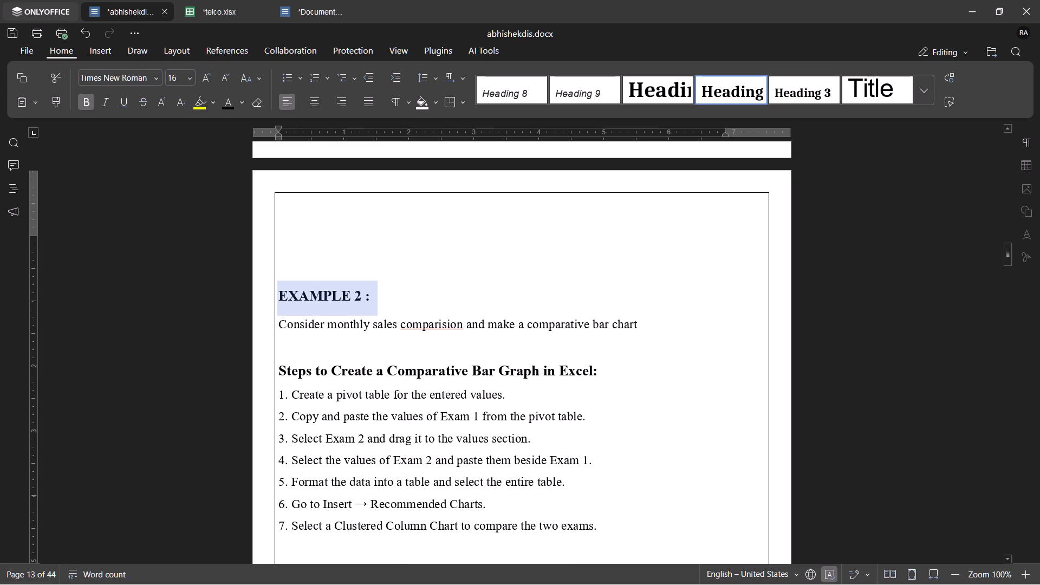
Delete the blank lines above the "EXAMPLE 2 :" heading at the start of its page.
left_click(322, 298)
left_click(305, 261)
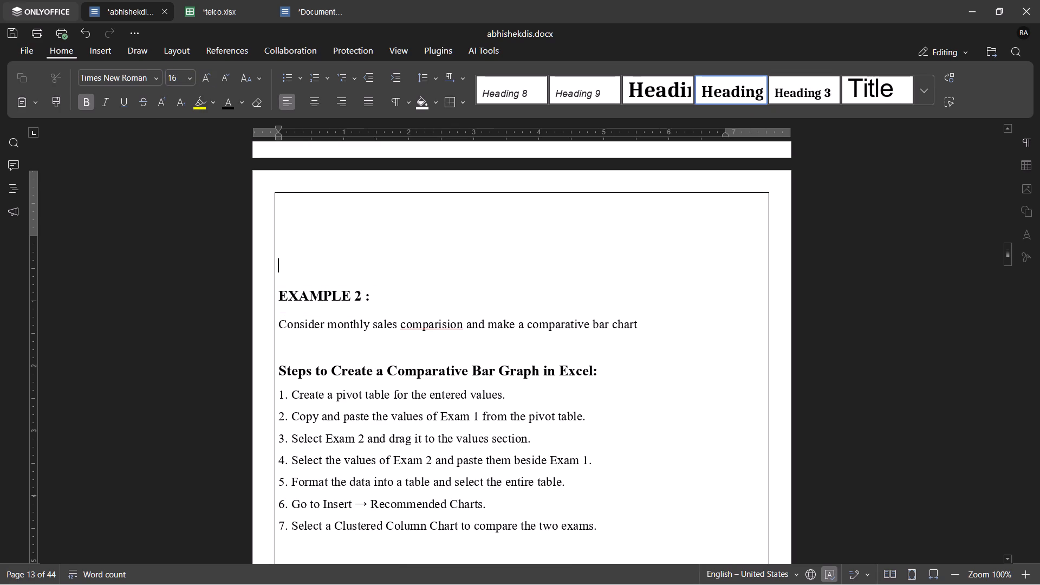
key("BackSpace")
key("BackSpace")
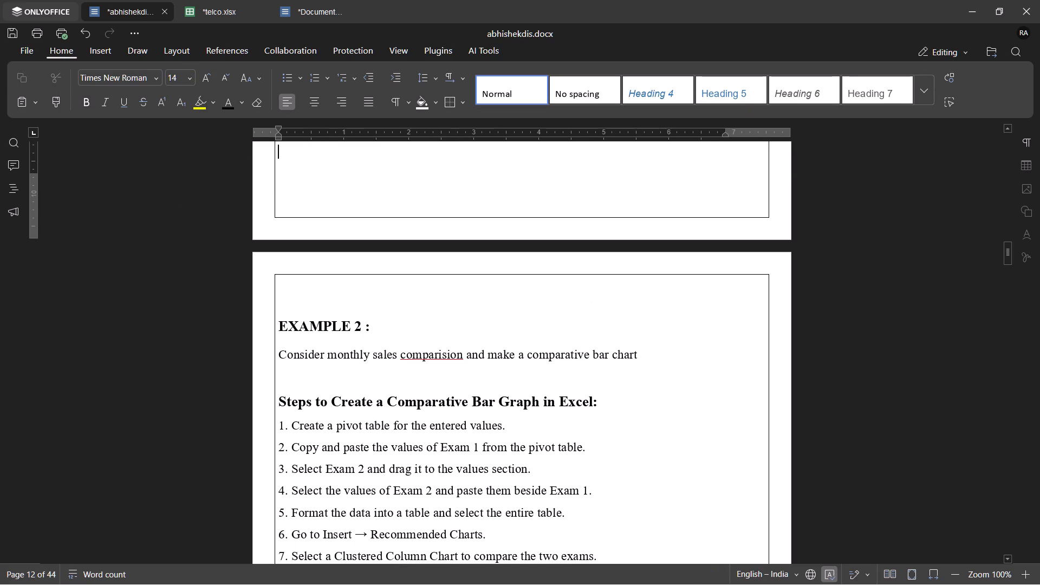
scroll(305, 261, "up", 4)
scroll(305, 261, "down", 2)
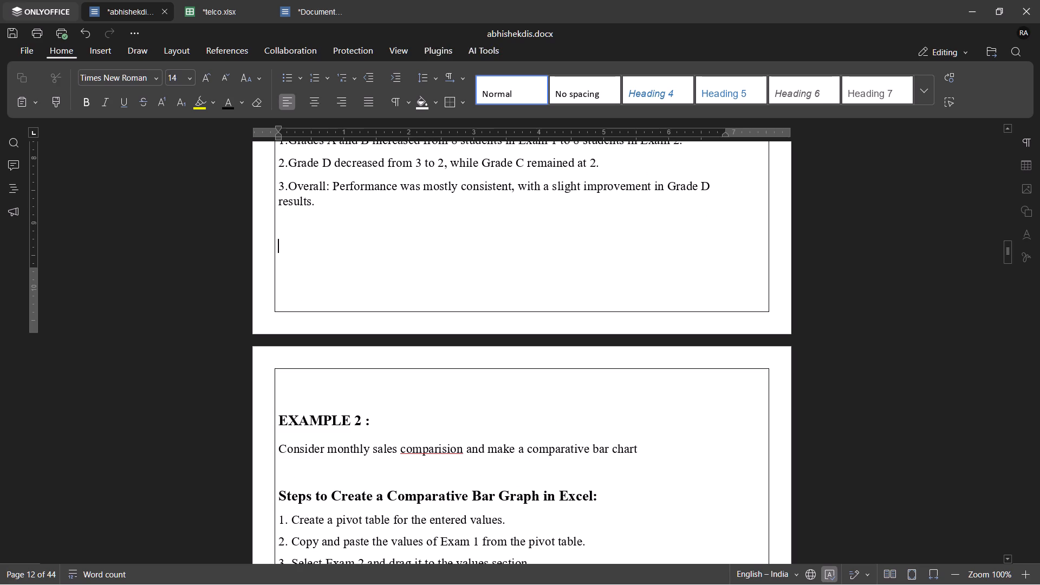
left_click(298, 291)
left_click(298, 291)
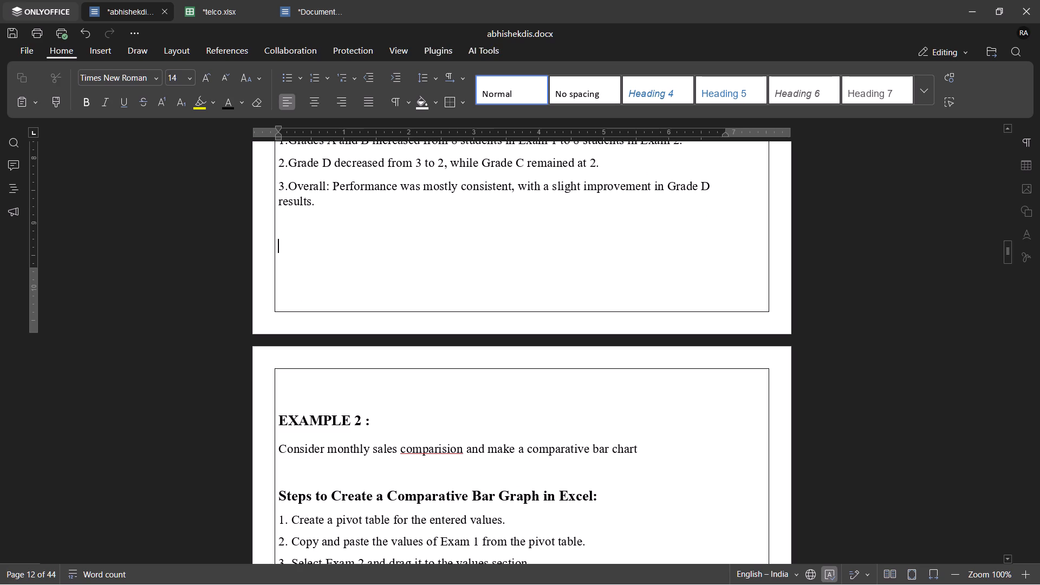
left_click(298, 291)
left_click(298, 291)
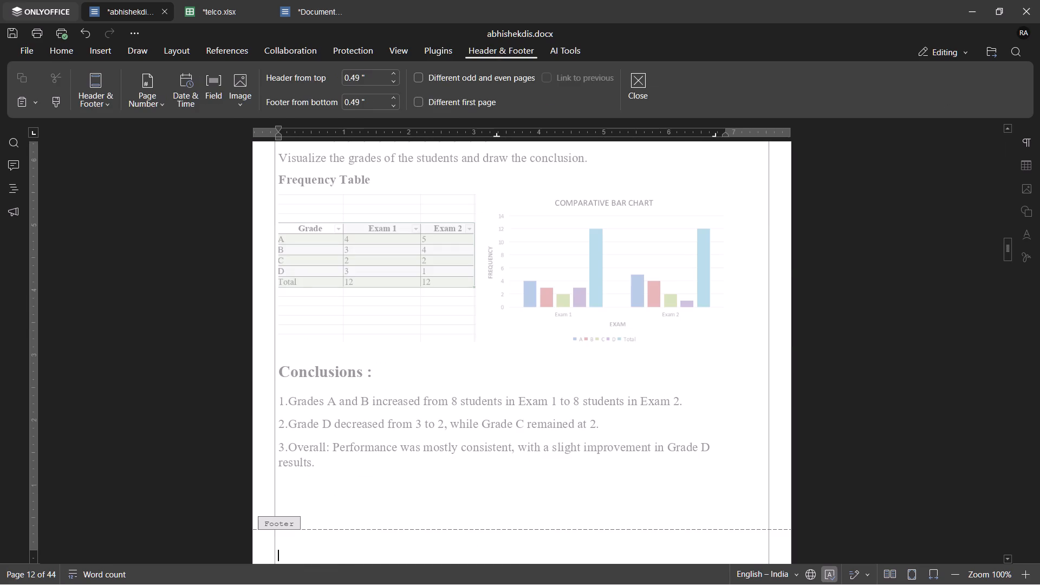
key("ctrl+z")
Highlight the "EXAMPLE 2 :" heading in yellow to match the "Example 1:" heading.
scroll(298, 291, "up", 6)
scroll(298, 291, "down", 5)
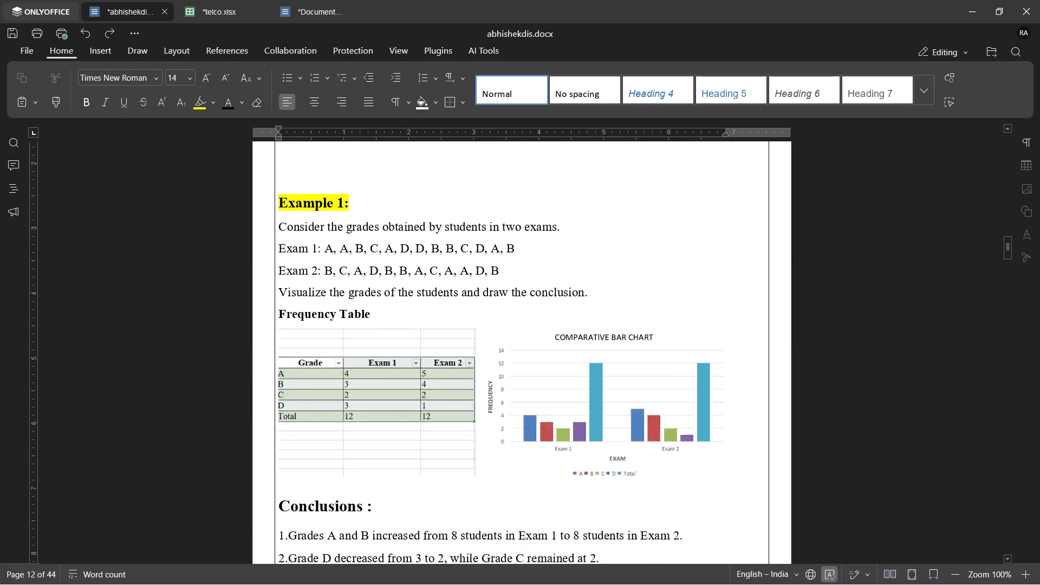
scroll(298, 291, "down", 8)
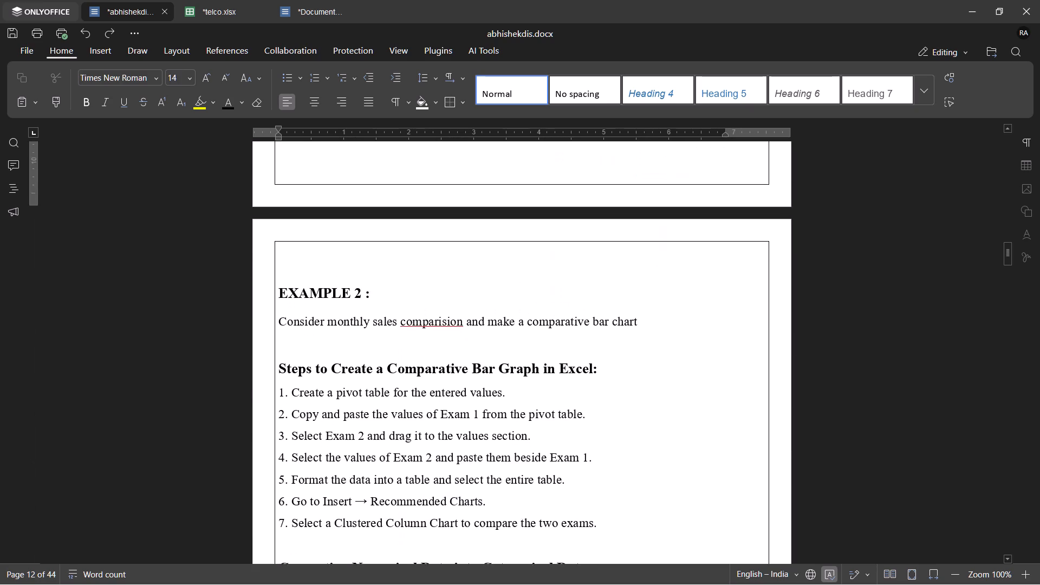
scroll(298, 291, "down", 1)
left_click_drag(384, 271, 280, 270)
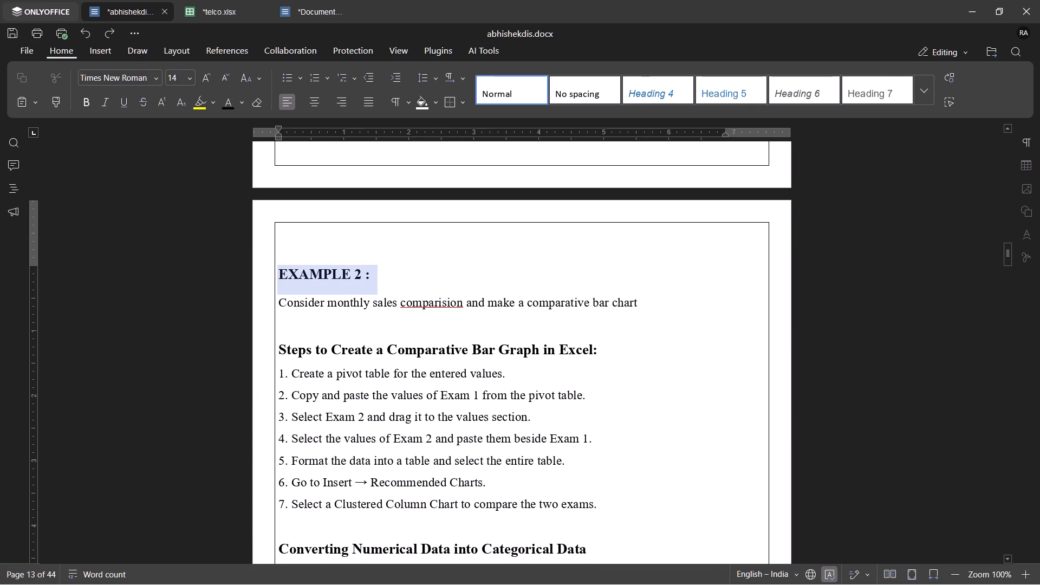
left_click_drag(280, 270, 279, 270)
left_click(198, 96)
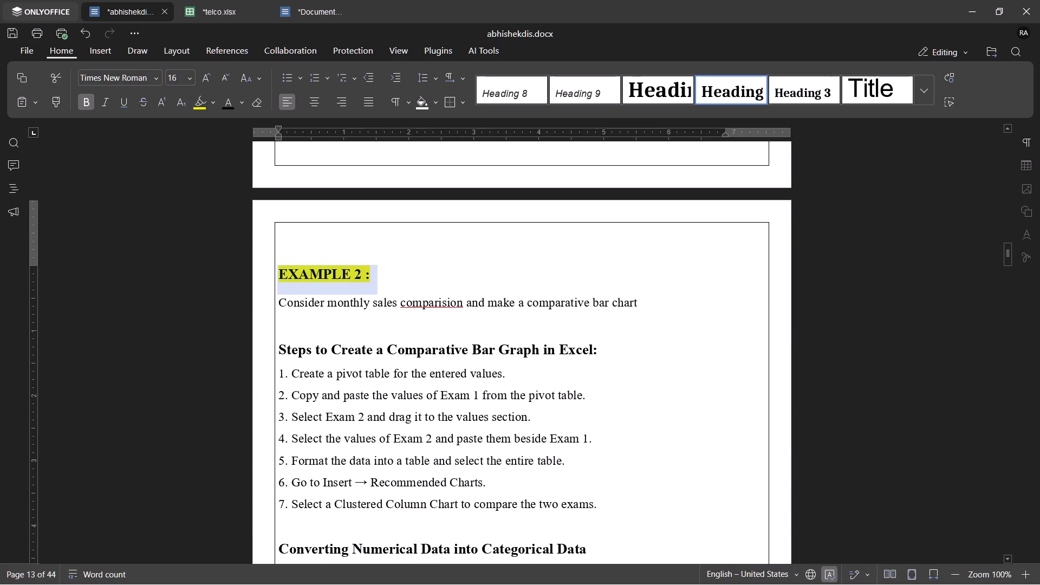
End the monthly sales sentence under "EXAMPLE 2 :" with a full stop and start a new line below it.
left_click(402, 270)
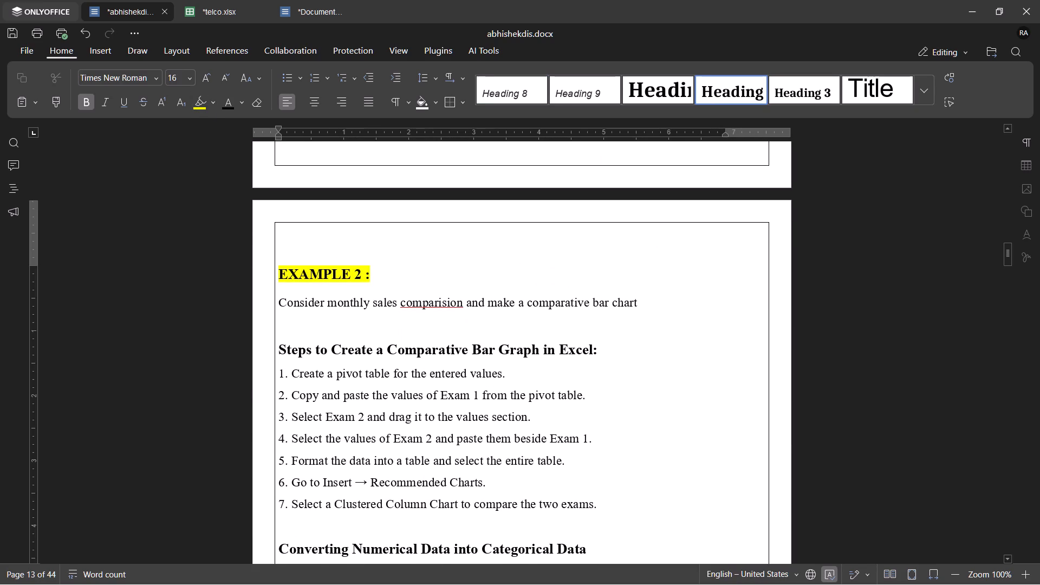
left_click(435, 301)
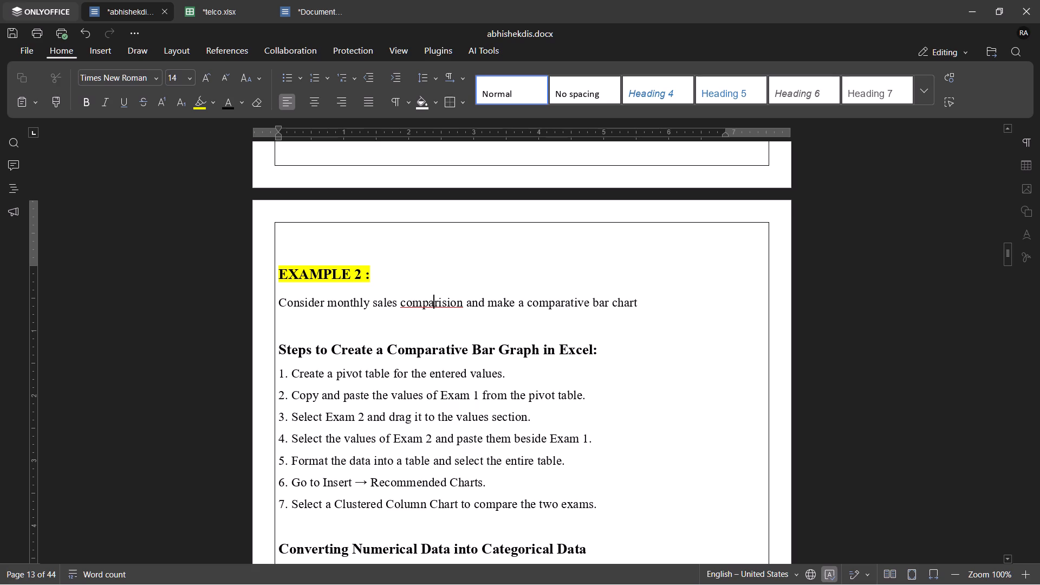
double_click(655, 301)
key("BackSpace")
key("BackSpace")
key("period")
key("Return")
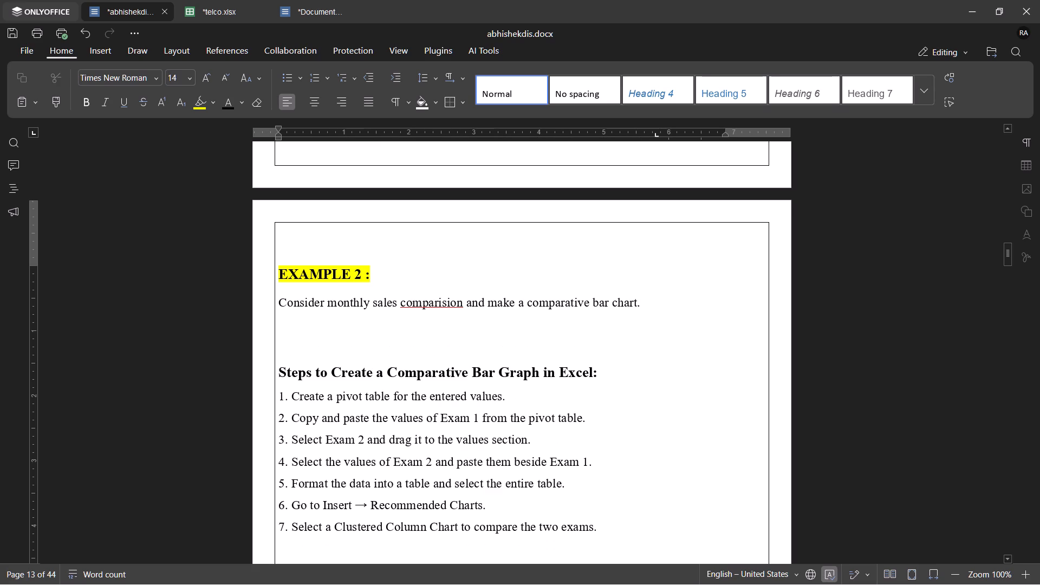
Capture the monthly sales table and its comparison chart together from telco.xlsx and paste the image below the Example 2 sentence in abhishekdis.docx.
left_click(239, 16)
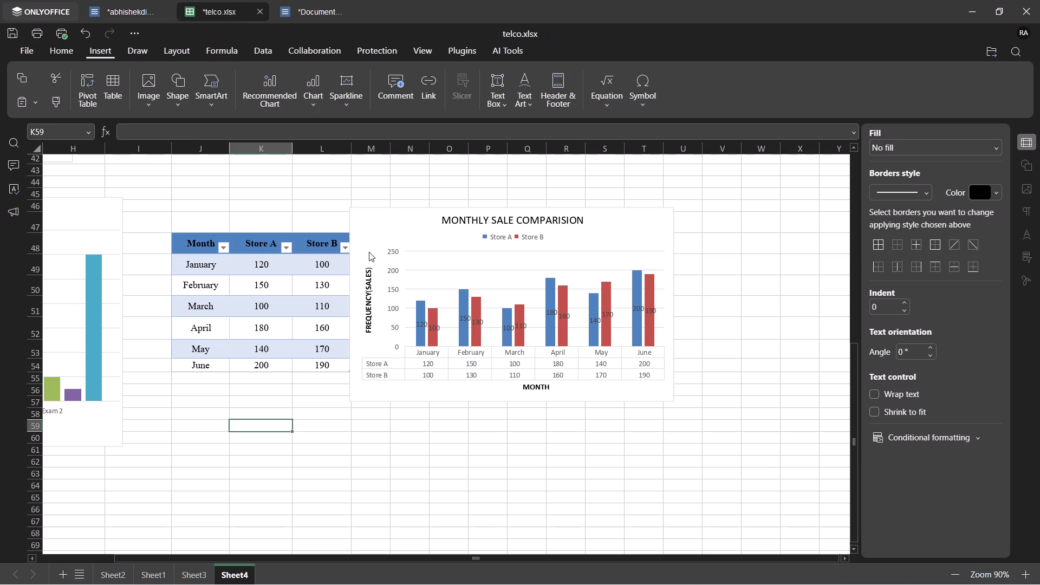
key("shift+super+s")
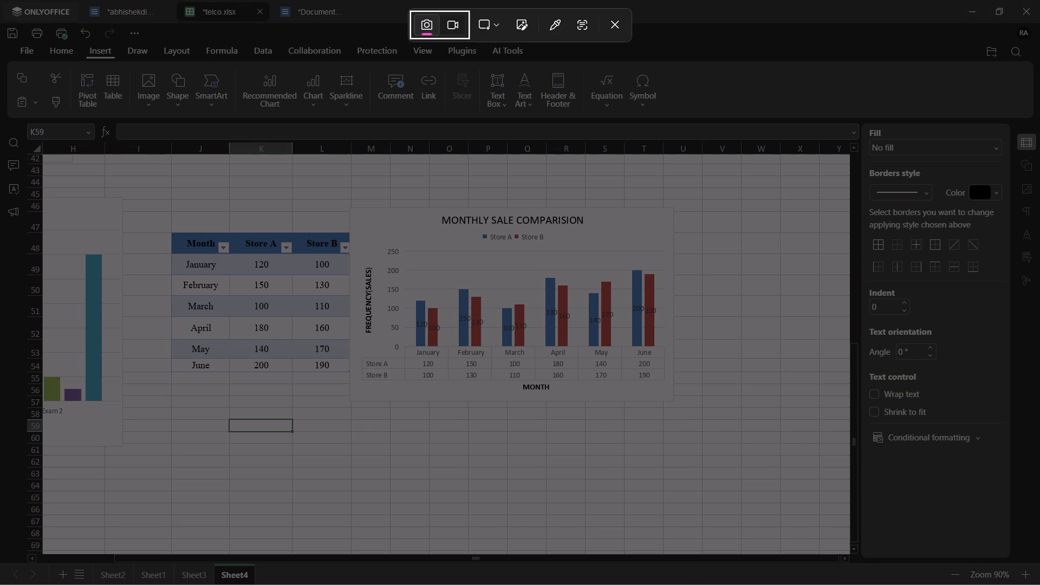
left_click_drag(672, 395, 175, 199)
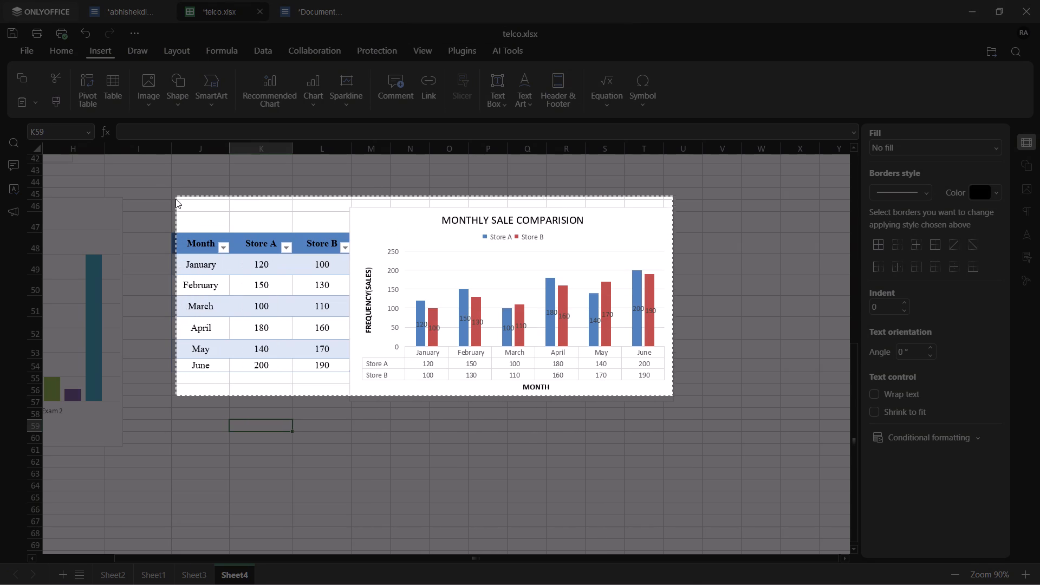
left_click_drag(175, 199, 171, 213)
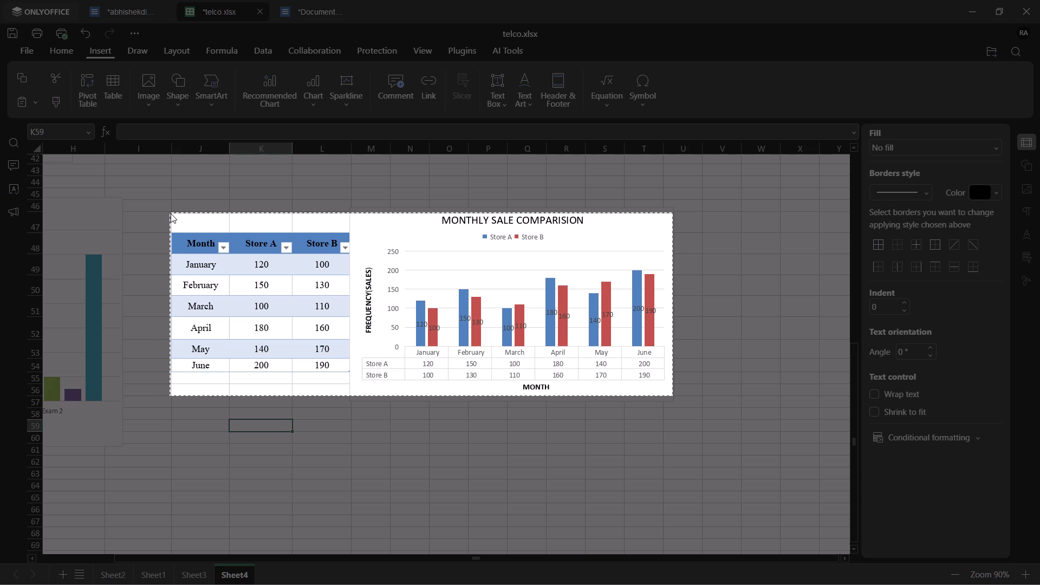
left_click_drag(171, 213, 175, 211)
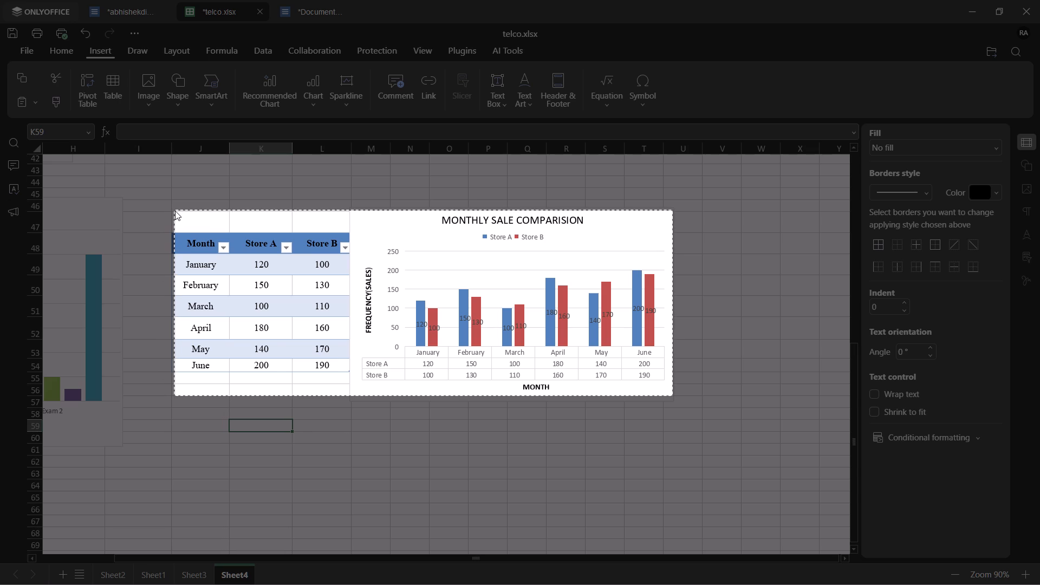
left_click_drag(175, 211, 173, 215)
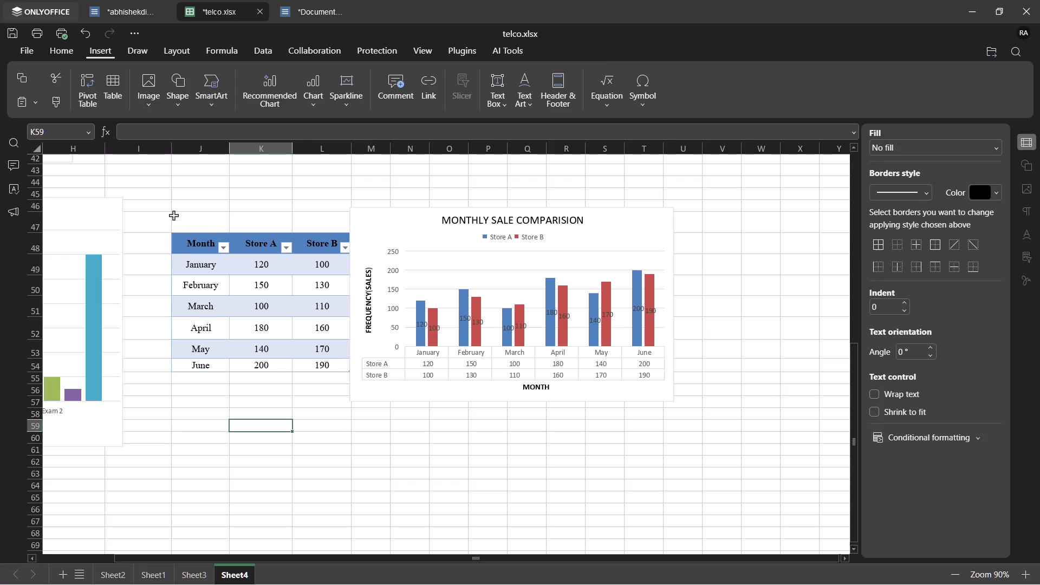
left_click(94, 16)
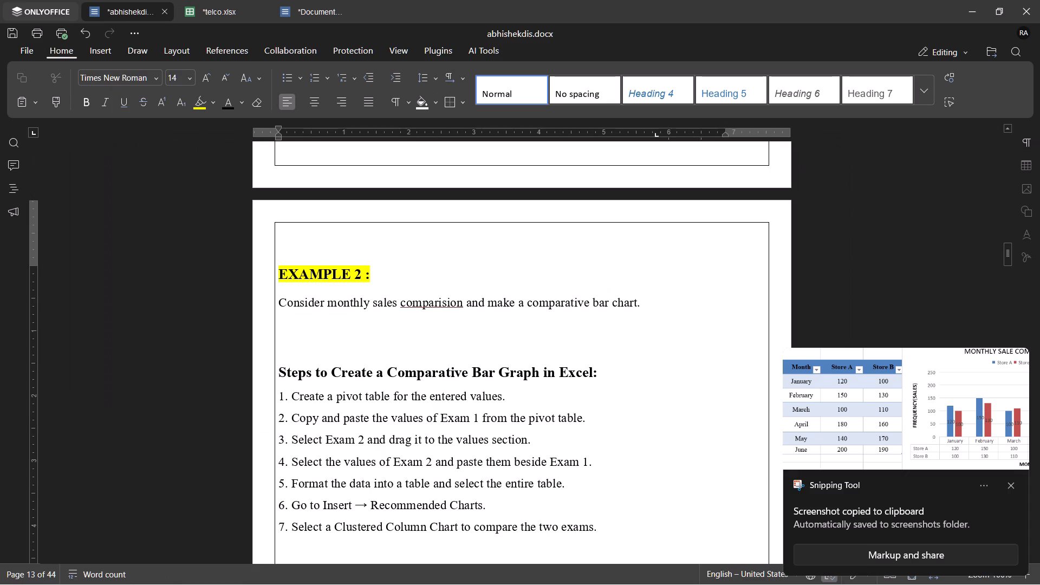
key("ctrl+v")
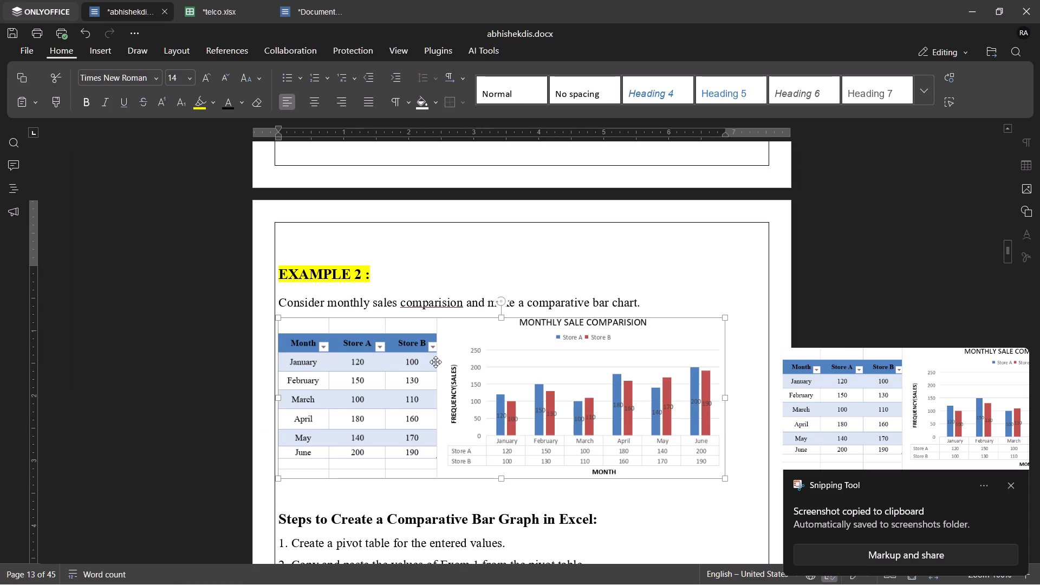
Insert a blank line between the Example 2 sentence and the pasted sales image.
left_click(525, 278)
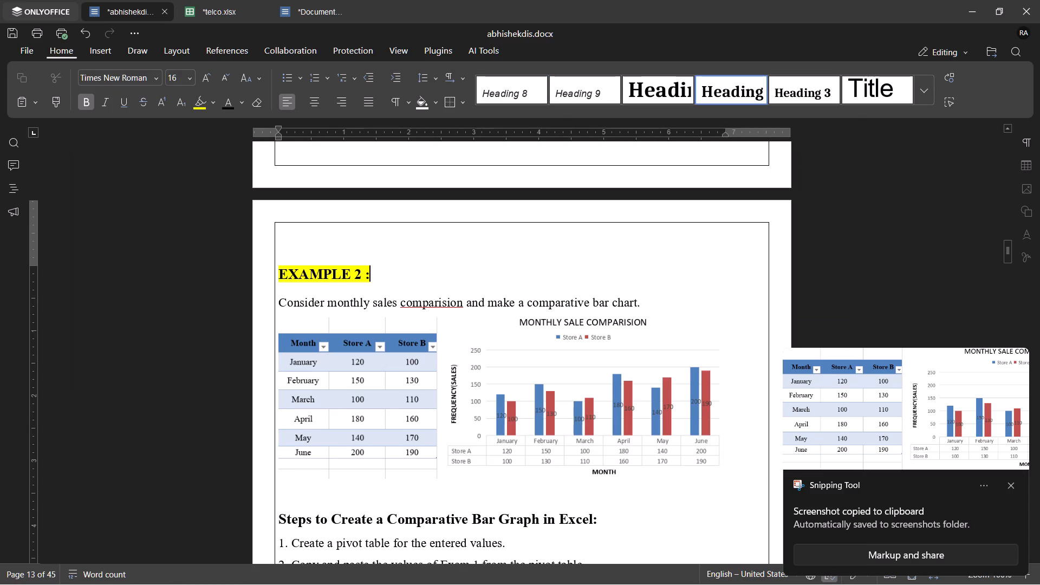
left_click(679, 305)
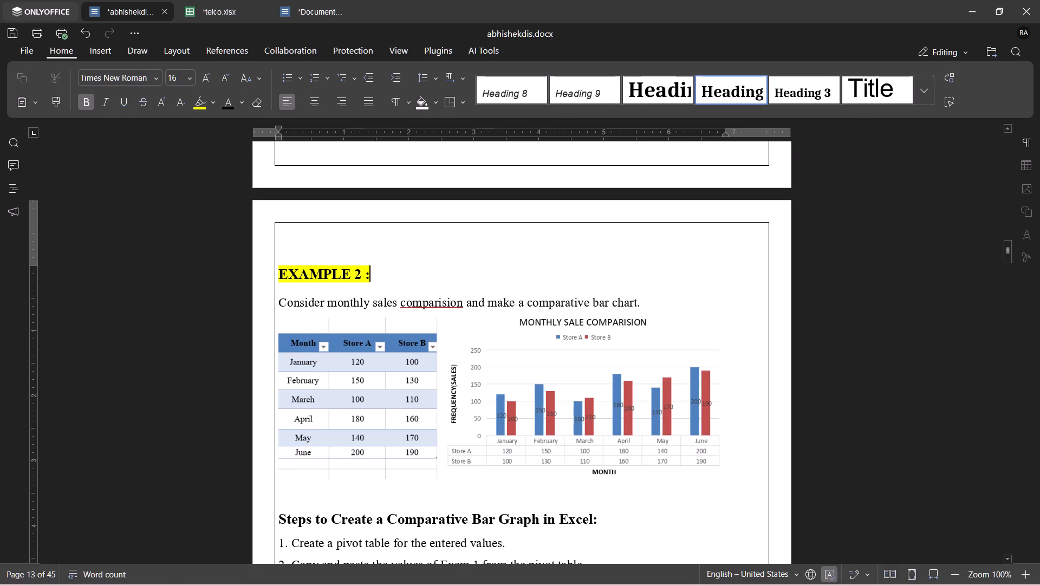
key("Return")
type("fer")
key("BackSpace")
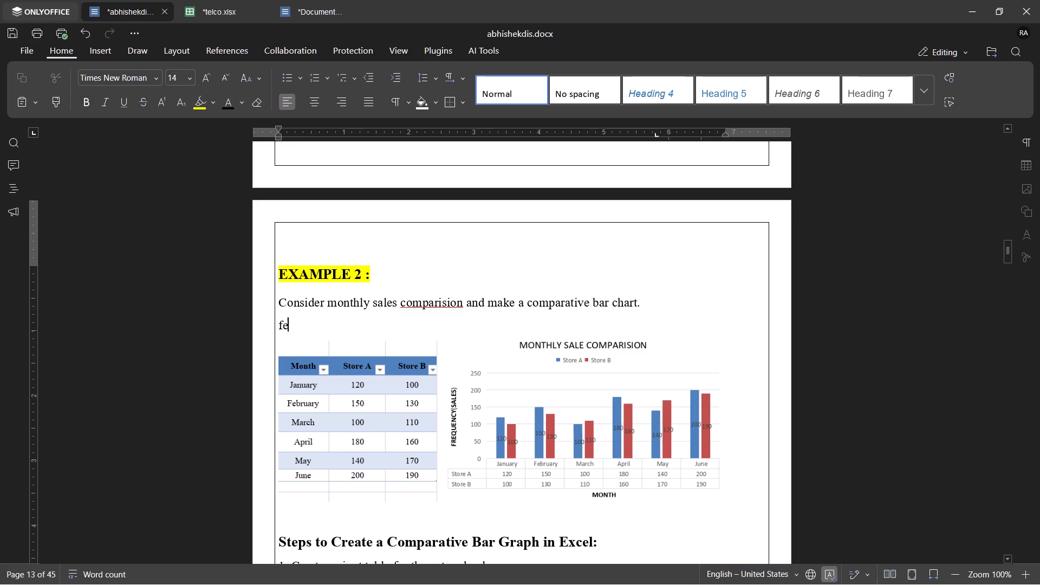
key("r")
key("BackSpace")
key("BackSpace")
key("BackSpace")
Examine how the earlier comparative bar graph and pie chart examples are laid out and how their frequency tables are labelled.
scroll(679, 305, "up", 11)
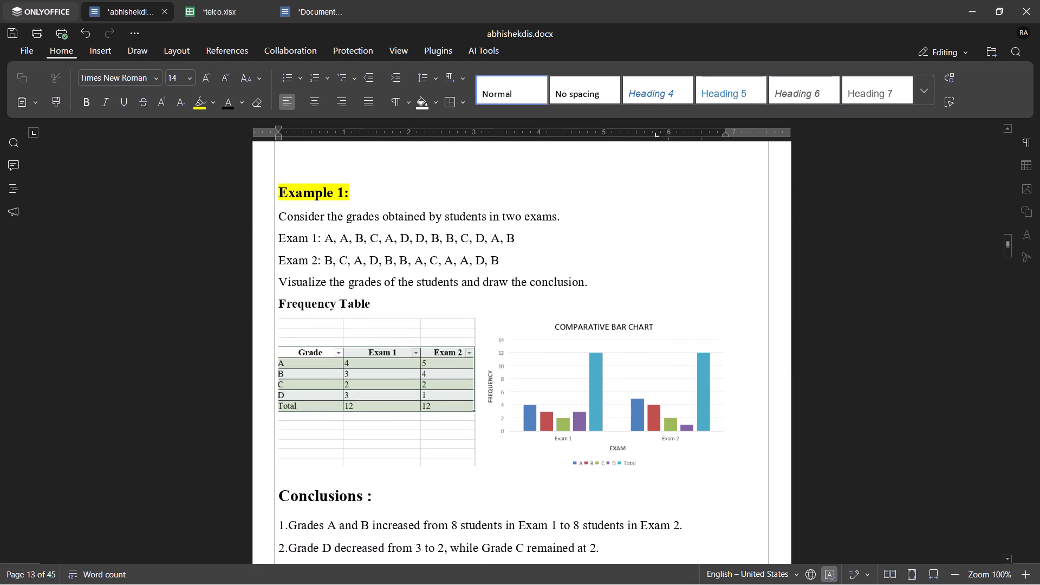
scroll(679, 305, "down", 3)
scroll(679, 305, "up", 4)
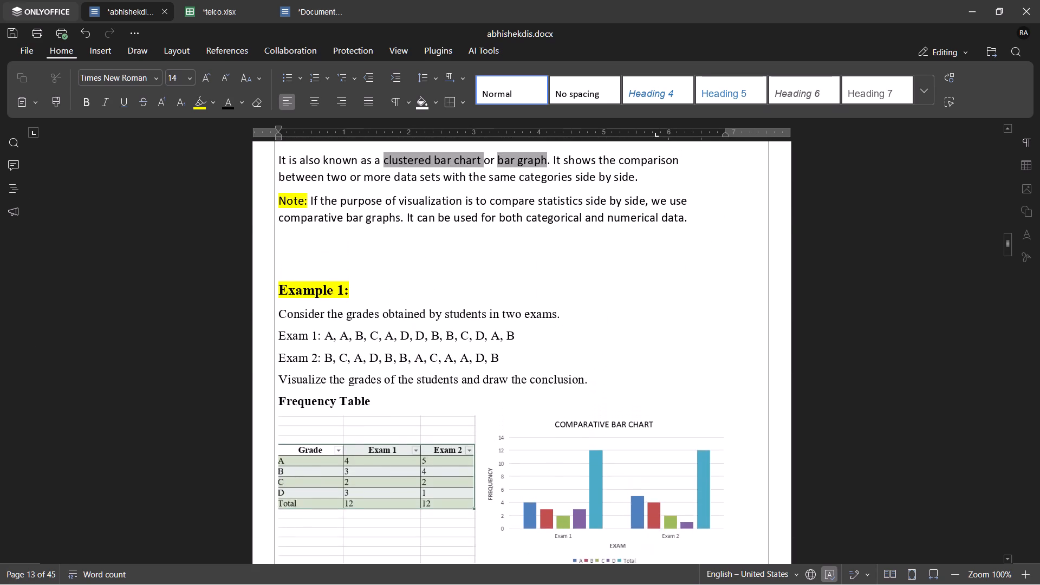
scroll(679, 305, "down", 2)
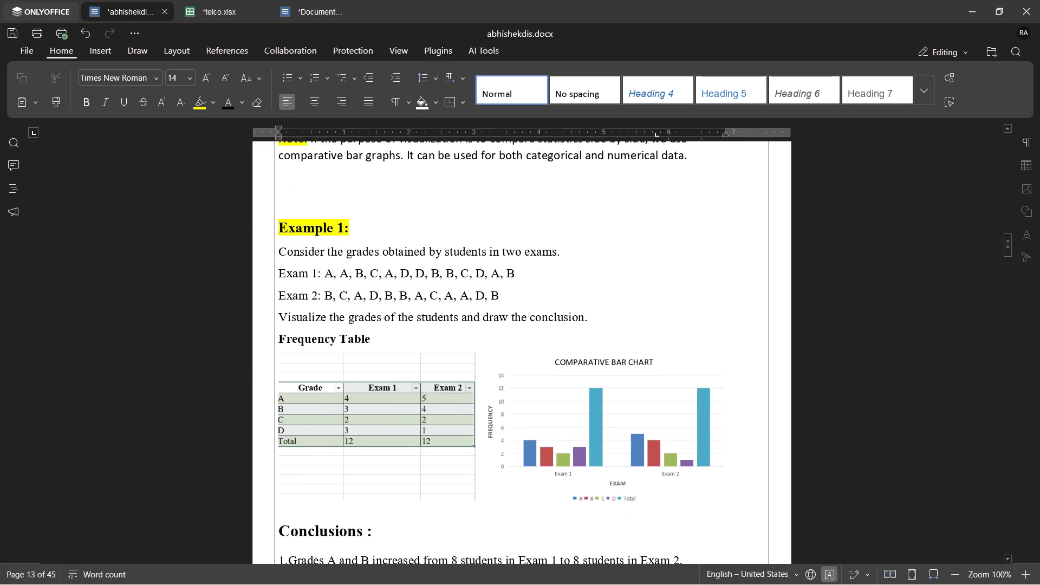
scroll(679, 305, "down", 3)
scroll(679, 305, "up", 1)
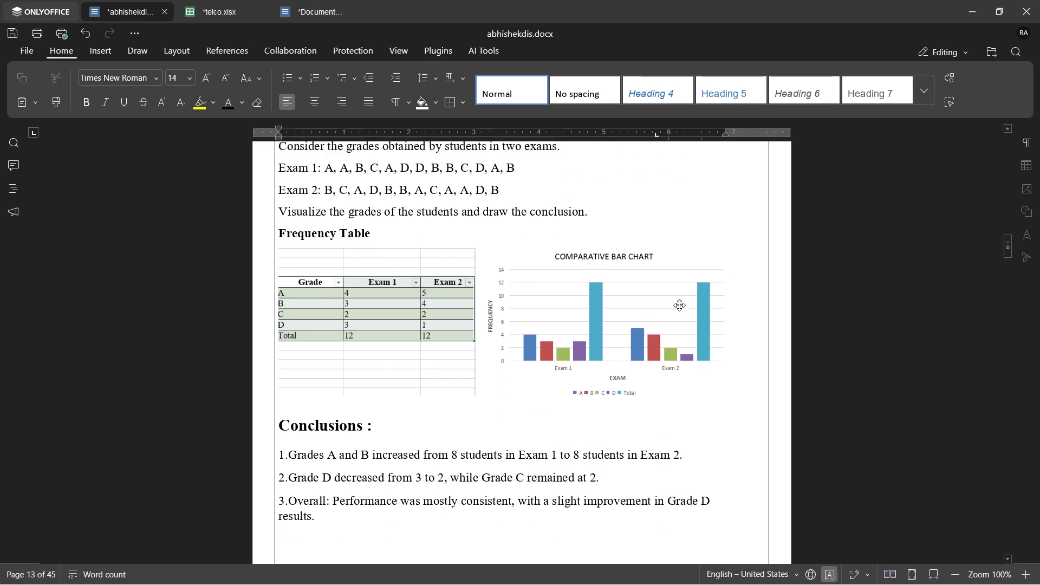
scroll(679, 305, "up", 2)
scroll(679, 305, "down", 1)
scroll(679, 305, "up", 7)
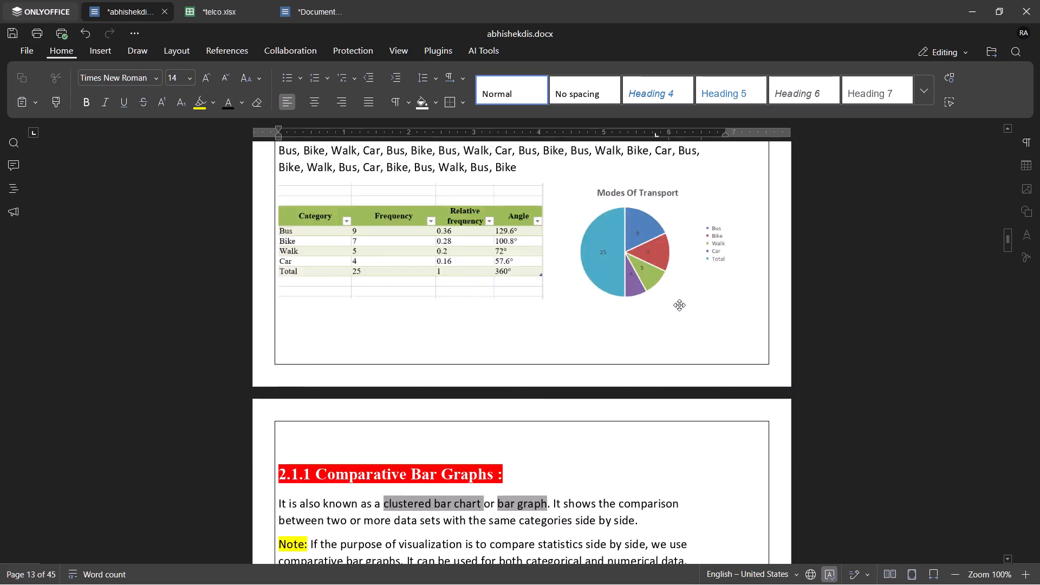
scroll(679, 305, "up", 5)
scroll(679, 305, "down", 8)
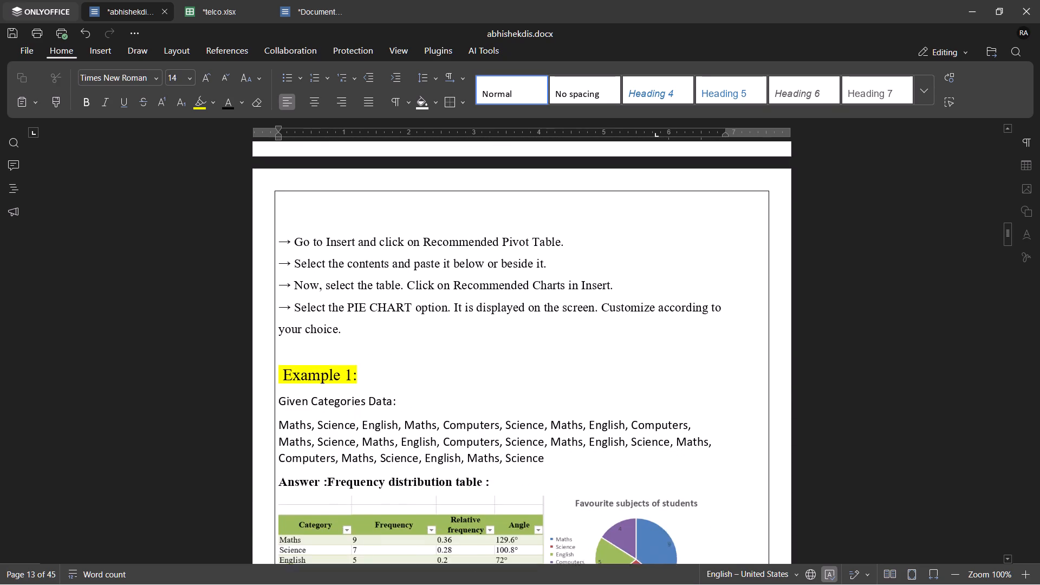
scroll(679, 305, "down", 4)
scroll(679, 305, "up", 5)
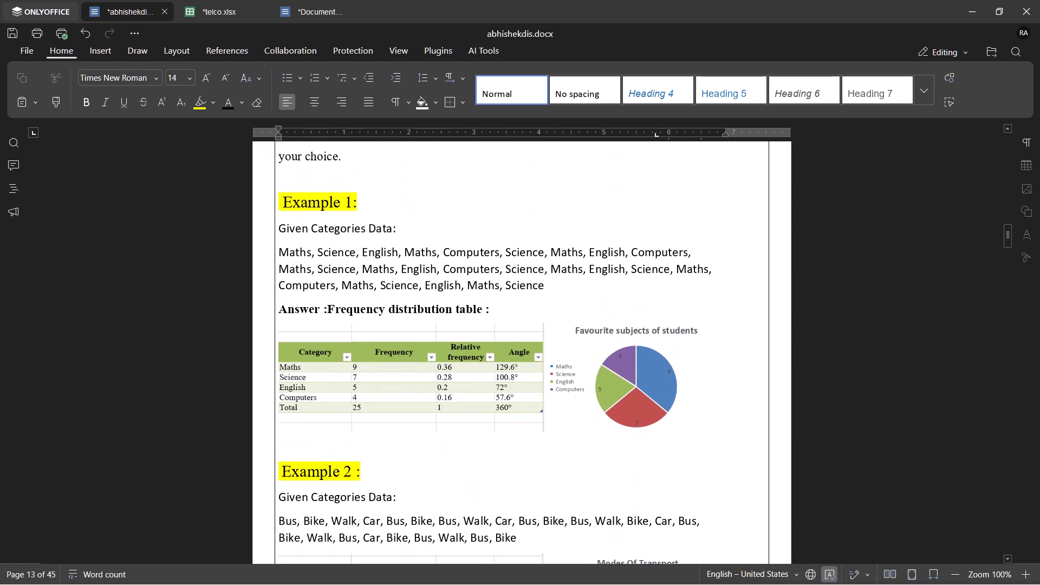
scroll(679, 305, "down", 6)
scroll(679, 305, "up", 6)
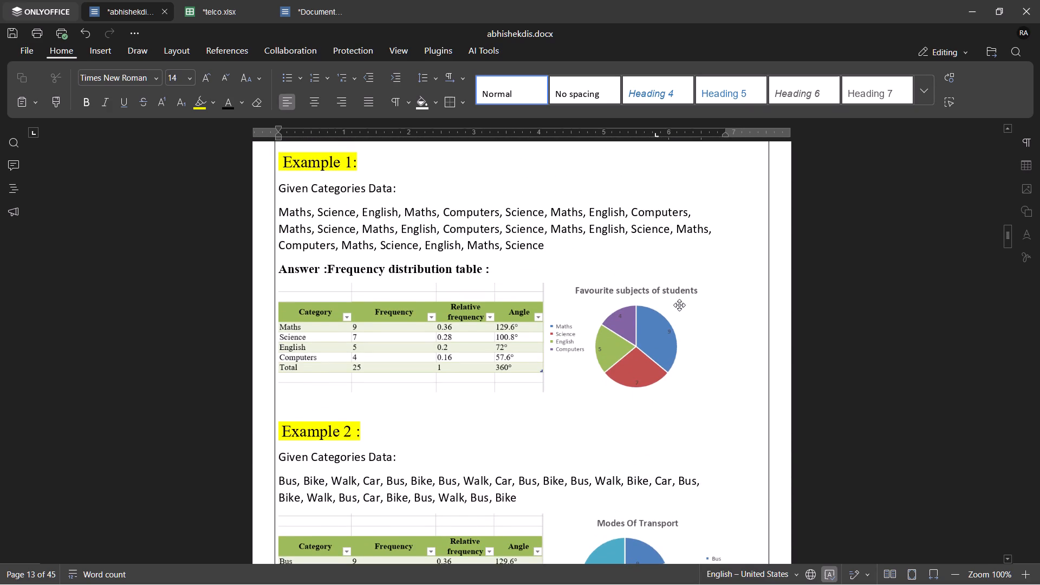
Apply the Normal style to the "Answer :Frequency distribution table :" line in the pie chart Example 1.
left_click_drag(510, 268, 283, 244)
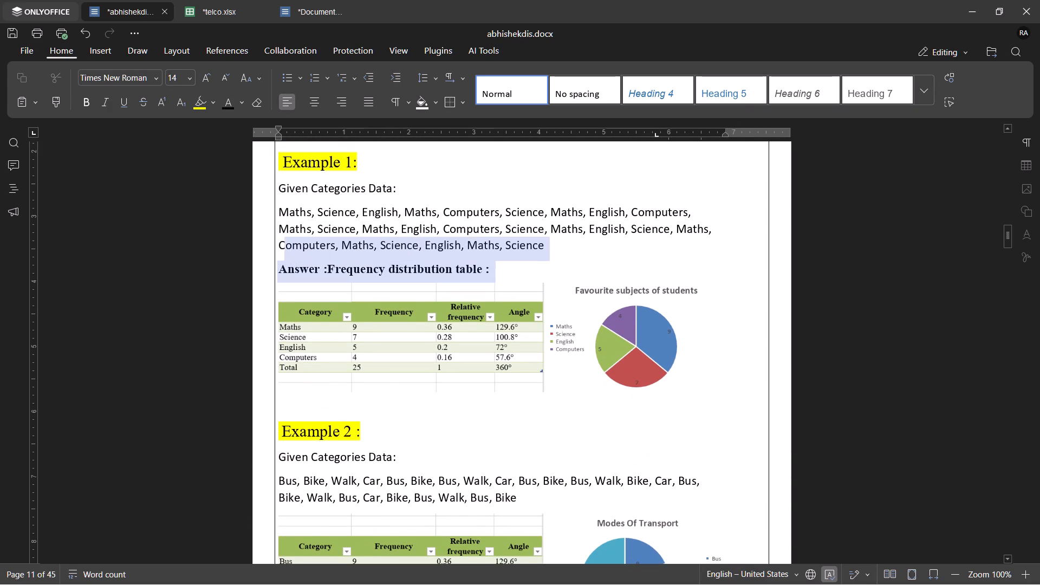
left_click_drag(283, 244, 280, 264)
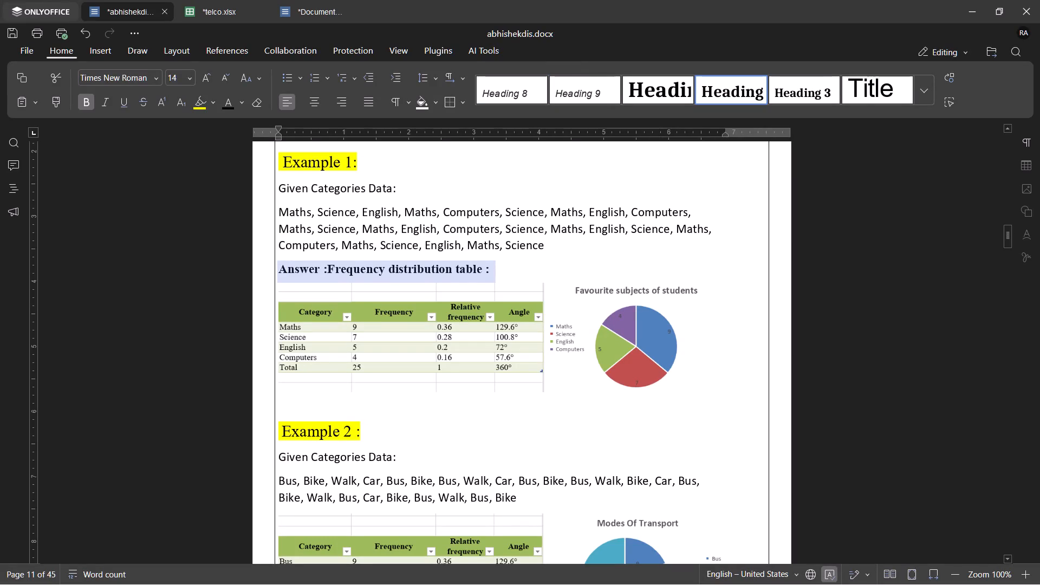
left_click(926, 87)
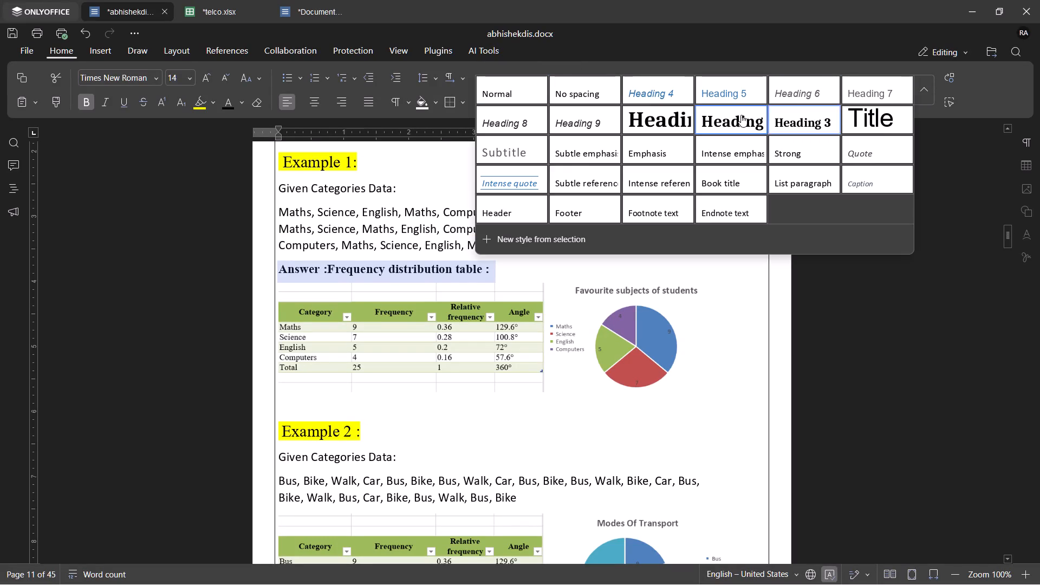
left_click(535, 99)
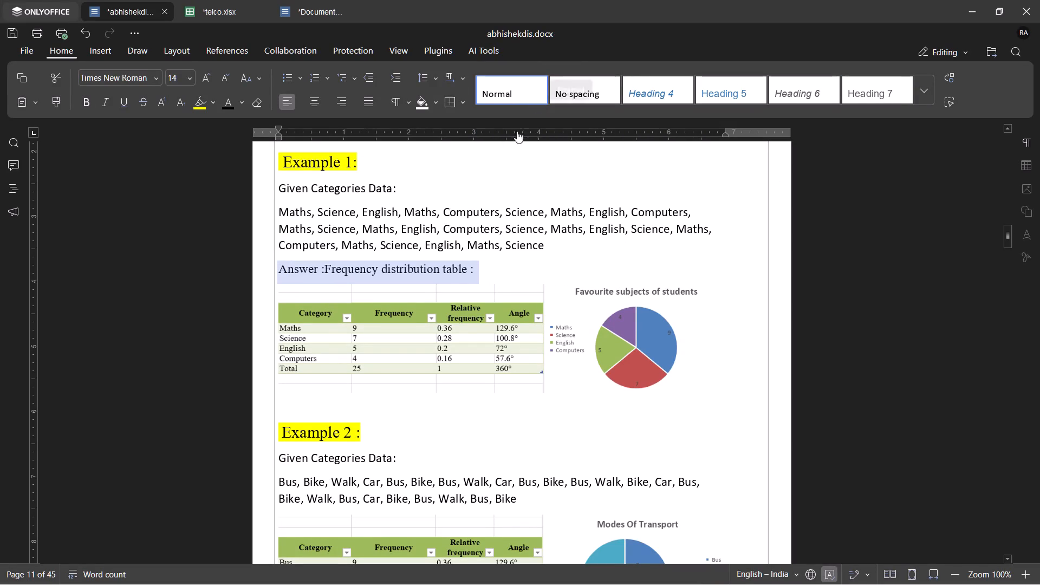
left_click(486, 268)
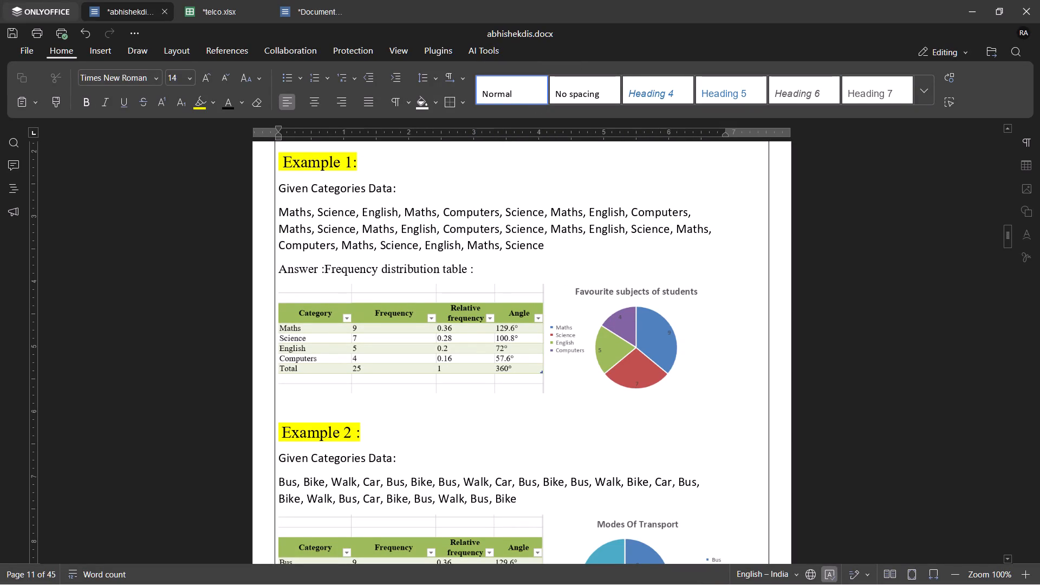
Review the layout from the pie chart examples through the comparative bar graph section to the monthly sales Example 2.
scroll(317, 276, "up", 1)
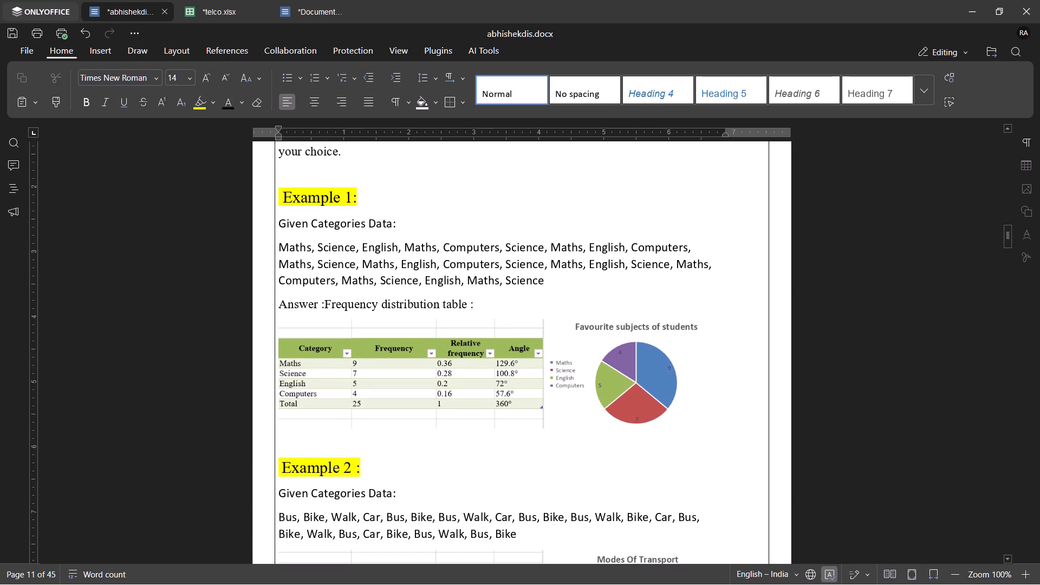
scroll(341, 284, "down", 7)
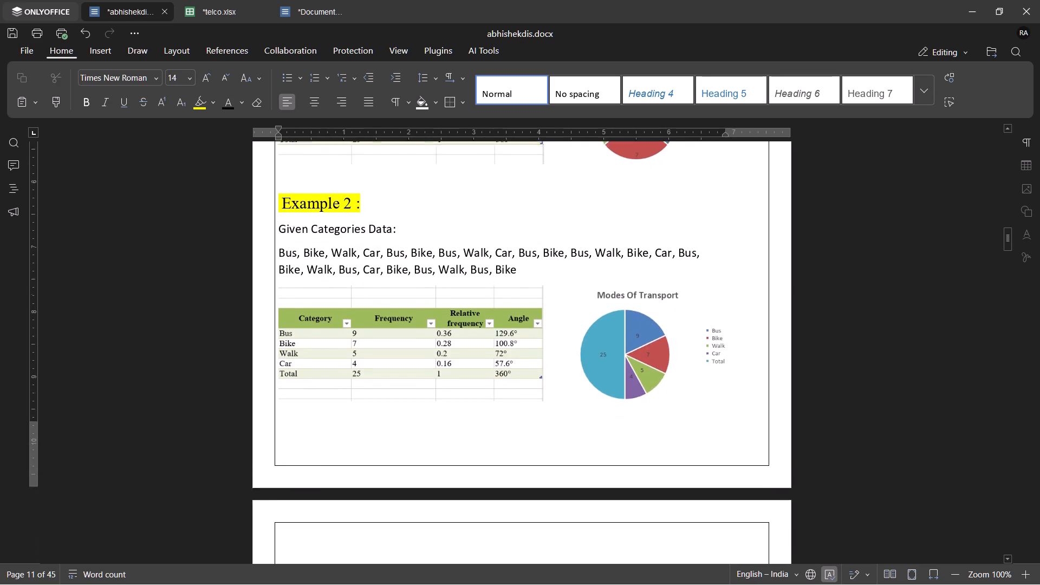
scroll(341, 284, "down", 1)
scroll(341, 284, "up", 4)
scroll(341, 284, "down", 8)
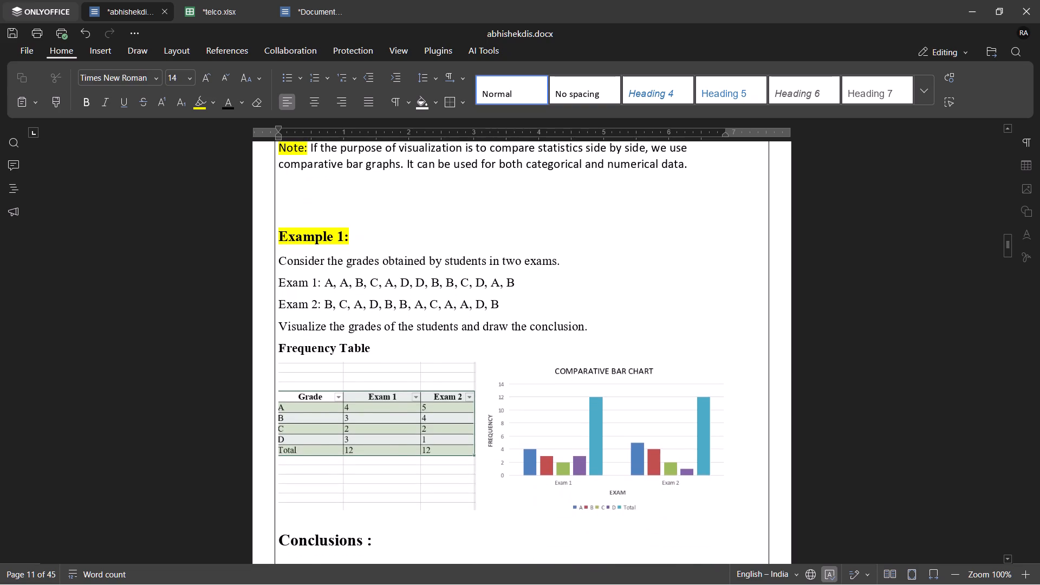
scroll(341, 284, "down", 8)
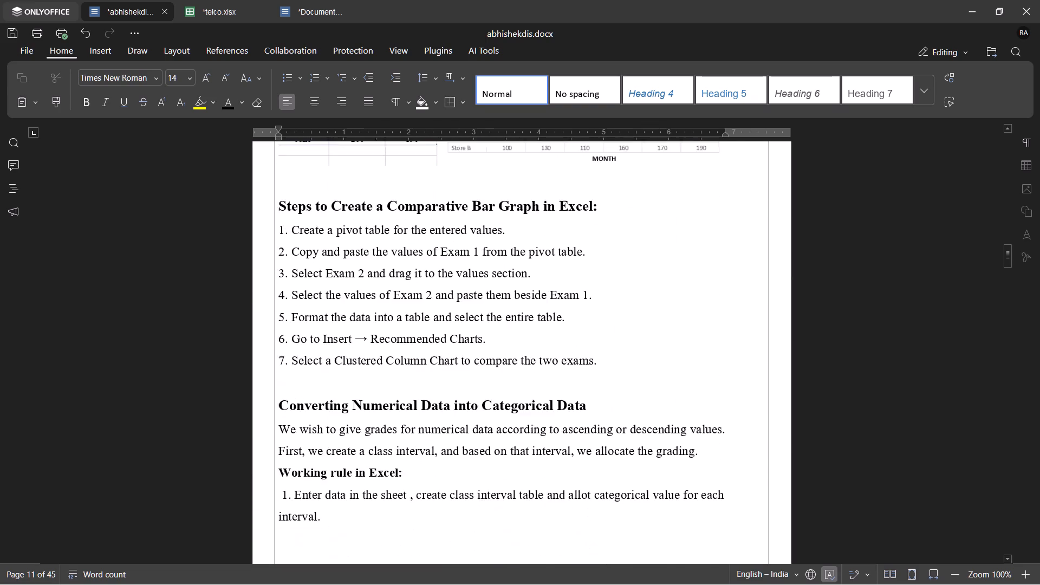
scroll(341, 284, "up", 5)
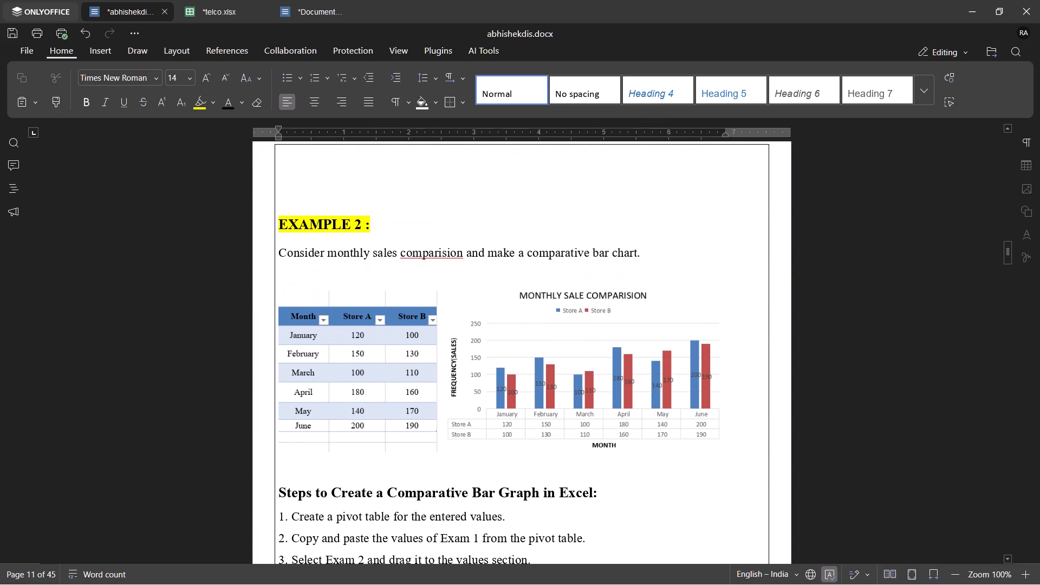
Enter the line "Answer : frequency table and bar graph :" between the Example 2 sentence and the monthly sales image.
left_click(308, 276)
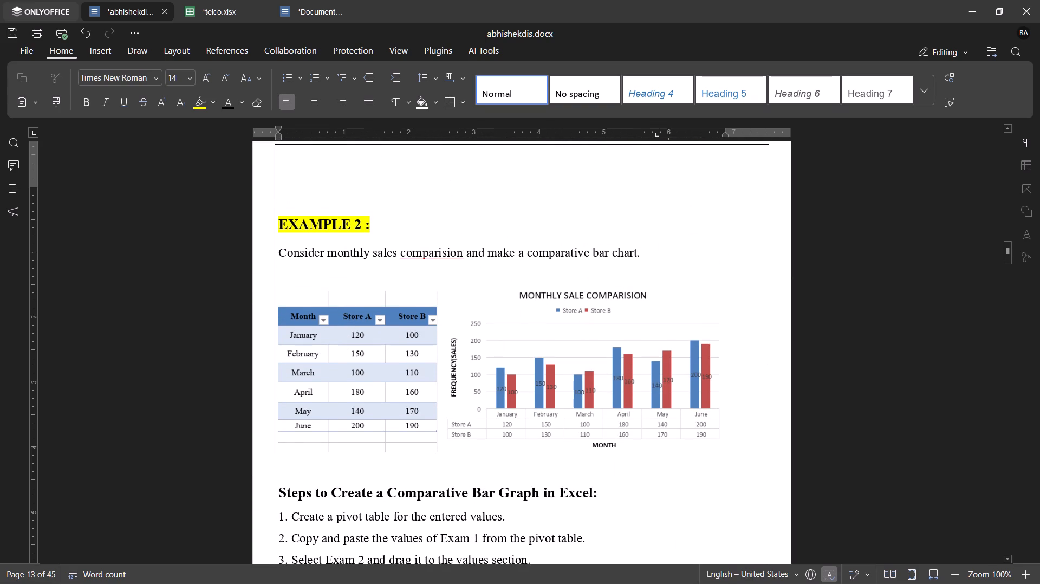
type("answer")
key("space")
key("shift+colon")
key("Return")
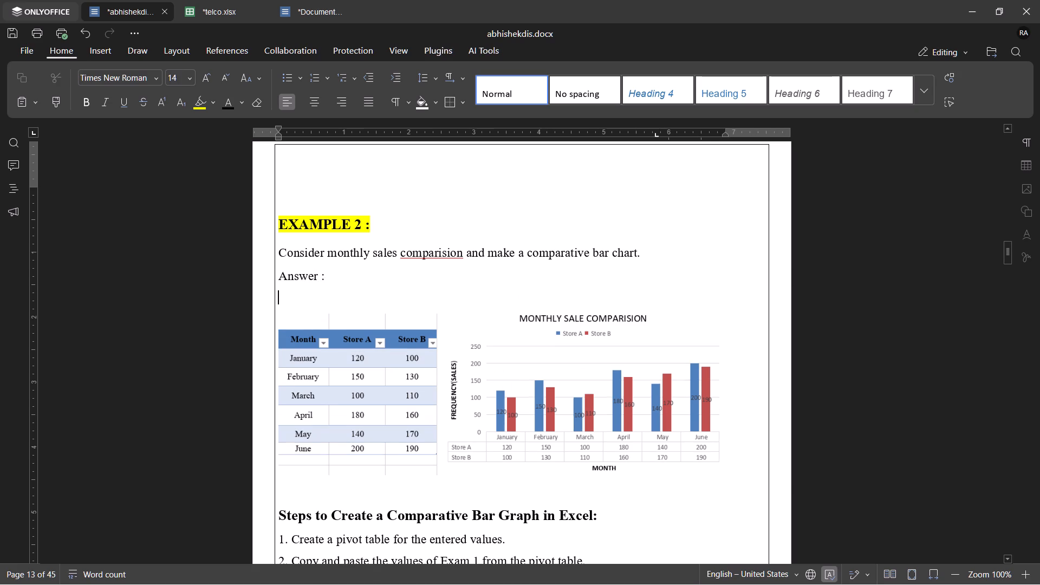
type("freq")
type("ue")
key("BackSpace")
key("BackSpace")
key("BackSpace")
key("BackSpace")
key("BackSpace")
key("BackSpace")
key("BackSpace")
key("space")
key("space")
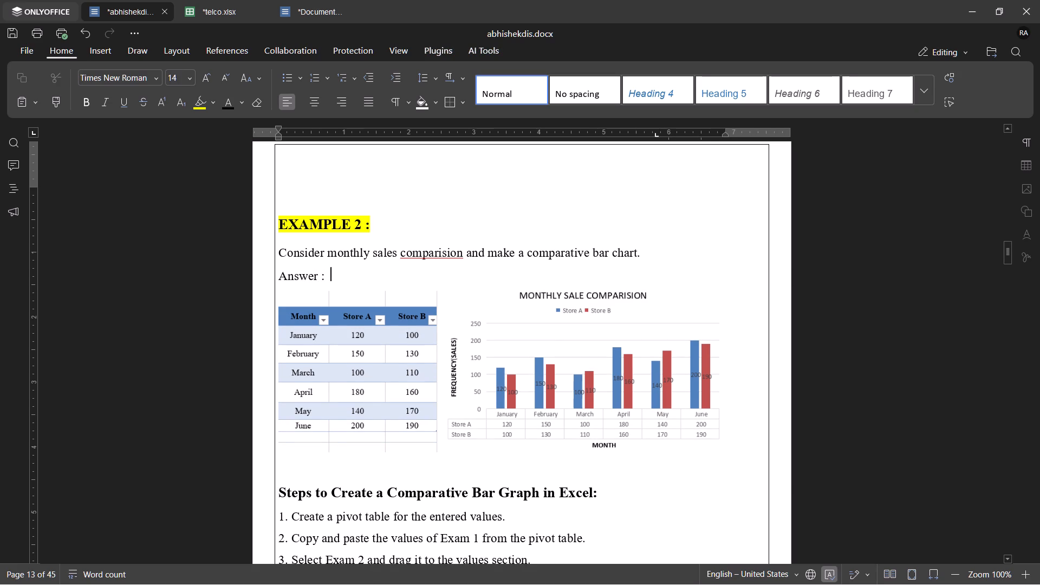
type("frequency")
key("space")
type("tab;e")
key("BackSpace")
key("BackSpace")
type("le and bar grap")
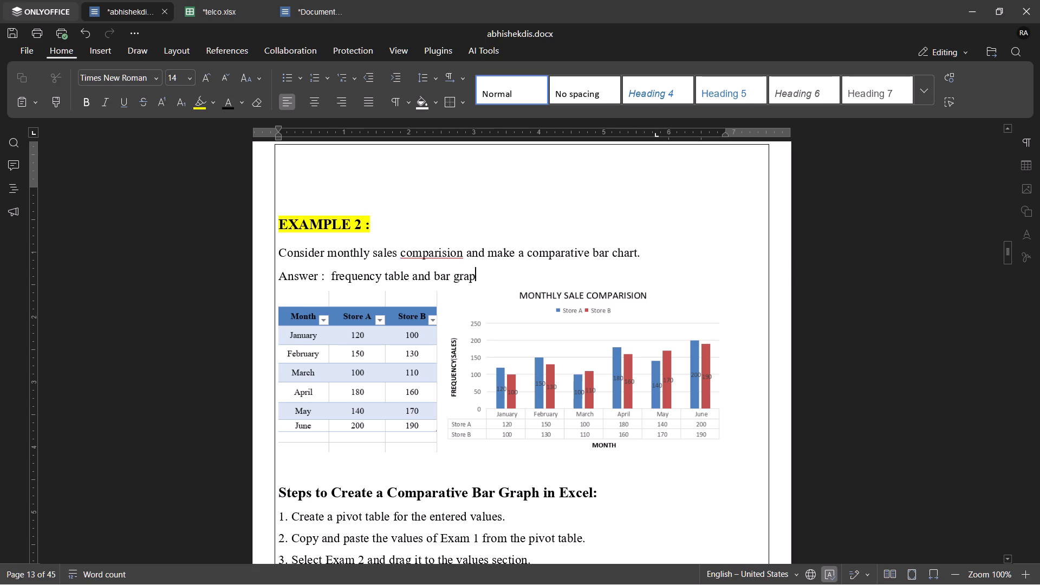
key("h")
key("space")
type(":")
key("Return")
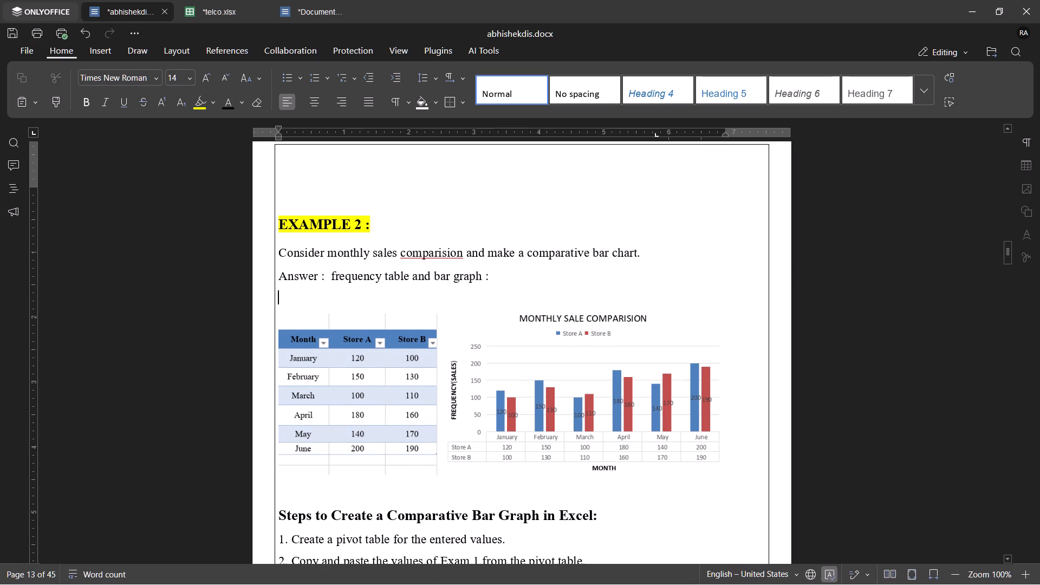
key("BackSpace")
Compare the Example 2 layout with the source sheet, the Example 1 table and conclusions, and the steps that follow.
left_click(194, 6)
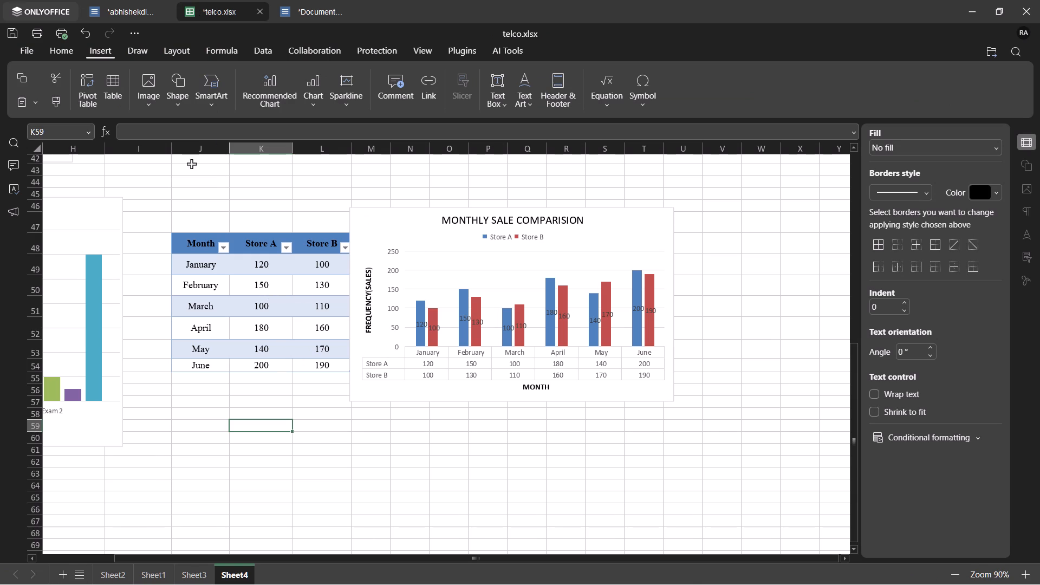
left_click(134, 15)
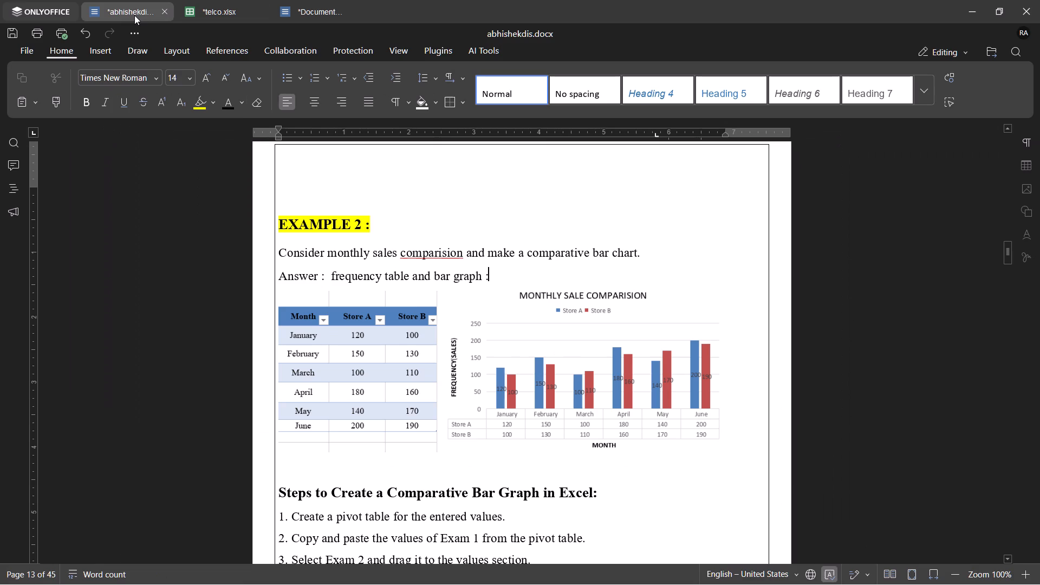
left_click(407, 344)
scroll(407, 344, "up", 8)
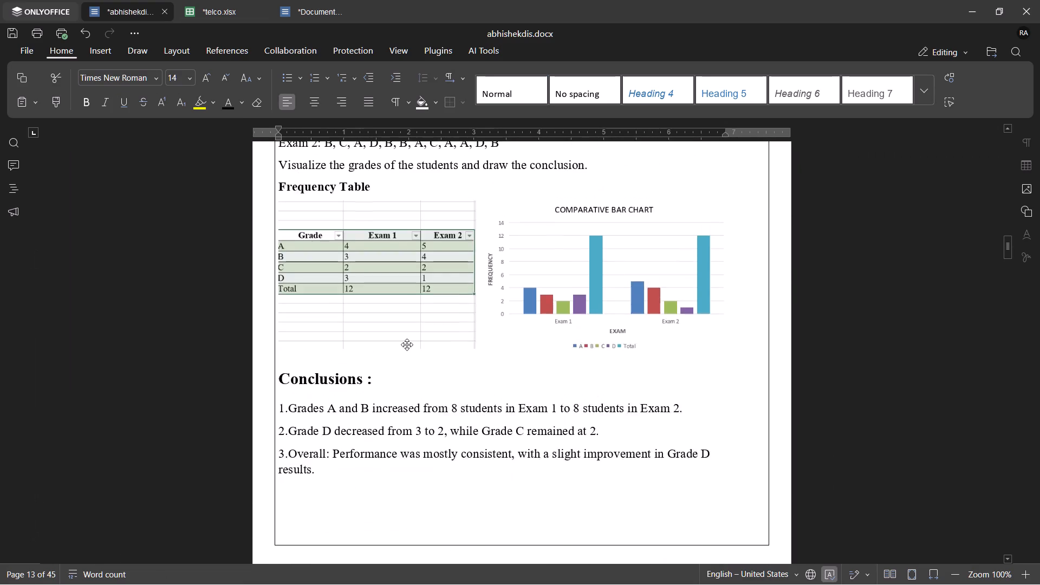
scroll(407, 344, "up", 1)
scroll(407, 344, "down", 7)
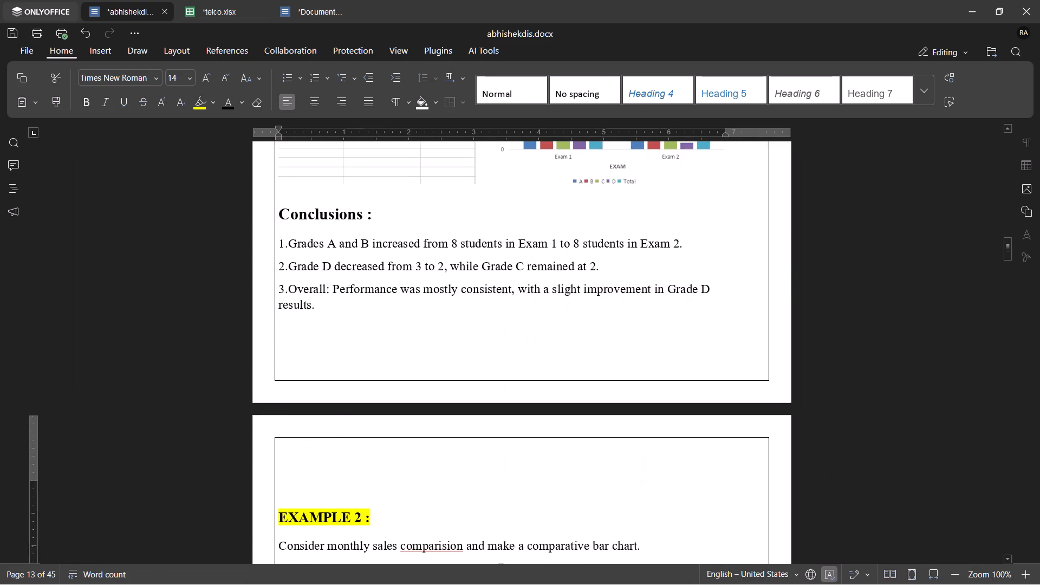
scroll(407, 344, "down", 4)
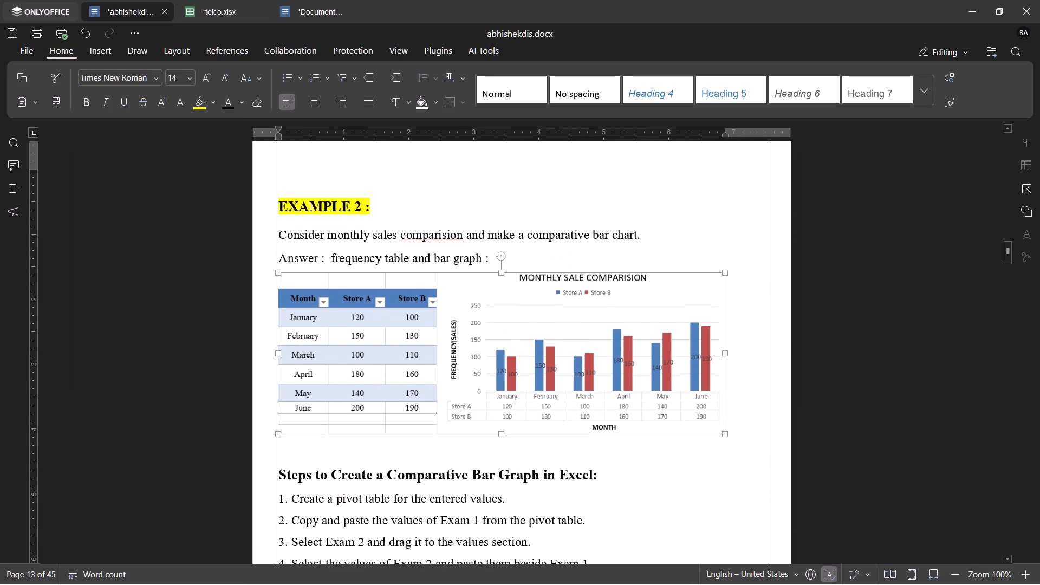
left_click(422, 492)
scroll(422, 492, "down", 3)
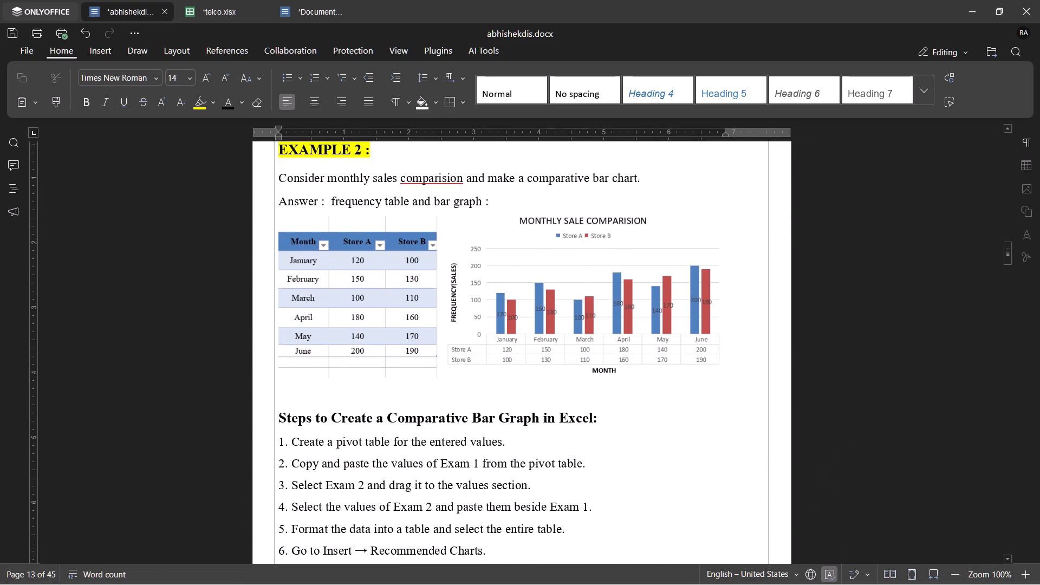
scroll(422, 492, "down", 1)
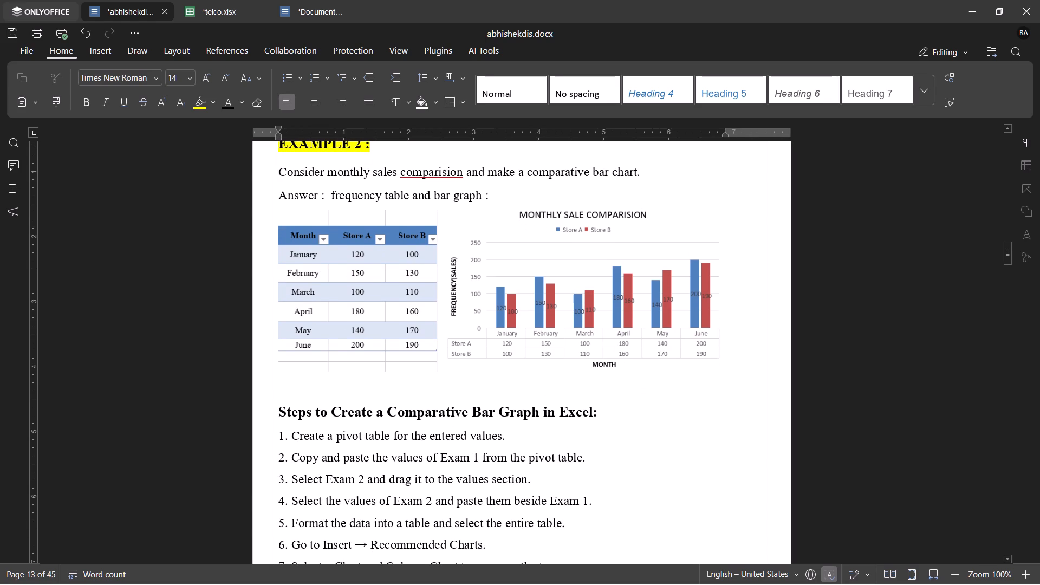
scroll(422, 492, "down", 2)
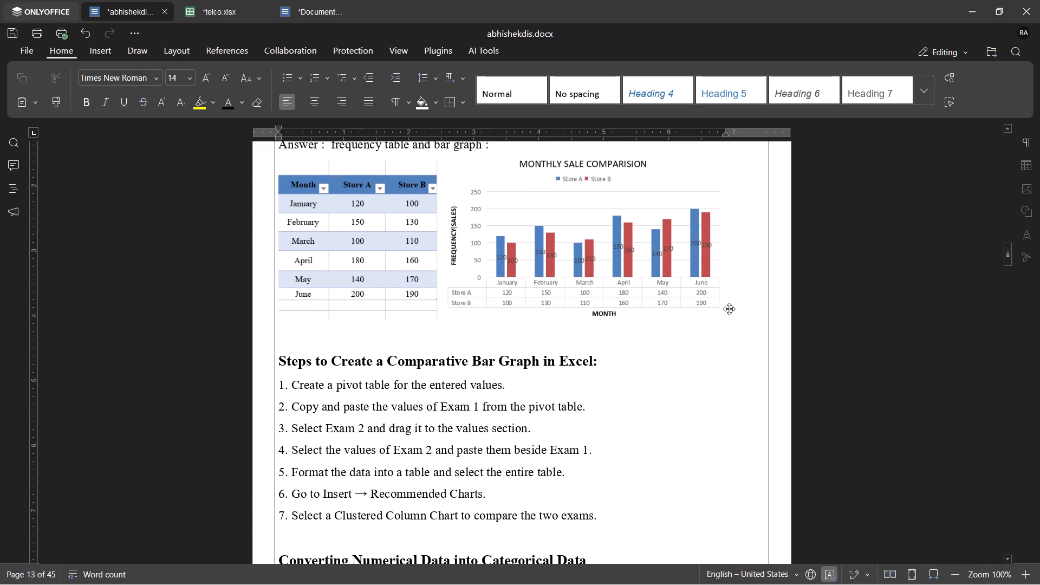
left_click(729, 309)
left_click(731, 307)
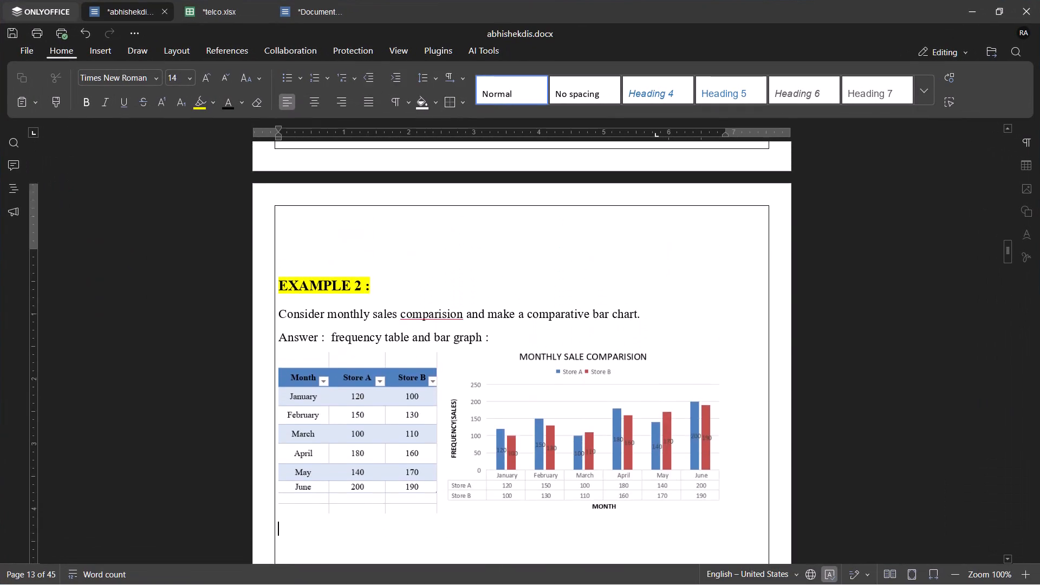
scroll(521, 266, "up", 2)
scroll(521, 266, "down", 1)
scroll(521, 266, "up", 1)
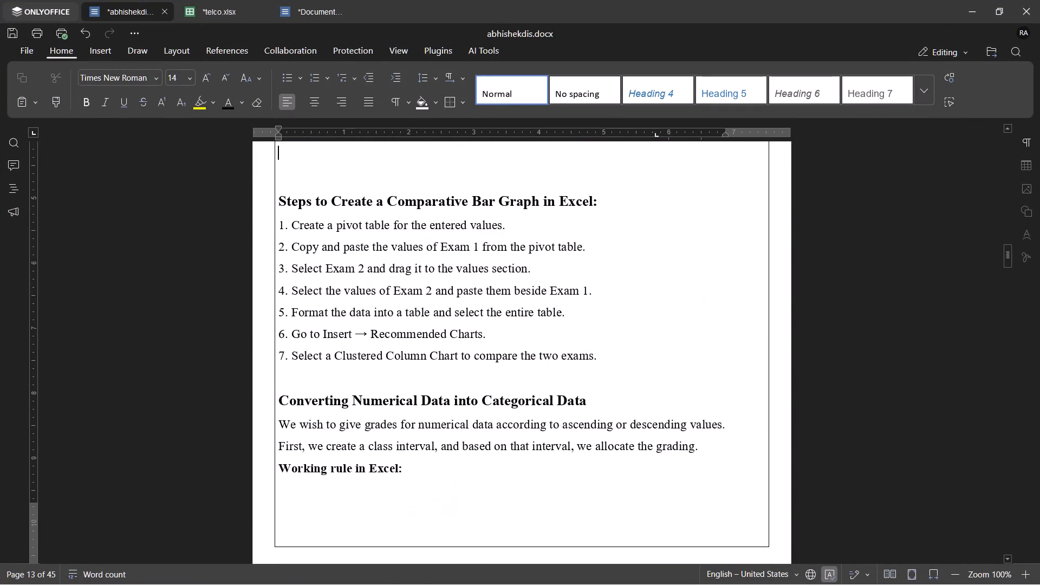
scroll(521, 266, "up", 1)
key("ctrl+c")
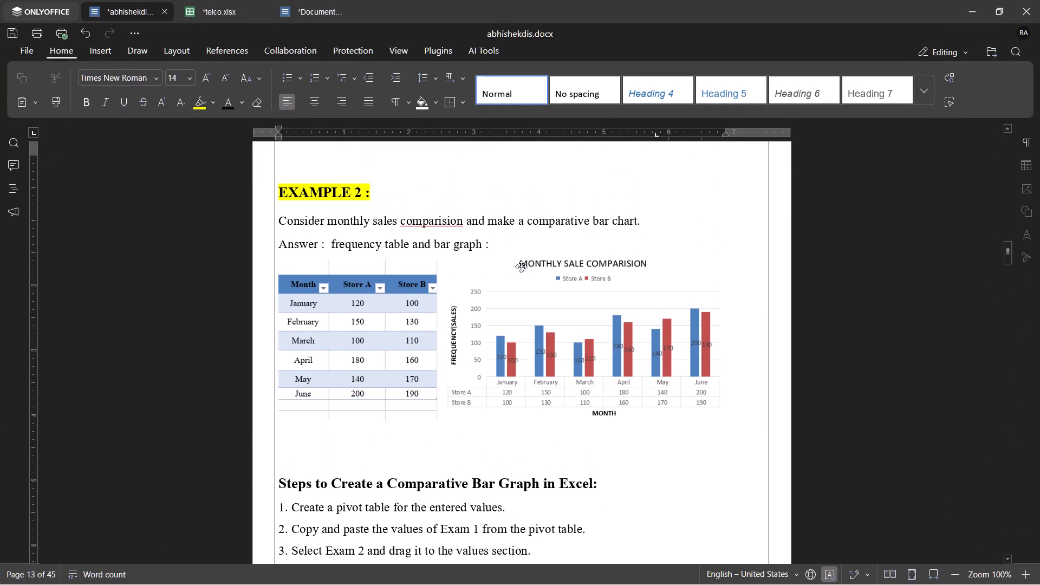
key("ctrl+v")
scroll(344, 363, "down", 3)
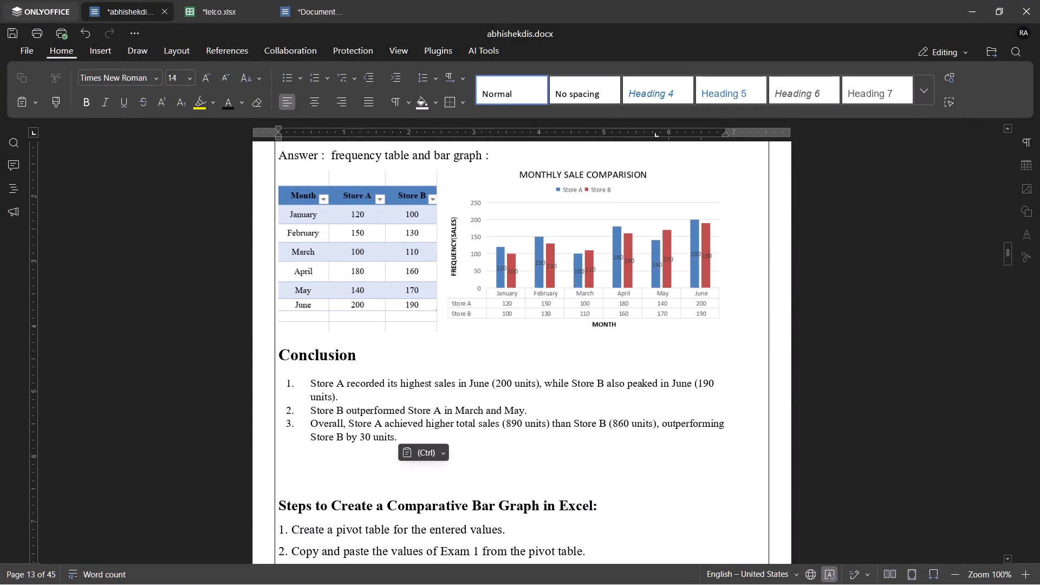
Apply the Normal style to the pasted Conclusion heading and its three points.
left_click_drag(283, 355, 473, 453)
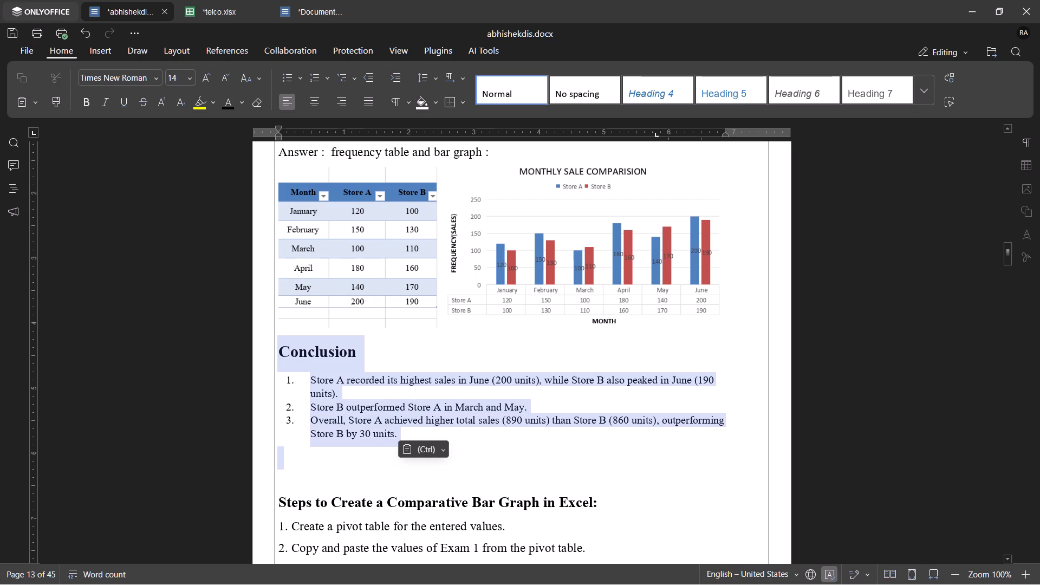
left_click_drag(473, 453, 768, 416)
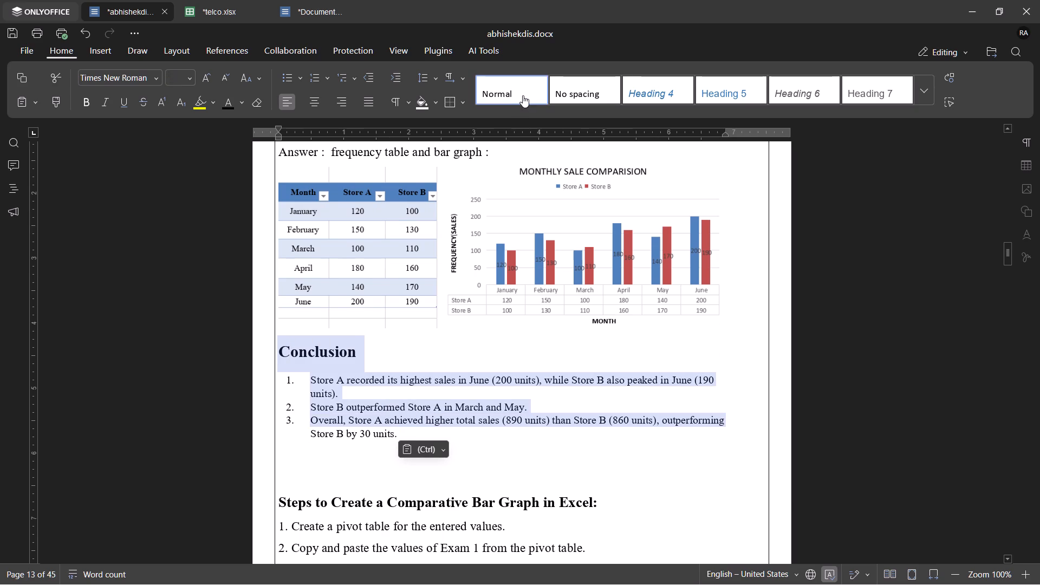
left_click(523, 95)
left_click(440, 352)
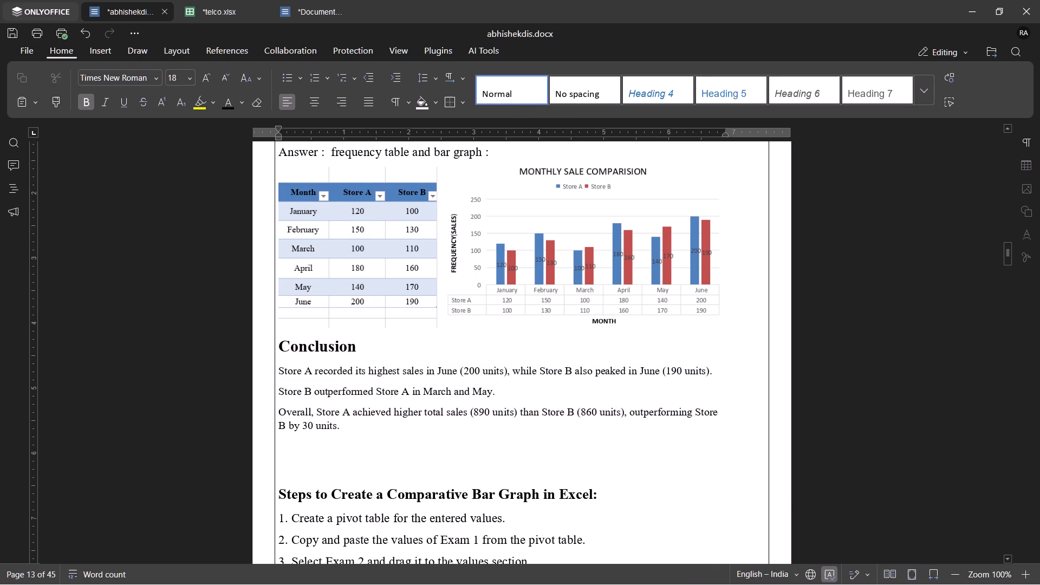
Delete one blank line above the "Steps to Create a Comparative Bar Graph in Excel:" heading.
scroll(440, 352, "down", 5)
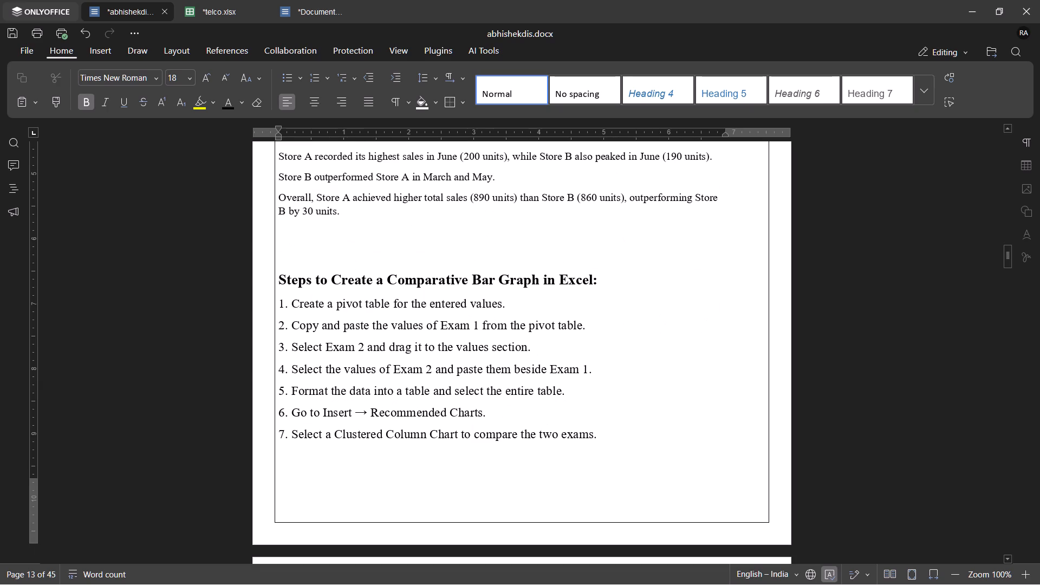
left_click(283, 259)
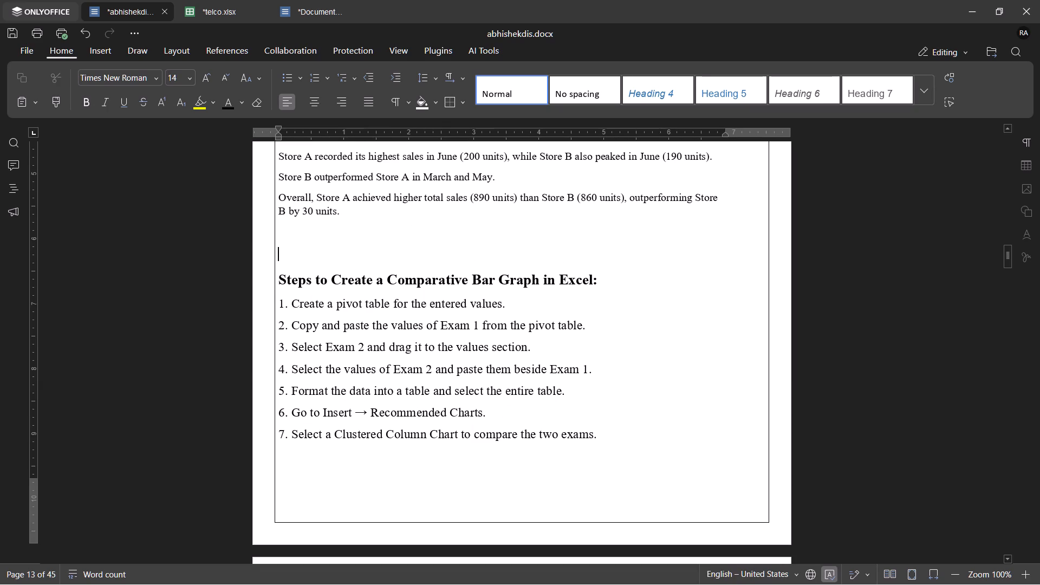
key("BackSpace")
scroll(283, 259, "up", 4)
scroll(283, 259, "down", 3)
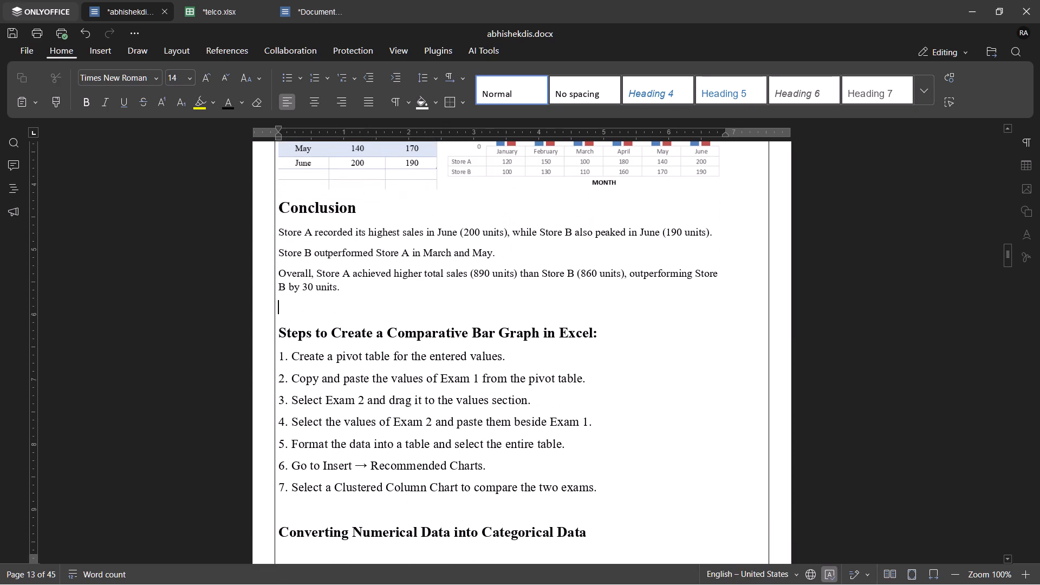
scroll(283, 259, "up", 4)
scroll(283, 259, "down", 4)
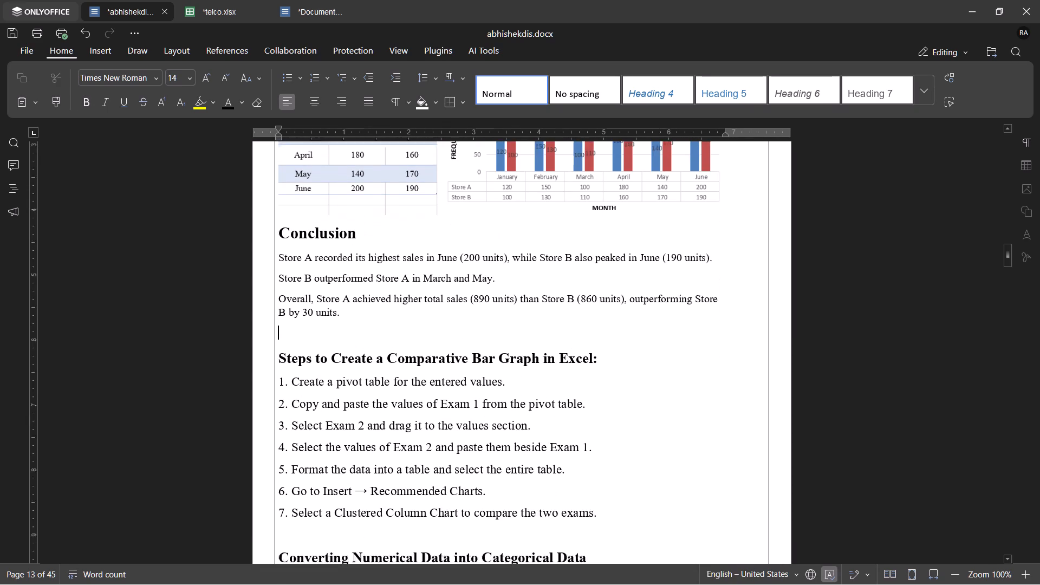
Change Example 2's "Conclusion" heading to "Conclusions :" to match the wording of the conclusions heading in Example 1.
scroll(283, 259, "down", 1)
scroll(283, 259, "up", 3)
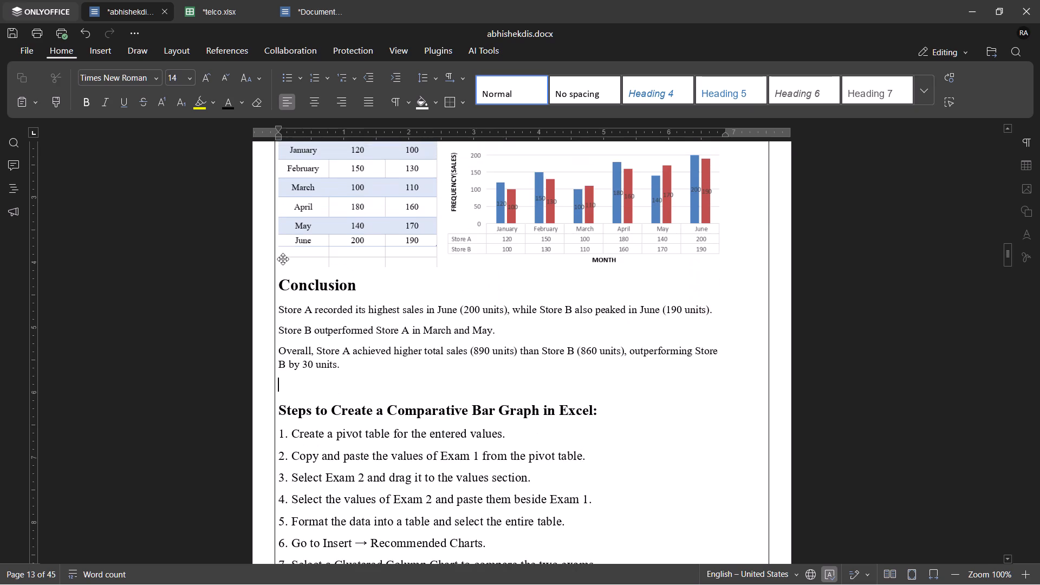
scroll(283, 259, "up", 4)
scroll(283, 259, "down", 4)
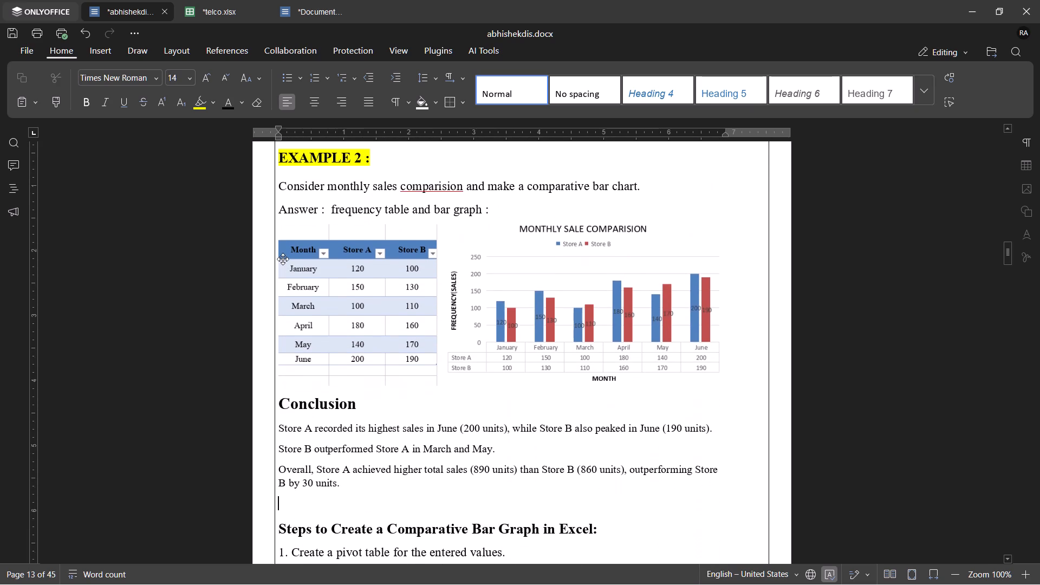
scroll(283, 259, "down", 2)
scroll(353, 349, "up", 3)
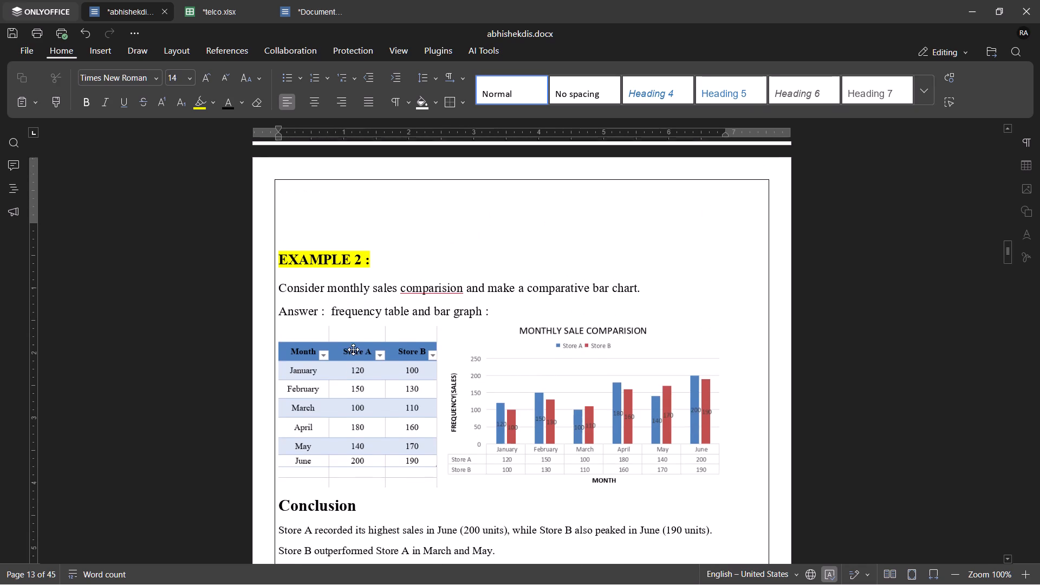
scroll(353, 349, "up", 9)
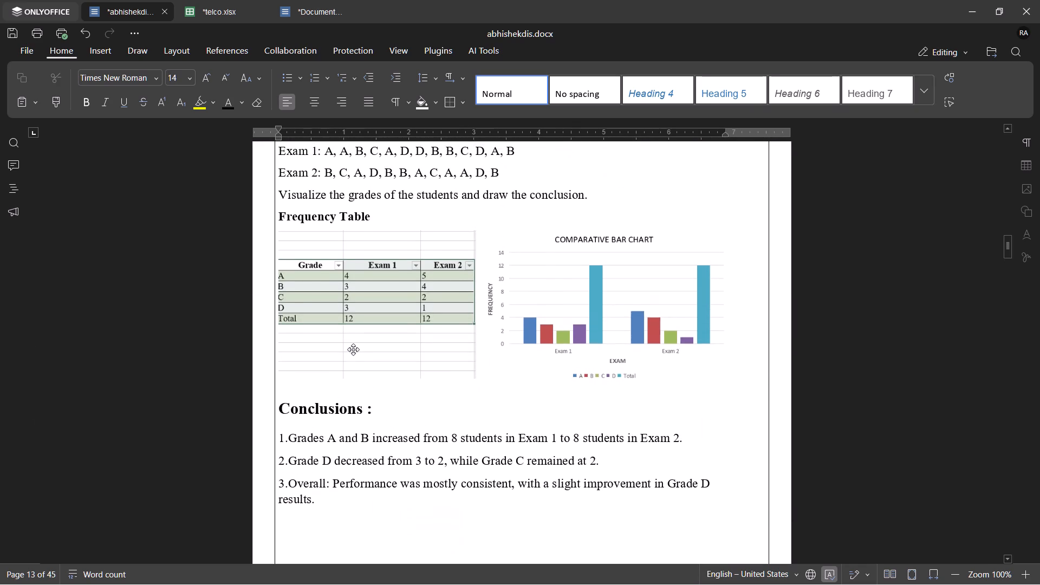
scroll(353, 349, "up", 2)
scroll(353, 349, "down", 9)
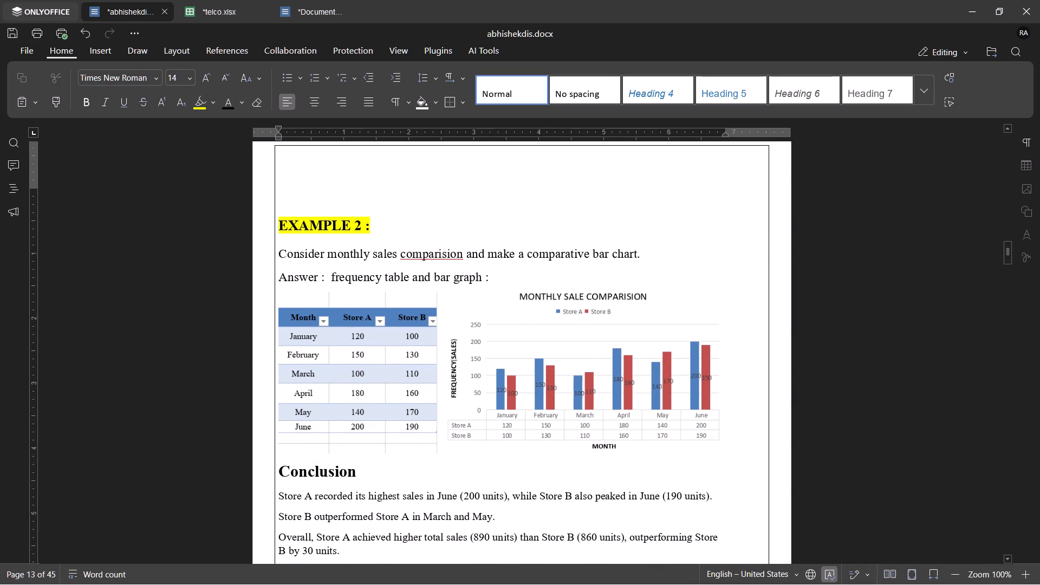
left_click(367, 474)
key("s")
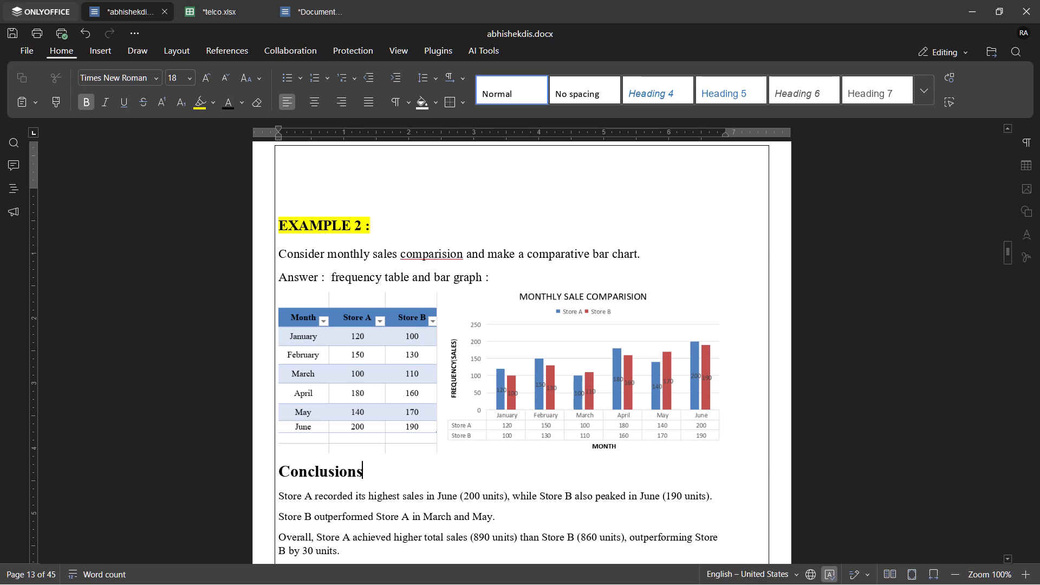
key("space")
type(":")
Insert a blank line before the "Converting Numerical Data into Categorical Data" heading to push it onto the next page.
scroll(367, 474, "down", 5)
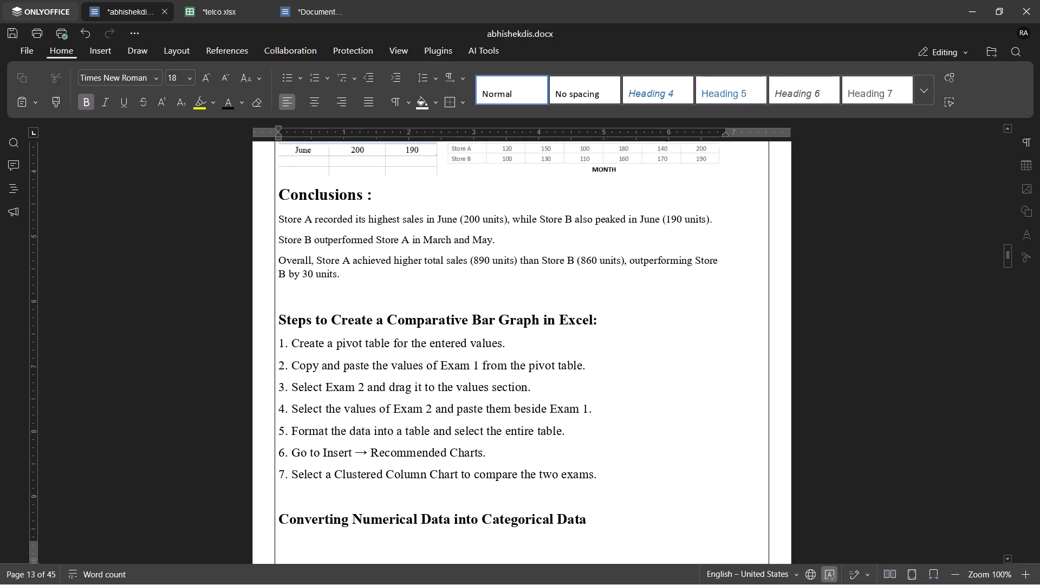
scroll(367, 474, "down", 3)
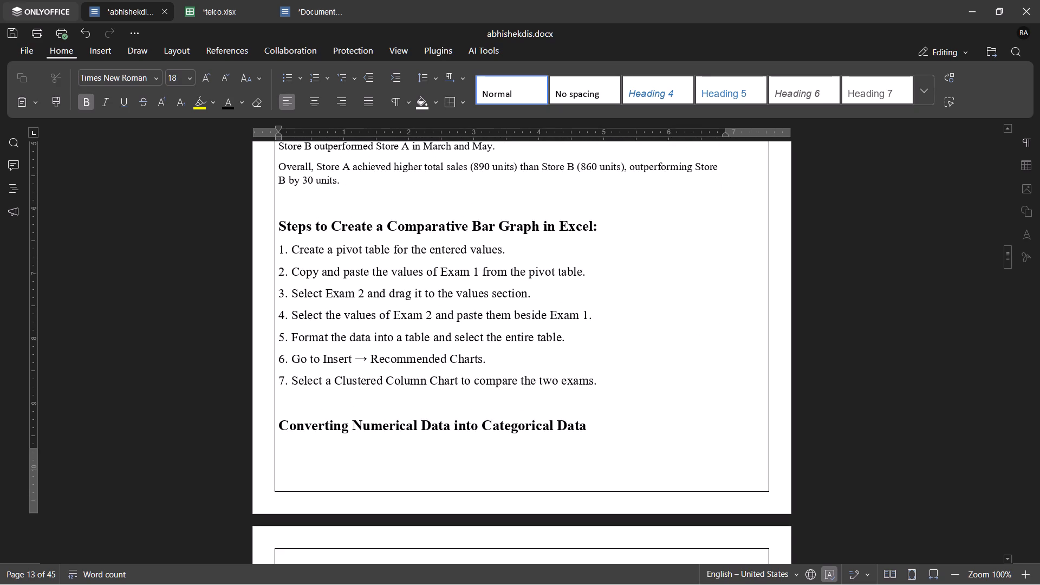
scroll(365, 398, "down", 5)
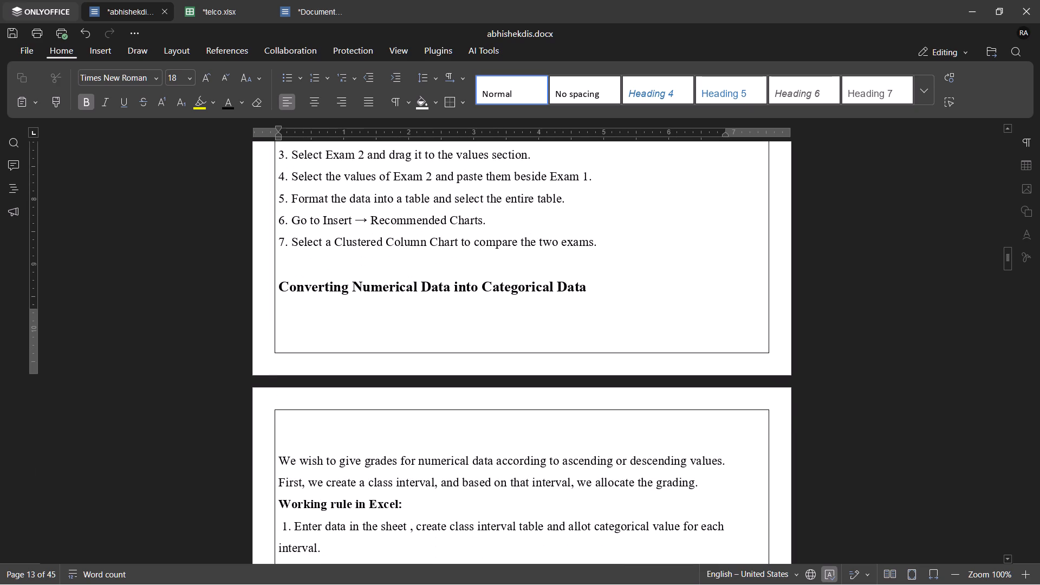
scroll(365, 398, "down", 3)
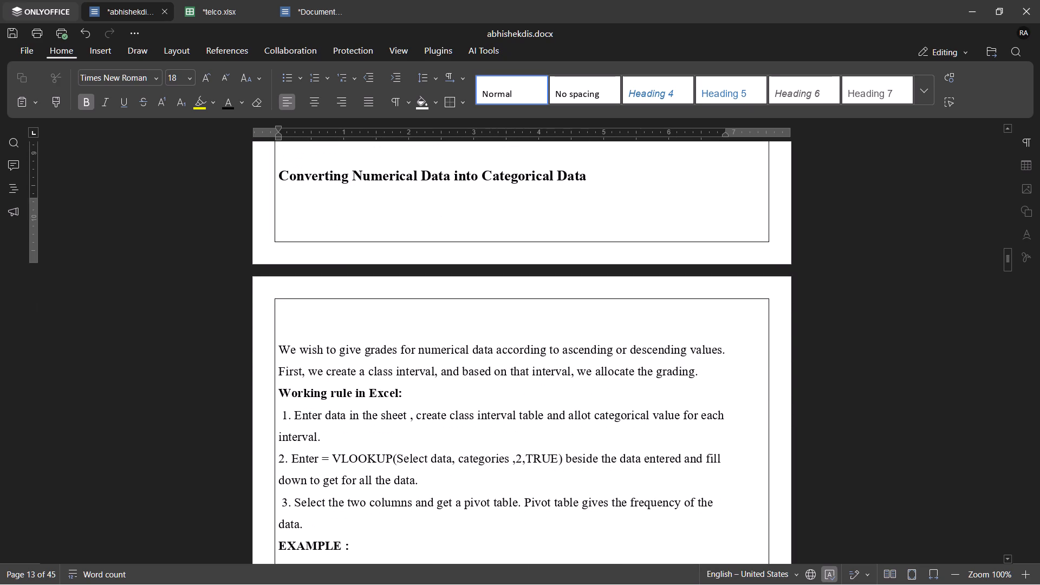
scroll(365, 398, "up", 9)
scroll(365, 398, "down", 4)
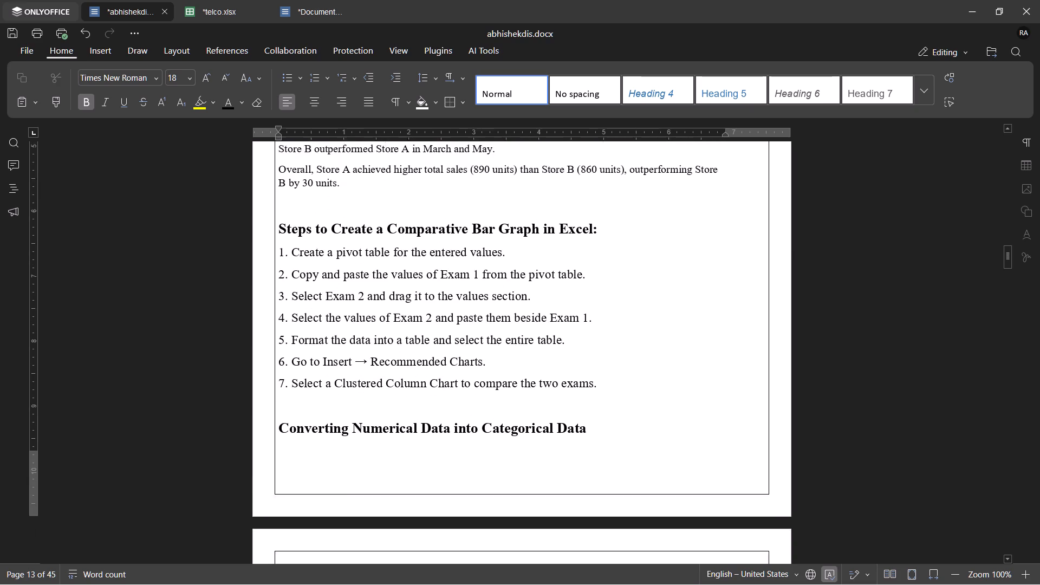
scroll(365, 398, "down", 1)
left_click(276, 394)
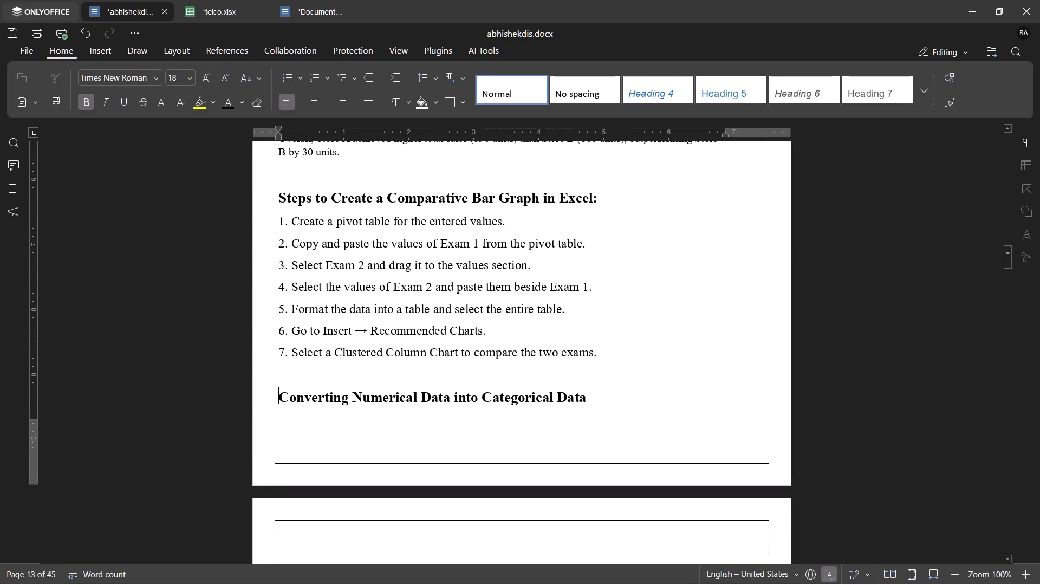
key("Return")
scroll(276, 394, "down", 4)
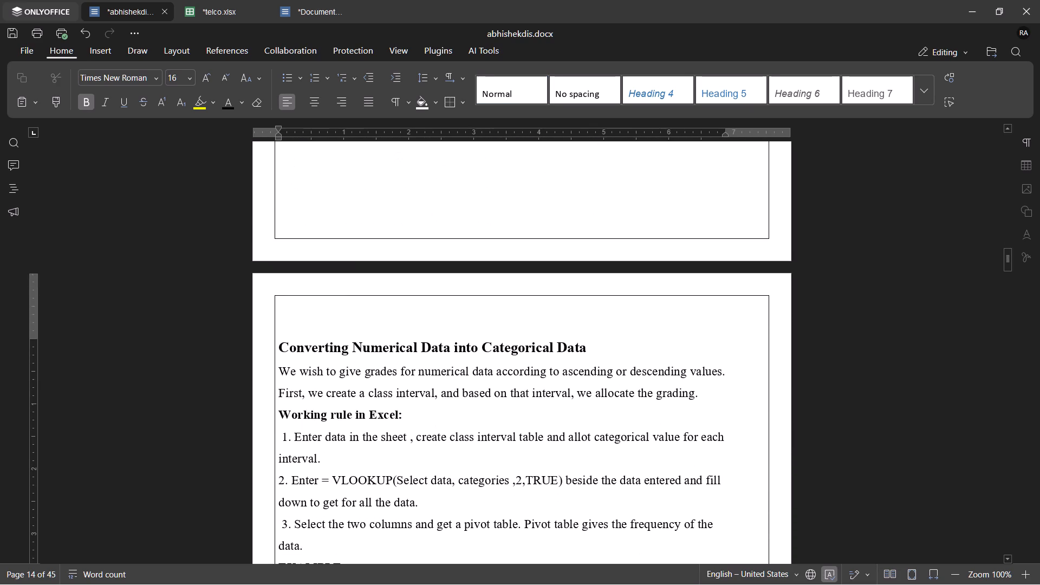
left_click(296, 326)
Look through the pages from the Converting Numerical Data section to the Describing Numerical or Quantitative Data section.
scroll(317, 345, "down", 5)
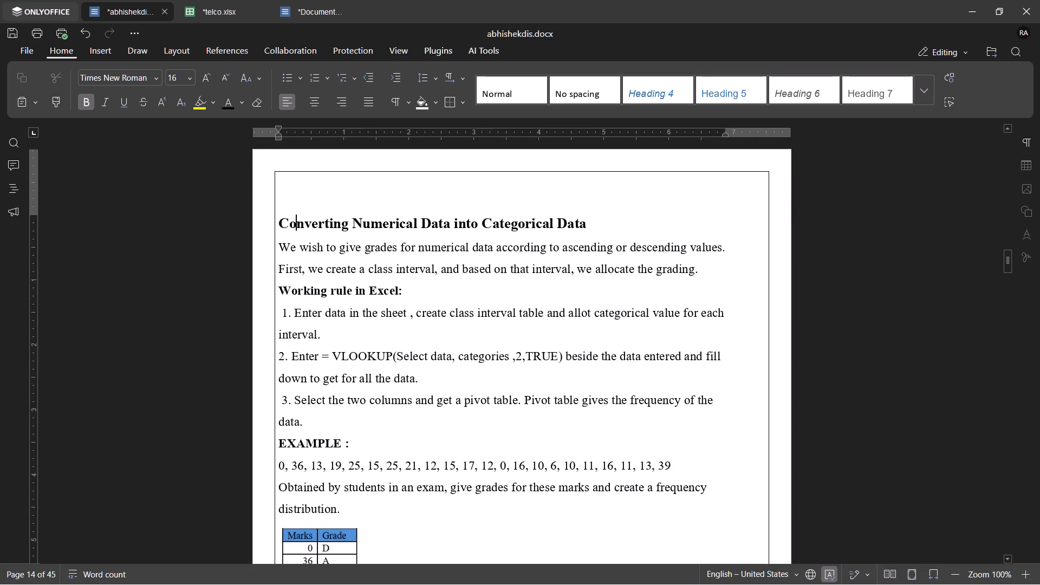
scroll(317, 345, "down", 8)
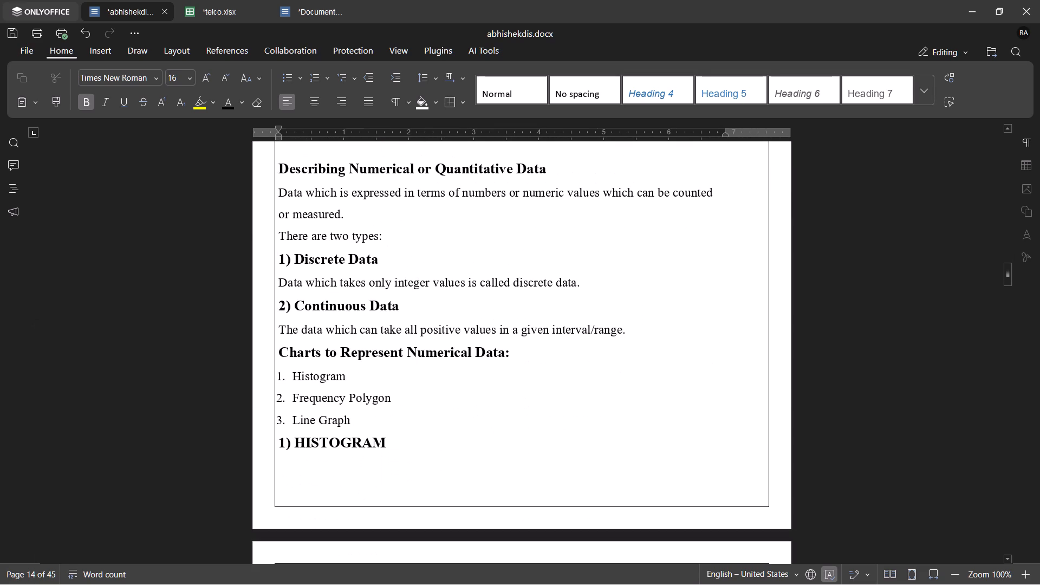
scroll(317, 345, "up", 1)
scroll(317, 345, "down", 1)
scroll(317, 345, "up", 4)
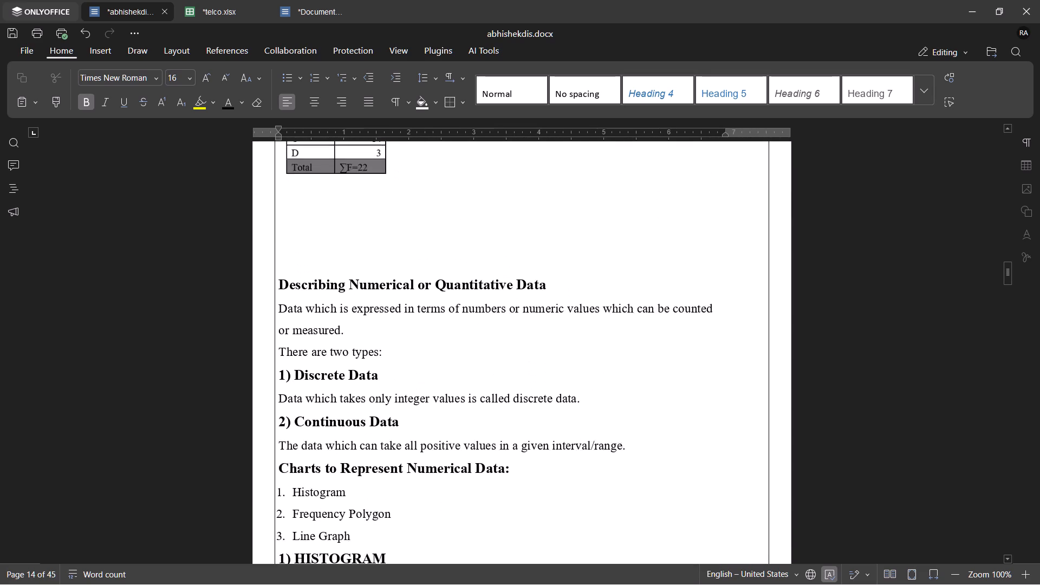
scroll(317, 345, "up", 9)
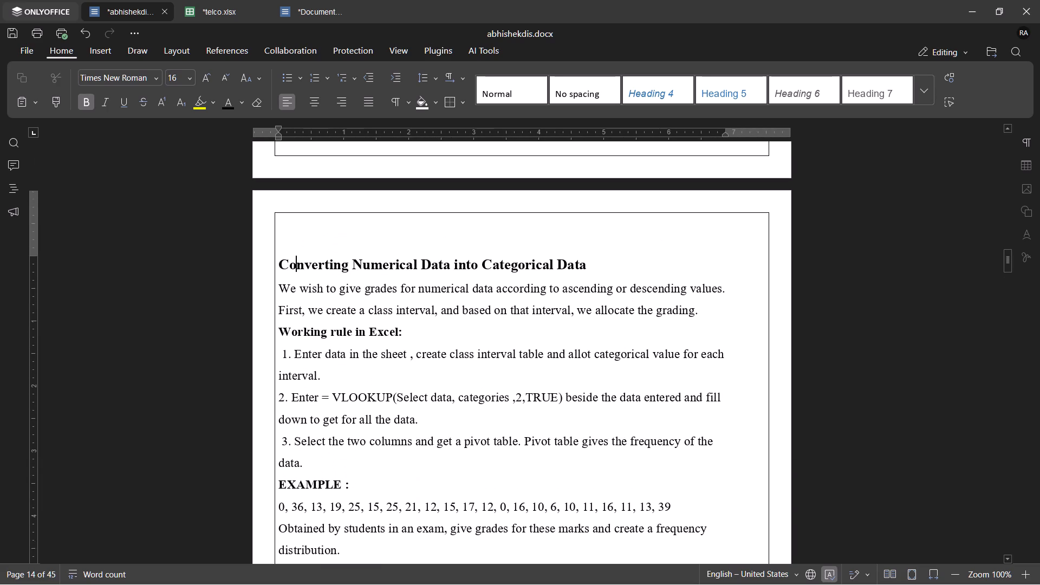
Check the topic outline in Document1.docx and the monthly sales table and chart in telco.xlsx.
left_click(302, 11)
scroll(368, 278, "up", 1)
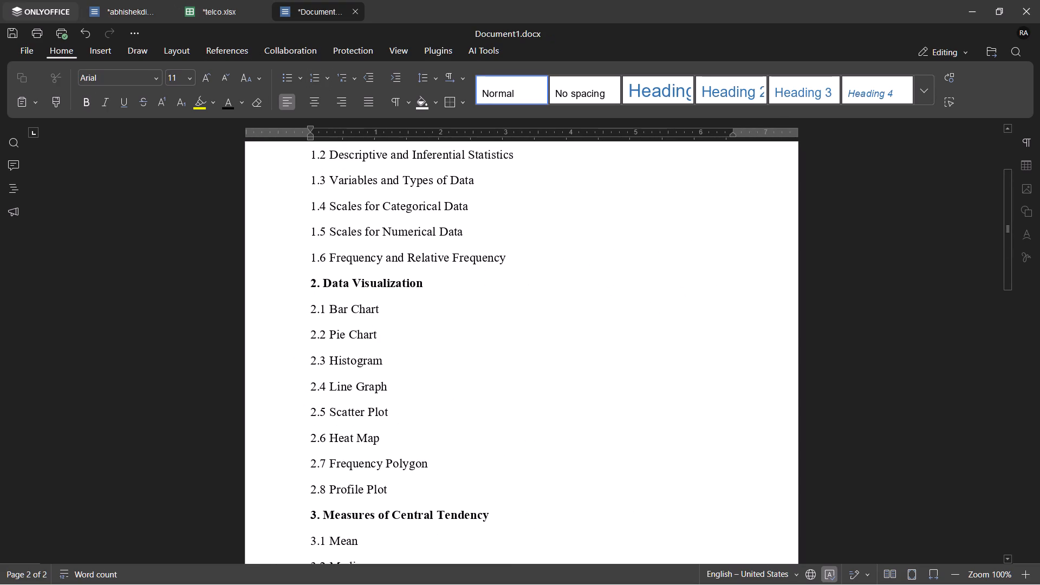
scroll(368, 278, "down", 2)
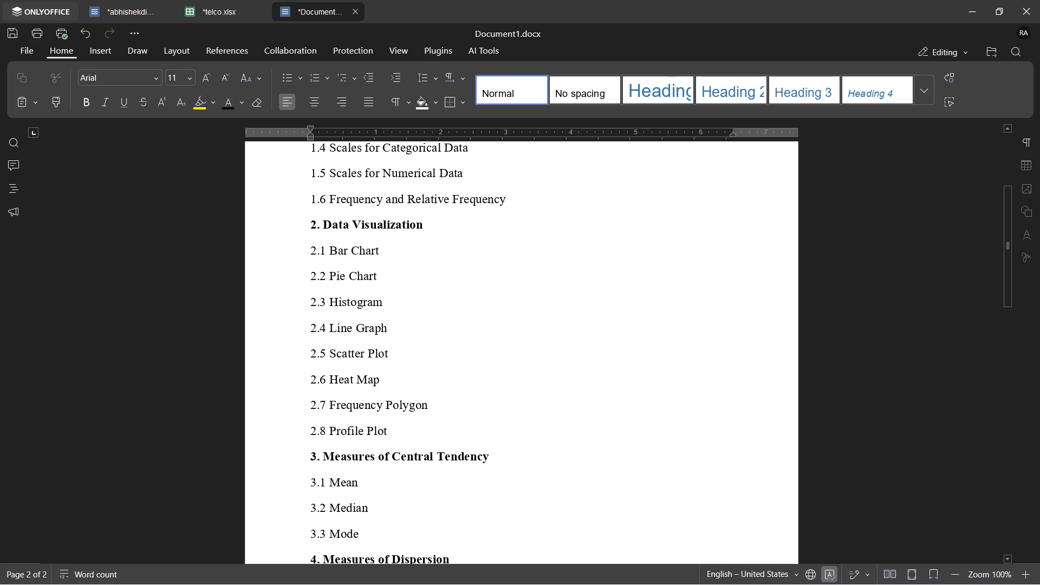
scroll(330, 224, "up", 3)
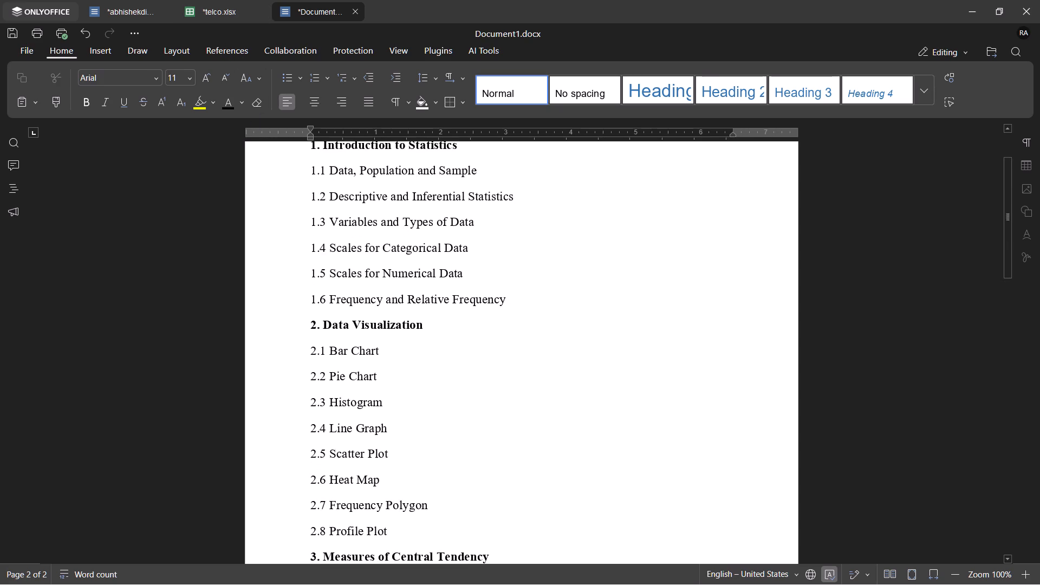
scroll(330, 224, "up", 3)
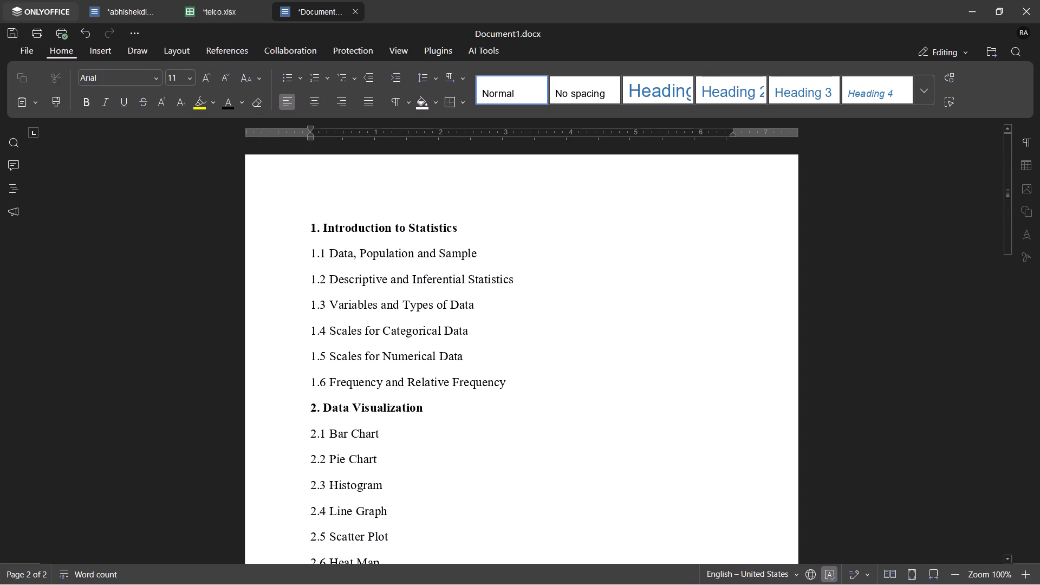
left_click(213, 11)
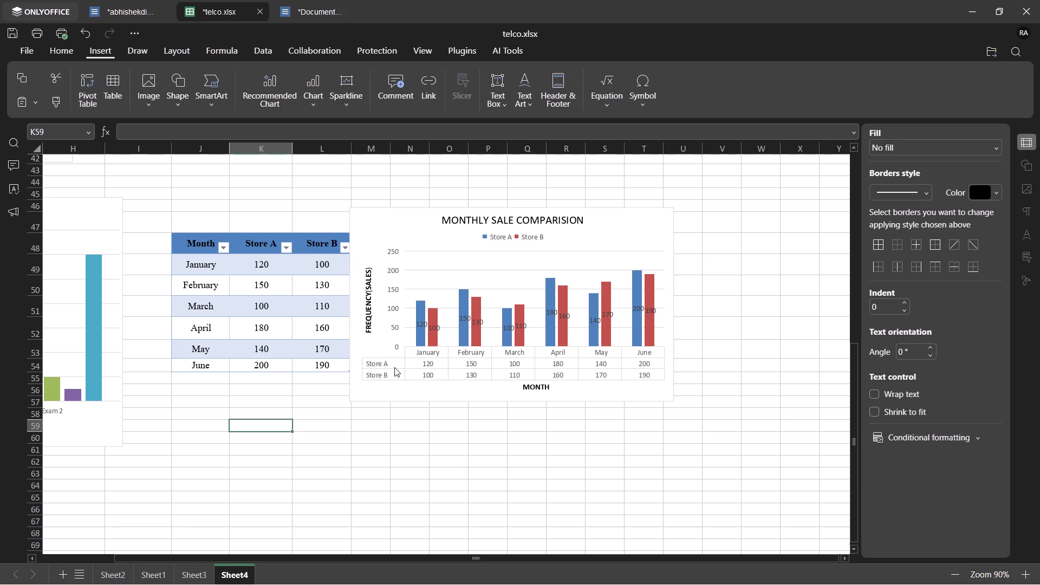
scroll(394, 367, "down", 1)
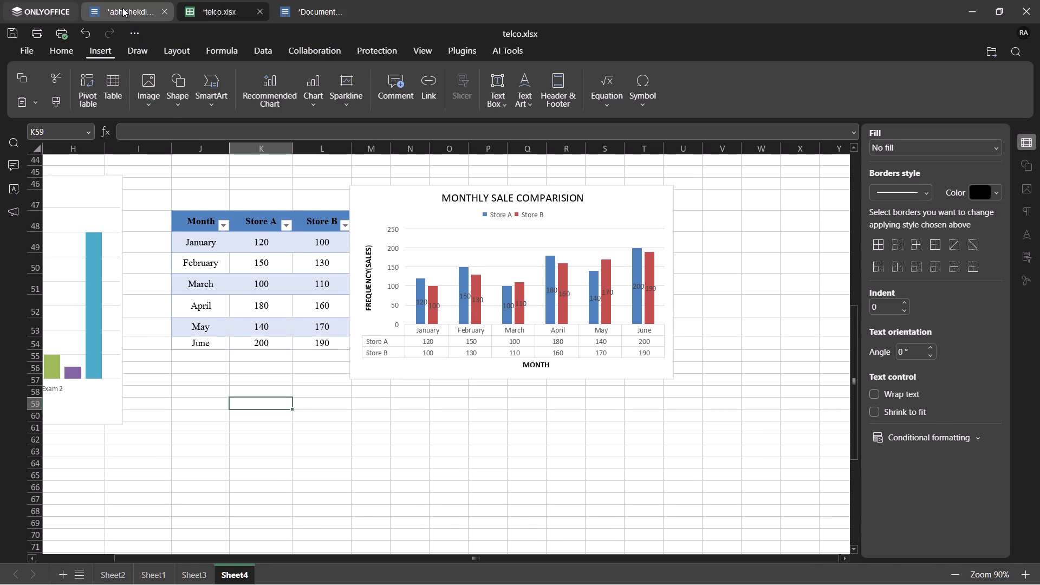
Return to abhishekdis.docx and review the Converting Numerical Data section's working rule, marks example, class interval table and frequency table.
left_click(122, 8)
scroll(350, 300, "down", 1)
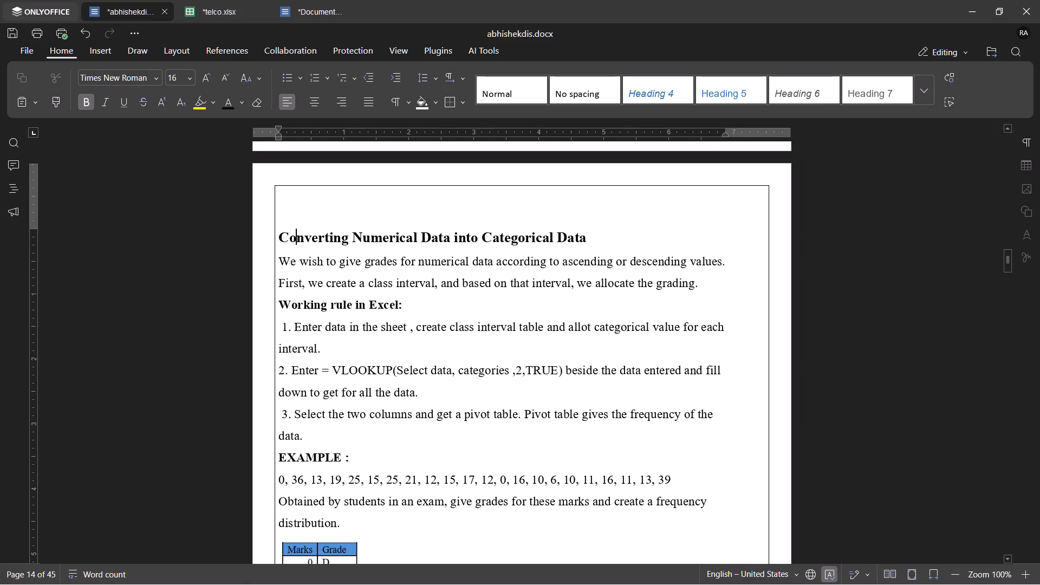
scroll(340, 285, "down", 2)
scroll(340, 285, "up", 7)
scroll(340, 285, "down", 5)
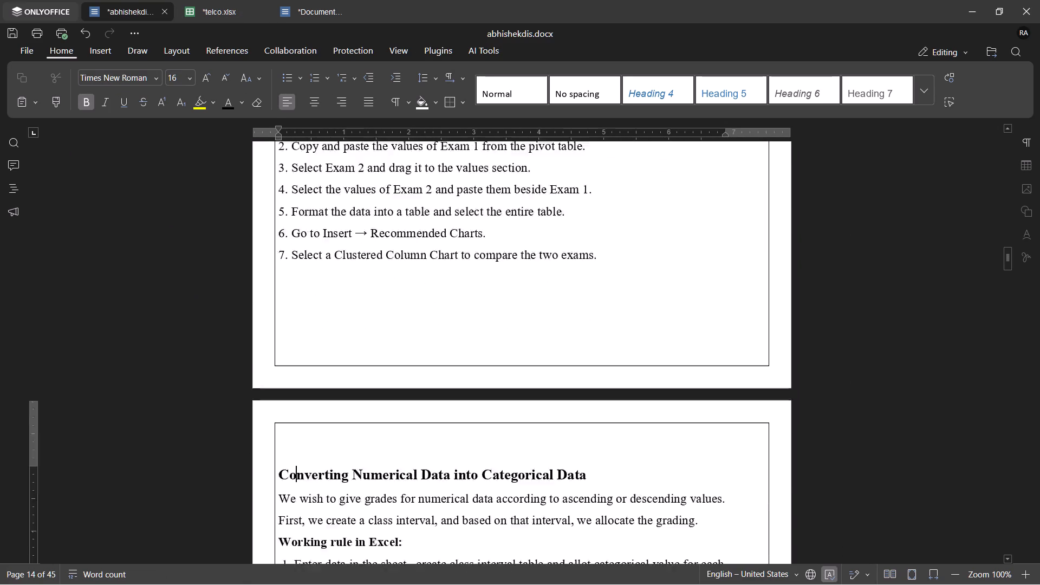
scroll(340, 285, "down", 3)
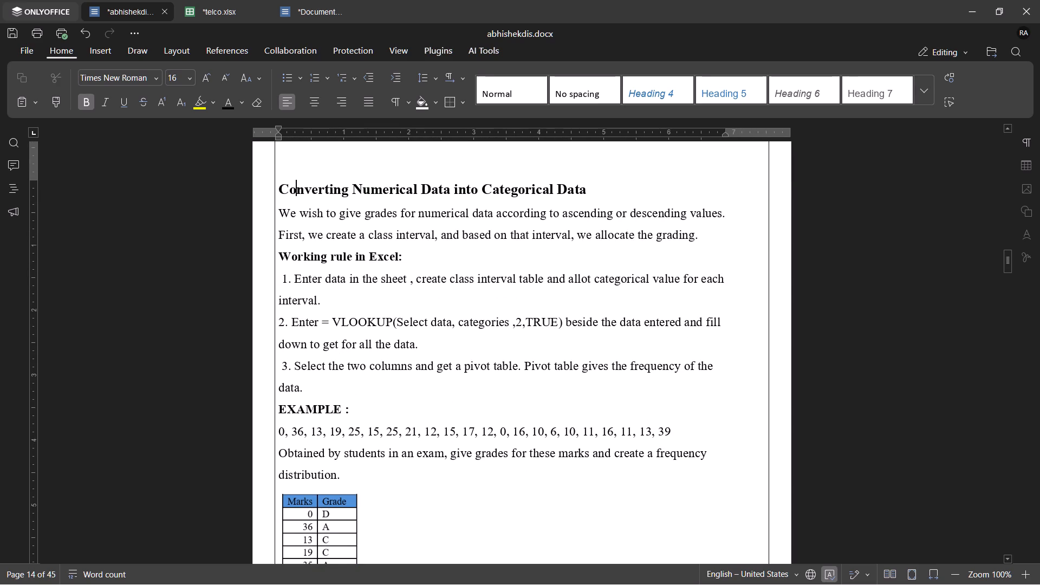
scroll(340, 285, "down", 1)
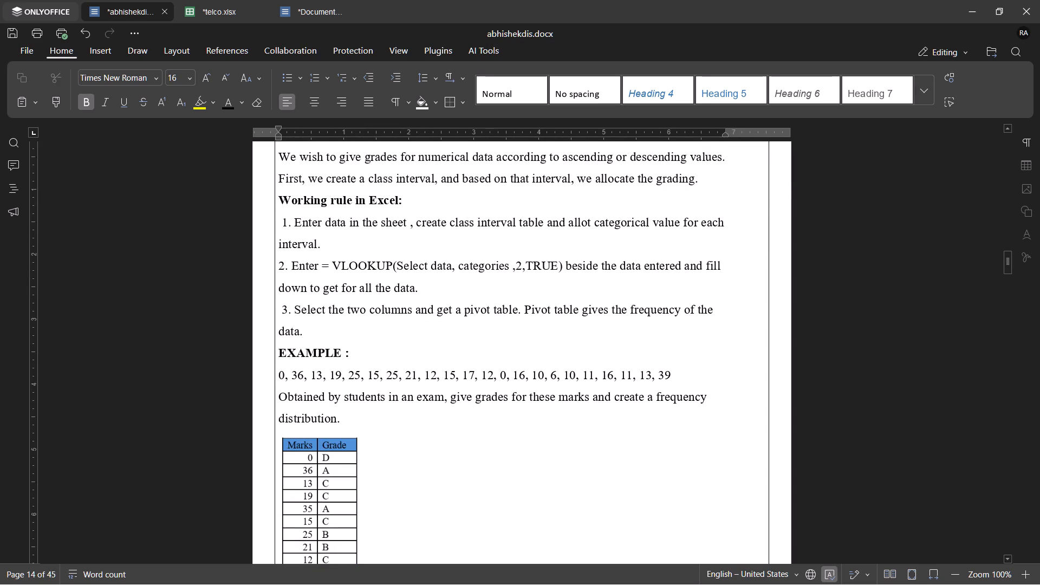
scroll(340, 285, "down", 9)
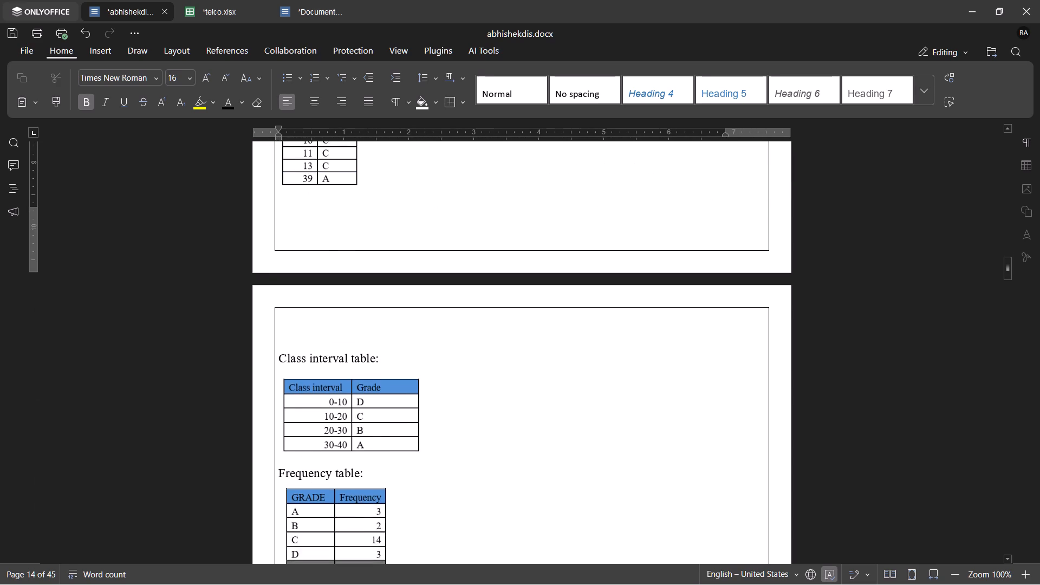
scroll(340, 285, "down", 1)
scroll(340, 285, "up", 8)
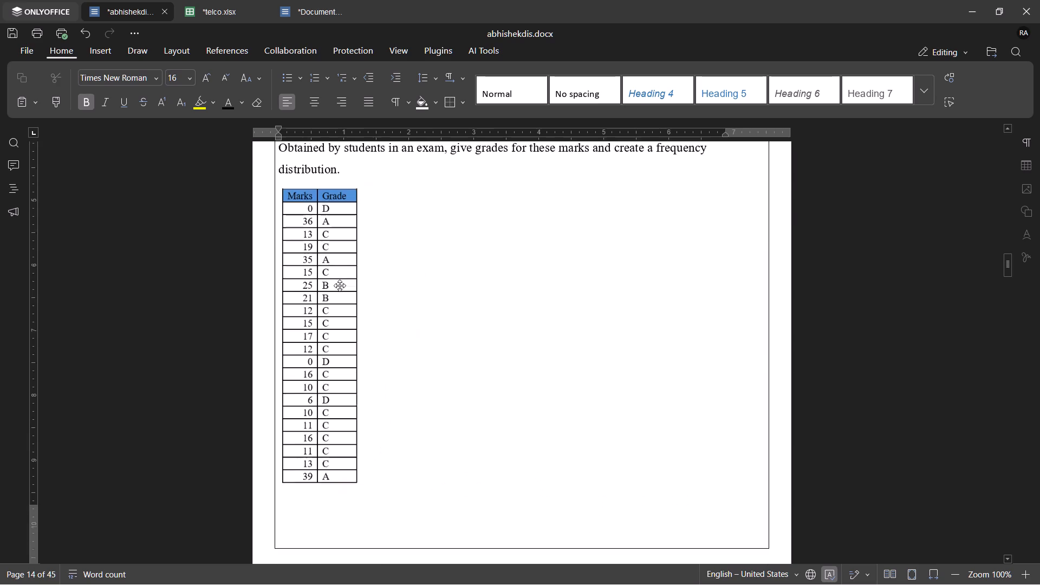
scroll(340, 285, "up", 3)
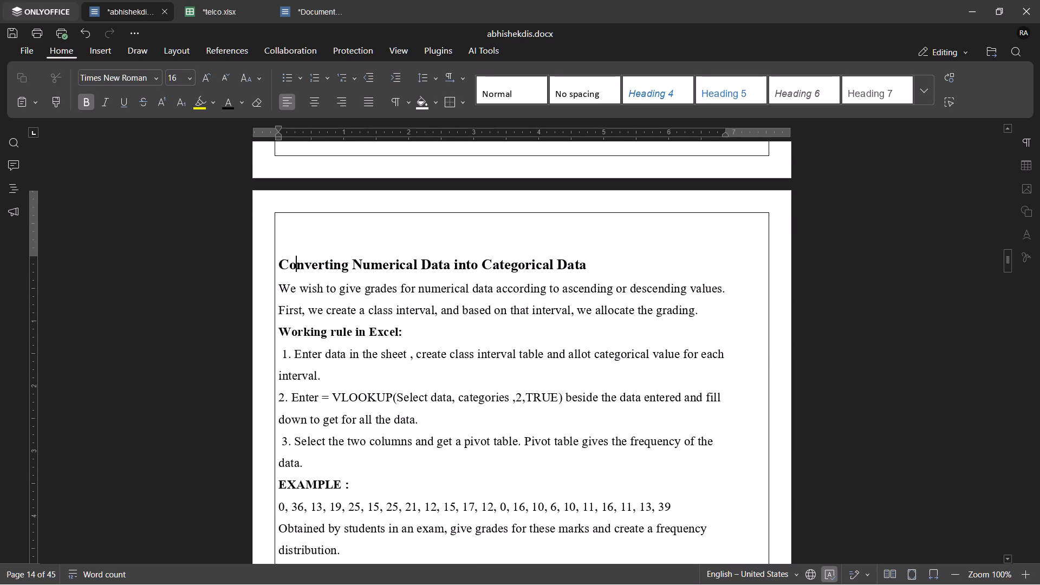
scroll(340, 285, "up", 6)
scroll(340, 285, "down", 3)
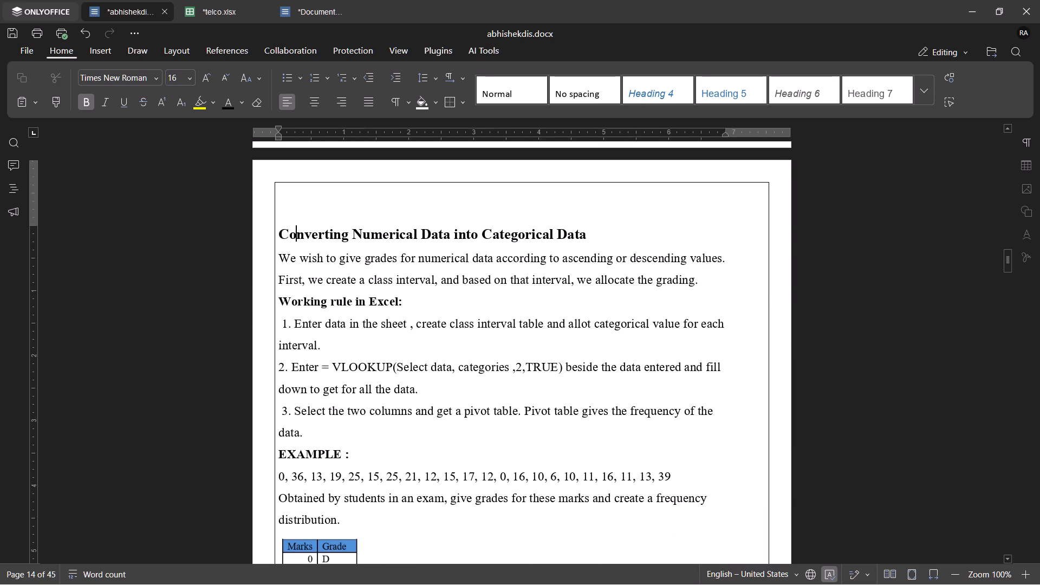
Apply the Heading 2 style to the "Converting Numerical Data into Categorical Data" title.
left_click_drag(278, 220, 585, 231)
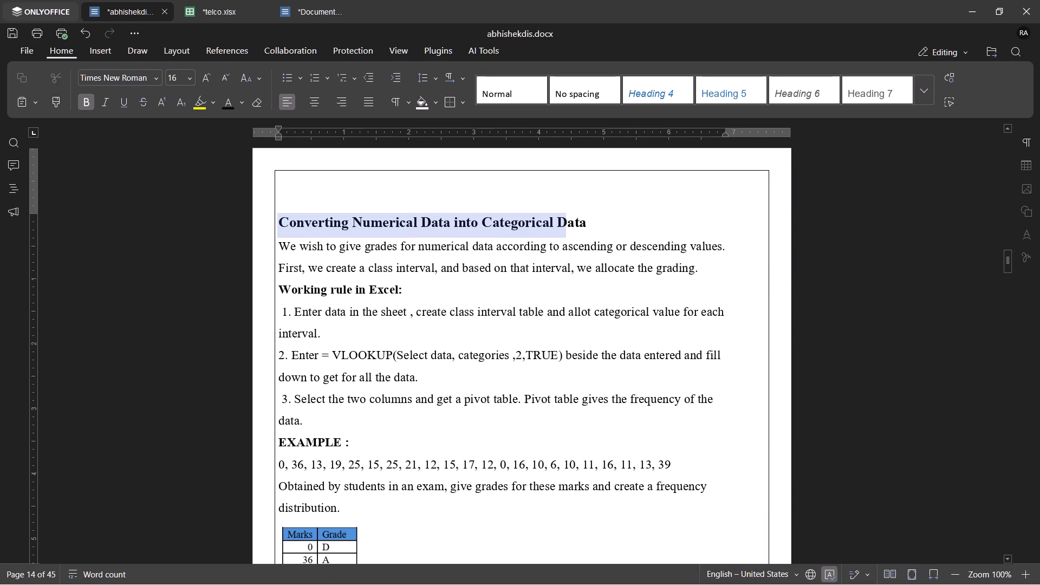
left_click_drag(585, 231, 616, 231)
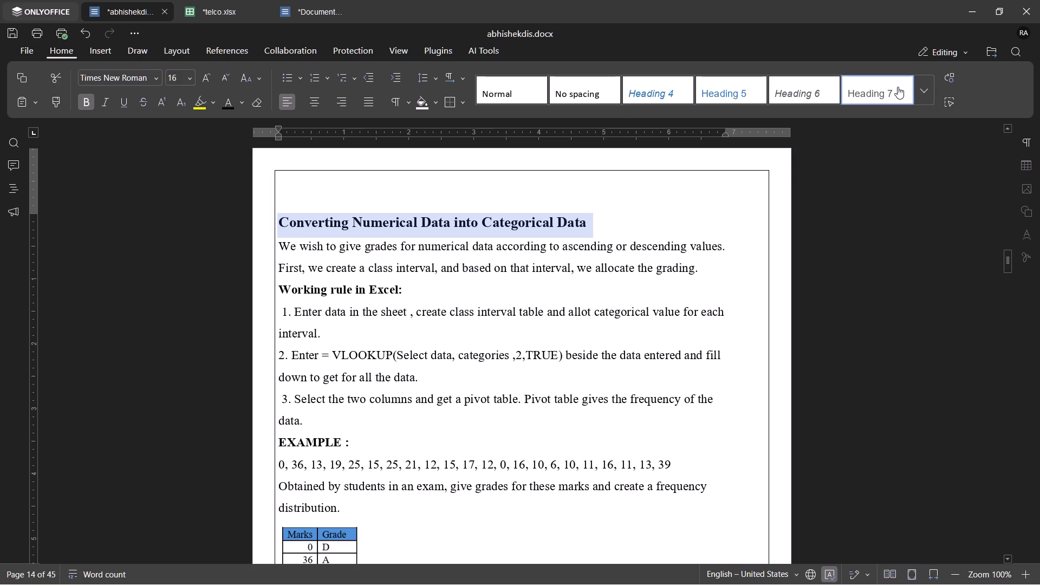
left_click(923, 89)
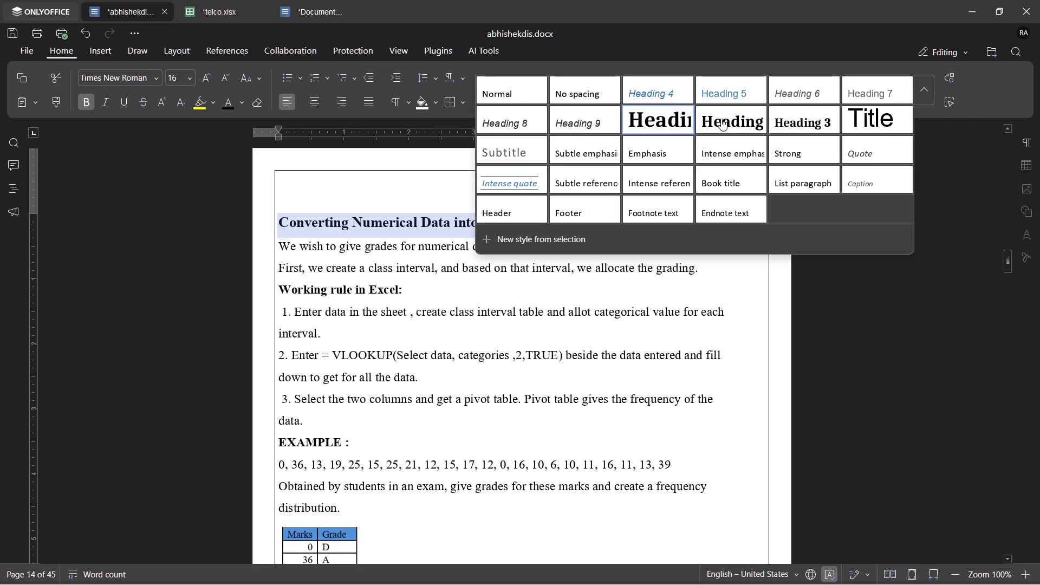
left_click(733, 113)
left_click(630, 237)
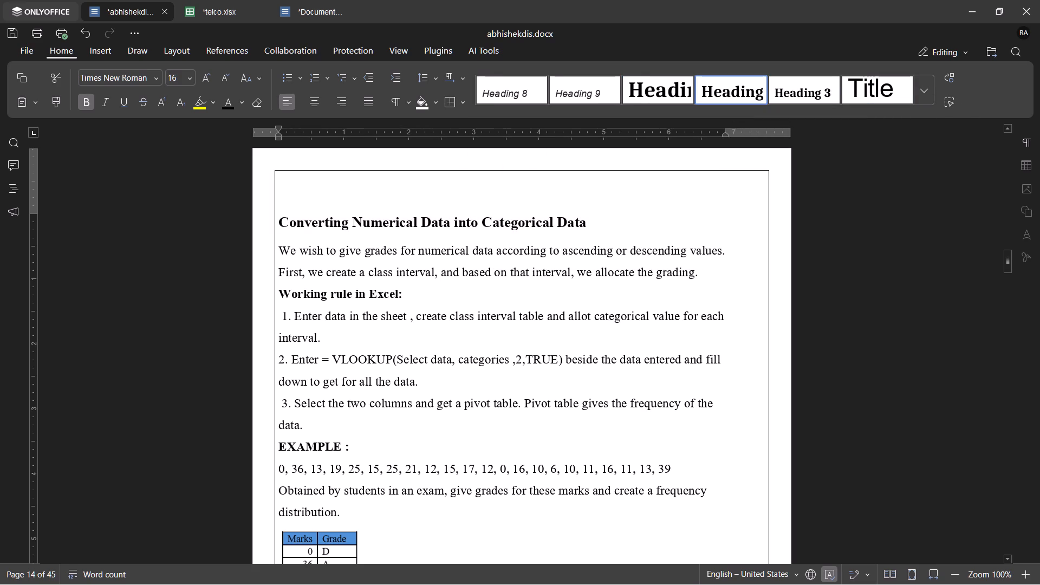
Highlight the "EXAMPLE :" label above the marks list in yellow.
scroll(383, 301, "down", 4)
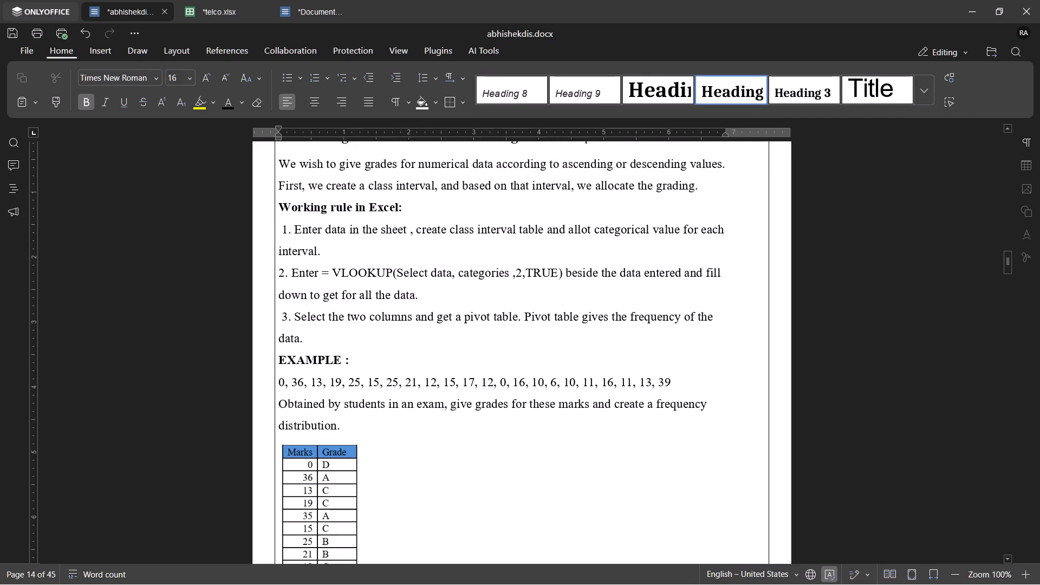
scroll(383, 301, "down", 5)
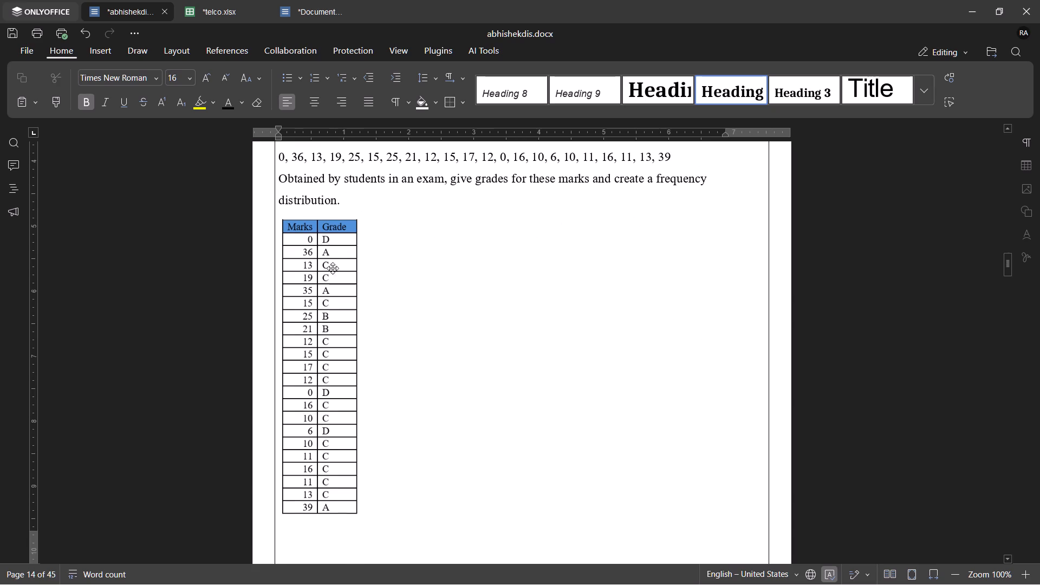
scroll(355, 381, "up", 2)
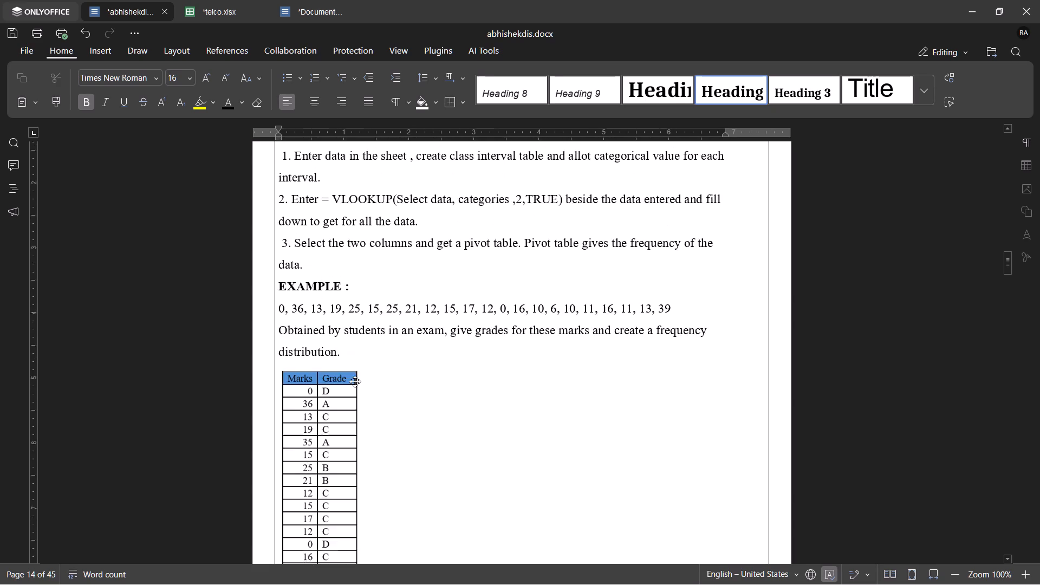
scroll(355, 381, "up", 3)
scroll(355, 381, "down", 6)
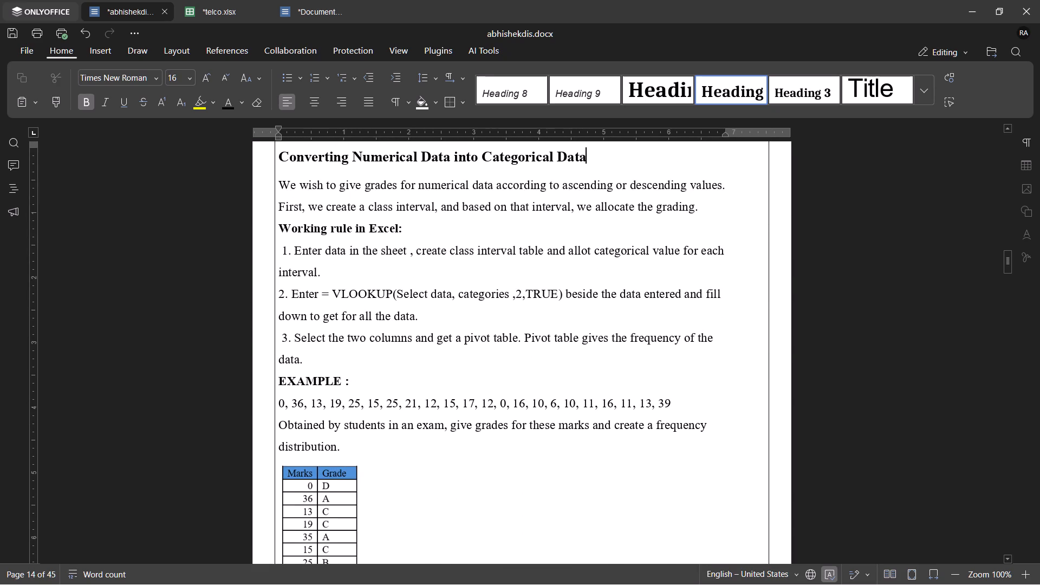
left_click_drag(351, 385, 274, 387)
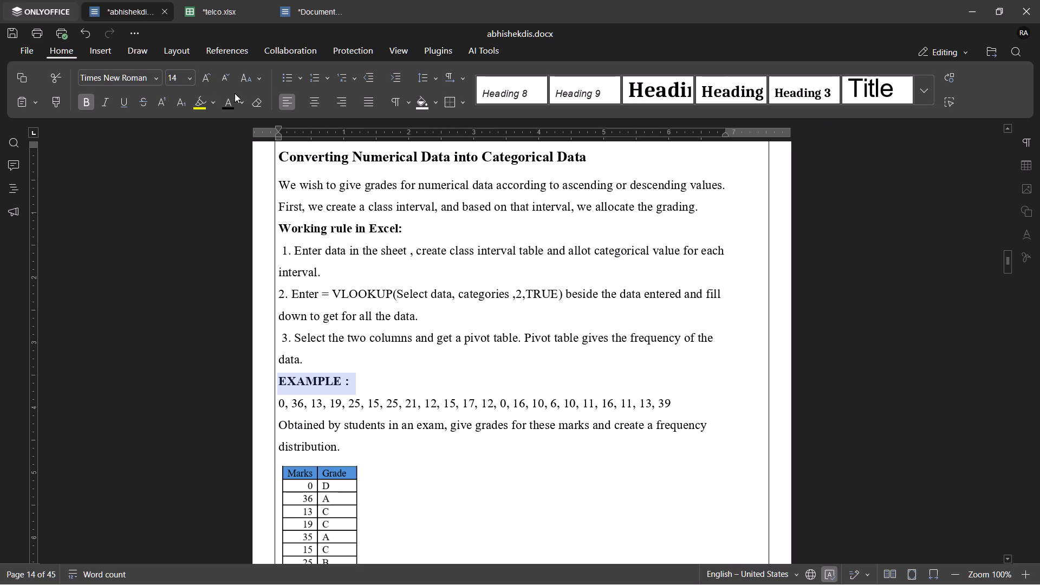
left_click(198, 96)
left_click(373, 276)
Check the layout from the comparative bar graph steps through the marks table to the class interval and frequency tables.
scroll(373, 276, "up", 2)
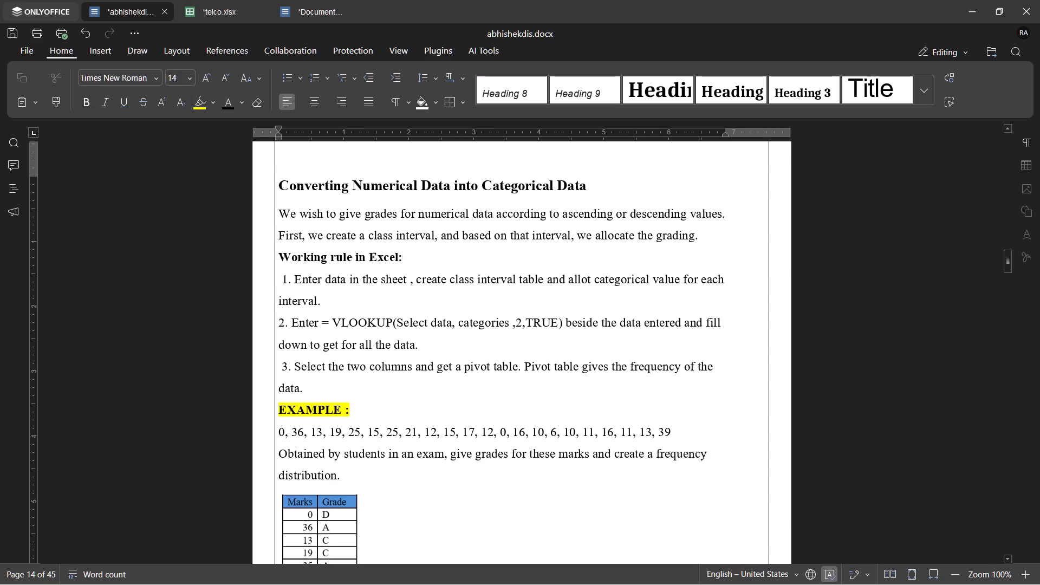
scroll(373, 276, "up", 2)
scroll(373, 276, "down", 3)
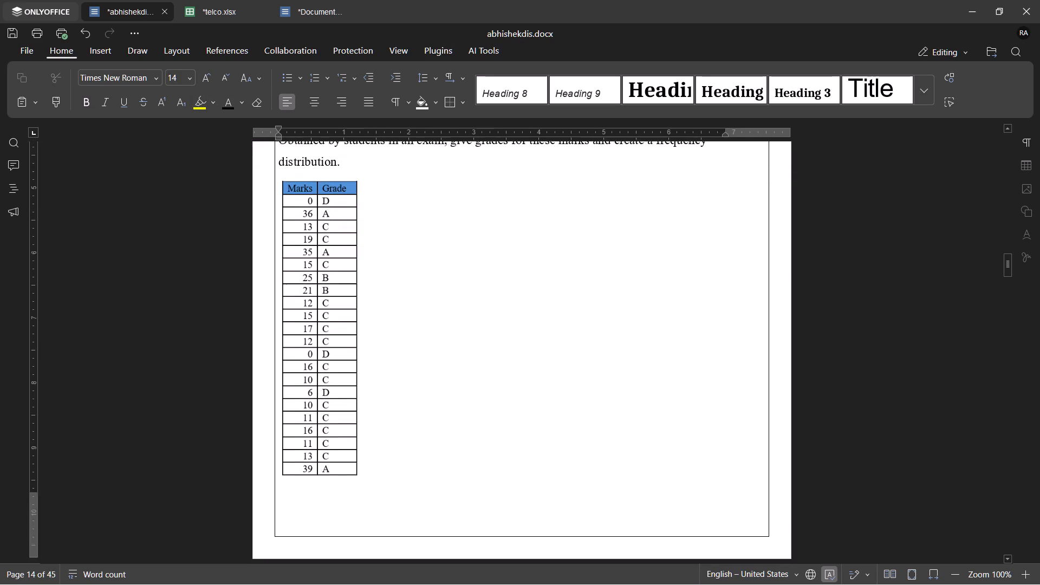
scroll(373, 276, "up", 6)
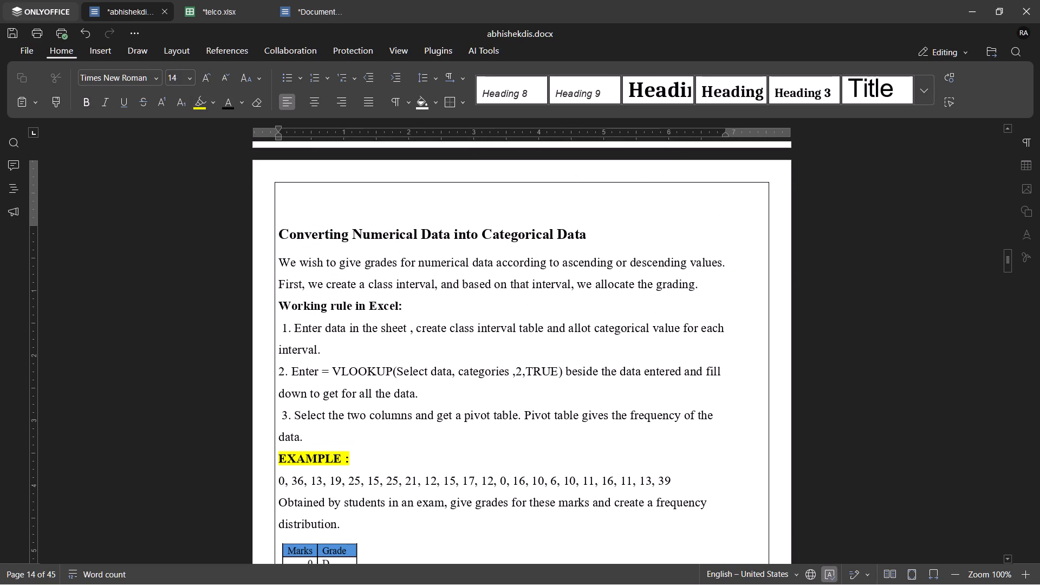
scroll(373, 276, "up", 1)
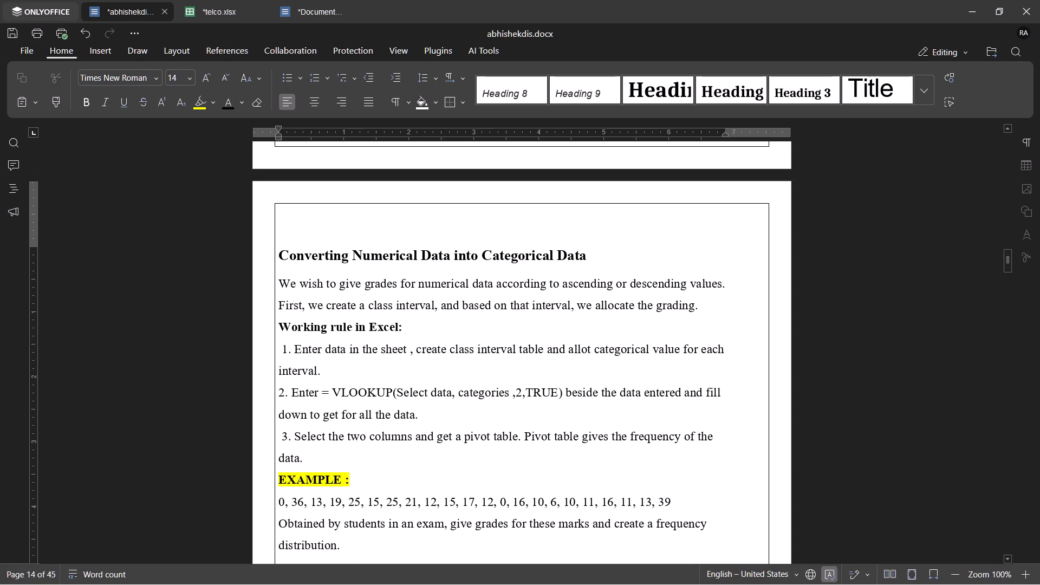
scroll(373, 276, "up", 2)
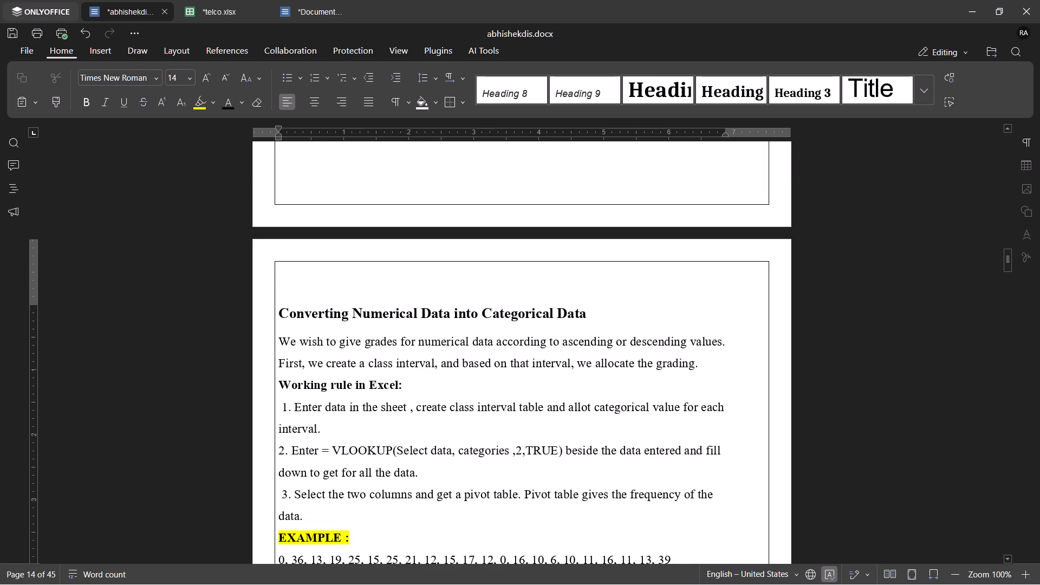
scroll(373, 276, "up", 7)
scroll(373, 276, "down", 8)
scroll(373, 276, "up", 5)
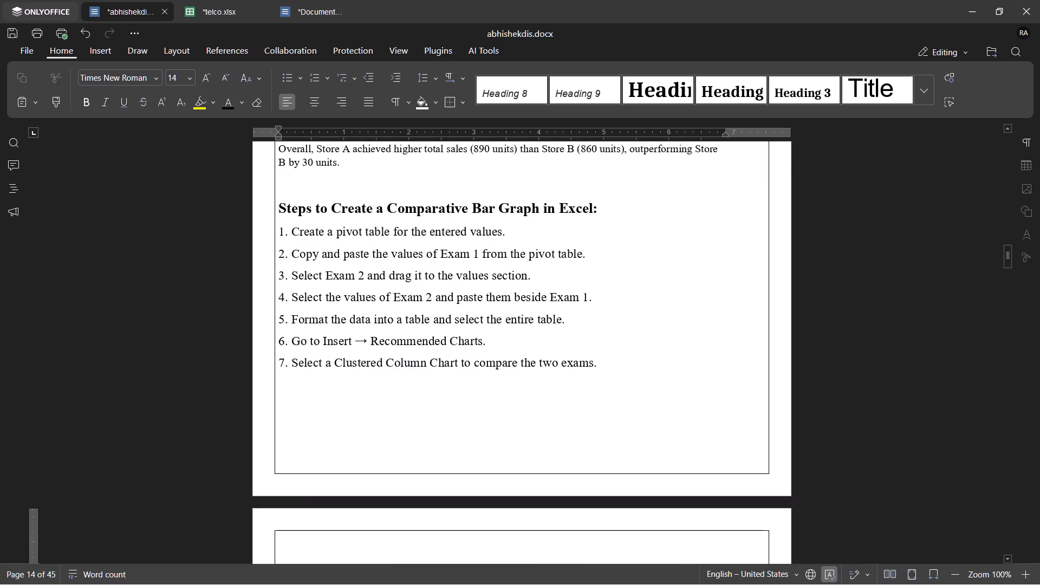
scroll(373, 276, "up", 6)
scroll(373, 276, "down", 11)
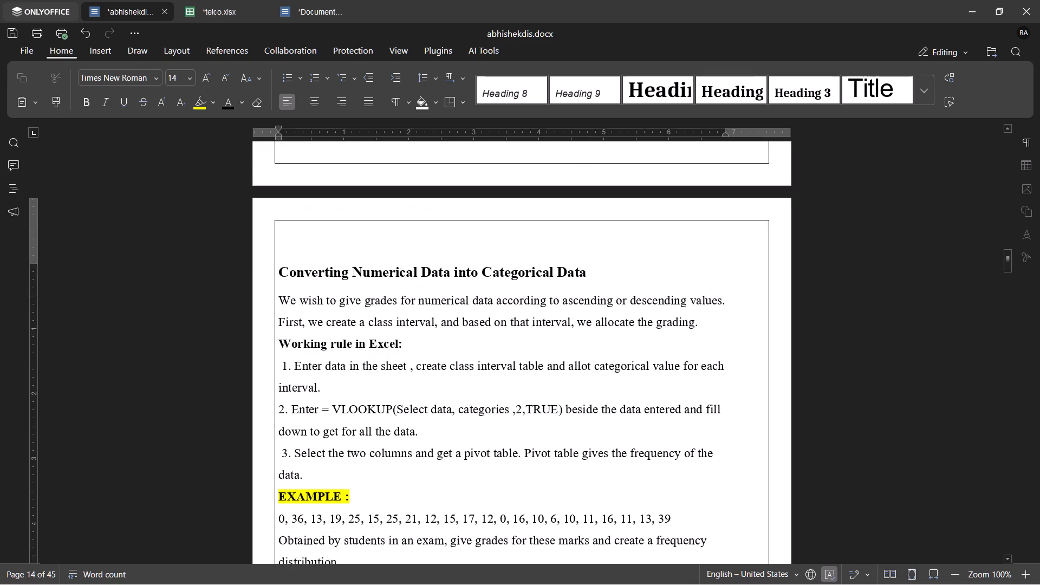
scroll(373, 276, "down", 5)
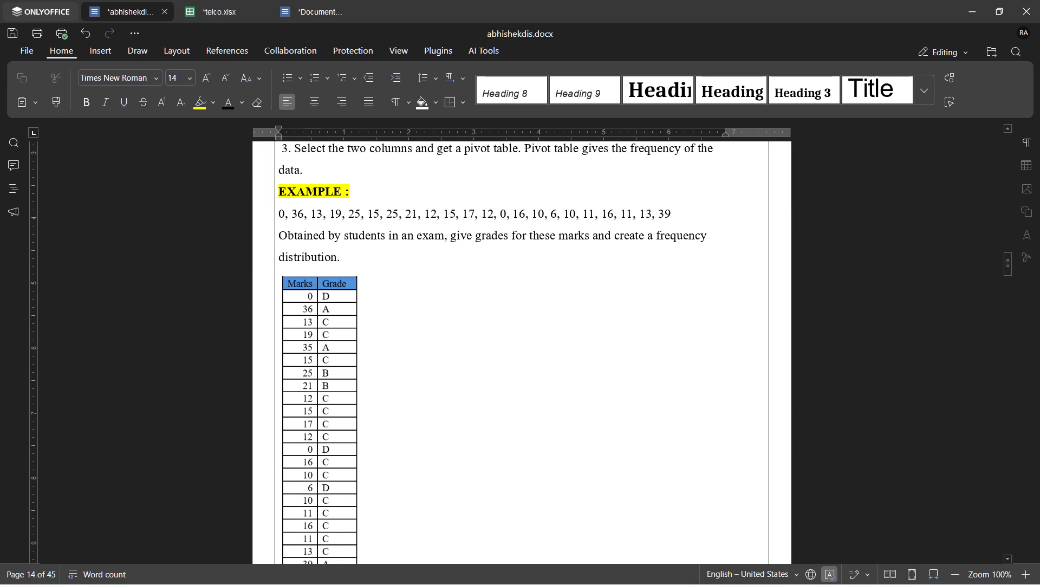
scroll(394, 362, "down", 9)
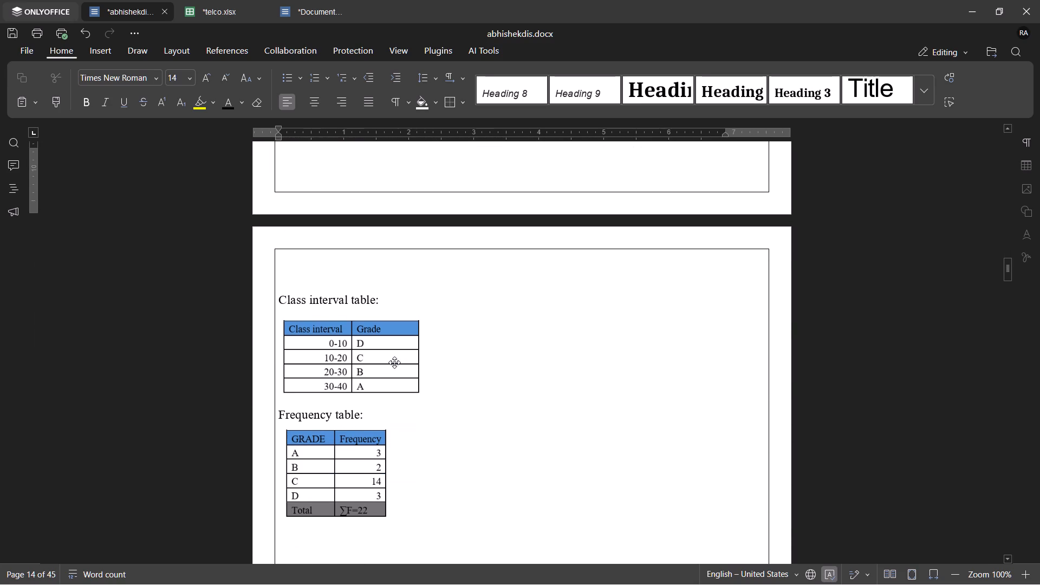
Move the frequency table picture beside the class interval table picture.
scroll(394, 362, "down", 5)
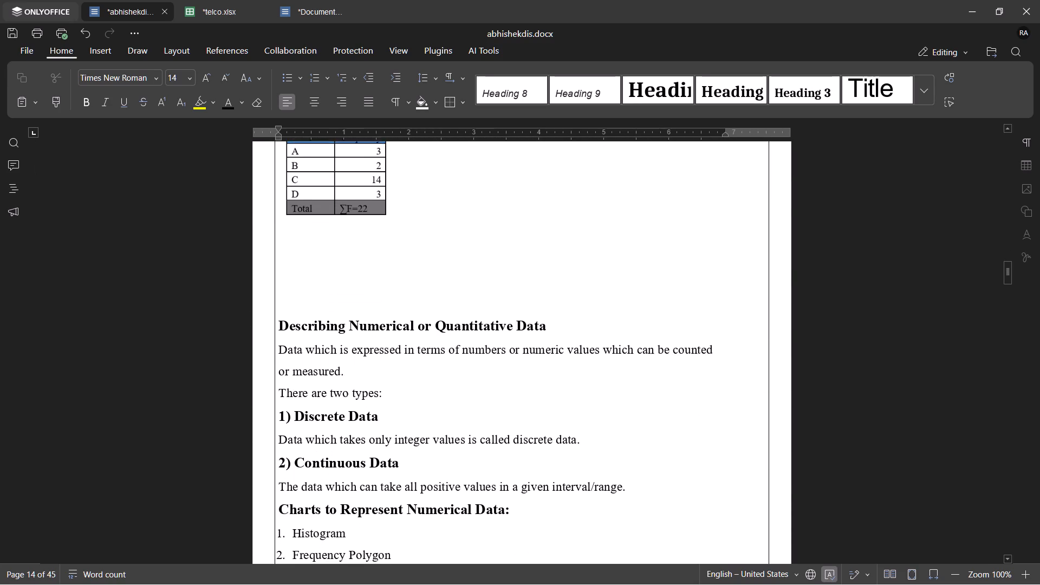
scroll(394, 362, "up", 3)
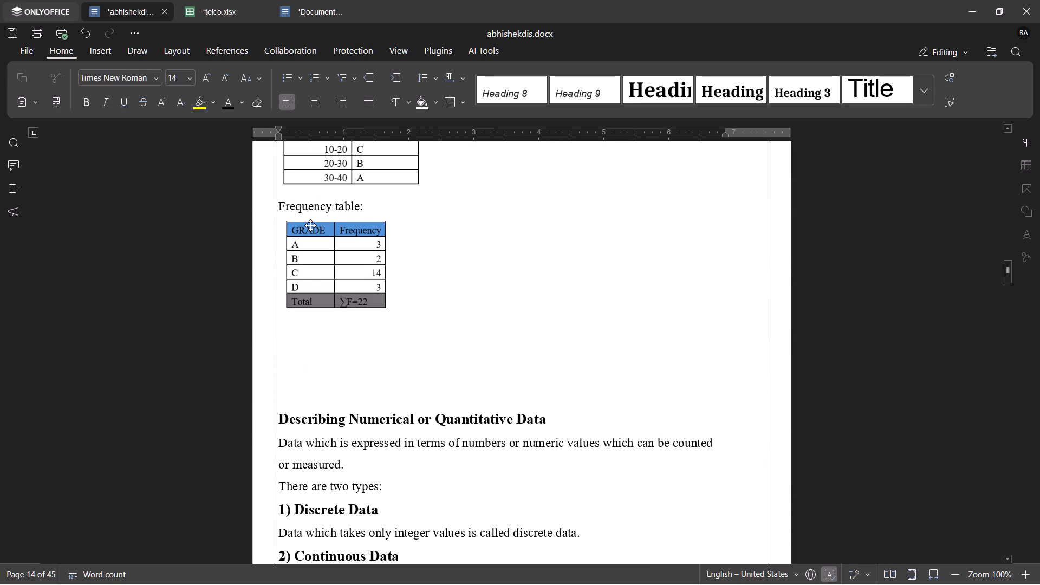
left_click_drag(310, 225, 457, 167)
Move the class interval table picture to the previous page, directly beside the Marks and Grade table.
scroll(457, 167, "up", 2)
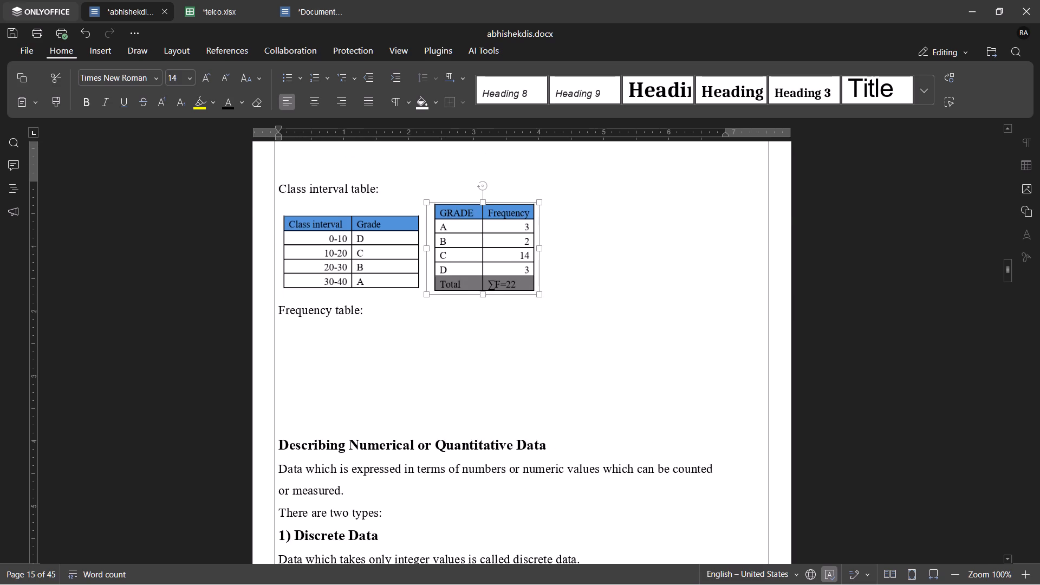
scroll(457, 167, "up", 9)
scroll(457, 167, "down", 2)
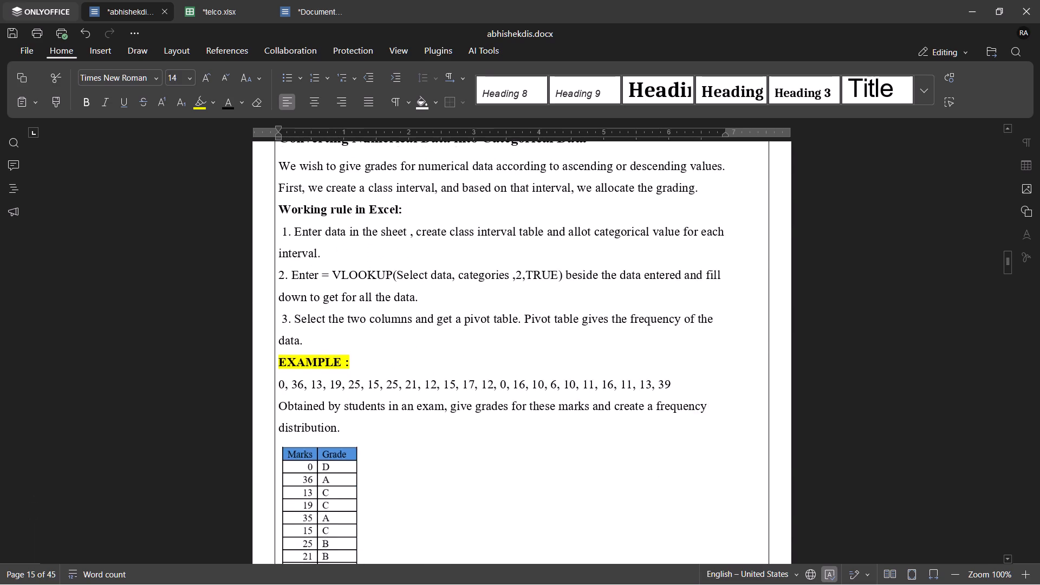
scroll(457, 167, "down", 4)
left_click_drag(340, 482, 432, 197)
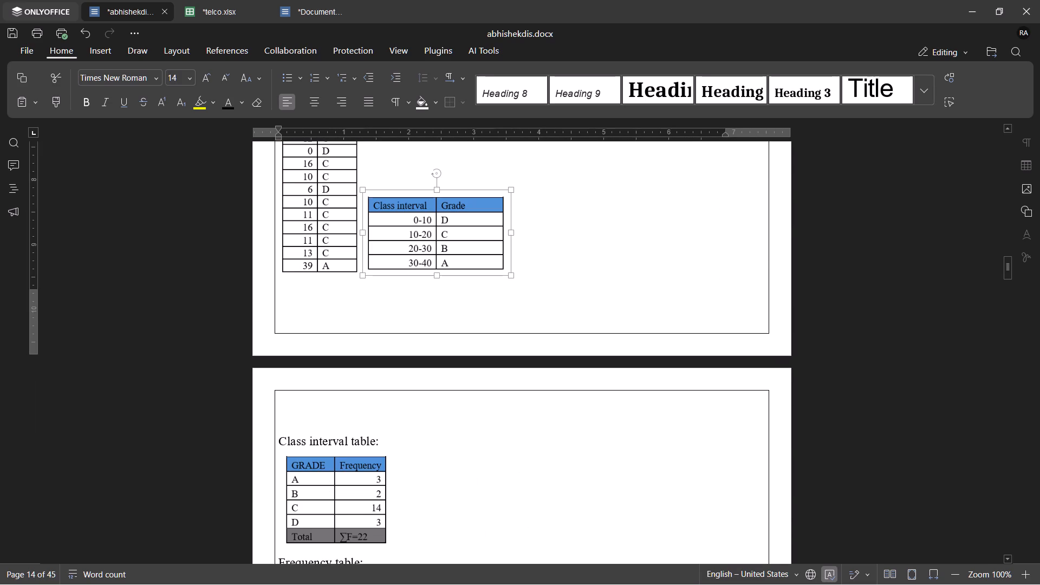
Move the frequency table picture to the same page, directly beside the class interval table.
left_click_drag(320, 466, 588, 158)
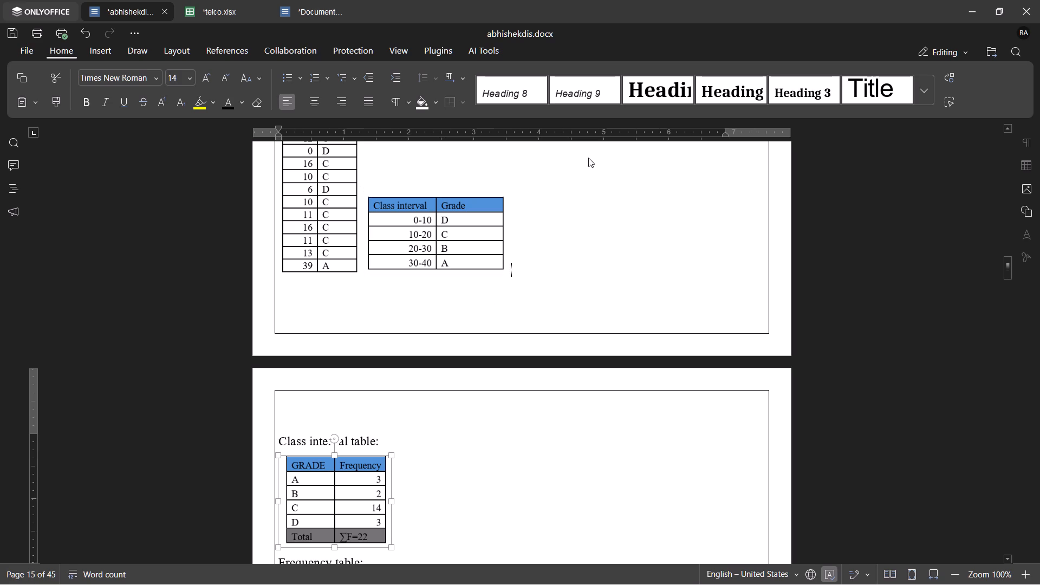
left_click_drag(588, 158, 598, 154)
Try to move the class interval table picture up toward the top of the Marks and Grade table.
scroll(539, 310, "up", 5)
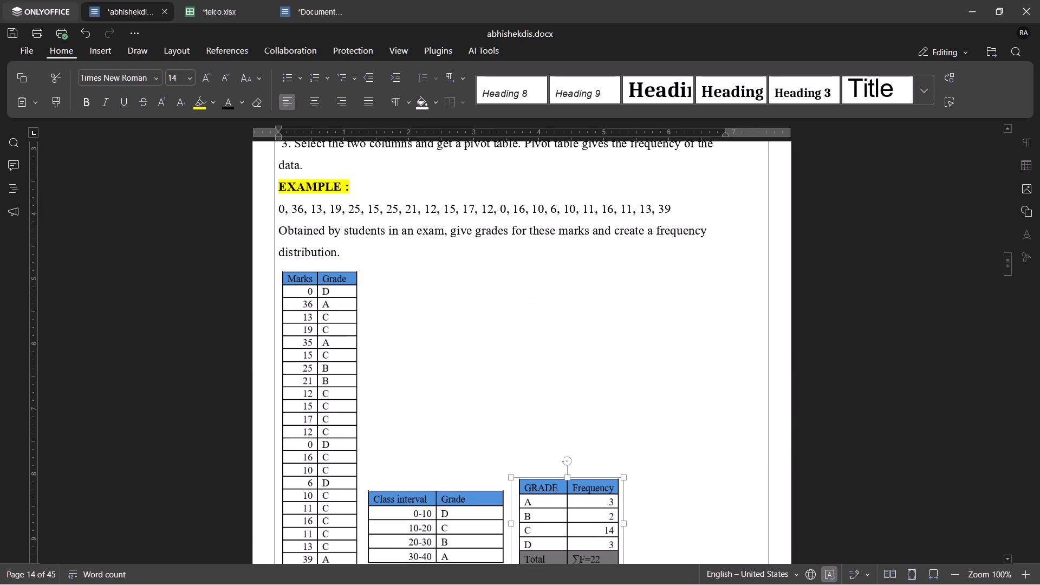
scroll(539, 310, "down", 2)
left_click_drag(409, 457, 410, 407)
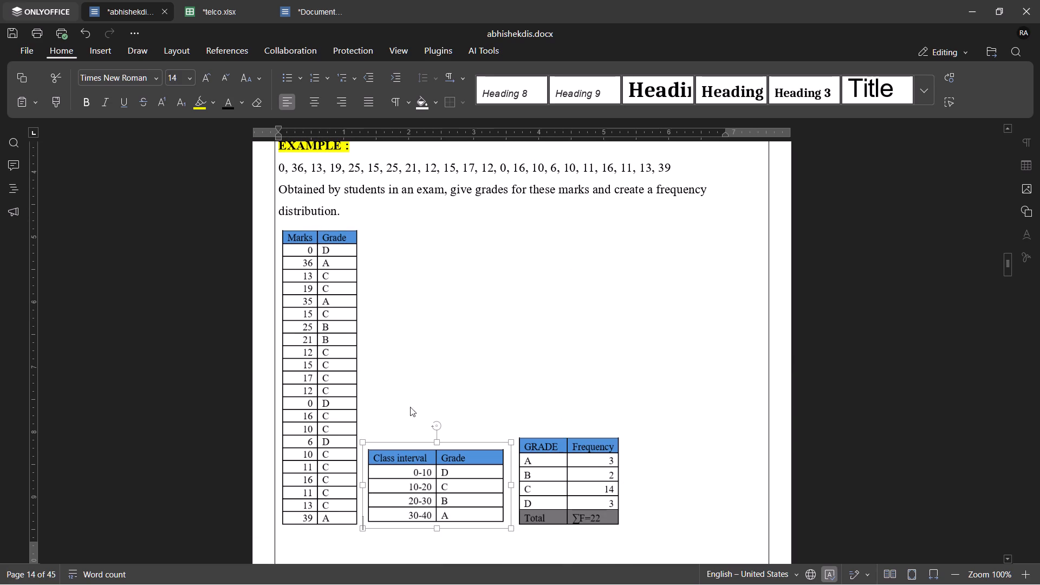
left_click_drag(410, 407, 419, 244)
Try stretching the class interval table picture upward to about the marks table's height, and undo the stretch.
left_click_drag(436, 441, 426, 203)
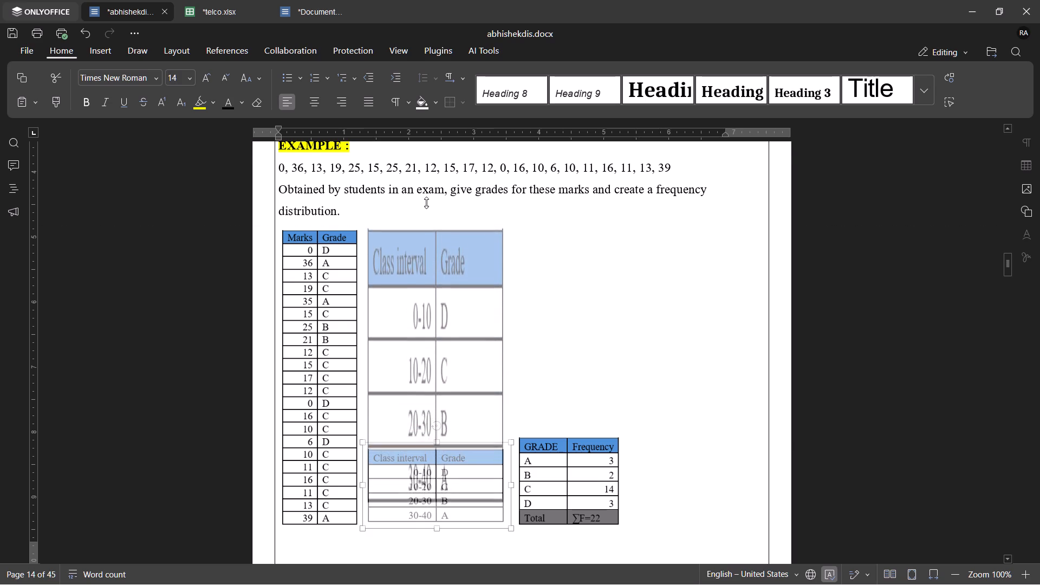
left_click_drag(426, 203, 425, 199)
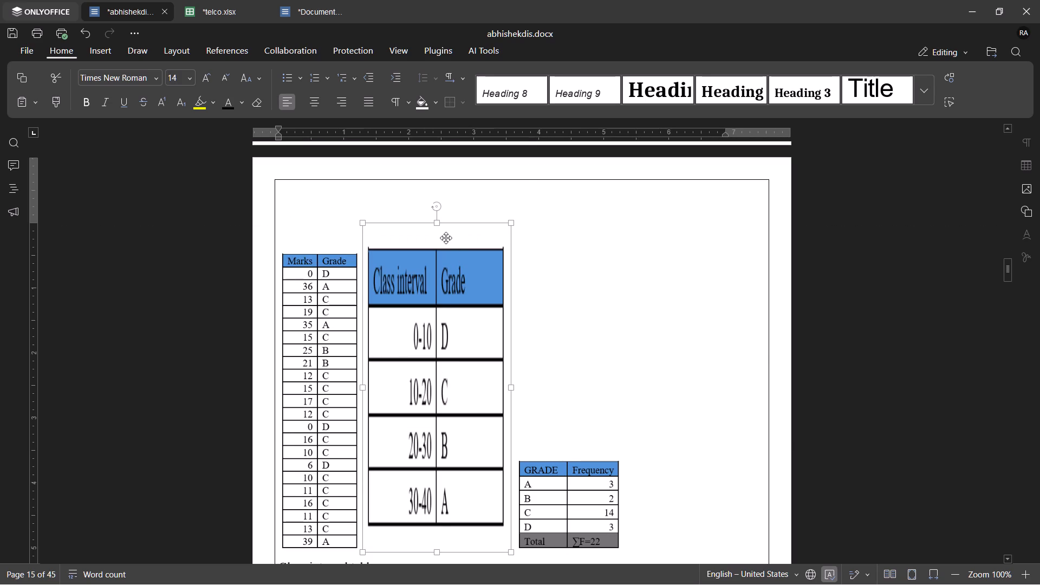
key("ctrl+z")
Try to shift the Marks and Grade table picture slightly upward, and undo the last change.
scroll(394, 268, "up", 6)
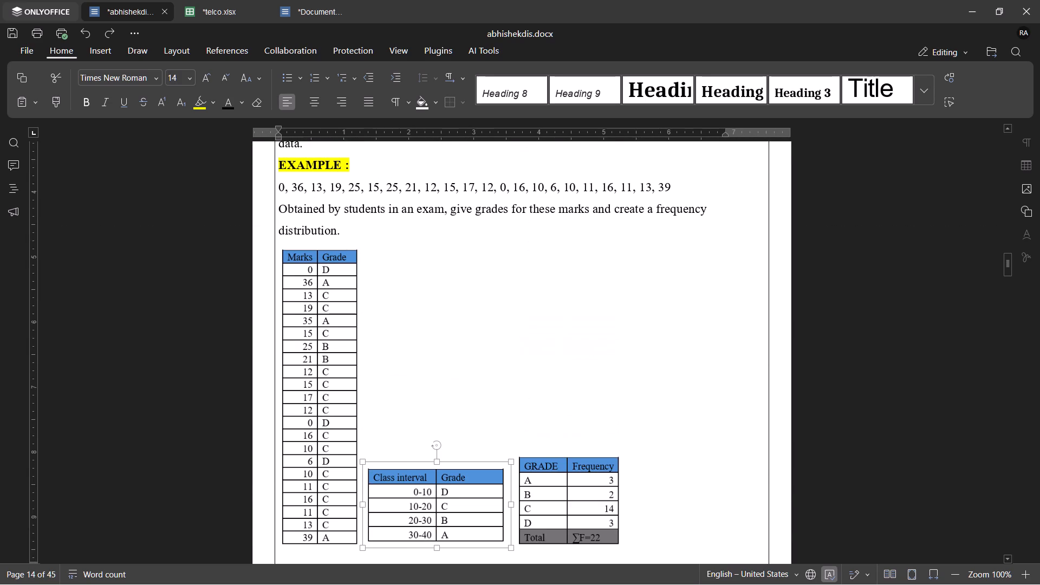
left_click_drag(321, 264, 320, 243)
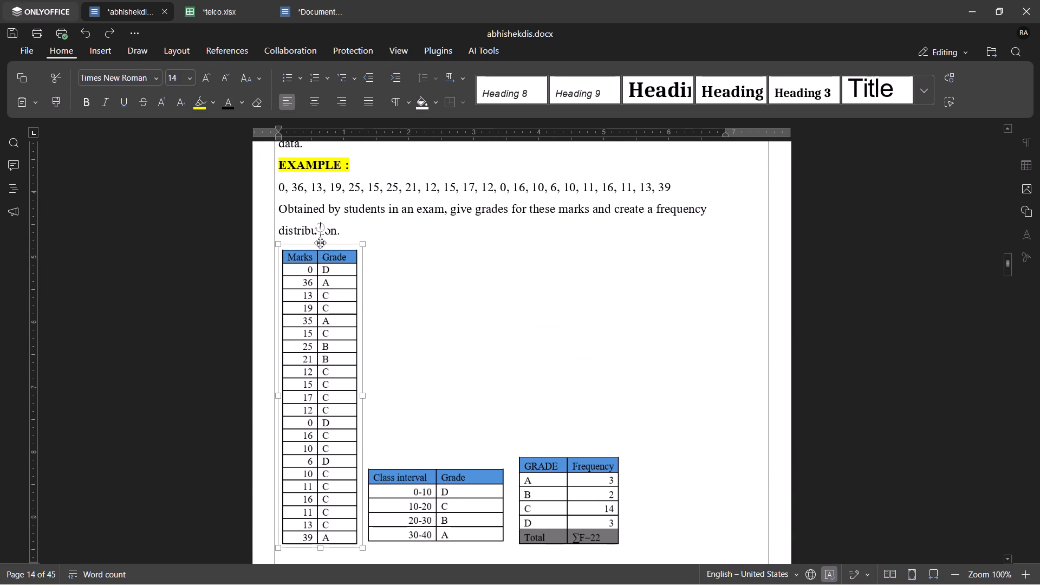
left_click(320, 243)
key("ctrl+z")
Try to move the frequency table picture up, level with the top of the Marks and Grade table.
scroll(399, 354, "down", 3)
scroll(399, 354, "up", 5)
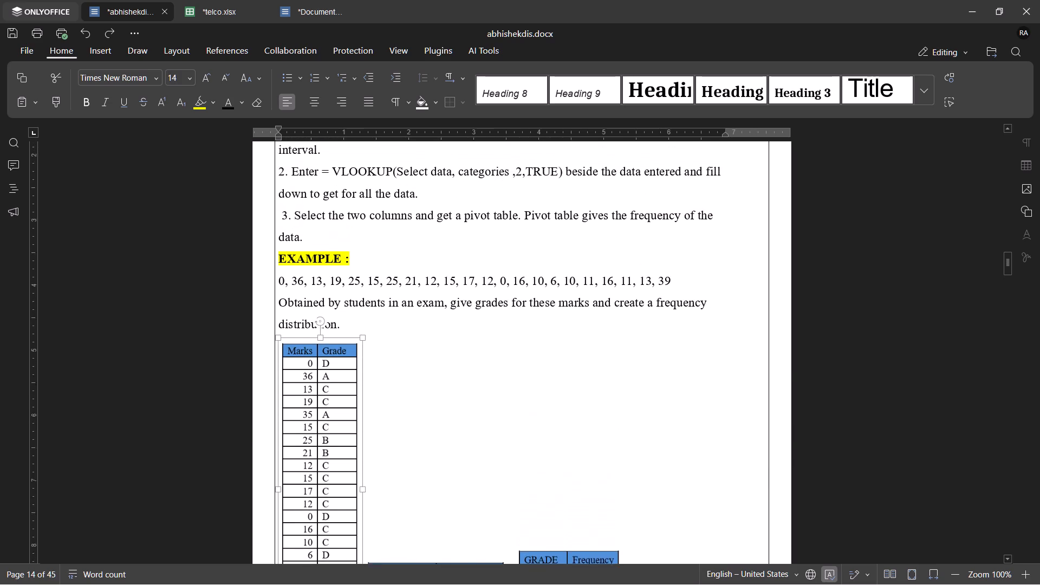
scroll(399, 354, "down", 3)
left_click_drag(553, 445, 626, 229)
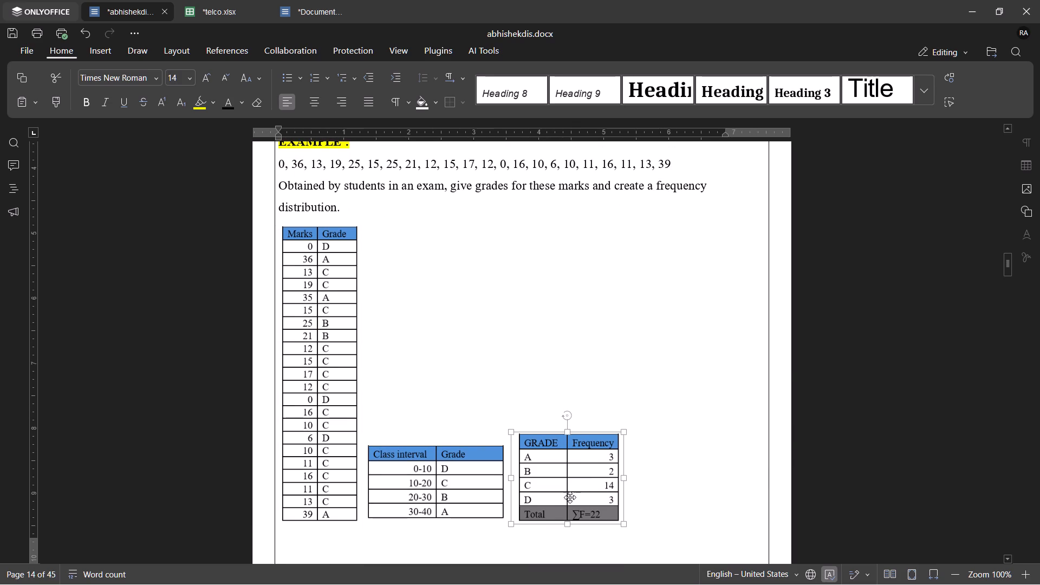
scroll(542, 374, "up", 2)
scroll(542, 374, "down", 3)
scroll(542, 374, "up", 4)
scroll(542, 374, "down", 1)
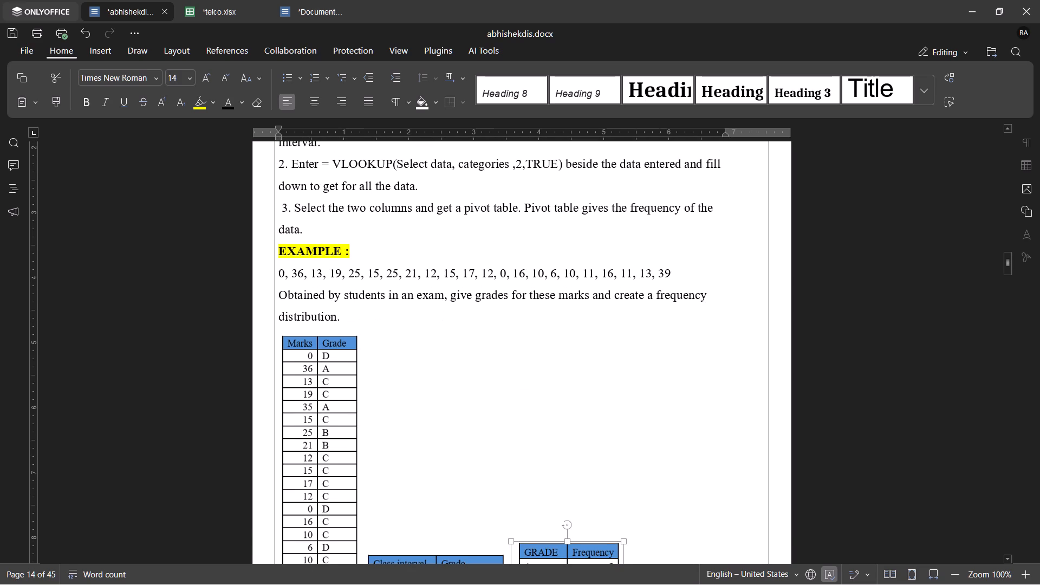
Cut the "Class interval table:" label from the page following the marks, class interval and frequency tables.
scroll(542, 374, "up", 5)
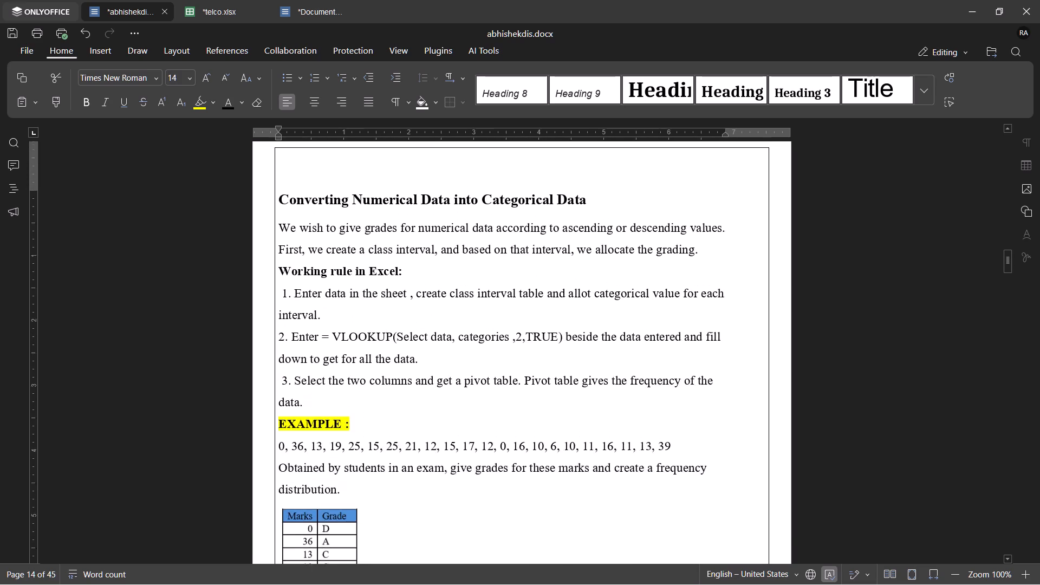
scroll(542, 374, "down", 8)
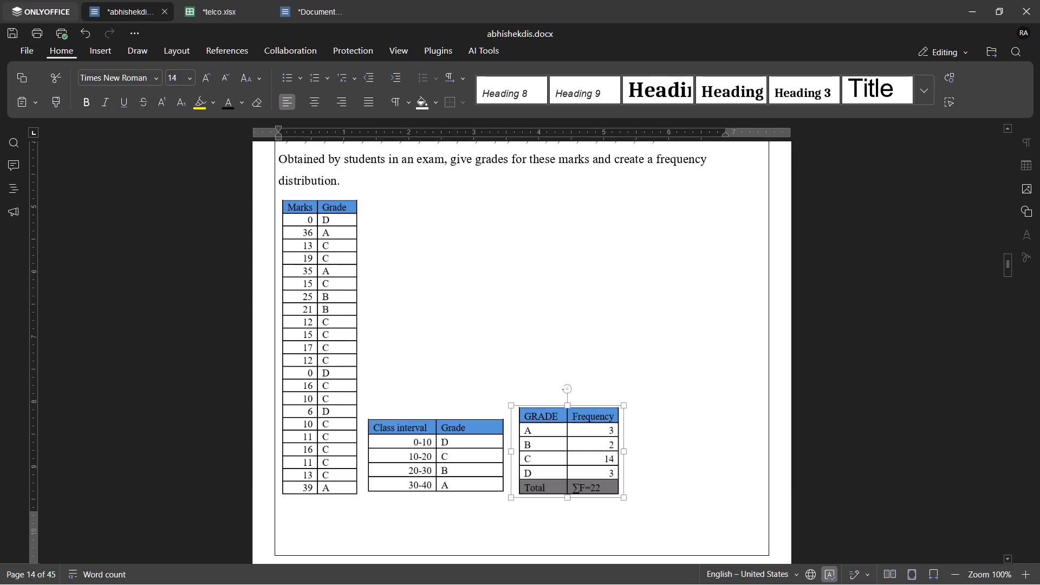
scroll(542, 374, "down", 1)
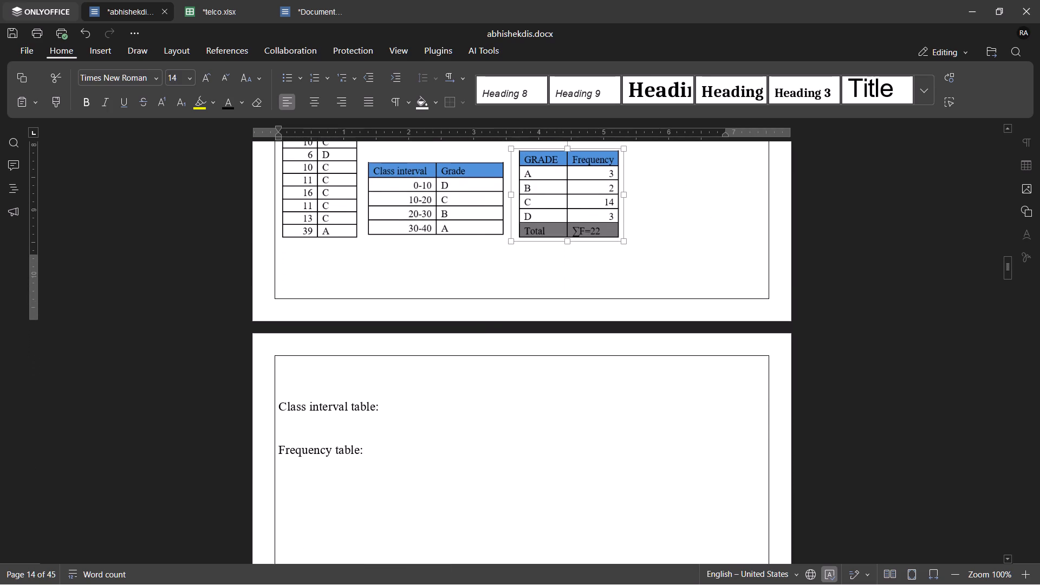
scroll(542, 374, "up", 1)
left_click(382, 418)
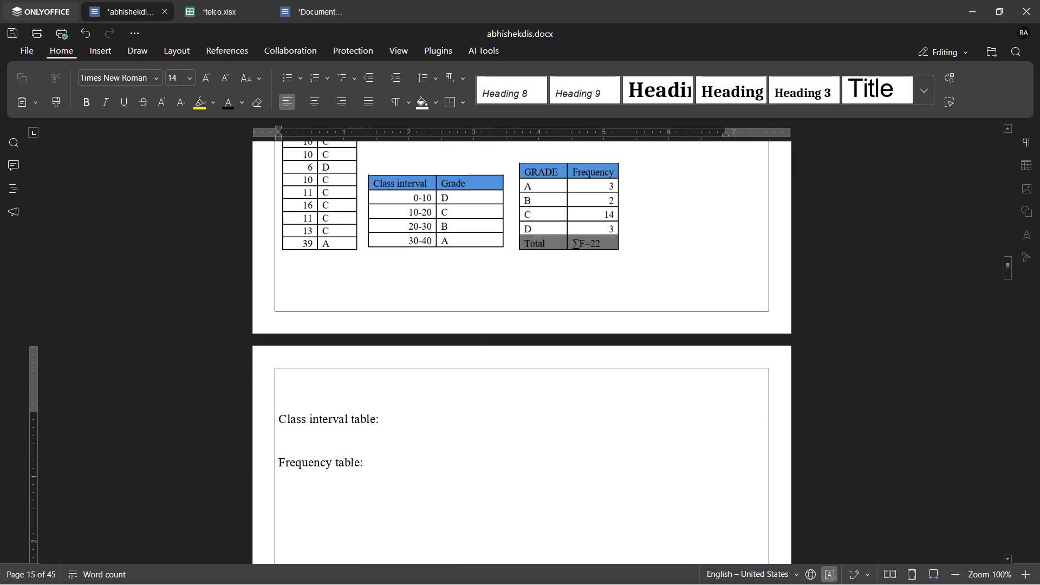
left_click_drag(382, 418, 256, 424)
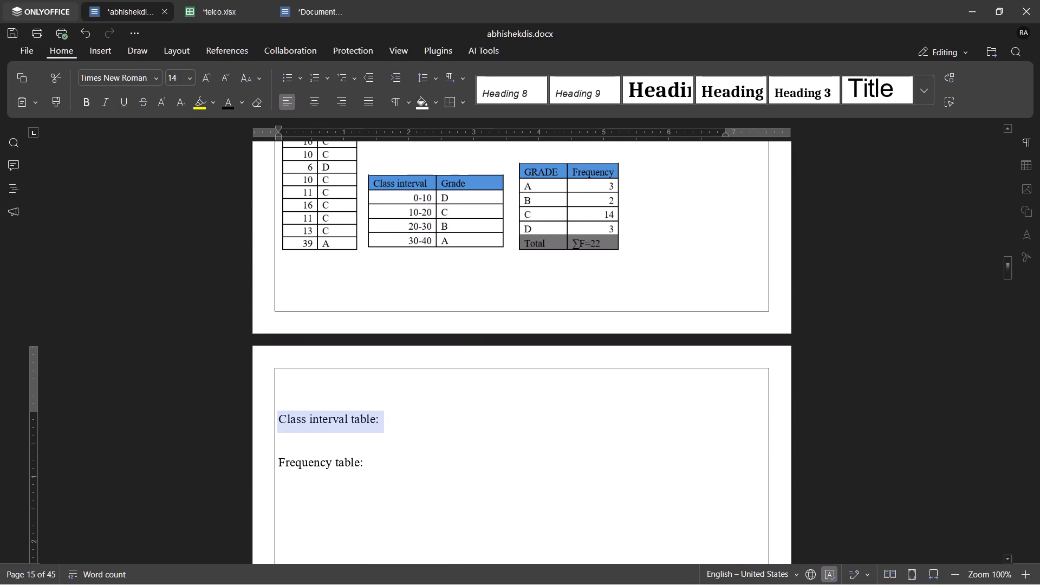
key("ctrl+x")
scroll(363, 191, "up", 2)
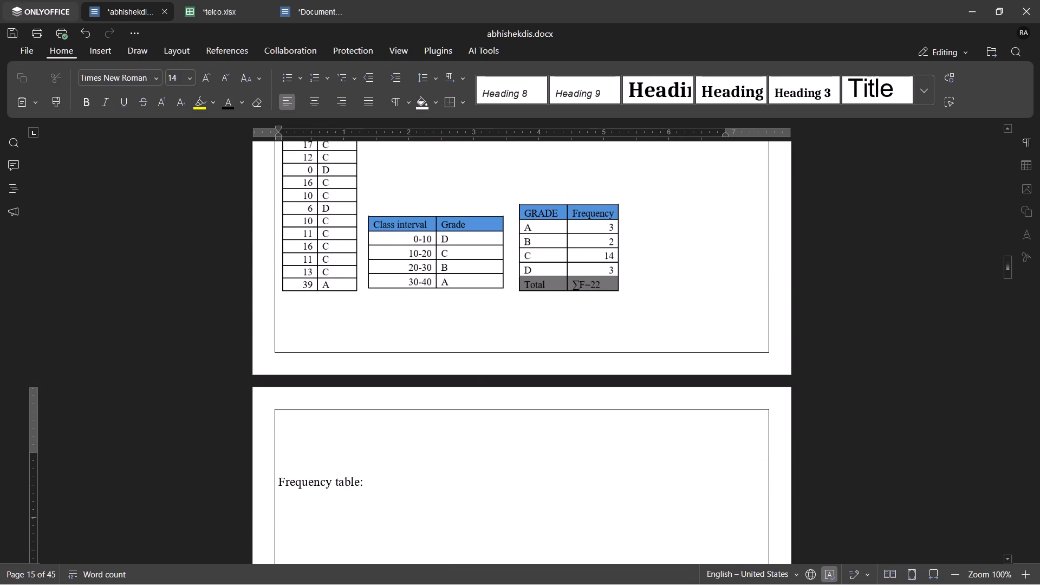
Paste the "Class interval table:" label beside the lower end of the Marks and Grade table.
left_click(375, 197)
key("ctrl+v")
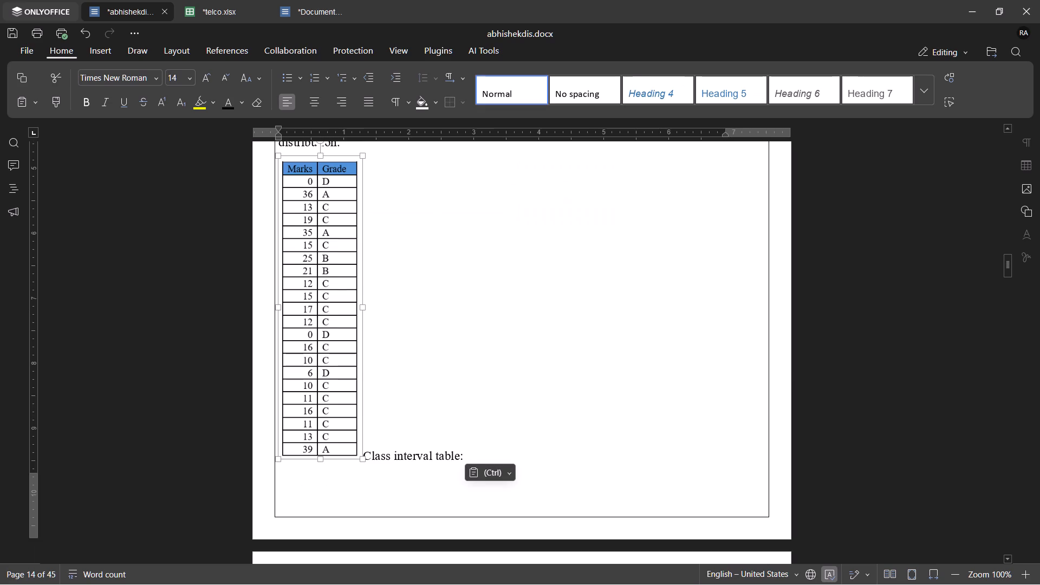
Undo the label paste, the label cut and the earlier picture moves, back to the class interval and frequency tables under their own labels.
key("ctrl+z")
key("ctrl+z")
key("ctrl+z")
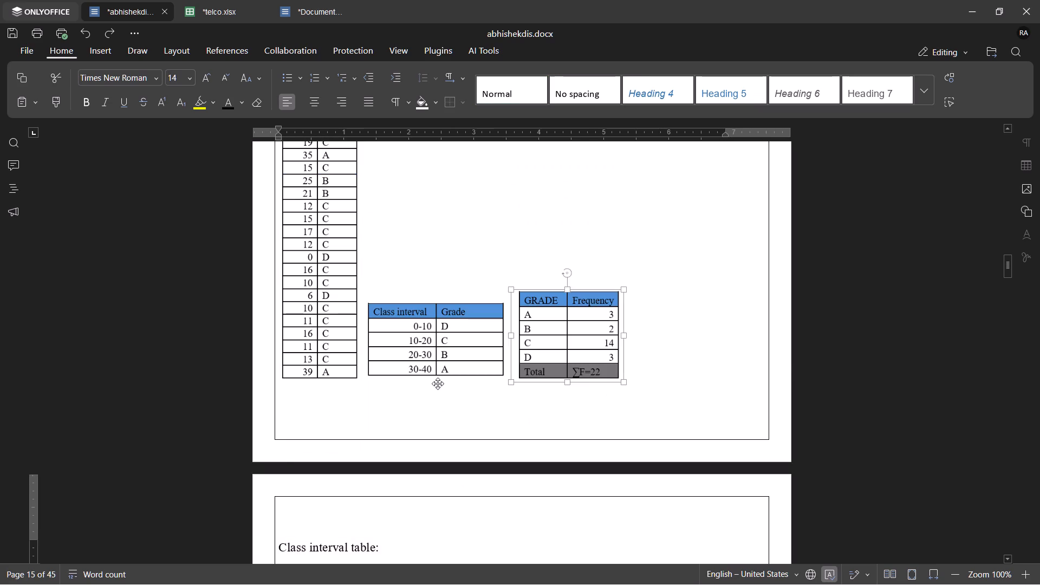
key("ctrl+z")
key("ctrl+z")
key("ctrl+z")
key("ctrl+z")
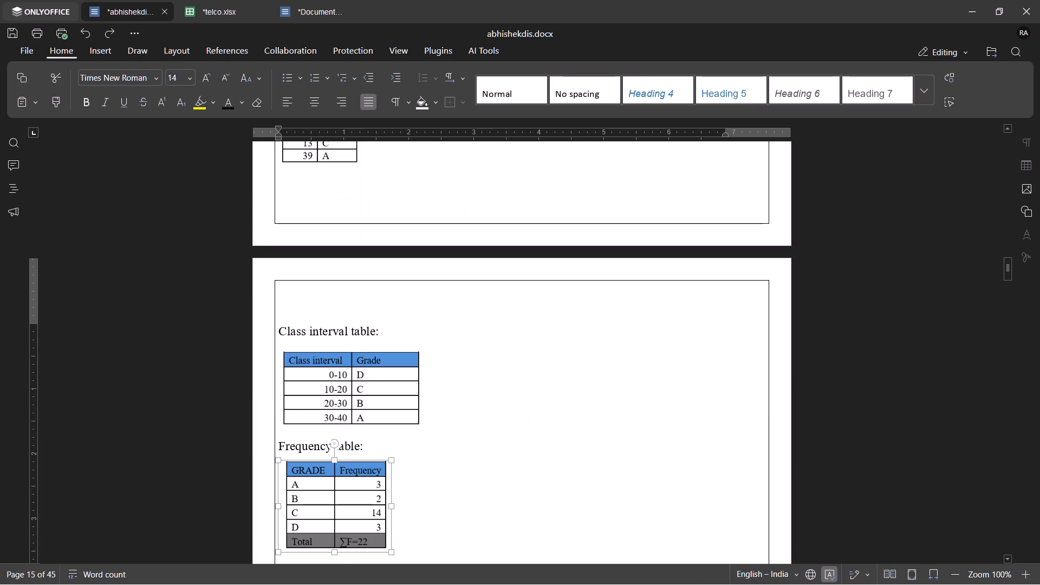
Move the "Frequency table:" label onto the "Class interval table:" line, placing it after 20 spaces.
scroll(438, 383, "down", 3)
left_click(518, 382)
scroll(518, 382, "down", 1)
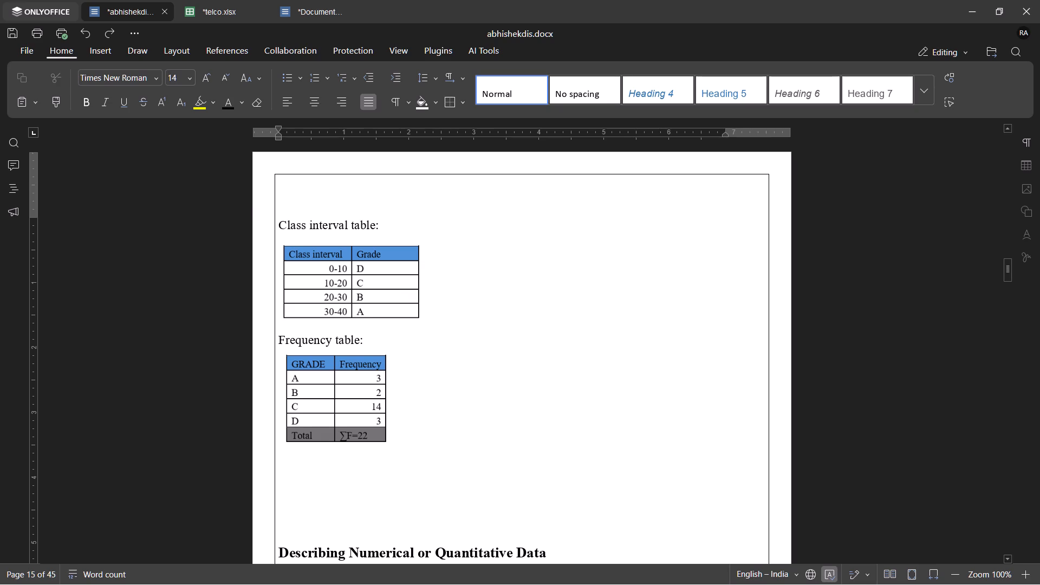
left_click_drag(367, 340, 274, 339)
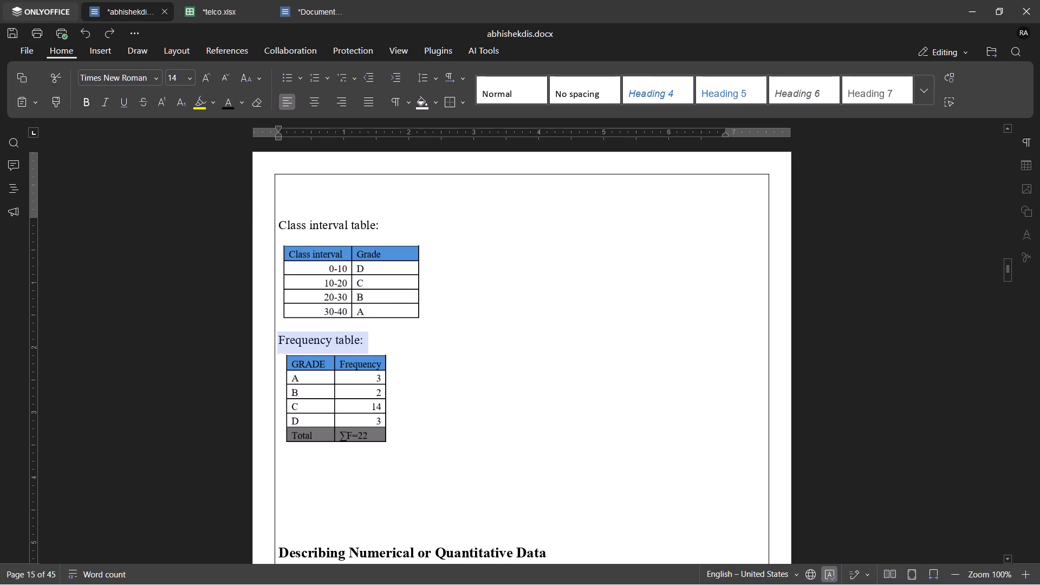
key("ctrl+x")
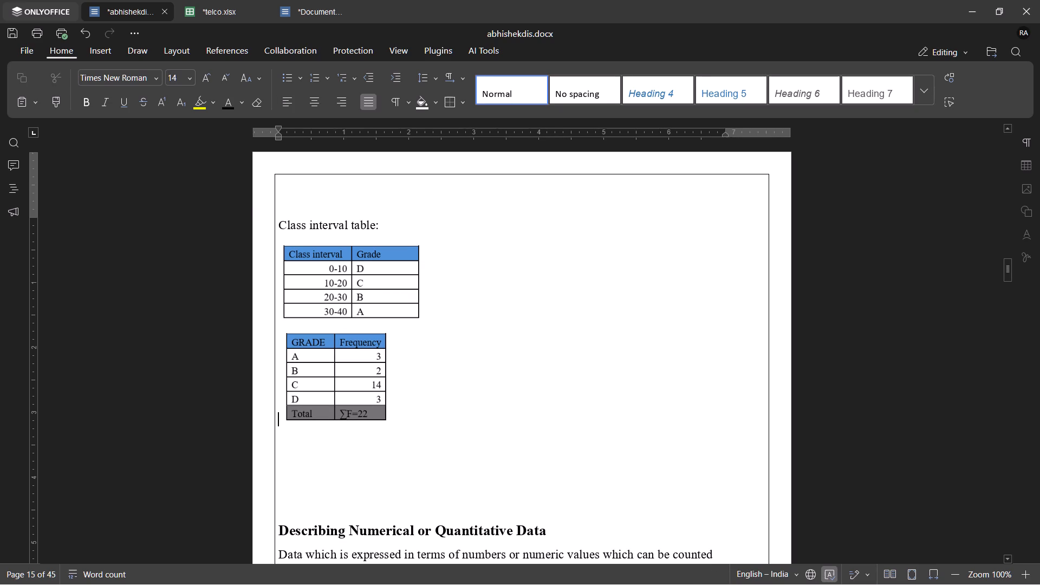
left_click(424, 230)
key("space")
key("space")
key("space")
key("space")
key("space")
key("space")
key("space")
key("space")
key("space")
key("space")
key("space")
key("space")
key("space")
key("space")
key("space")
key("space")
key("space")
key("space")
key("space")
key("space")
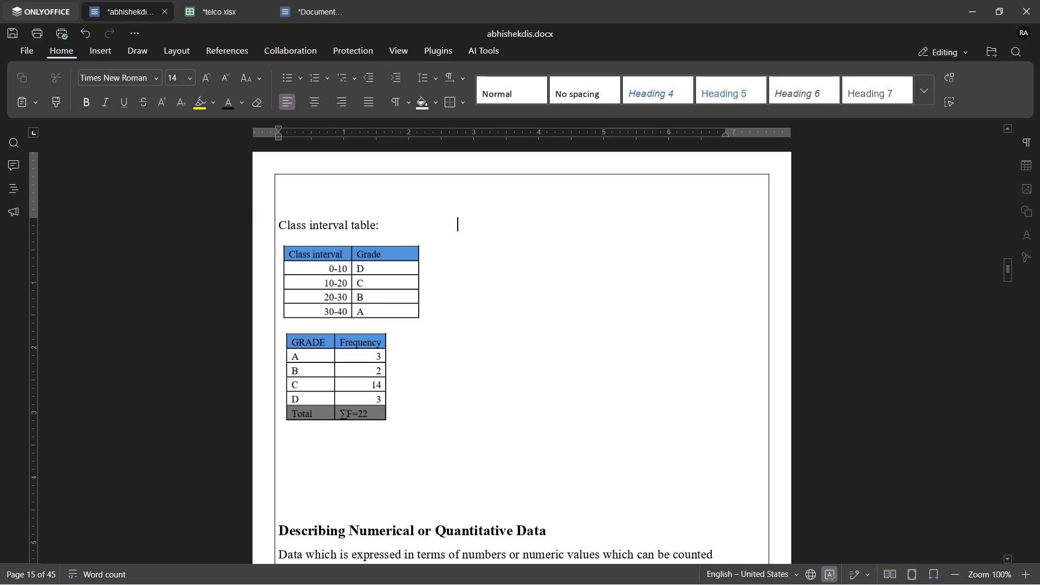
key("ctrl+v")
Move the frequency table picture up beside the class interval table picture.
left_click_drag(360, 390, 535, 290)
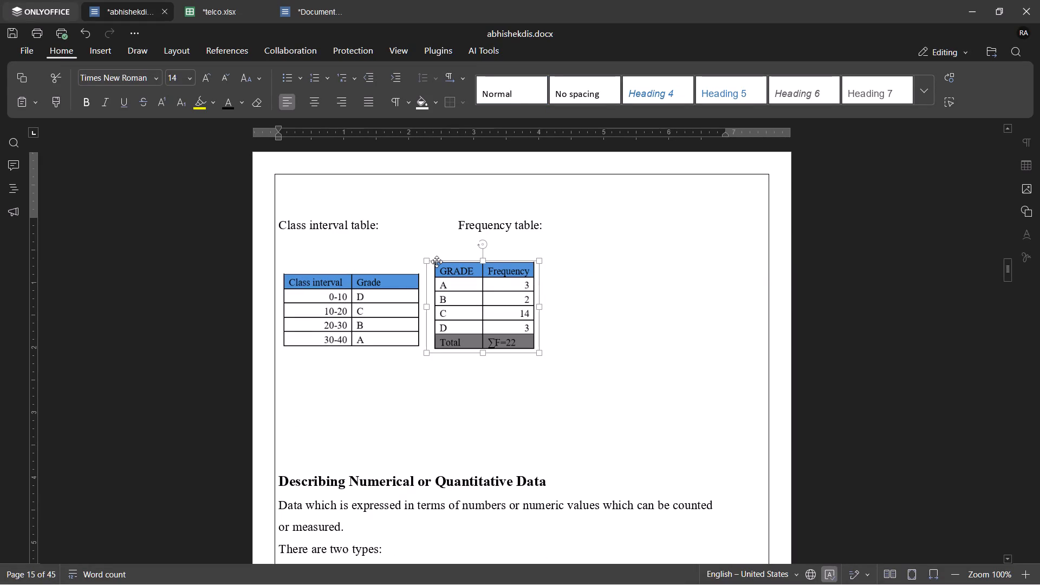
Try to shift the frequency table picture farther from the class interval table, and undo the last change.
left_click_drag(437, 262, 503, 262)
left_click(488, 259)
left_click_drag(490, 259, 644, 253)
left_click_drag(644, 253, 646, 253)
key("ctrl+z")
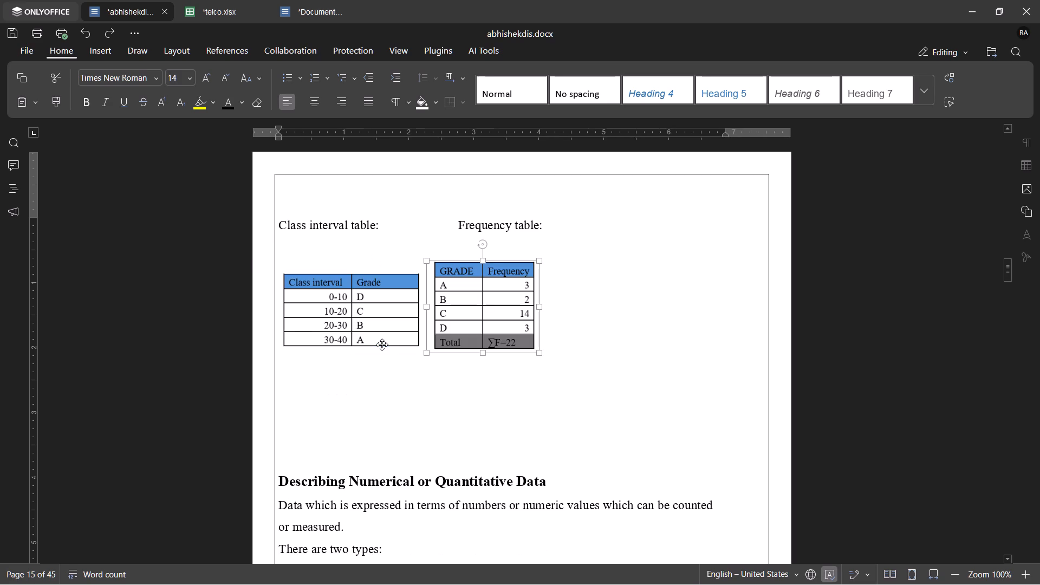
Stretch the class interval table picture taller at both its top and bottom edges.
left_click(342, 287)
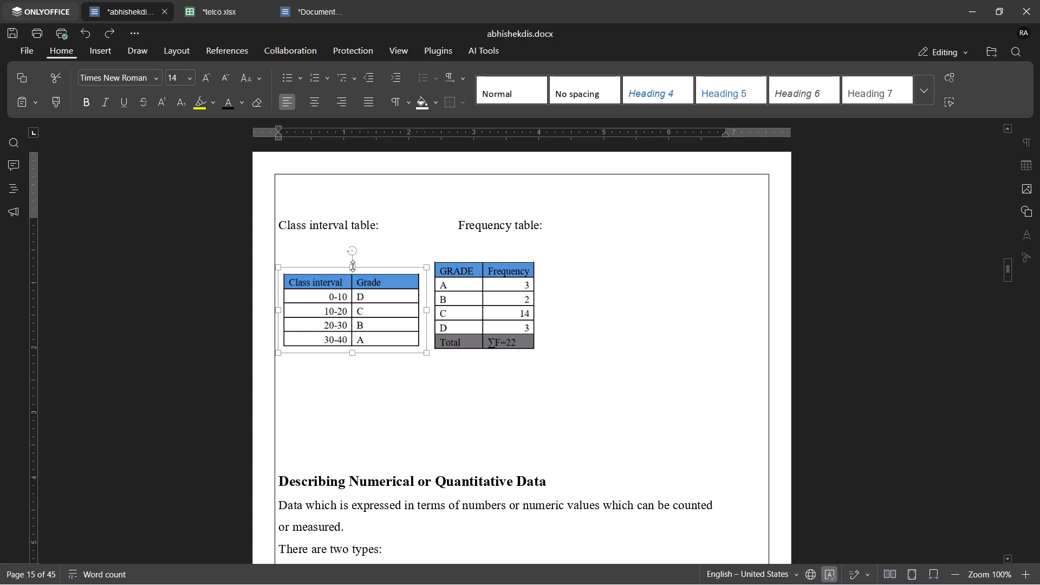
left_click_drag(352, 269, 352, 258)
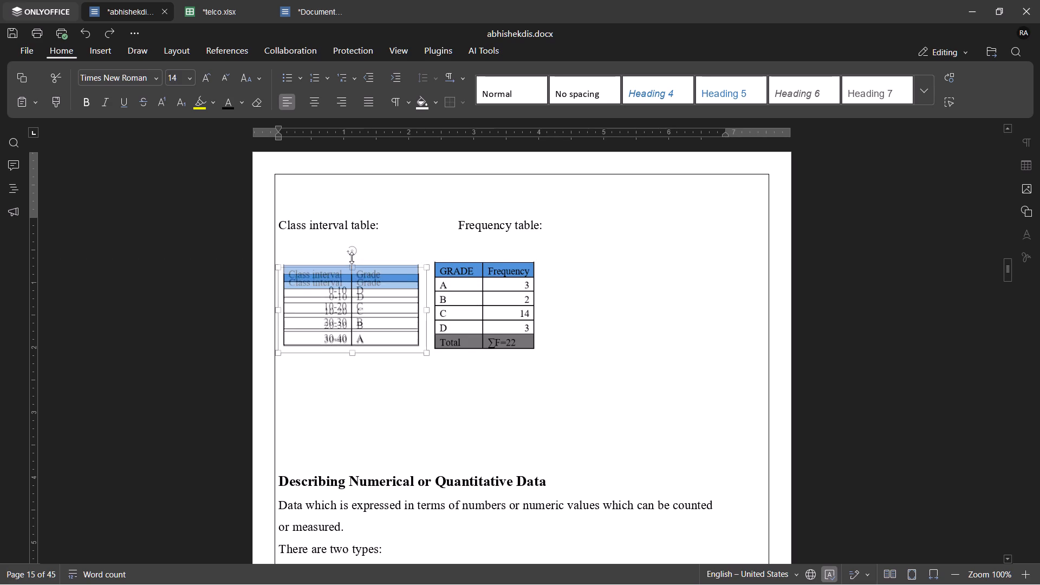
left_click_drag(351, 359, 352, 368)
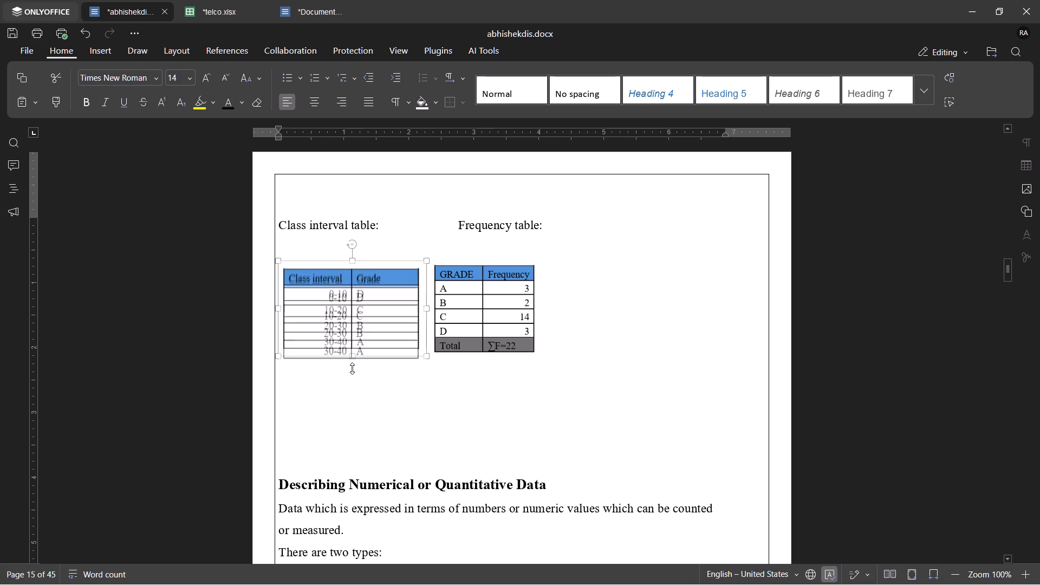
left_click_drag(352, 368, 357, 362)
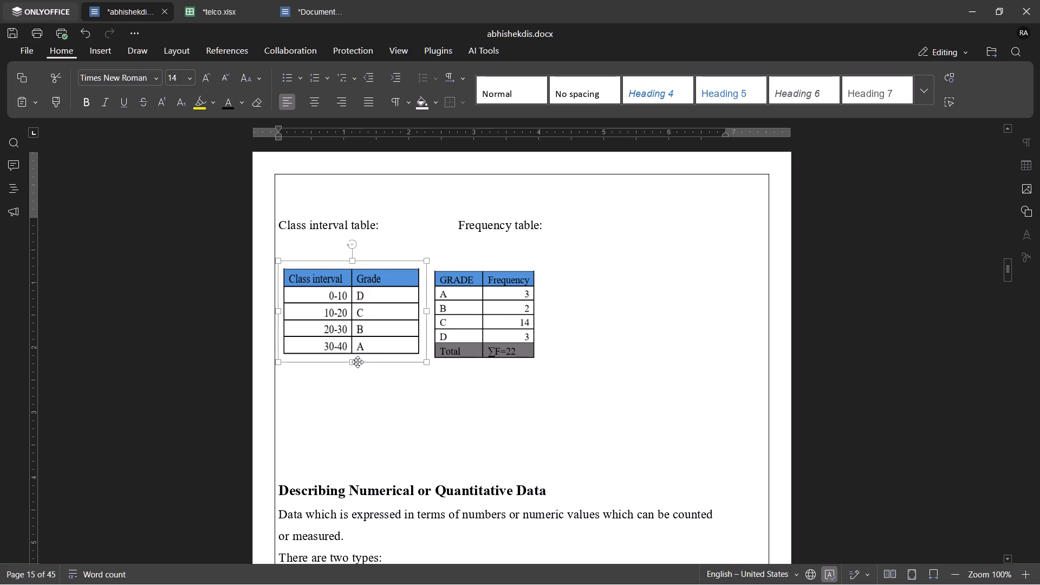
left_click(420, 376)
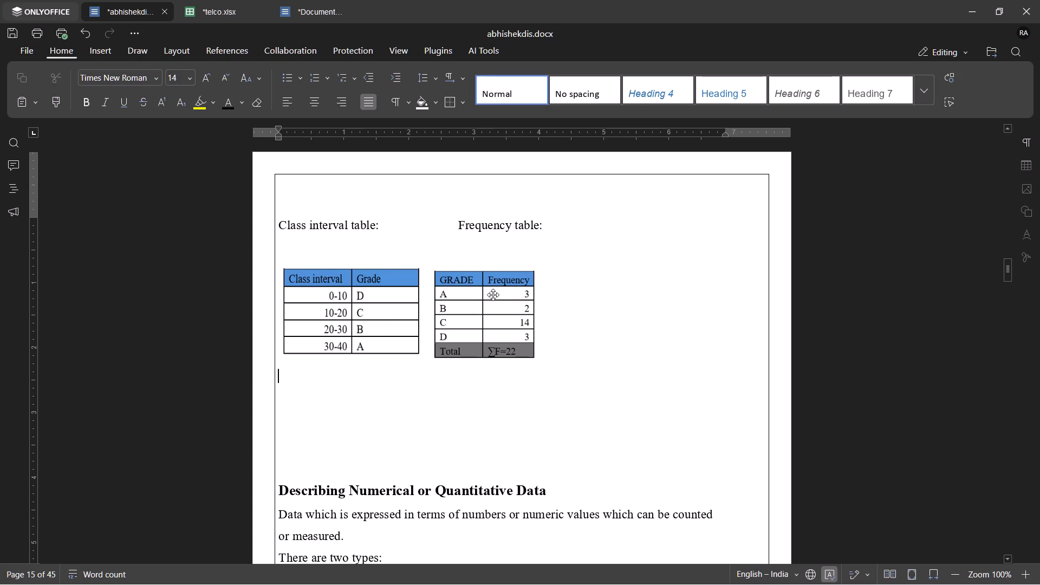
Reduce the frequency table picture's height slightly.
left_click(493, 295)
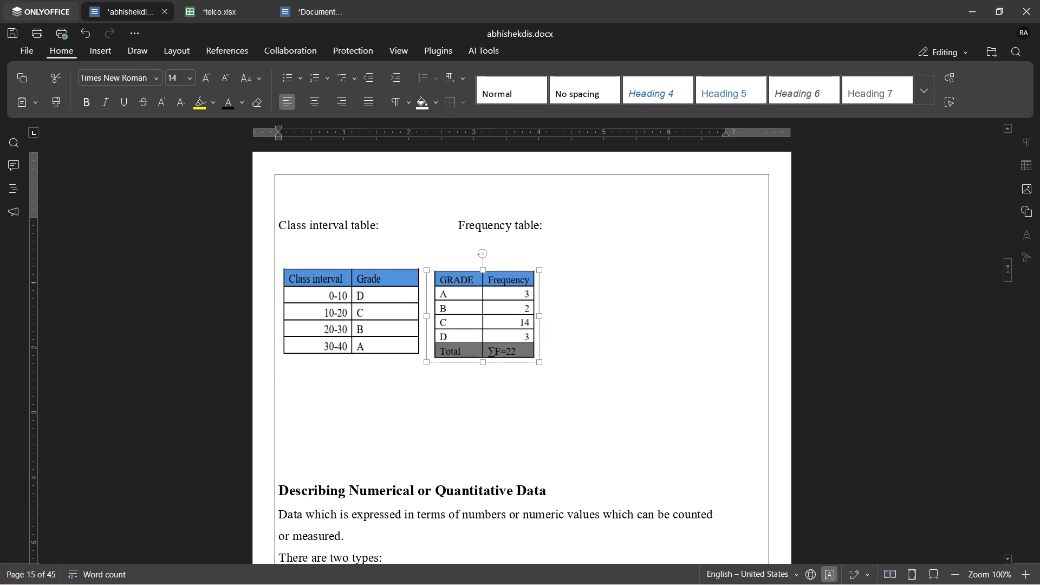
left_click_drag(482, 362, 481, 353)
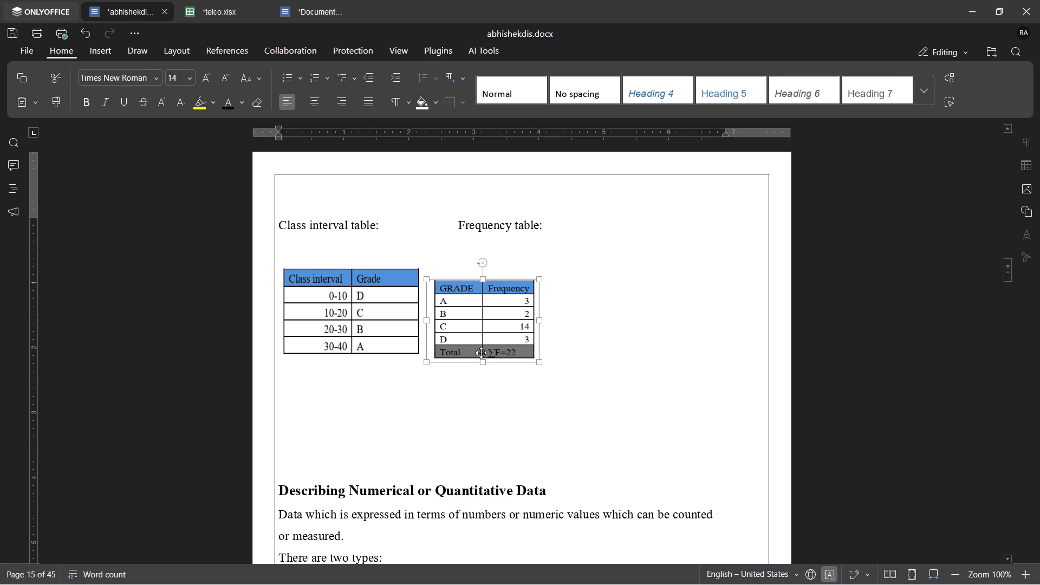
left_click(469, 433)
Reduce the class interval table picture's height to nearly match the frequency table beside it.
left_click(379, 270)
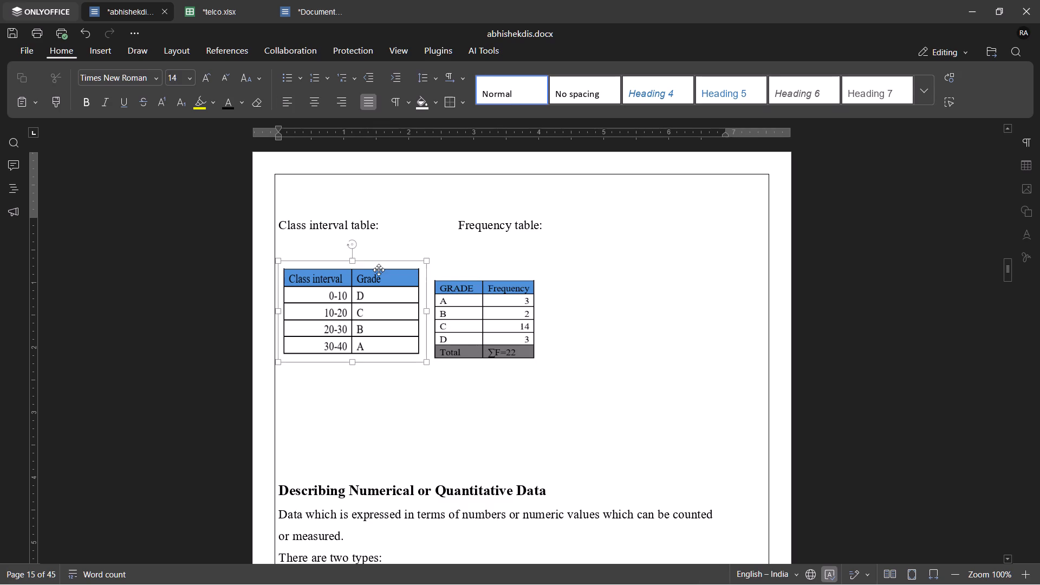
left_click(349, 261)
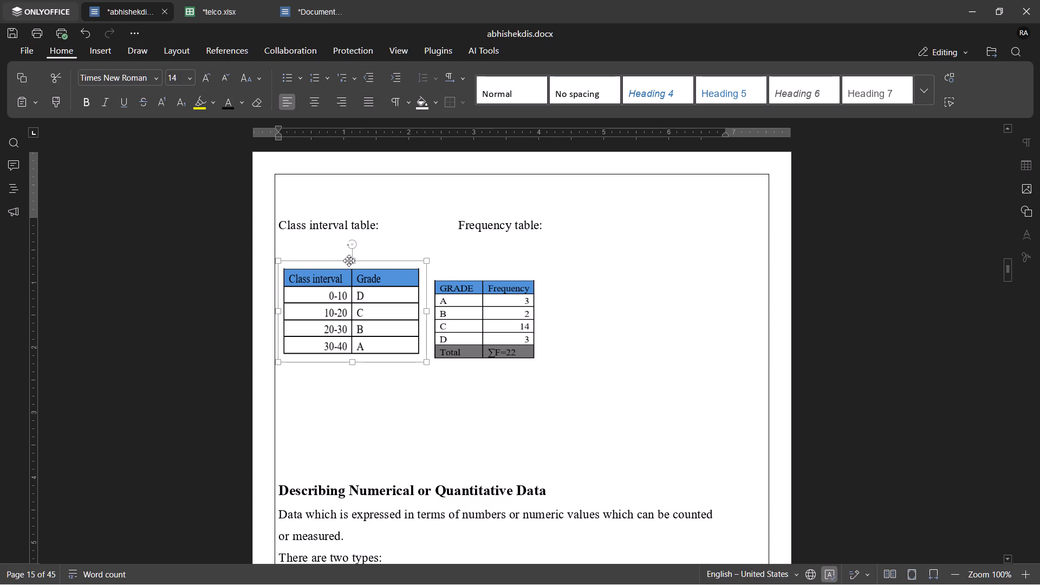
left_click_drag(349, 261, 348, 277)
left_click_drag(352, 258, 352, 272)
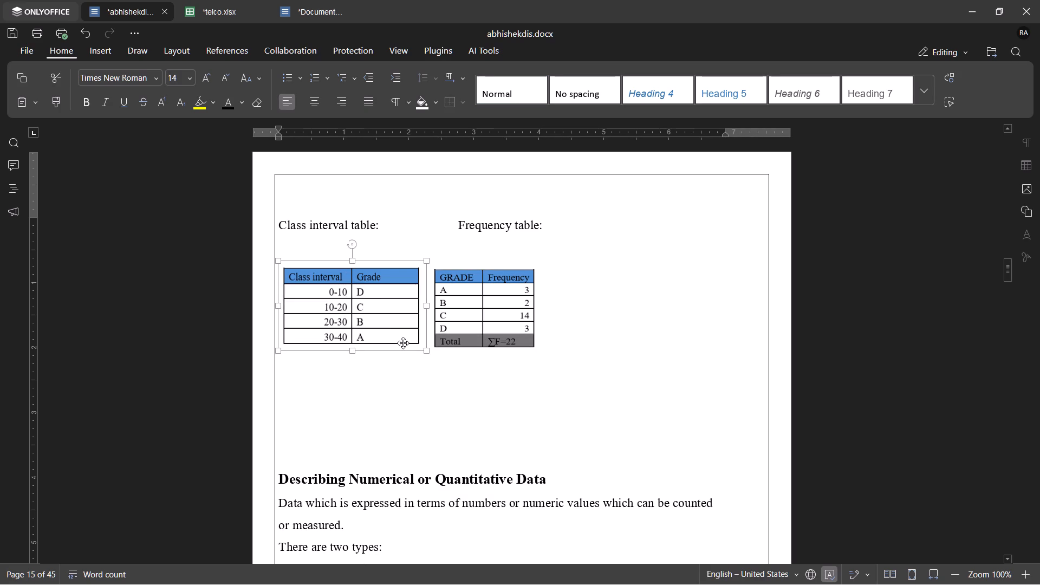
left_click(403, 343)
left_click(403, 432)
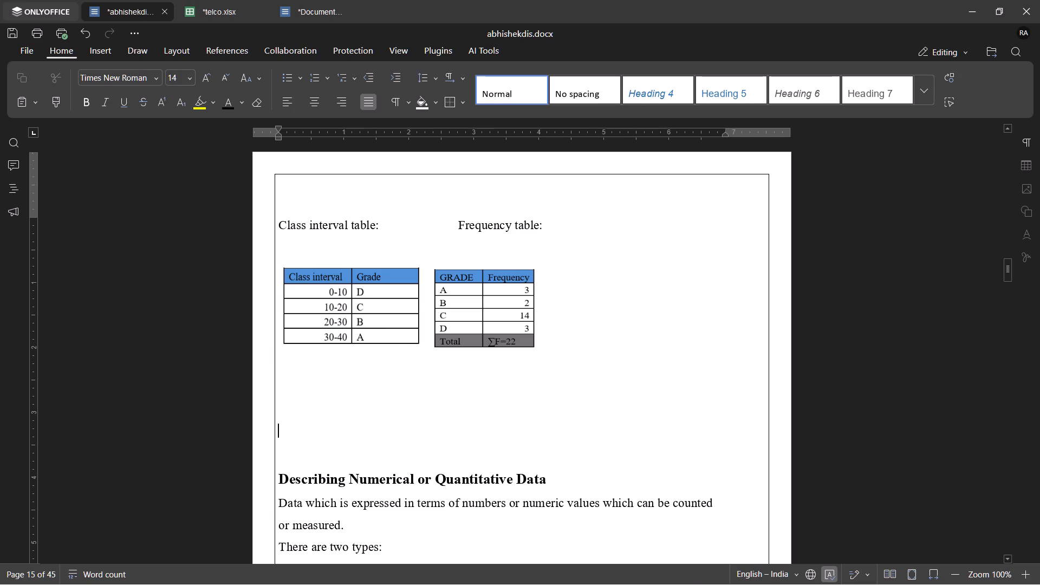
Delete seven spaces before the "Frequency table:" label to align it with the left edge of the frequency table.
scroll(566, 319, "up", 1)
left_click(459, 248)
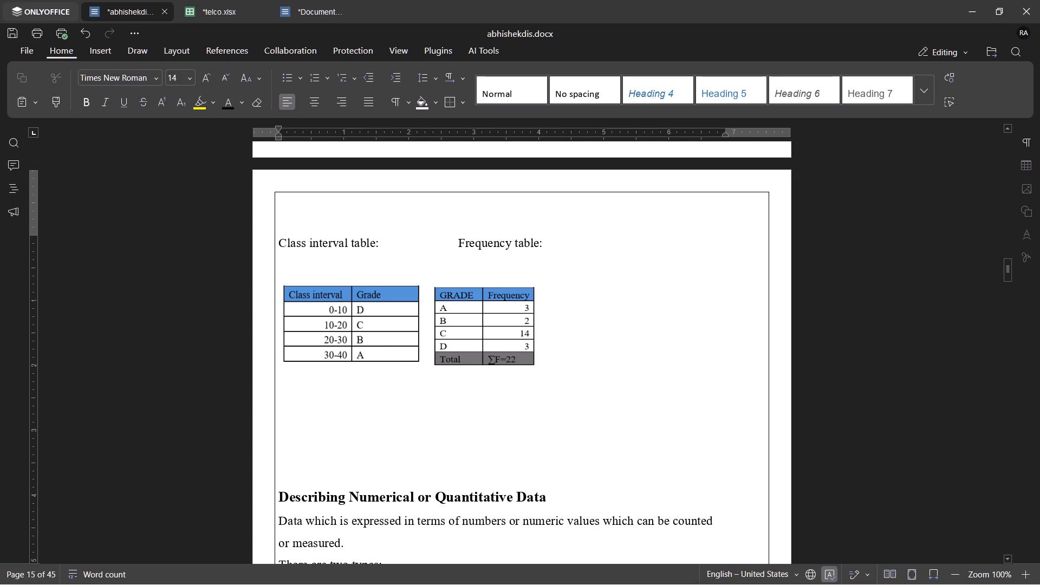
key("BackSpace")
key("BackSpace")
key("BackSpace")
key("BackSpace")
key("BackSpace")
key("BackSpace")
key("BackSpace")
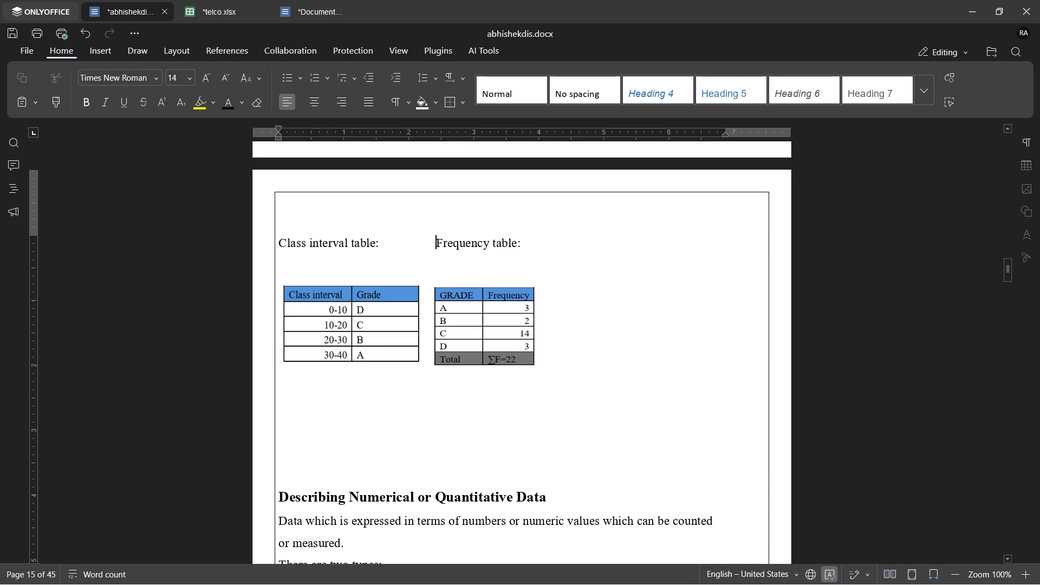
Review the layout of the Marks and Grade table and the two labelled tables on the following page.
left_click(579, 334)
scroll(579, 334, "up", 3)
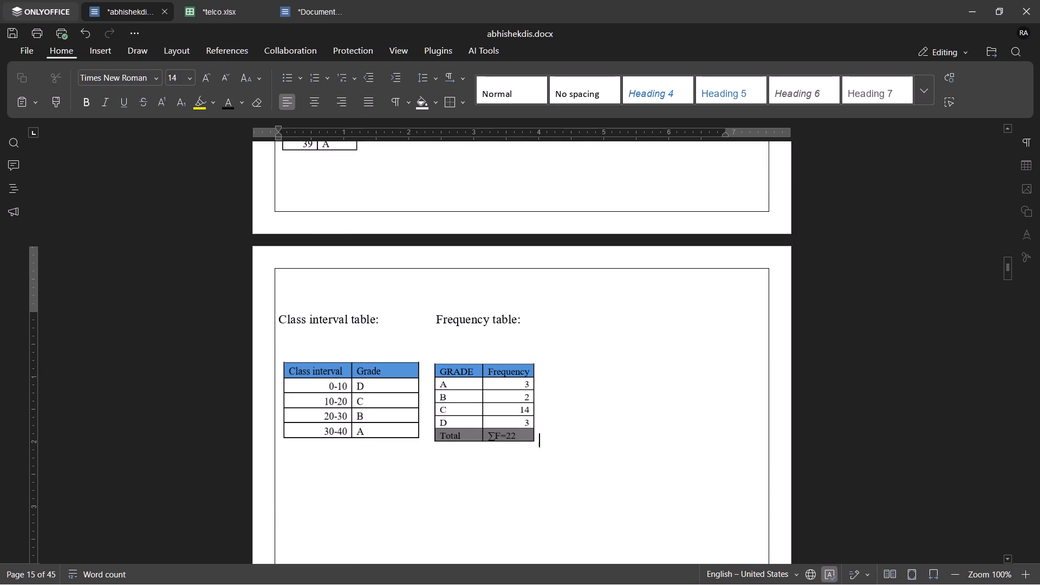
scroll(579, 334, "up", 3)
scroll(579, 334, "down", 1)
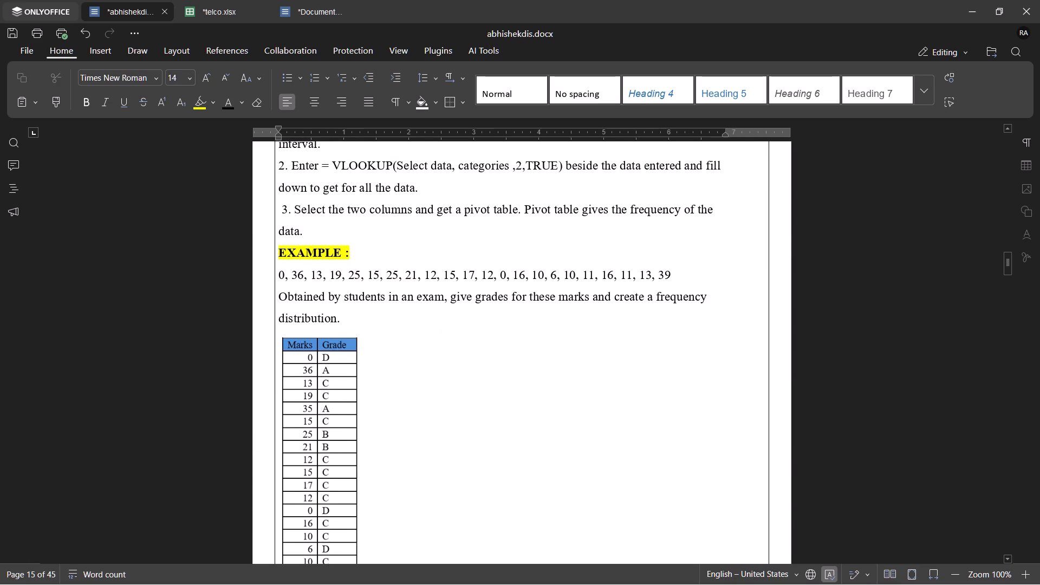
scroll(579, 334, "down", 2)
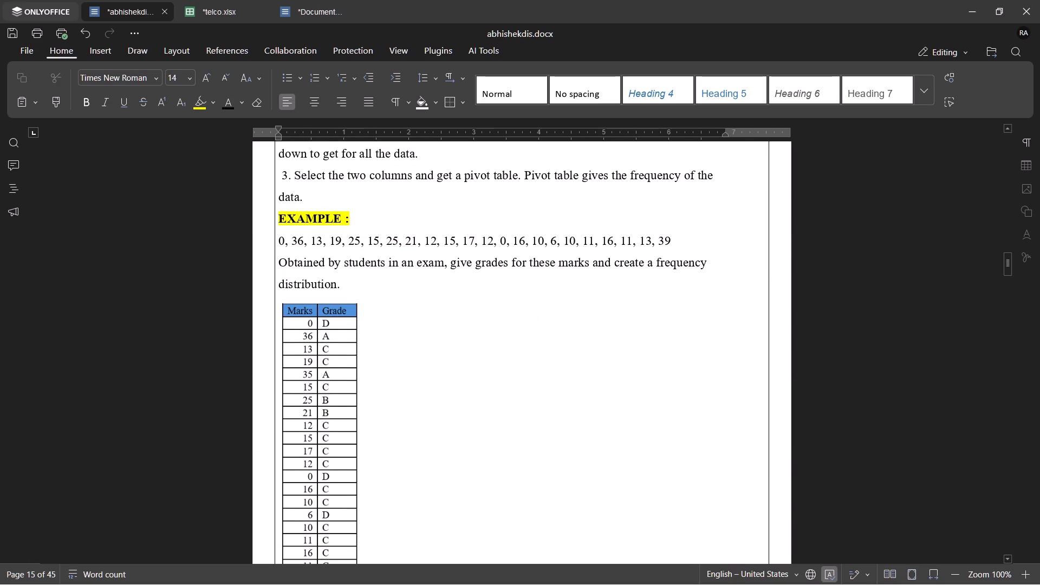
scroll(579, 334, "down", 7)
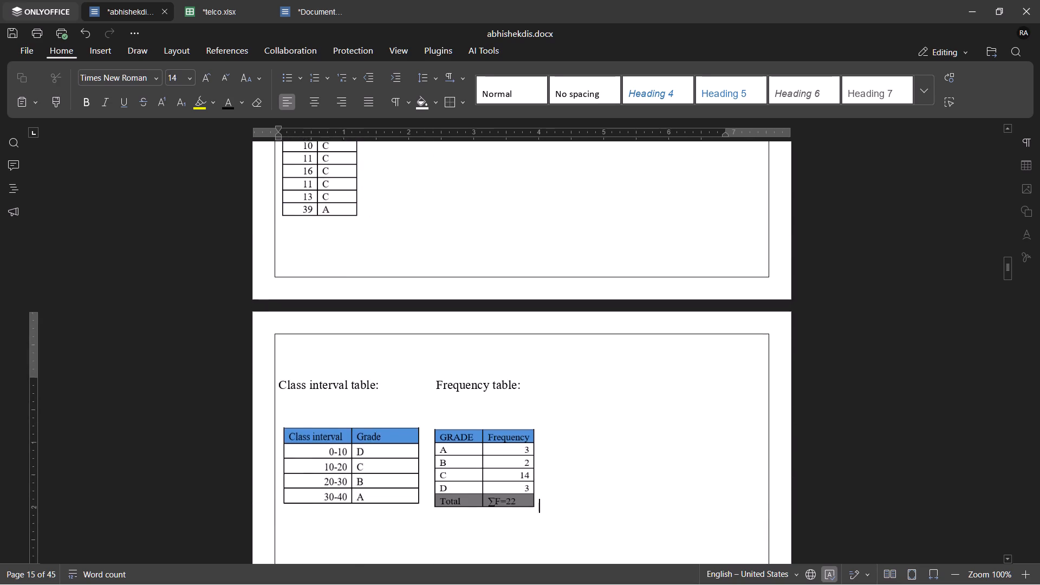
scroll(579, 334, "down", 1)
scroll(579, 334, "up", 3)
scroll(579, 334, "down", 3)
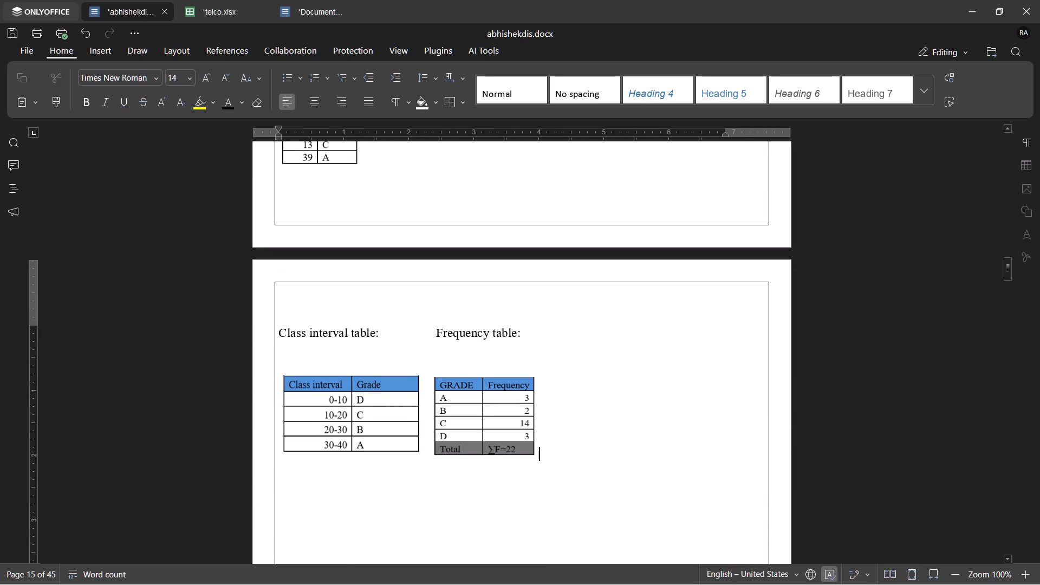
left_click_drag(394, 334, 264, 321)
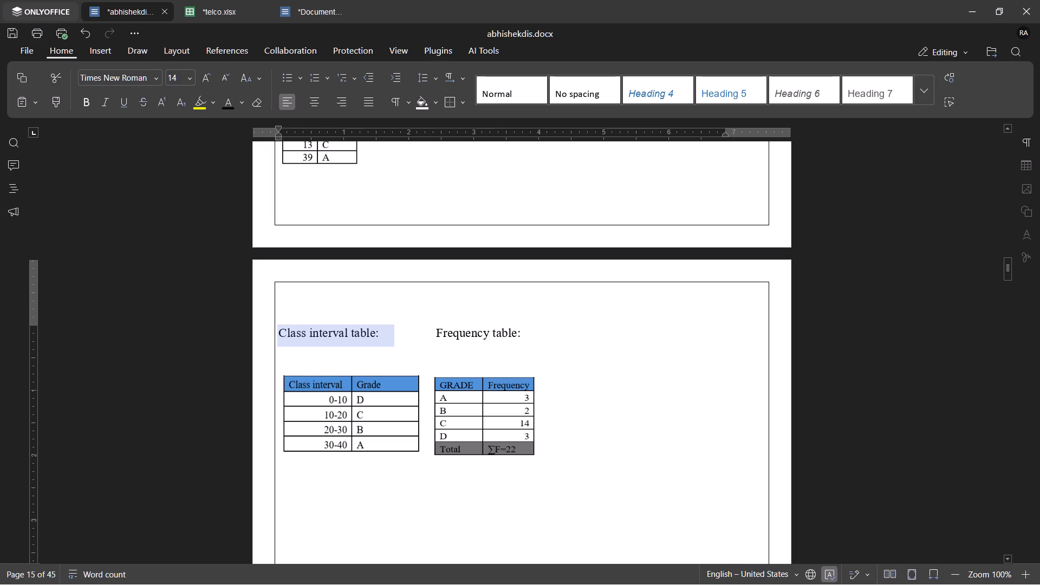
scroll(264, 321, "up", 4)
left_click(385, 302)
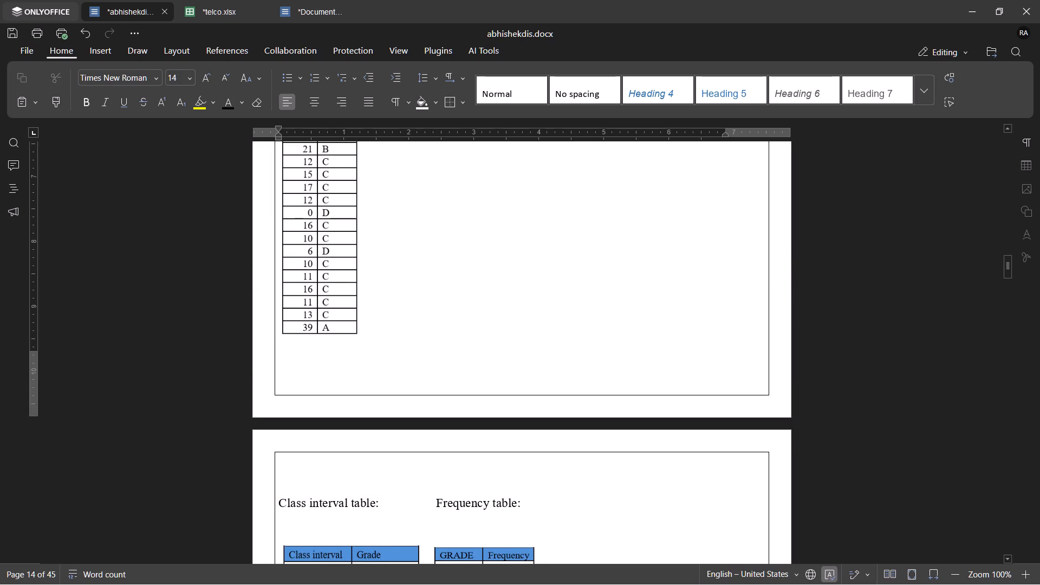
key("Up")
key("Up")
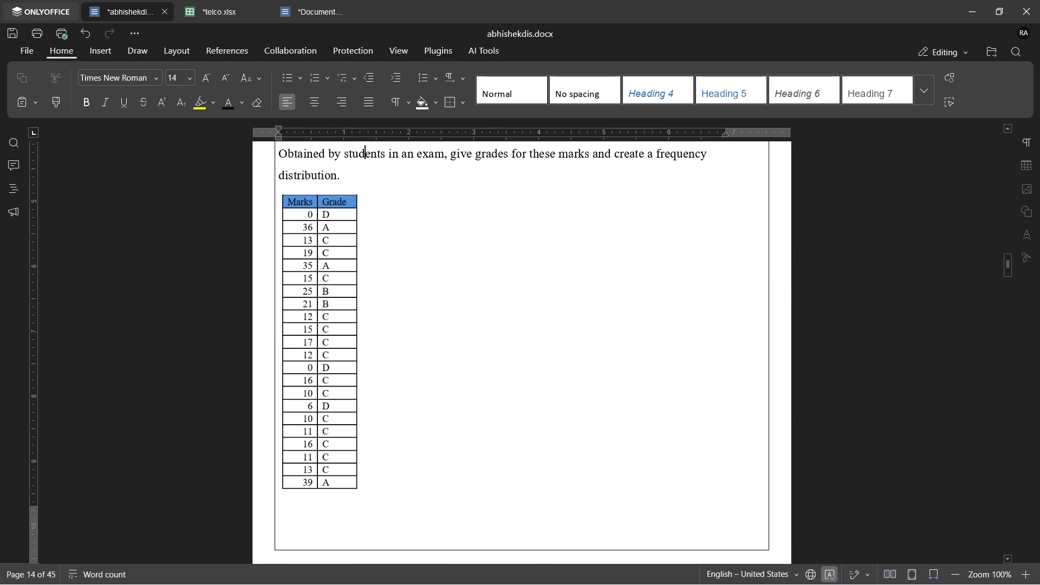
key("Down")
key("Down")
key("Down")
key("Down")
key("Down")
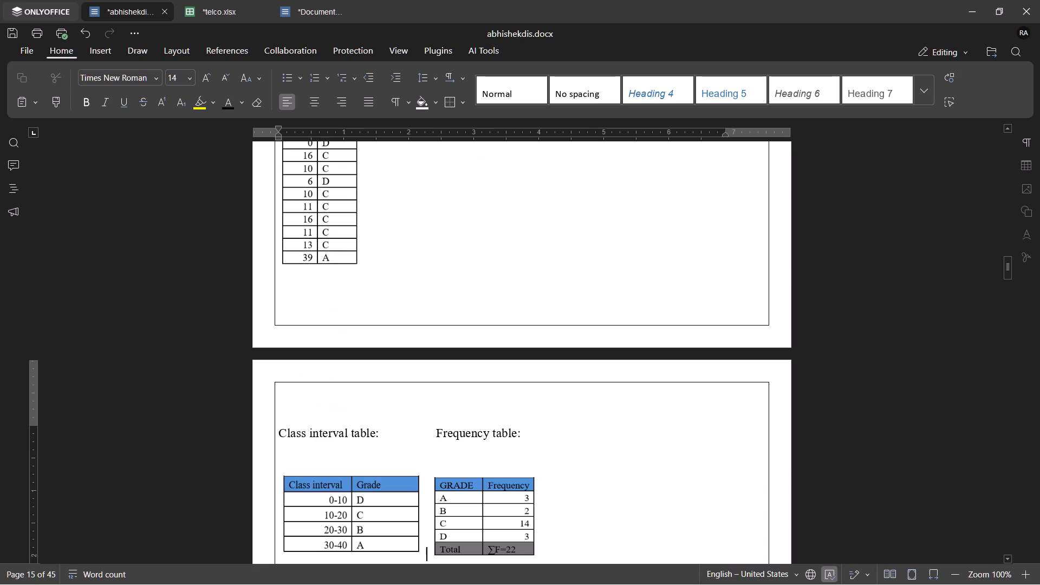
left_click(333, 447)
Delete the blank lines between the two side-by-side tables and the "Describing Numerical or Quantitative Data" heading.
scroll(333, 447, "down", 2)
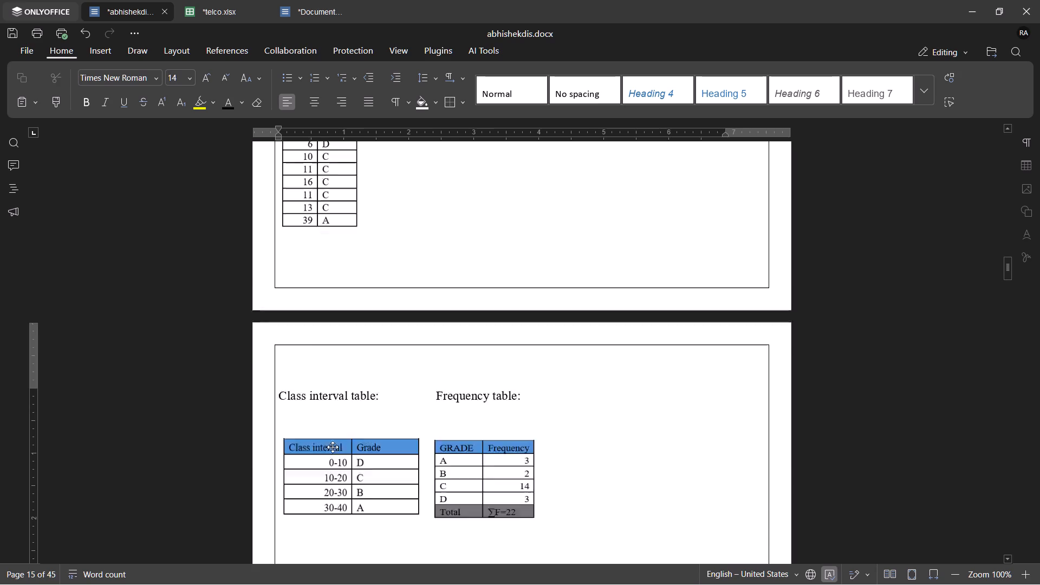
scroll(333, 447, "down", 3)
left_click(305, 344)
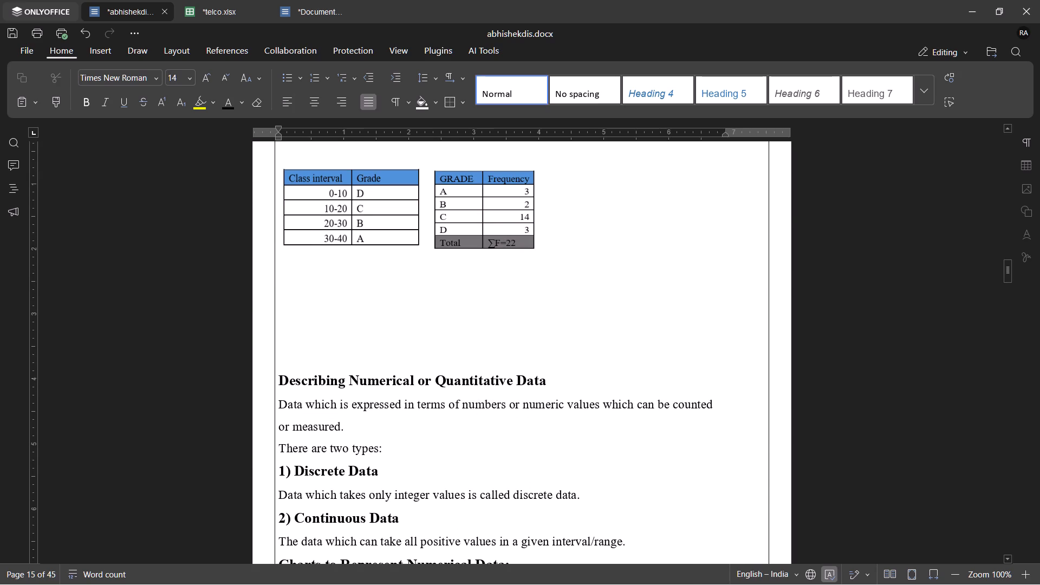
key("Down")
key("BackSpace")
key("BackSpace")
key("BackSpace")
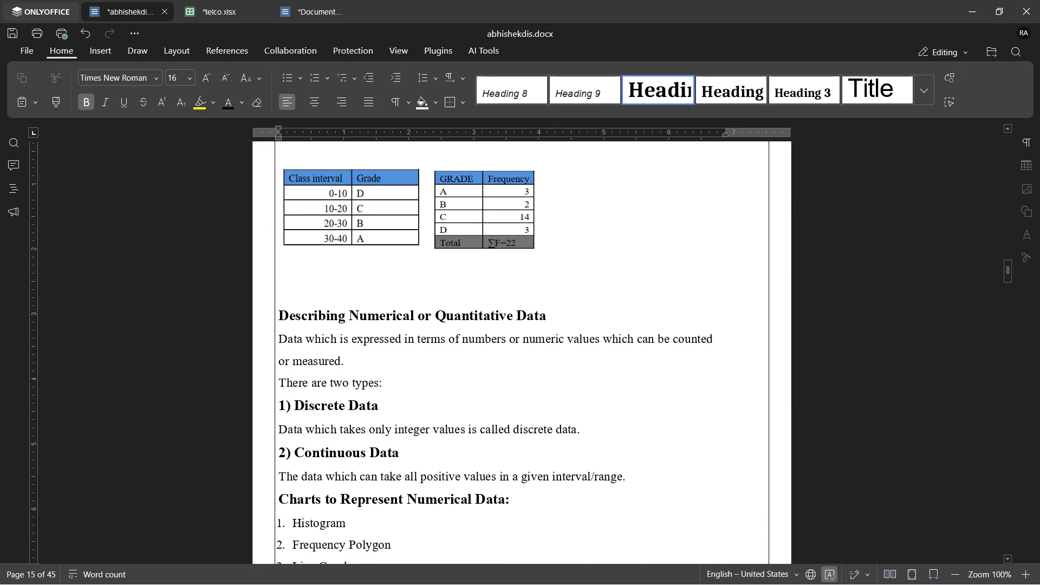
key("BackSpace")
key("BackSpace")
Review the page layout from the class interval and frequency tables through the end of the HISTOGRAM paragraph.
scroll(305, 344, "up", 2)
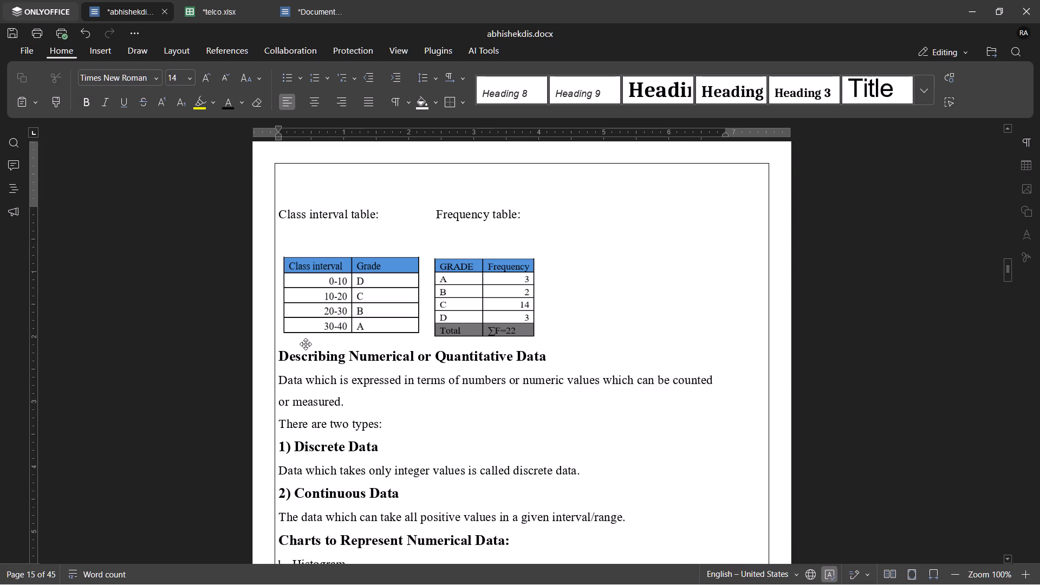
scroll(305, 344, "down", 3)
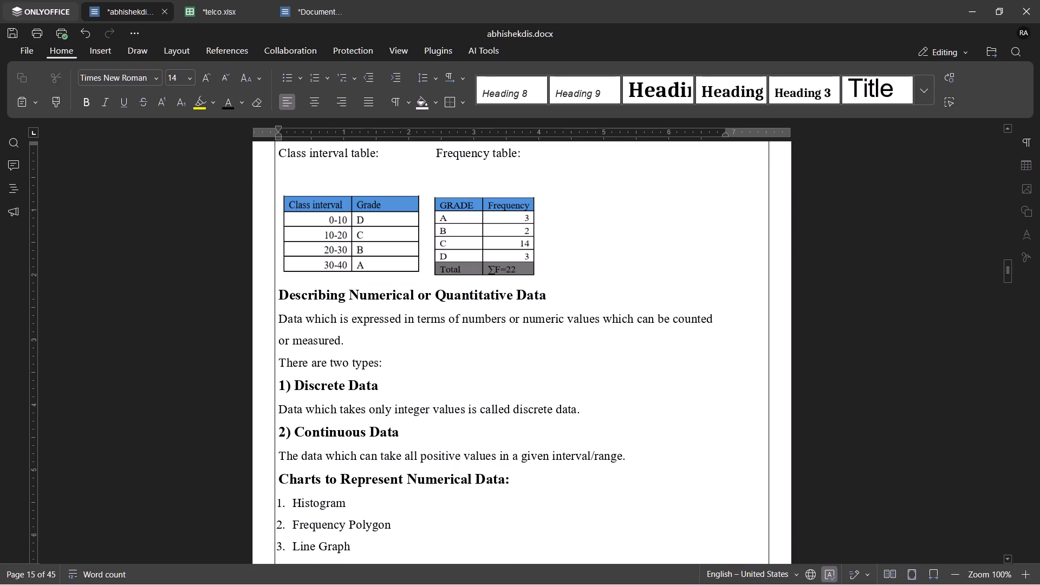
scroll(305, 344, "down", 2)
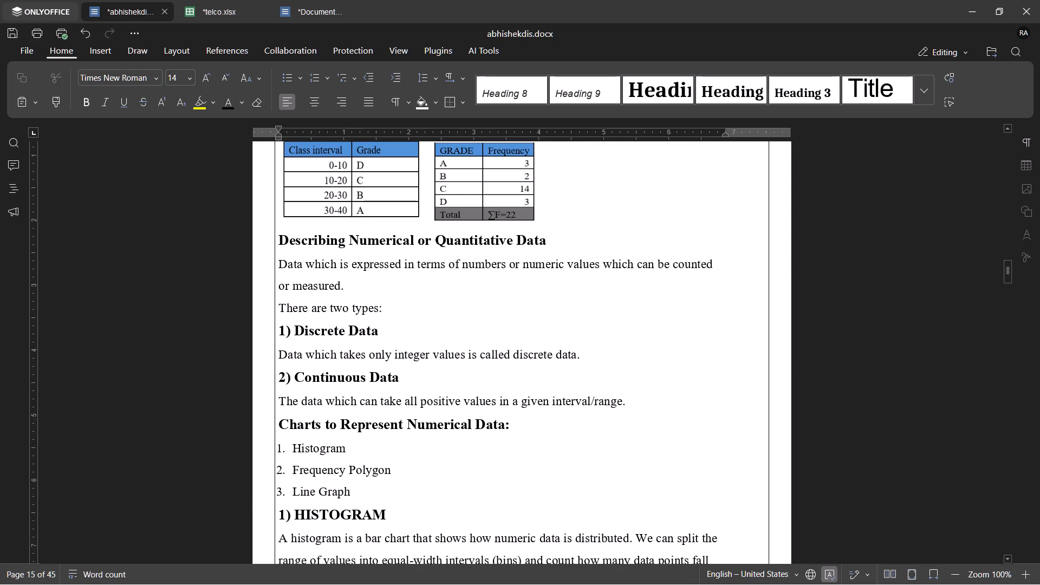
scroll(352, 347, "down", 1)
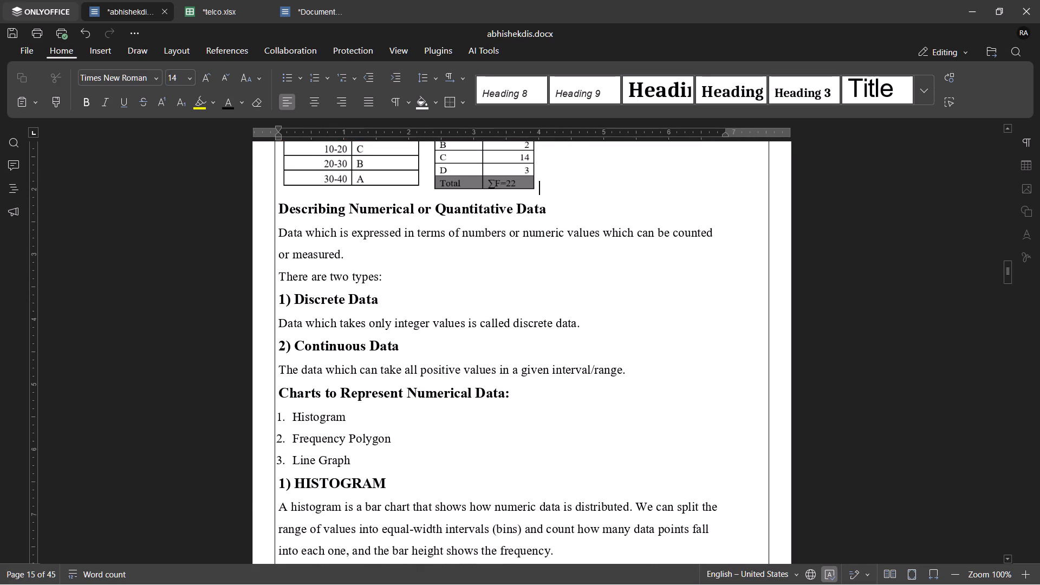
scroll(352, 347, "up", 1)
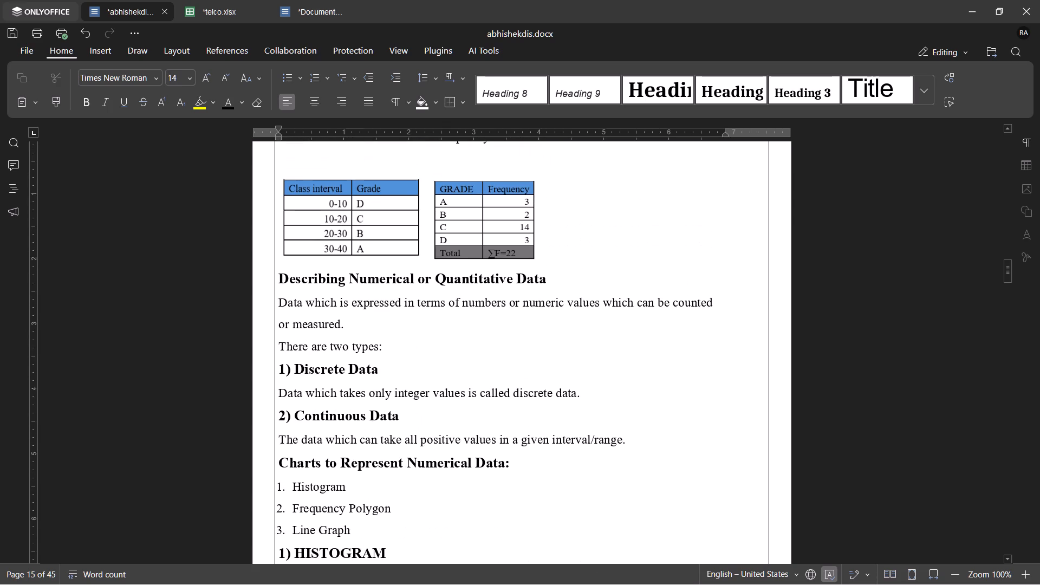
scroll(352, 347, "up", 3)
scroll(352, 347, "down", 5)
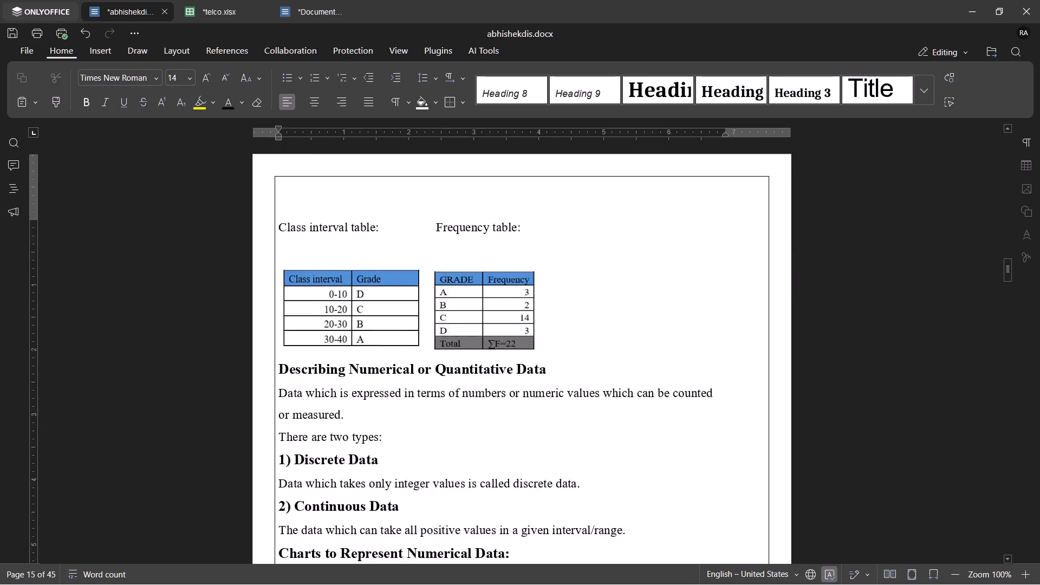
scroll(352, 347, "up", 2)
scroll(352, 347, "down", 4)
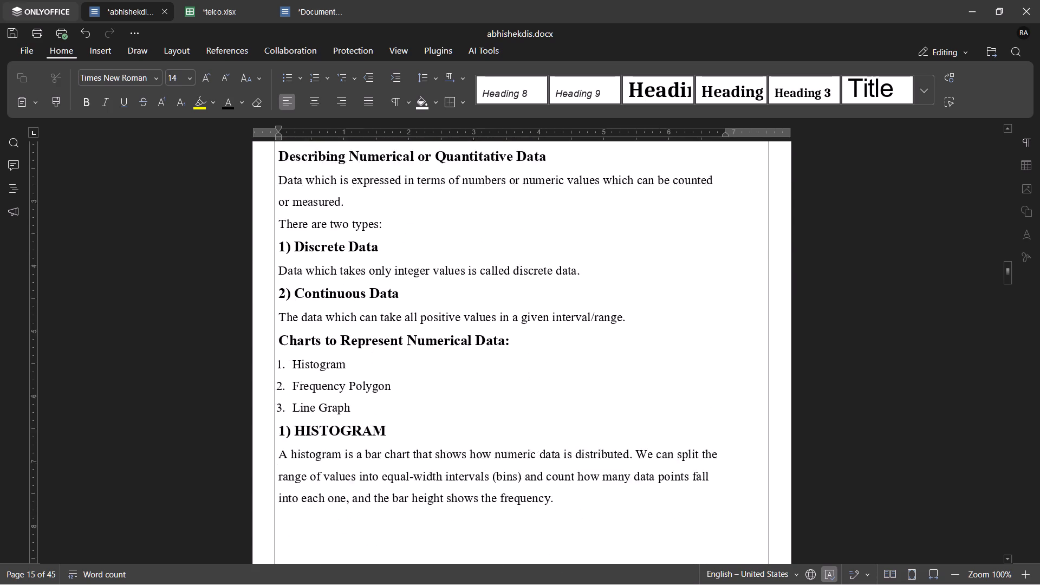
scroll(352, 347, "down", 4)
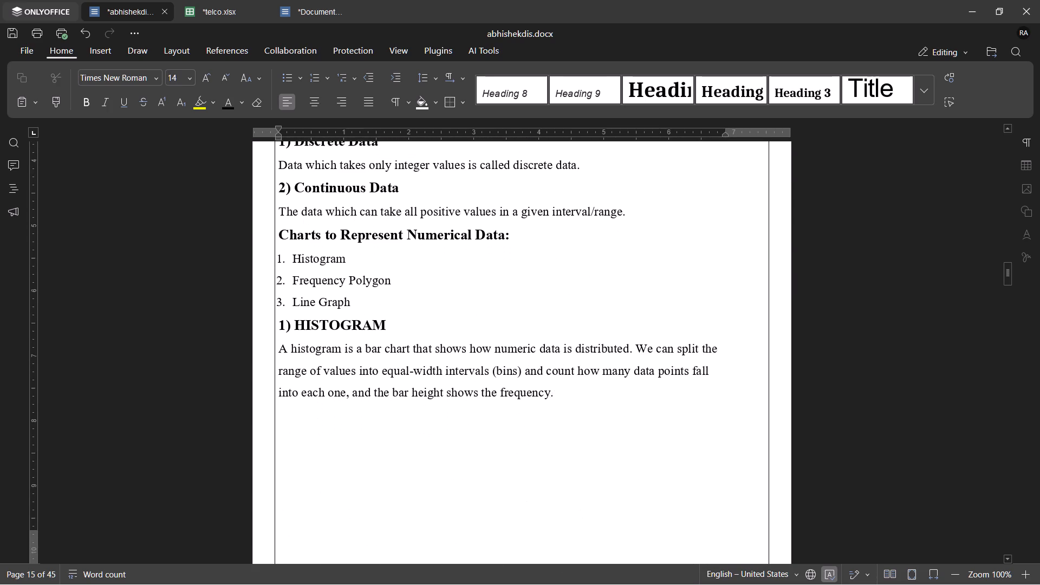
scroll(352, 347, "down", 1)
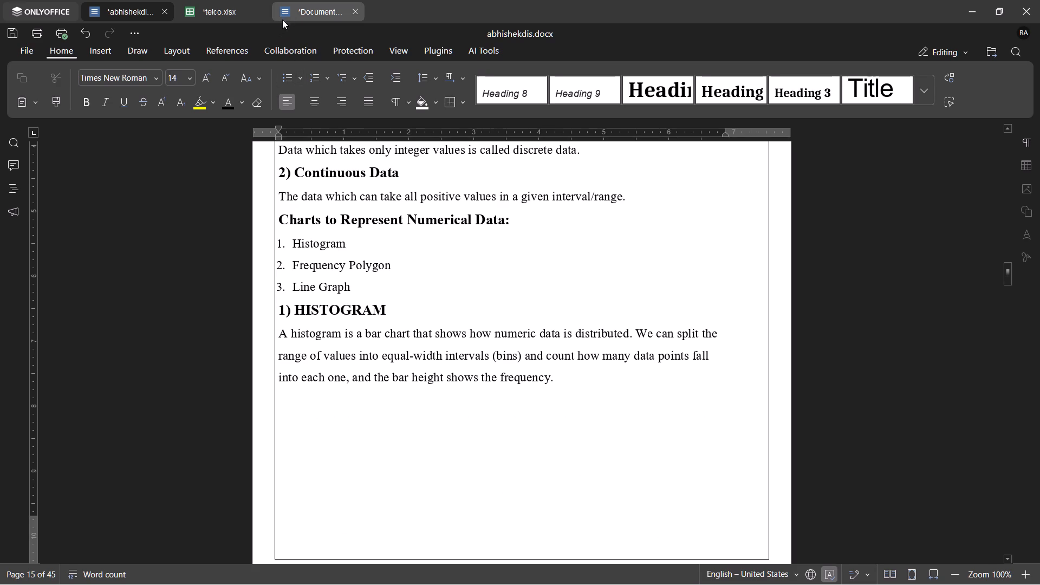
Look up the Histogram topic's section number in the Document1 outline, and return to abhishekdis.docx.
left_click(292, 15)
scroll(362, 421, "down", 1)
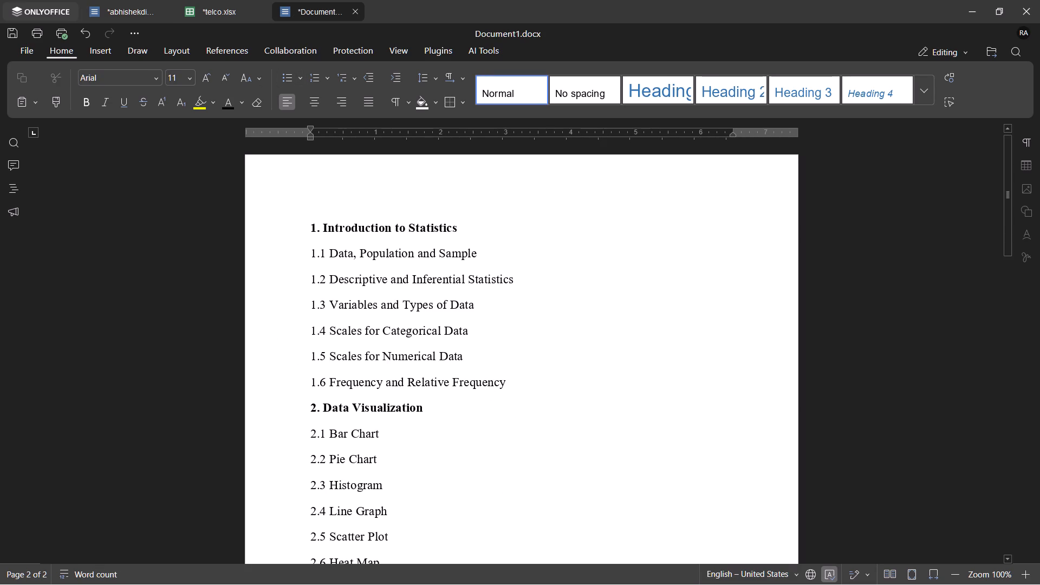
scroll(362, 421, "down", 4)
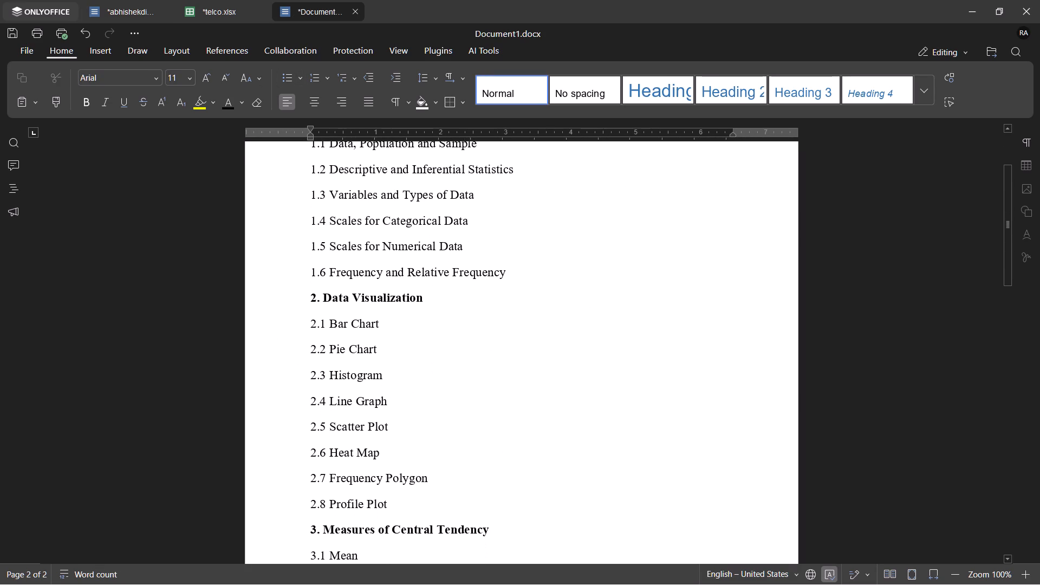
scroll(362, 421, "down", 1)
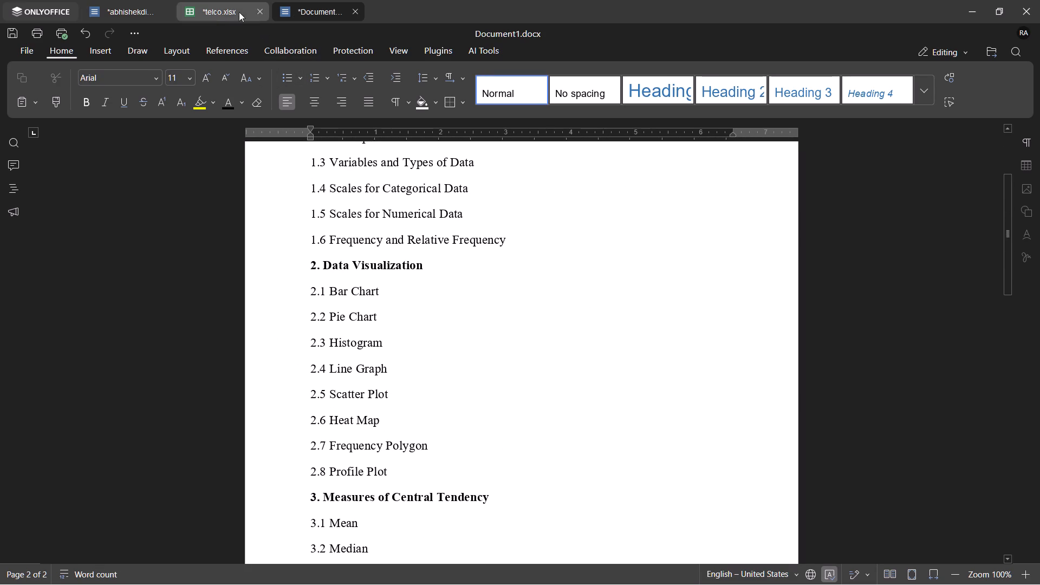
left_click(223, 1)
left_click(224, 9)
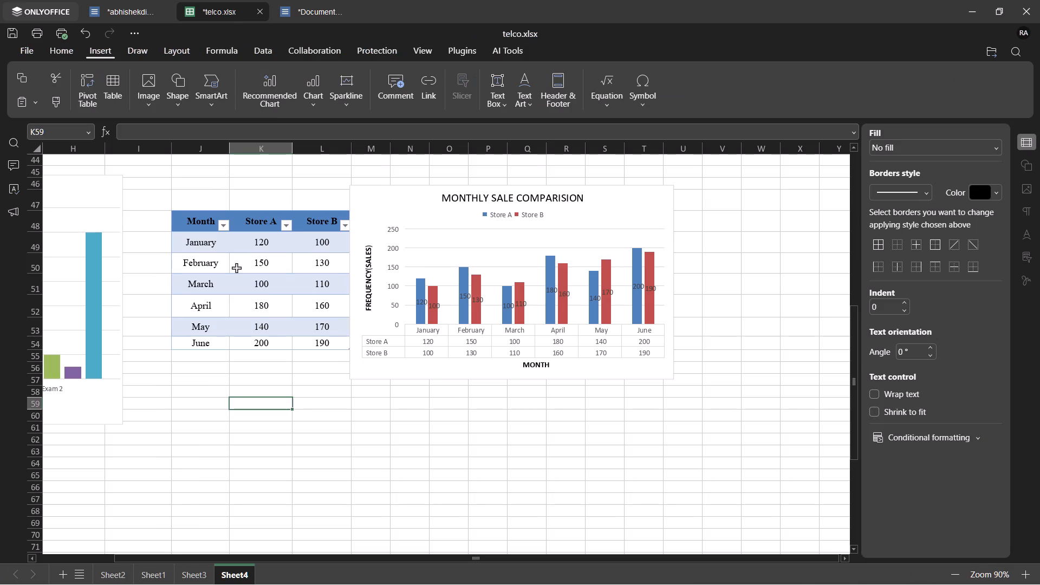
left_click(94, 9)
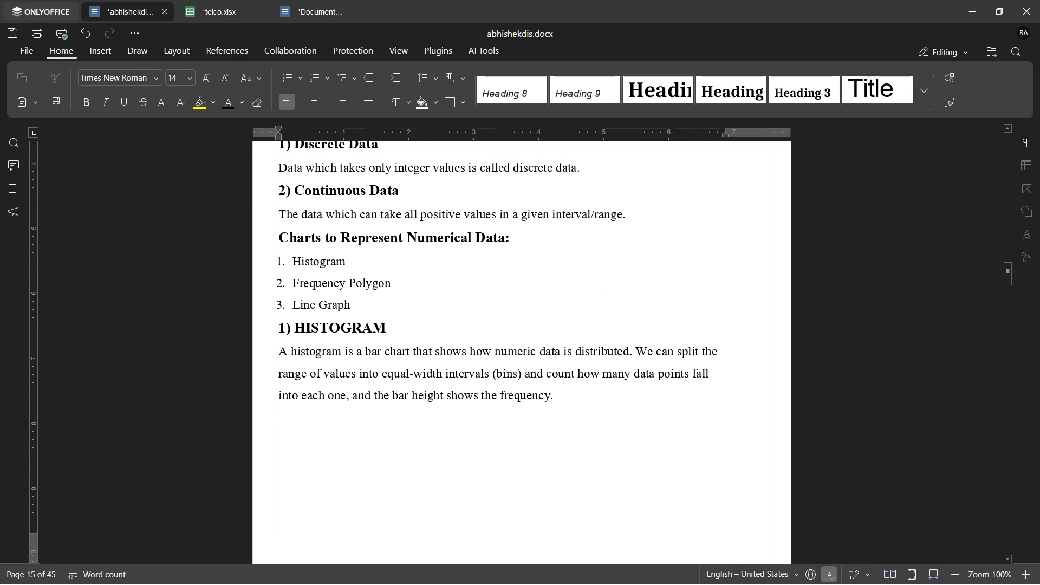
left_click(234, 14)
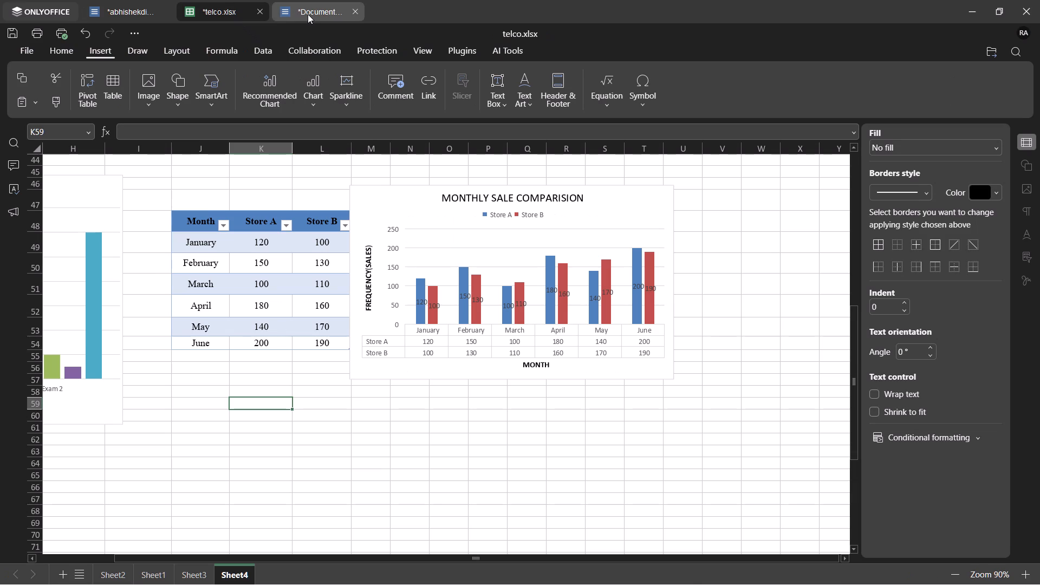
left_click(308, 14)
left_click(243, 8)
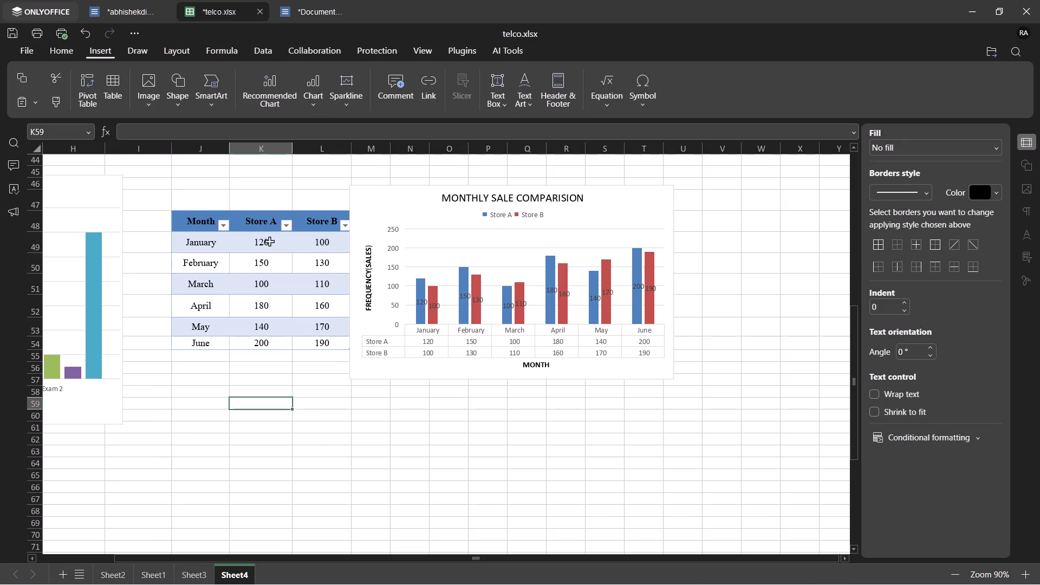
left_click(129, 9)
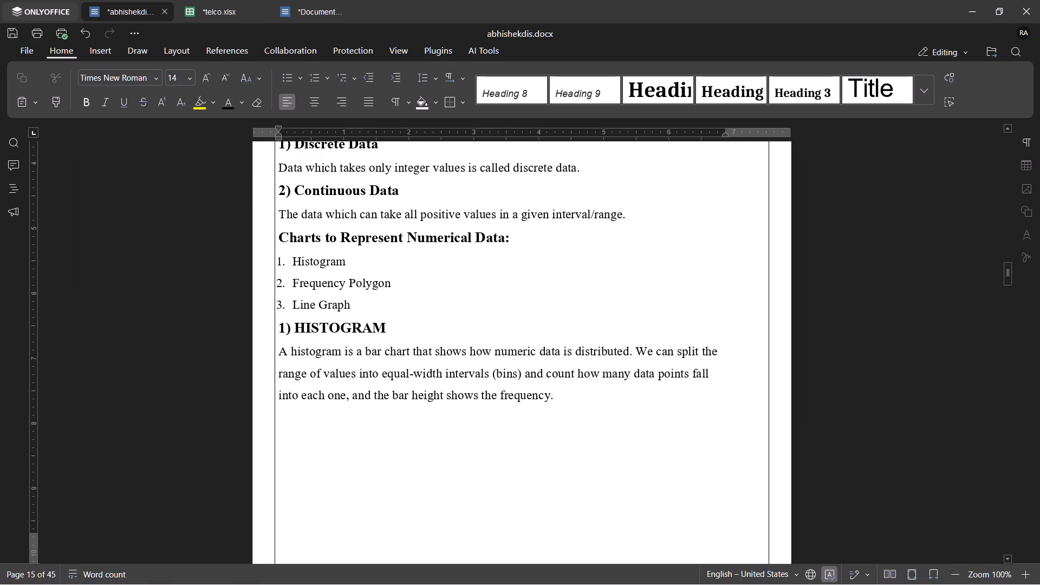
Remove the "1)" prefix from the HISTOGRAM heading and leave the line without list numbering.
left_click(296, 327)
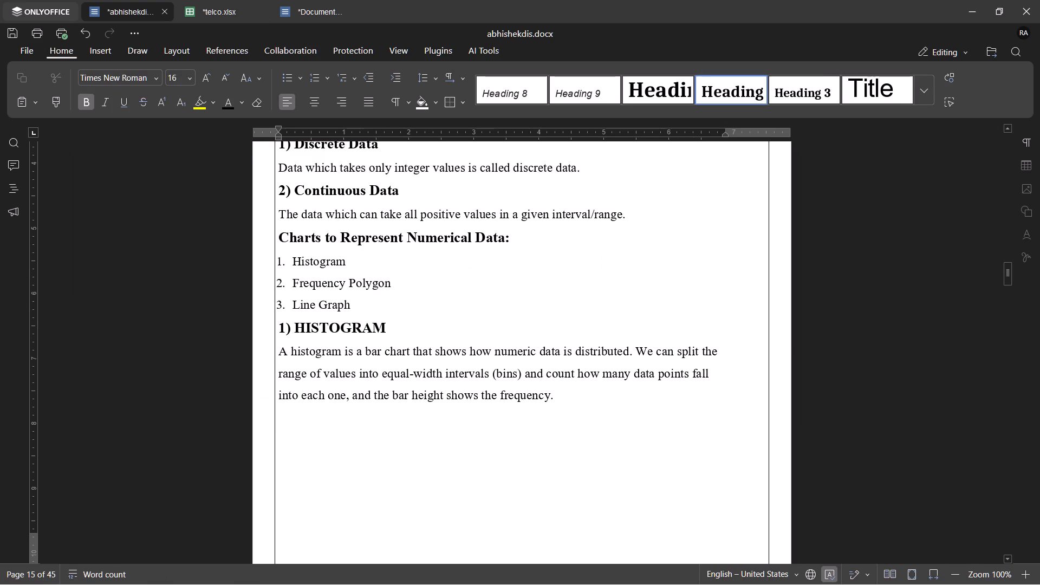
key("BackSpace")
key("BackSpace")
key("BackSpace")
key("BackSpace")
key("Return")
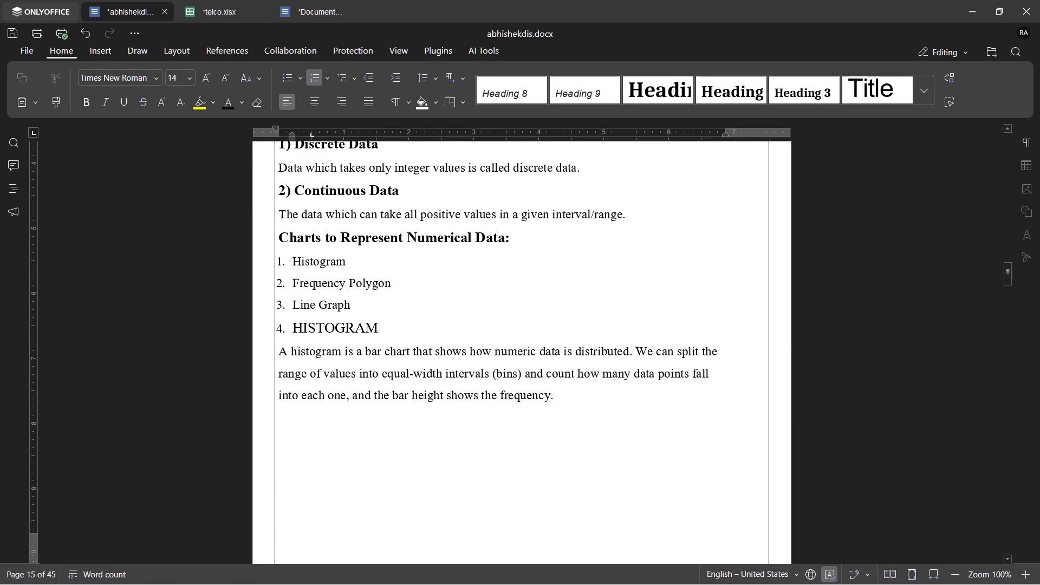
key("BackSpace")
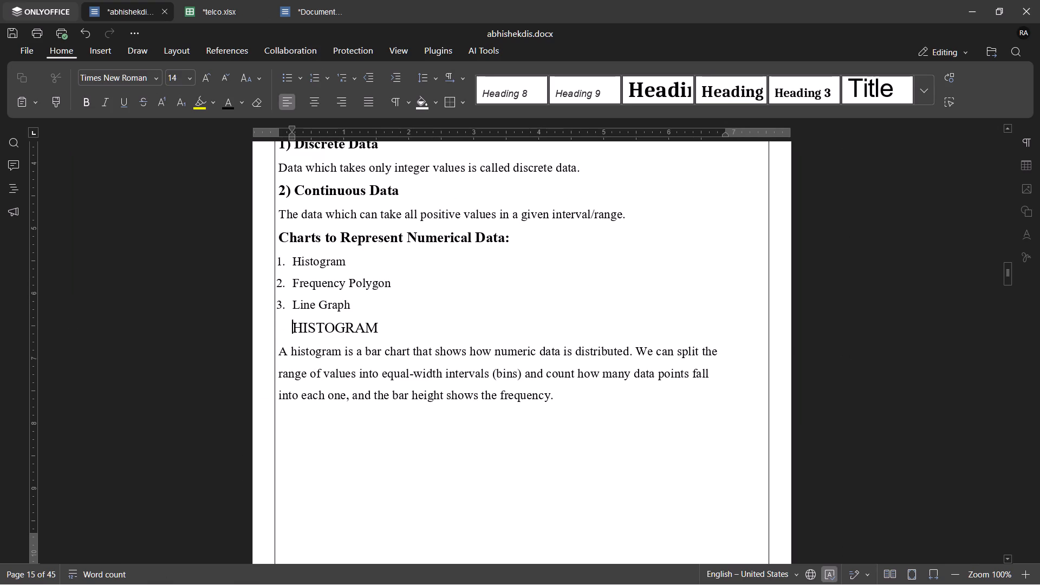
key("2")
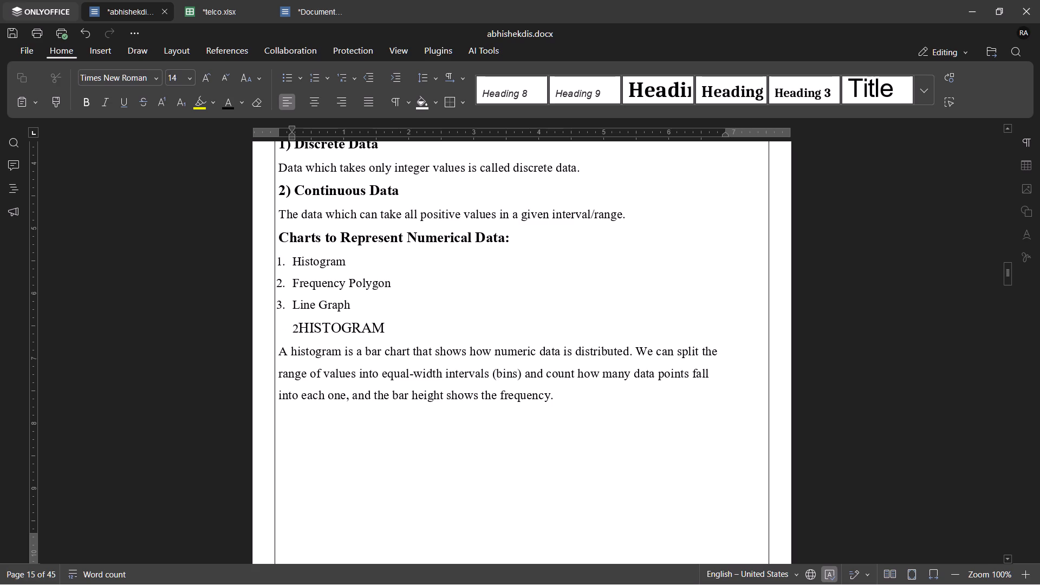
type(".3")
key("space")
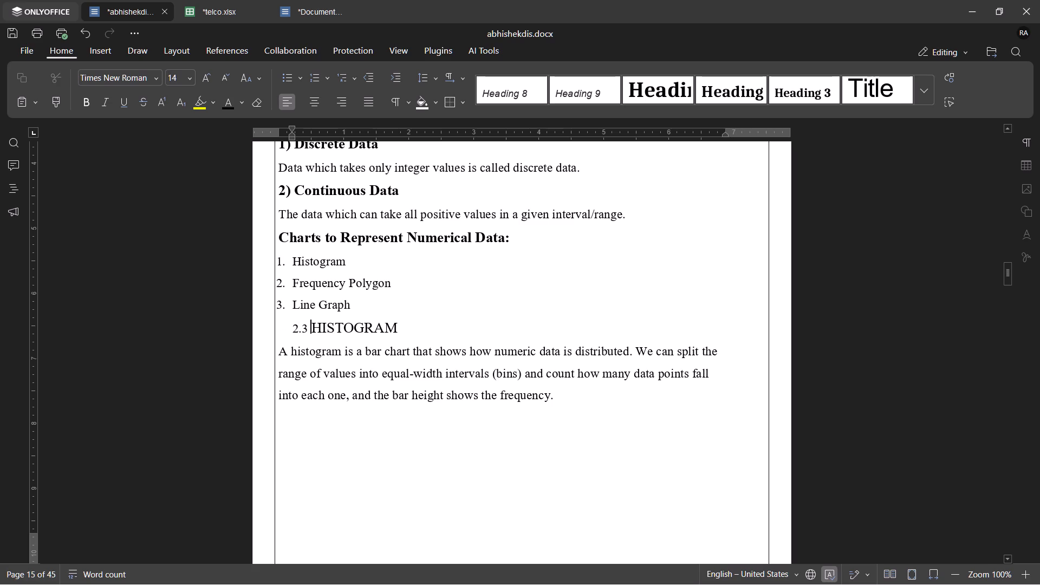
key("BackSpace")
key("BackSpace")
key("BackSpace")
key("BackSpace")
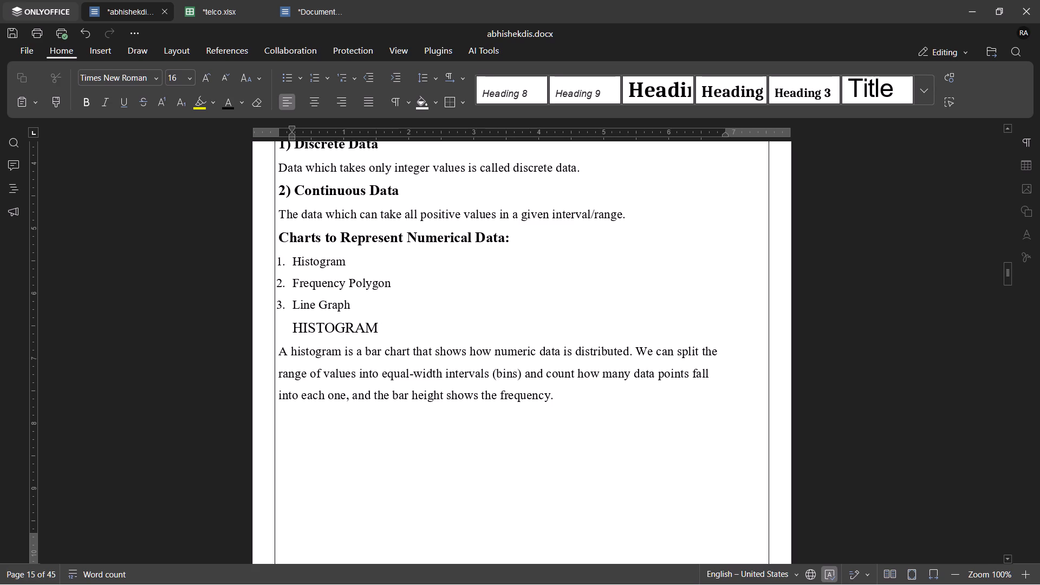
Apply the Heading 2 style to the HISTOGRAM line.
left_click_drag(296, 327, 409, 328)
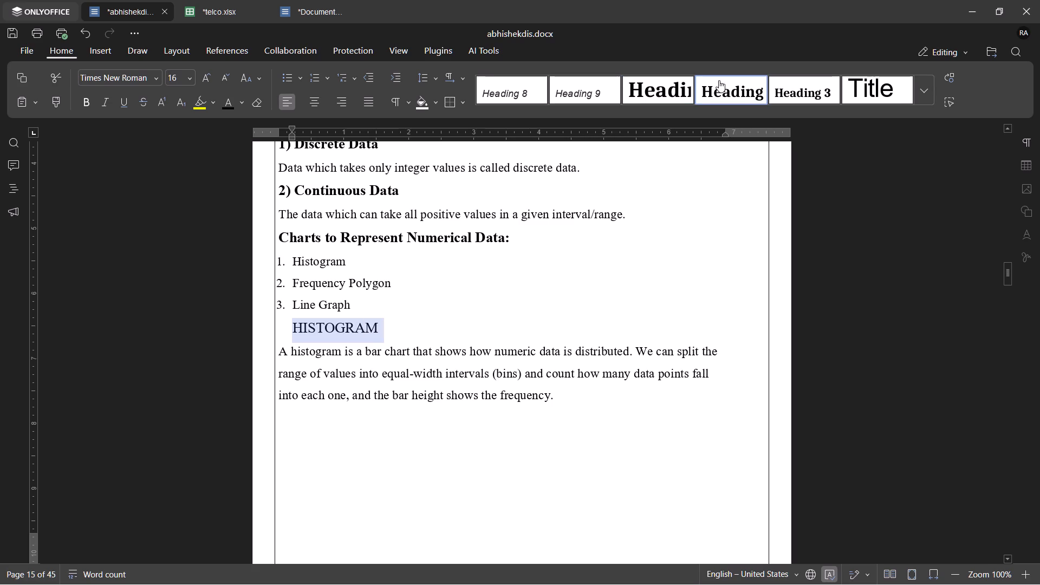
left_click(722, 82)
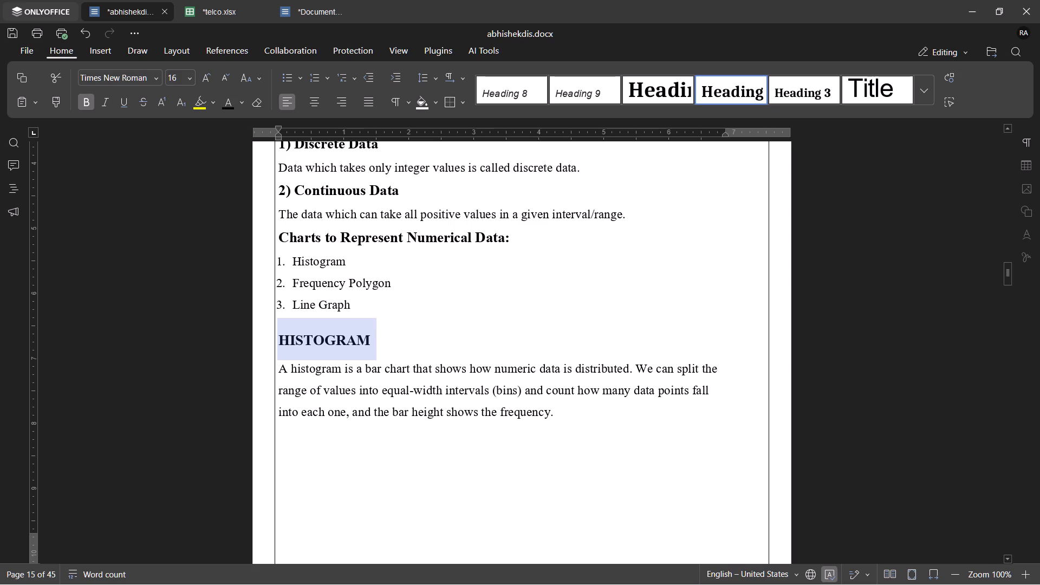
Insert the section number "2.3" followed by a space before the HISTOGRAM heading text.
left_click(282, 339)
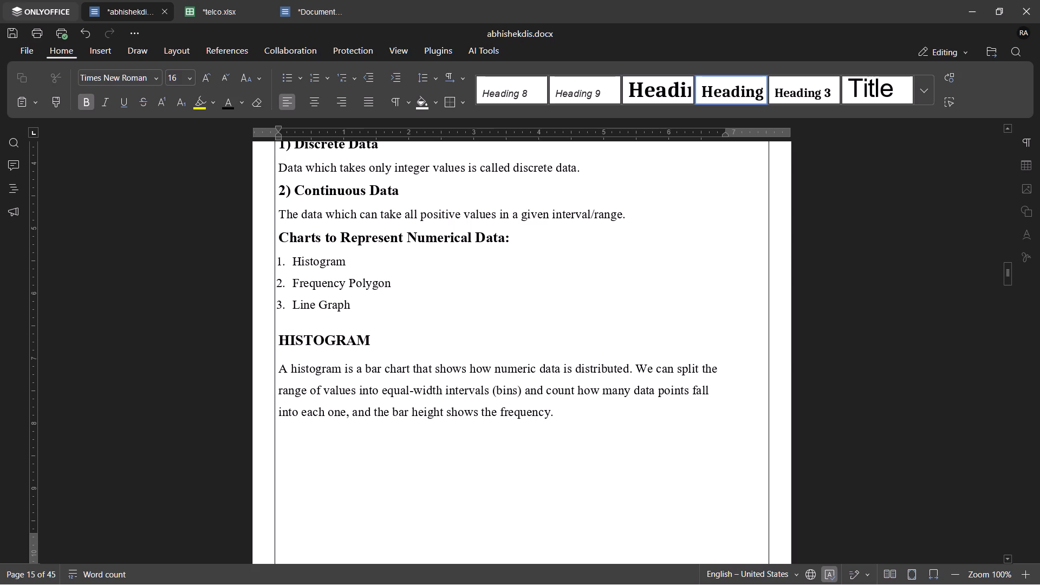
key("2")
type(".3")
key("space")
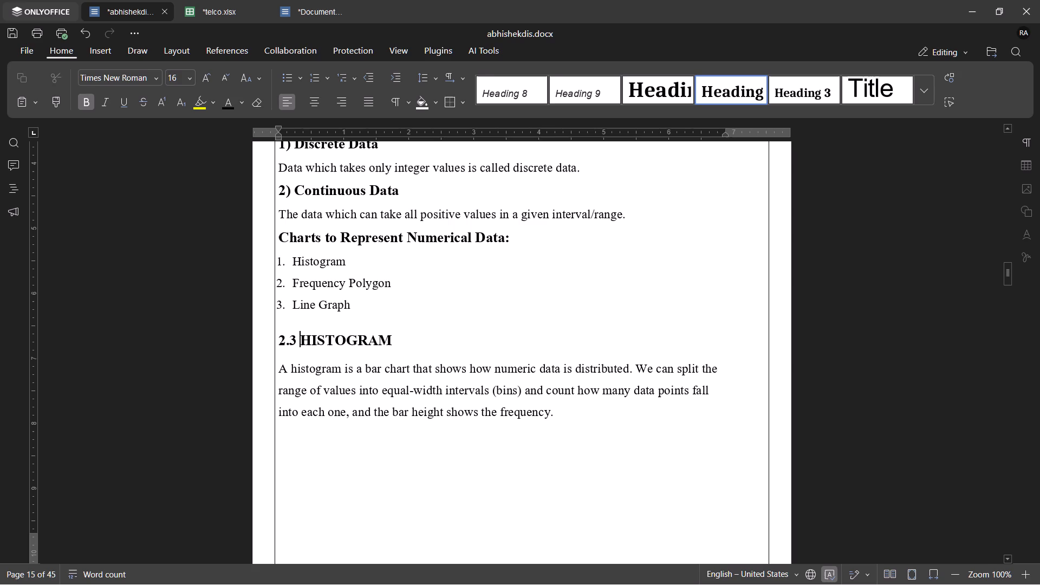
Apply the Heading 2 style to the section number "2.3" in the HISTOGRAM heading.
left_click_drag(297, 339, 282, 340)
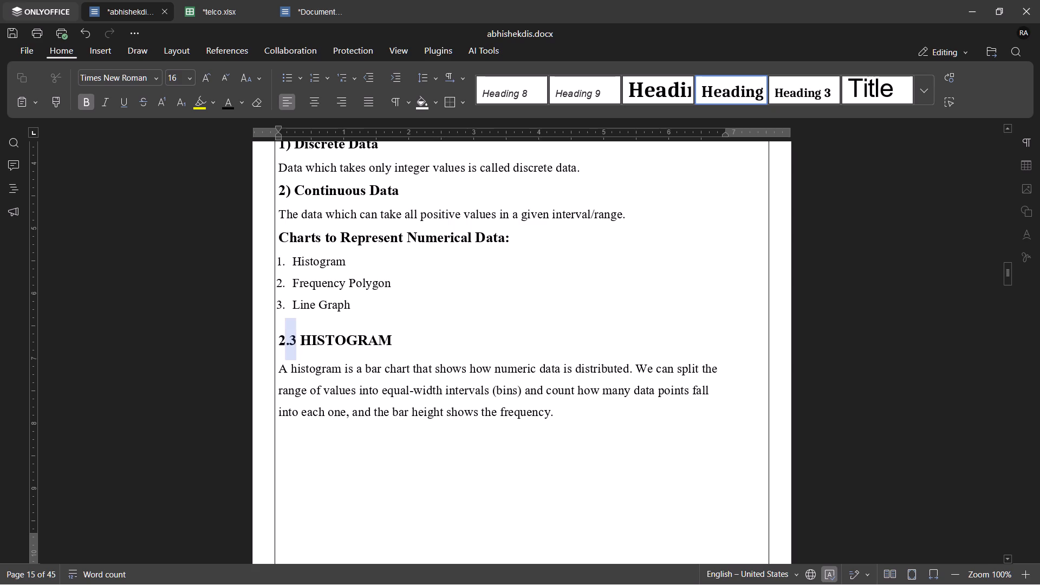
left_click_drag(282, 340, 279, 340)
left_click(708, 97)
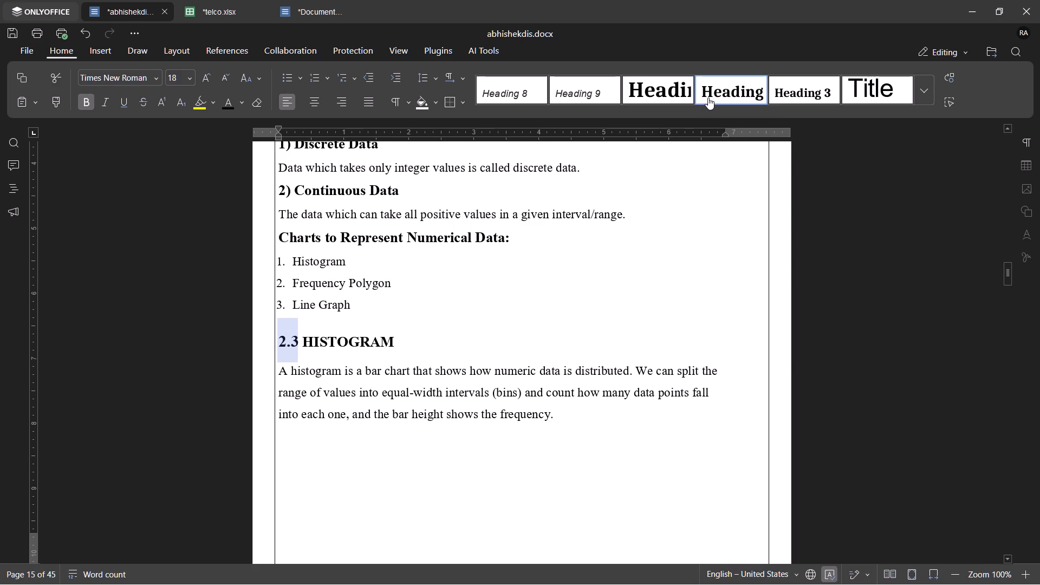
Add one extra space between the section number 2.3 and the word HISTOGRAM in the heading.
left_click(504, 302)
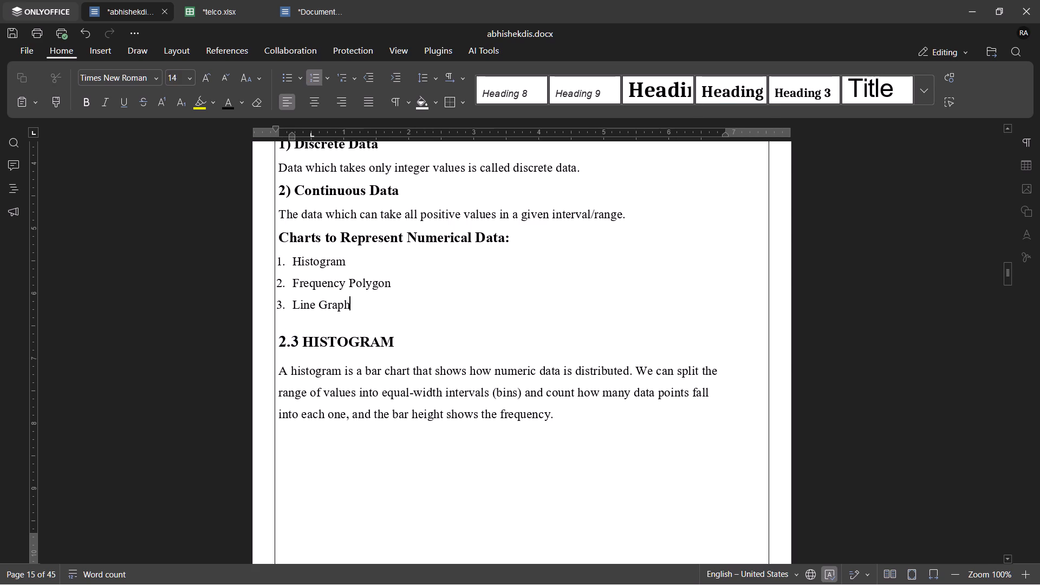
left_click(301, 342)
key("space")
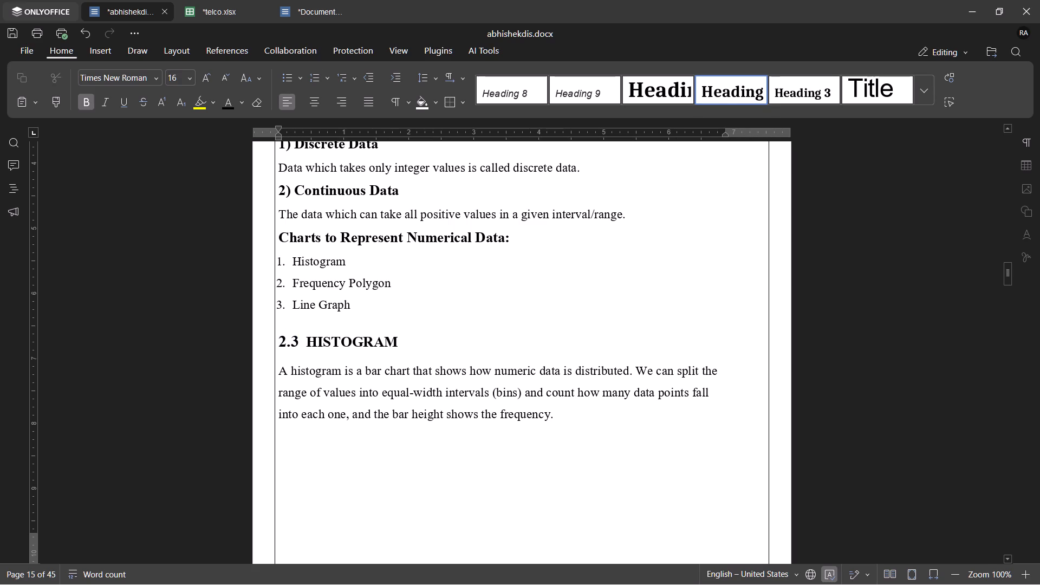
Give the whole "2.3 HISTOGRAM" heading a red highlight and white font colour.
scroll(408, 348, "up", 3)
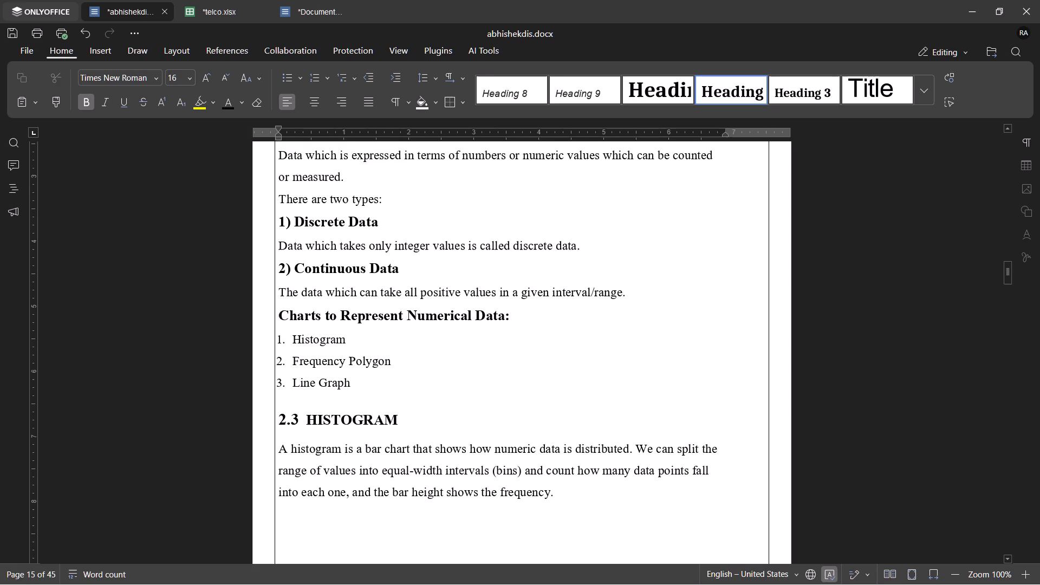
scroll(408, 348, "down", 2)
left_click_drag(409, 356, 281, 346)
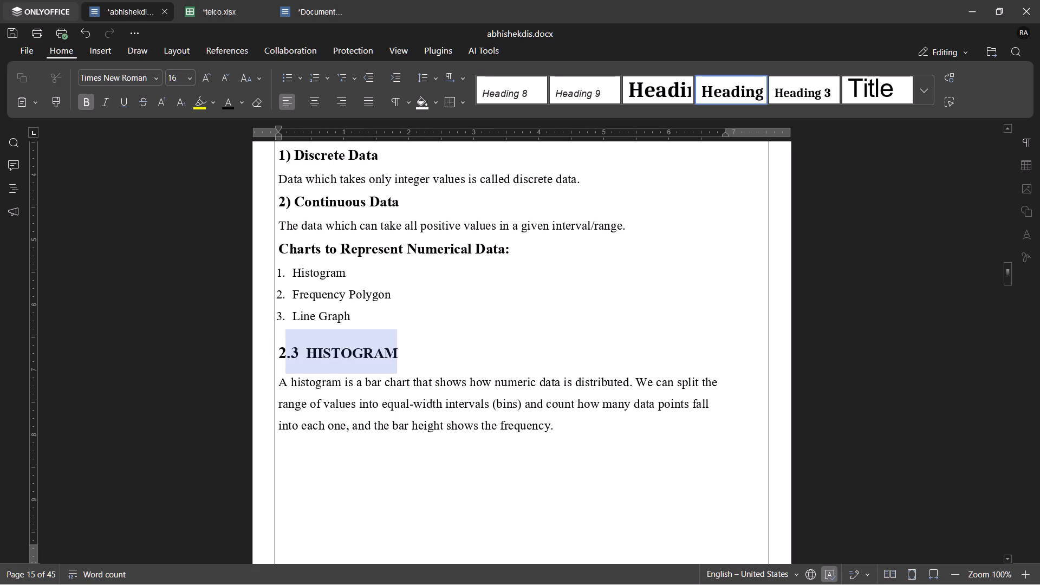
left_click_drag(281, 346, 257, 346)
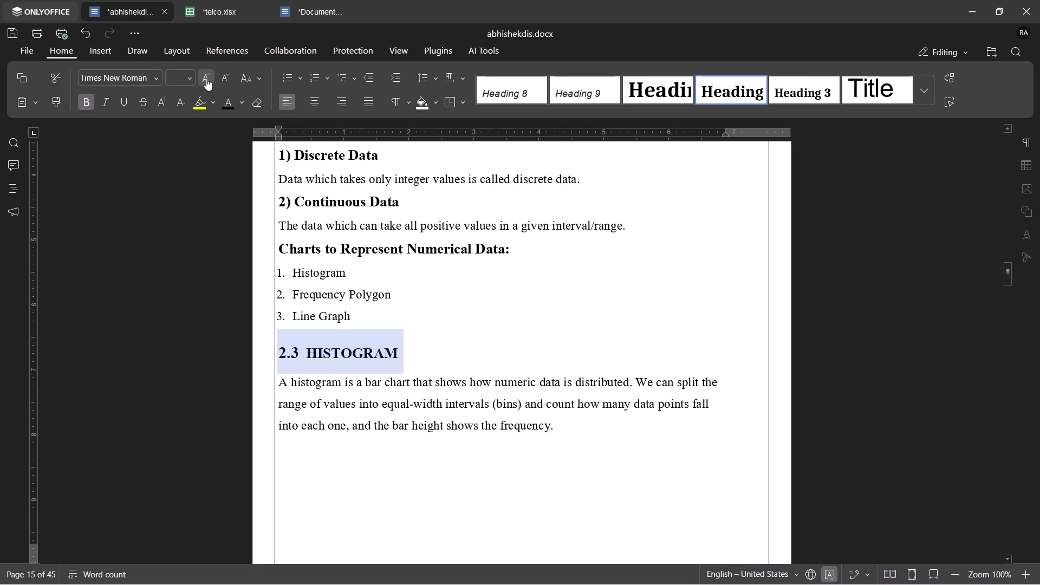
left_click(212, 102)
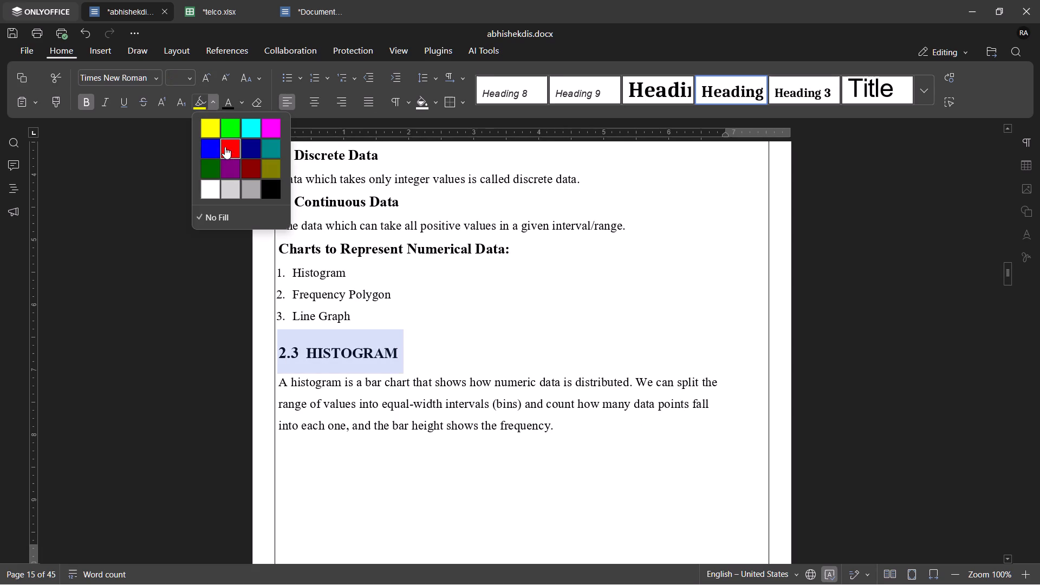
left_click(225, 147)
left_click(233, 101)
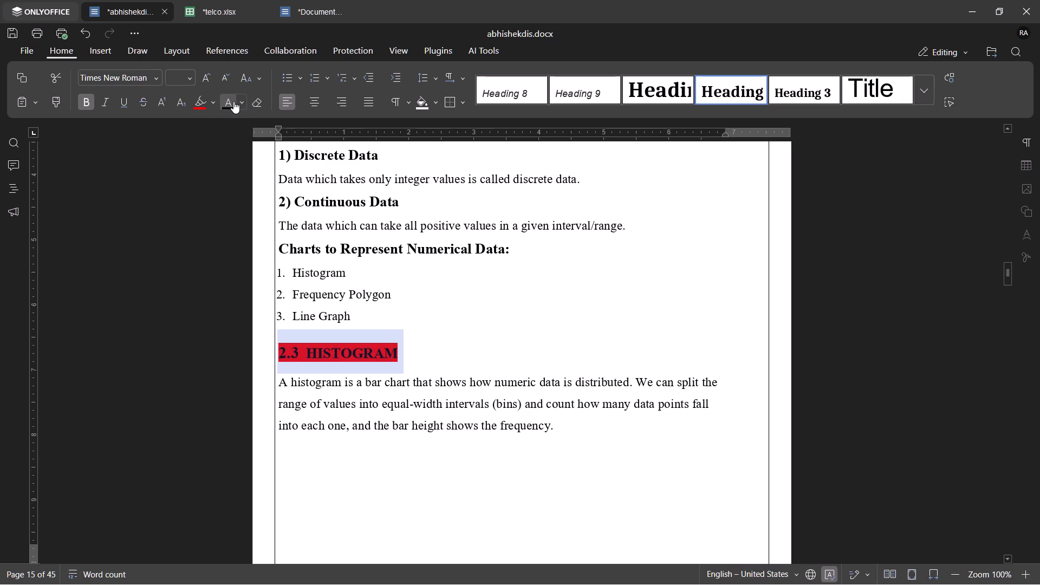
left_click(239, 101)
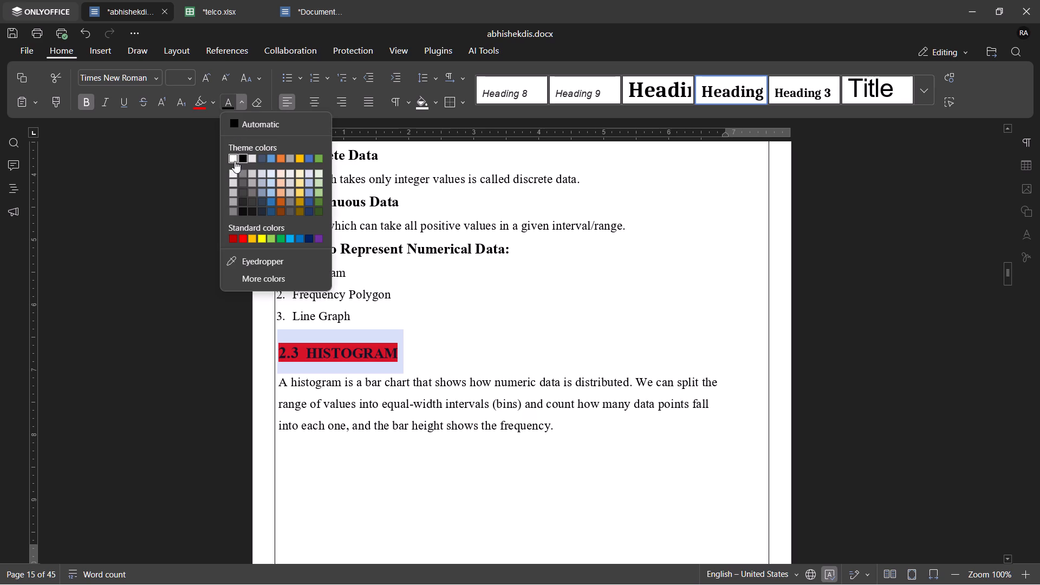
left_click(235, 161)
left_click(490, 357)
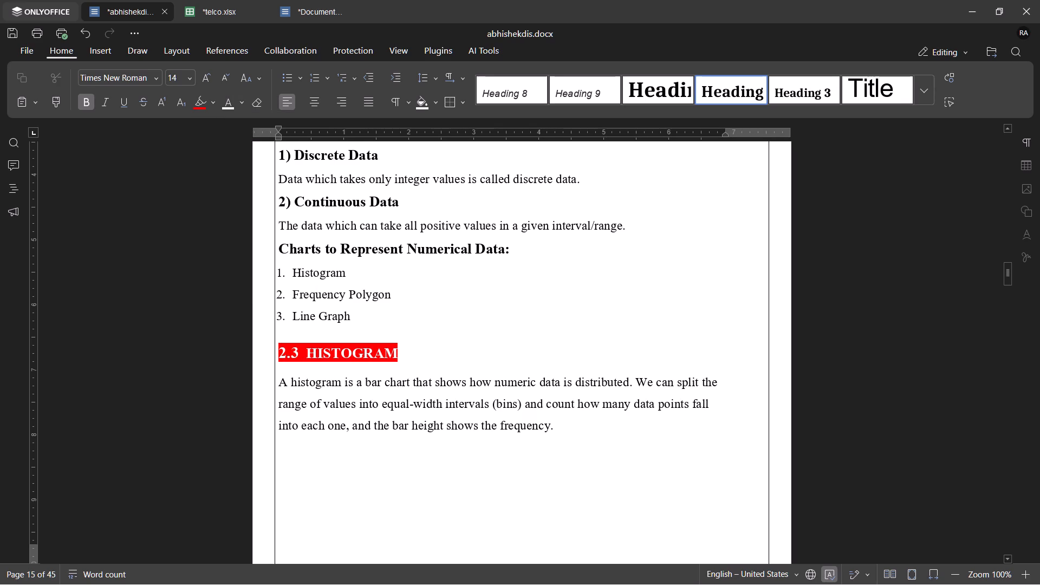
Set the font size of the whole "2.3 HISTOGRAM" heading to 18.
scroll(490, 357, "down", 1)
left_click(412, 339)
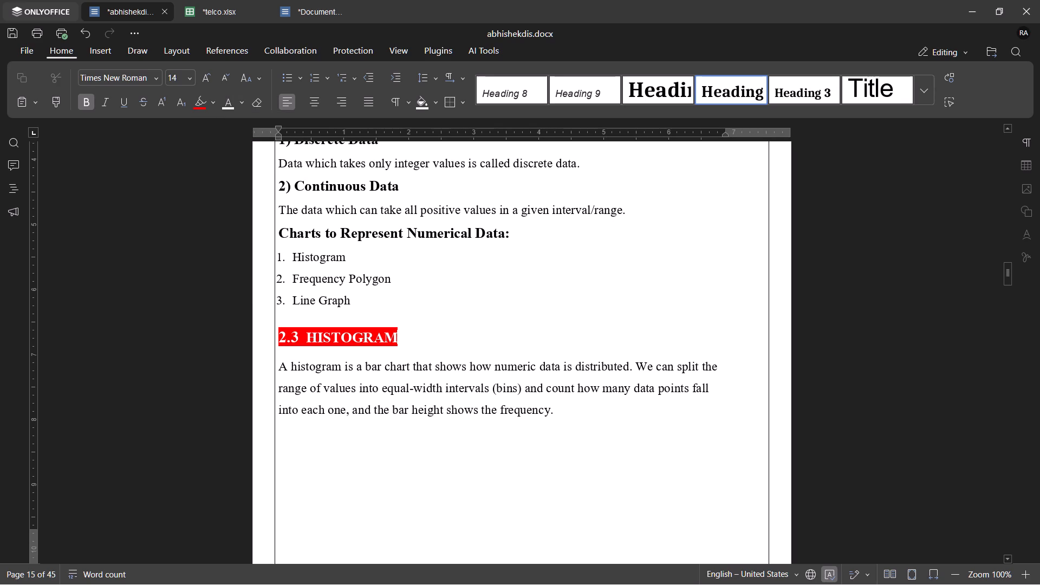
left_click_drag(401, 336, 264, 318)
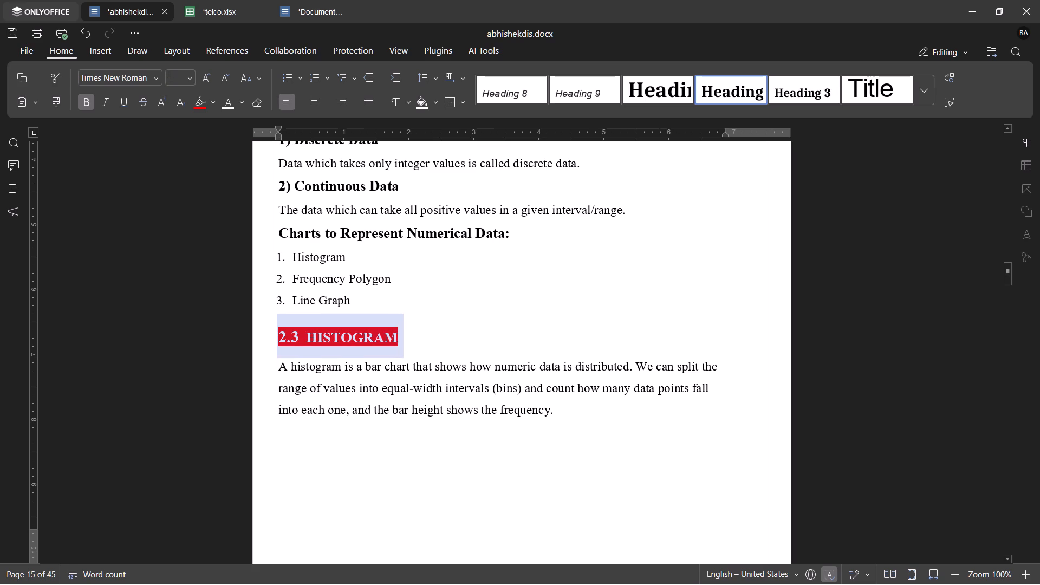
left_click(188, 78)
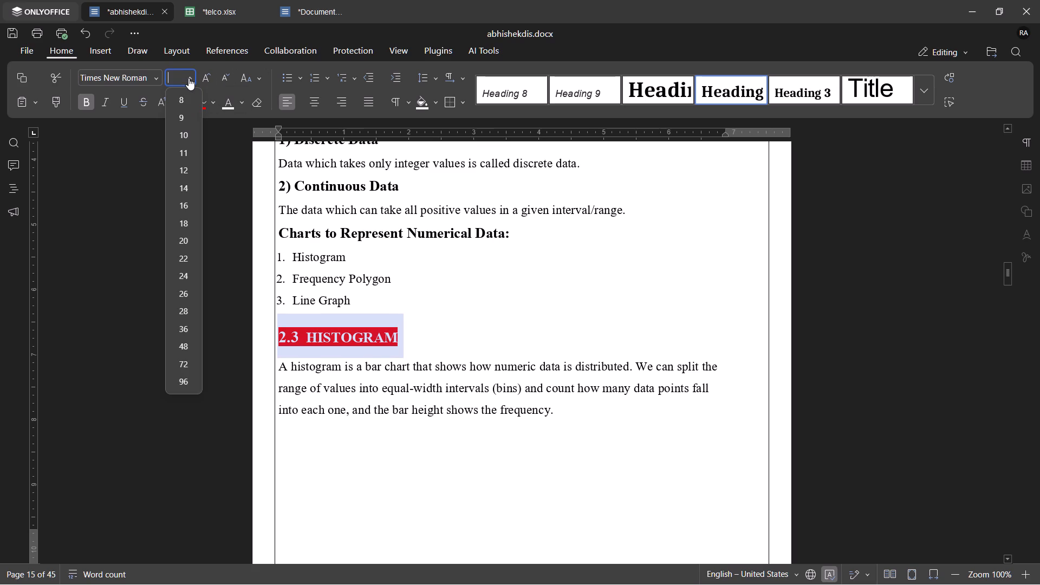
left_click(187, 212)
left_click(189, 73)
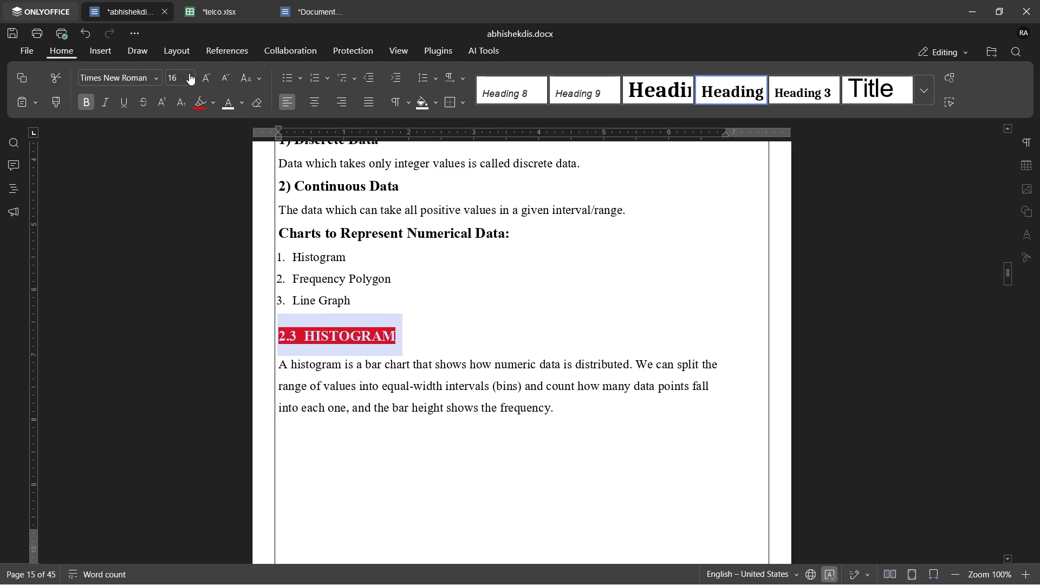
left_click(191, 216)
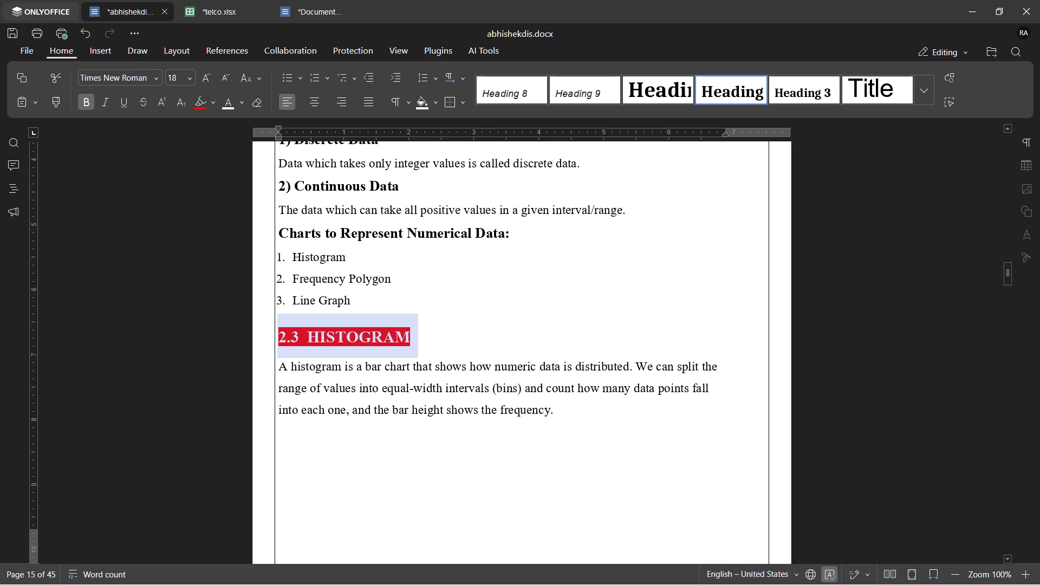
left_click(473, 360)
Examine the style and font formatting of the earlier 2.2 Pie Chart and 2.1 Bar Graphs headings for comparison with the Histogram heading.
scroll(537, 242, "up", 4)
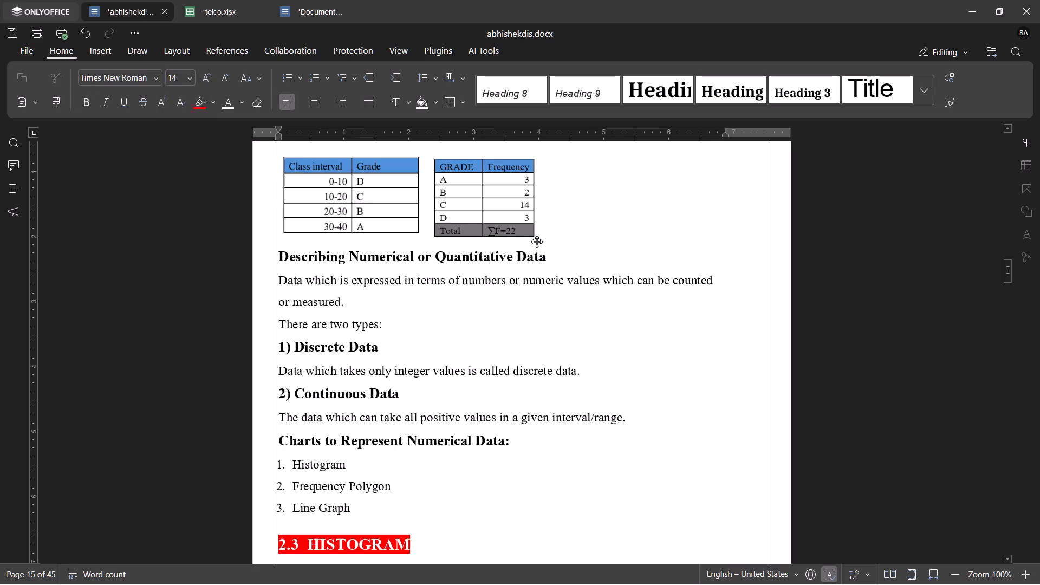
scroll(537, 242, "up", 13)
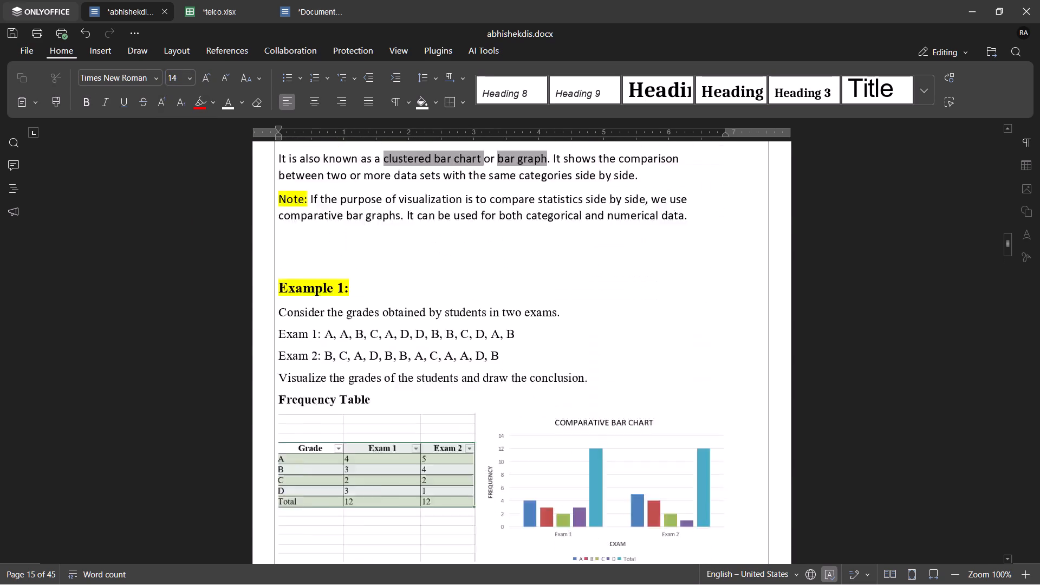
scroll(537, 242, "up", 1)
scroll(537, 242, "down", 3)
scroll(537, 242, "up", 11)
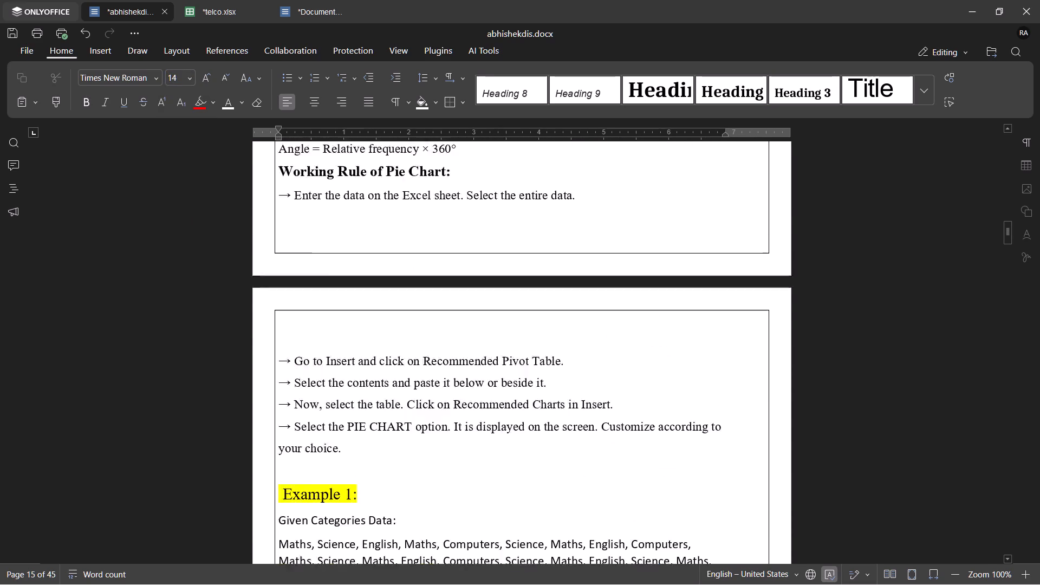
scroll(537, 242, "up", 1)
scroll(537, 242, "down", 6)
scroll(537, 242, "up", 6)
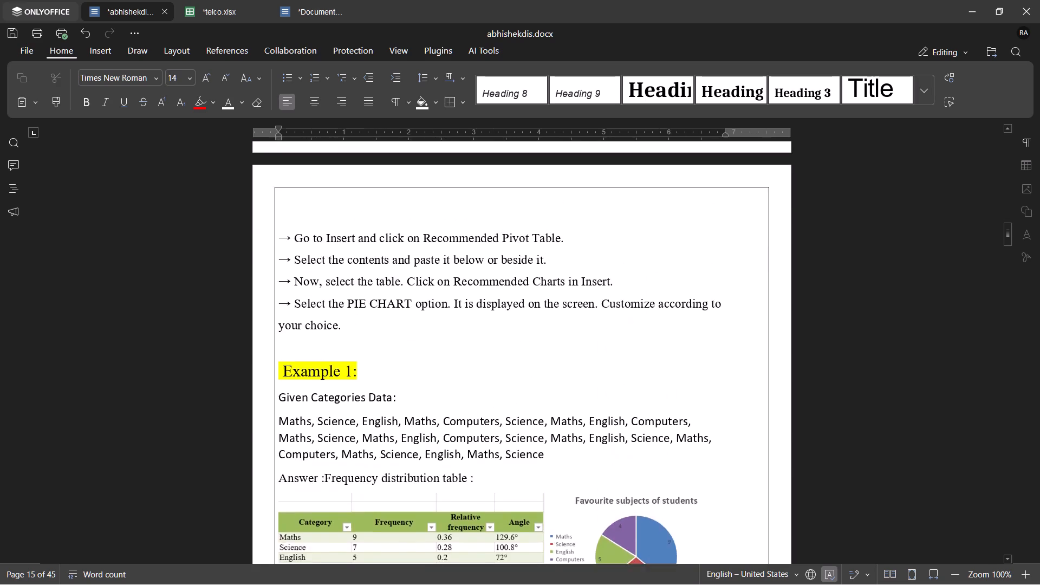
scroll(537, 242, "up", 3)
left_click_drag(432, 256, 266, 244)
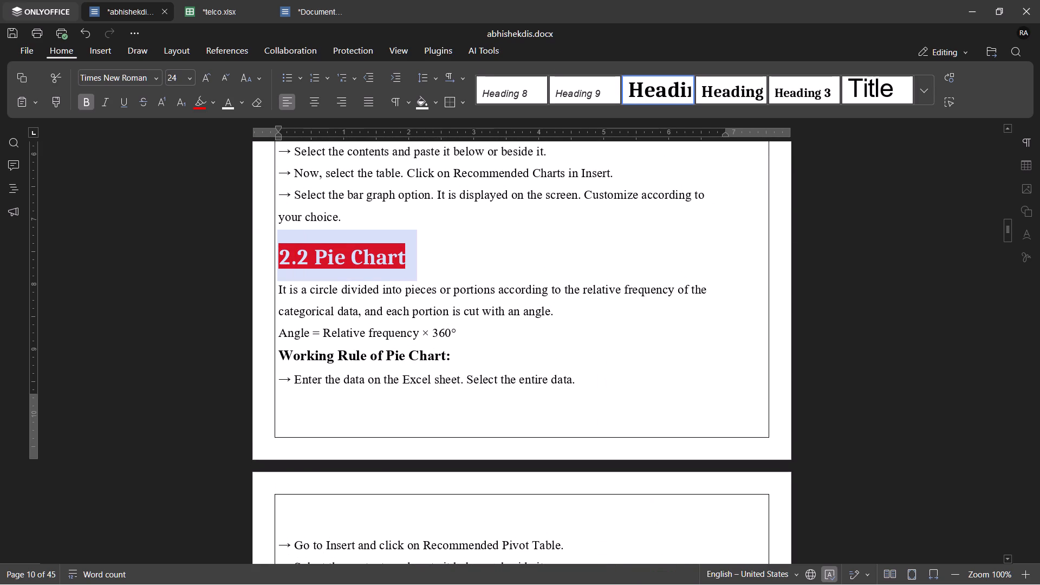
scroll(438, 281, "up", 6)
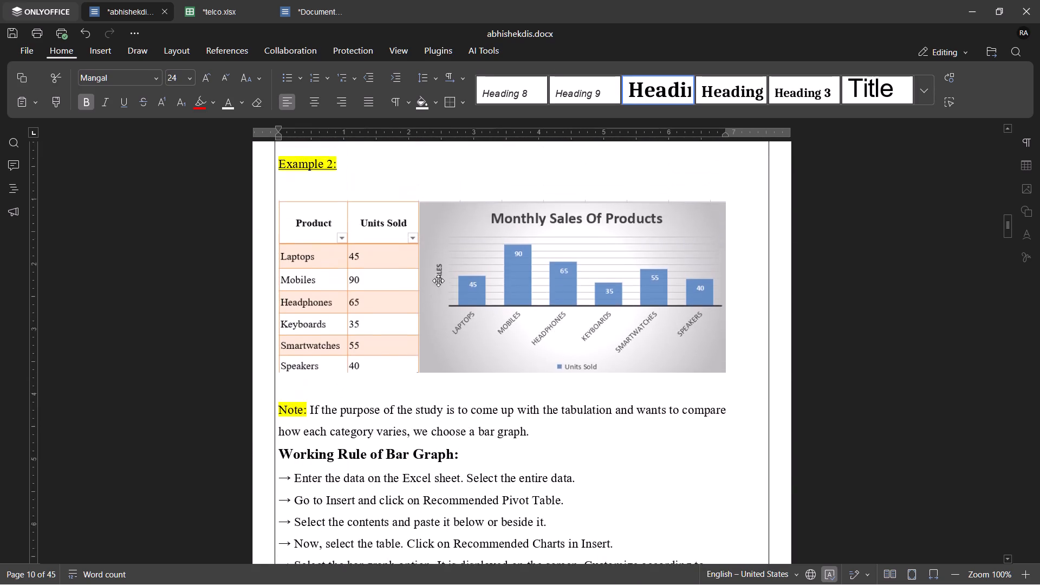
scroll(438, 281, "up", 11)
scroll(438, 281, "down", 7)
scroll(438, 281, "up", 2)
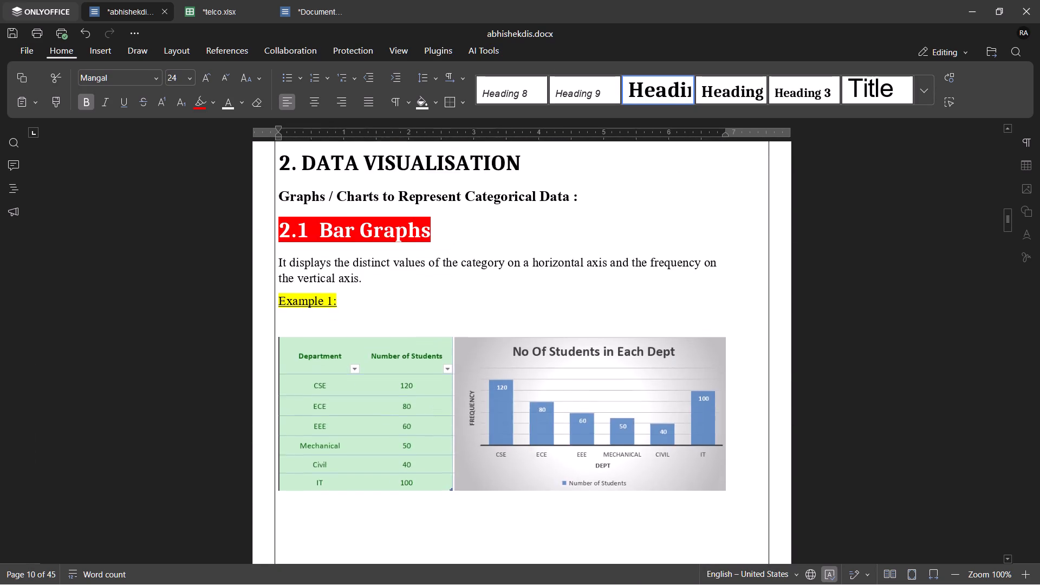
scroll(438, 281, "up", 4)
left_click(463, 368)
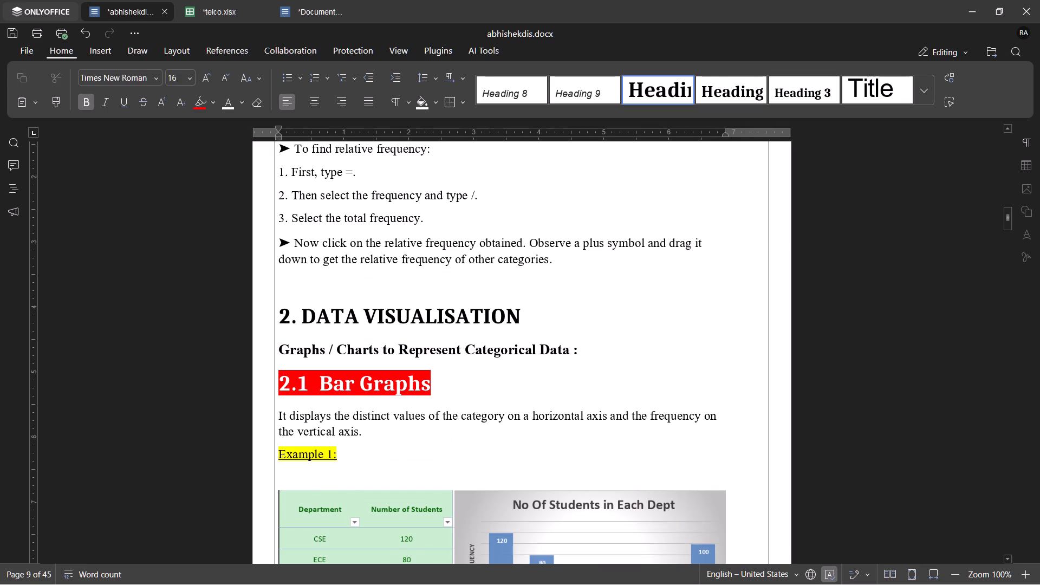
Apply the Heading 1 style to the "2.3 HISTOGRAM" heading and recolour its text white.
scroll(463, 368, "down", 8)
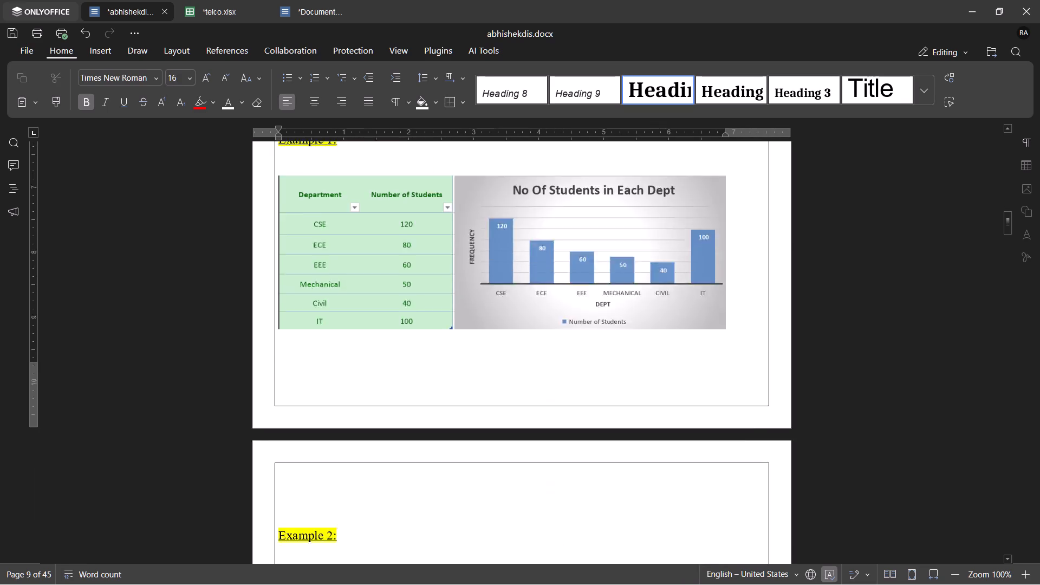
scroll(463, 368, "down", 12)
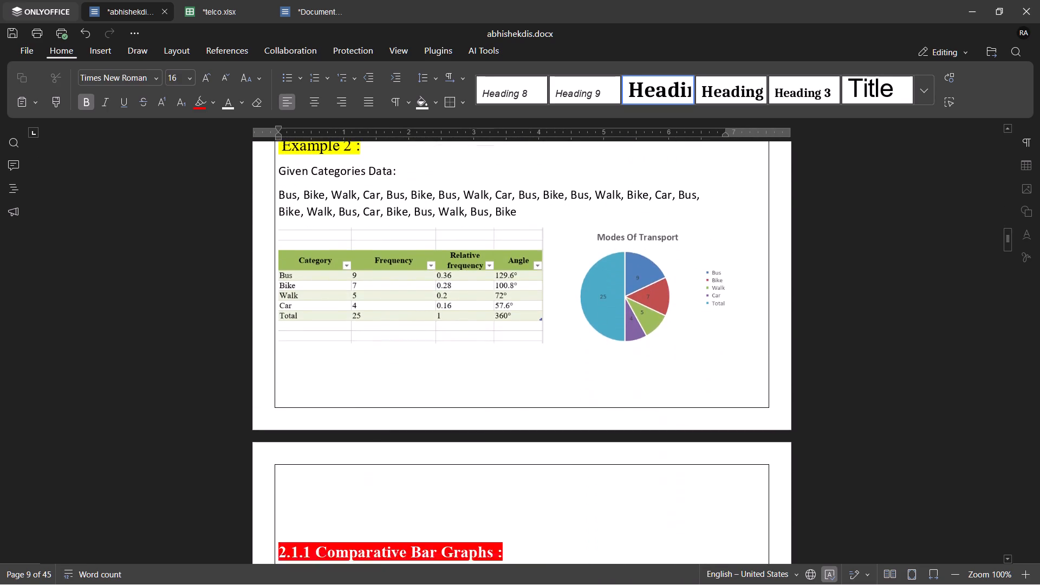
scroll(463, 368, "down", 9)
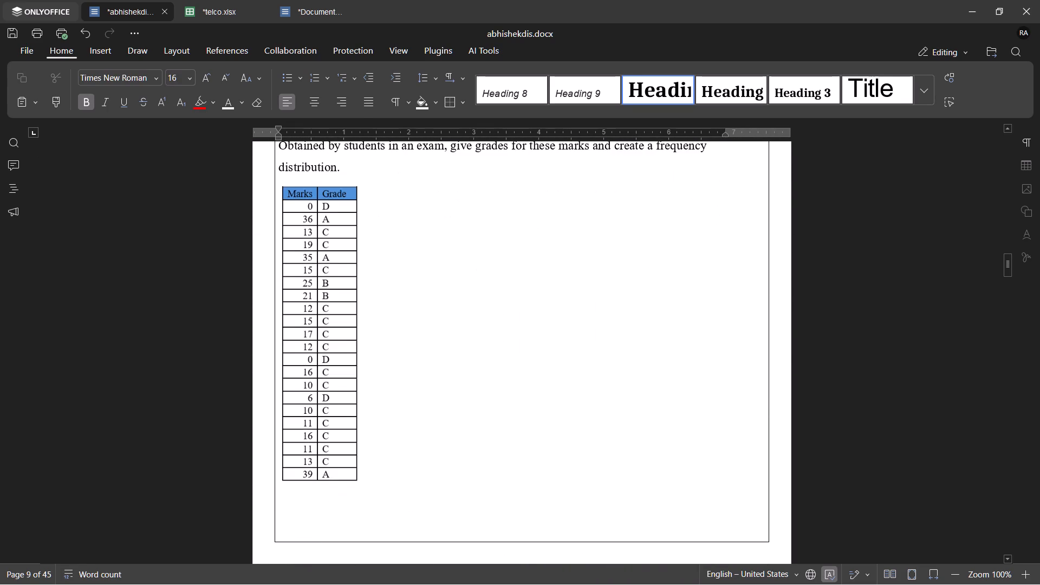
scroll(463, 368, "down", 3)
scroll(463, 368, "up", 3)
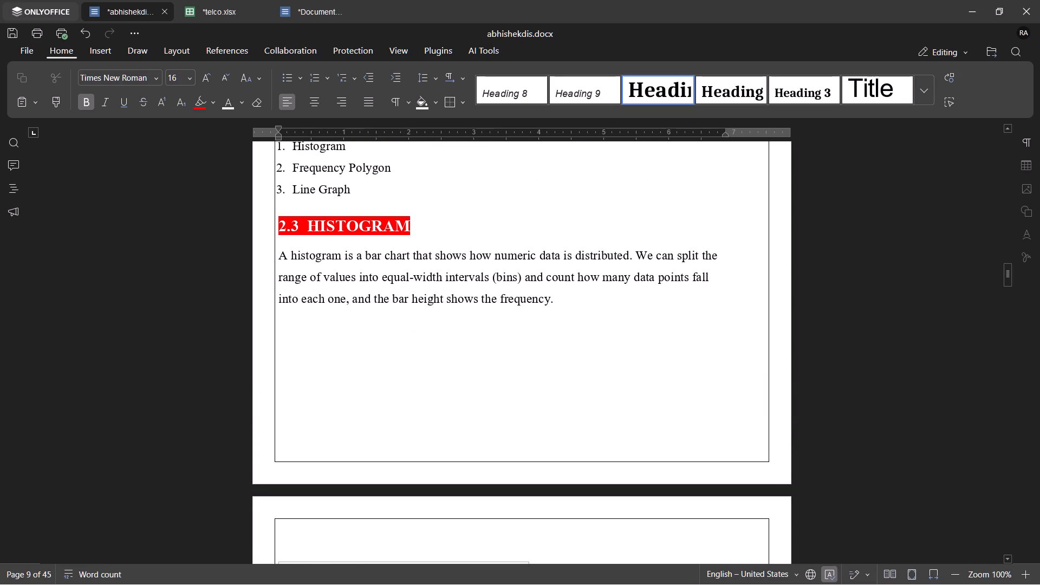
left_click_drag(419, 229, 262, 227)
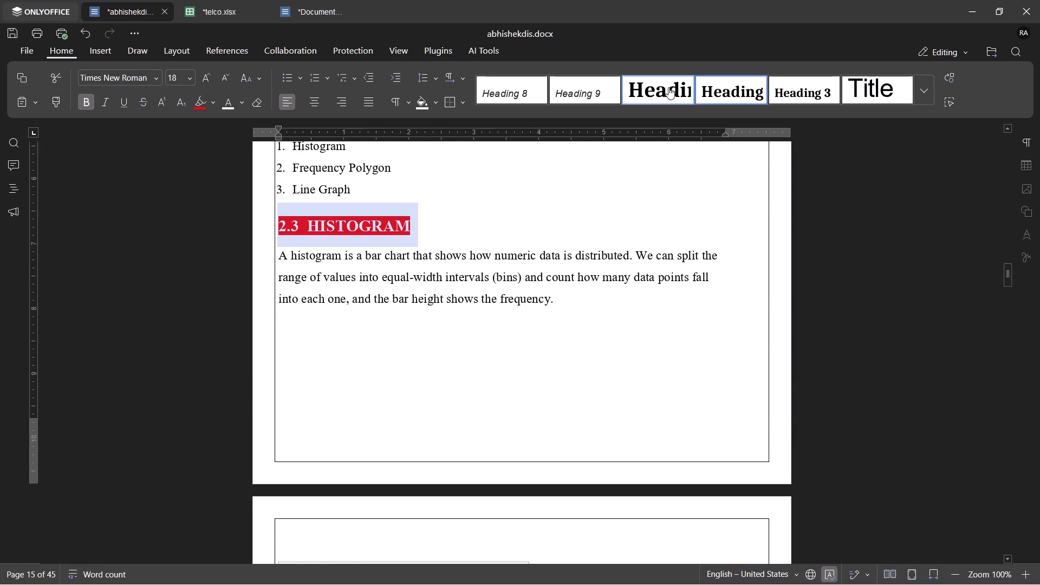
left_click(681, 82)
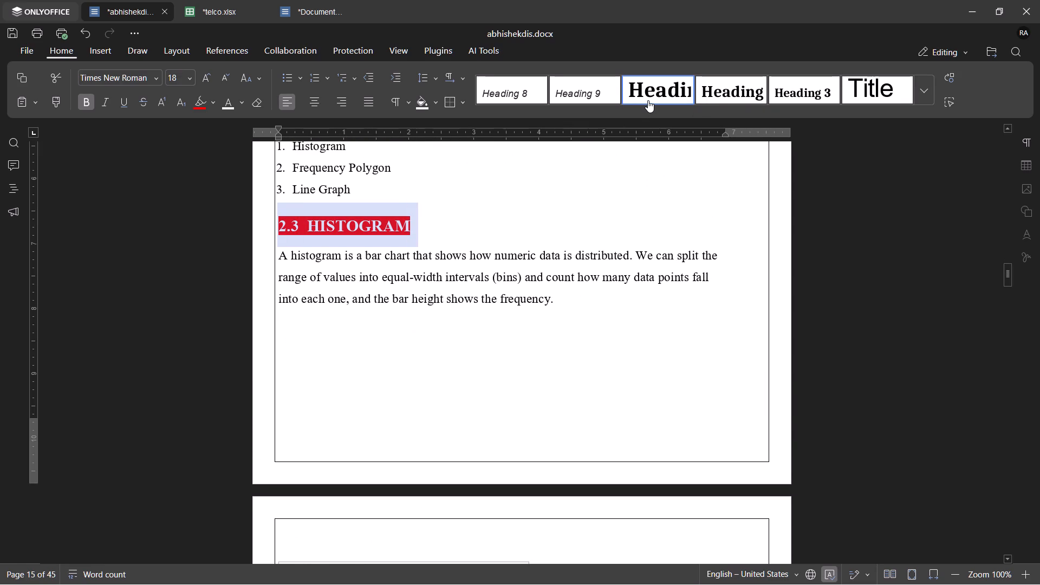
left_click(648, 100)
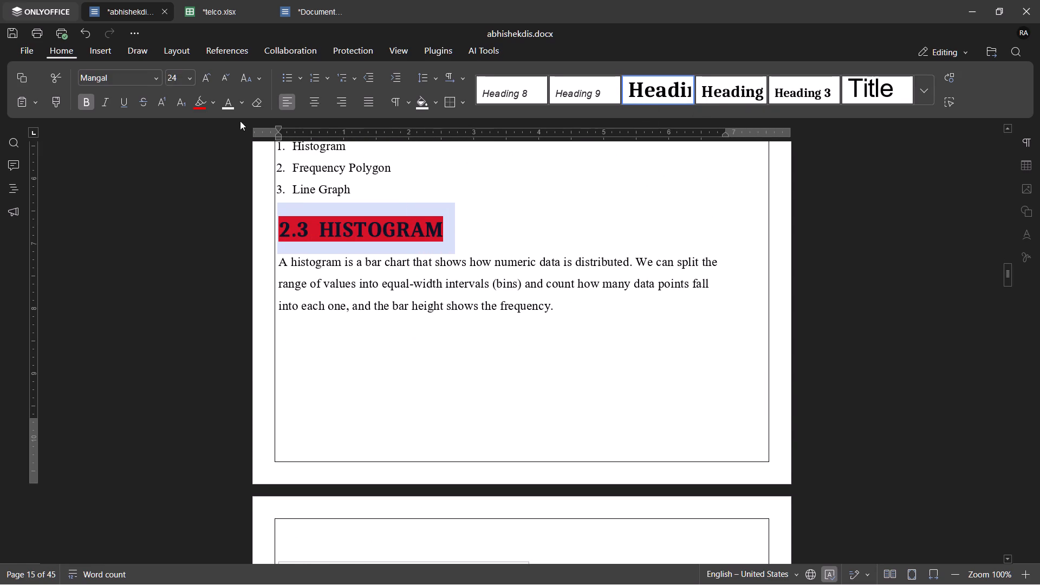
left_click(225, 101)
left_click(500, 219)
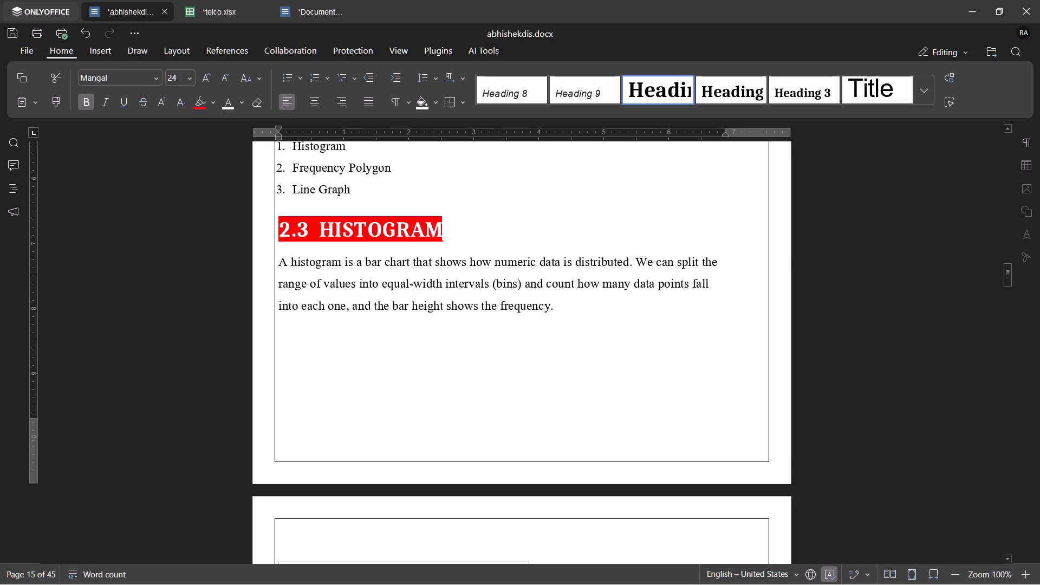
scroll(500, 219, "up", 4)
scroll(500, 219, "down", 5)
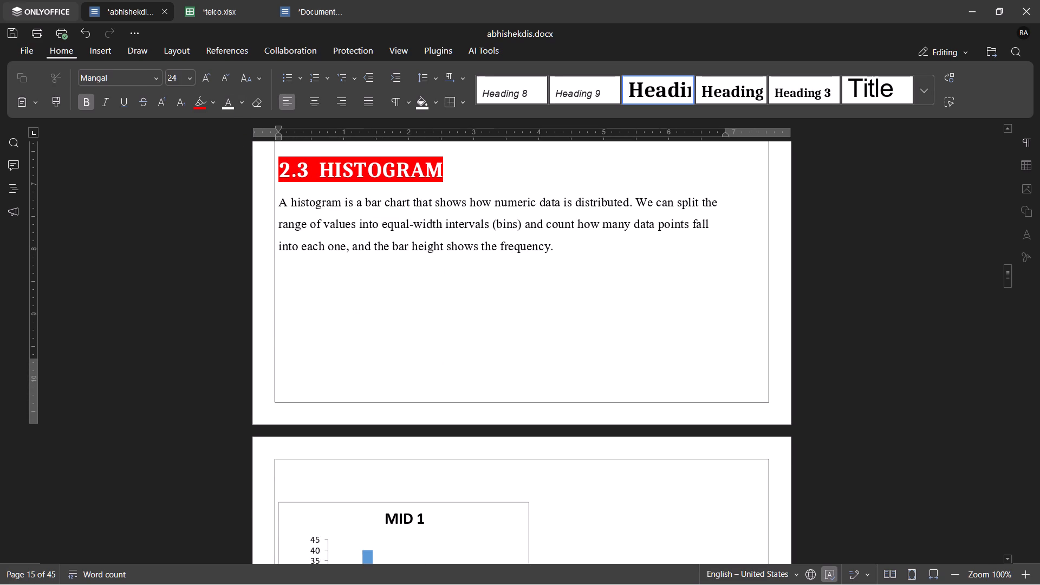
Apply the Normal style to the paragraph defining a histogram under the 2.3 Histogram heading.
scroll(500, 219, "down", 1)
left_click_drag(279, 196, 579, 274)
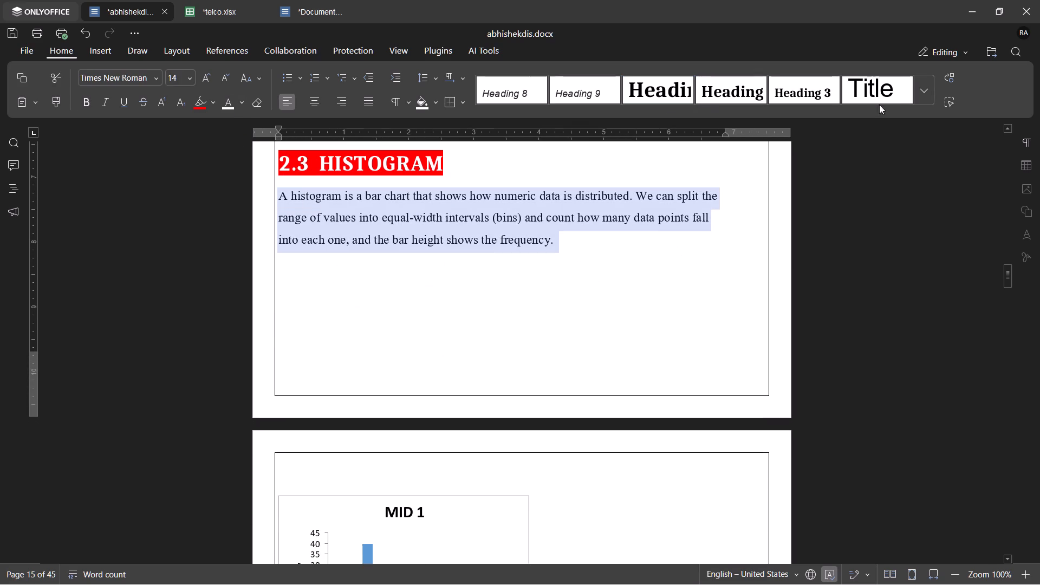
left_click(918, 84)
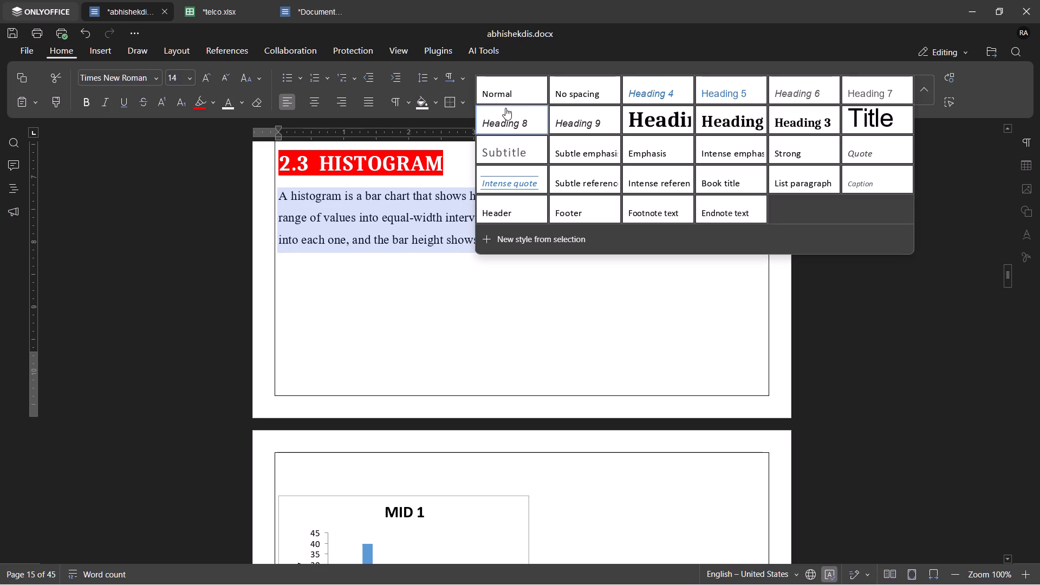
left_click(507, 97)
left_click(425, 281)
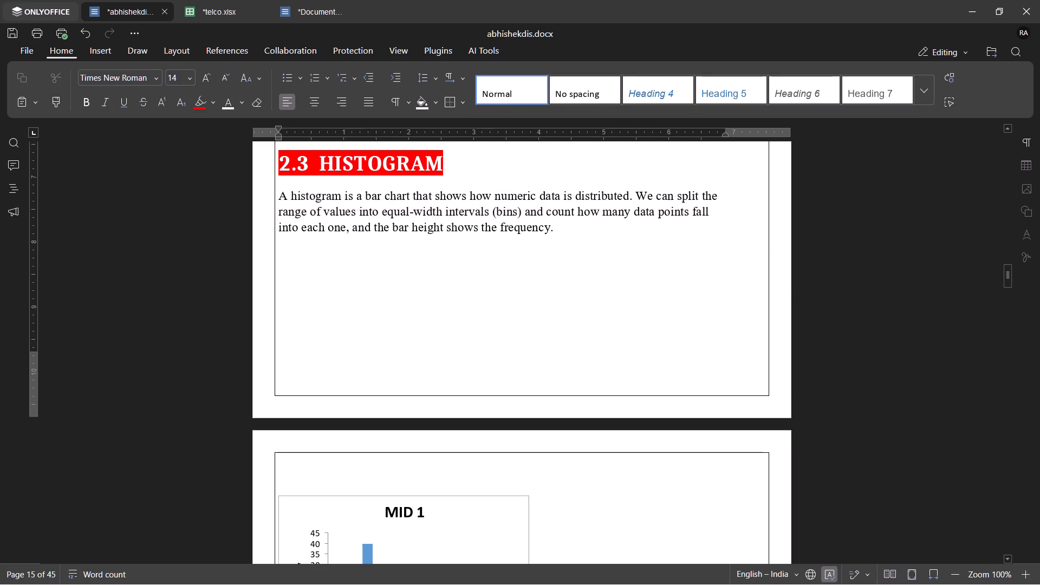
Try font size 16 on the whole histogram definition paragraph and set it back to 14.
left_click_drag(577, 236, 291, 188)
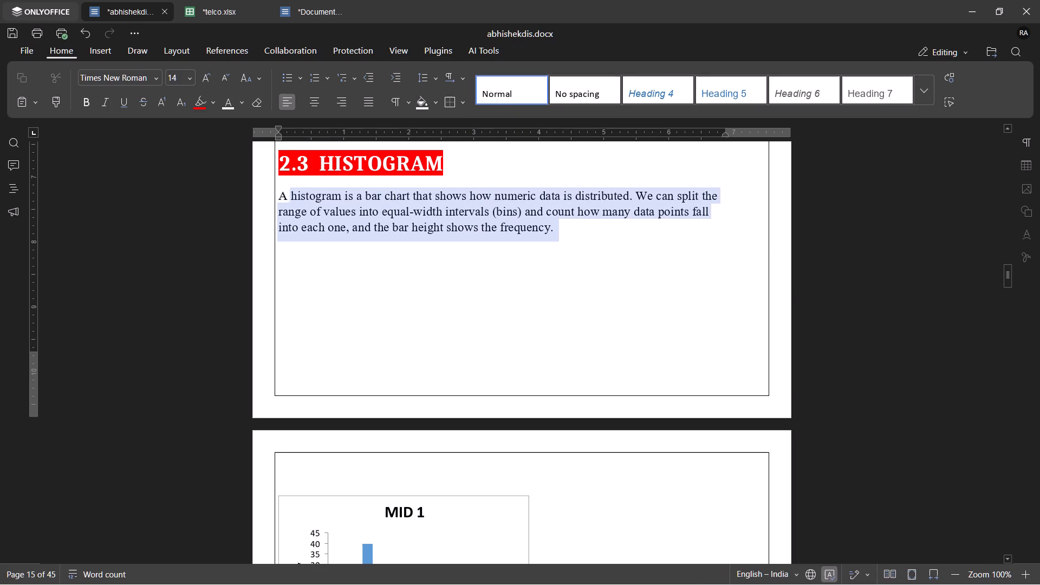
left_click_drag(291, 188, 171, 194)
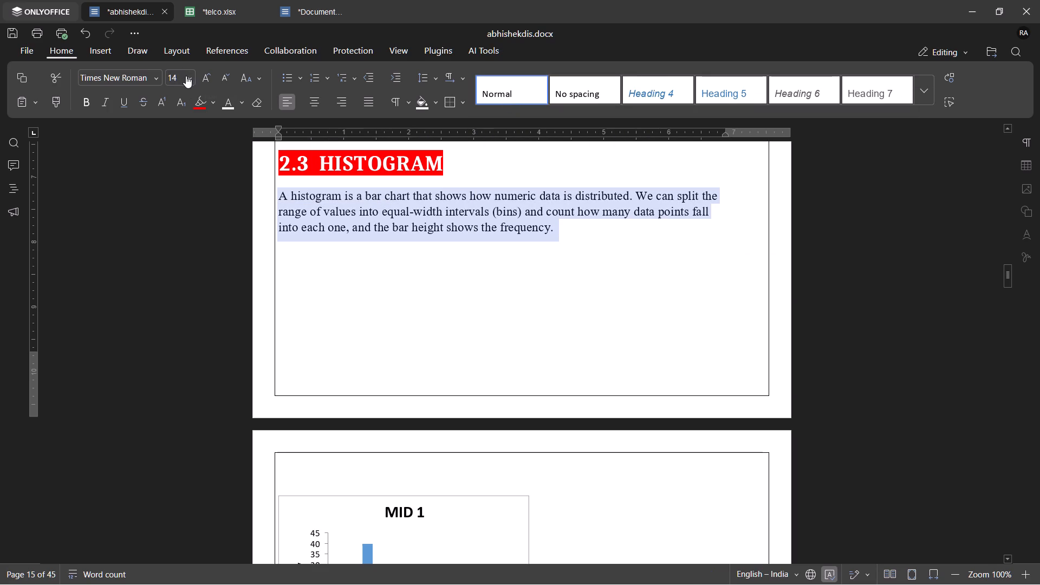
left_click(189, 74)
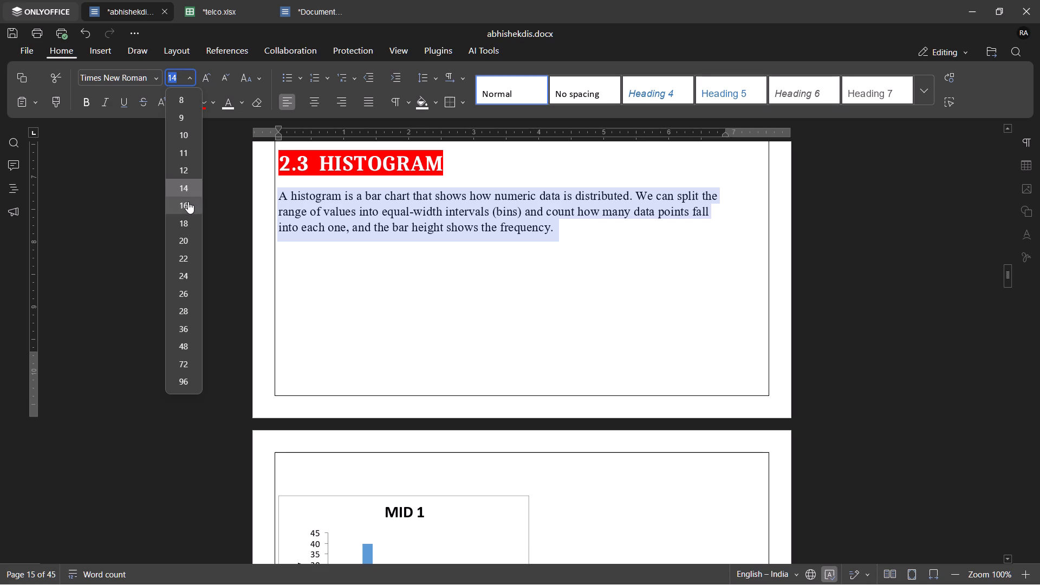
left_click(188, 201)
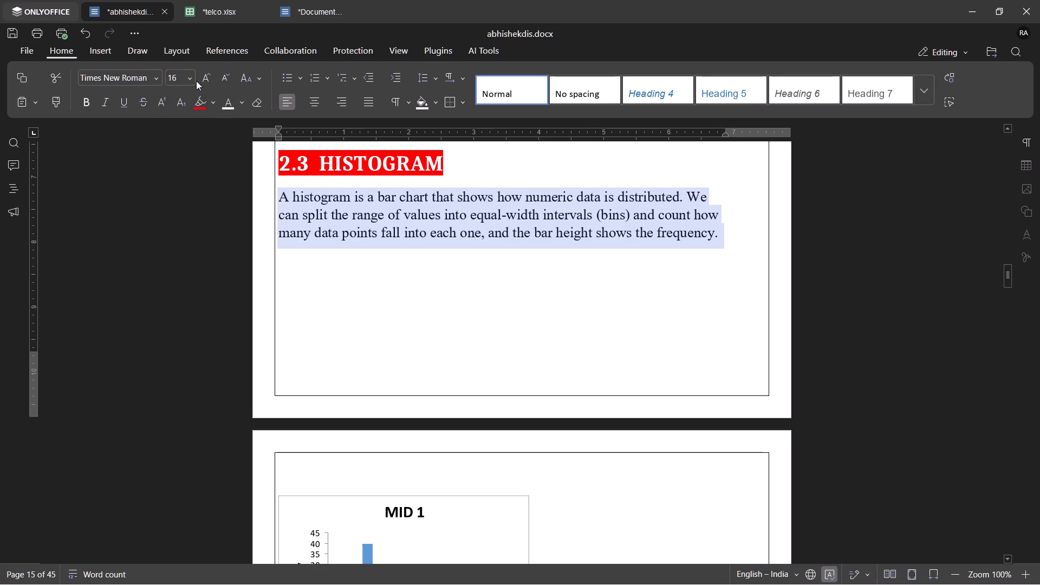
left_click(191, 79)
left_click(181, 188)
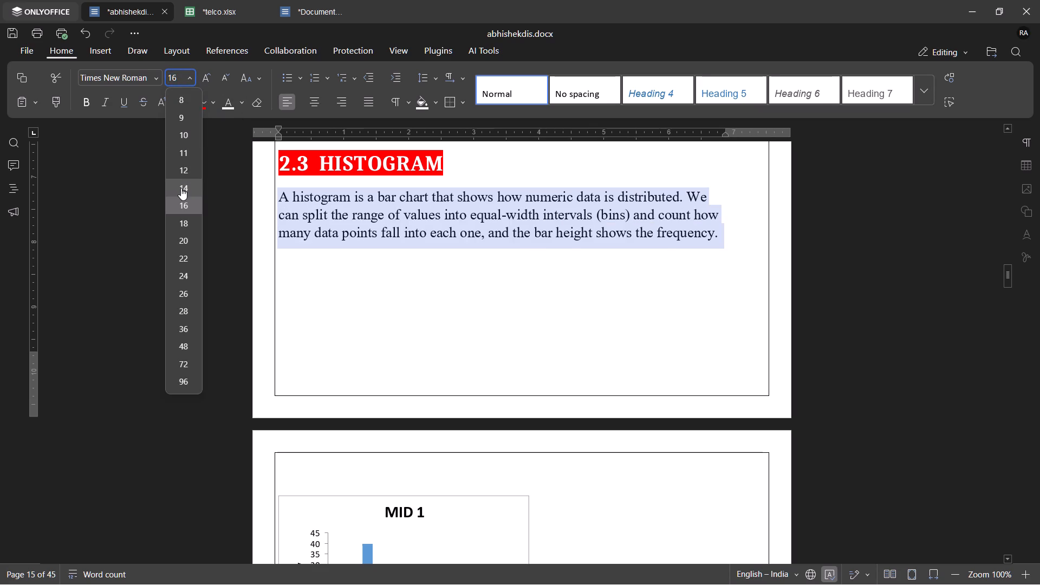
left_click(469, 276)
Examine the layout of the Histogram section, from its definition through the MID 1 chart to the Working Rule in Excel.
scroll(469, 276, "up", 3)
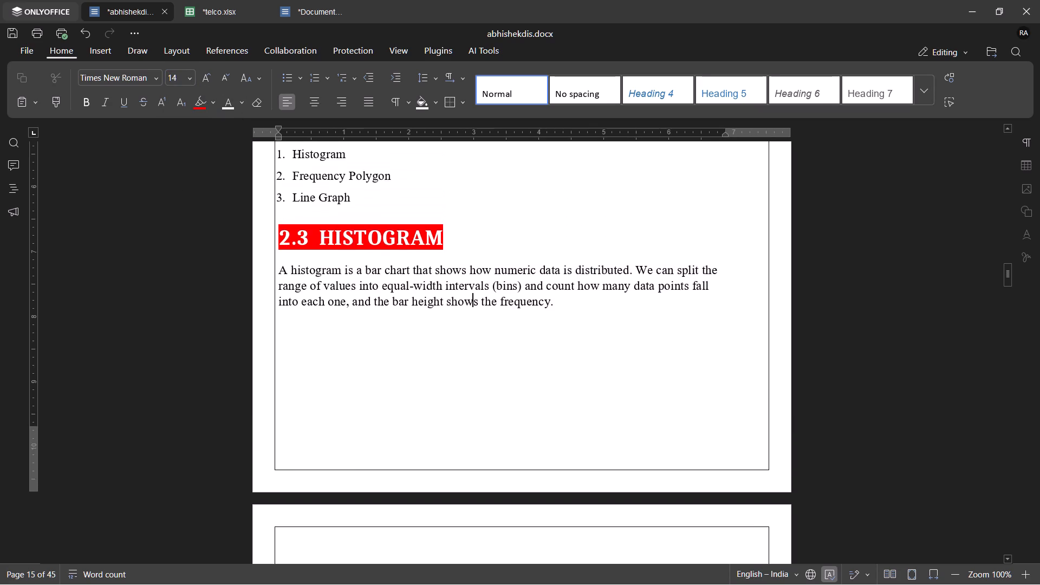
scroll(469, 276, "up", 3)
scroll(469, 276, "down", 7)
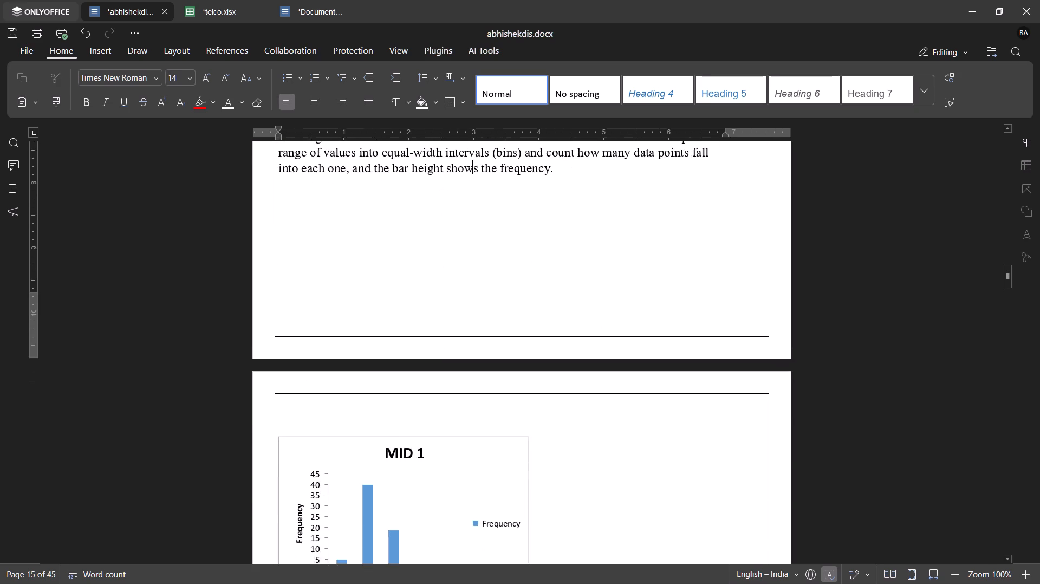
scroll(469, 276, "up", 2)
scroll(469, 276, "down", 4)
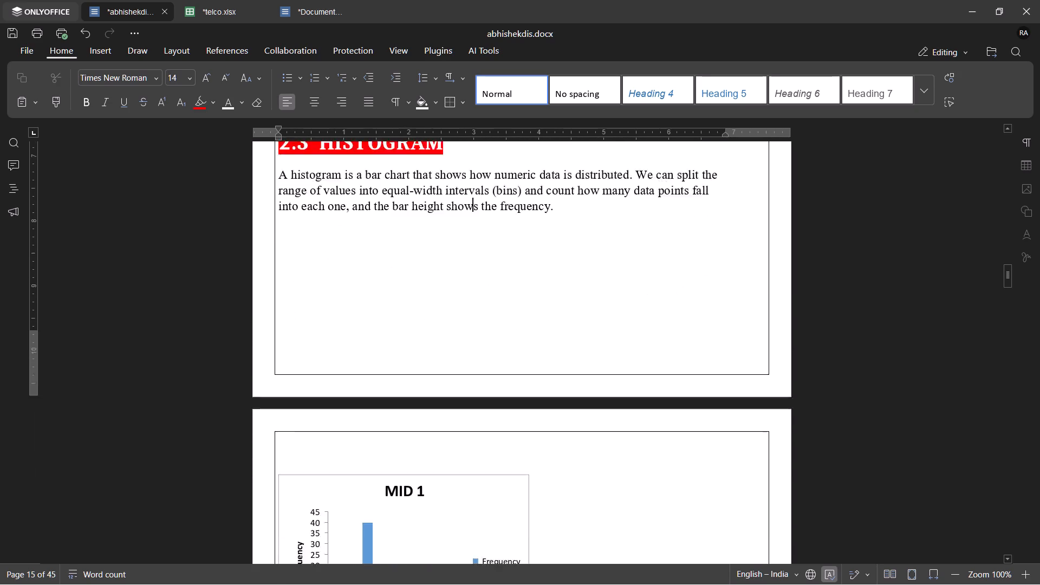
scroll(469, 276, "down", 6)
scroll(469, 276, "up", 4)
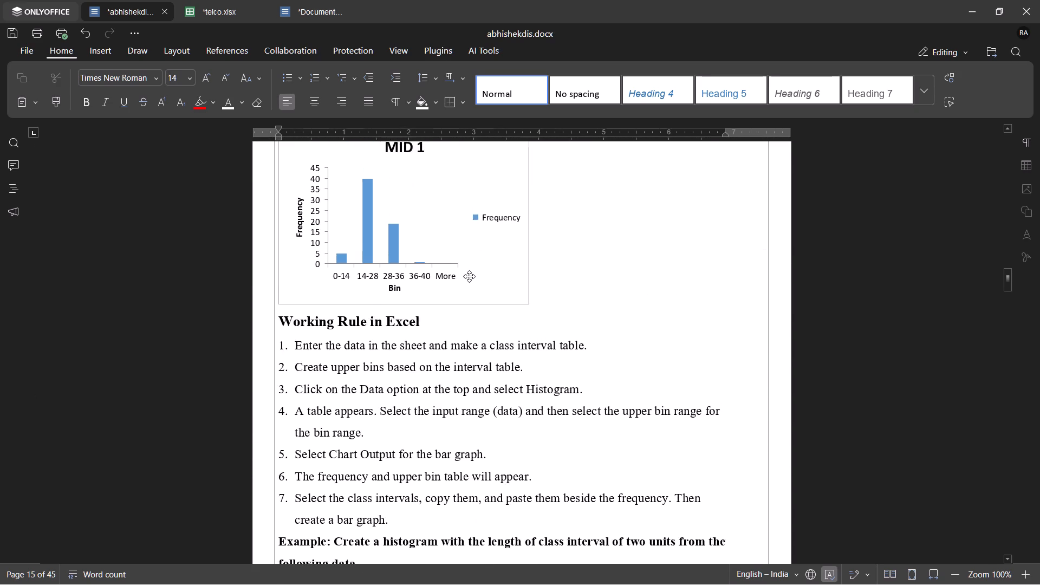
scroll(469, 276, "up", 1)
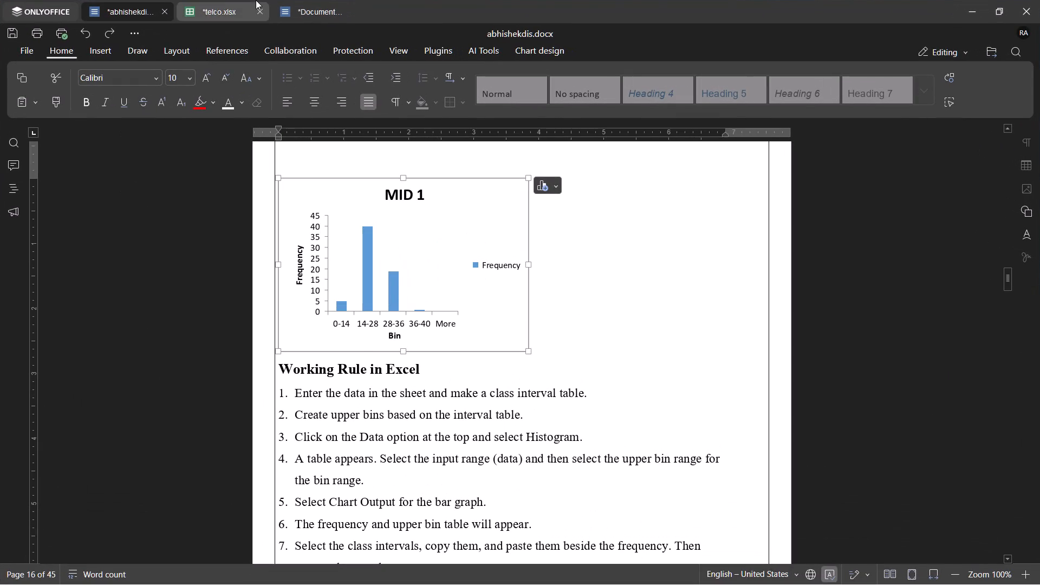
left_click(228, 6)
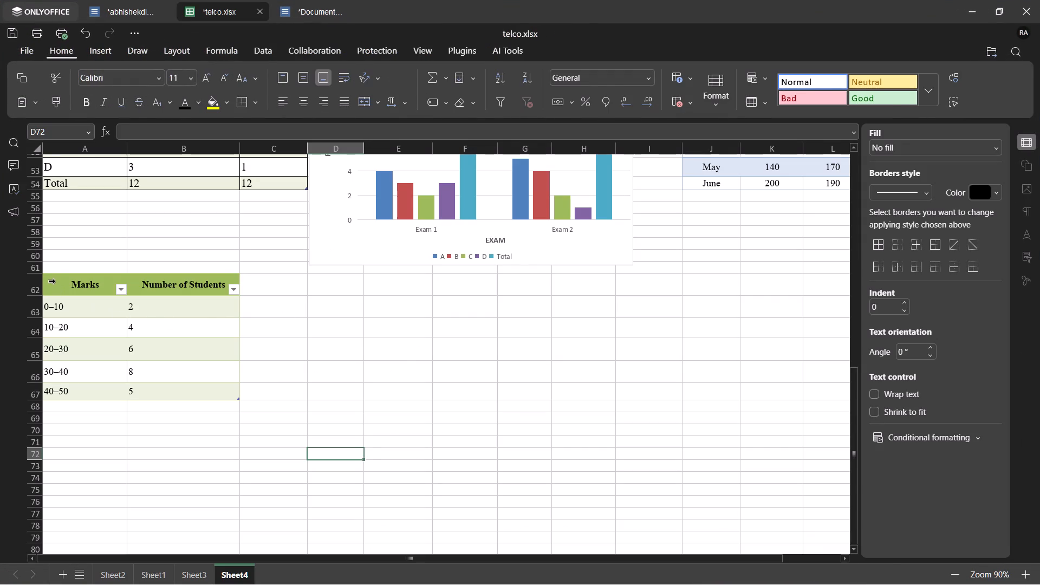
left_click(55, 282)
left_click_drag(67, 283, 207, 389)
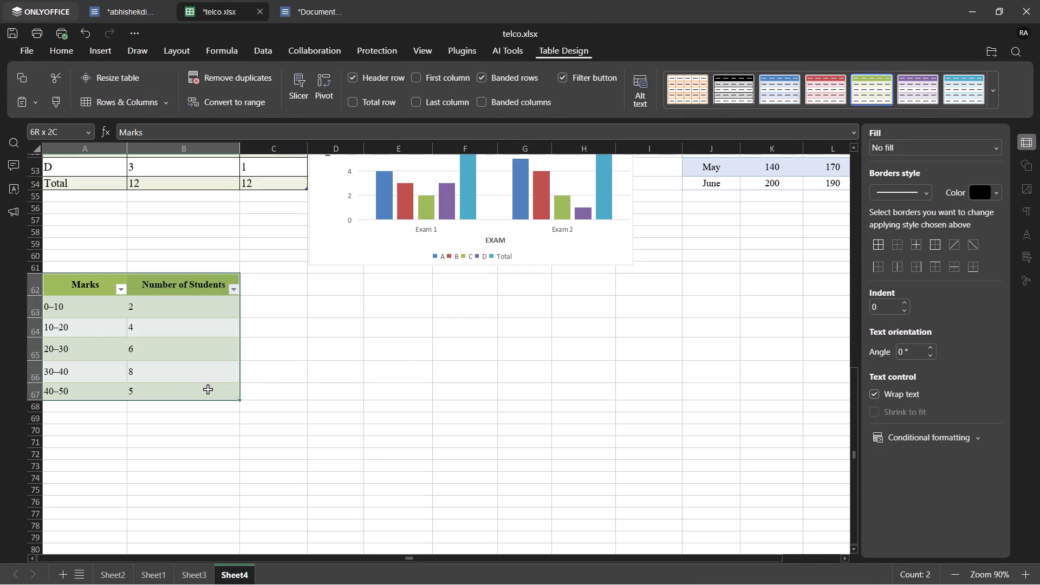
left_click_drag(207, 389, 208, 389)
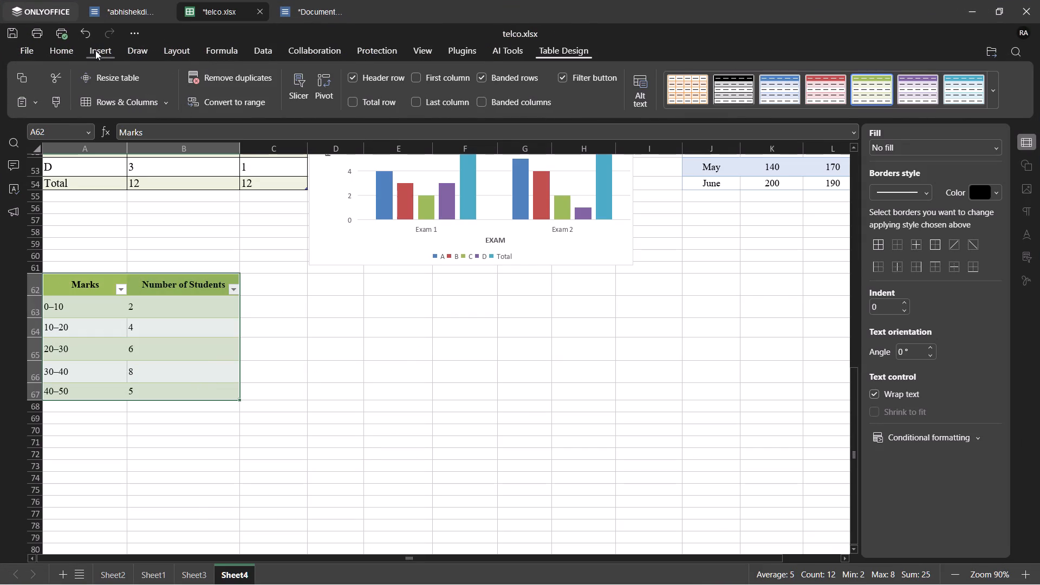
left_click(95, 50)
left_click(254, 93)
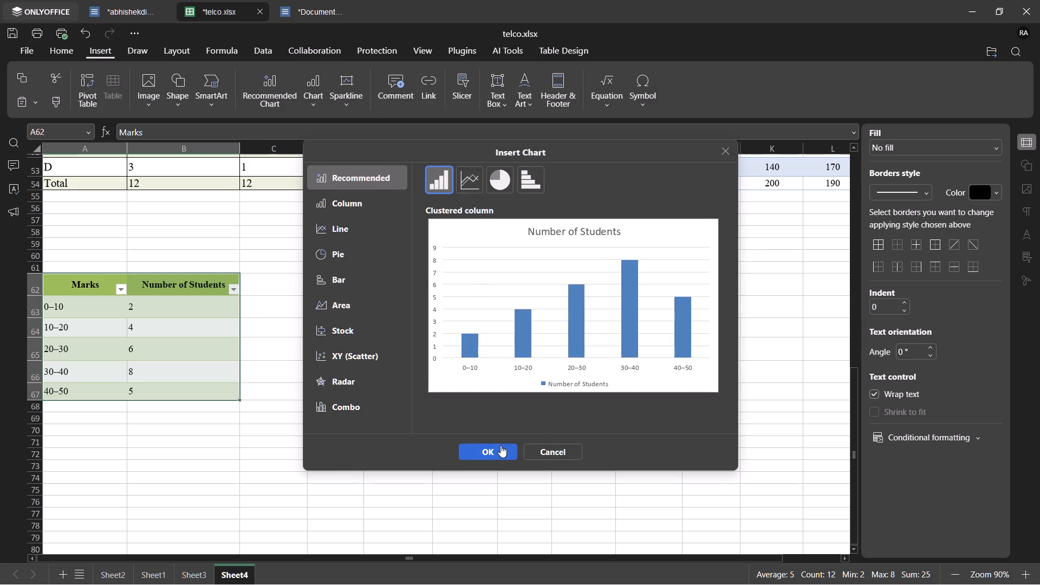
left_click(500, 445)
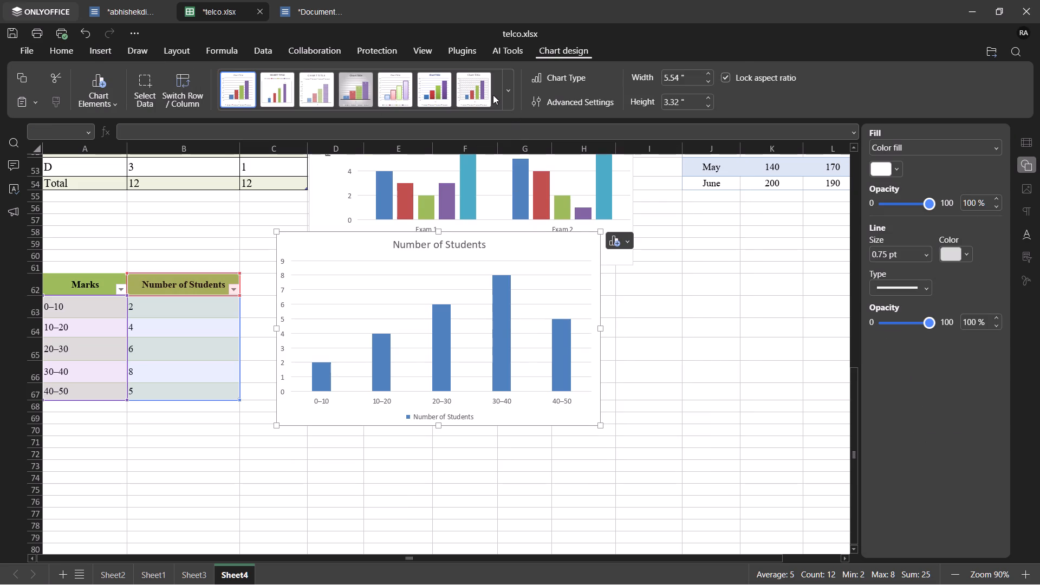
Try several chart styles on the Number of Students chart and settle on the dark gradient style with solid blue columns.
left_click(472, 88)
left_click(399, 88)
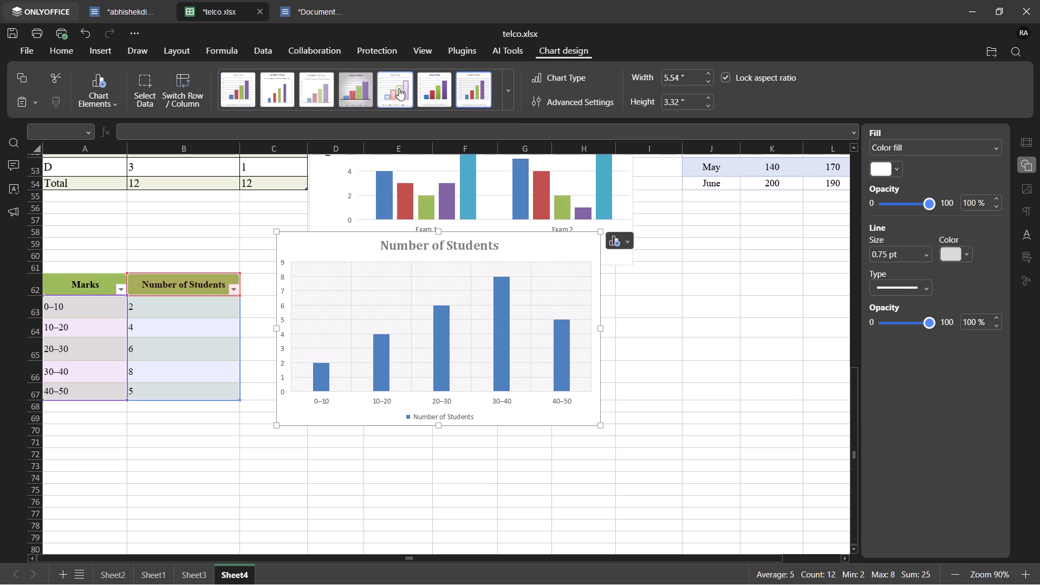
left_click(284, 90)
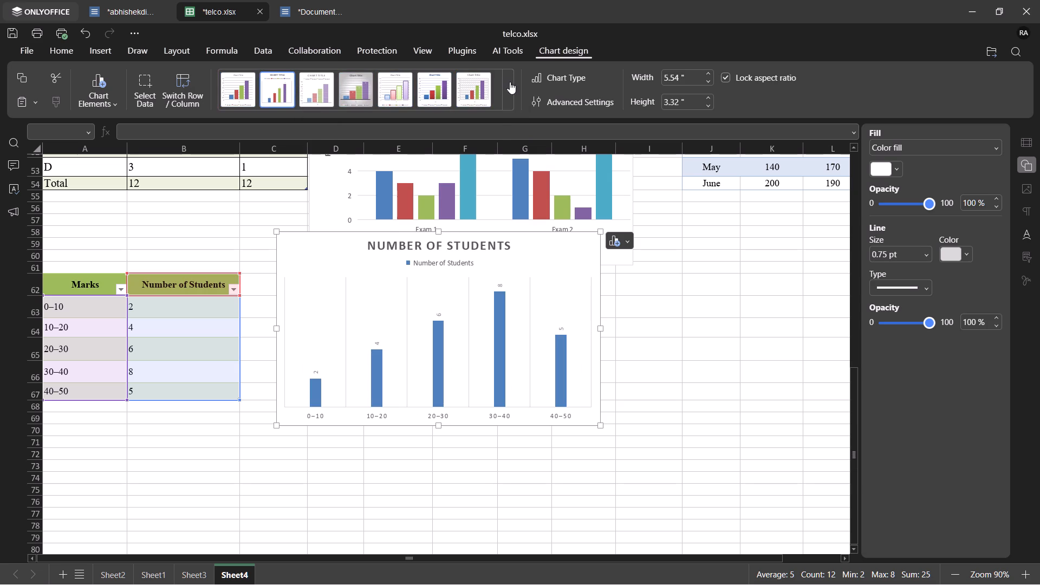
left_click(510, 82)
left_click(394, 126)
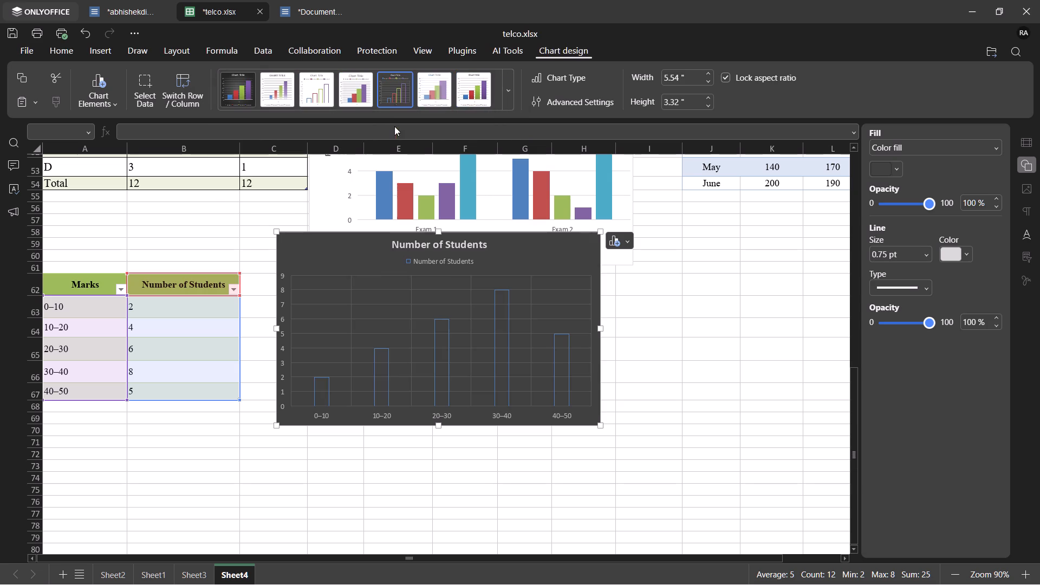
left_click(503, 101)
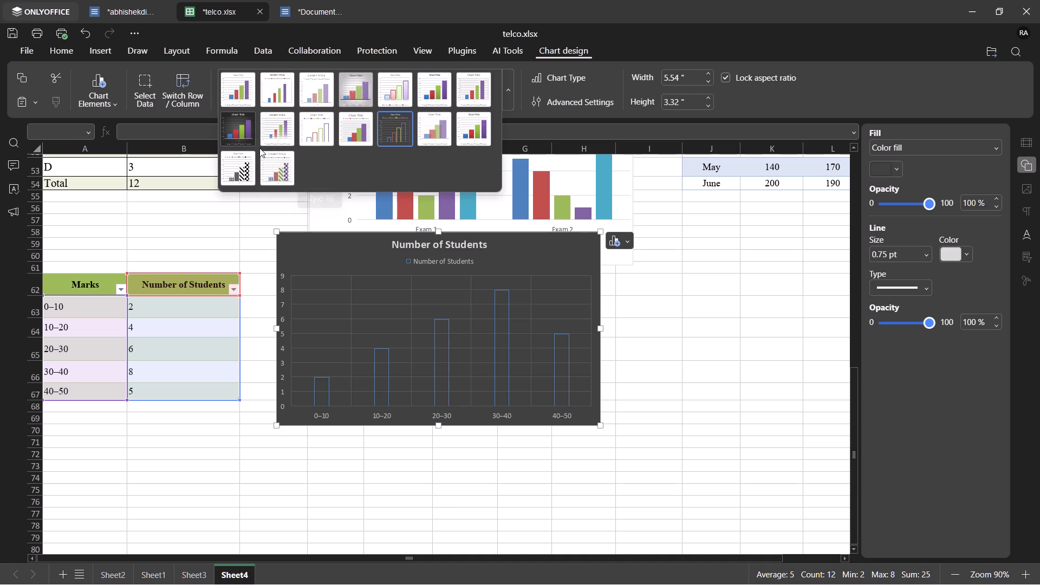
left_click(245, 142)
left_click(390, 502)
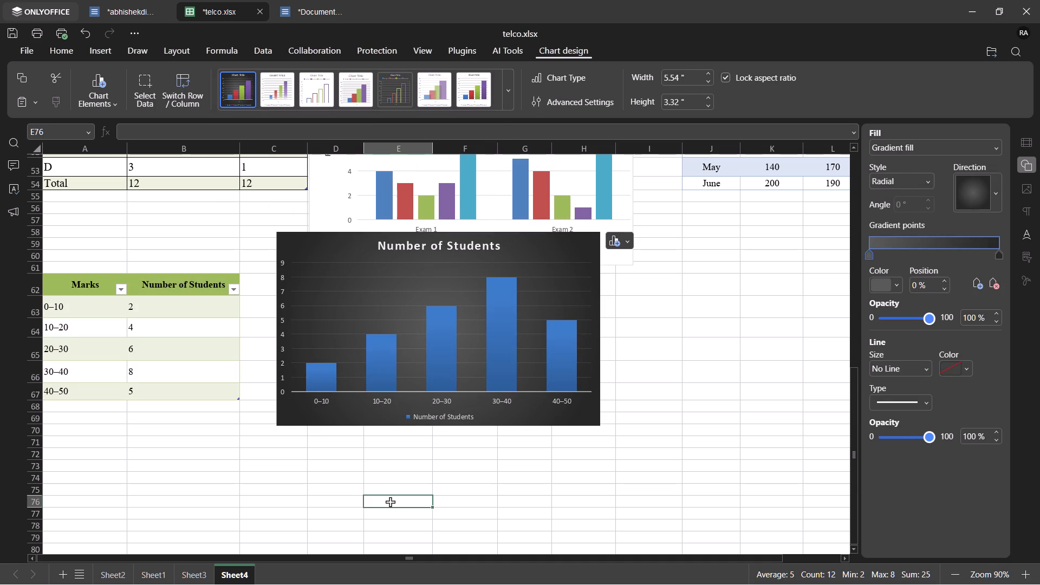
Move the Number of Students chart so its edge sits against column B, beside the marks table.
scroll(390, 502, "up", 2)
scroll(390, 502, "down", 1)
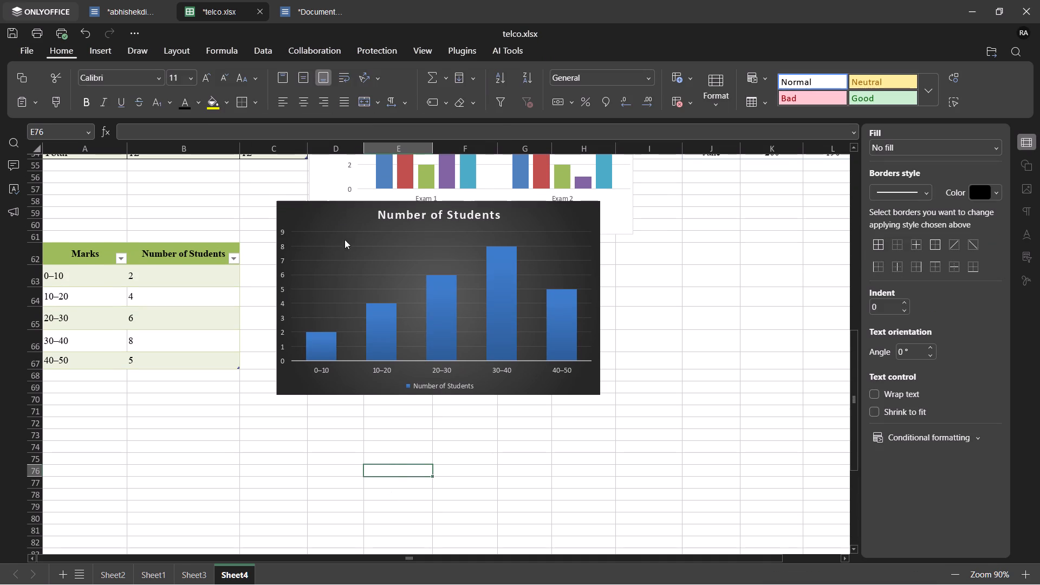
left_click_drag(339, 219, 304, 231)
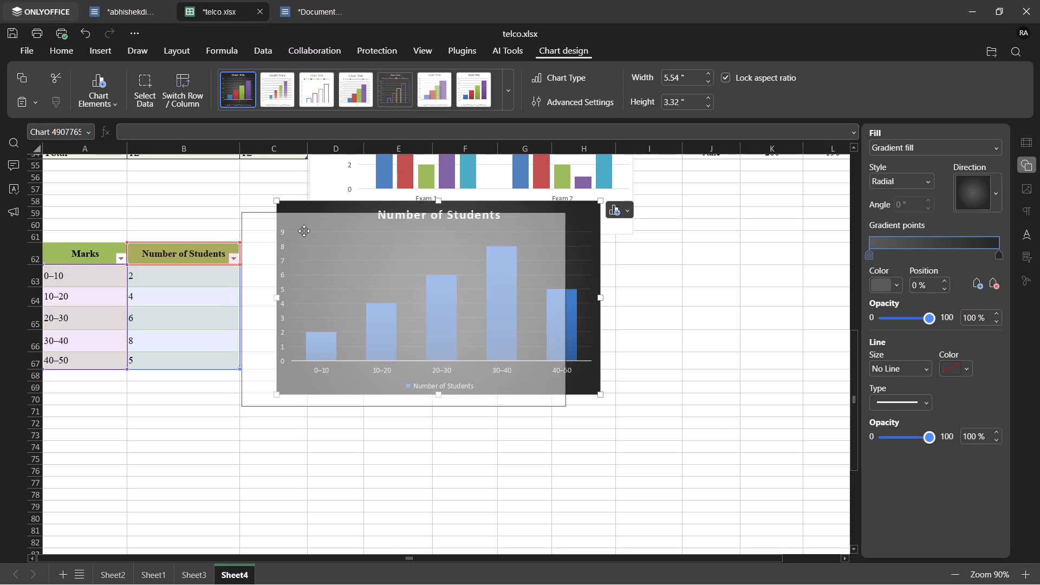
left_click_drag(304, 231, 304, 232)
Move the whole marks table down one row to the range A63:B68.
scroll(528, 468, "up", 2)
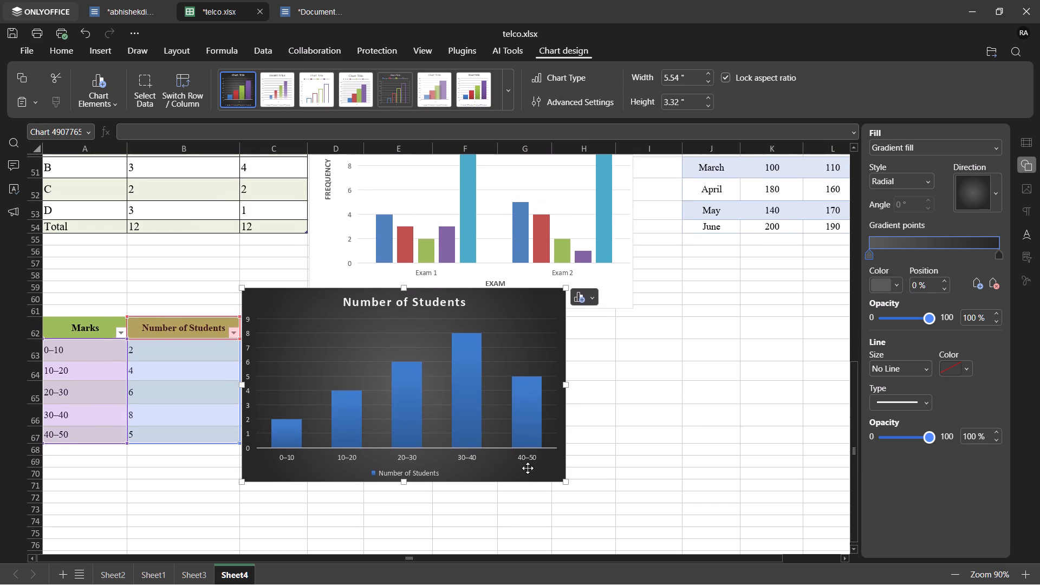
scroll(528, 468, "up", 2)
scroll(528, 468, "down", 3)
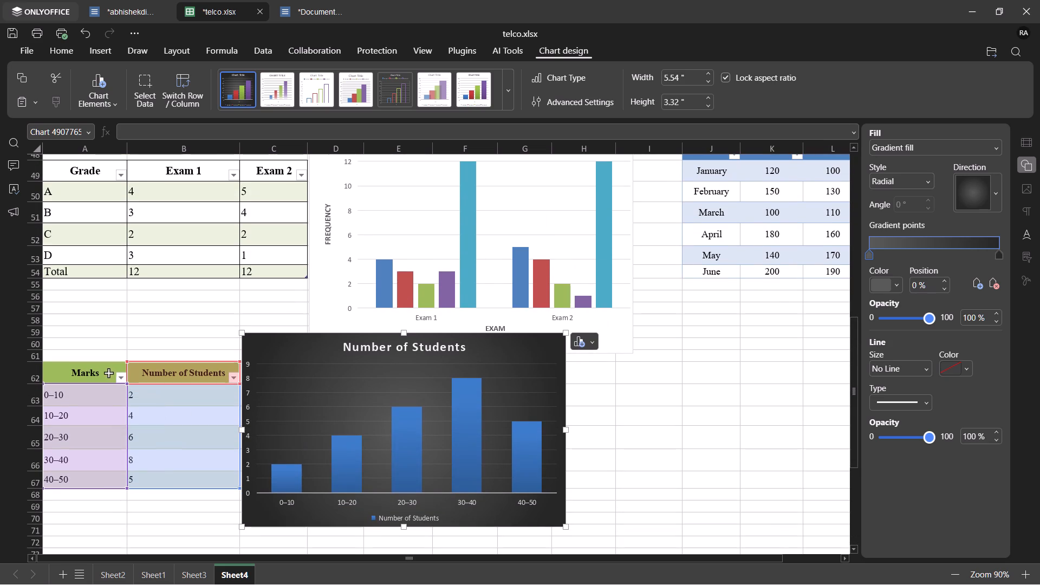
left_click_drag(106, 373, 178, 474)
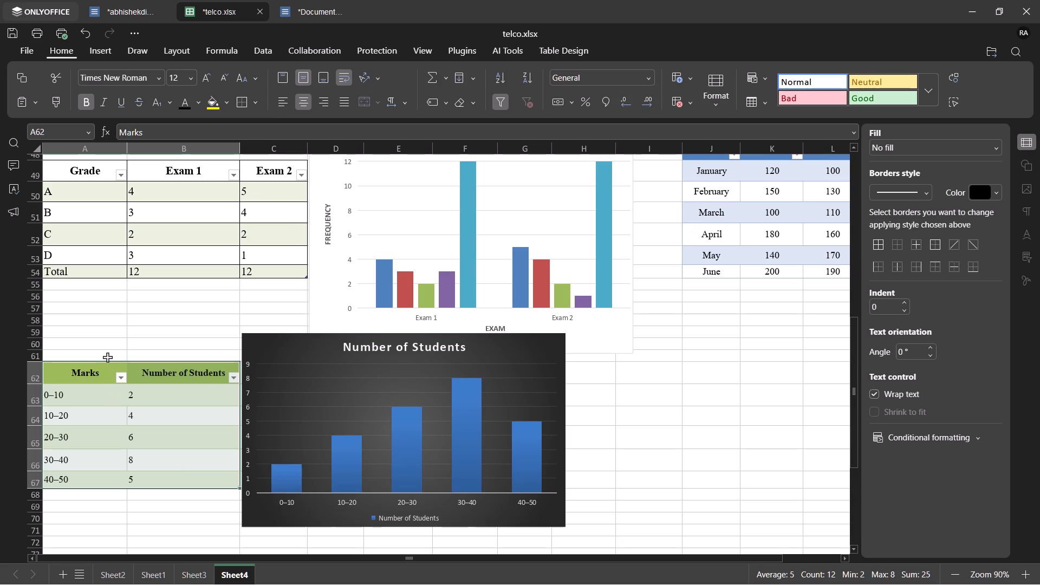
left_click_drag(109, 362, 110, 400)
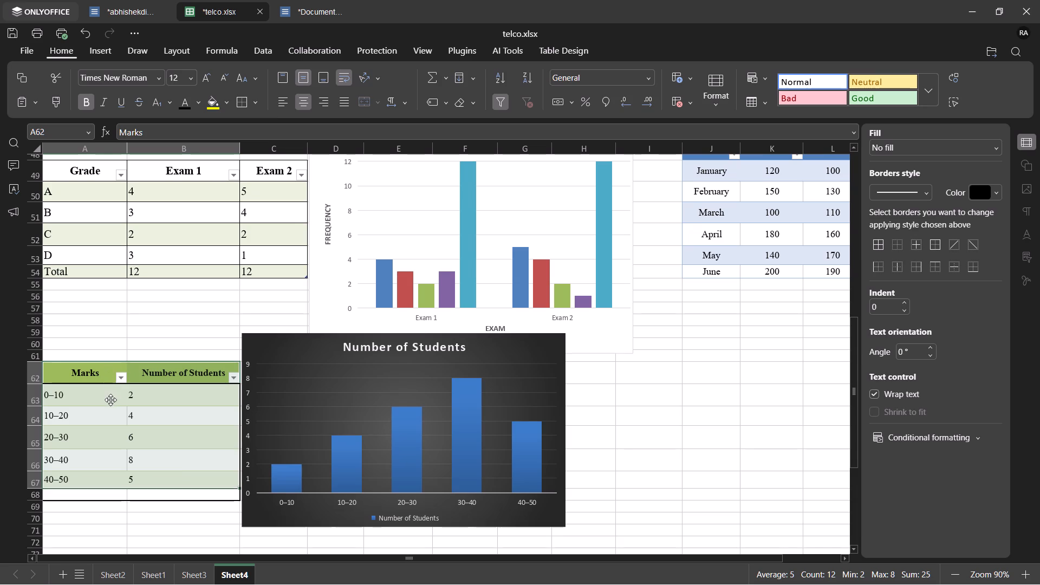
left_click_drag(110, 400, 109, 397)
Move the Number of Students chart down to clear the exam frequency chart above it.
left_click_drag(267, 348, 266, 375)
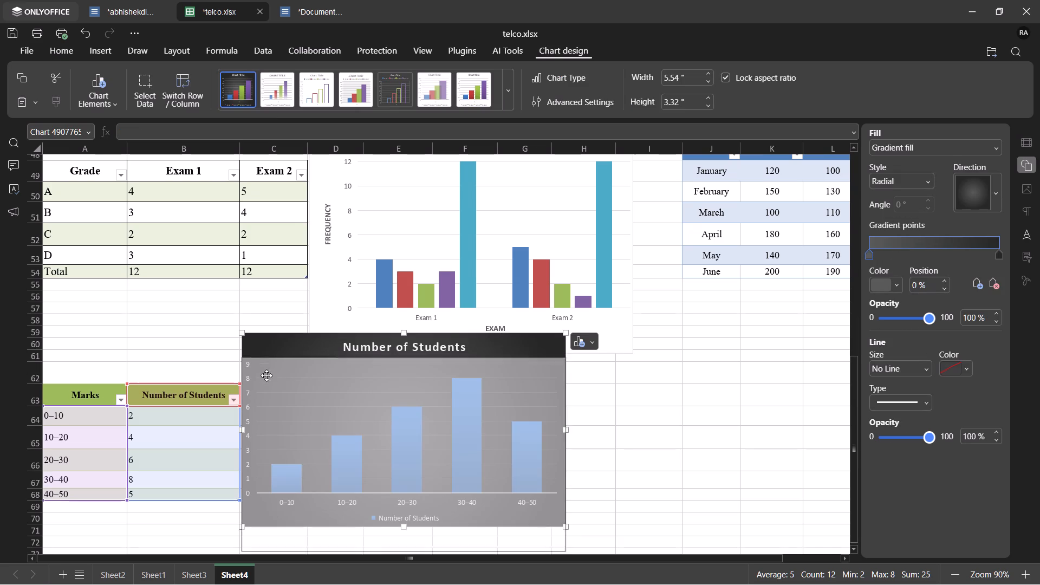
left_click_drag(266, 375, 266, 368)
scroll(266, 368, "down", 3)
scroll(266, 368, "up", 1)
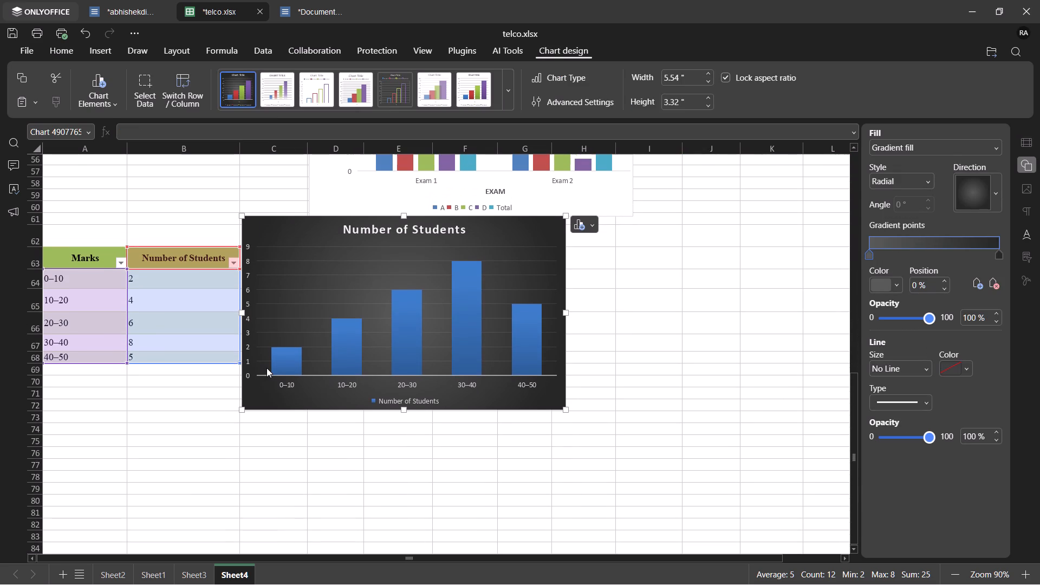
scroll(266, 368, "up", 1)
scroll(266, 368, "right", 1)
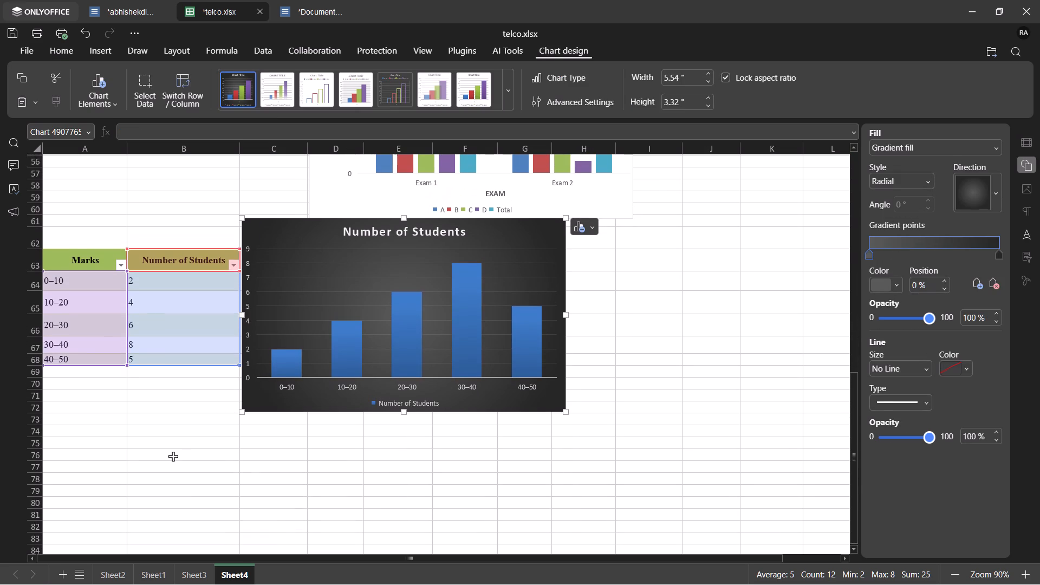
double_click(173, 456)
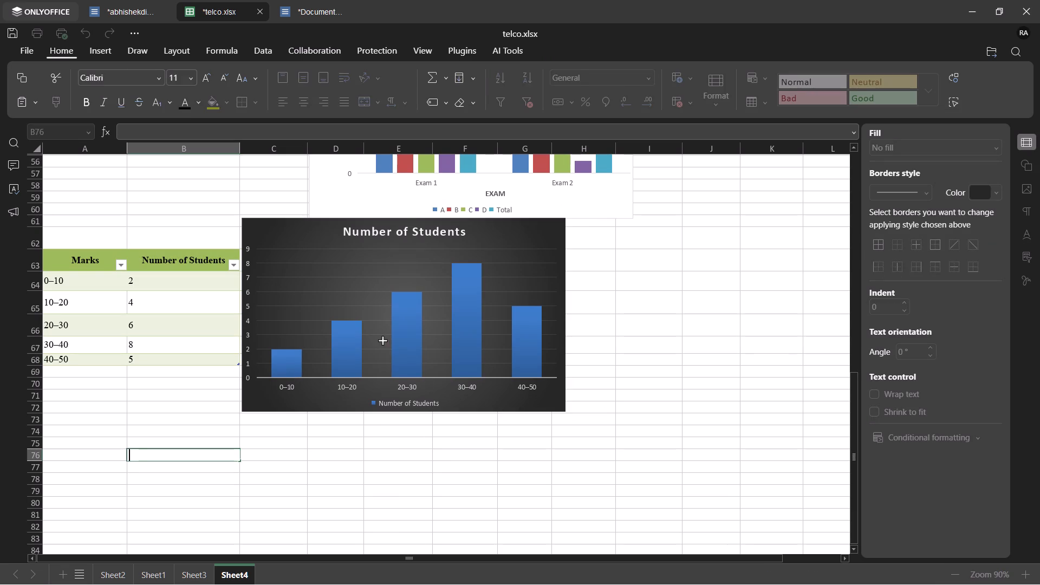
Replace the dark chart's title with "Histogram for student marks".
triple_click(359, 283)
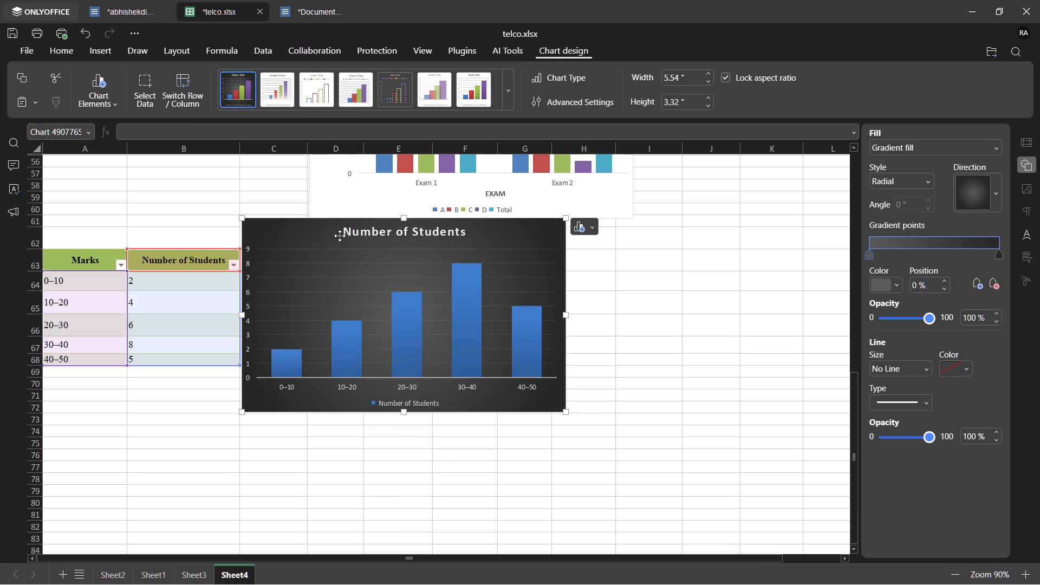
double_click(340, 236)
triple_click(376, 232)
key("BackSpace")
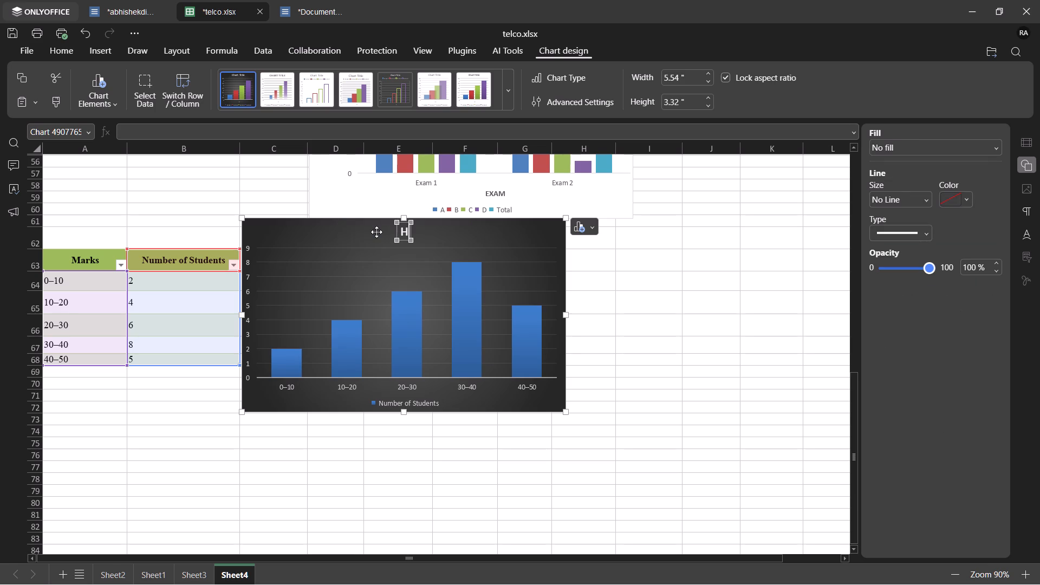
key("i")
type("stogram for student")
key("space")
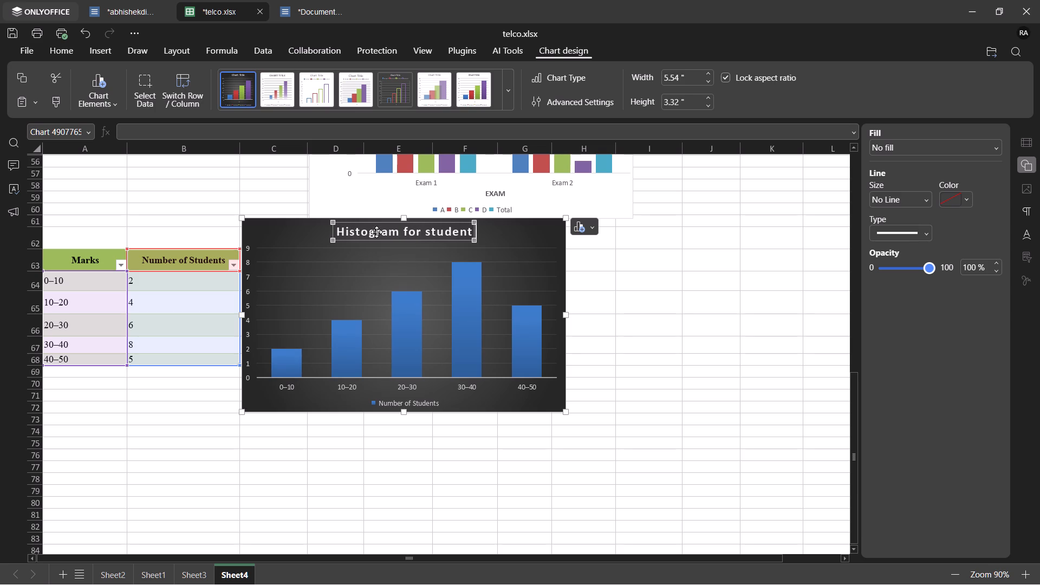
type("marks")
key("space")
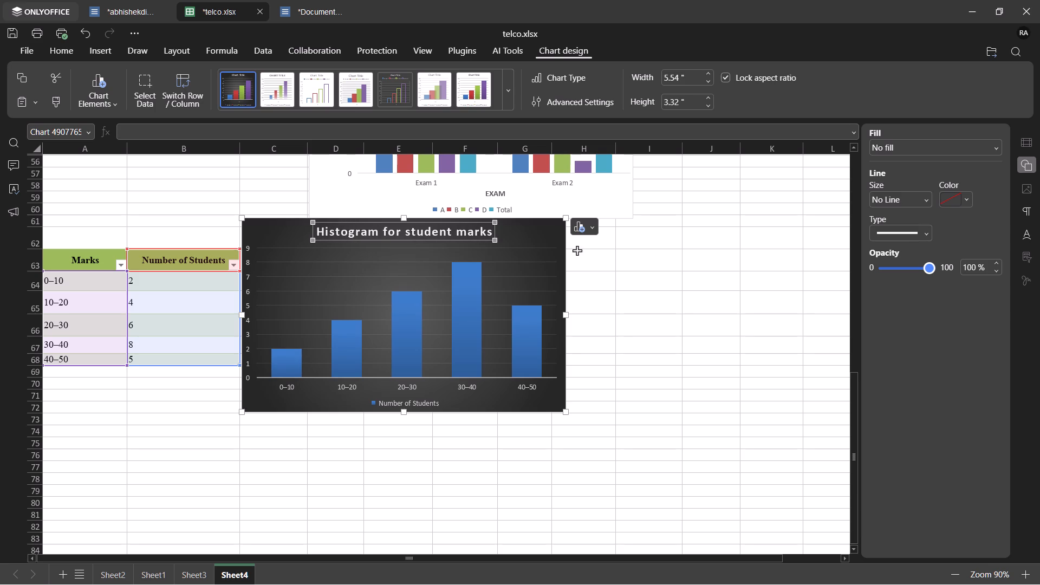
Add horizontal and vertical axis titles to the student marks histogram.
left_click(589, 231)
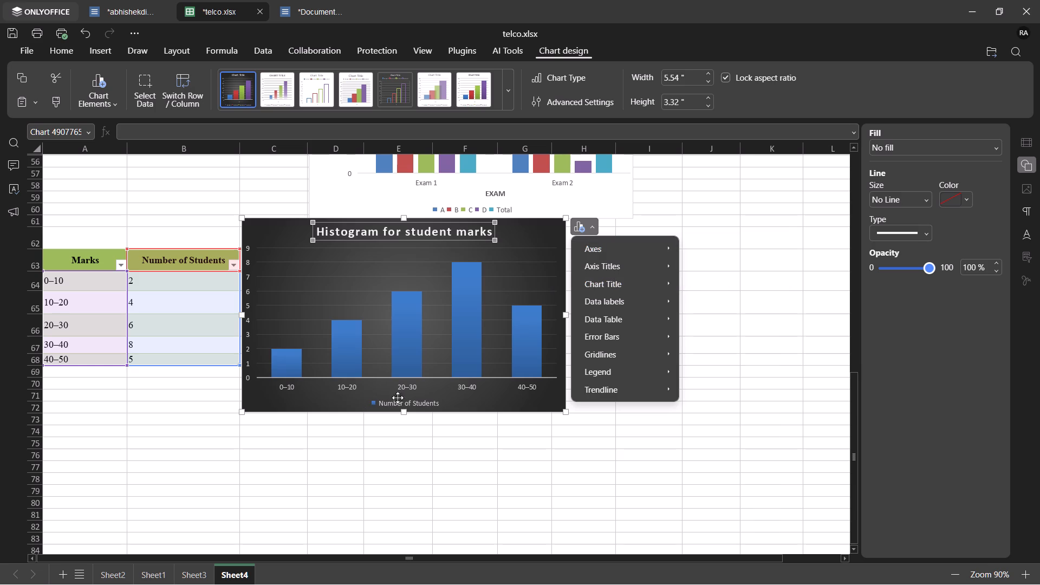
left_click(700, 249)
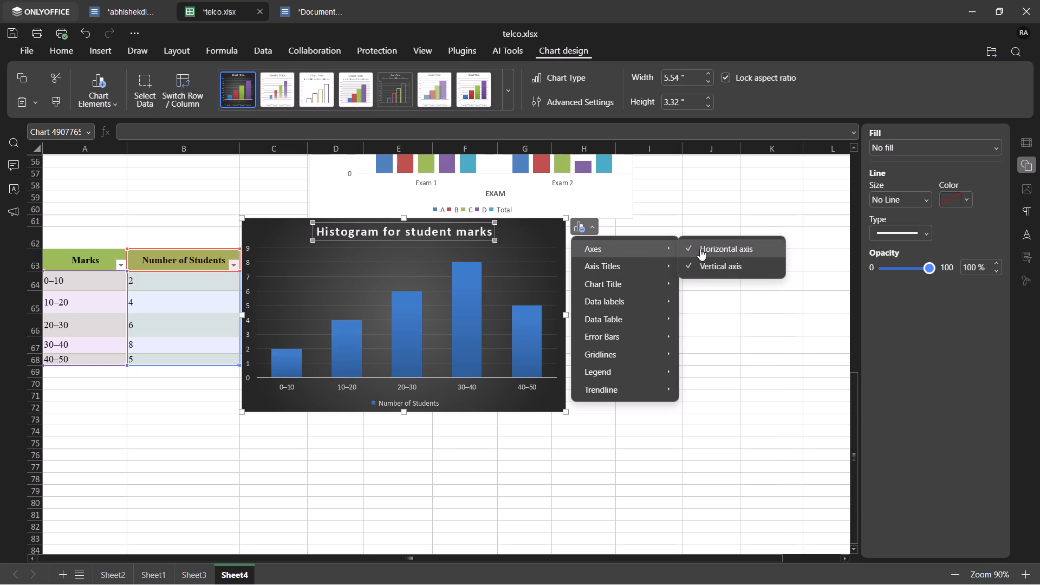
left_click(700, 249)
left_click(703, 260)
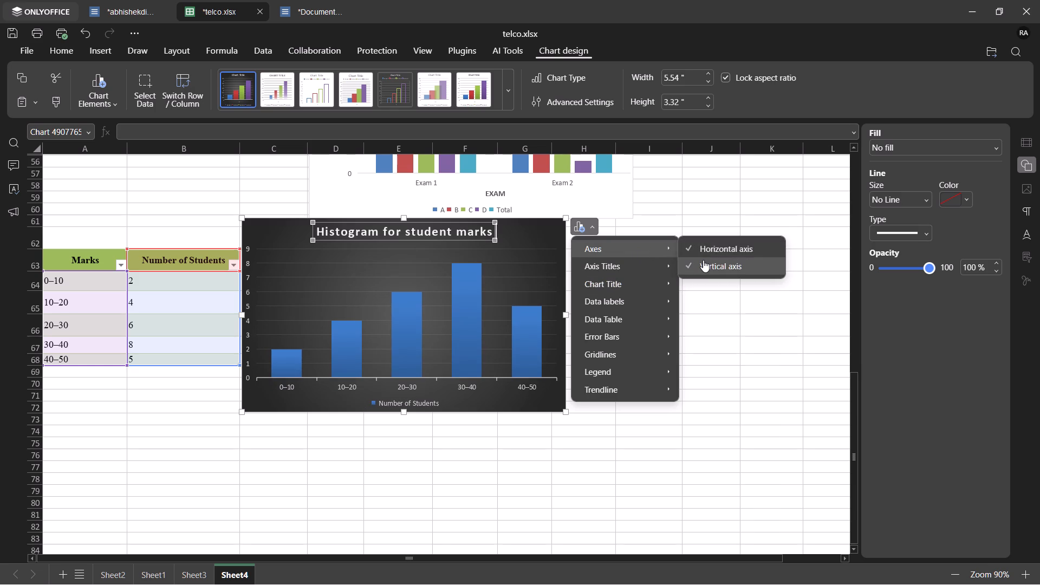
left_click(703, 260)
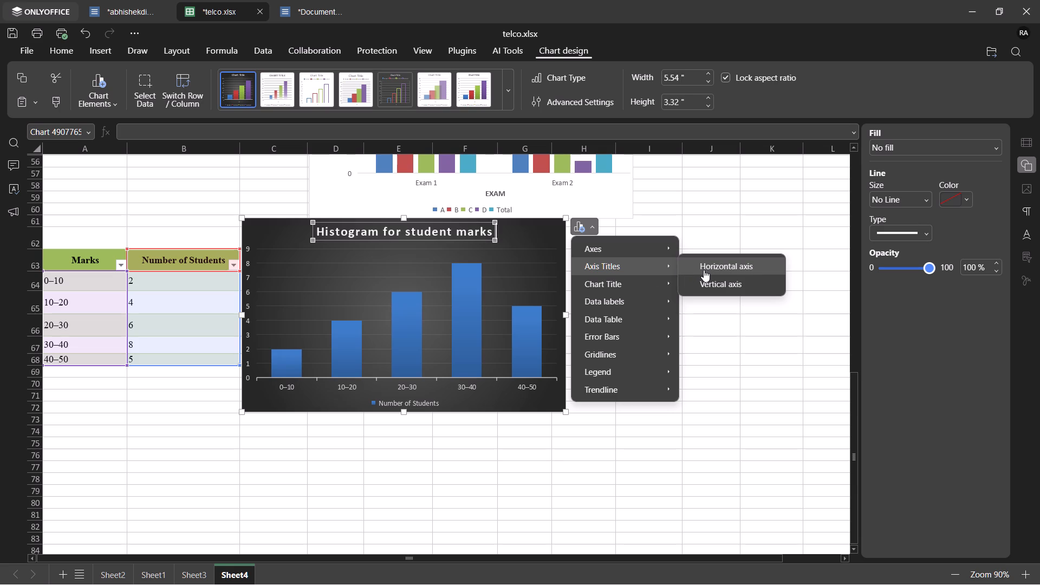
left_click(704, 270)
left_click(714, 282)
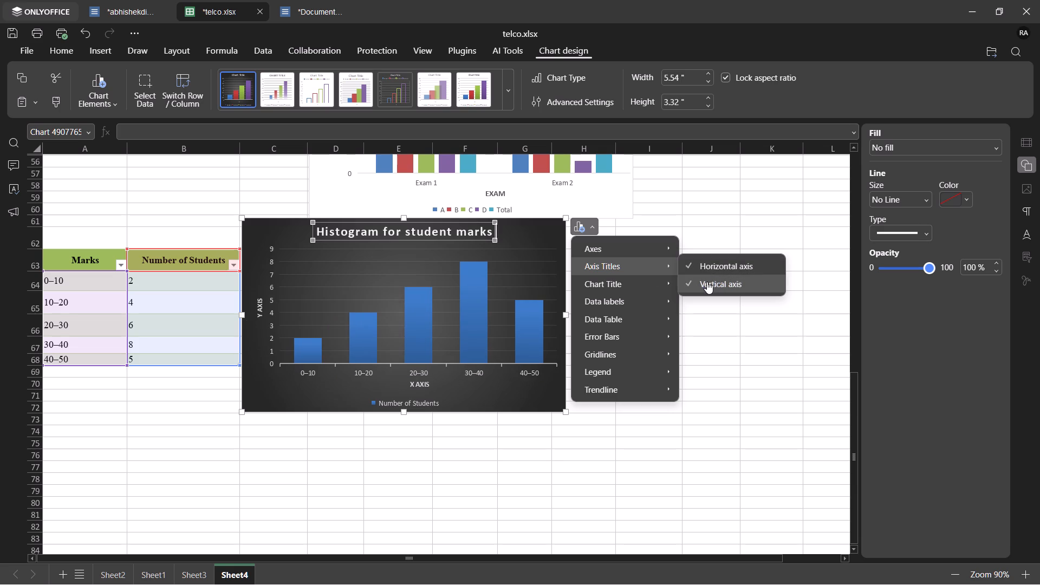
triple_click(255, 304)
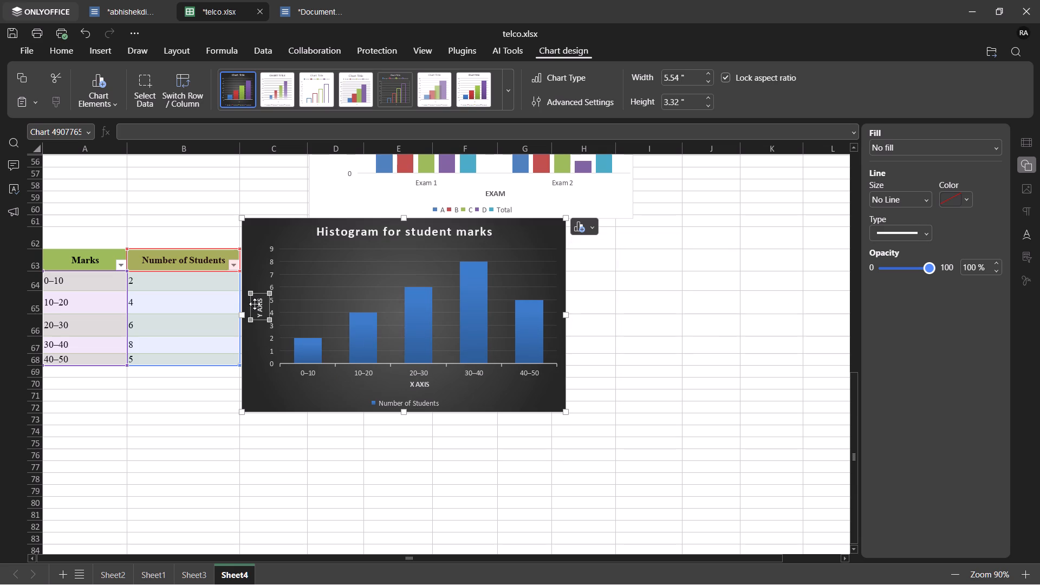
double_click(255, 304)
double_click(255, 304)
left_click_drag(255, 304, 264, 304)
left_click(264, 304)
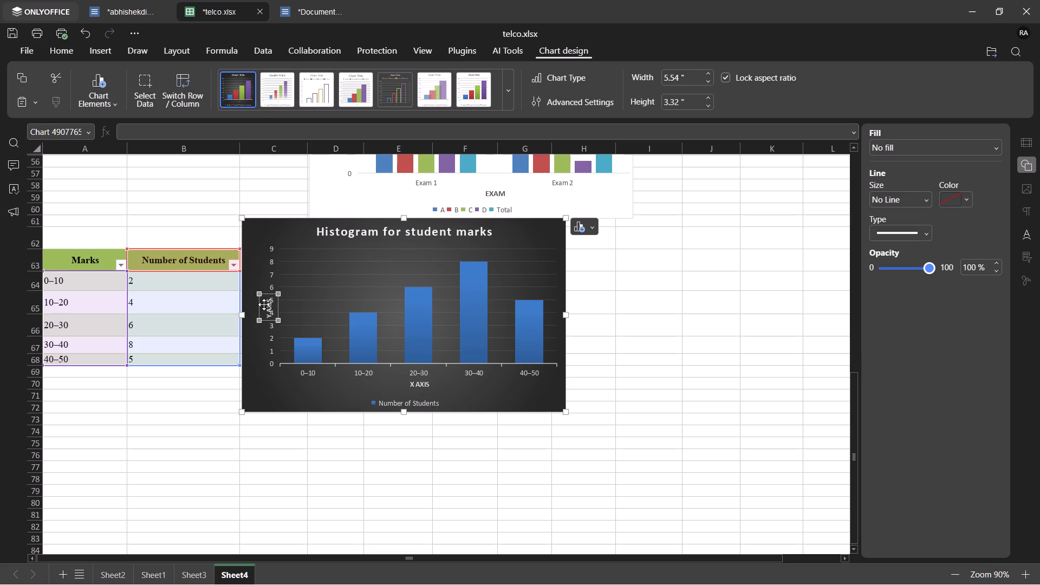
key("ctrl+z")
Clear the placeholder text Y AXIS from the student marks histogram's vertical axis title.
left_click(259, 307)
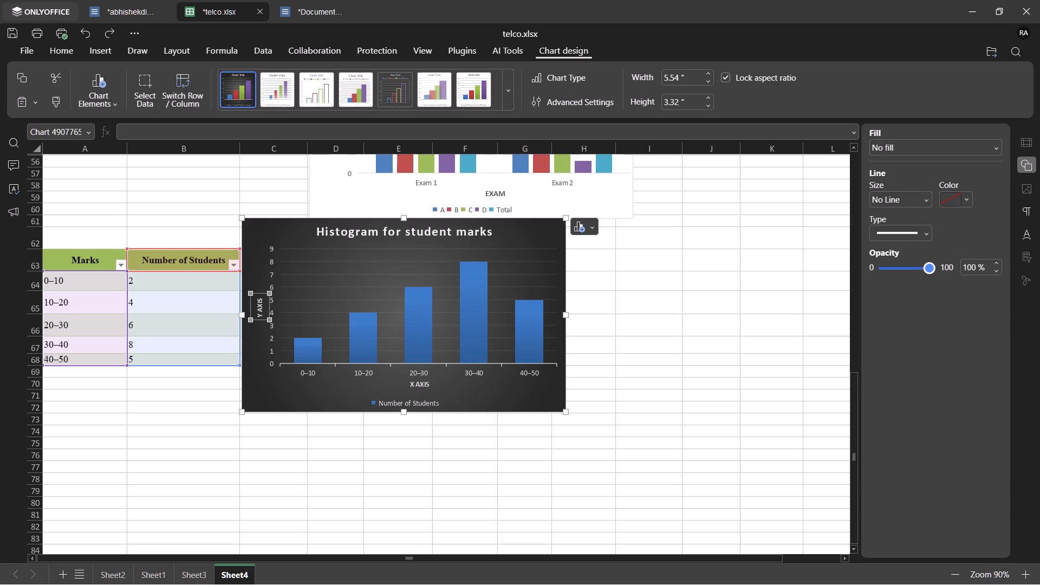
triple_click(259, 307)
key("BackSpace")
key("BackSpace")
key("BackSpace")
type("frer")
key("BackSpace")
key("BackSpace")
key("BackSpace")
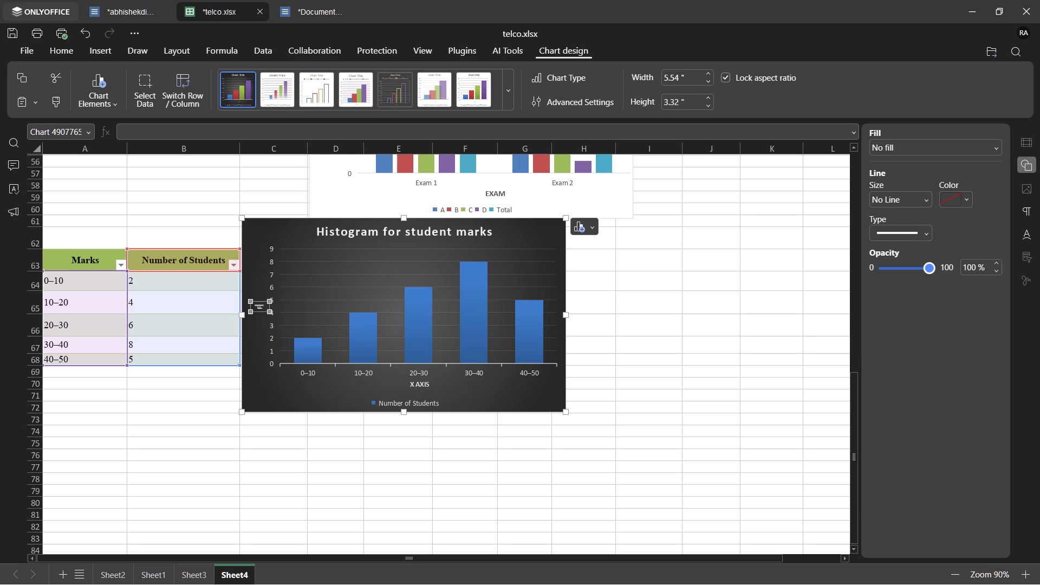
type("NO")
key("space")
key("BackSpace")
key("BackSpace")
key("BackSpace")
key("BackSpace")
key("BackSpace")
Enter "NUMBER OF STUDENTS" as the vertical axis title of the student marks histogram.
type("NU")
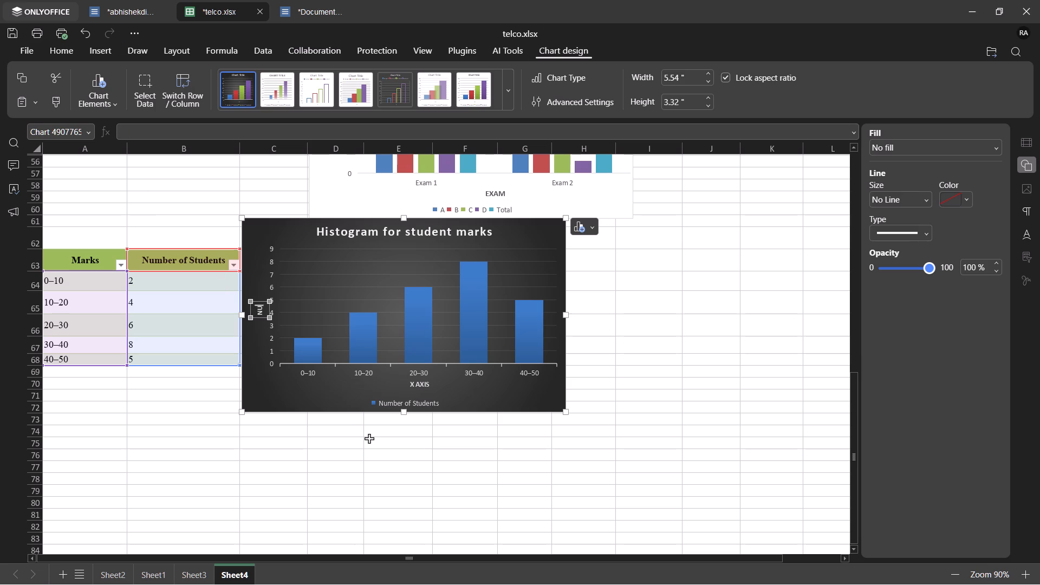
type("MBER")
key("space")
type("OF AT")
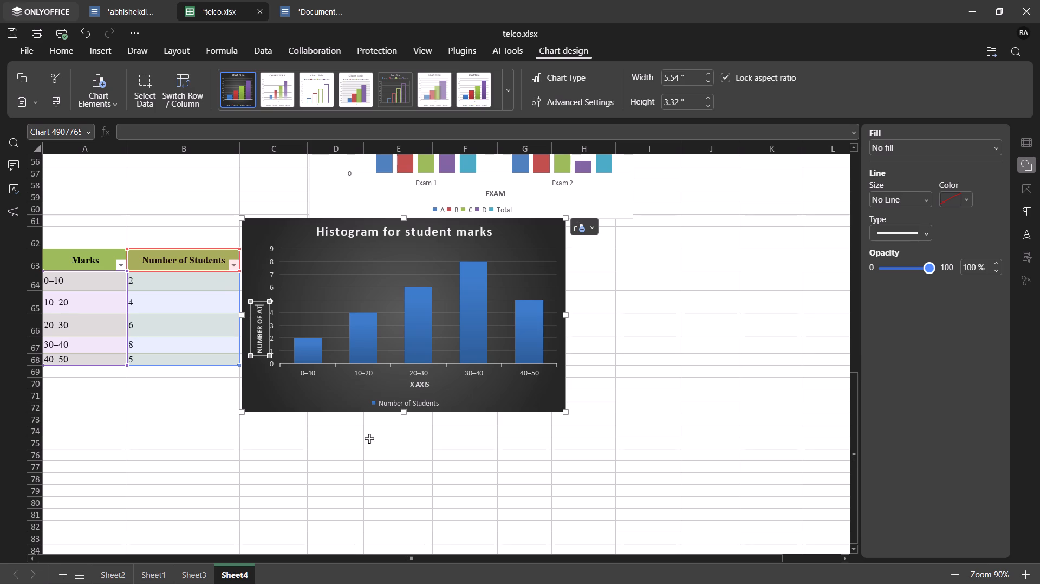
key("BackSpace")
key("BackSpace")
type("ST")
type("UDENTS")
key("space")
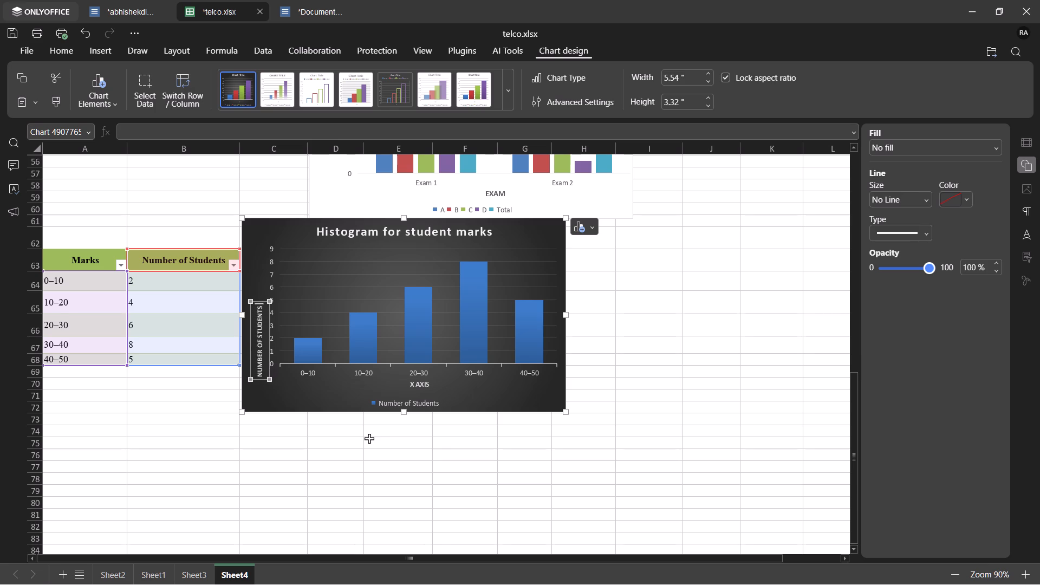
key("BackSpace")
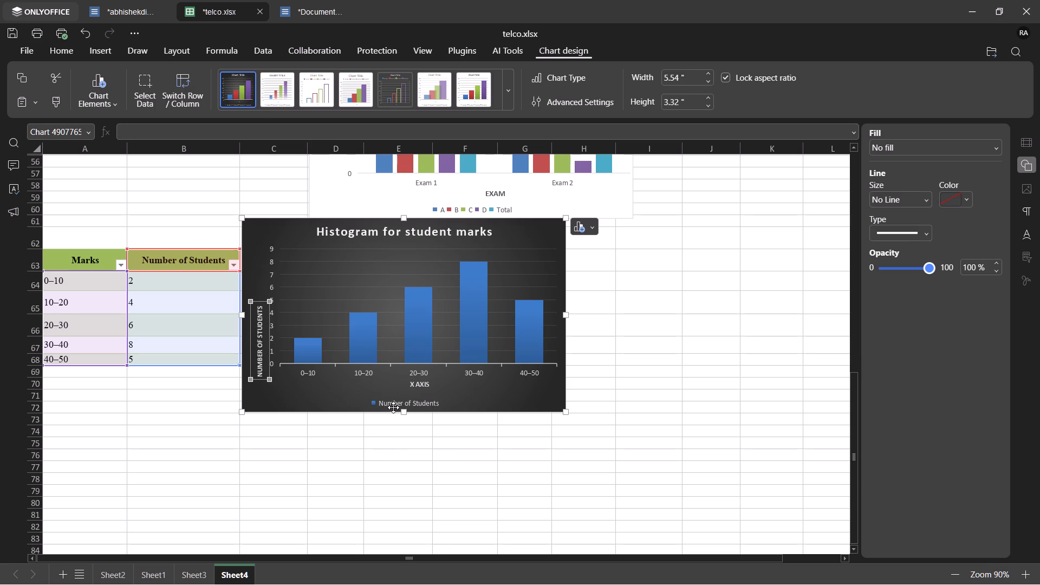
Make the histogram's Number of Students legend box taller by extending its top edge upward.
triple_click(392, 405)
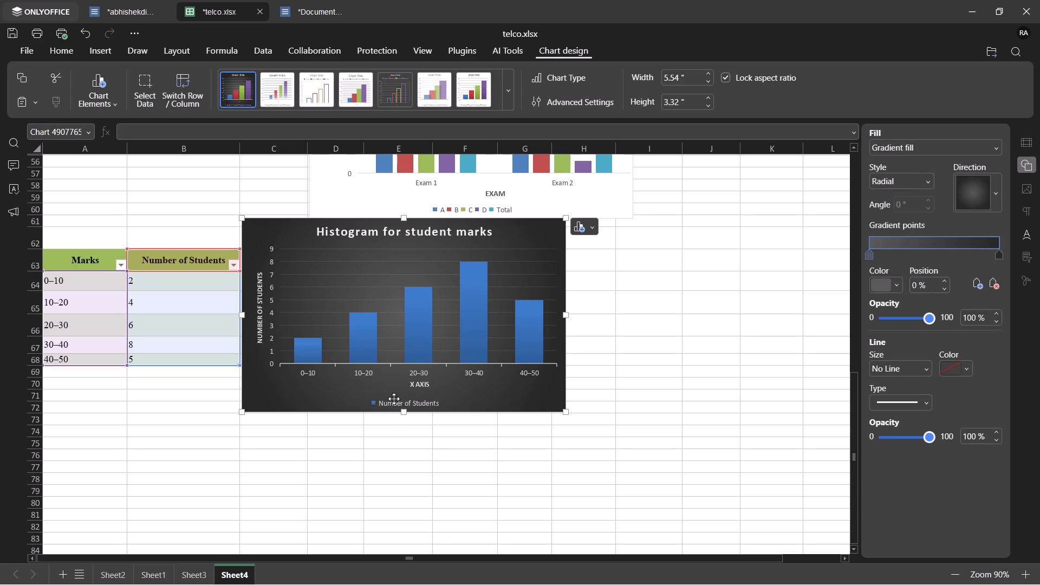
triple_click(394, 399)
triple_click(391, 400)
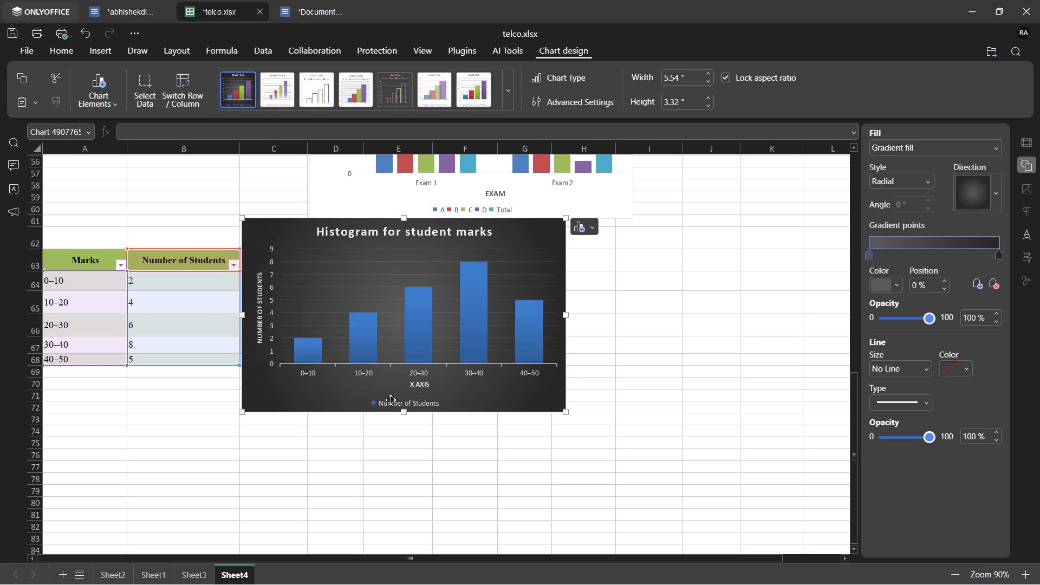
left_click(396, 406)
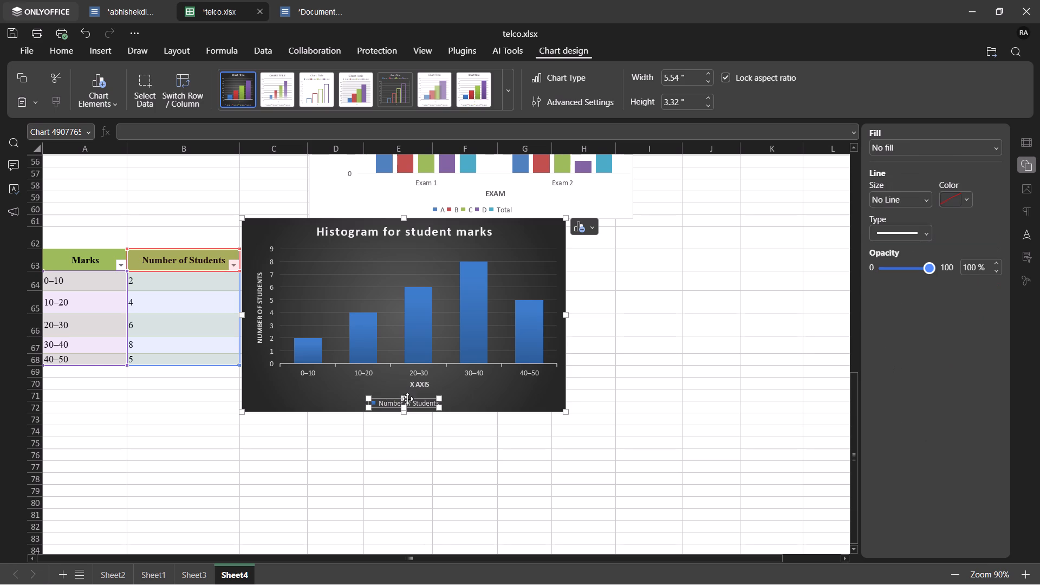
left_click_drag(405, 399, 405, 388)
Try to edit the legend's Number of Students label, and nudge the whole histogram slightly to the left.
triple_click(409, 395)
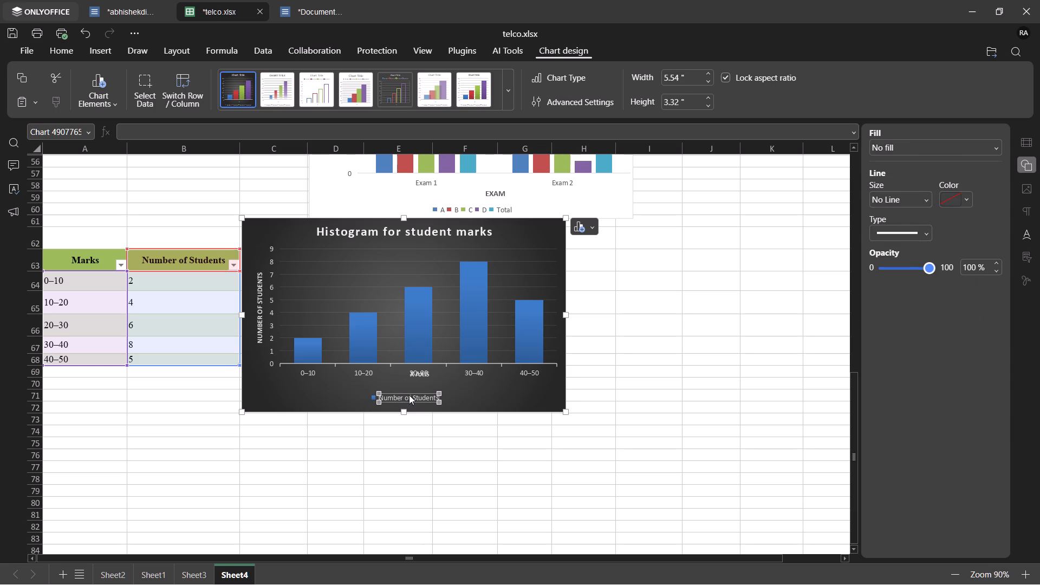
double_click(409, 395)
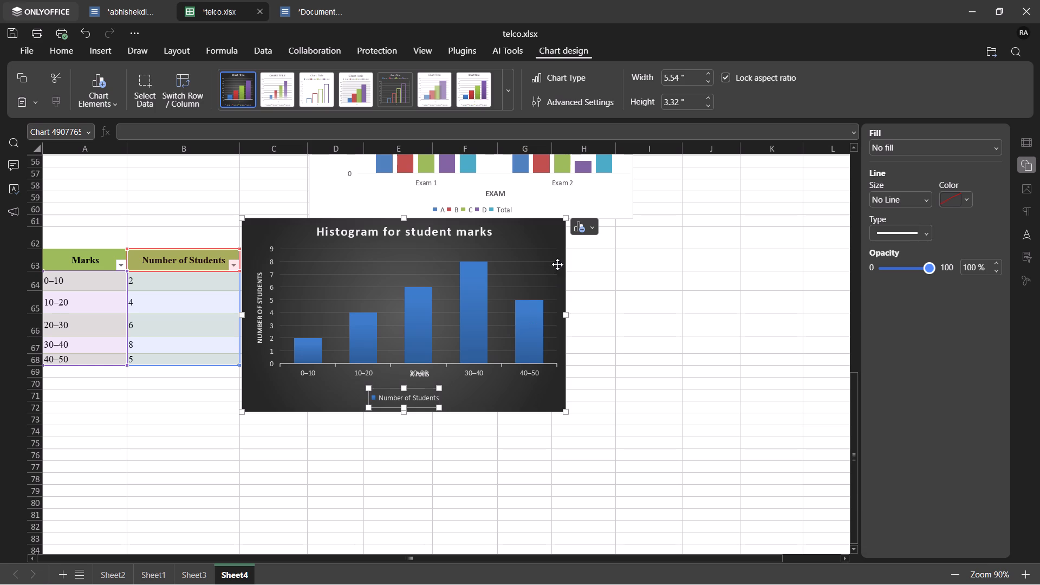
left_click(421, 395)
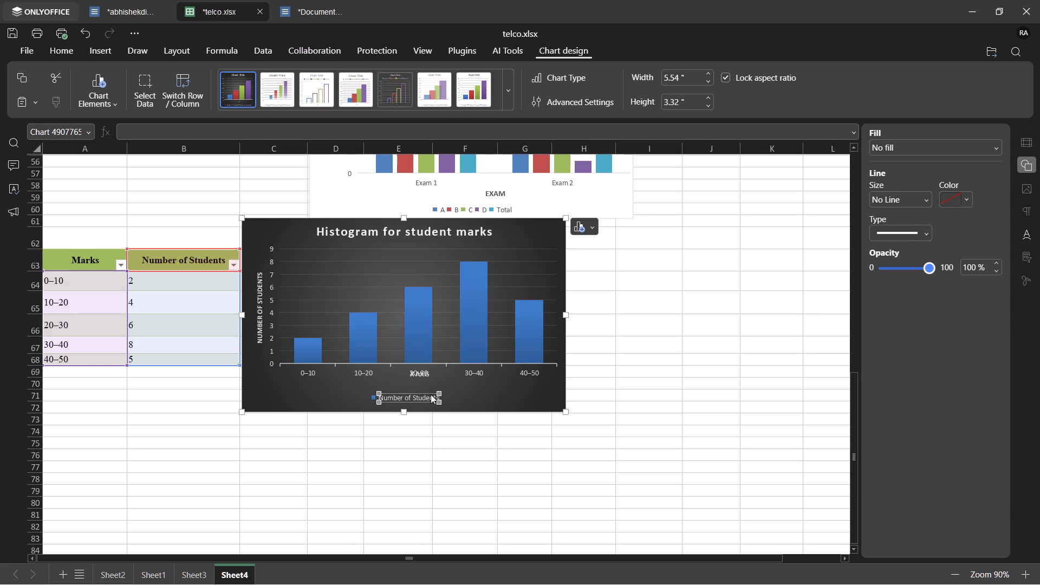
left_click(433, 393)
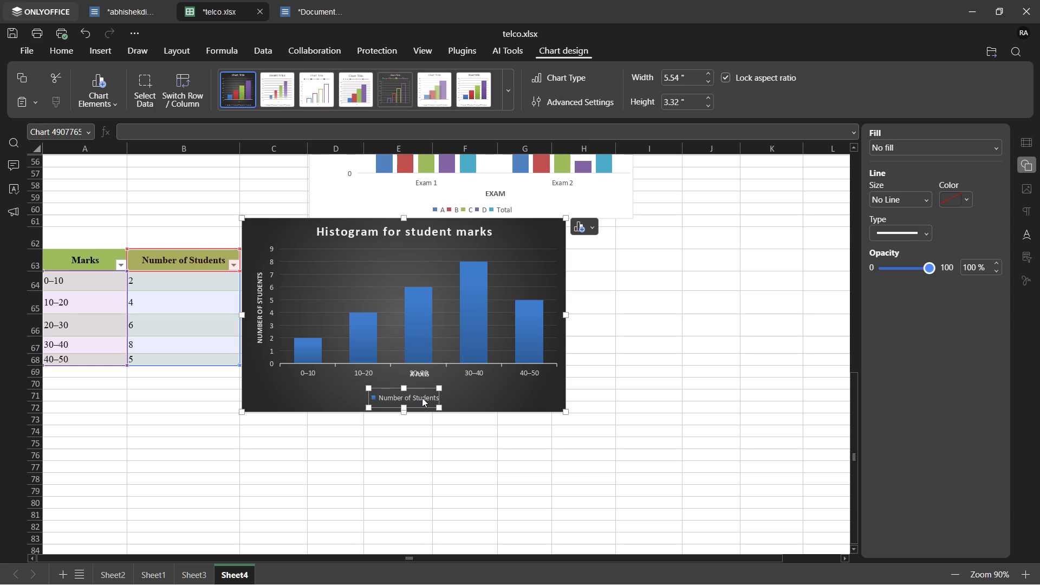
left_click(422, 398)
left_click(422, 398)
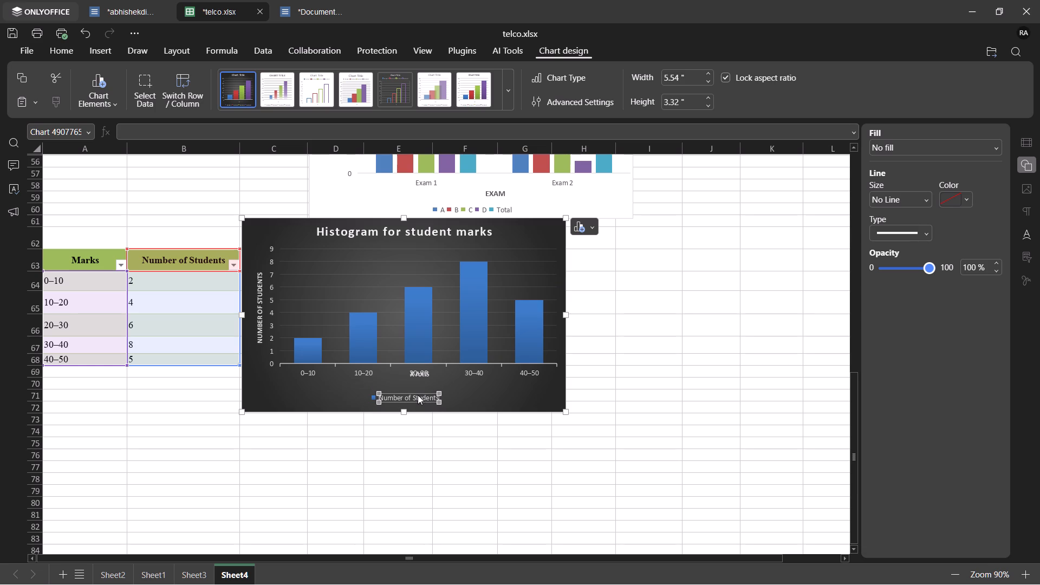
left_click(418, 395)
left_click_drag(443, 392, 438, 393)
triple_click(411, 400)
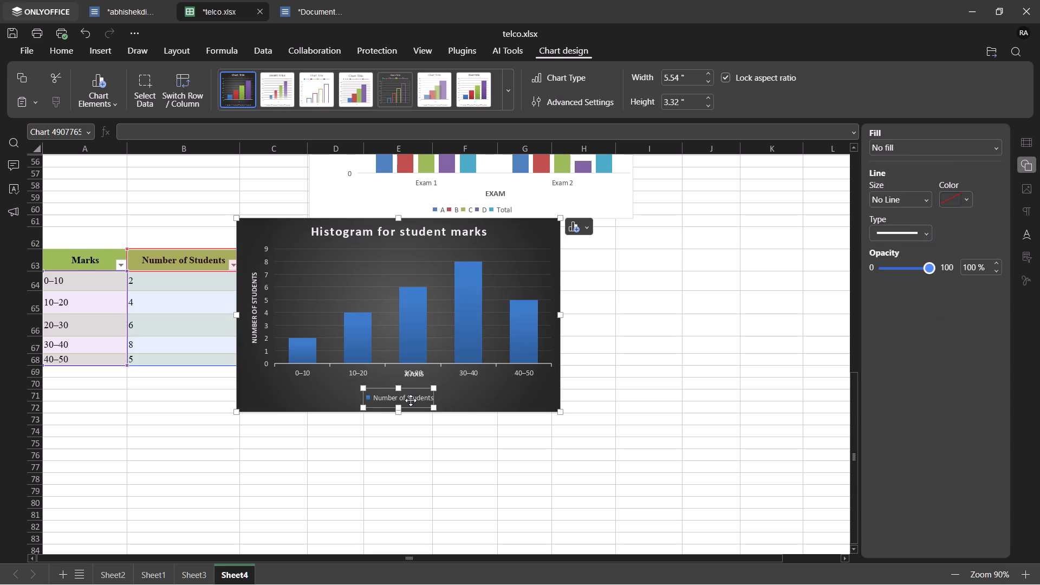
double_click(411, 400)
Apply a gradient fill to the histogram's legend box.
left_click(914, 150)
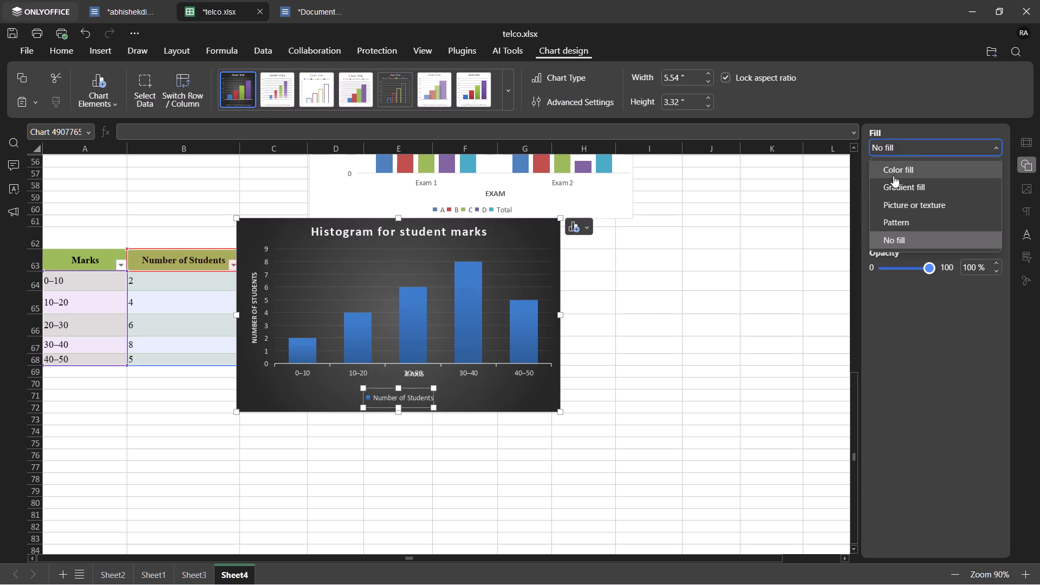
left_click(912, 194)
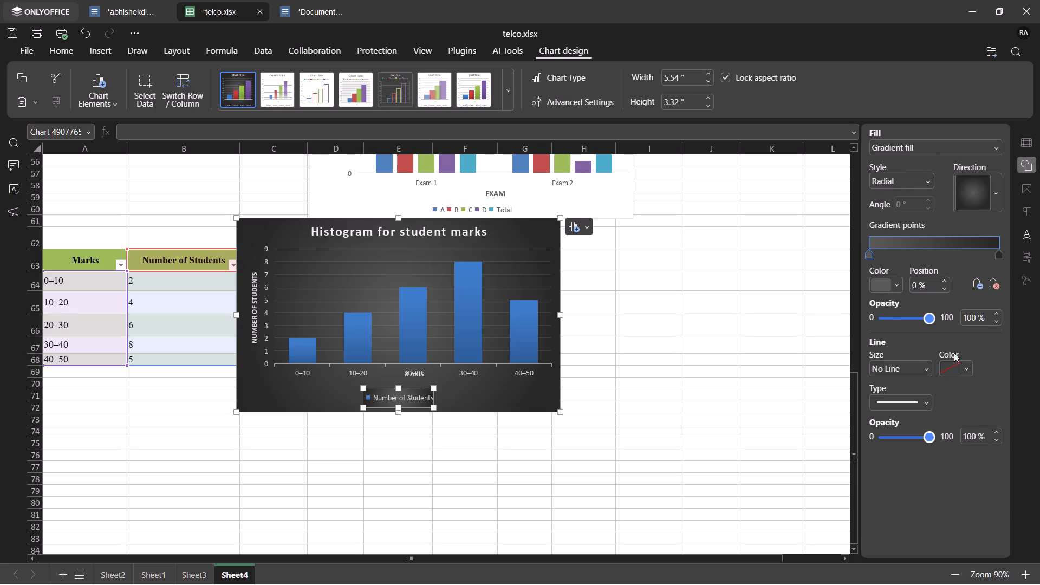
triple_click(414, 392)
triple_click(418, 396)
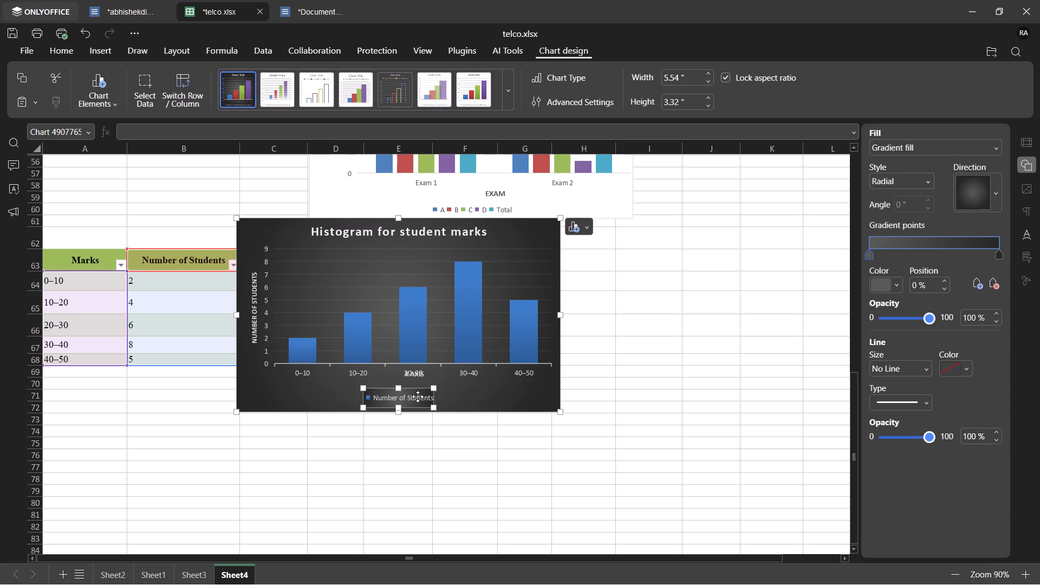
left_click(418, 396)
double_click(418, 396)
Shrink the histogram's legend box from its upper-left corner to a very narrow box near its right edge.
left_click_drag(362, 387, 482, 396)
left_click_drag(482, 396, 432, 396)
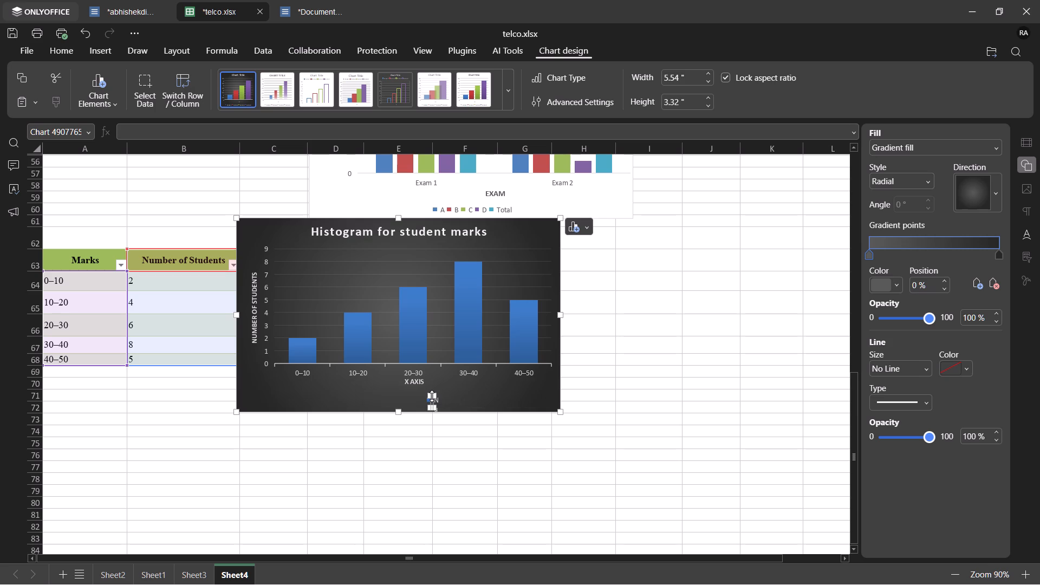
Replace the histogram's horizontal axis title with "MARKS".
triple_click(404, 396)
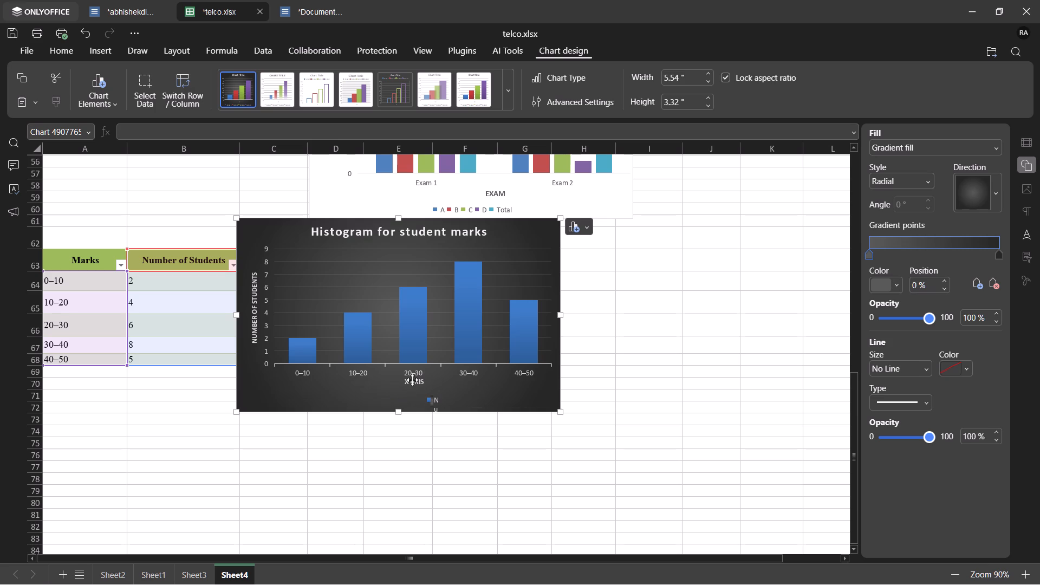
triple_click(414, 378)
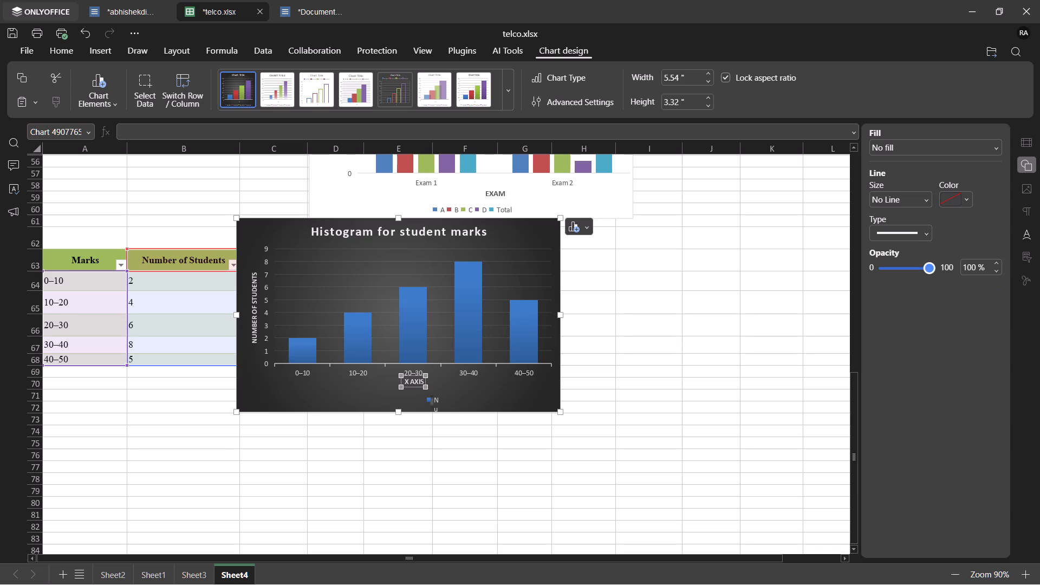
triple_click(417, 382)
key("BackSpace")
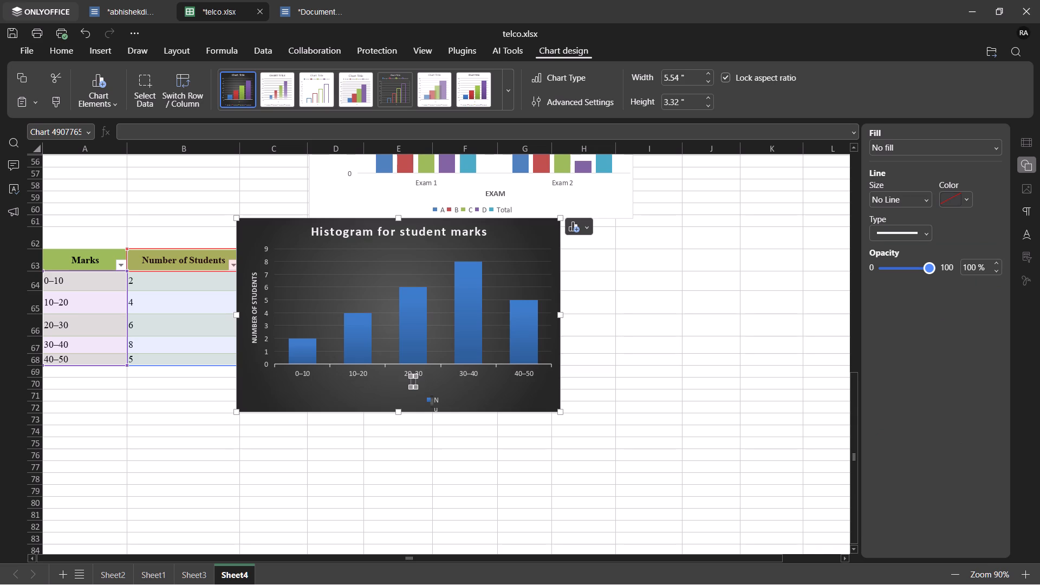
type("MARKS")
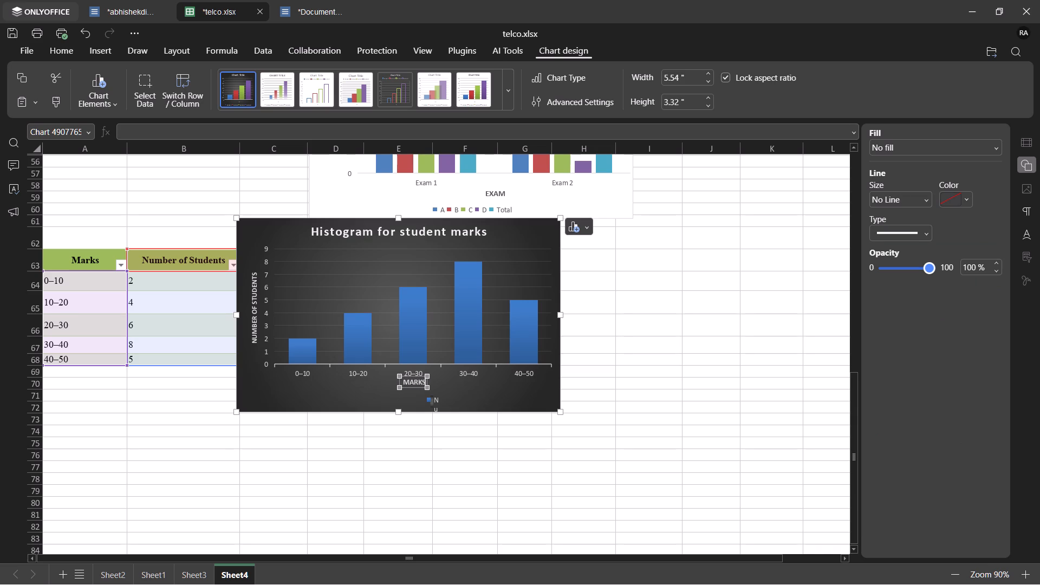
left_click(409, 379)
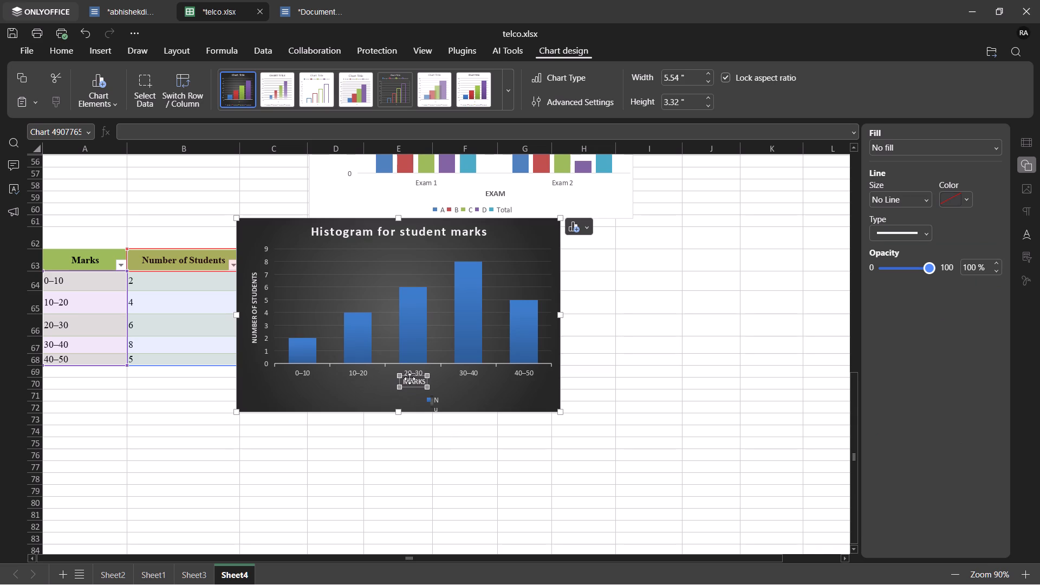
Move the histogram's MARKS axis title slightly down and left, clear of the class-interval labels.
left_click_drag(409, 379, 389, 387)
left_click(525, 392)
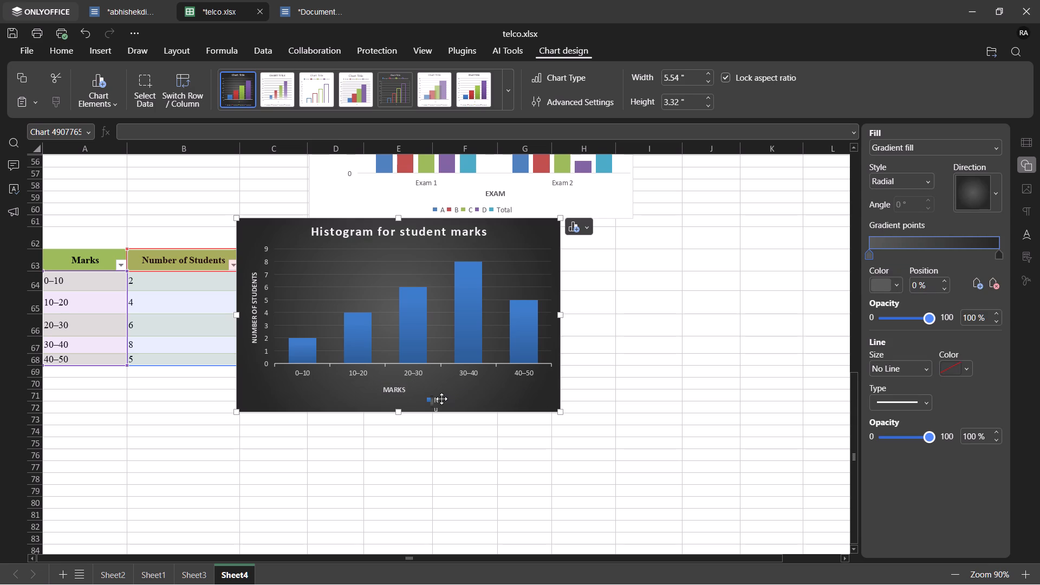
Widen the histogram's legend box rightward, and shrink it into a tiny box at the chart's lower-right corner.
double_click(434, 398)
left_click_drag(429, 398, 538, 390)
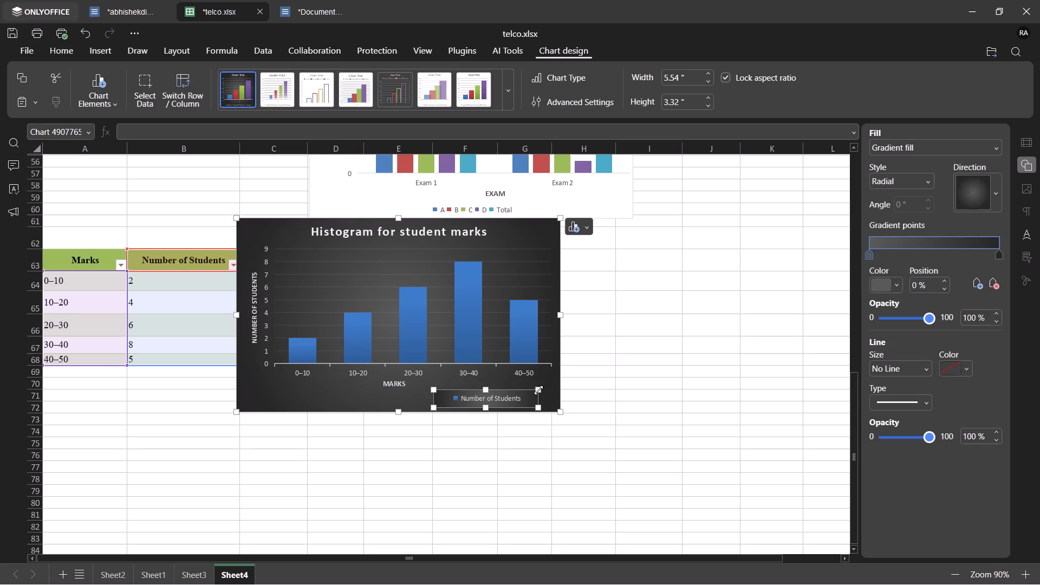
left_click_drag(436, 391, 505, 385)
left_click_drag(505, 385, 537, 402)
left_click_drag(537, 402, 539, 407)
left_click_drag(539, 407, 539, 404)
left_click(483, 396)
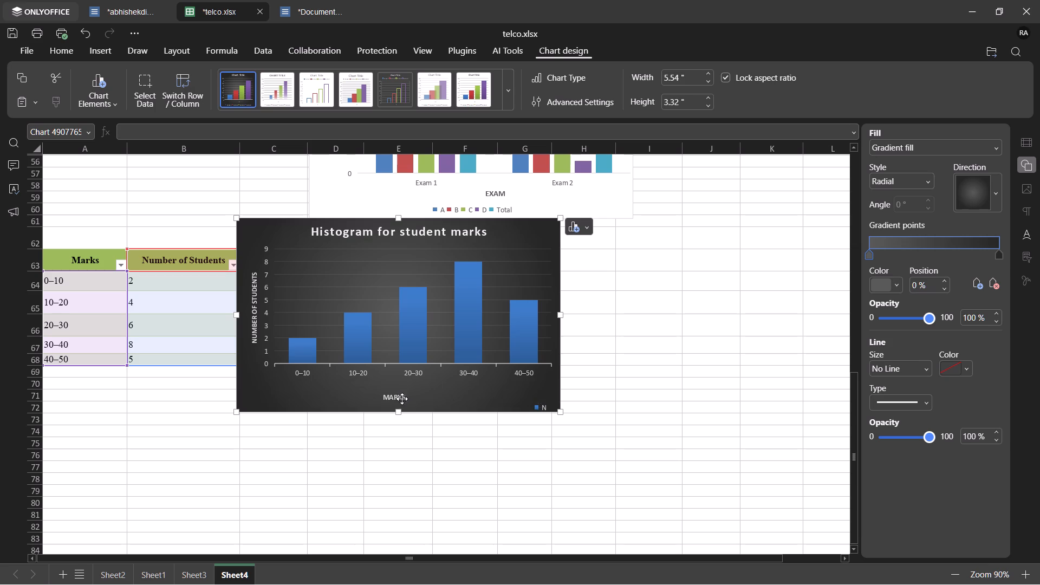
scroll(201, 450, "right", 1)
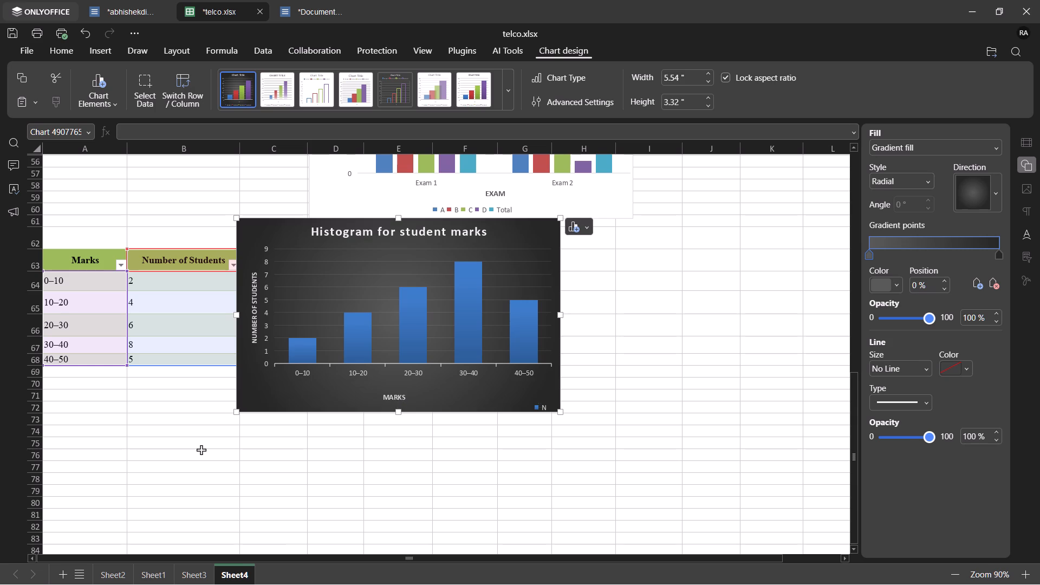
Capture a screenshot of the Marks and Number of Students table together with its histogram, down to the MARKS axis title.
left_click(201, 450)
key("shift+super+s")
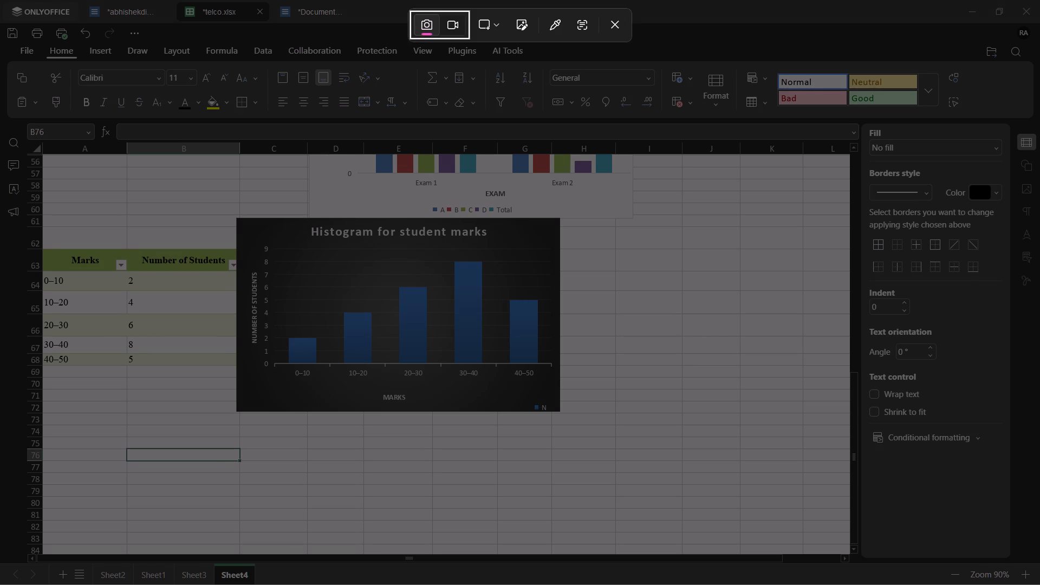
left_click_drag(558, 218, 333, 244)
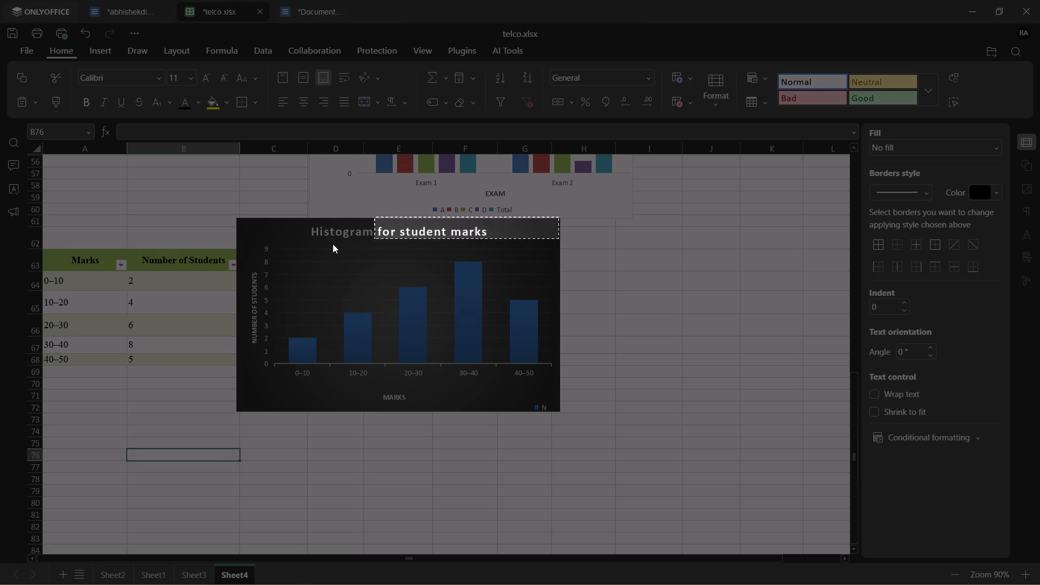
left_click_drag(333, 244, 51, 413)
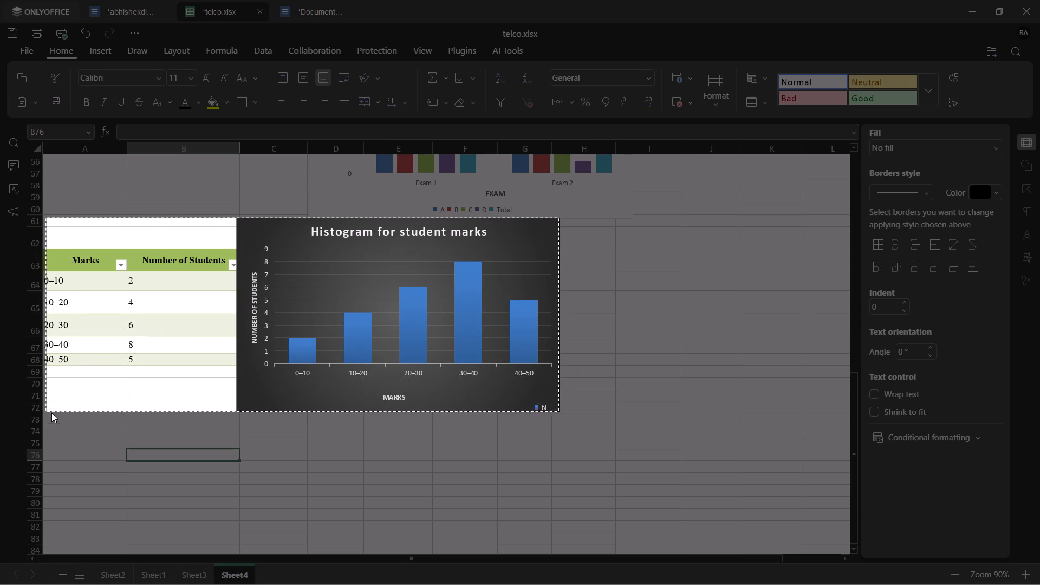
left_click_drag(51, 413, 51, 407)
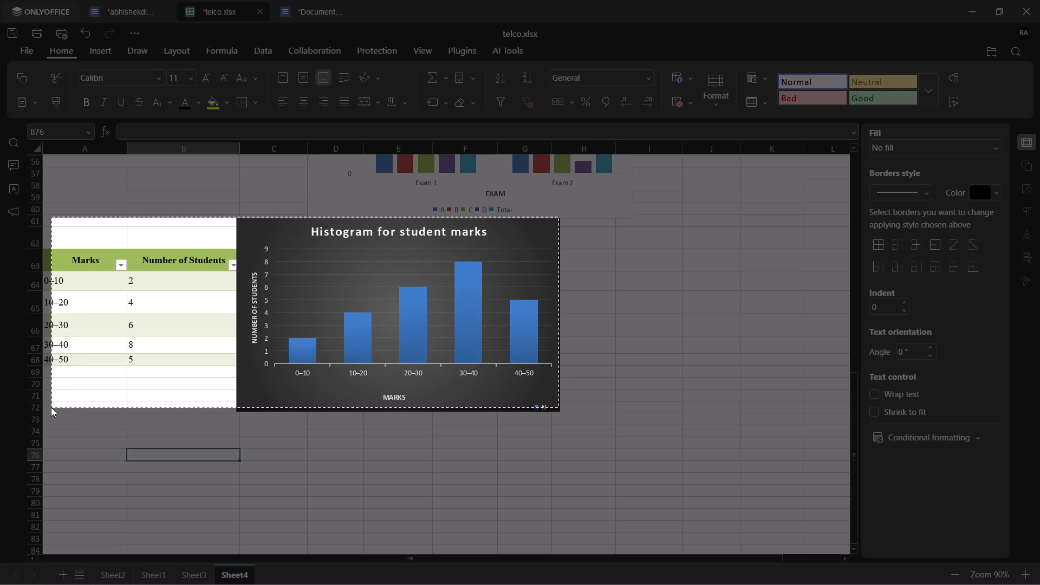
left_click_drag(51, 407, 43, 400)
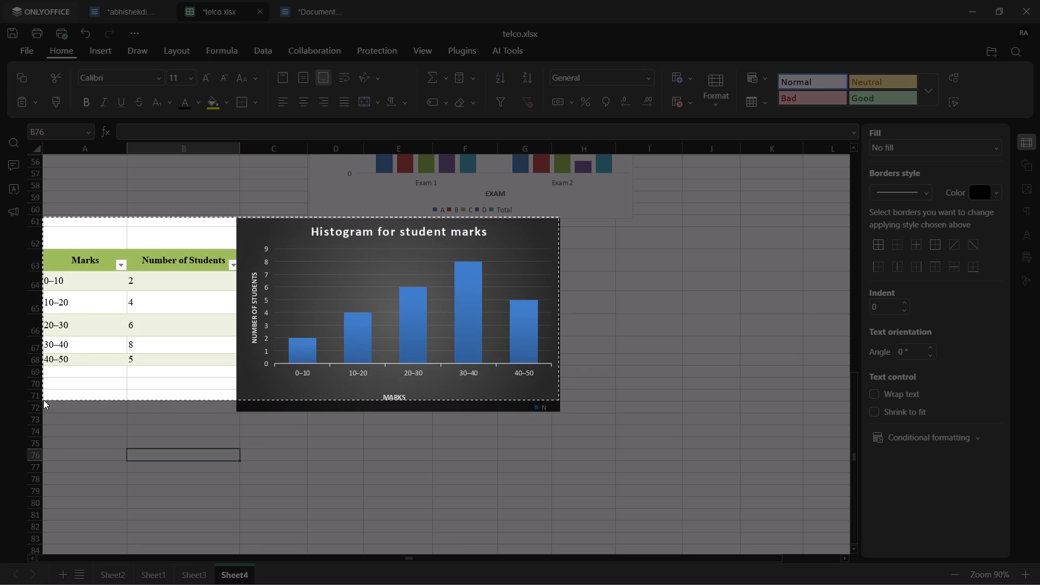
left_click_drag(43, 400, 43, 404)
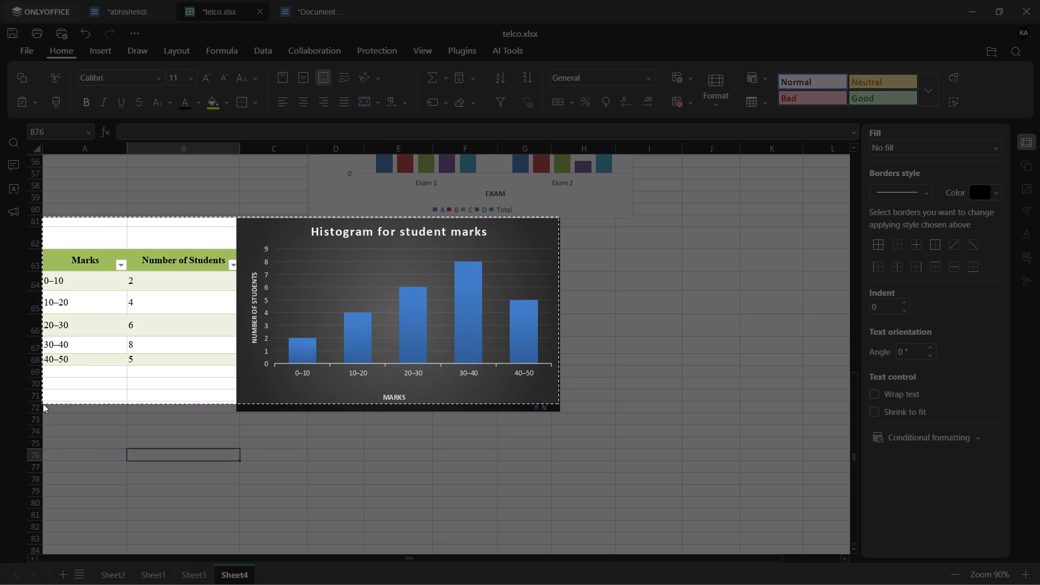
left_click_drag(43, 404, 43, 405)
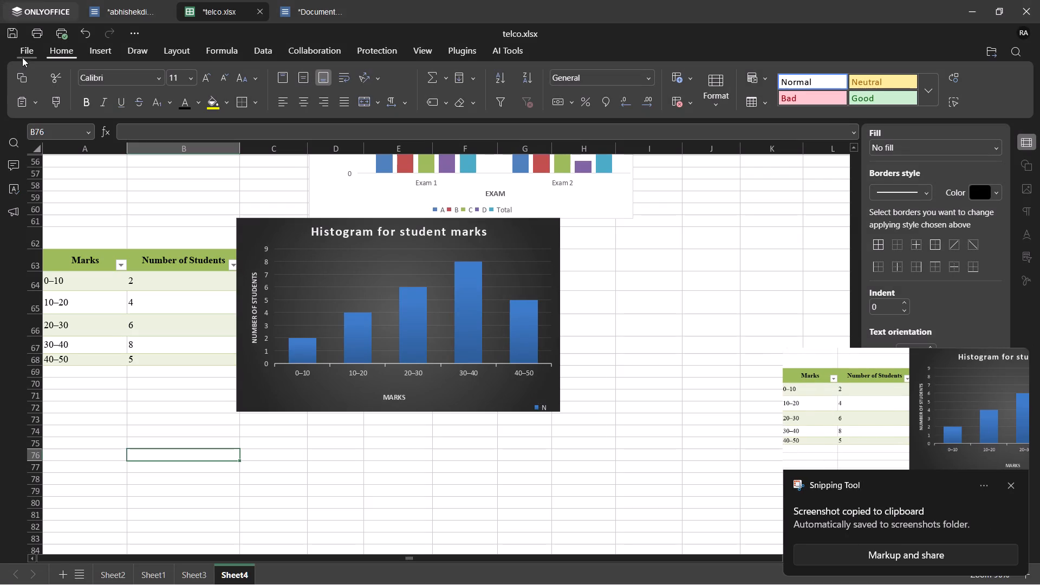
Switch to abhishekdis.docx and delete the MID 1 frequency chart above the Working Rule in Excel heading.
left_click(129, 12)
scroll(387, 287, "up", 1)
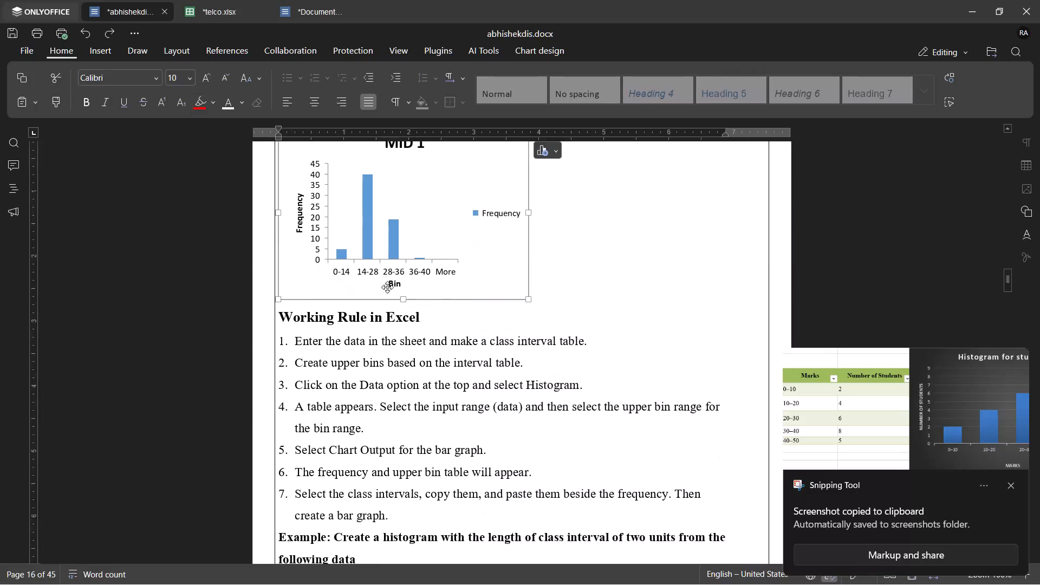
scroll(387, 287, "up", 1)
left_click(366, 237)
key("Delete")
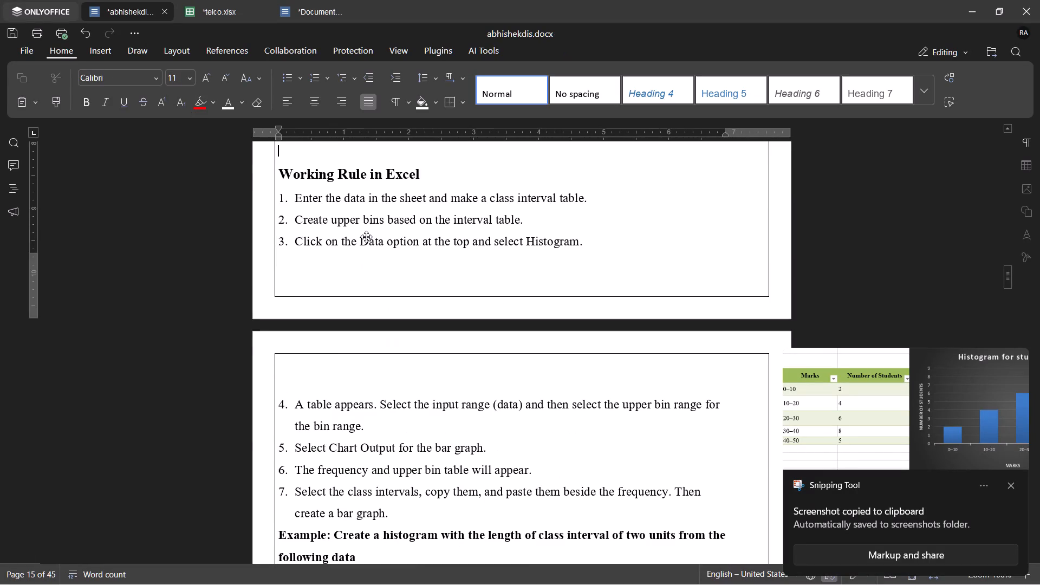
Add the line "EXAMPLE 1" below the 2.3 HISTOGRAM introduction and apply the Heading 2 style to it.
scroll(366, 237, "up", 4)
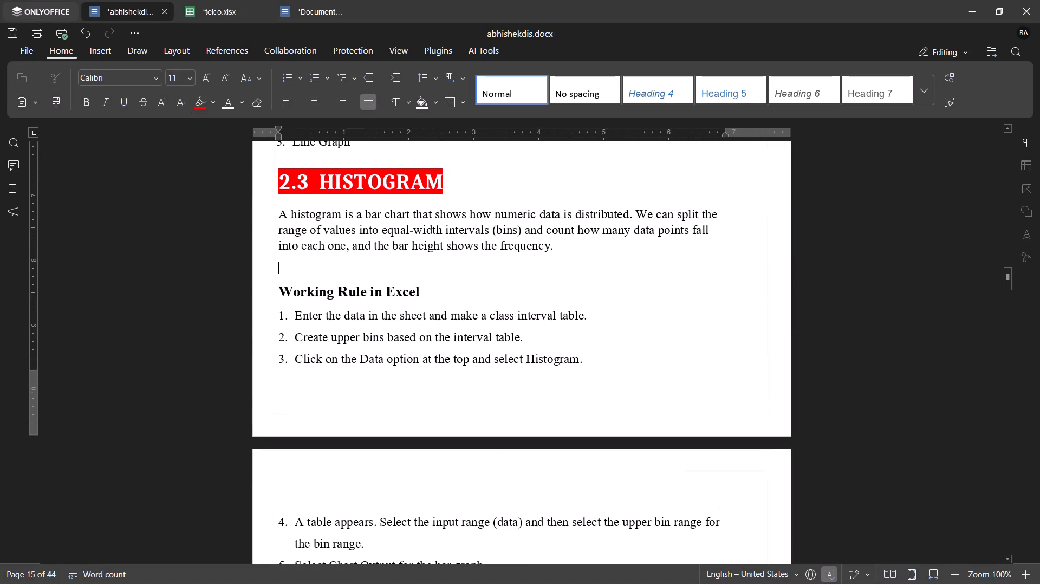
type("EXAMO")
key("BackSpace")
type("PLE 1")
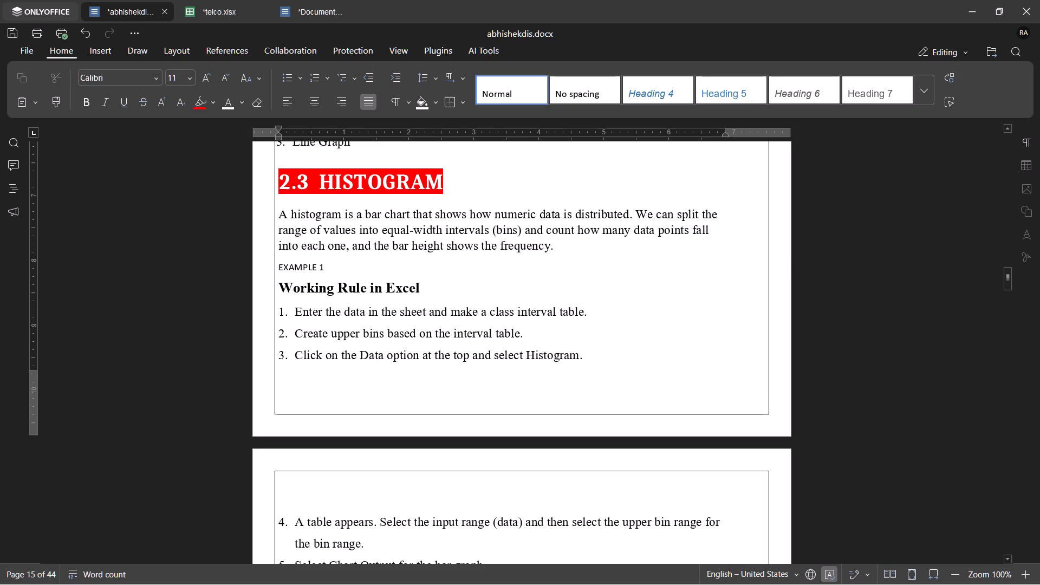
left_click_drag(330, 270, 269, 269)
left_click(919, 93)
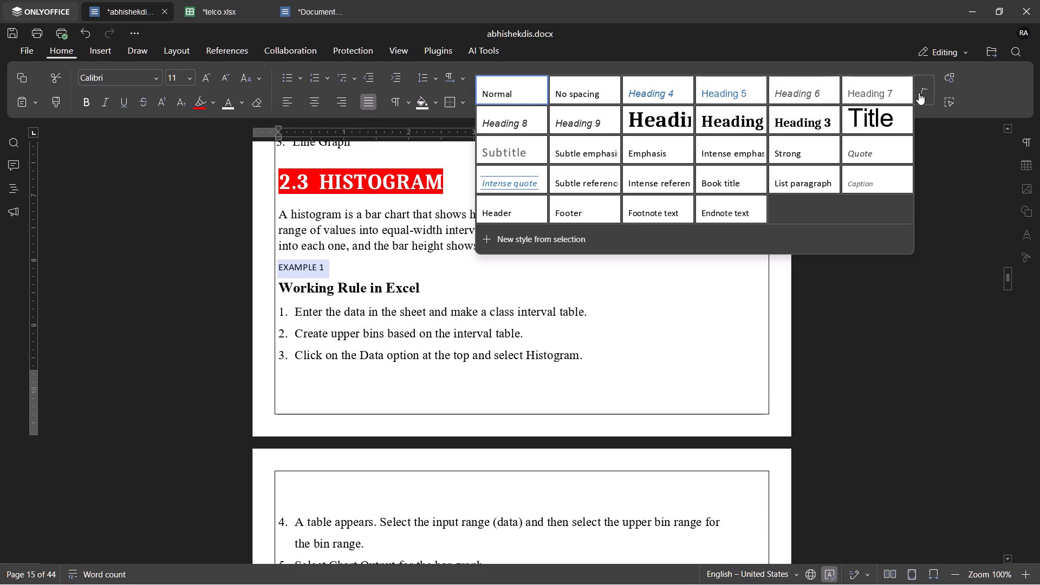
left_click(719, 121)
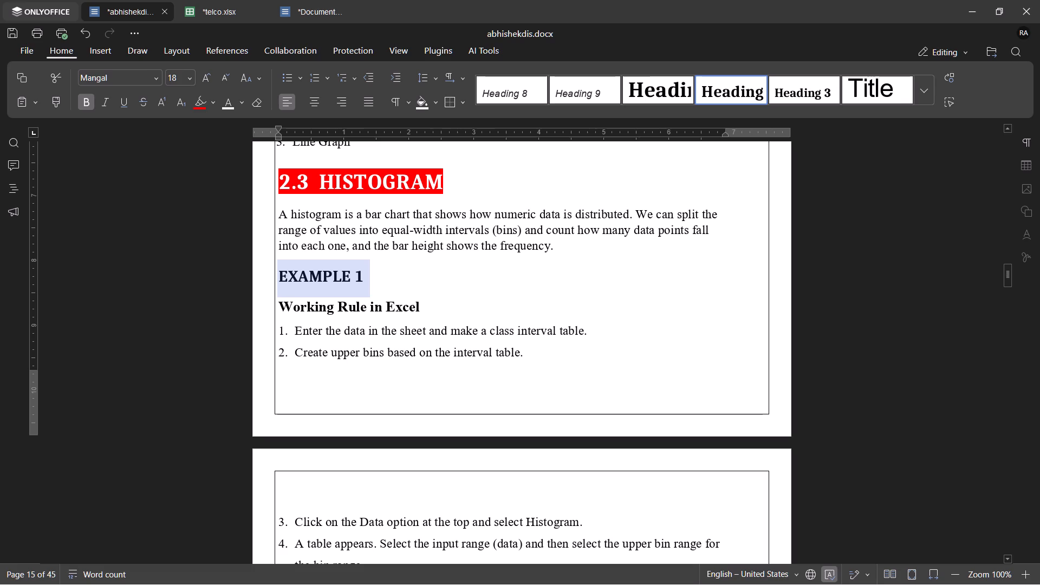
Highlight the EXAMPLE 1 heading in yellow.
left_click(399, 280)
left_click_drag(378, 282, 285, 281)
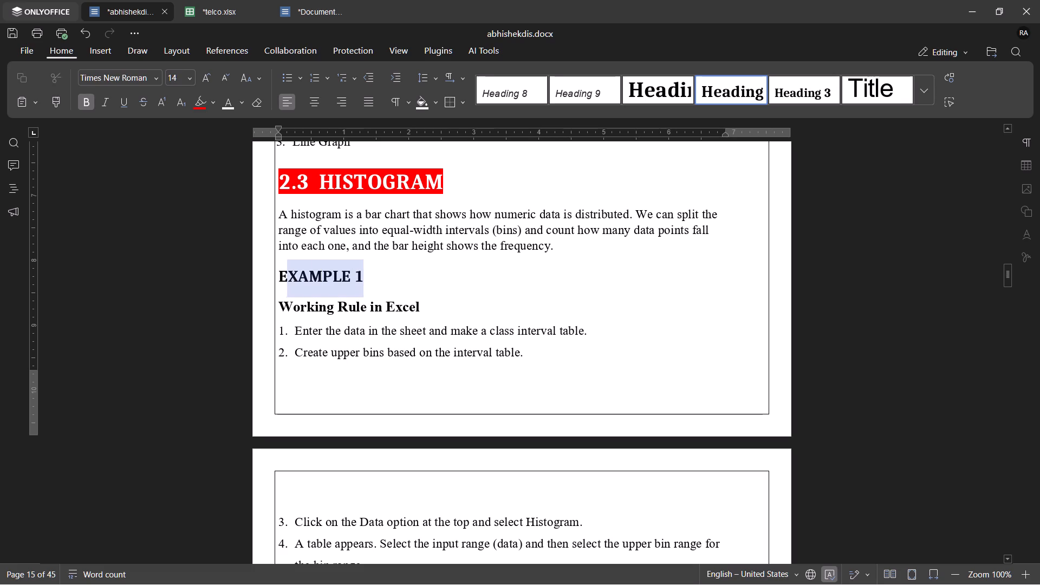
left_click_drag(285, 281, 275, 279)
left_click(208, 96)
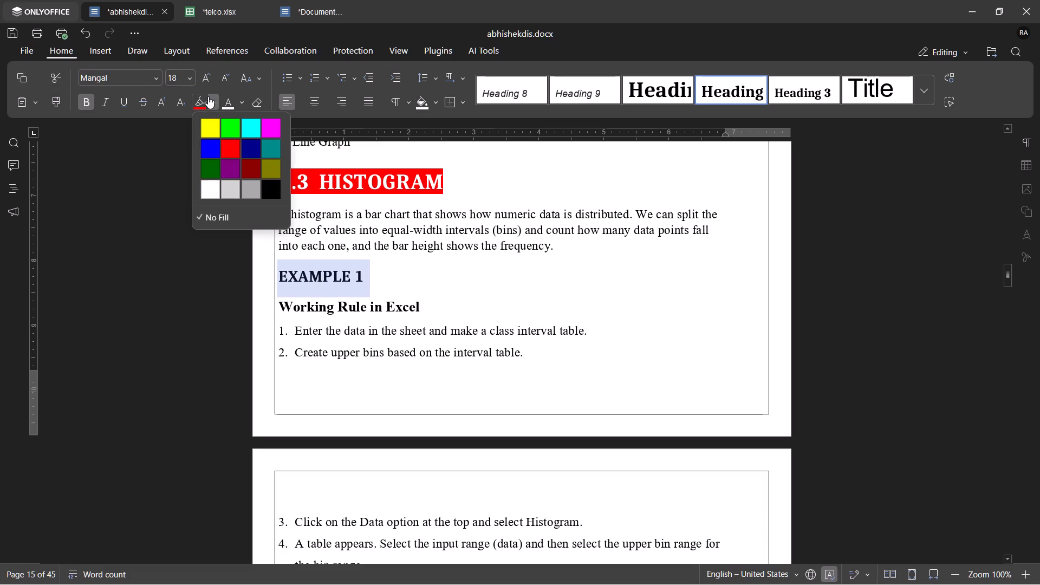
left_click(209, 122)
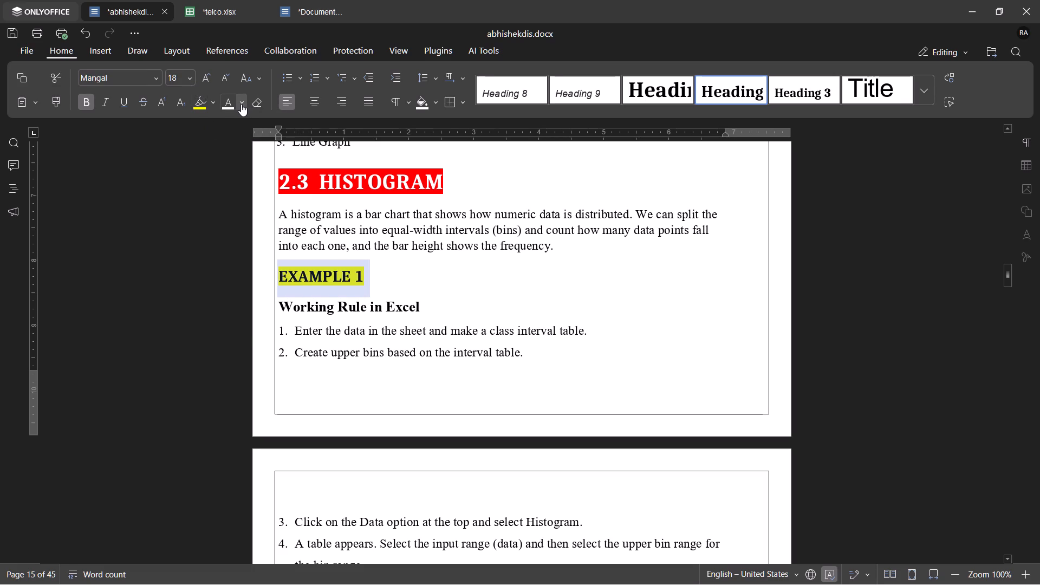
left_click(240, 105)
left_click(185, 174)
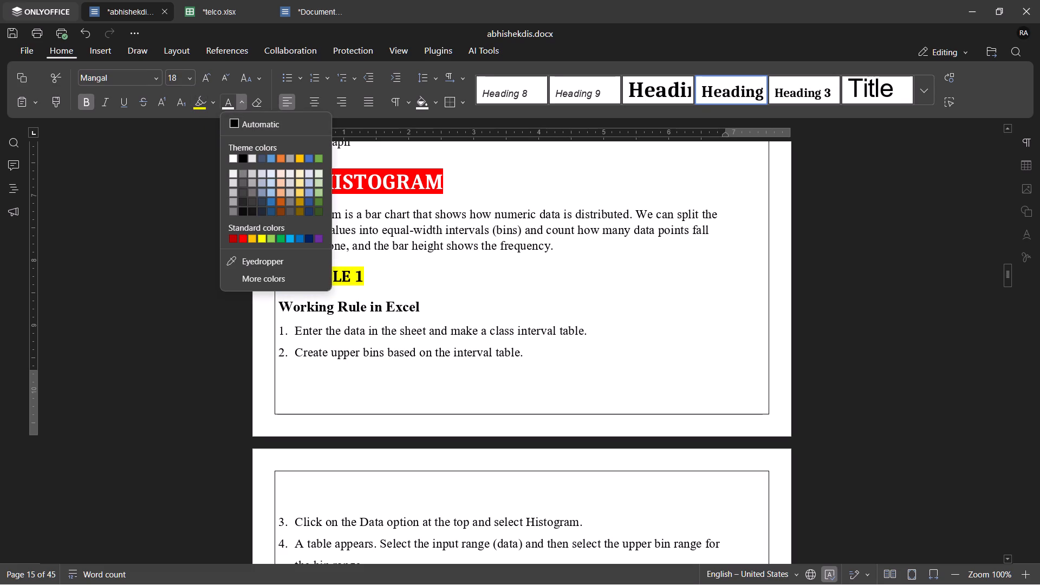
left_click(383, 270)
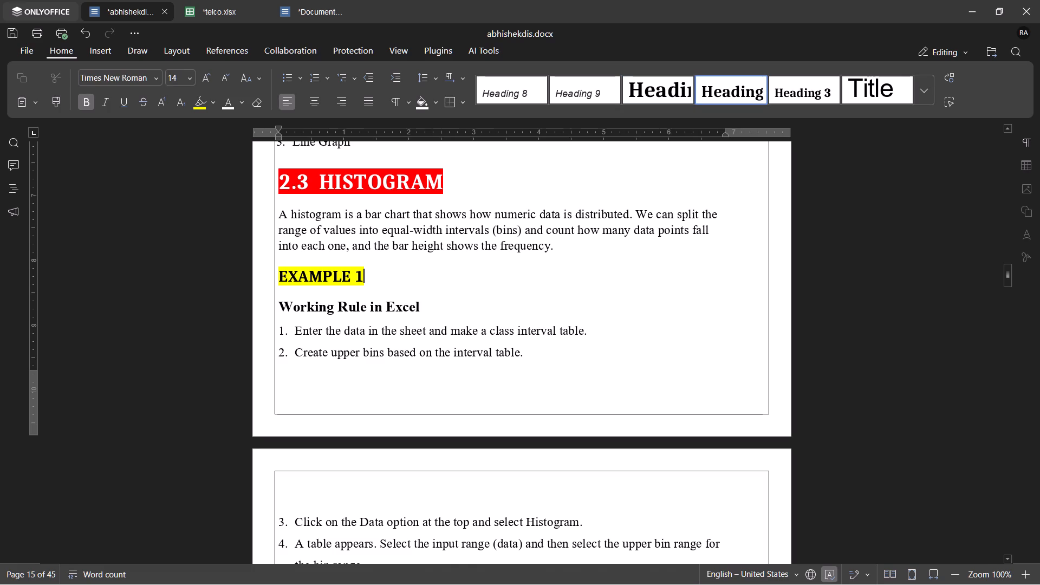
key("Return")
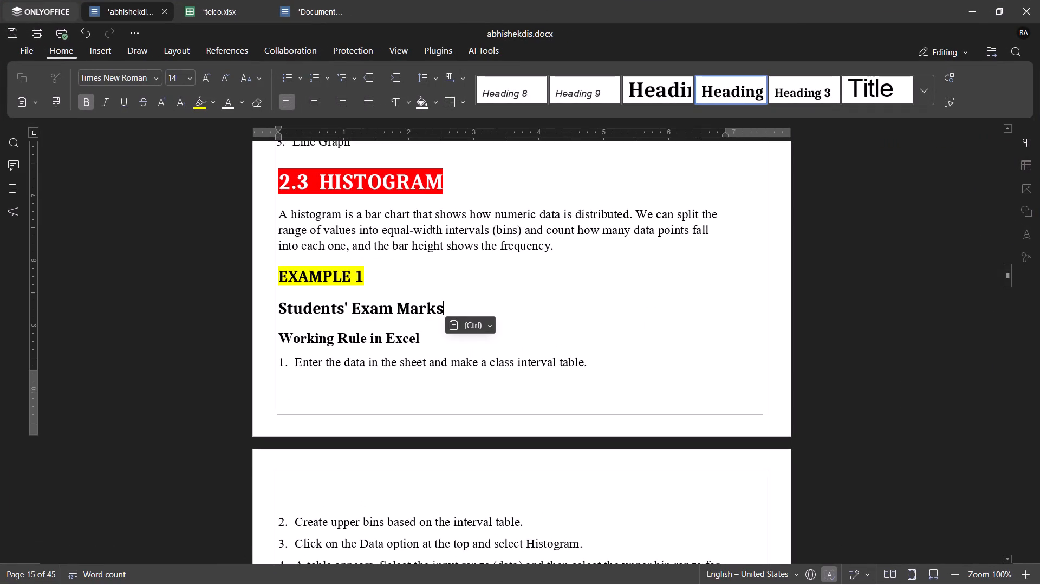
Apply the Normal style to the "Students' Exam Marks" line and set its font size to 14.
left_click_drag(446, 313, 278, 310)
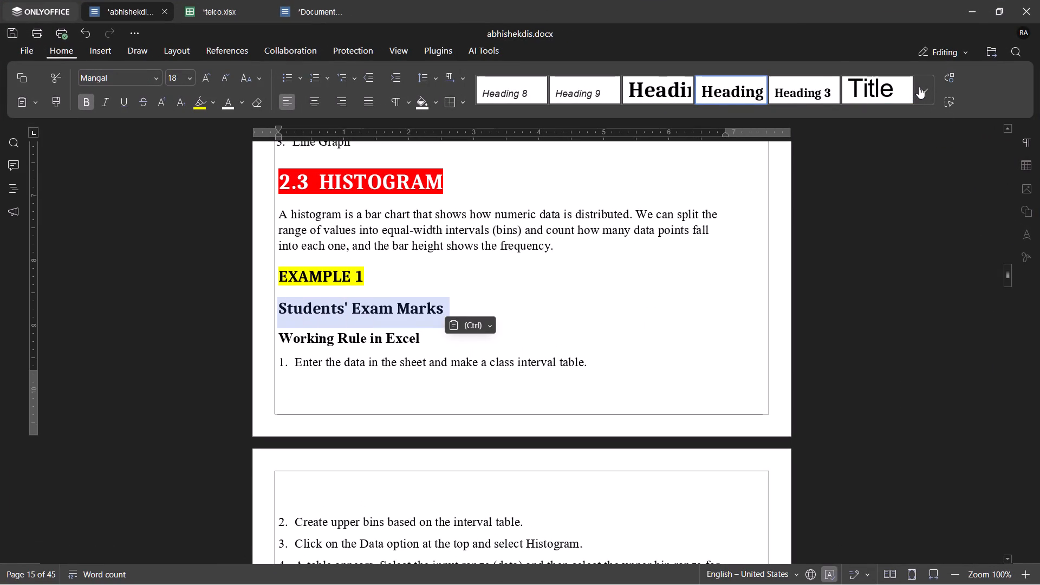
left_click(919, 87)
left_click(529, 93)
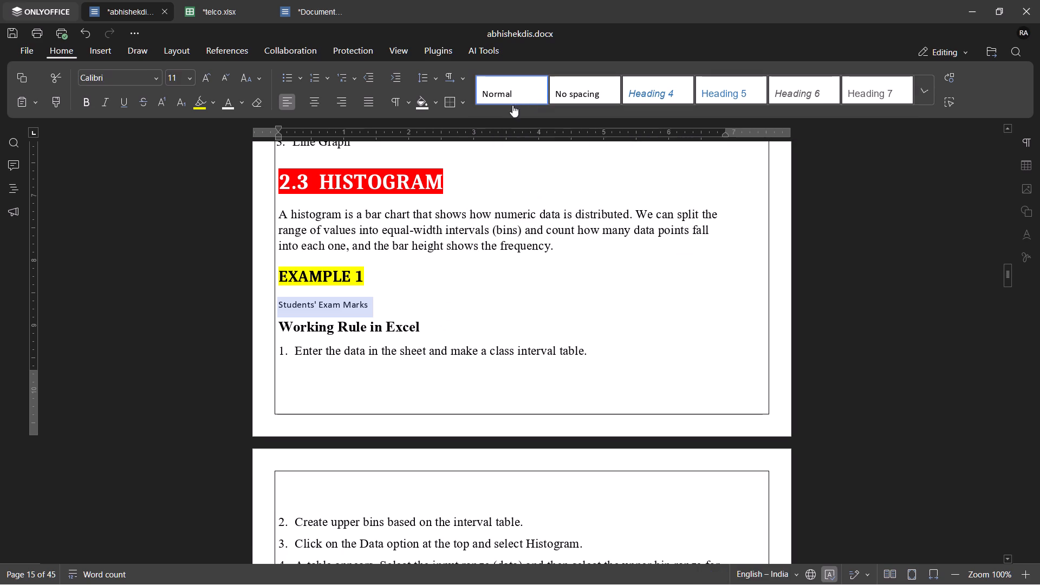
left_click(187, 81)
left_click(183, 192)
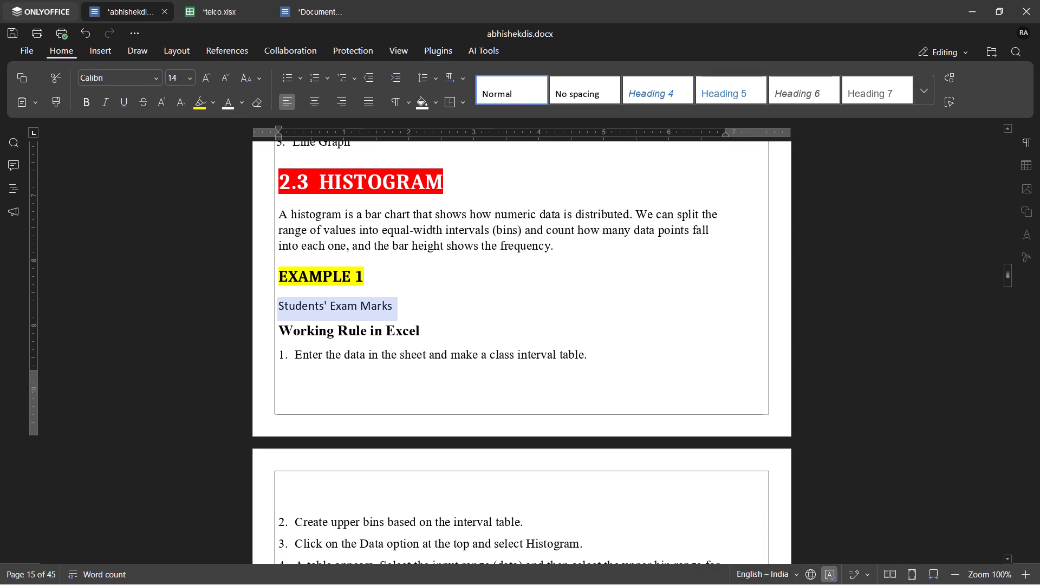
Join the "Students' Exam Marks" line onto the EXAMPLE 1 heading, separated by a colon and spaces.
left_click(281, 307)
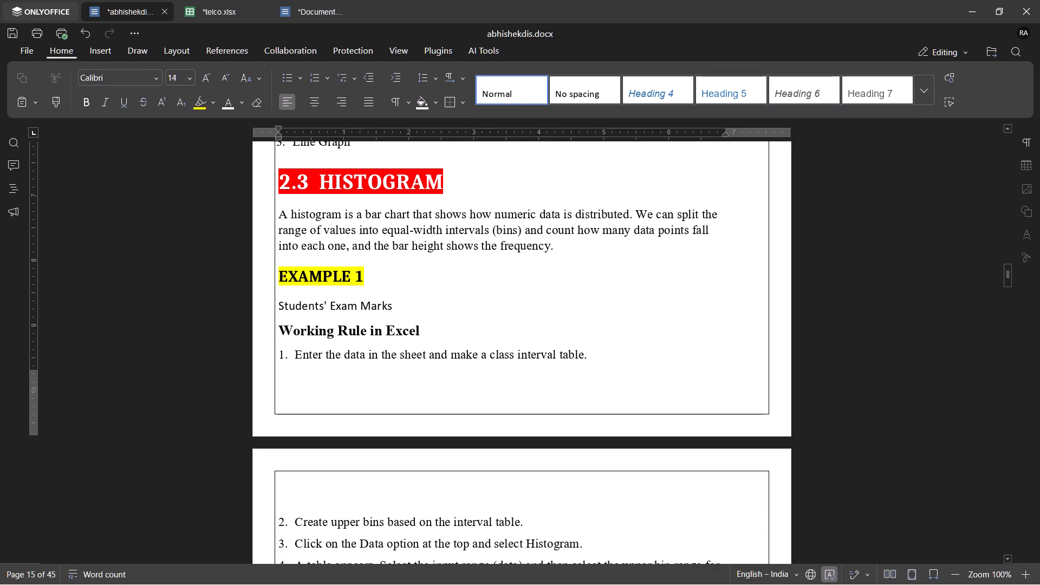
key("Left")
key("BackSpace")
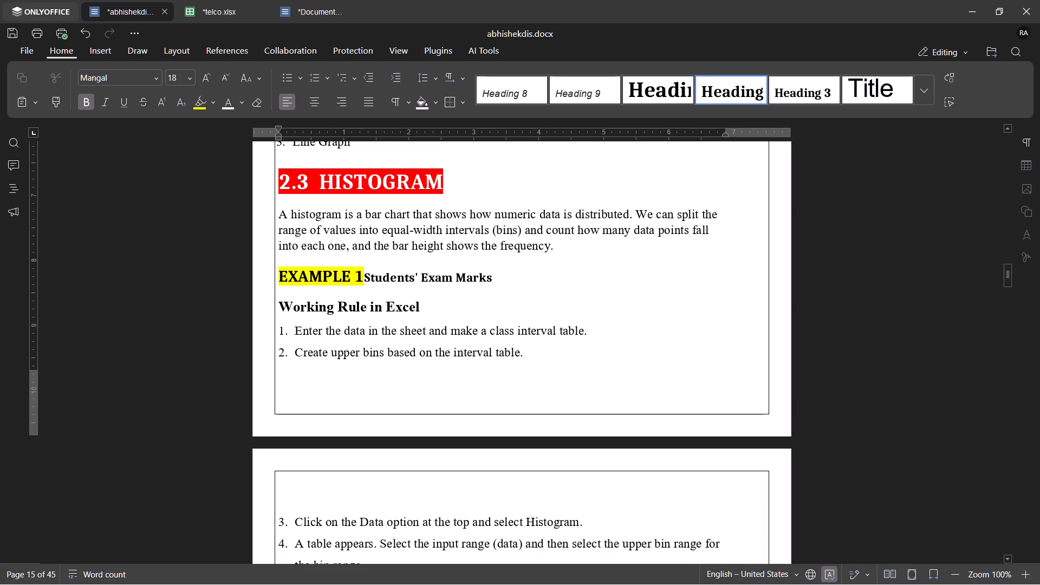
key("space")
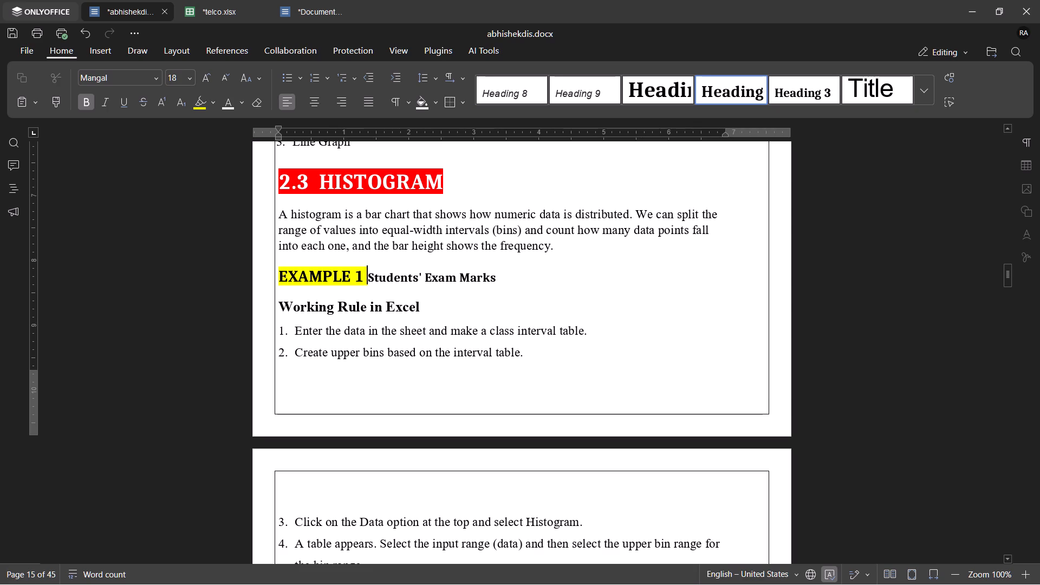
left_click(511, 285)
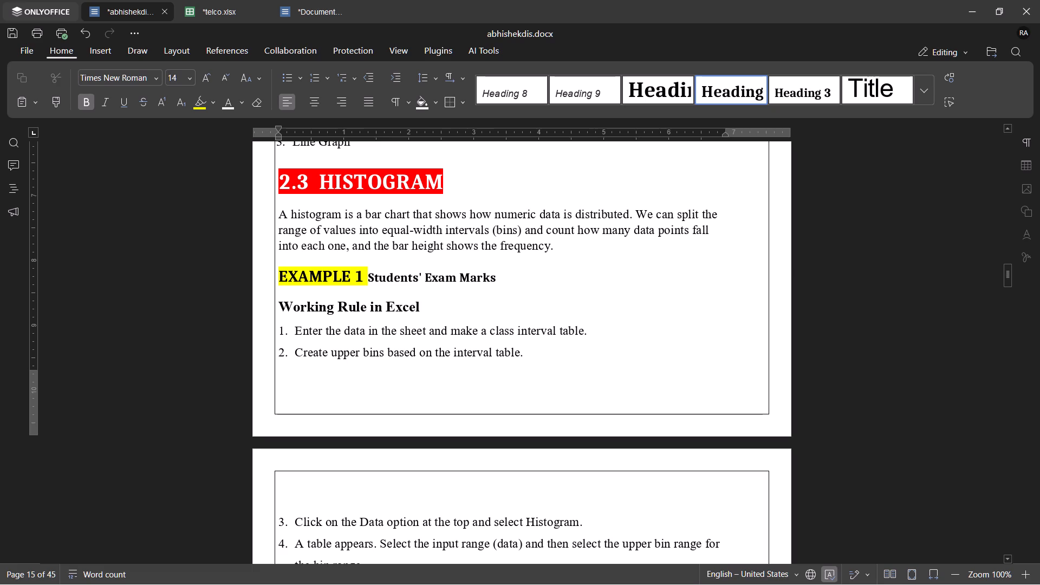
left_click_drag(522, 279, 368, 300)
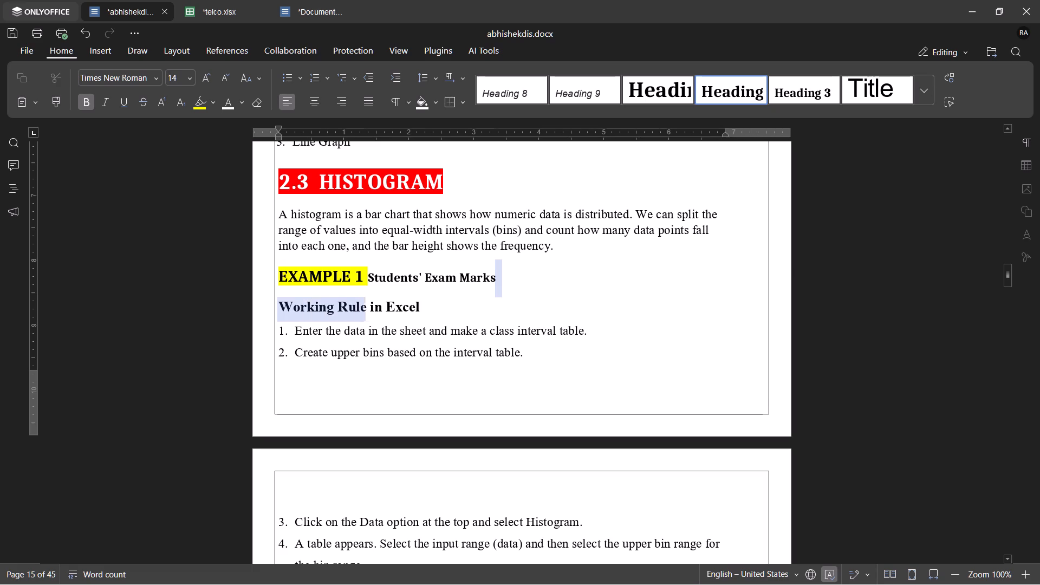
left_click_drag(368, 300, 371, 278)
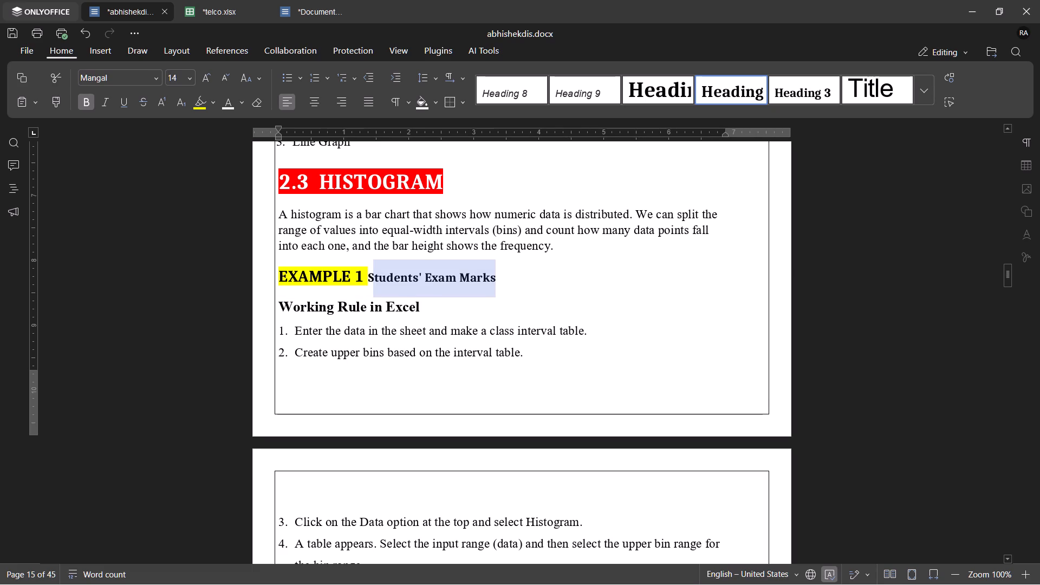
left_click(365, 274)
type(":")
key("space")
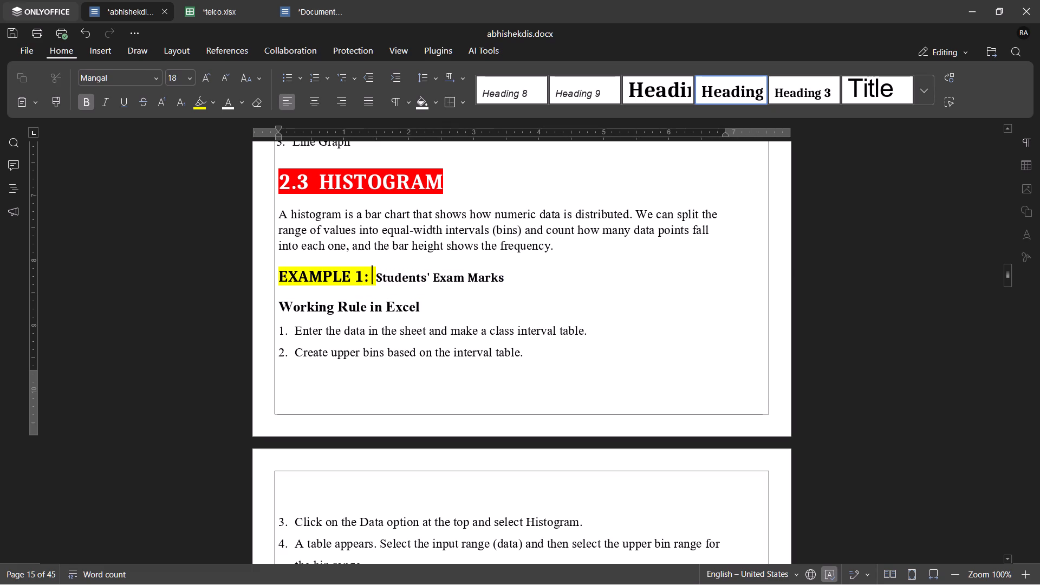
Apply the Heading 2 style to the "Students' Exam Marks" text in the EXAMPLE 1 heading.
left_click_drag(504, 280, 376, 277)
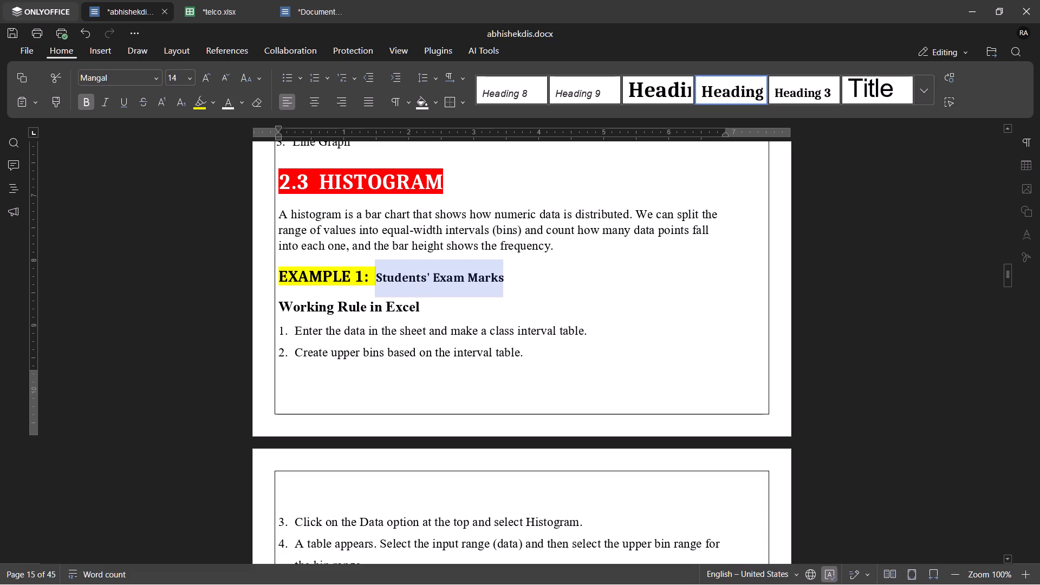
left_click(726, 93)
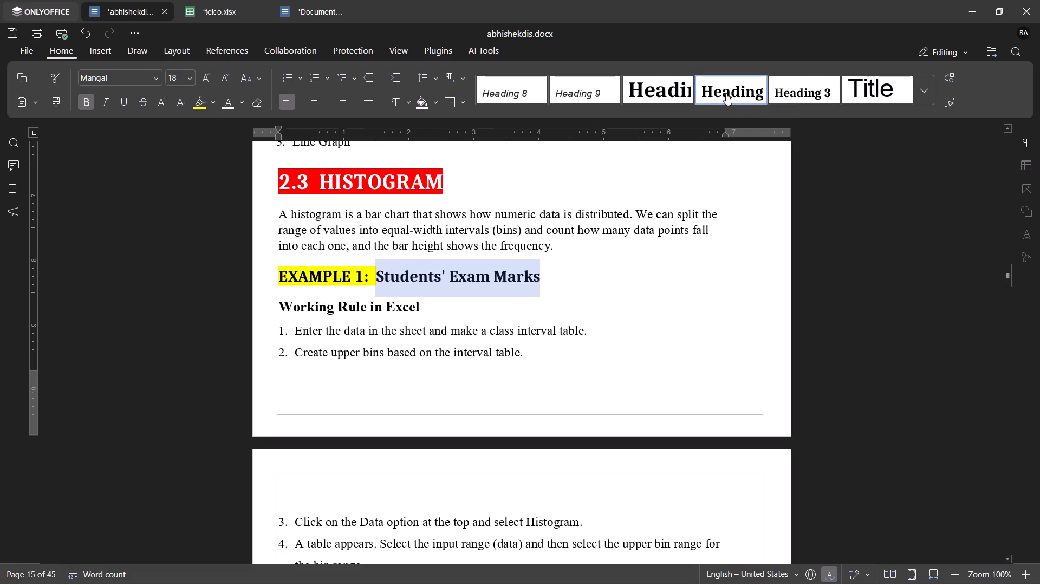
left_click(572, 249)
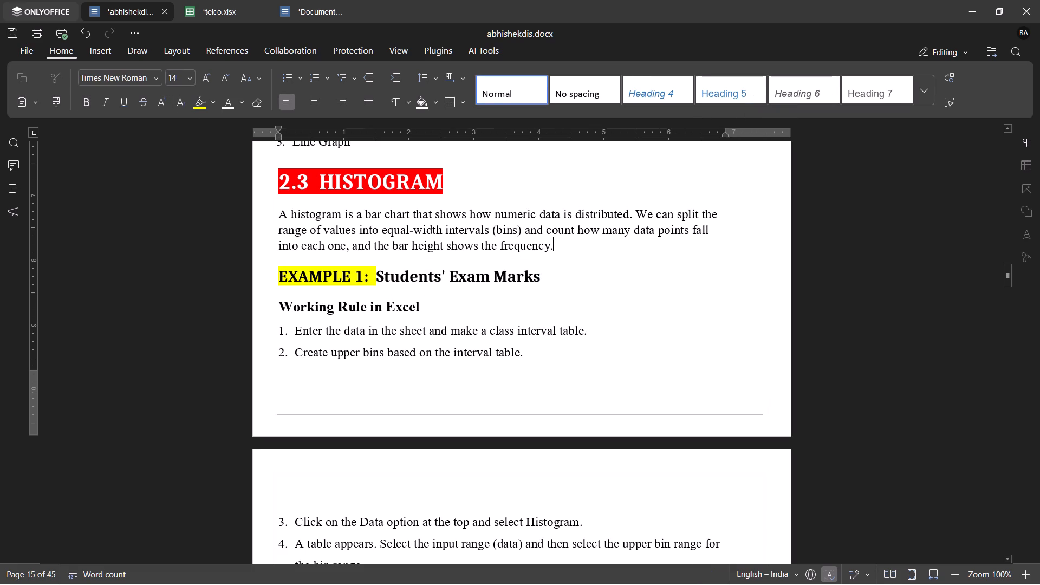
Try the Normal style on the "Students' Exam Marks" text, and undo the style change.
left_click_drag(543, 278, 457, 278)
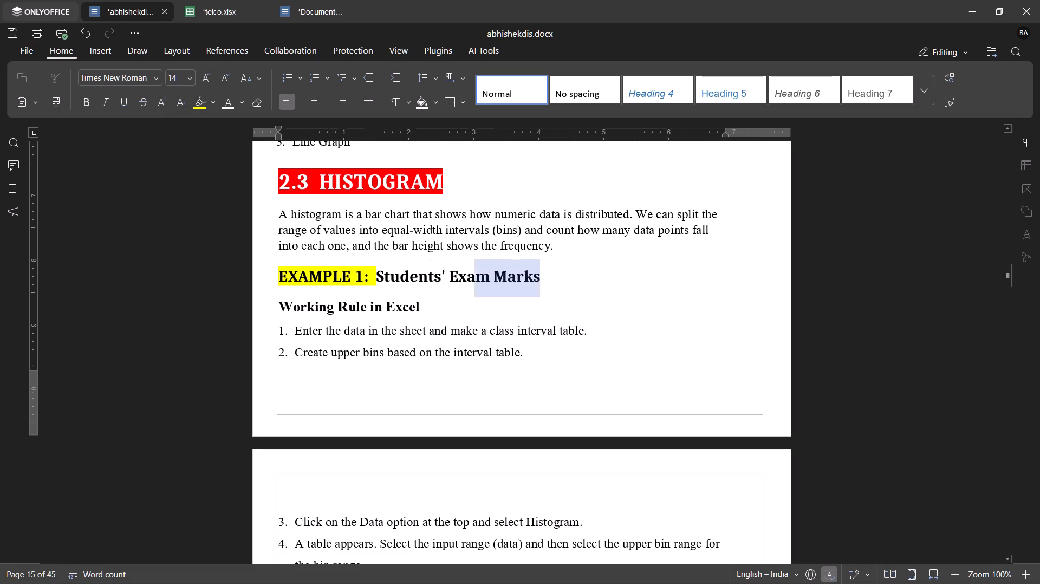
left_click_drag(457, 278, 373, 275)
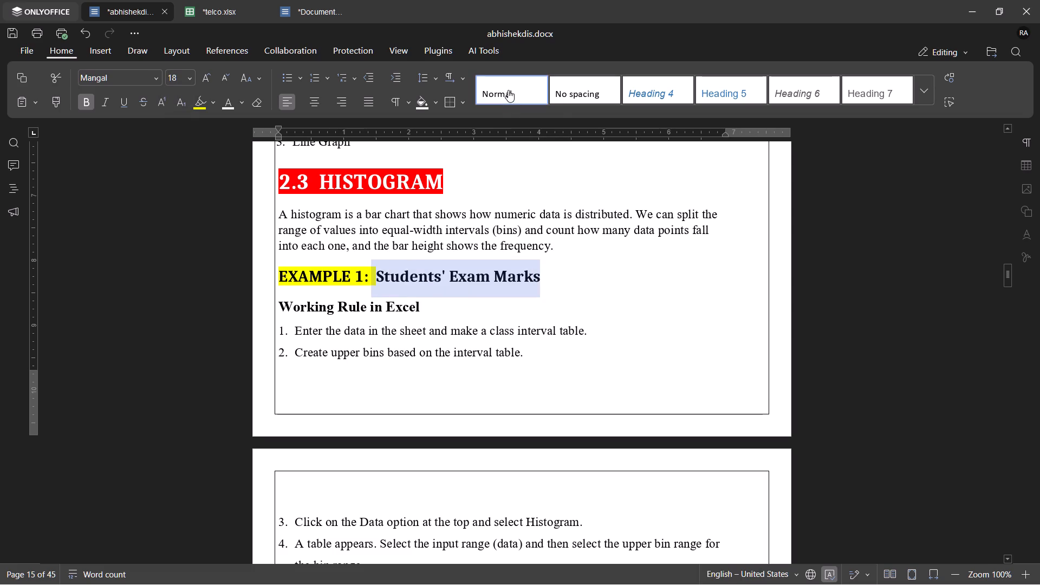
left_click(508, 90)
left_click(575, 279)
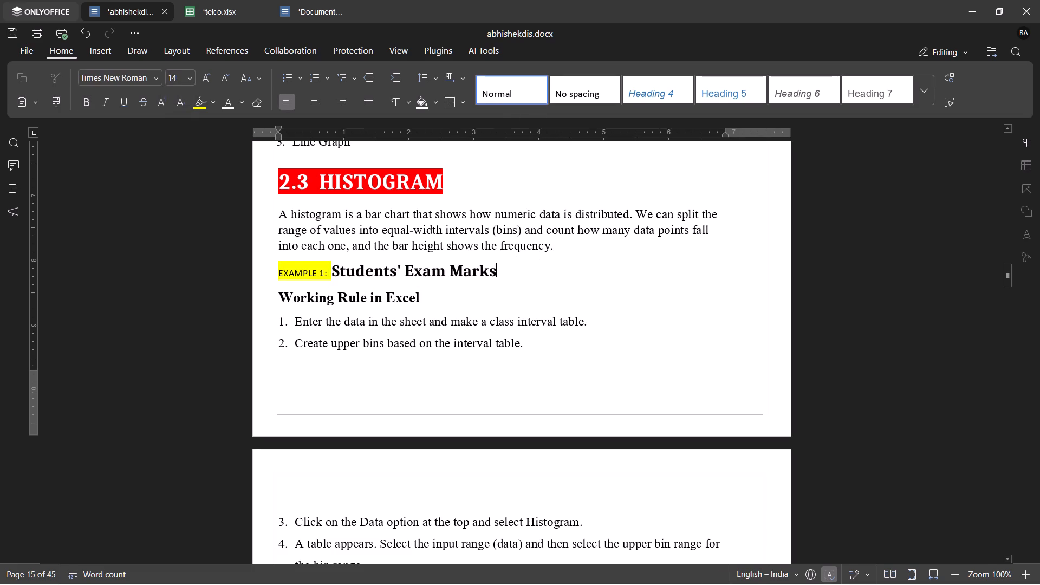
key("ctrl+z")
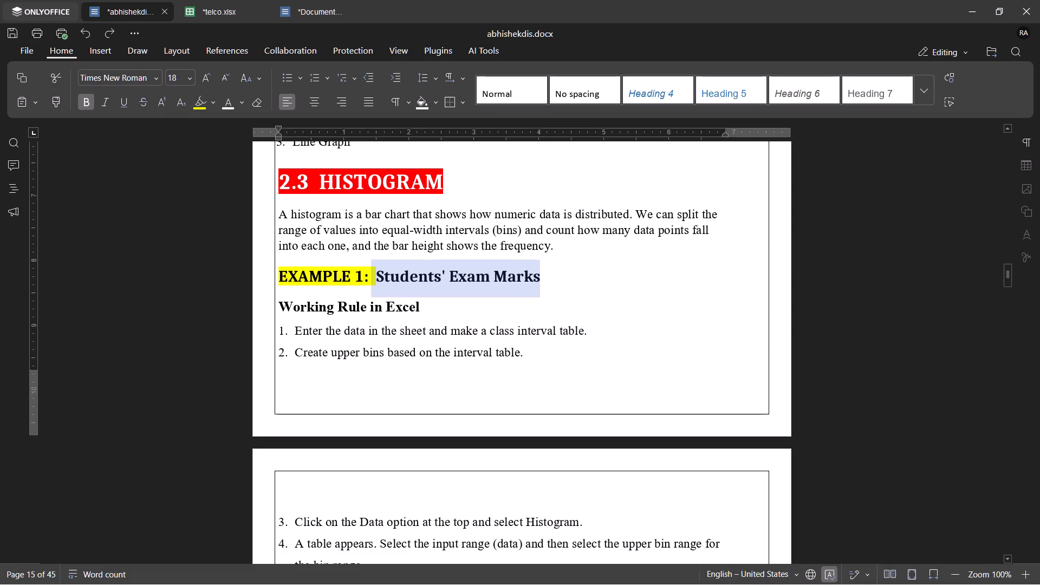
Insert two extra spaces before "Students' Exam Marks" in the EXAMPLE 1 heading.
left_click_drag(377, 277, 454, 281)
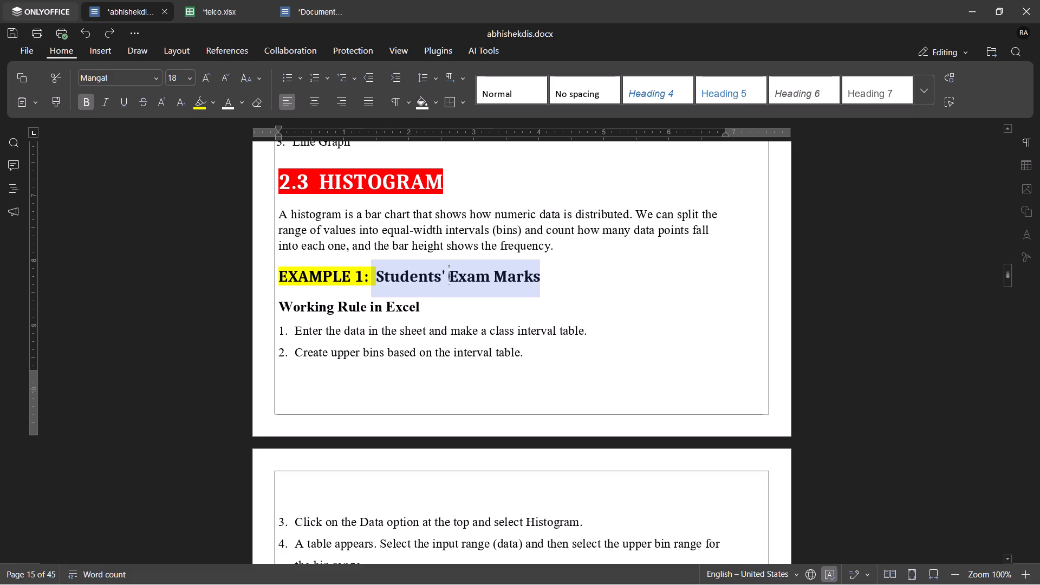
left_click_drag(454, 281, 542, 286)
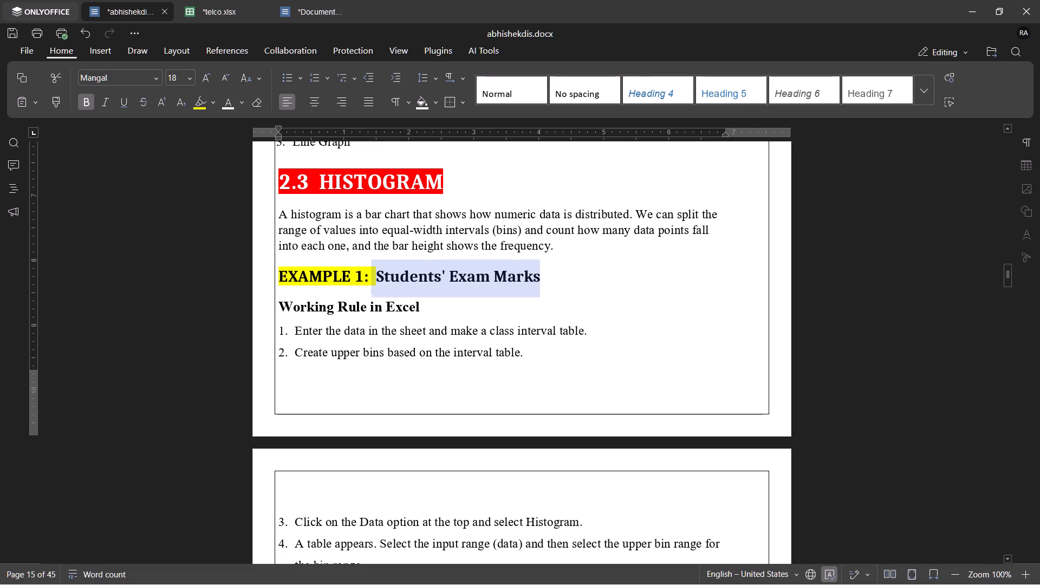
left_click(566, 281)
left_click(378, 277)
key("space")
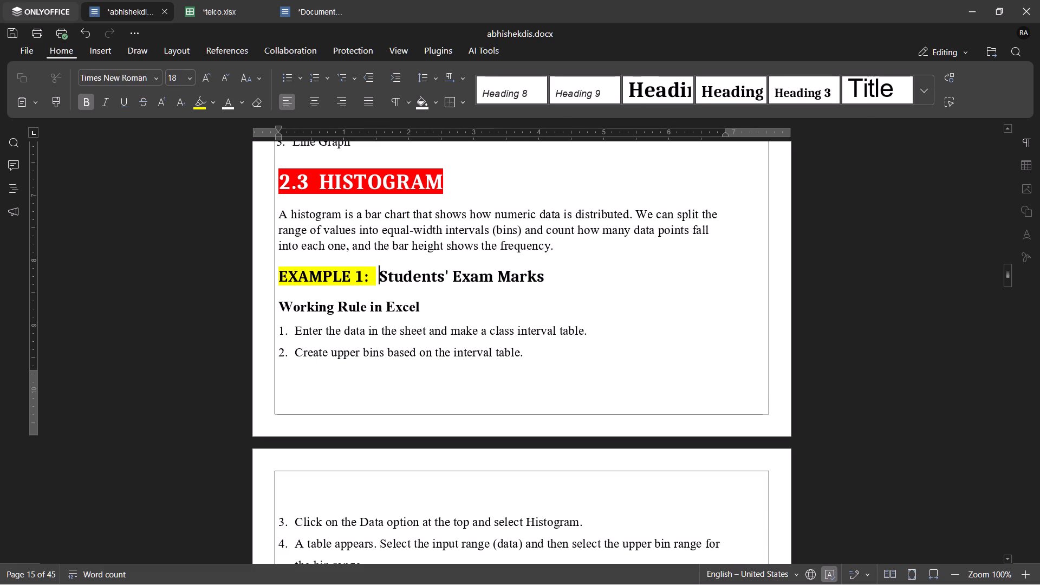
key("space")
Try Arial Black on the "Students' Exam Marks" text, and settle on Aptos as its font.
left_click_drag(568, 279, 368, 261)
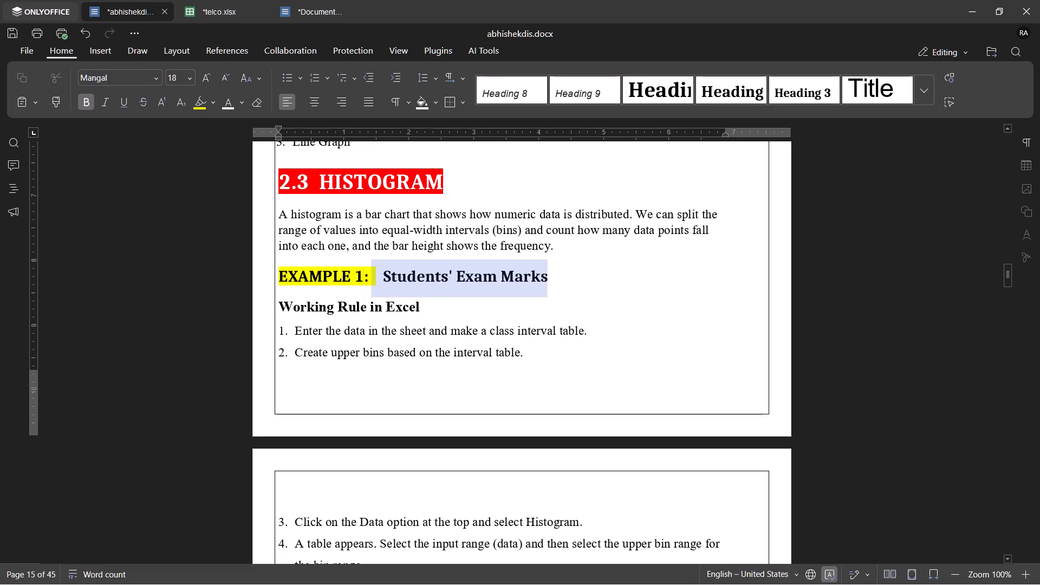
left_click_drag(368, 261, 383, 264)
left_click(160, 78)
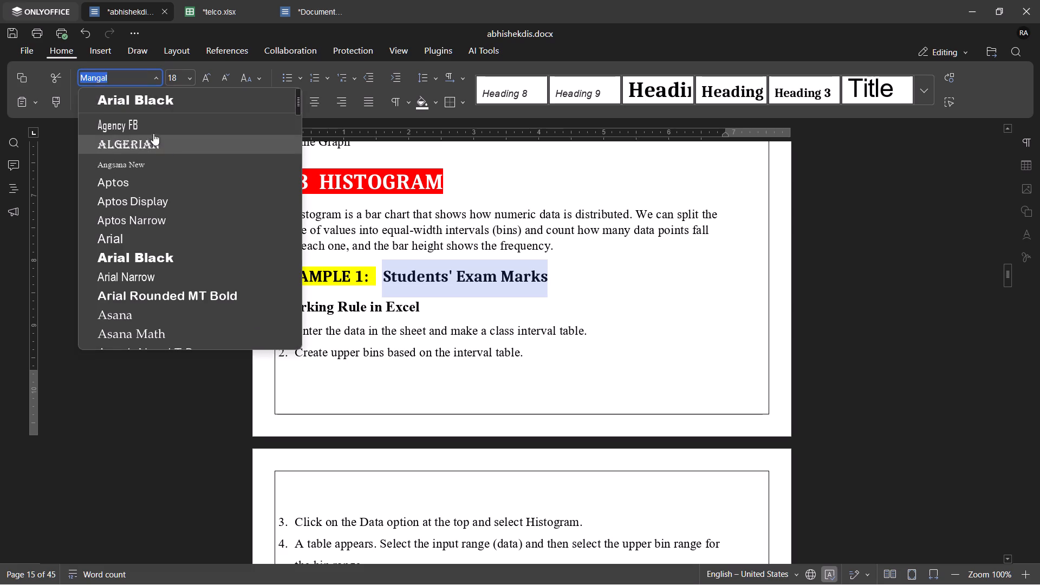
left_click(170, 101)
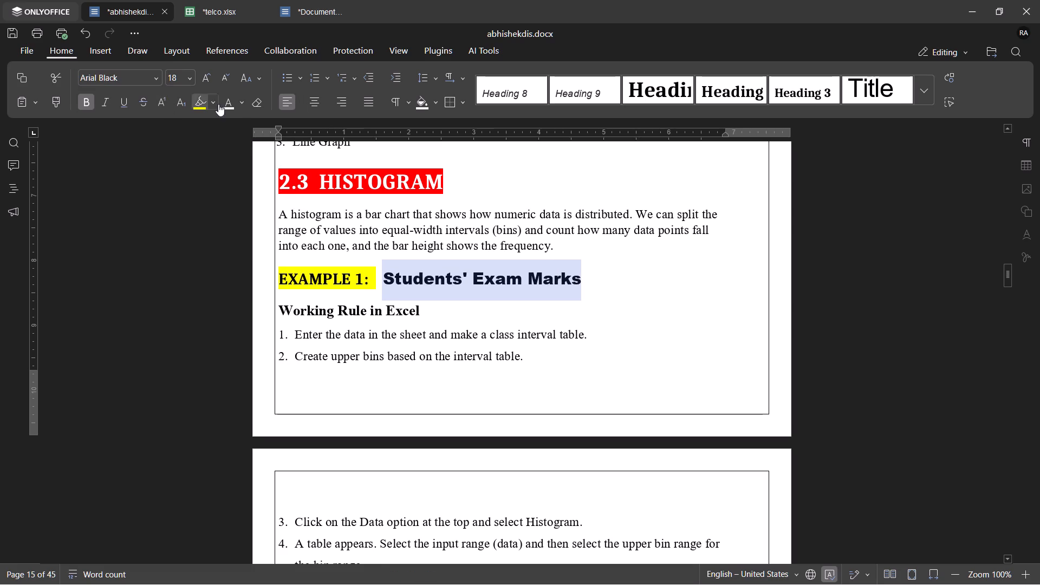
left_click(160, 82)
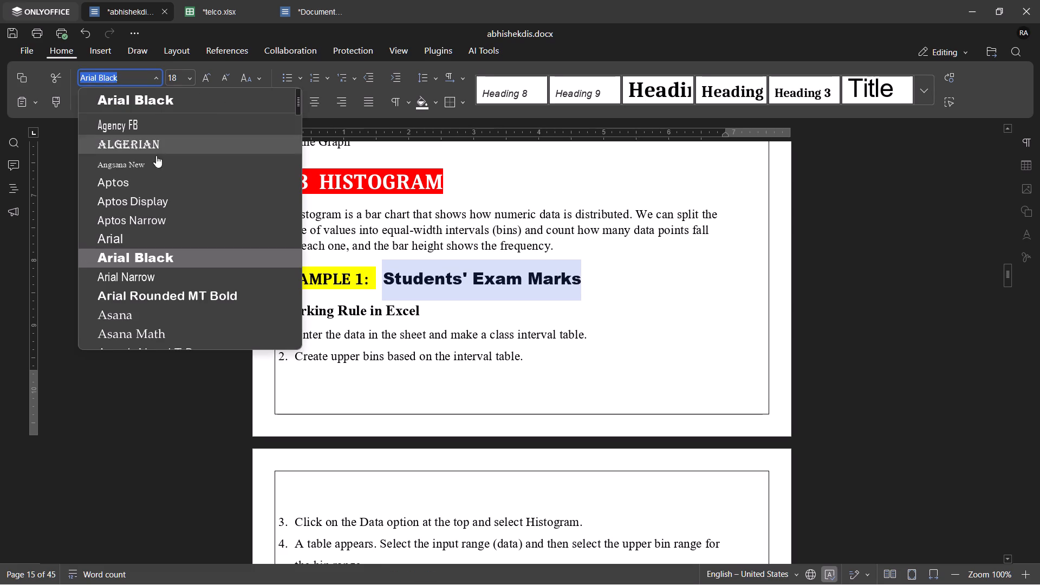
left_click(150, 180)
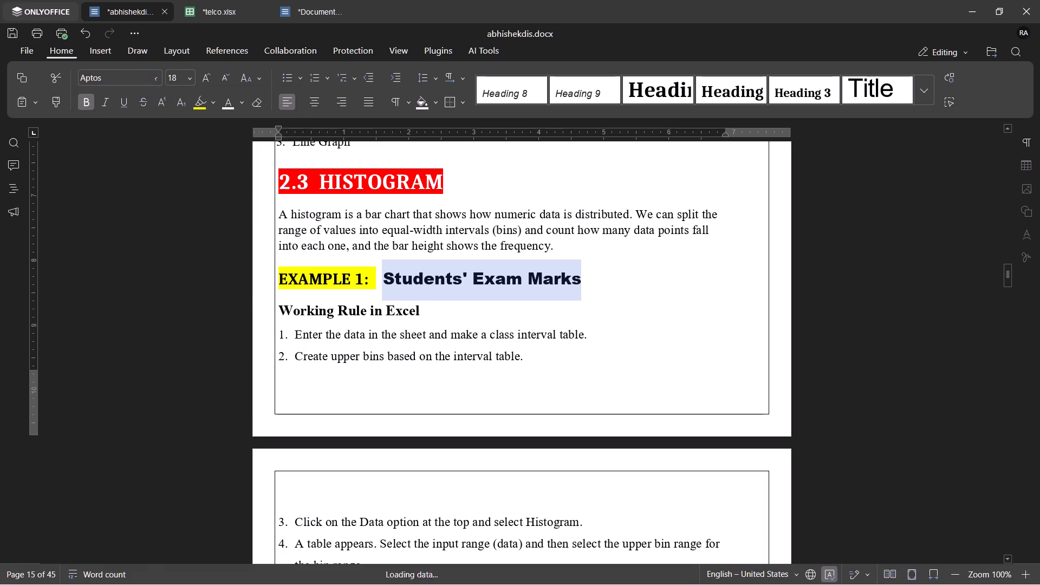
left_click(607, 315)
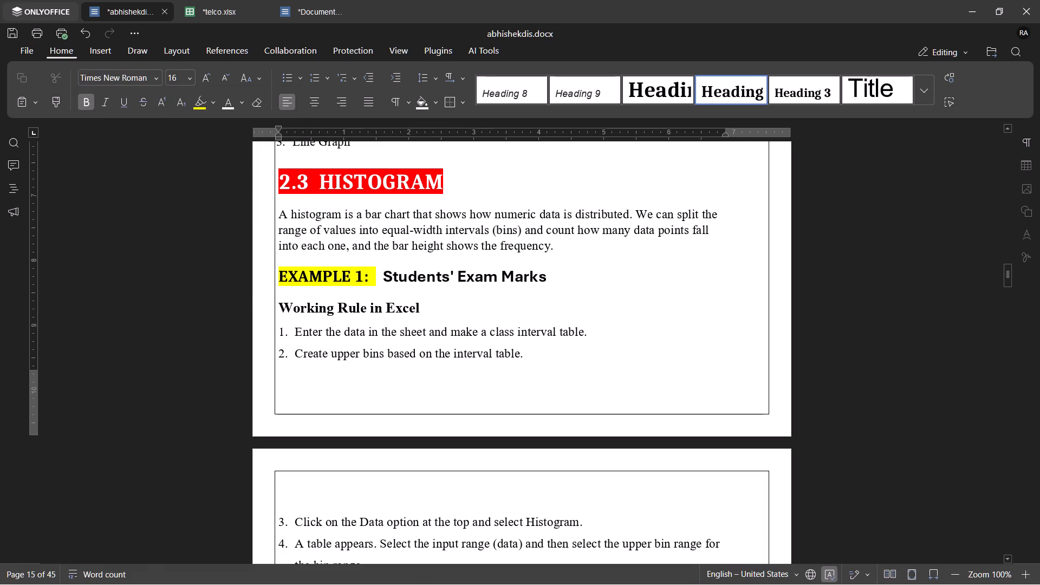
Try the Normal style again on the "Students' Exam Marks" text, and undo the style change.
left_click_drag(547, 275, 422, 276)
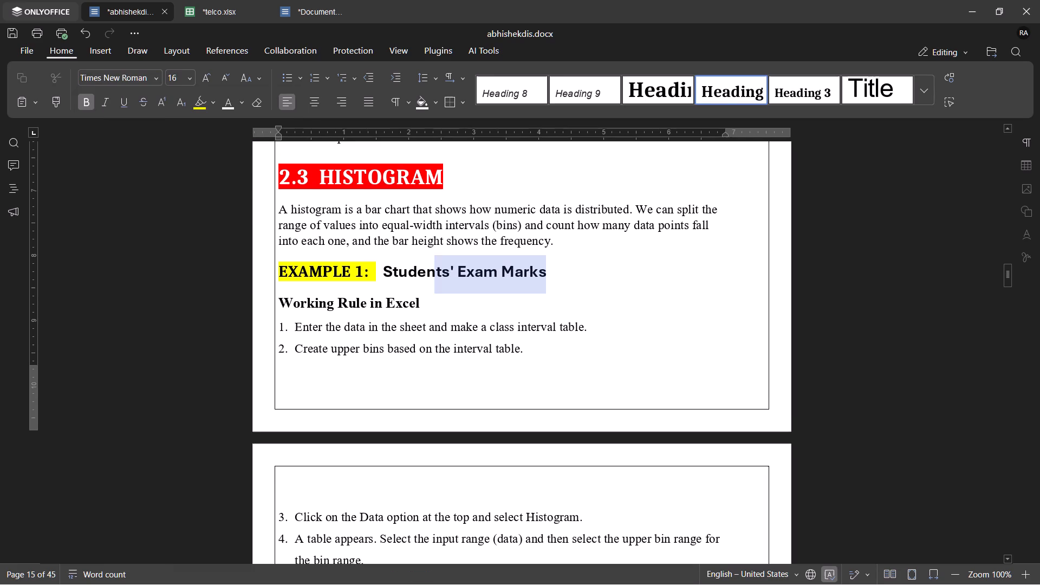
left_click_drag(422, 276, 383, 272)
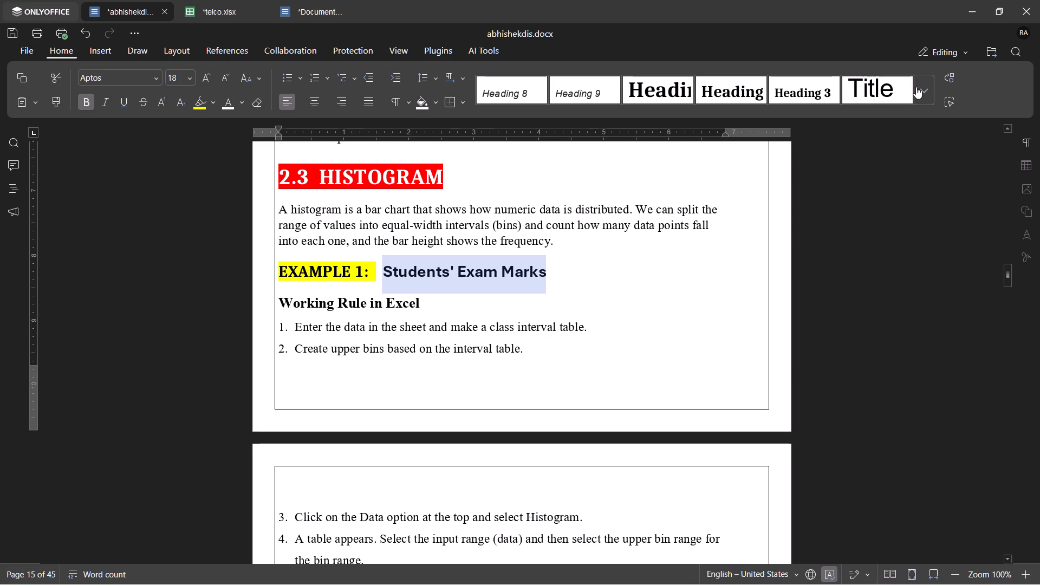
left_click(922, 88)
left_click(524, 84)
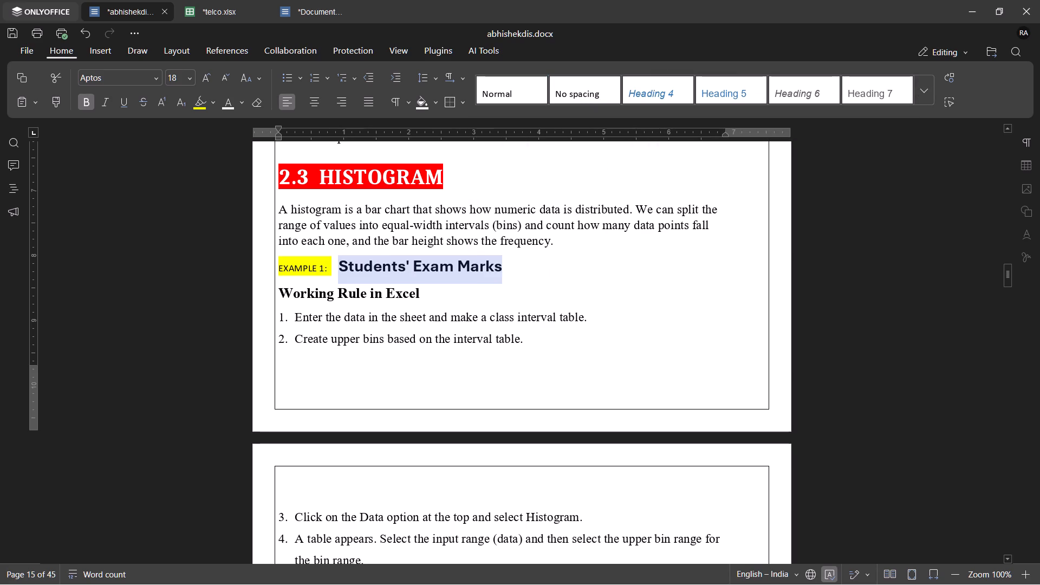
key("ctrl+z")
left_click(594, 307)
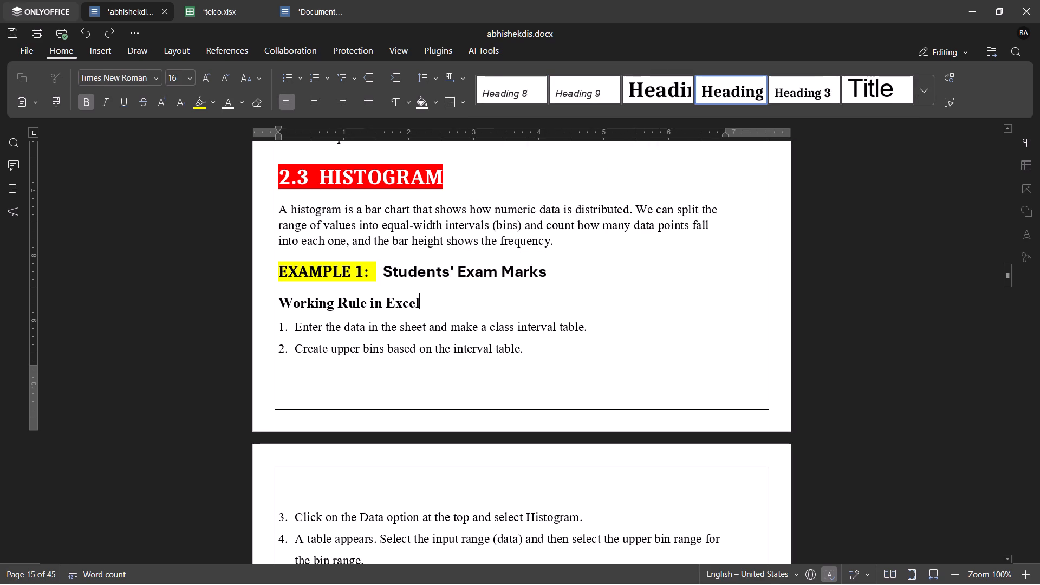
Examine how the preceding section on converting numerical data into categorical data lays out its example and tables.
scroll(594, 307, "up", 8)
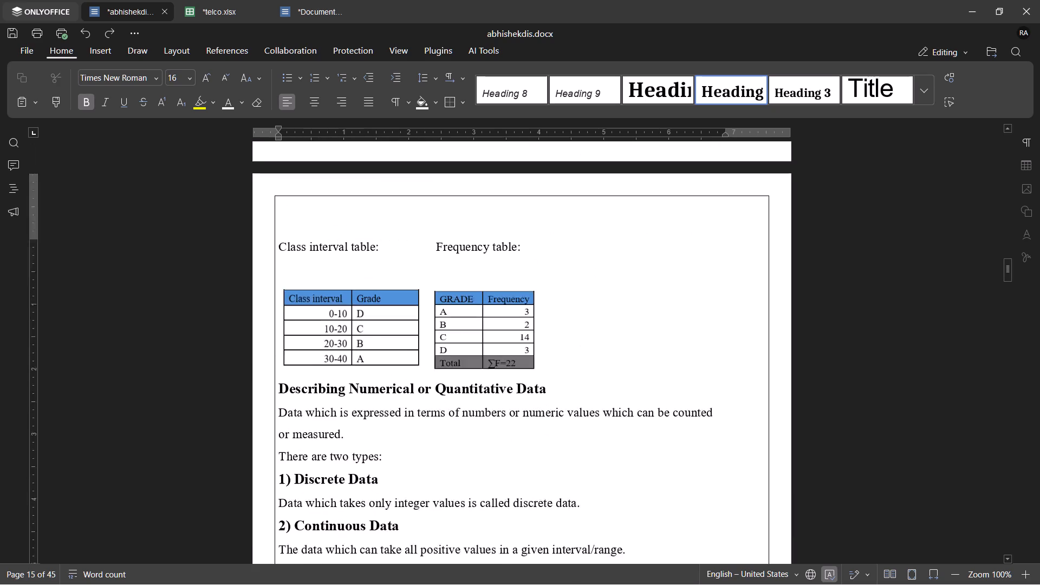
scroll(594, 307, "up", 10)
scroll(594, 307, "down", 3)
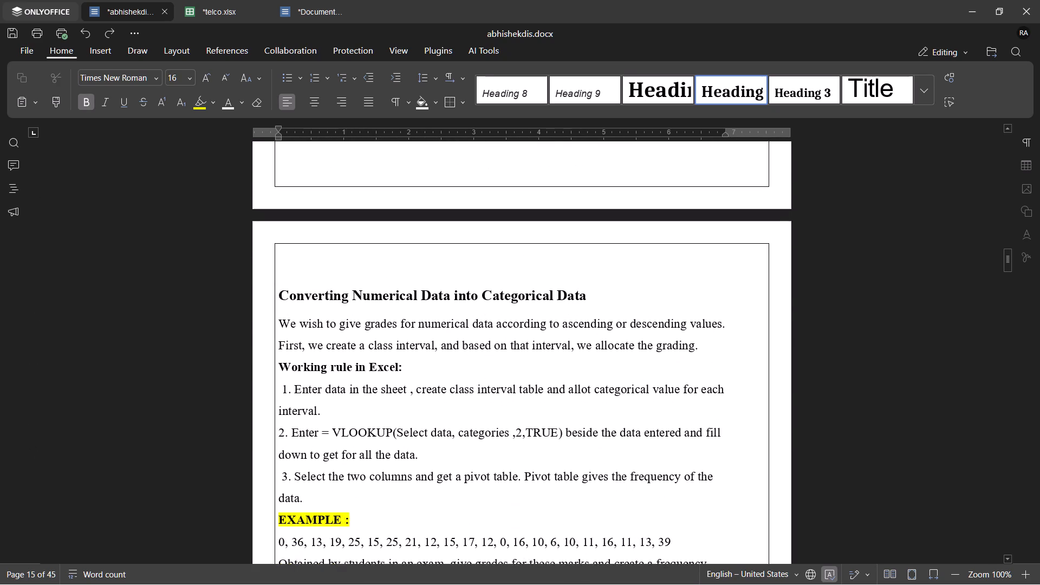
scroll(594, 307, "down", 3)
scroll(594, 307, "up", 4)
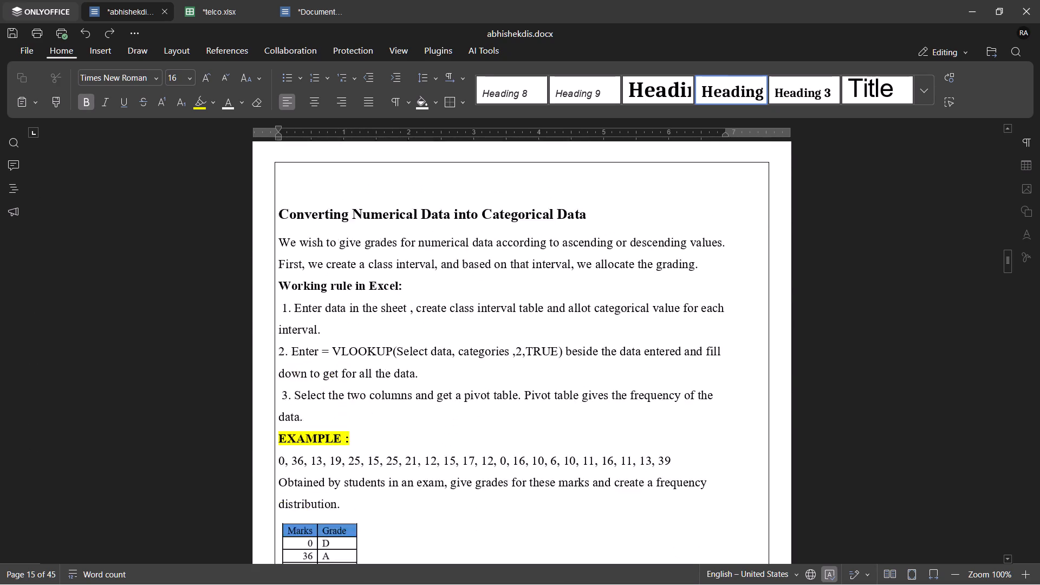
scroll(594, 307, "up", 1)
scroll(594, 307, "down", 15)
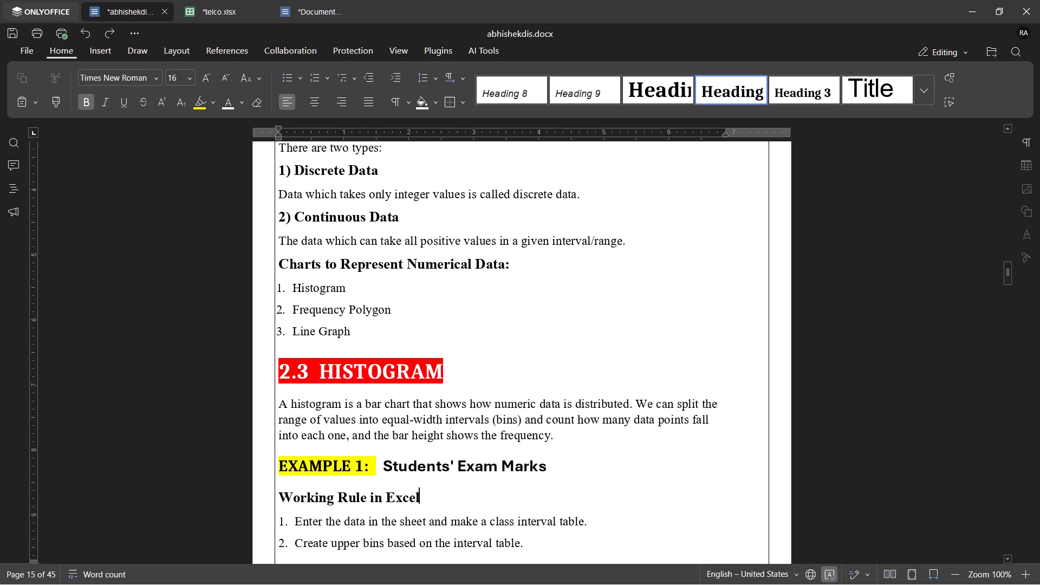
scroll(594, 307, "down", 2)
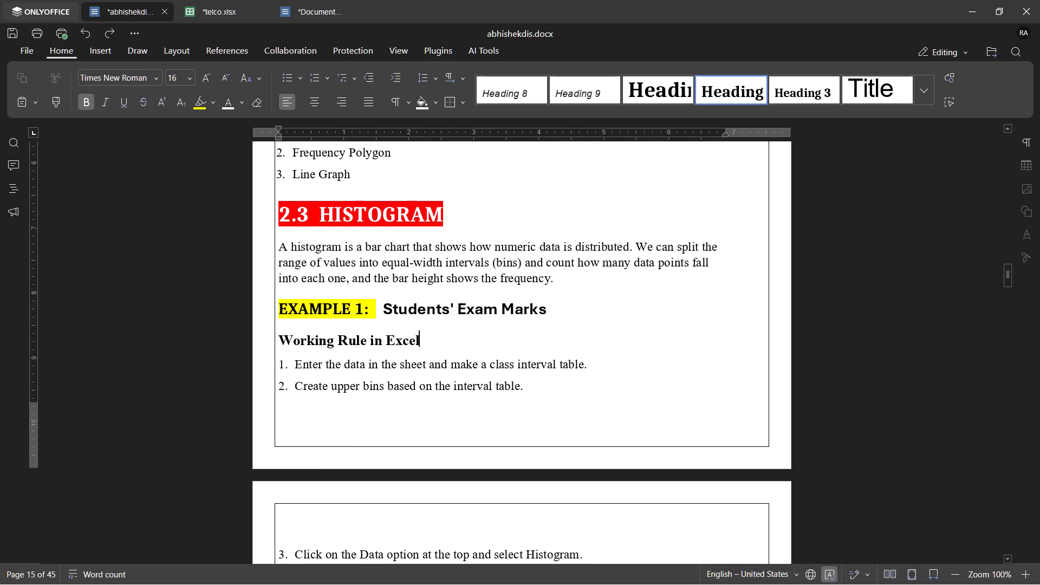
Add a space and a colon at the end of the "Students' Exam Marks" heading.
left_click(463, 337)
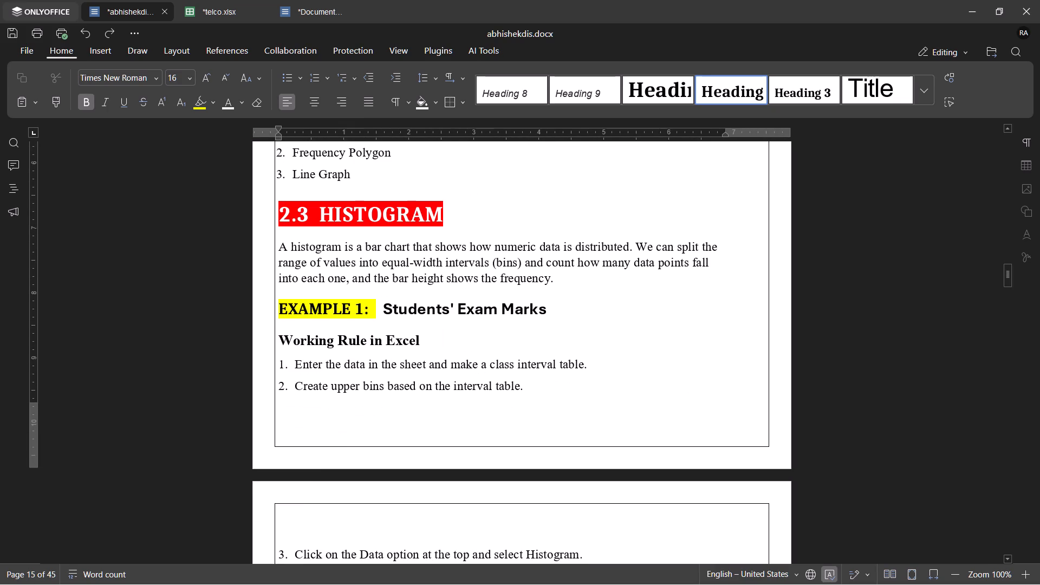
left_click(561, 311)
key("space")
type(":")
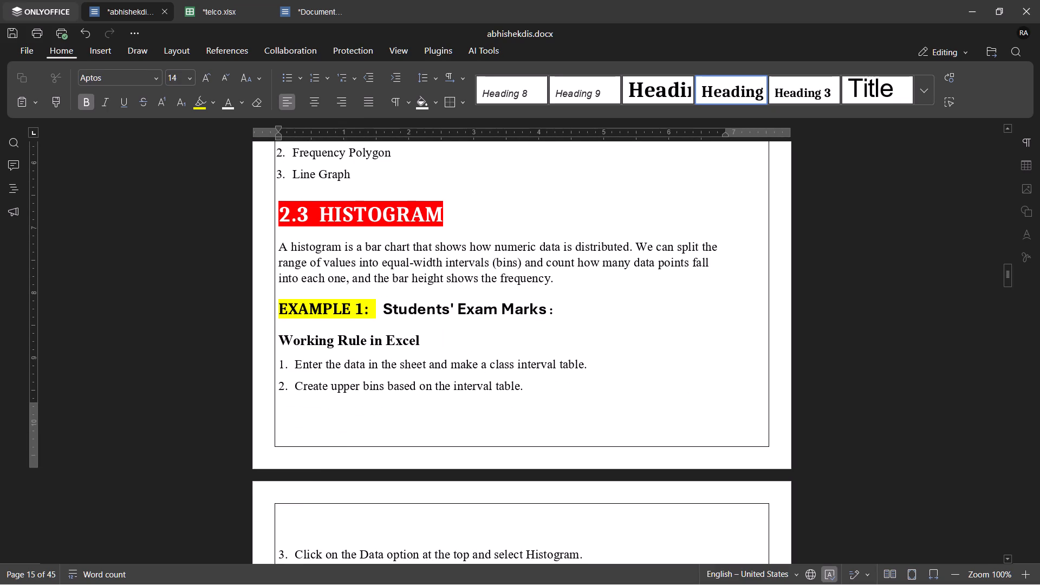
Add a blank line below the "Students' Exam Marks" heading, trying a paste of the copied heading text there and undoing it.
key("Return")
key("ctrl+v")
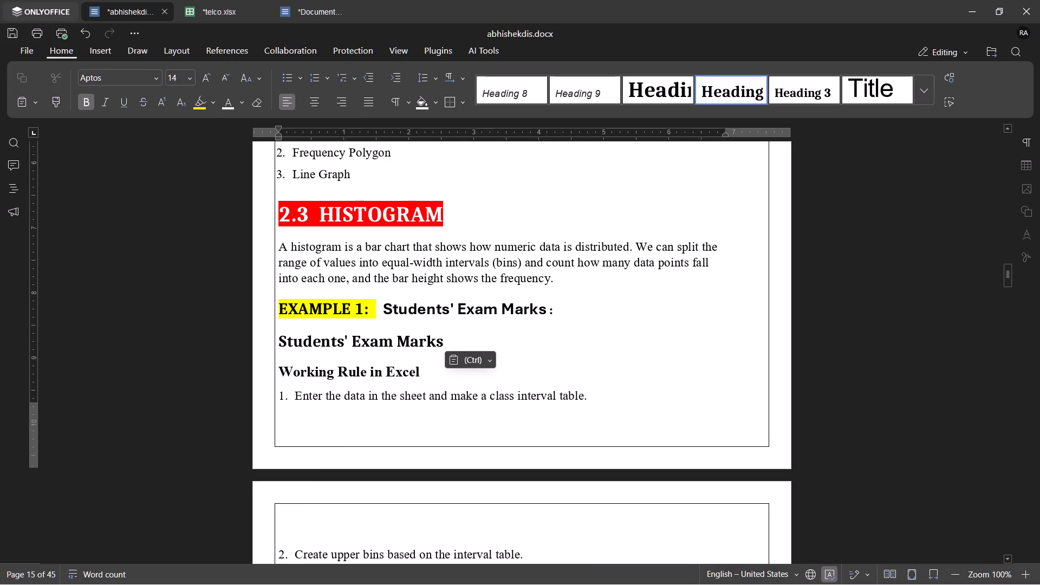
key("ctrl+z")
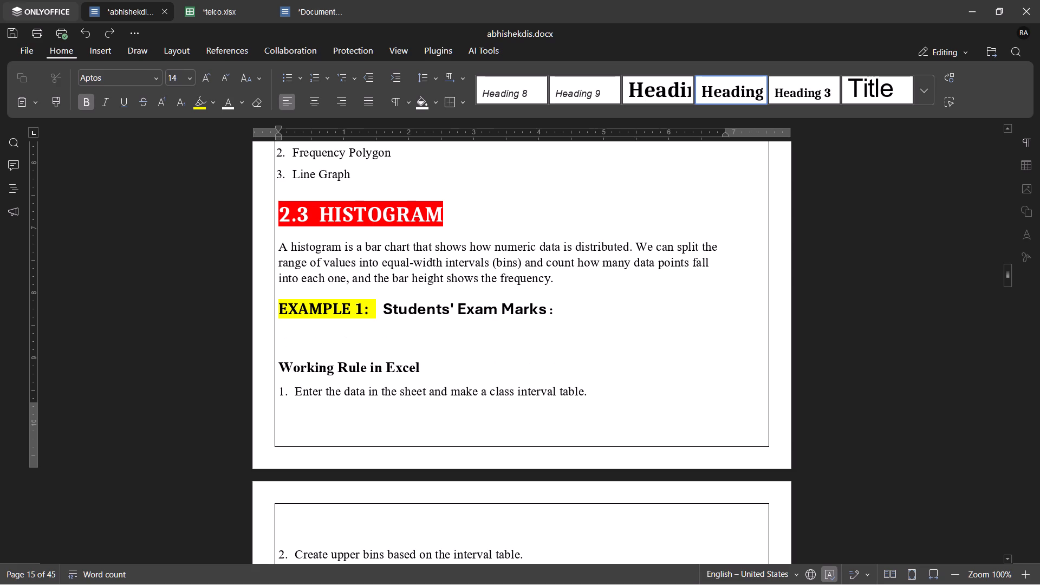
Capture the marks table and its histogram from telco.xlsx as a screen snip, and paste it below the Example 1 heading in abhishekdis.docx.
left_click(235, 7)
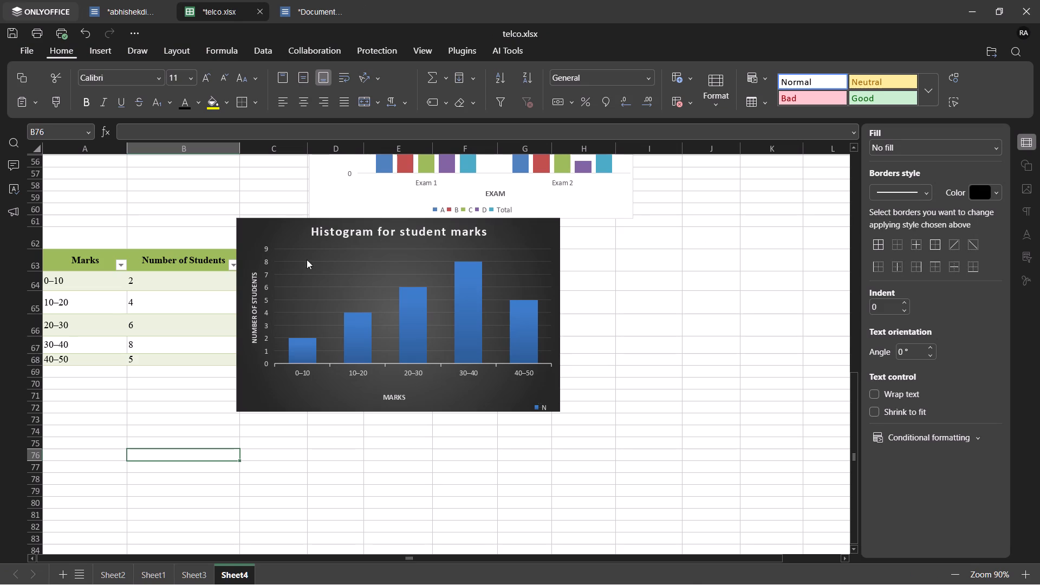
key("shift+super+s")
left_click_drag(551, 219, 70, 401)
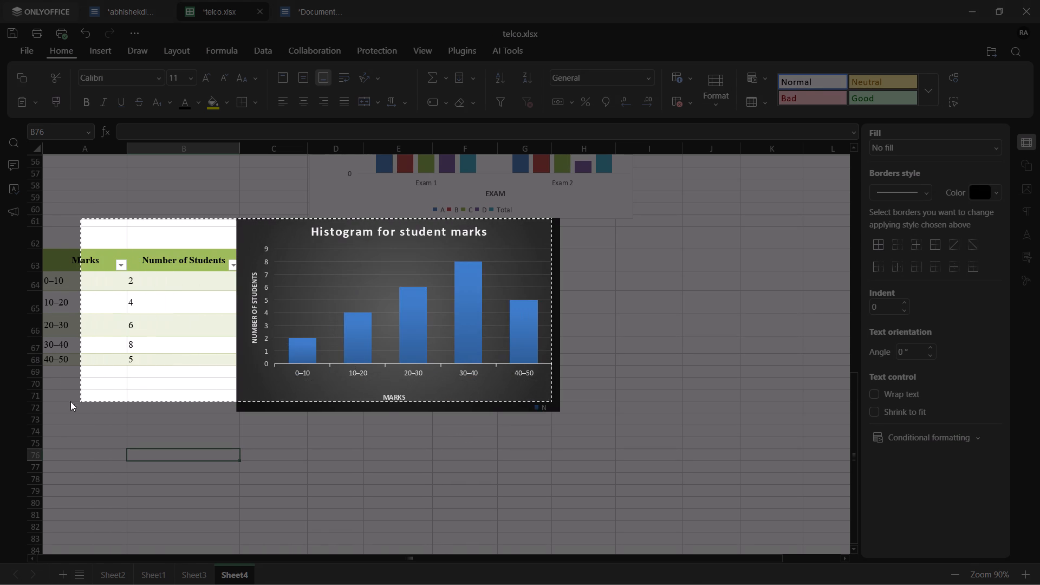
left_click_drag(70, 401, 41, 396)
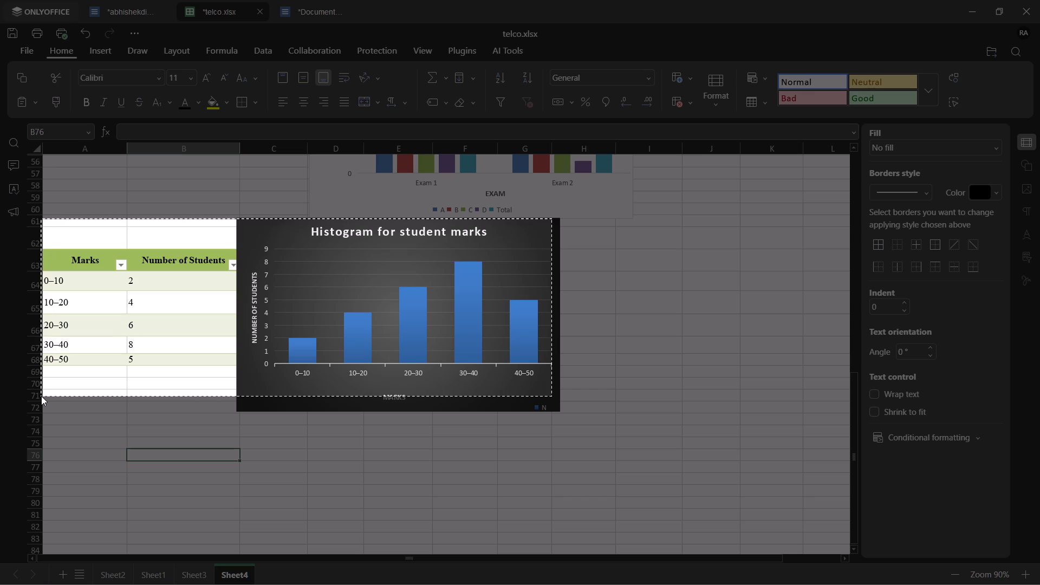
left_click_drag(41, 396, 43, 401)
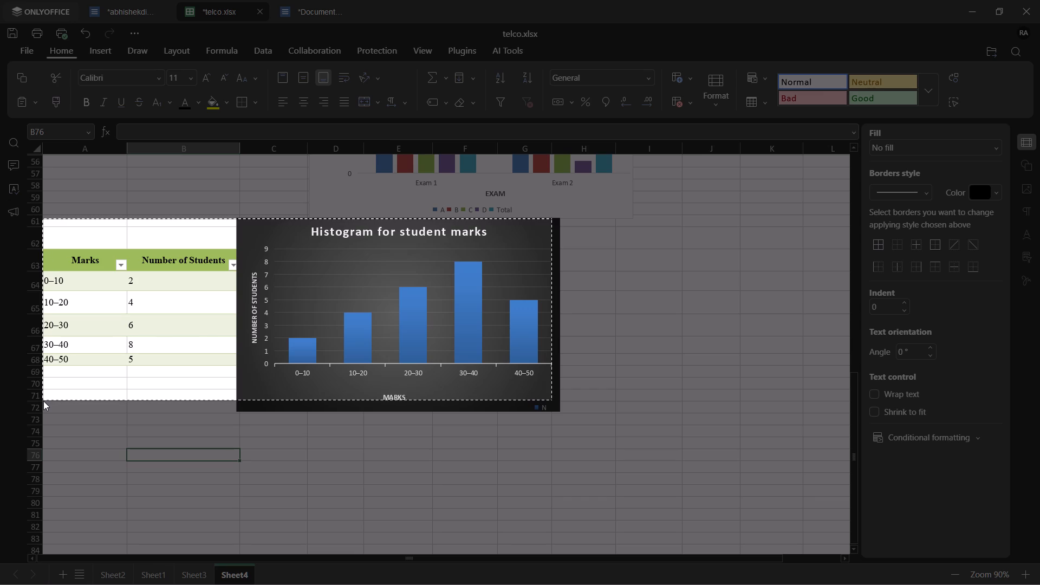
left_click_drag(43, 401, 42, 400)
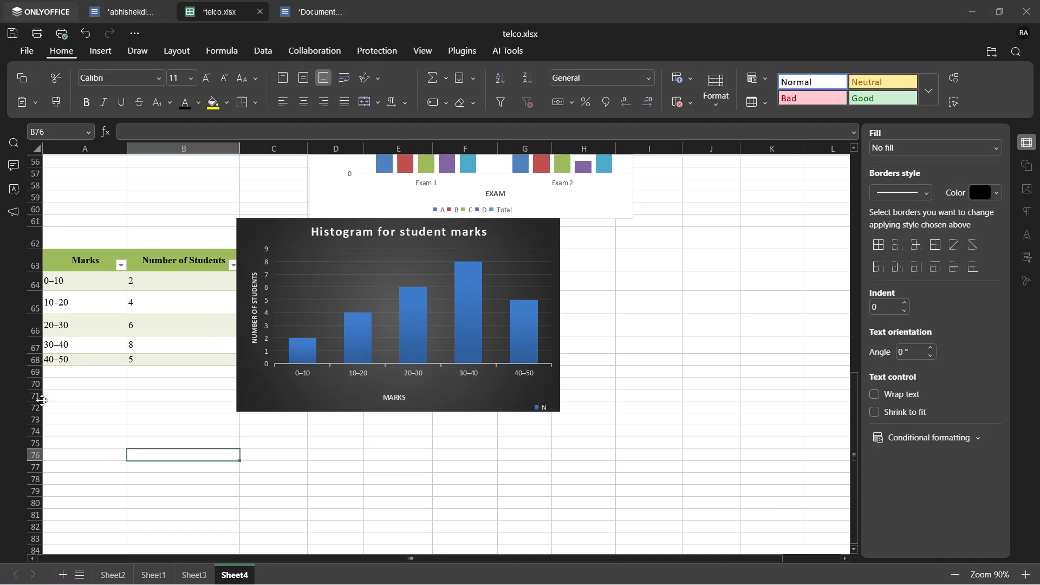
left_click(87, 10)
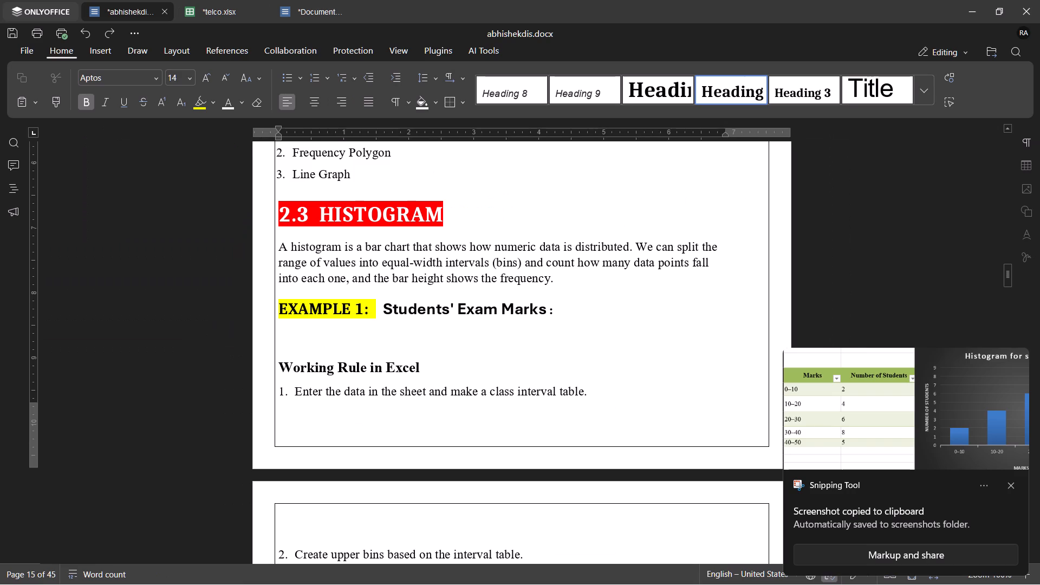
key("ctrl+v")
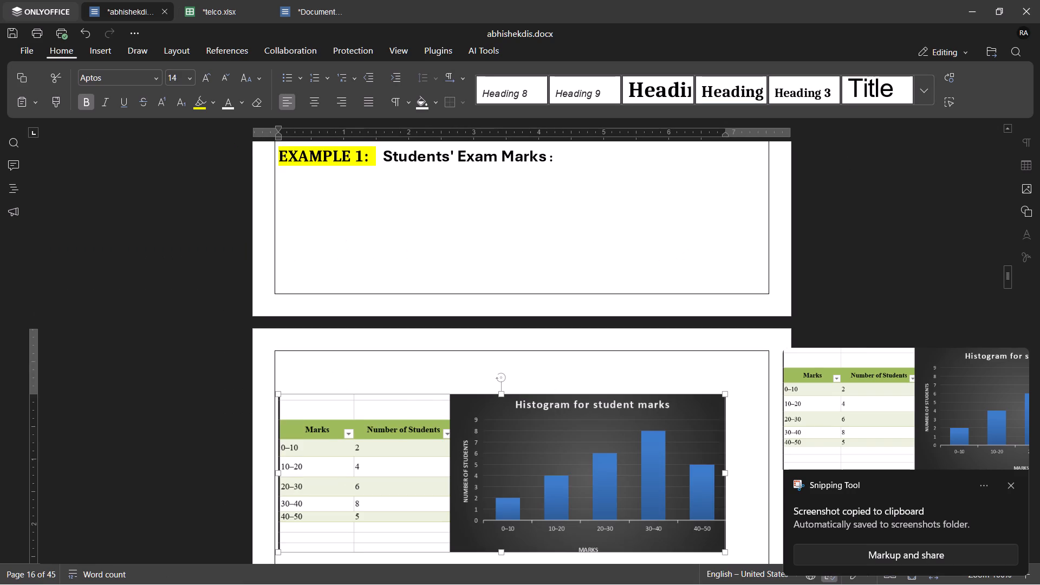
Insert blank lines after the "Line Graph" list item to push the 2.3 HISTOGRAM heading onto the next page.
scroll(430, 370, "down", 3)
scroll(430, 370, "up", 4)
scroll(430, 370, "down", 3)
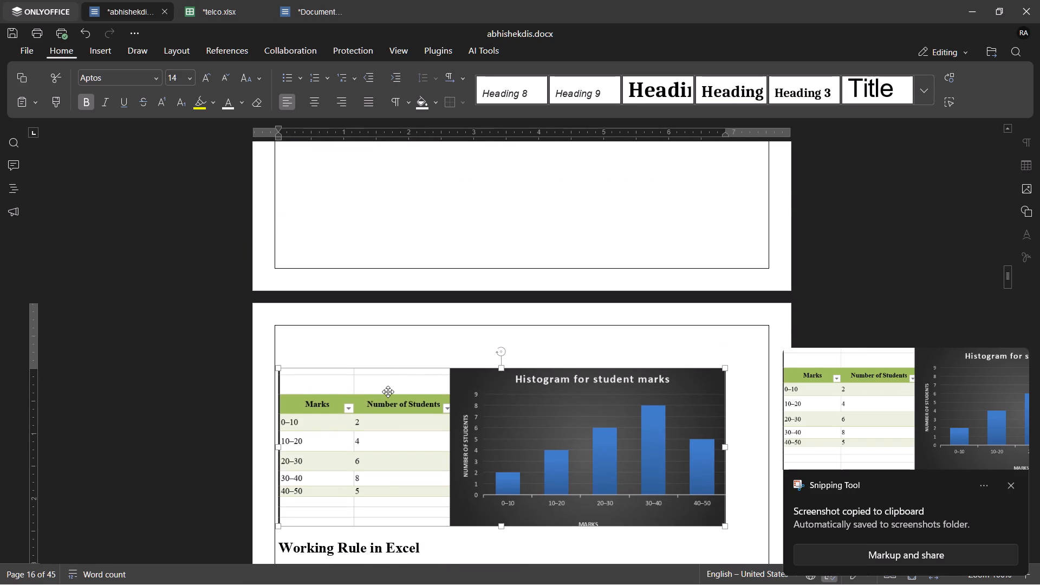
scroll(388, 392, "up", 3)
scroll(388, 392, "down", 4)
scroll(388, 392, "up", 2)
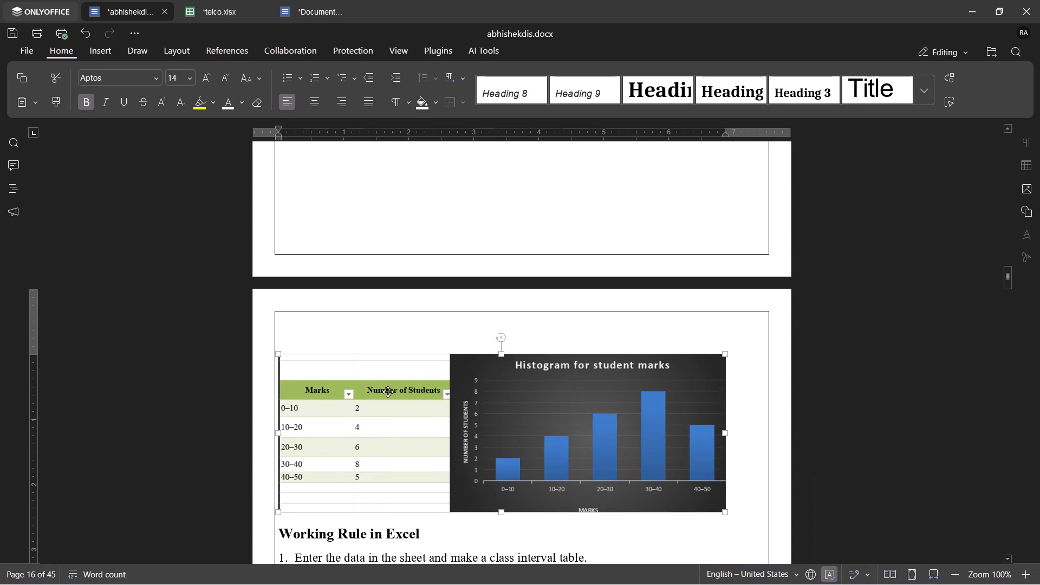
scroll(388, 392, "up", 4)
scroll(388, 392, "down", 5)
scroll(388, 392, "up", 2)
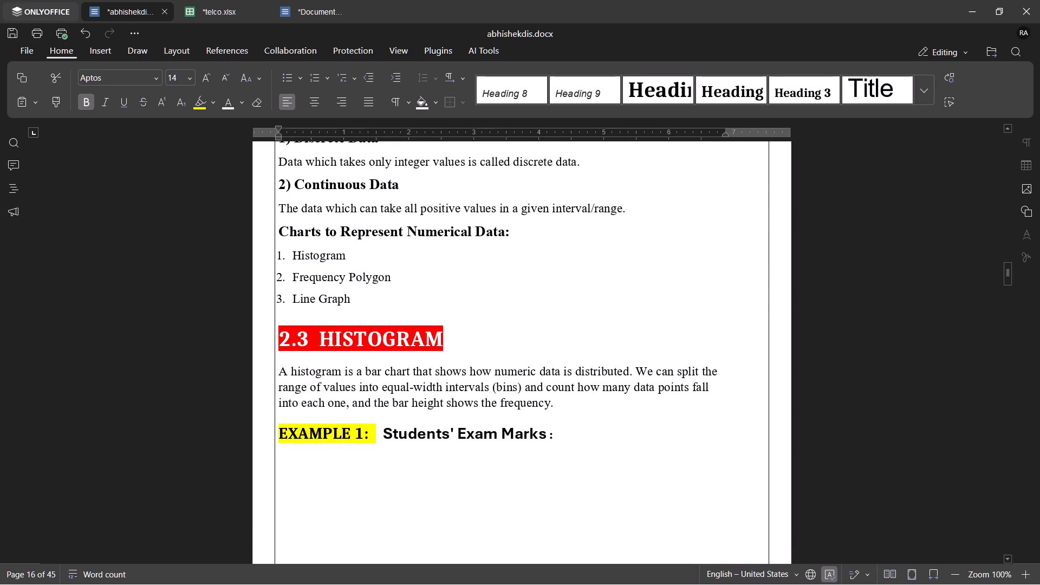
scroll(388, 392, "up", 1)
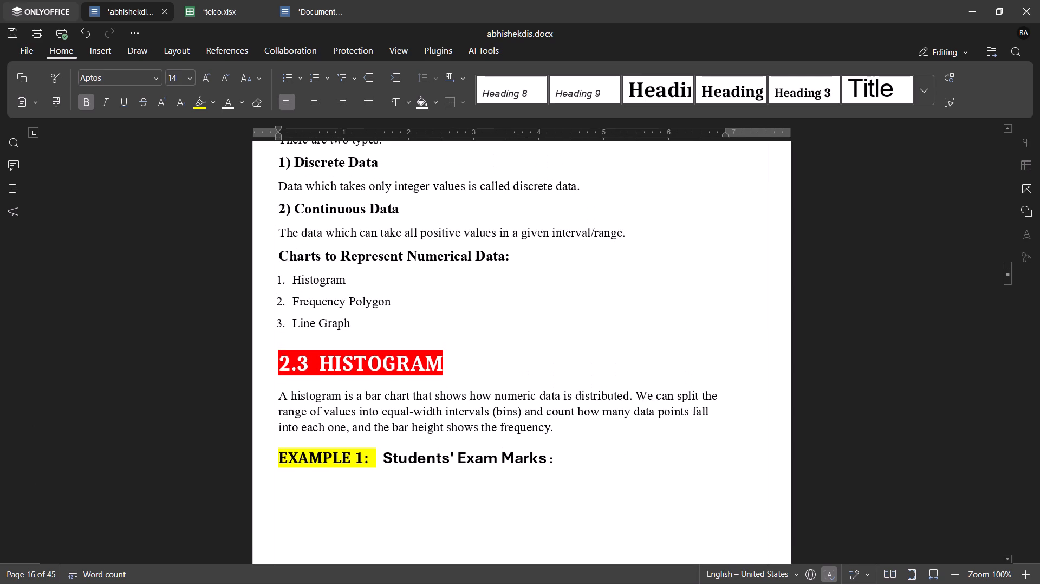
left_click(356, 322)
key("Return")
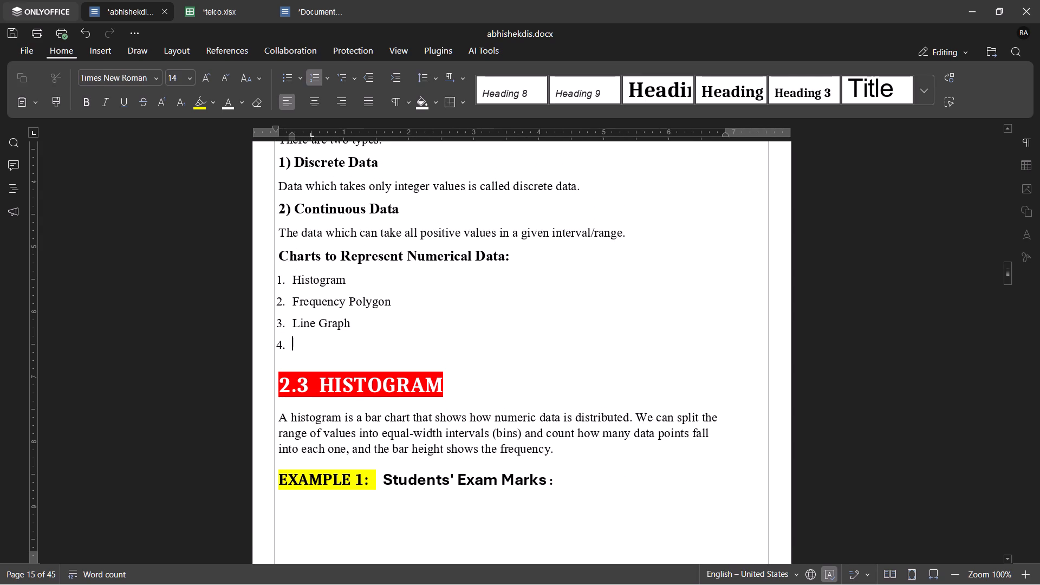
key("Return")
key("Return")
key("Return")
key("Return")
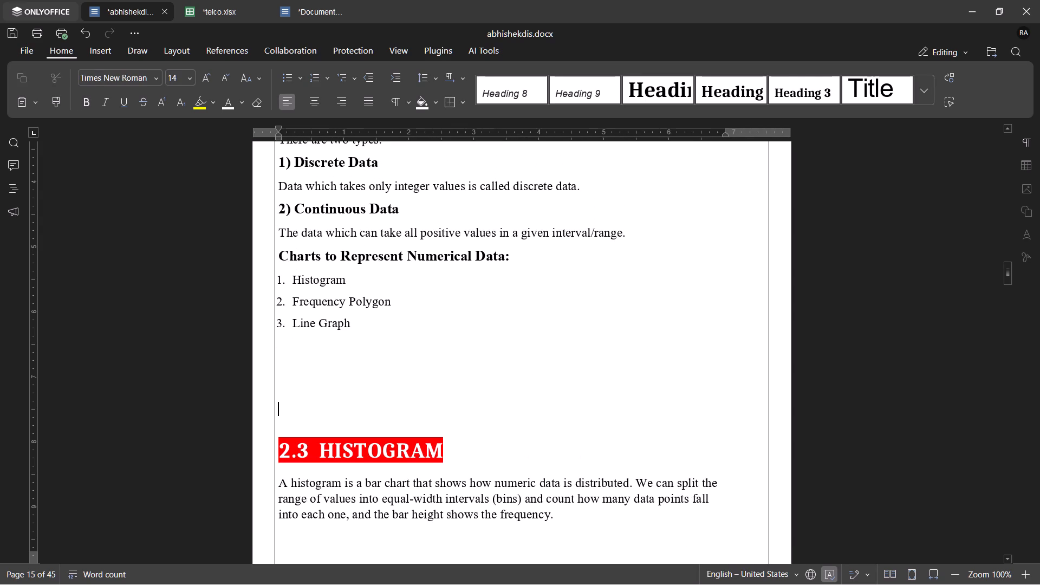
key("Return")
key("Return")
key("Return")
key("Return")
key("Return")
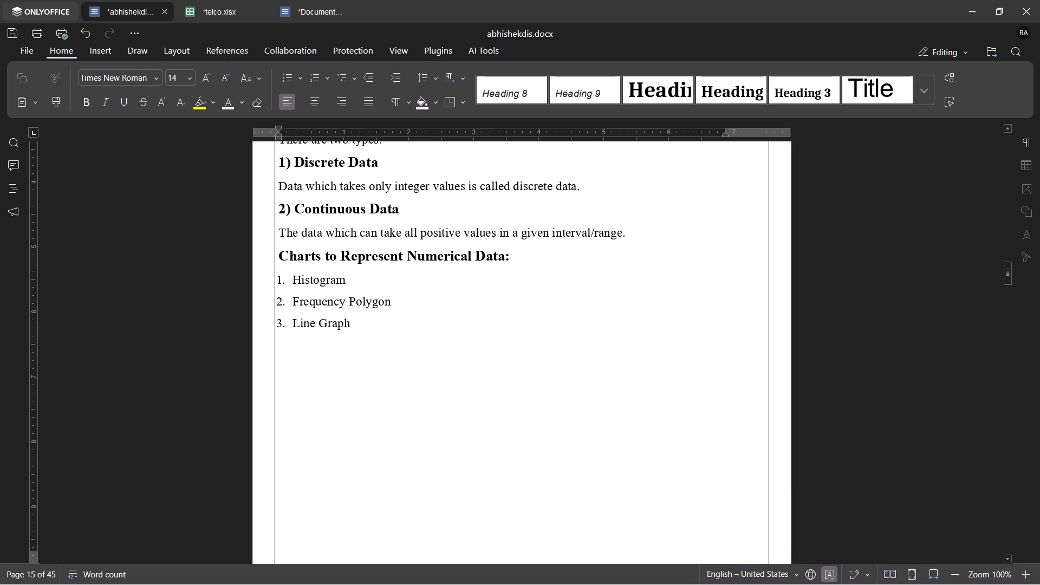
Examine the layout from the class interval tables through the Histogram section's Example 1 picture and working rule.
scroll(356, 322, "down", 4)
scroll(356, 322, "up", 1)
scroll(319, 406, "down", 2)
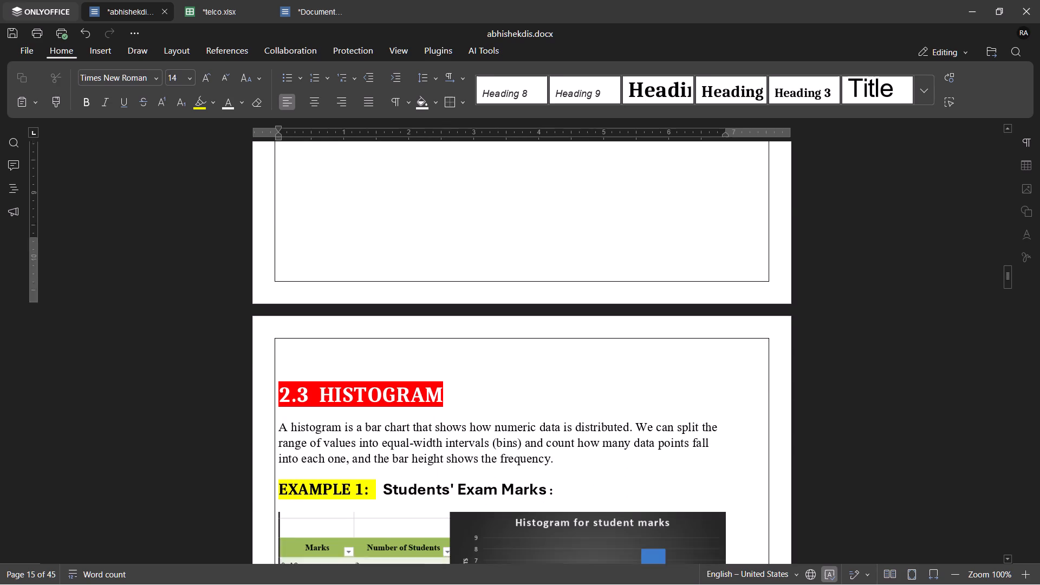
scroll(319, 406, "down", 1)
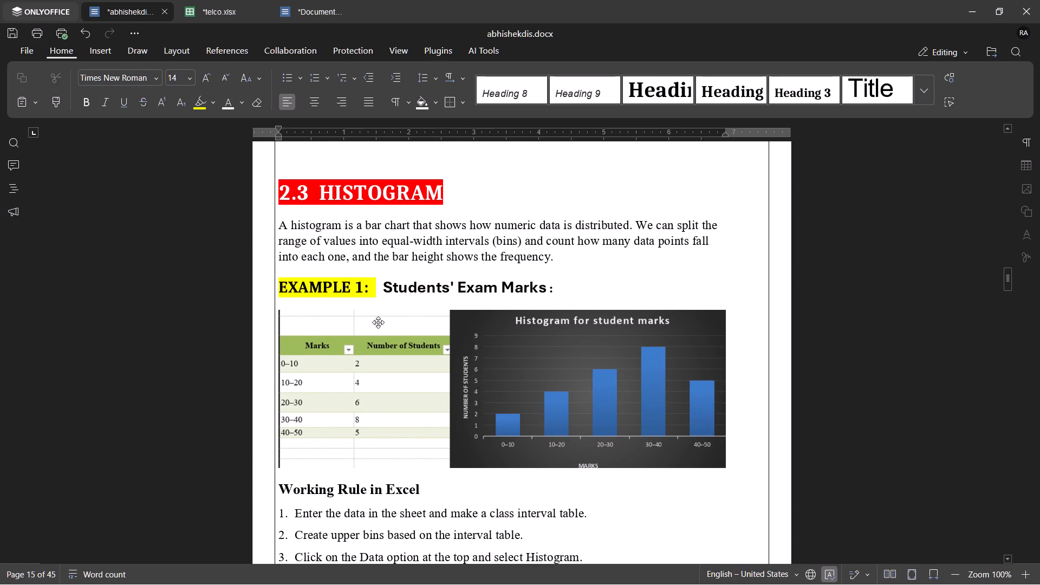
scroll(441, 305, "down", 2)
scroll(414, 309, "up", 2)
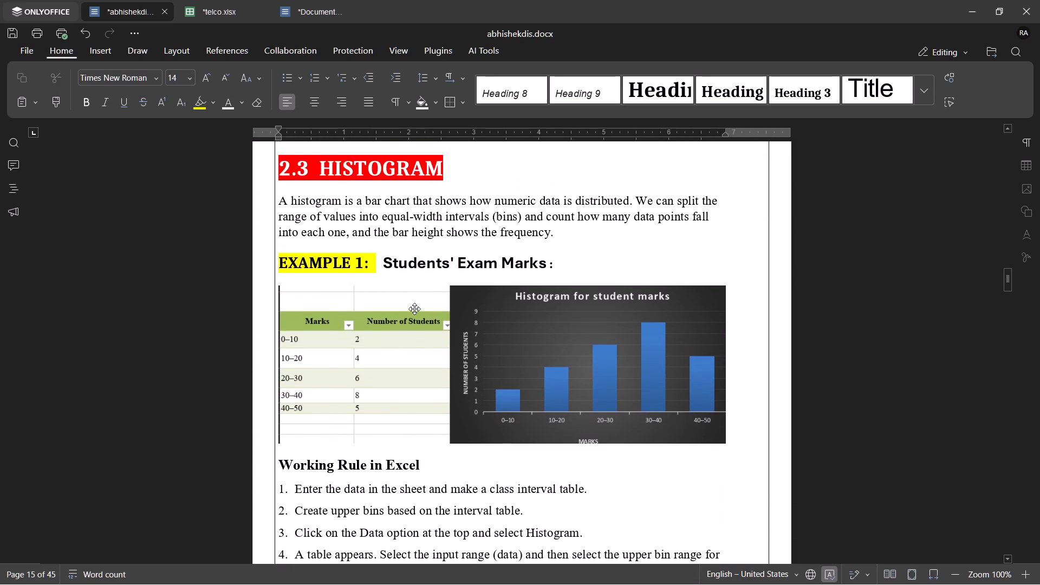
scroll(414, 309, "down", 4)
scroll(414, 309, "up", 12)
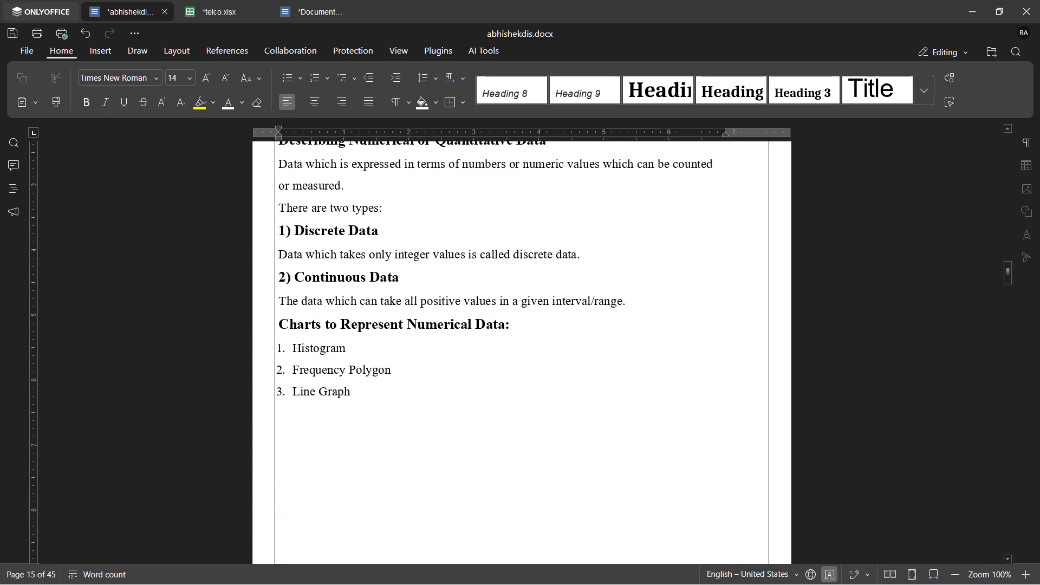
scroll(414, 309, "down", 4)
scroll(414, 309, "up", 3)
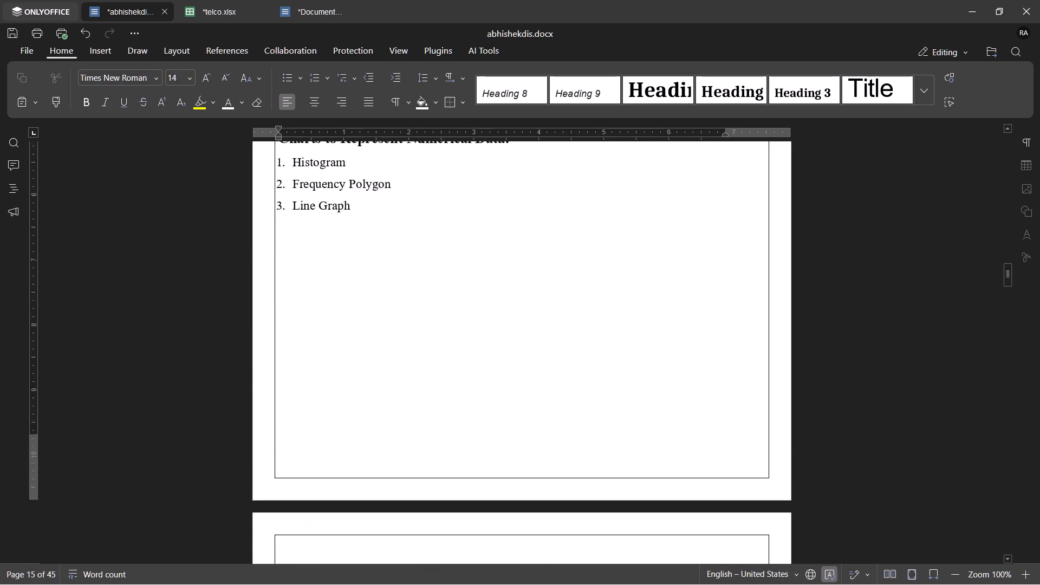
scroll(414, 309, "up", 8)
scroll(414, 309, "down", 3)
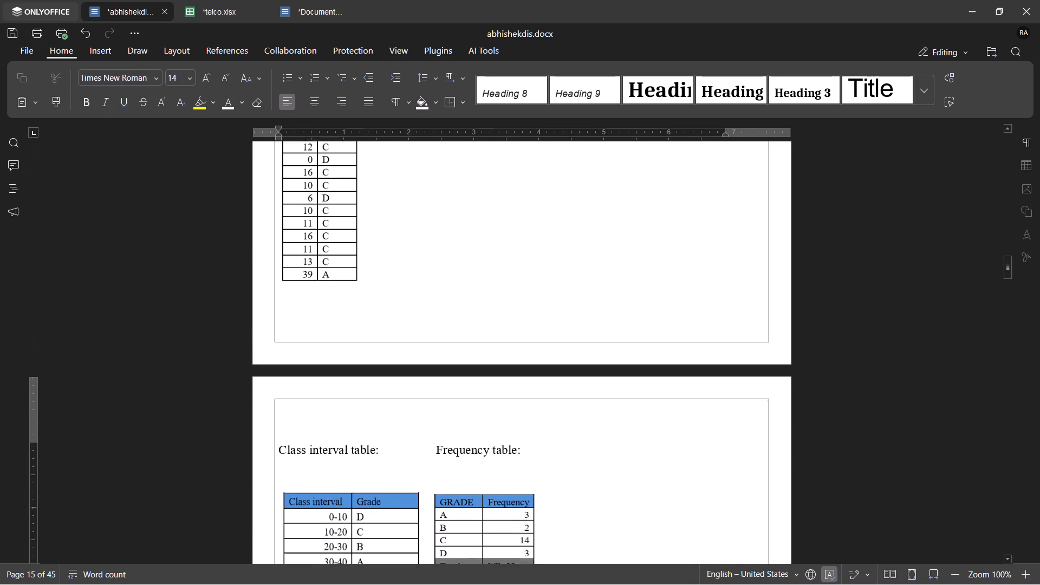
scroll(414, 309, "down", 6)
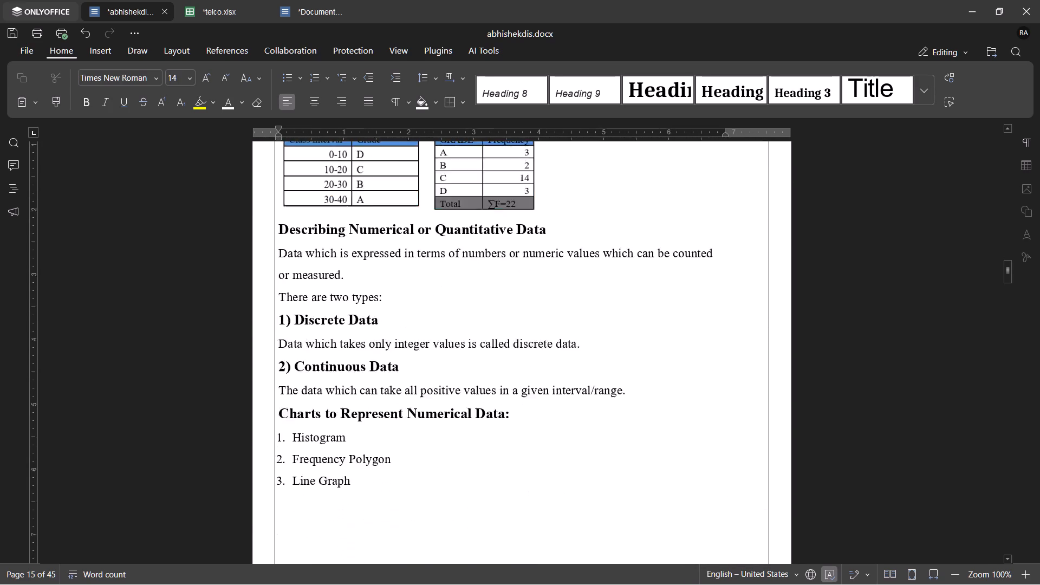
scroll(414, 309, "down", 3)
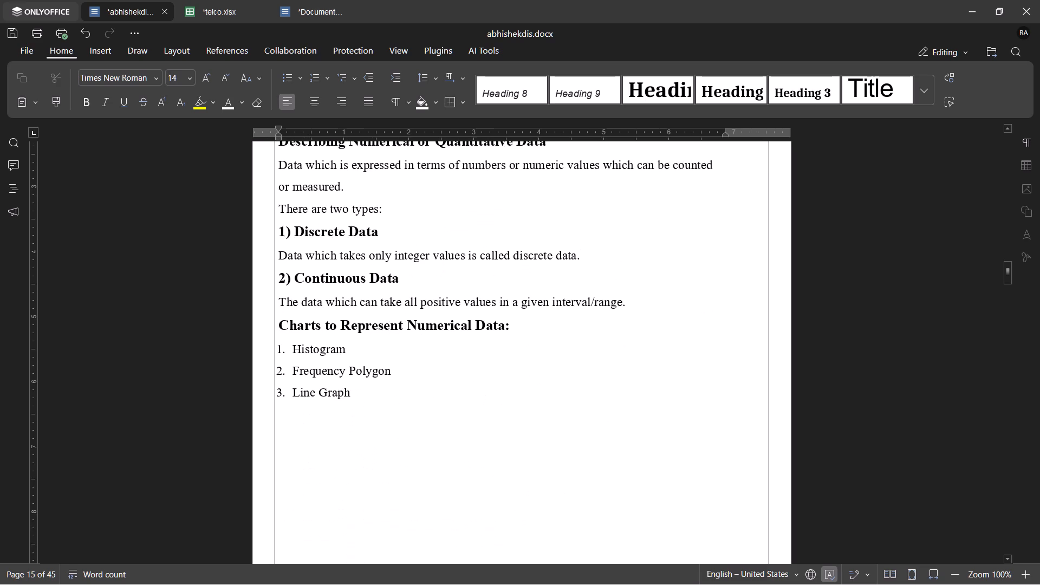
scroll(414, 309, "up", 3)
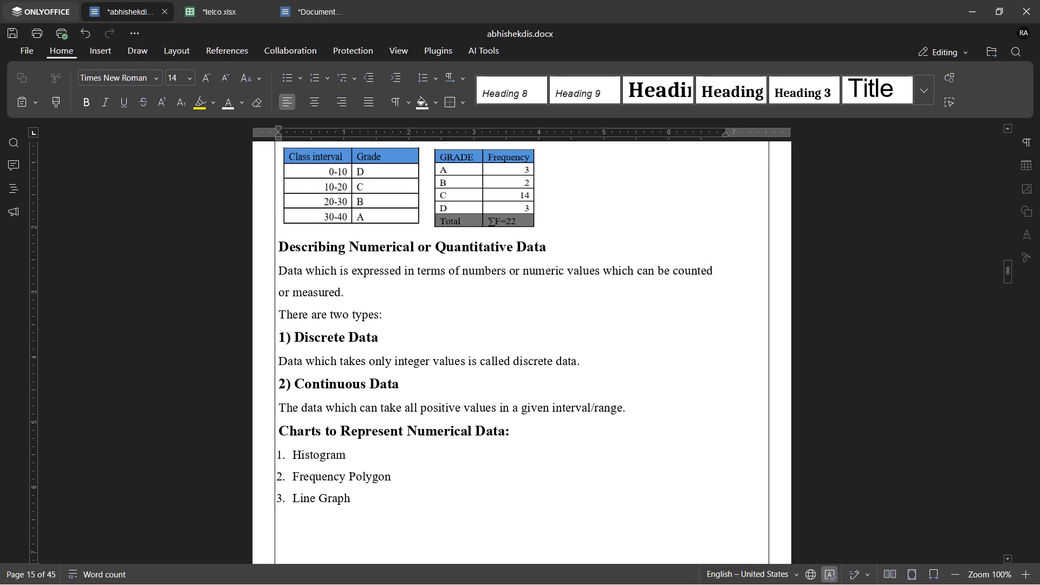
scroll(414, 309, "down", 10)
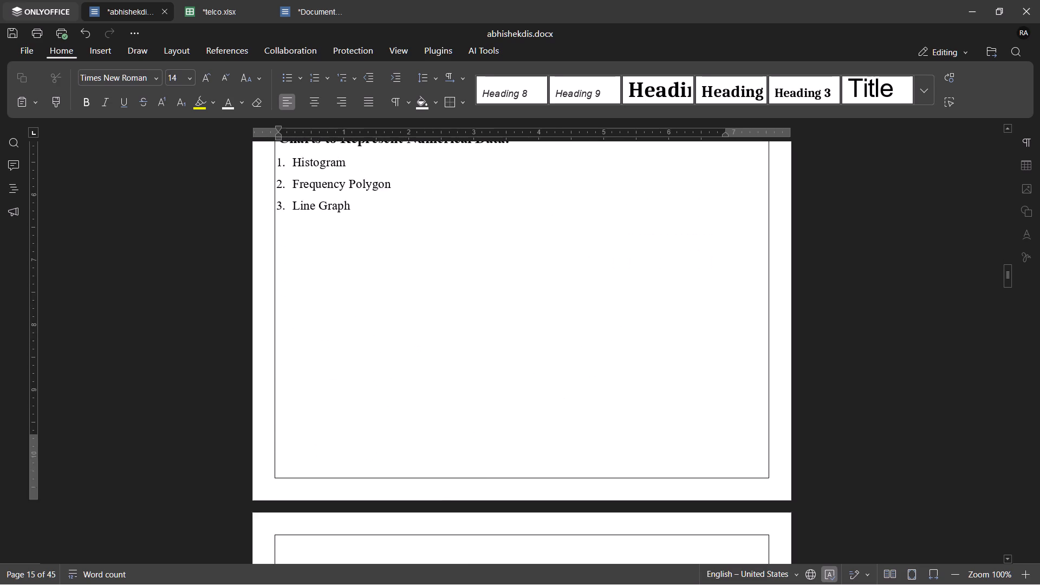
scroll(414, 309, "down", 1)
scroll(414, 309, "up", 1)
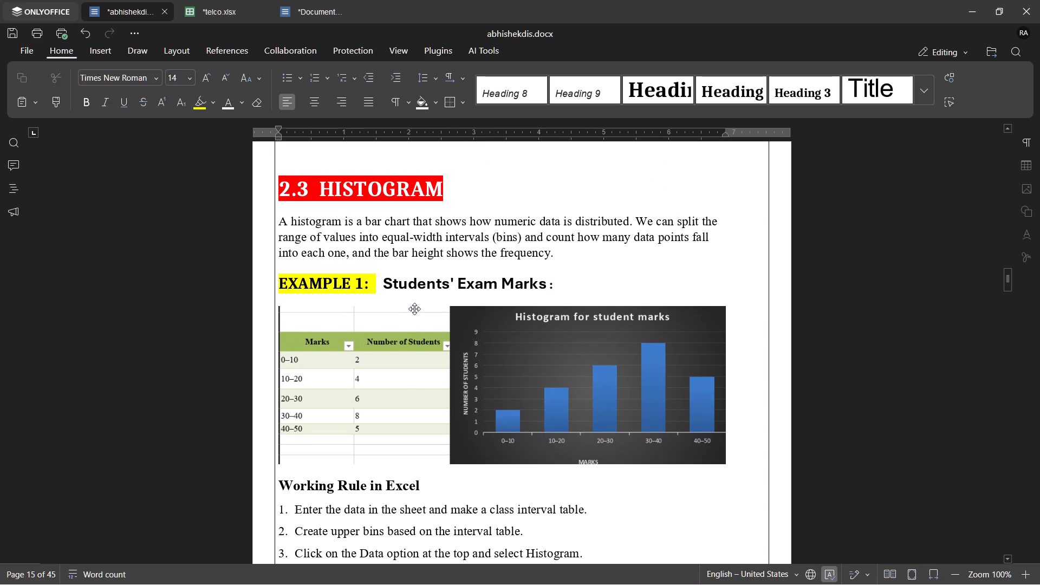
scroll(414, 309, "down", 1)
scroll(414, 309, "up", 1)
scroll(414, 309, "down", 2)
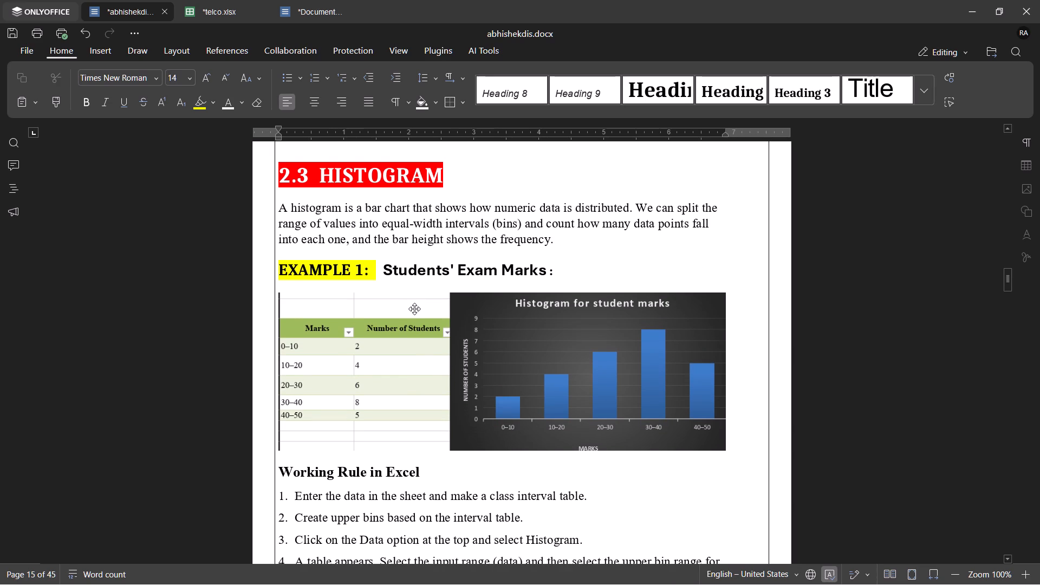
scroll(414, 309, "down", 3)
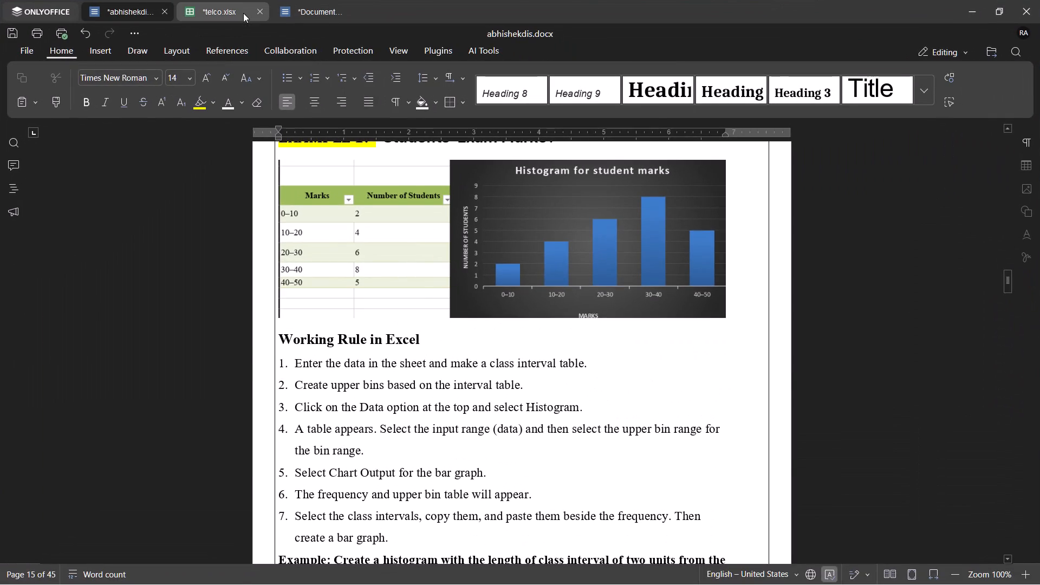
left_click(243, 13)
scroll(230, 447, "down", 1)
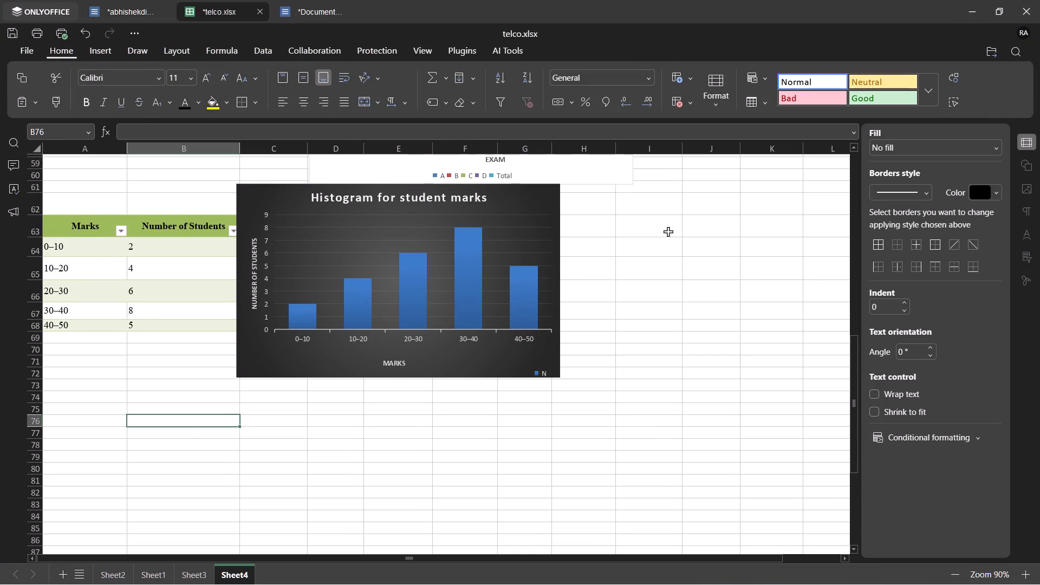
scroll(668, 231, "up", 4)
scroll(668, 231, "left", 3)
scroll(668, 231, "down", 1)
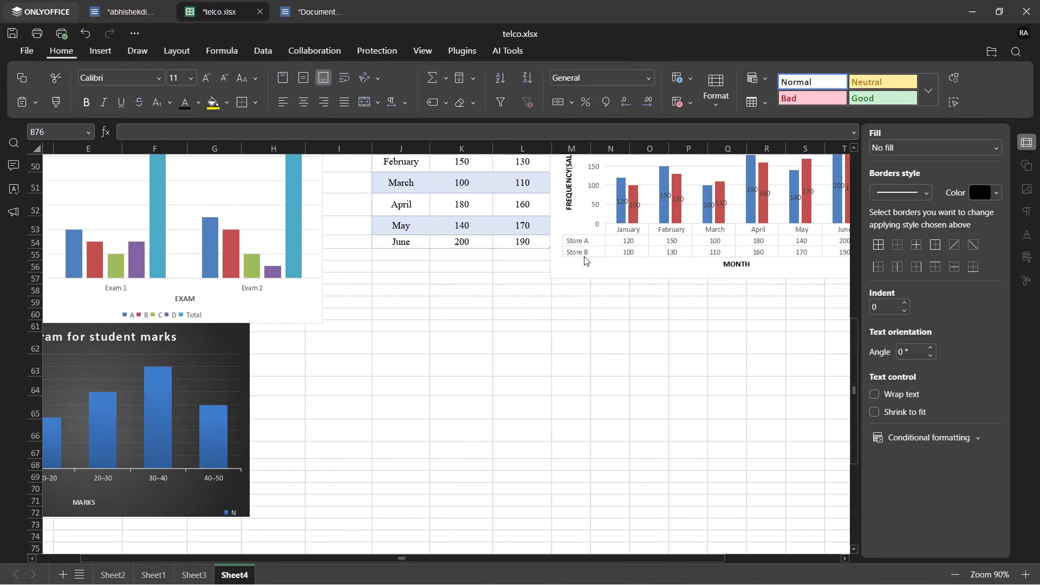
scroll(277, 340, "down", 1)
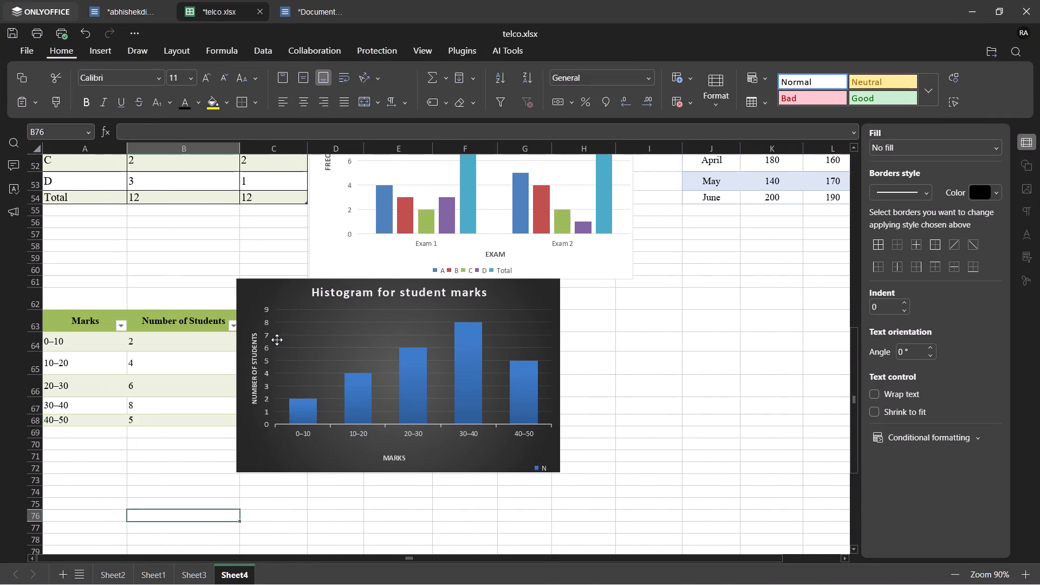
scroll(277, 340, "down", 2)
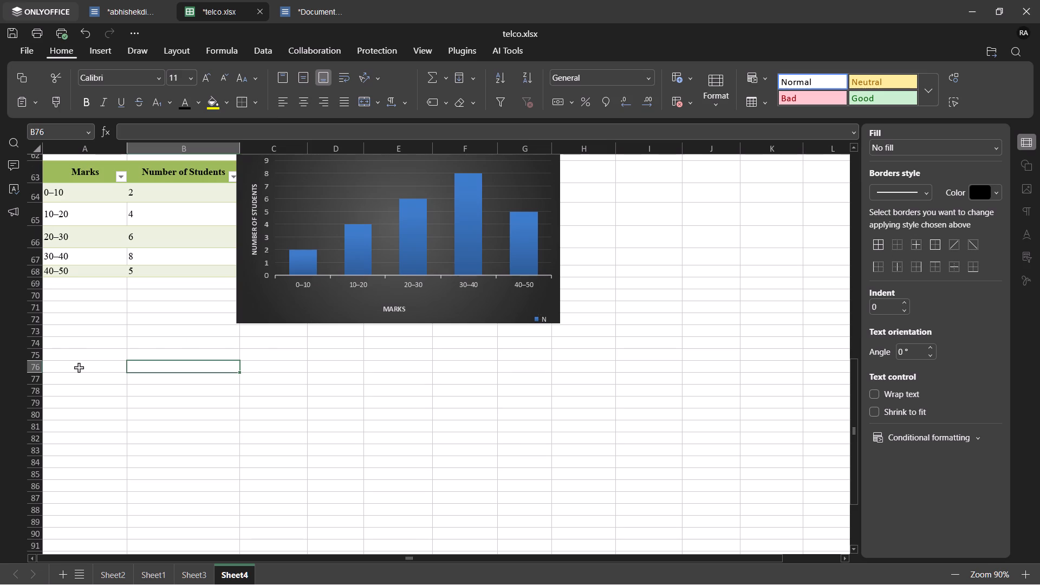
left_click(79, 367)
key("ctrl+v")
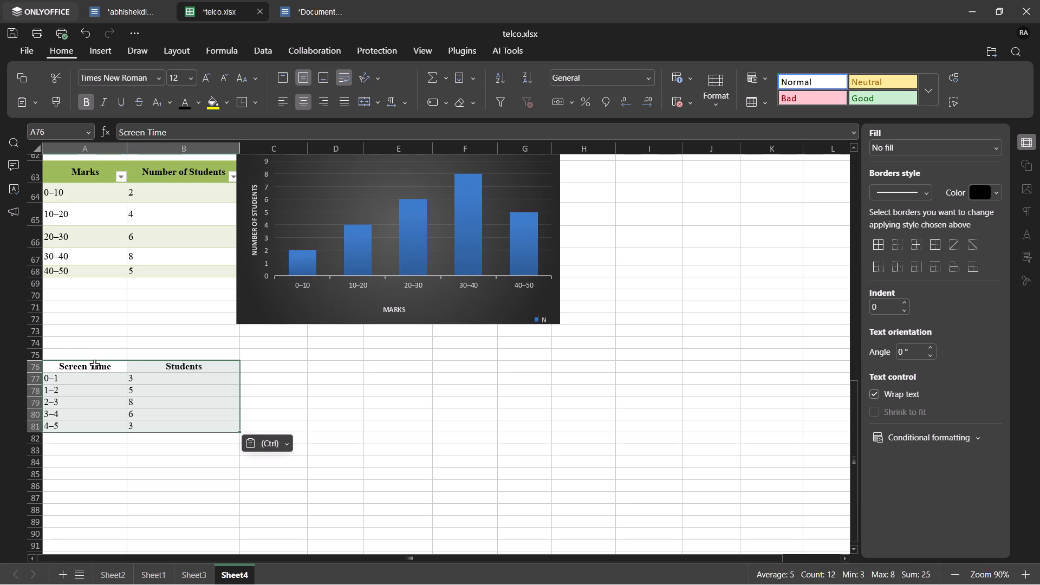
Increase the heights of rows 76 to 81 in the Screen Time table, making row 79 about 28.8 points.
left_click_drag(34, 373, 34, 378)
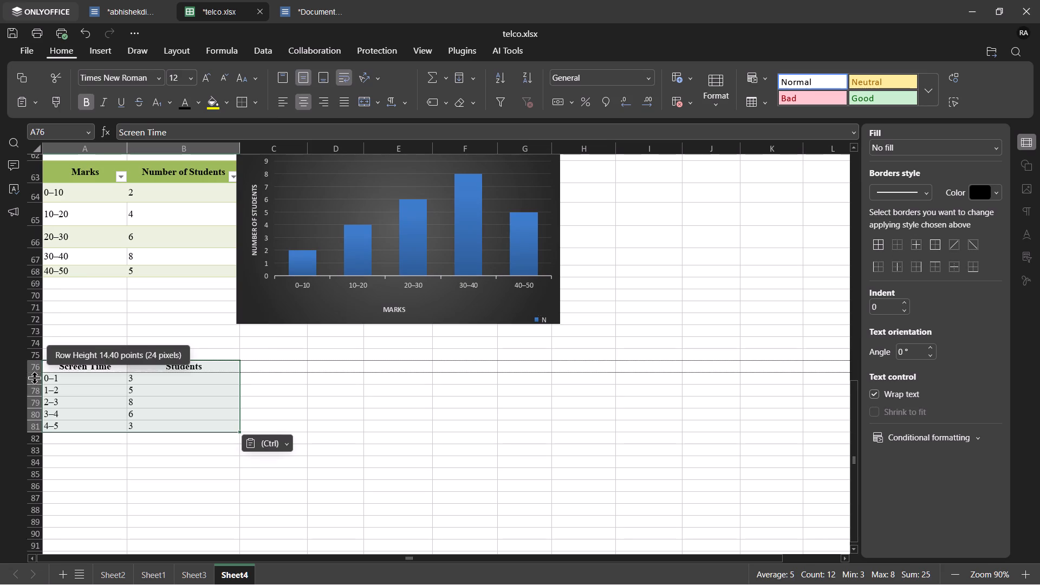
left_click_drag(34, 378, 31, 380)
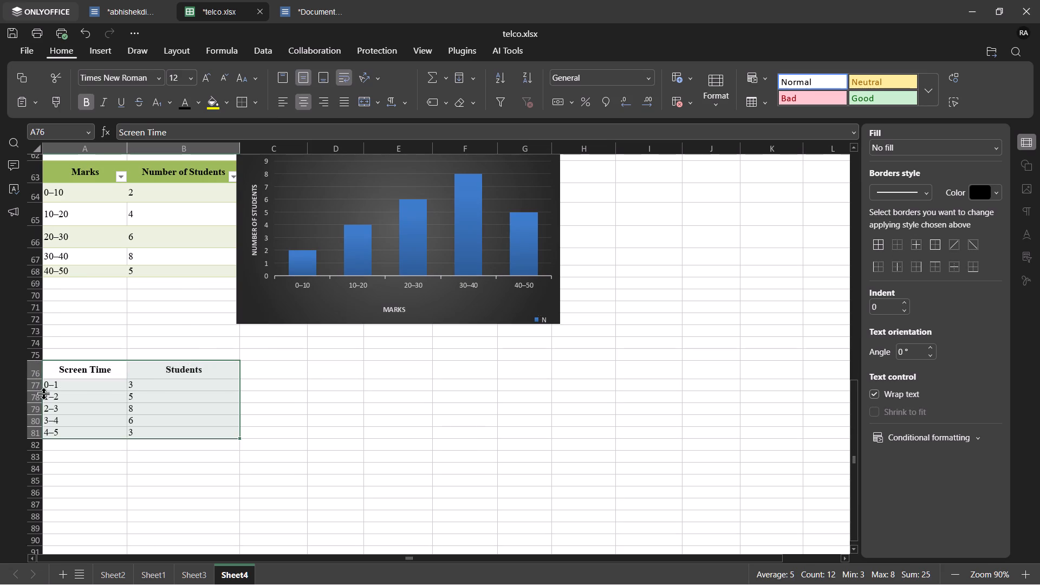
left_click_drag(38, 393, 38, 397)
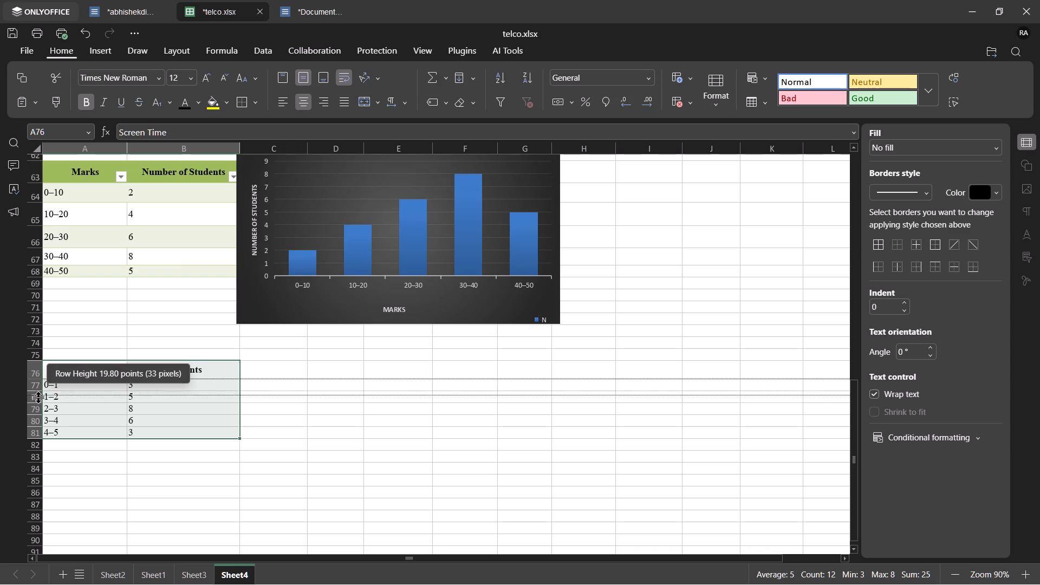
left_click_drag(38, 397, 38, 402)
left_click_drag(37, 411, 37, 414)
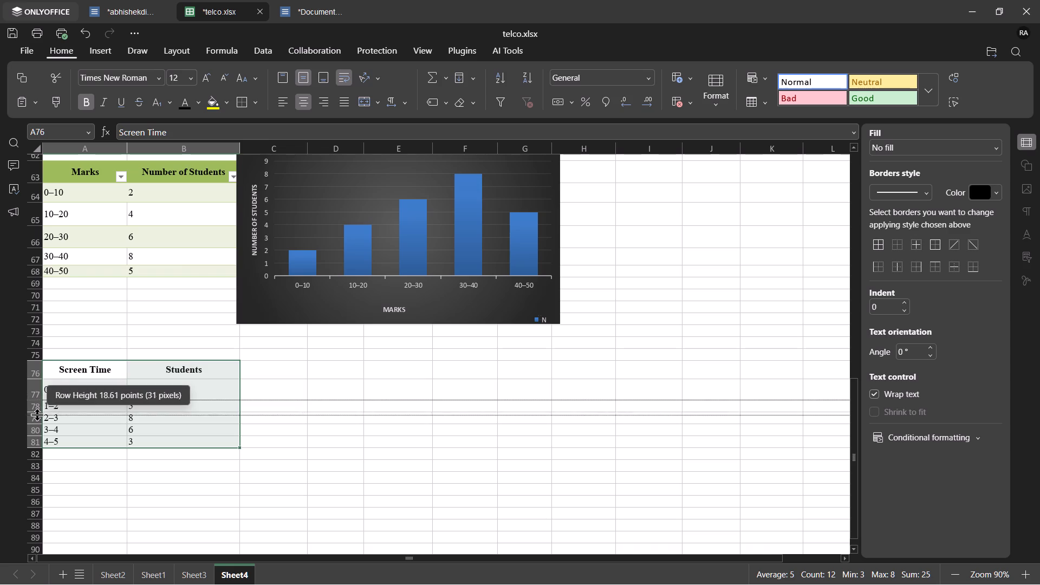
left_click_drag(37, 414, 37, 417)
left_click_drag(35, 428, 36, 435)
left_click_drag(33, 448, 33, 454)
left_click_drag(34, 464, 36, 471)
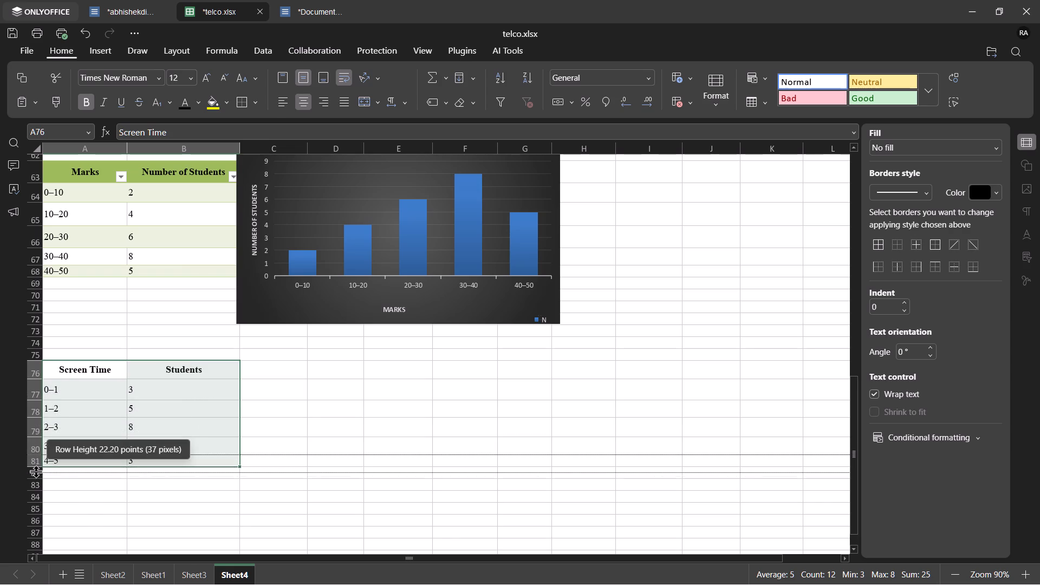
left_click_drag(36, 471, 36, 475)
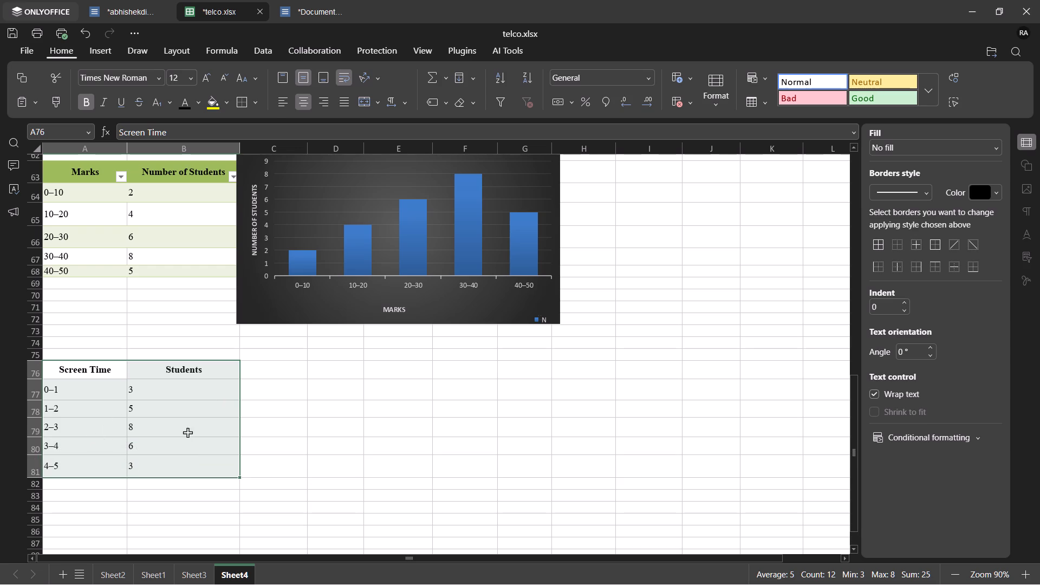
left_click(306, 435)
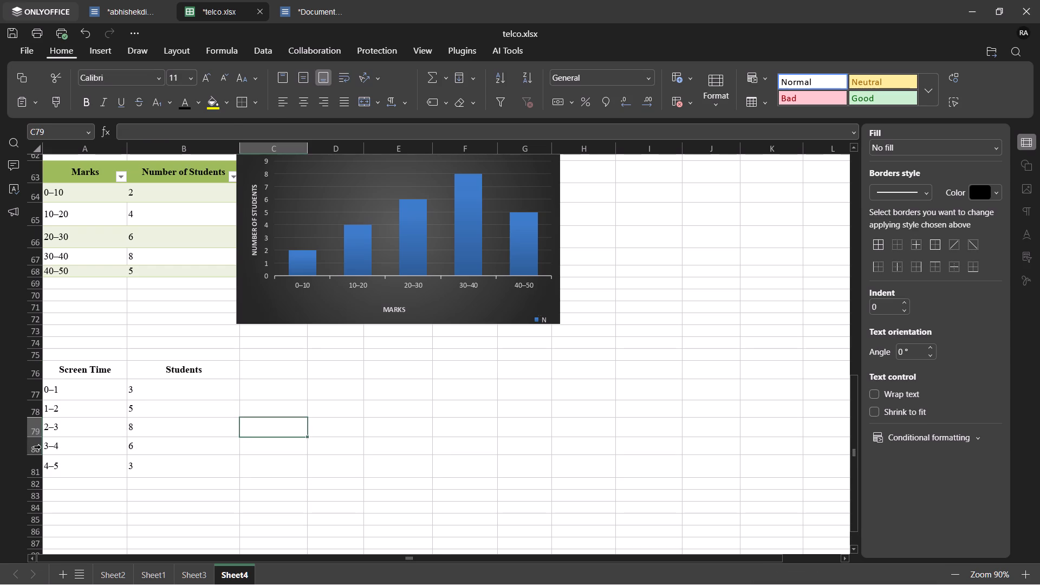
left_click(32, 437)
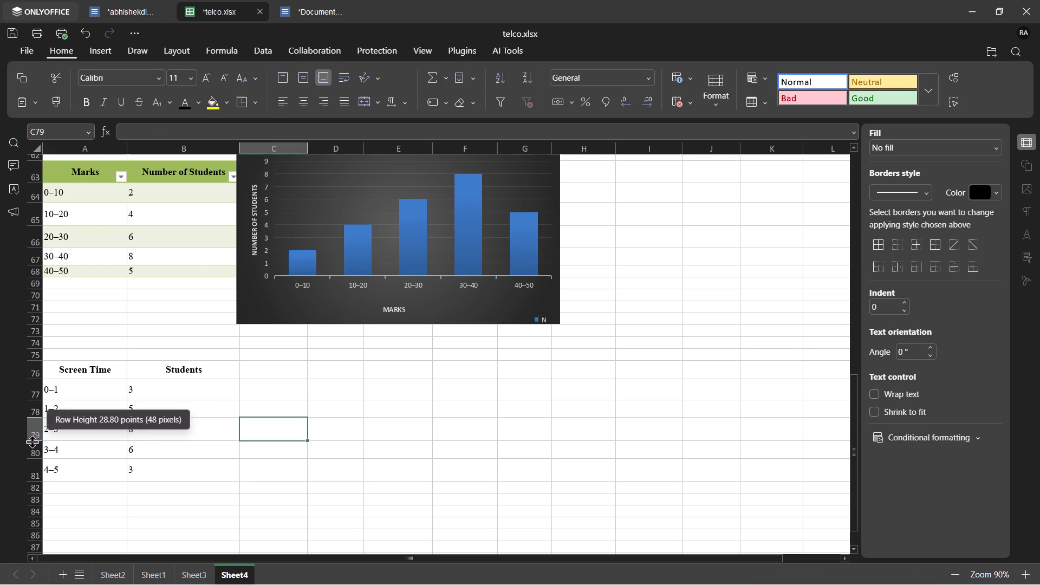
Format the Screen Time range A76:B81 as a table with the green banded style used by the Marks table.
left_click_drag(56, 370, 187, 465)
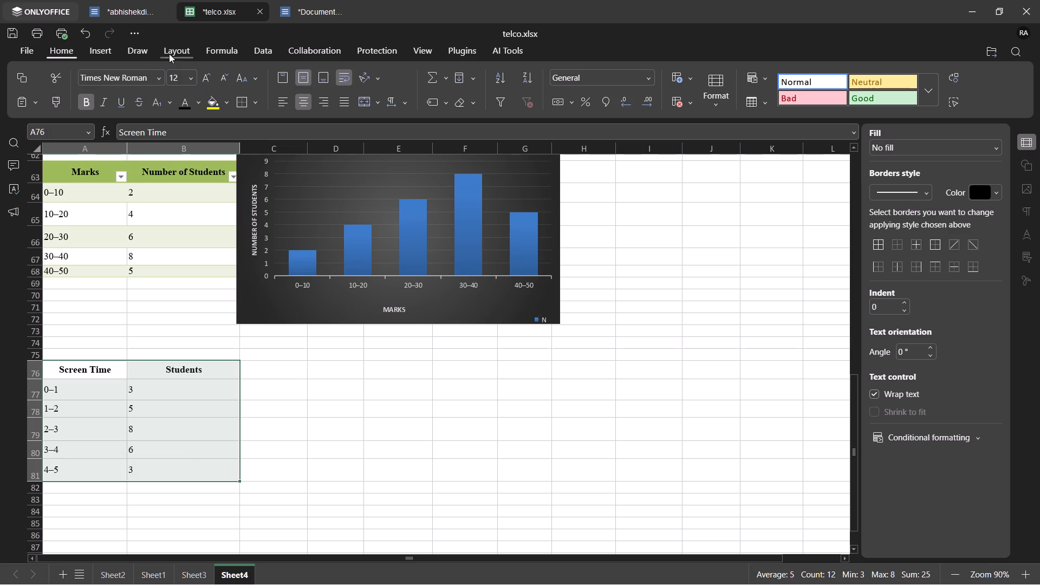
left_click(100, 43)
left_click(108, 92)
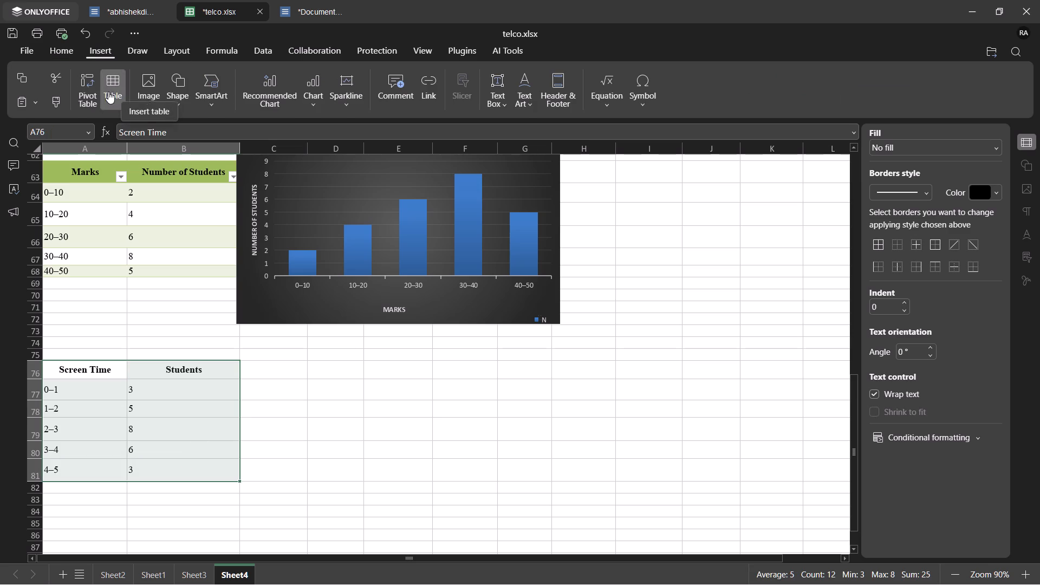
left_click(489, 334)
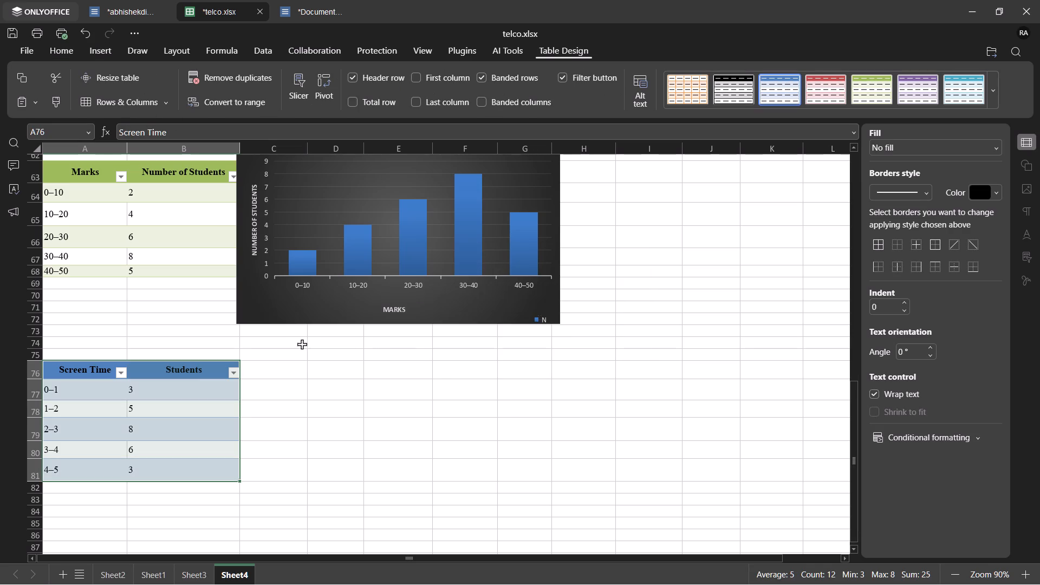
left_click(834, 96)
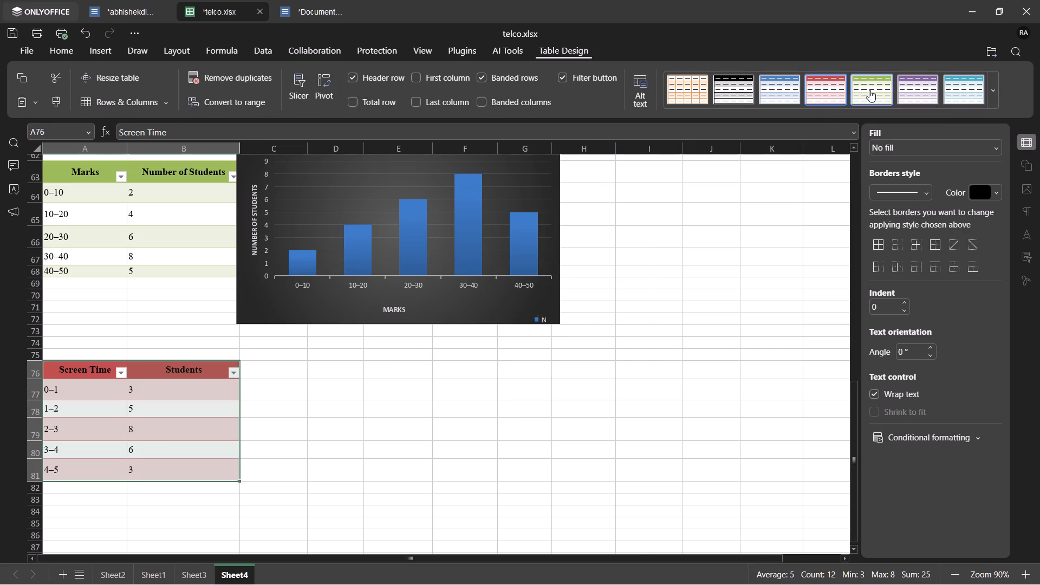
left_click(890, 86)
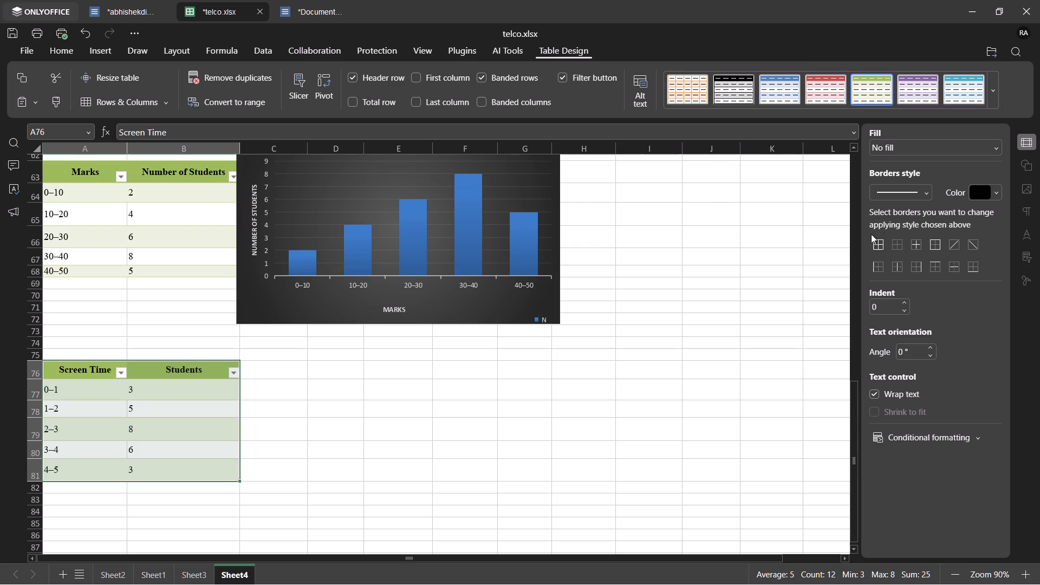
Reduce the height of the "Histogram for student marks" chart by raising its bottom edge.
scroll(478, 231, "up", 1)
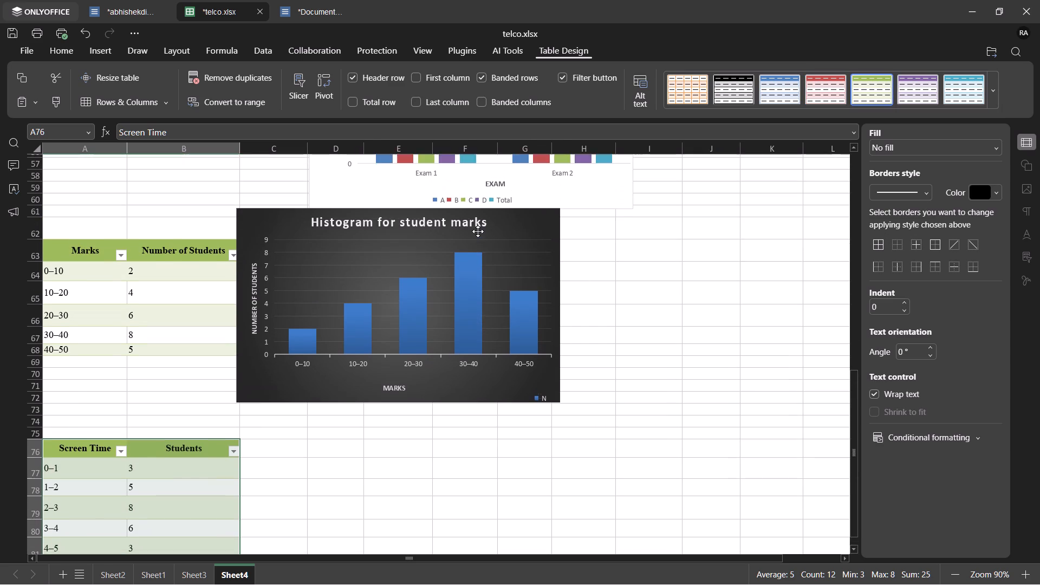
scroll(478, 231, "down", 3)
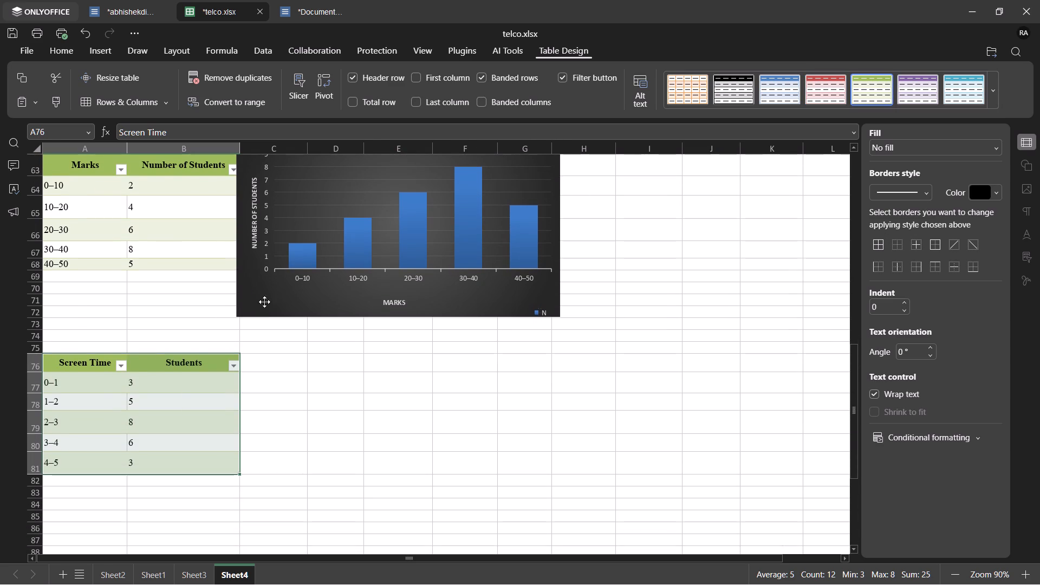
left_click(330, 270)
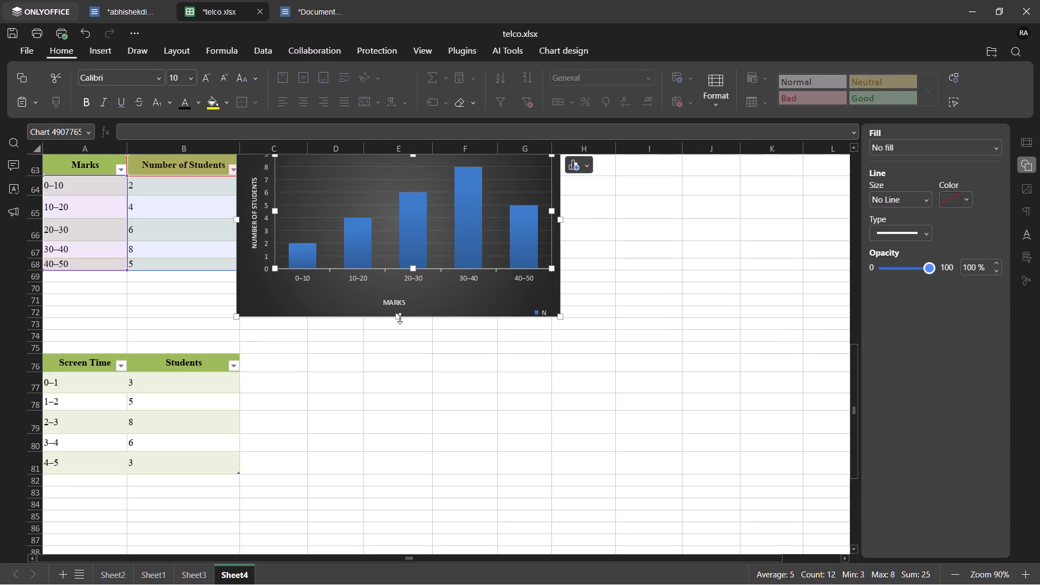
left_click_drag(400, 318, 398, 279)
scroll(398, 279, "up", 3)
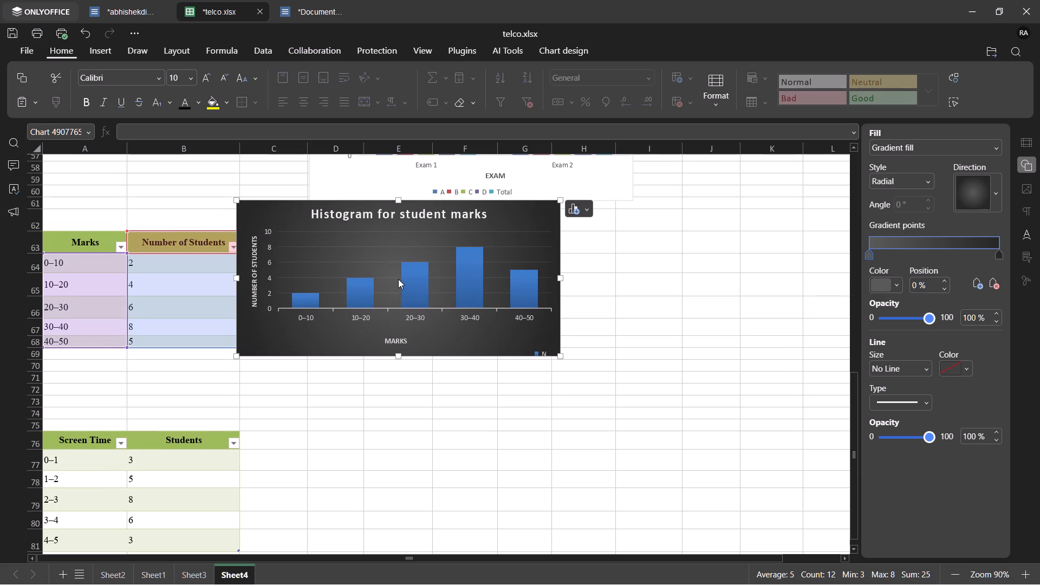
scroll(398, 279, "down", 1)
scroll(398, 279, "up", 1)
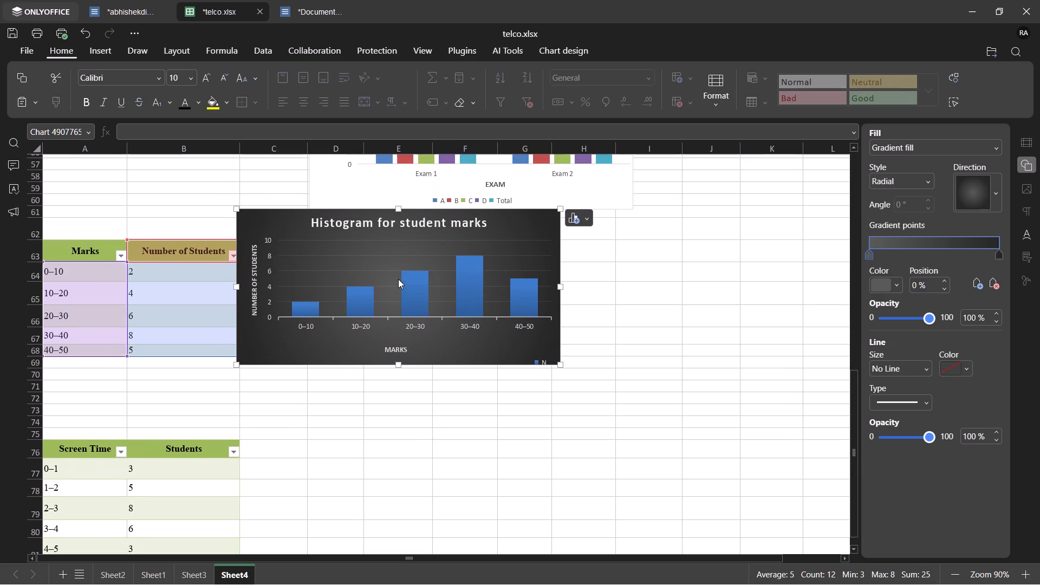
Insert the recommended clustered column chart for the Screen Time table, A76:B81.
scroll(398, 279, "down", 3)
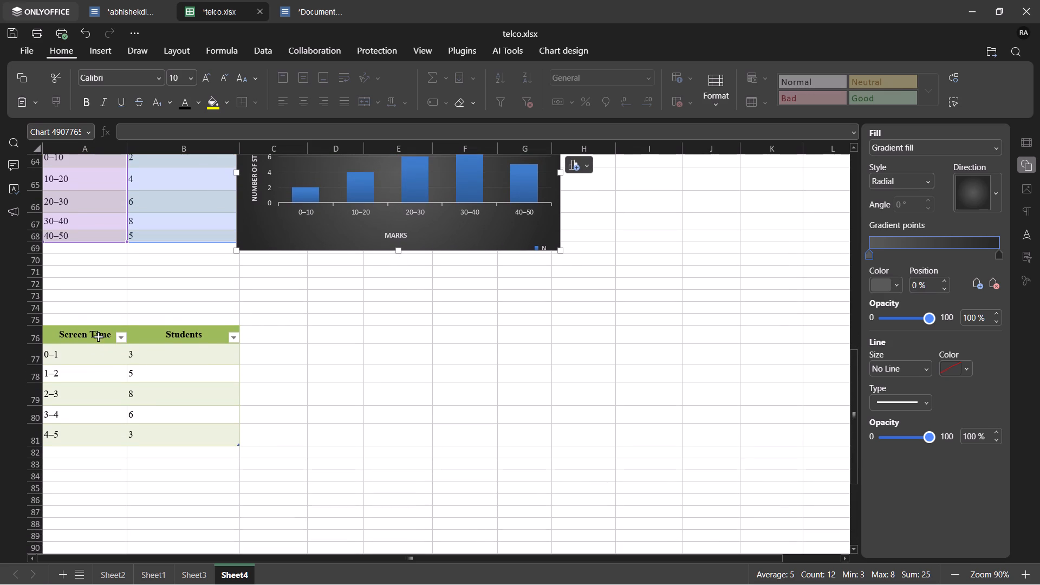
left_click_drag(98, 336, 199, 432)
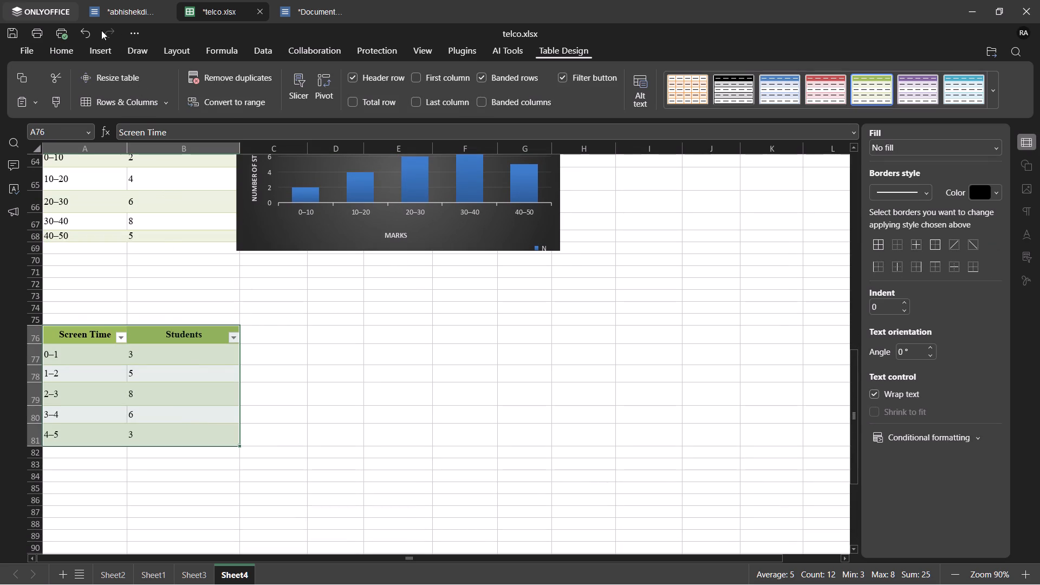
left_click(99, 43)
left_click(263, 98)
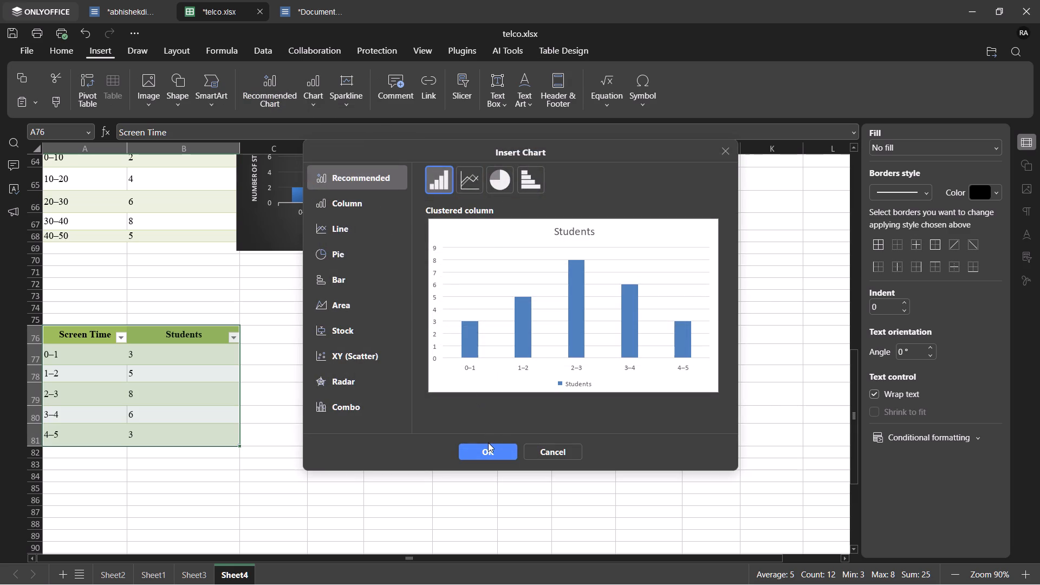
left_click(488, 443)
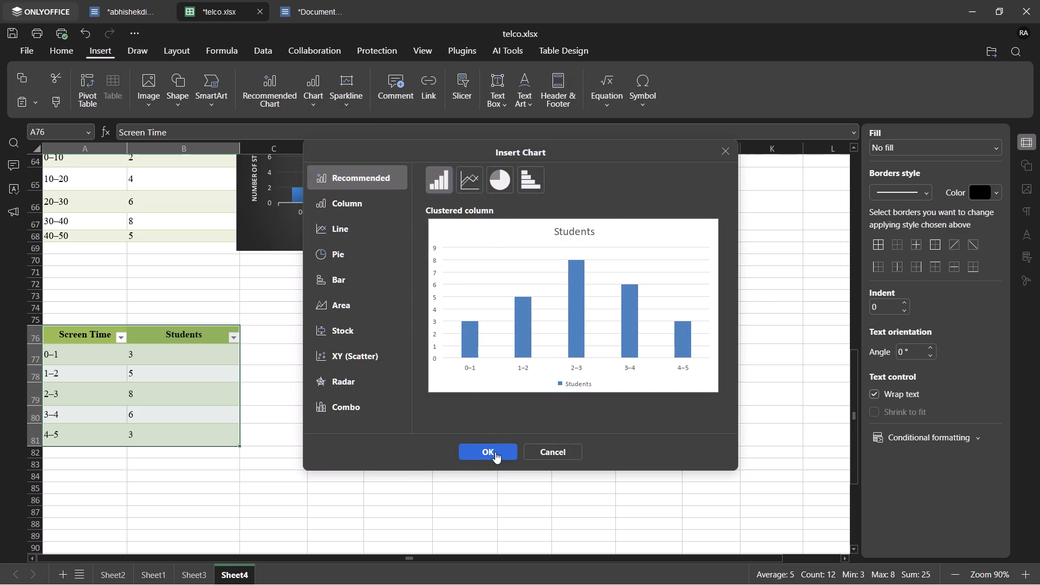
left_click(495, 452)
Apply the preset chart style with solid blue columns and a bold dark blue title to the Students chart.
left_click(270, 89)
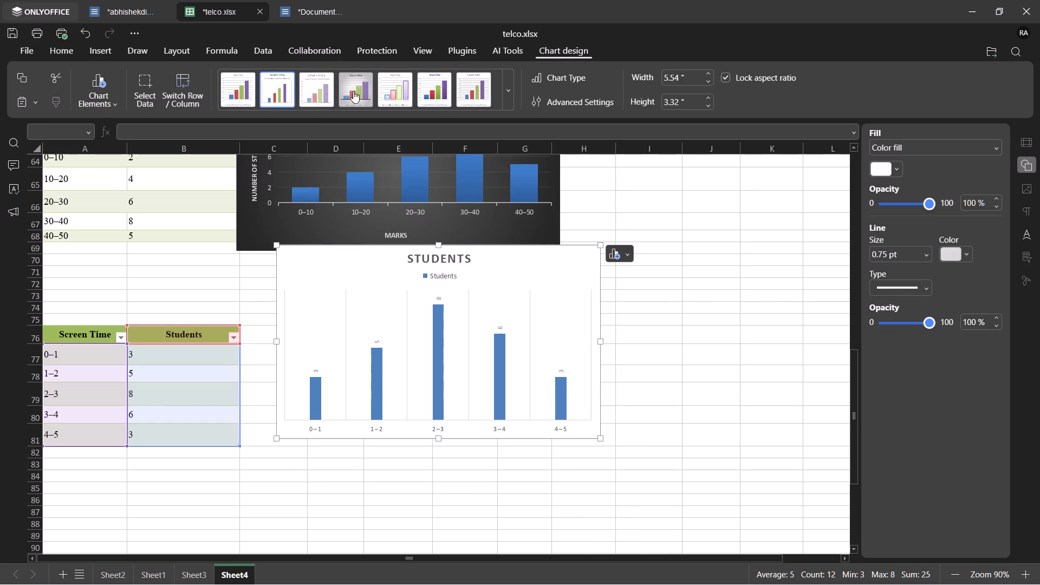
left_click(382, 98)
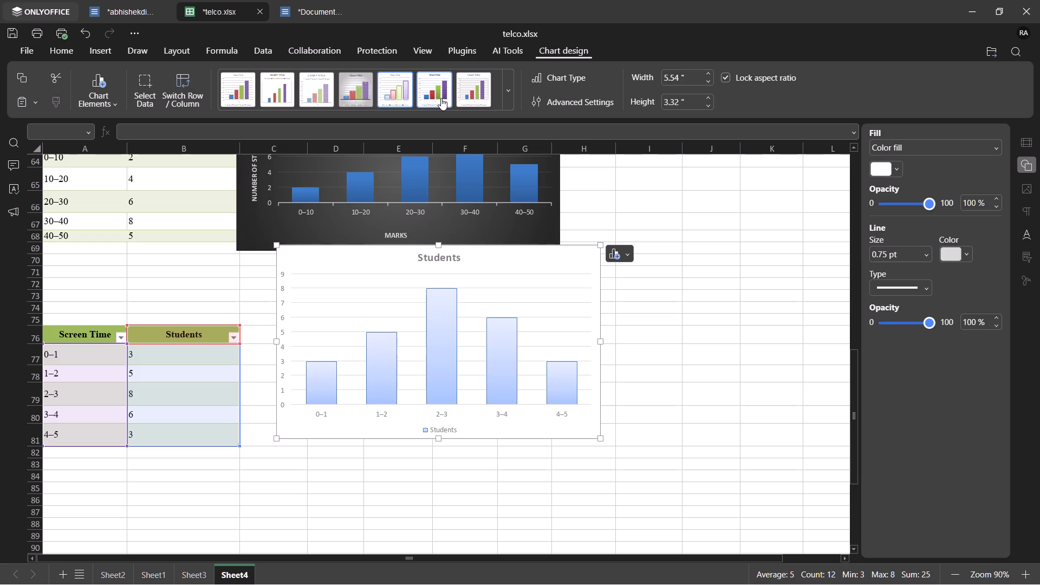
left_click(441, 98)
Move the Students chart beside the Screen Time table, against the edge of column B.
left_click_drag(383, 253, 348, 301)
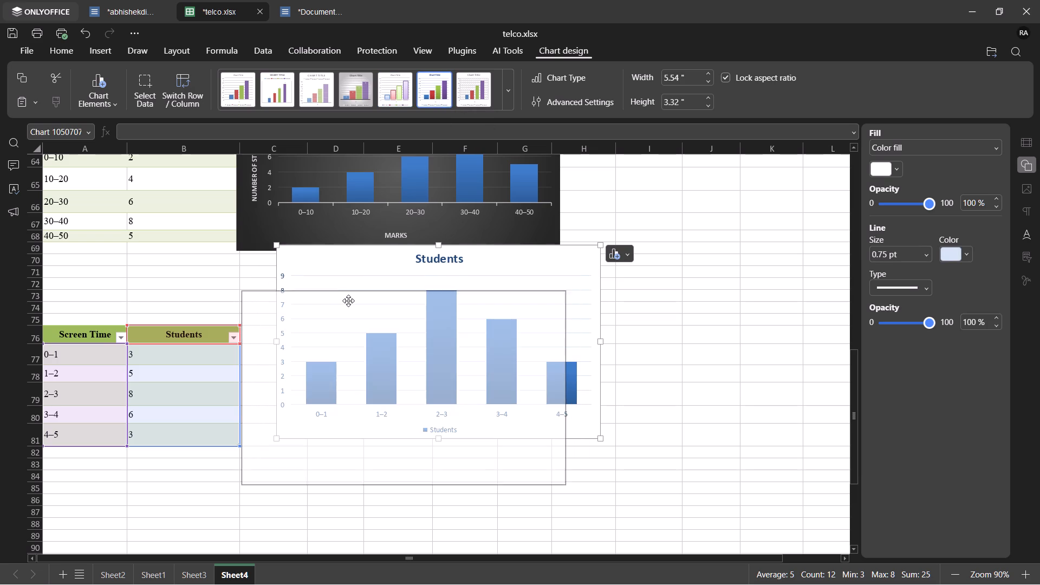
left_click_drag(348, 301, 350, 304)
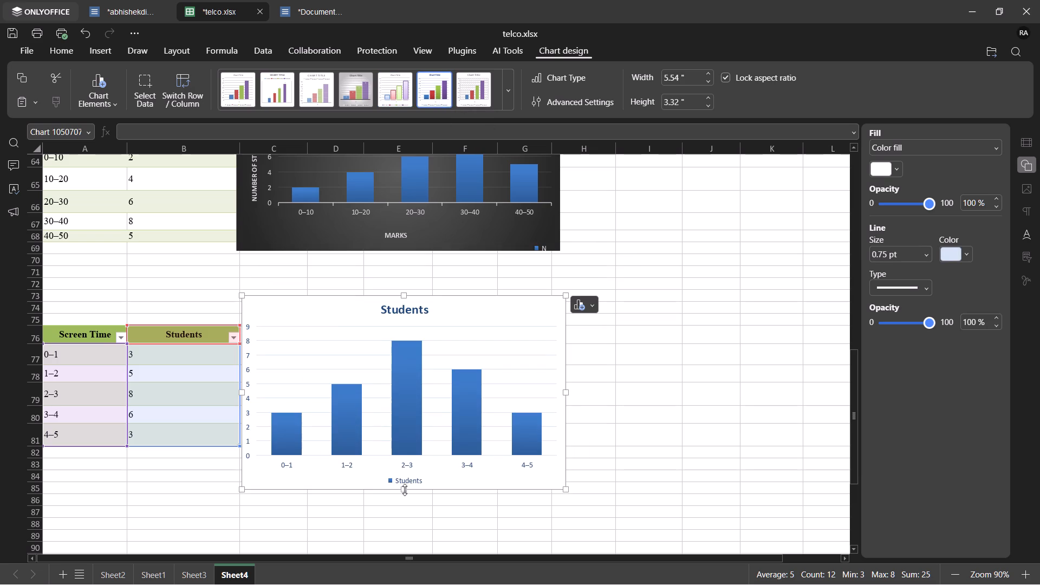
Shrink the Students chart's height to about 2.43 inches so it spans roughly the same rows as the Screen Time table.
left_click_drag(405, 490, 404, 446)
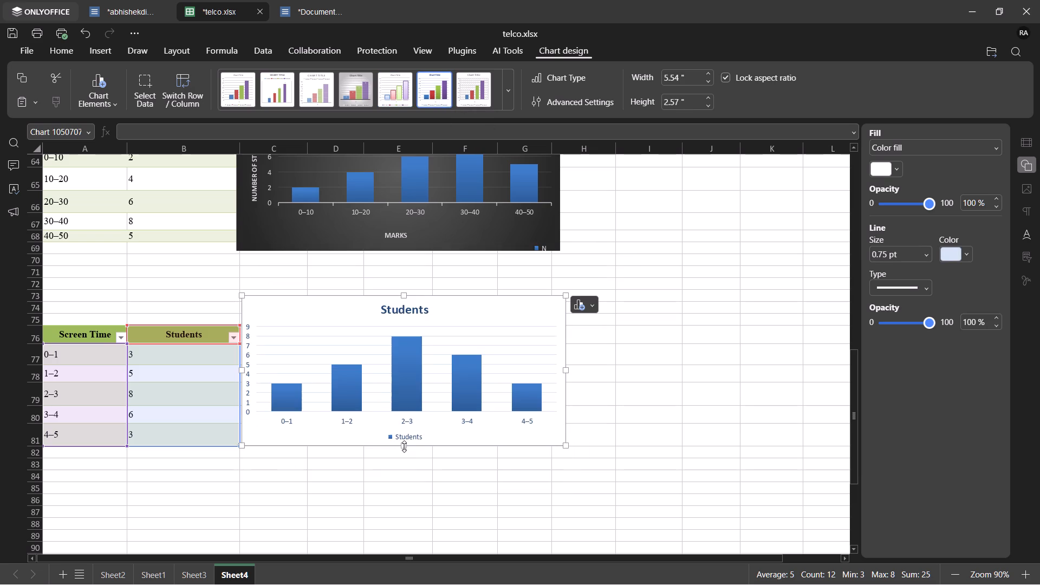
left_click_drag(406, 296, 406, 303)
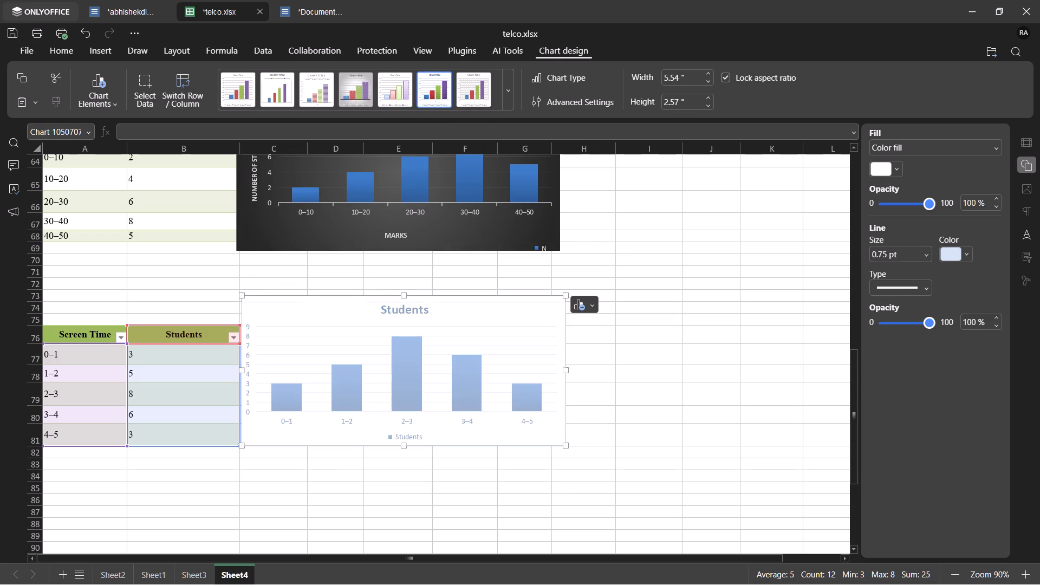
left_click_drag(406, 303, 404, 310)
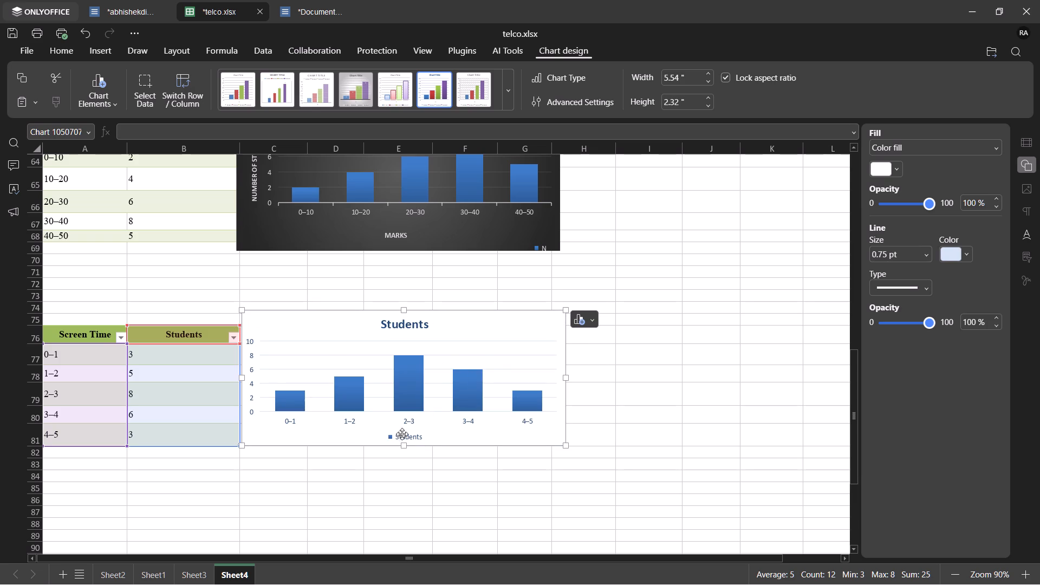
left_click(404, 441)
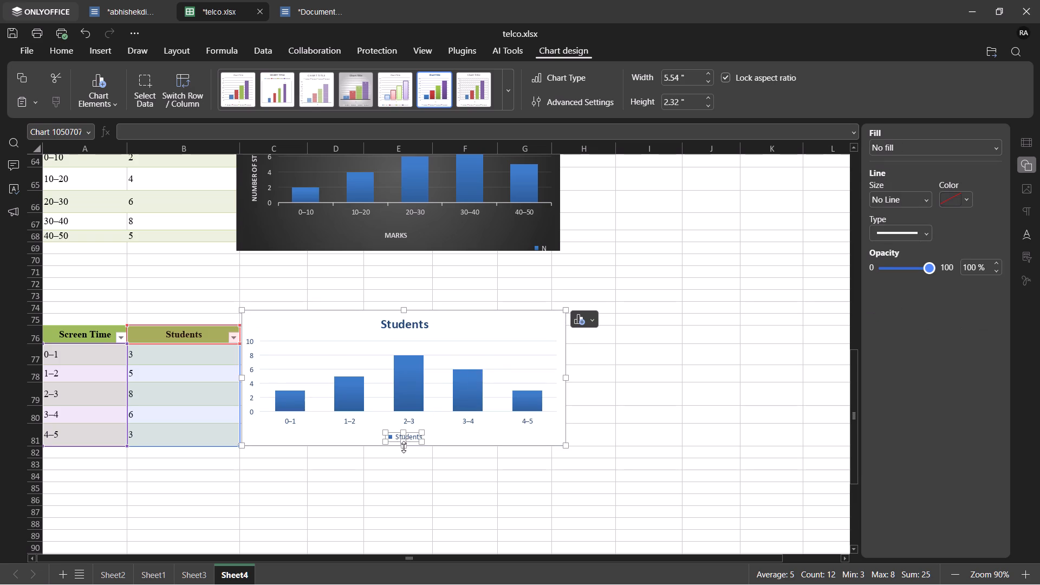
left_click_drag(404, 447, 404, 453)
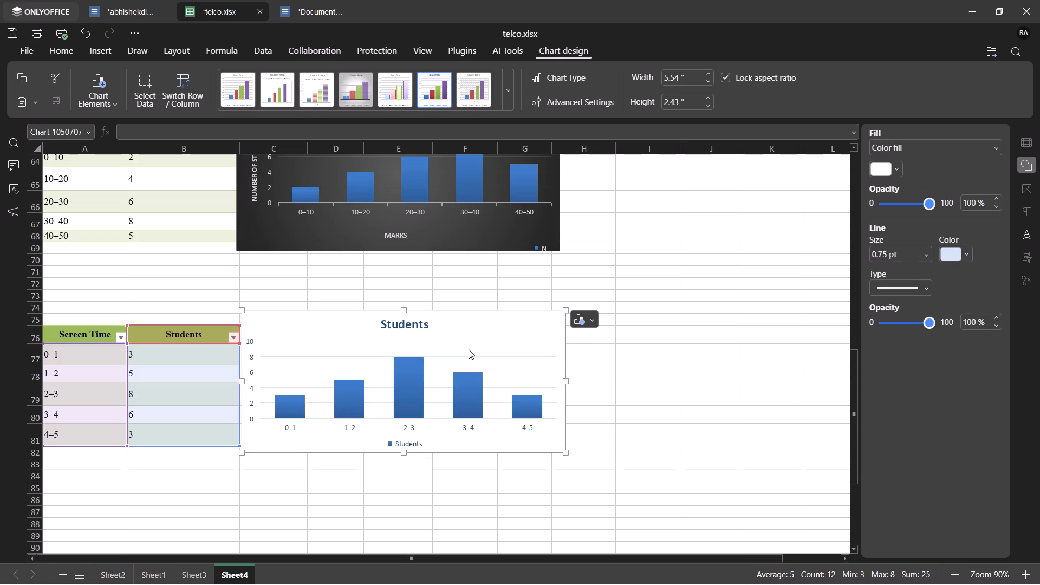
Add horizontal and vertical axis titles to the Students chart.
left_click(585, 317)
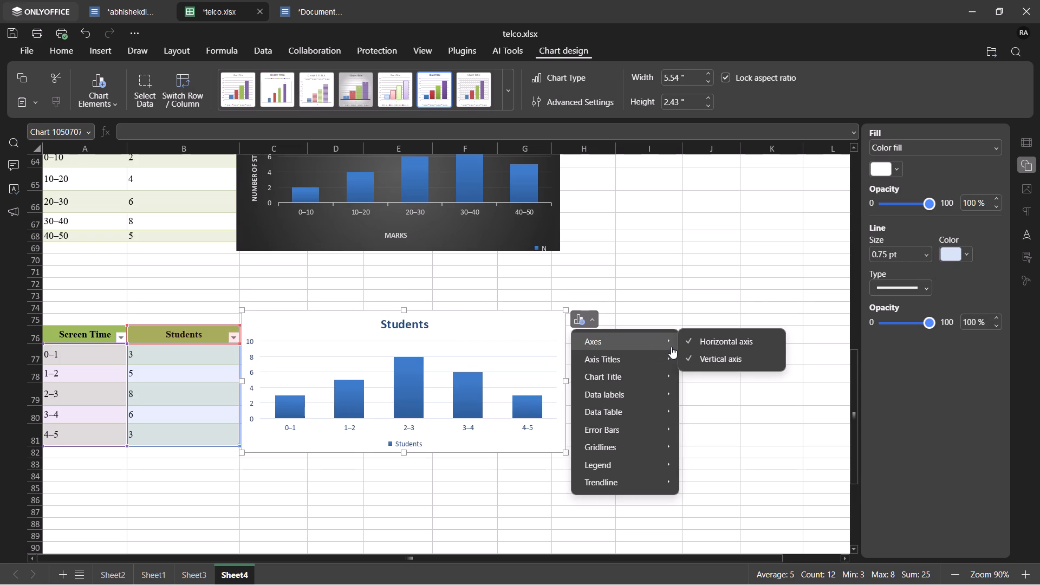
left_click(709, 362)
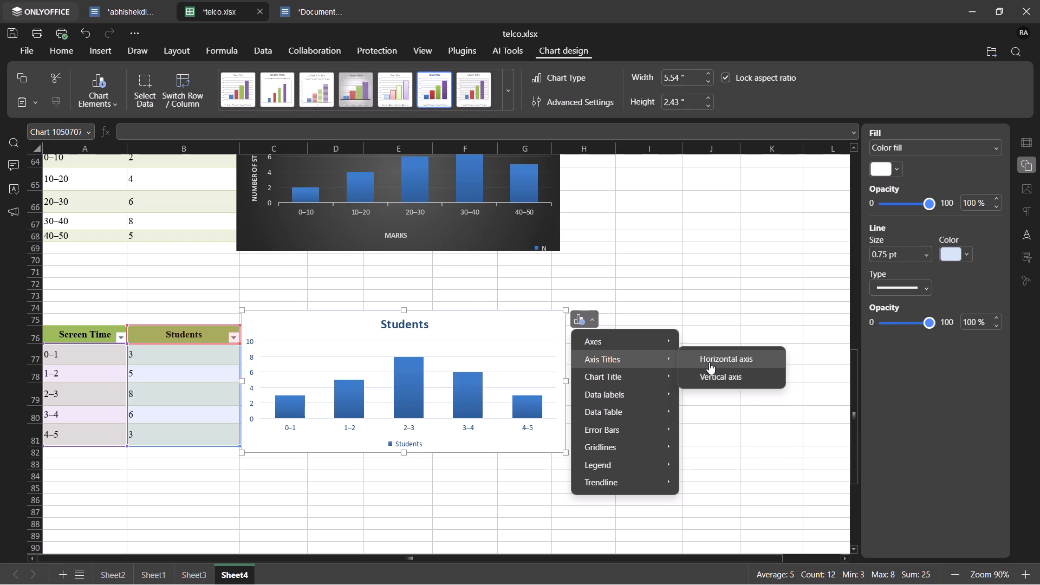
left_click(709, 375)
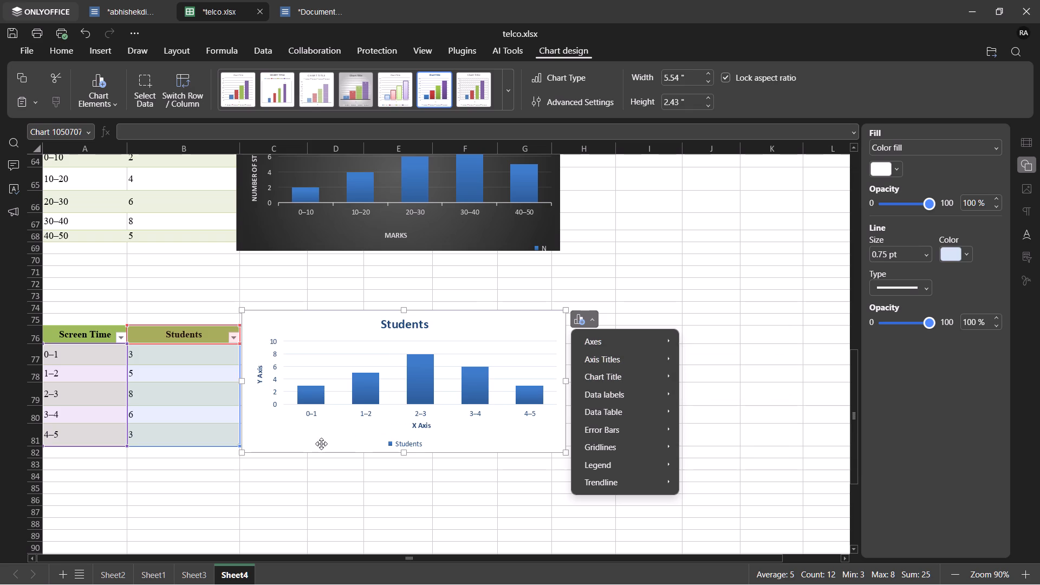
left_click(331, 437)
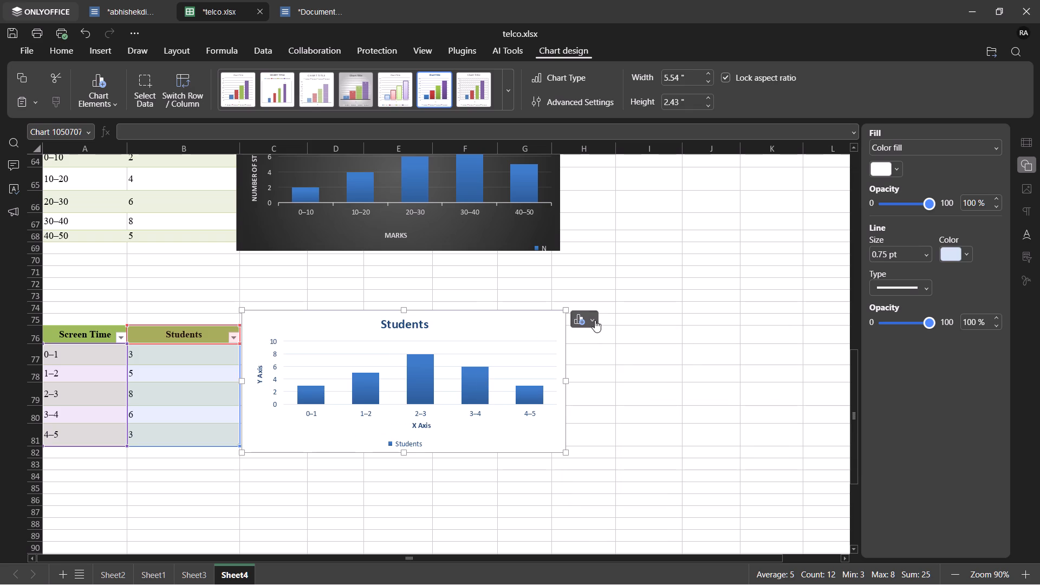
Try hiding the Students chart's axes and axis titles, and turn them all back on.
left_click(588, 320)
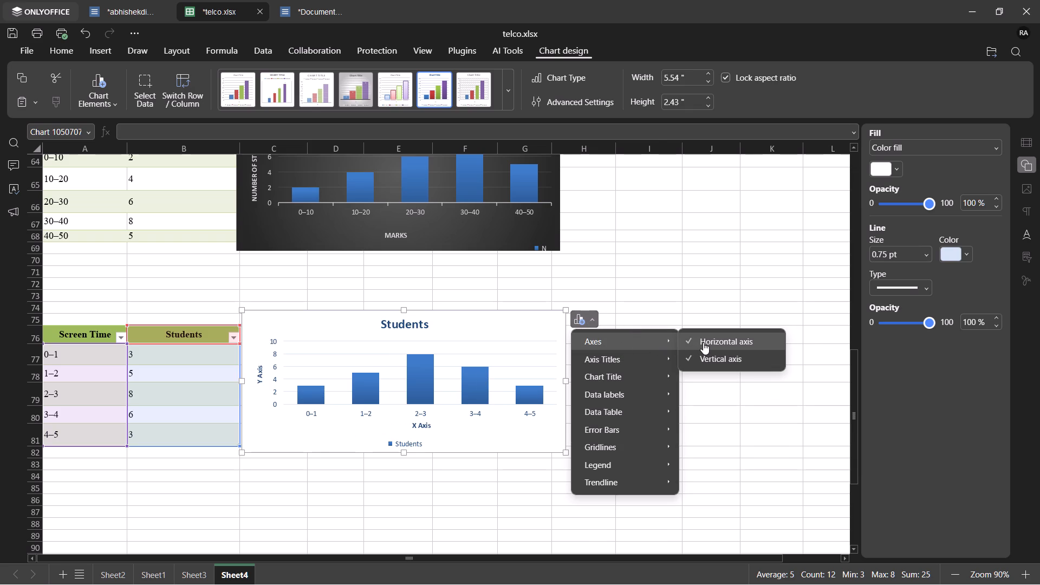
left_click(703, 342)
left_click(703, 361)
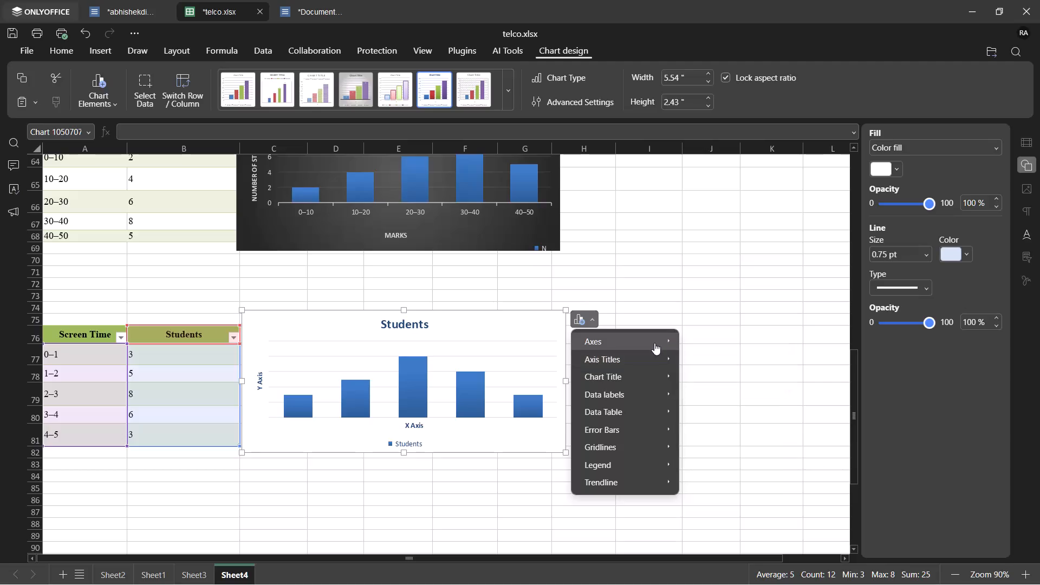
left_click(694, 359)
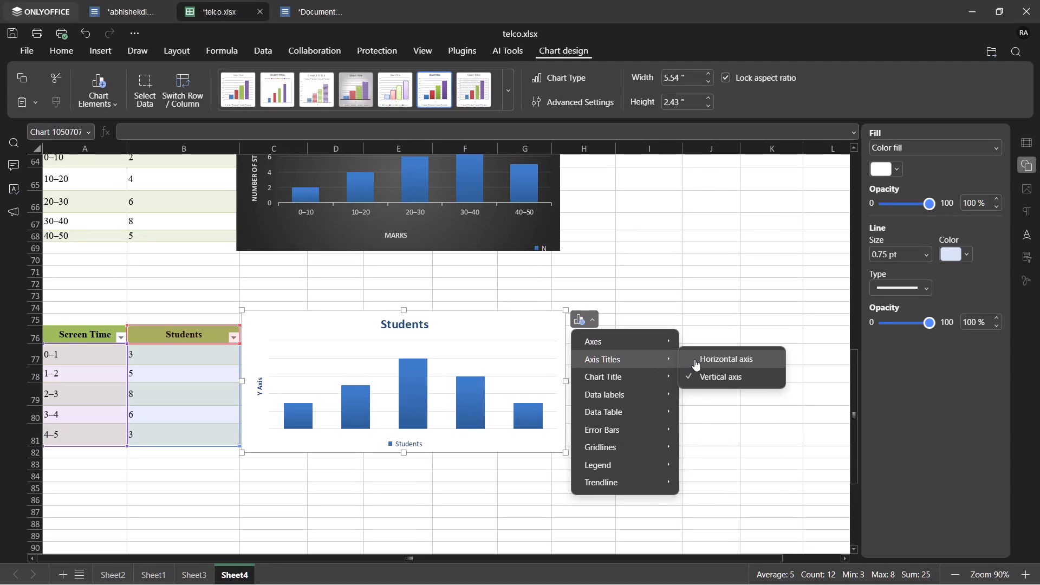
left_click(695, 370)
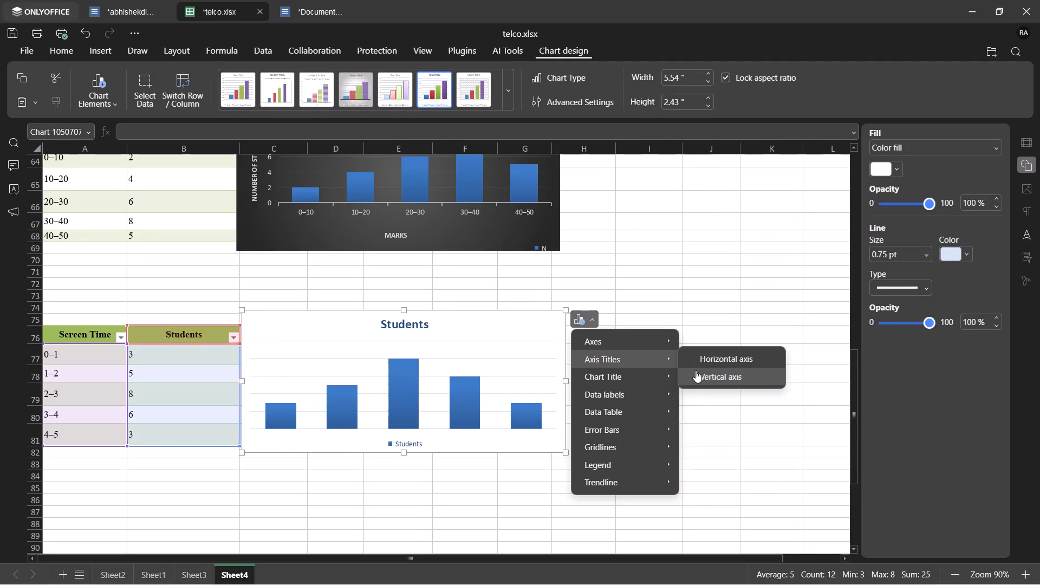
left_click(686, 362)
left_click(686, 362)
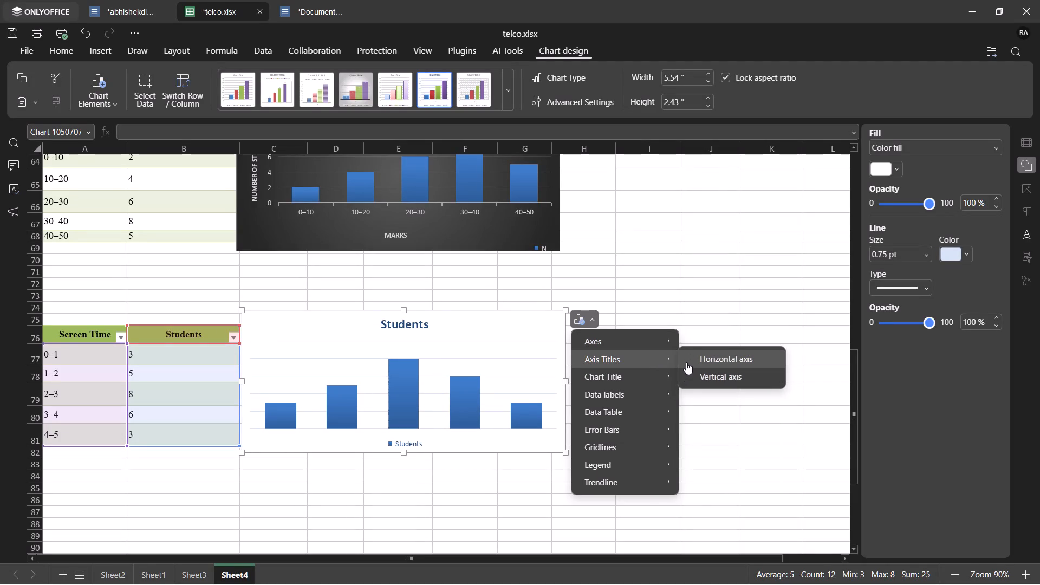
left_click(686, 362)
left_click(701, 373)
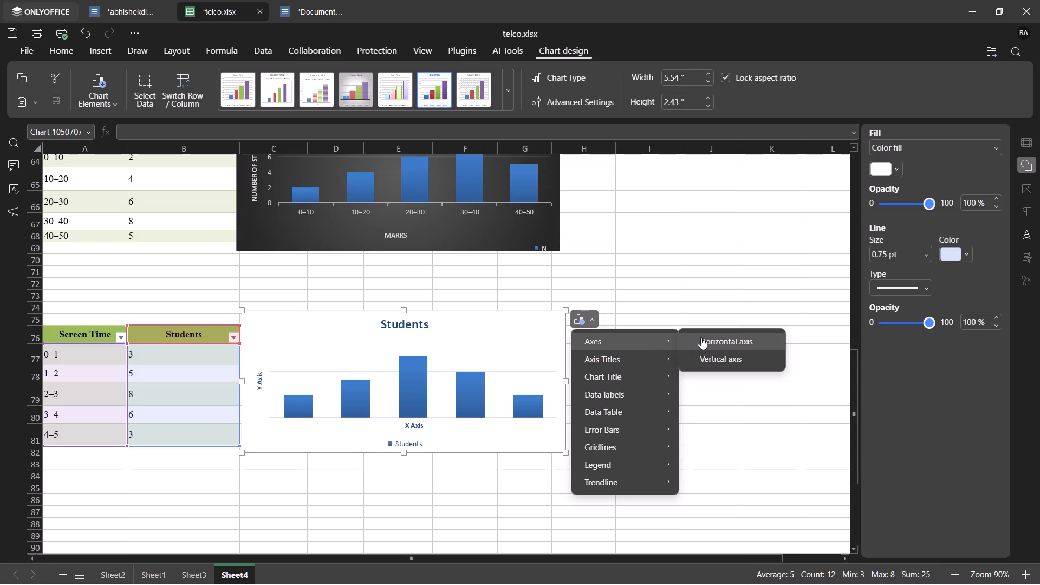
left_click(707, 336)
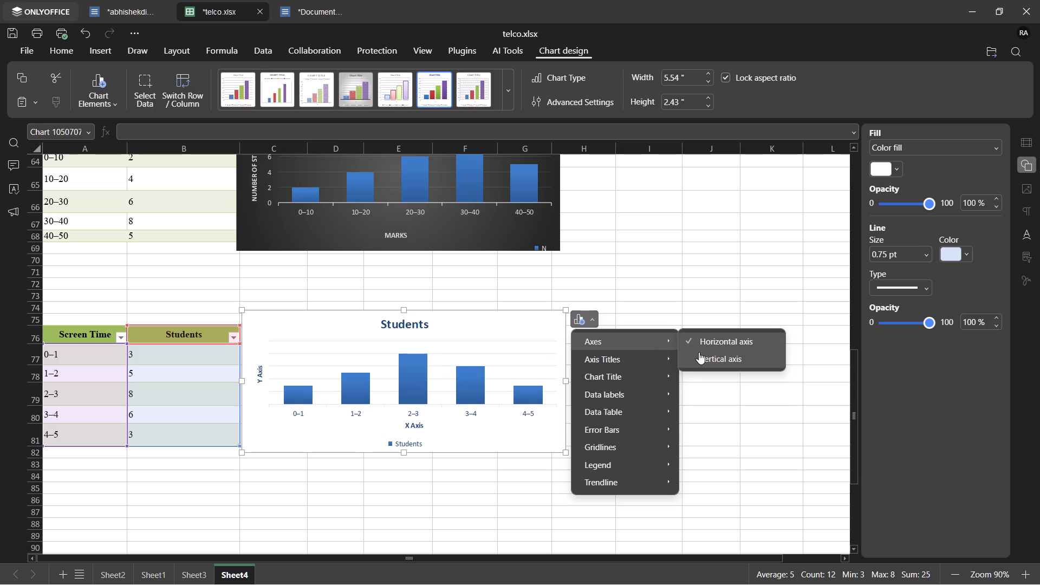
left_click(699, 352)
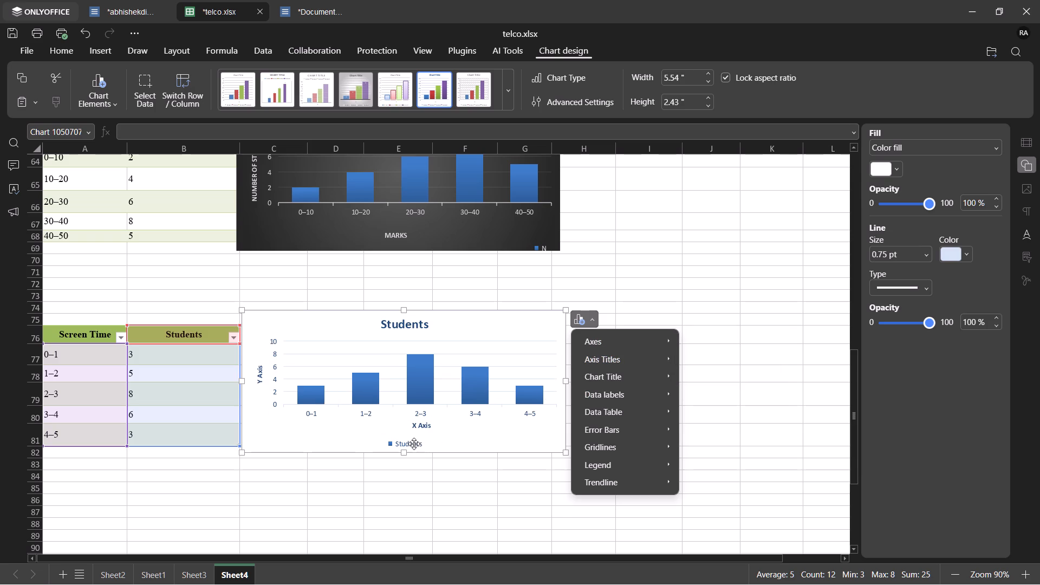
Delete the Students legend from the Screen Time chart.
double_click(414, 444)
left_click(414, 444)
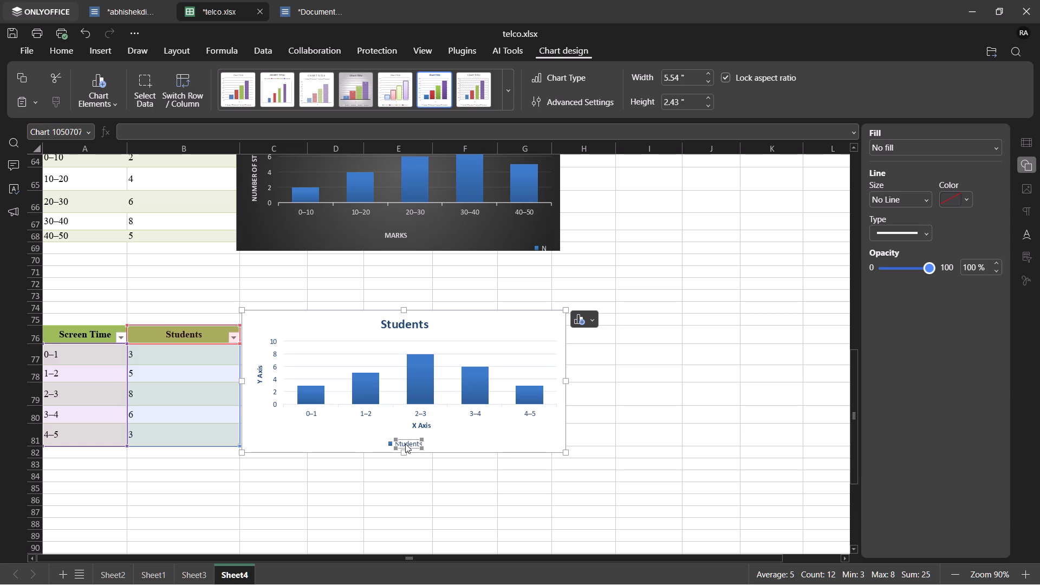
key("Delete")
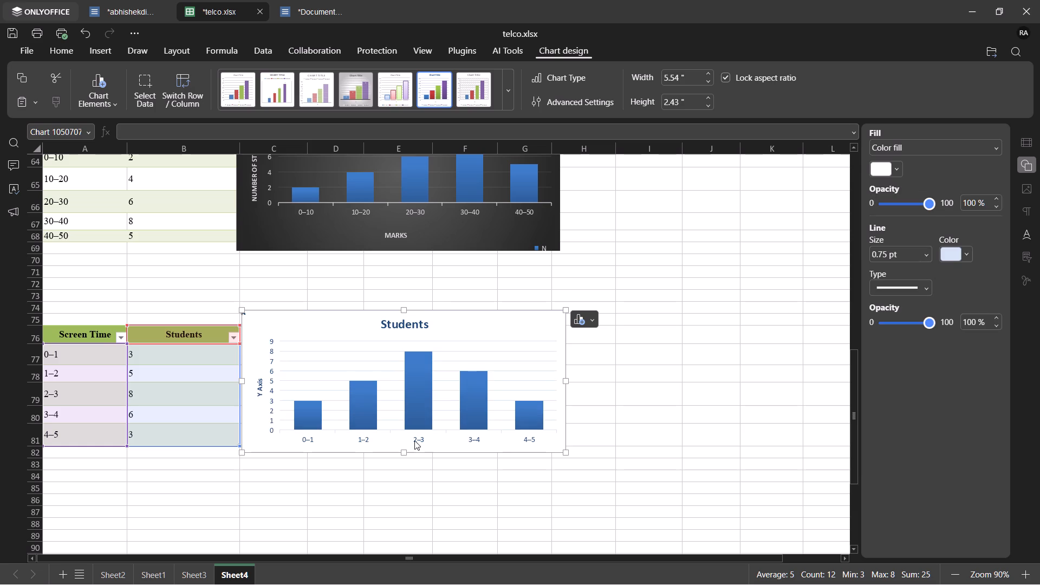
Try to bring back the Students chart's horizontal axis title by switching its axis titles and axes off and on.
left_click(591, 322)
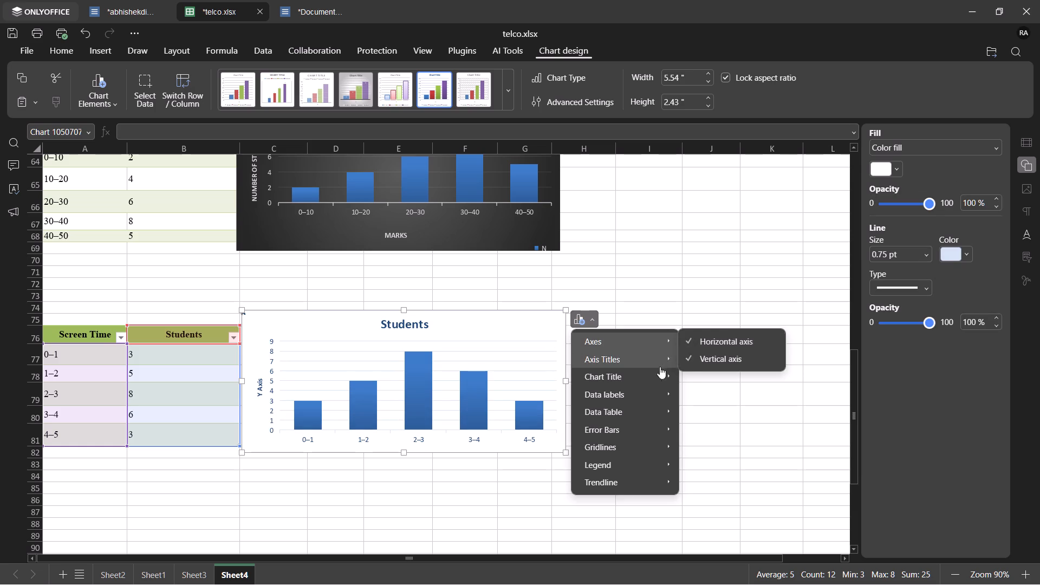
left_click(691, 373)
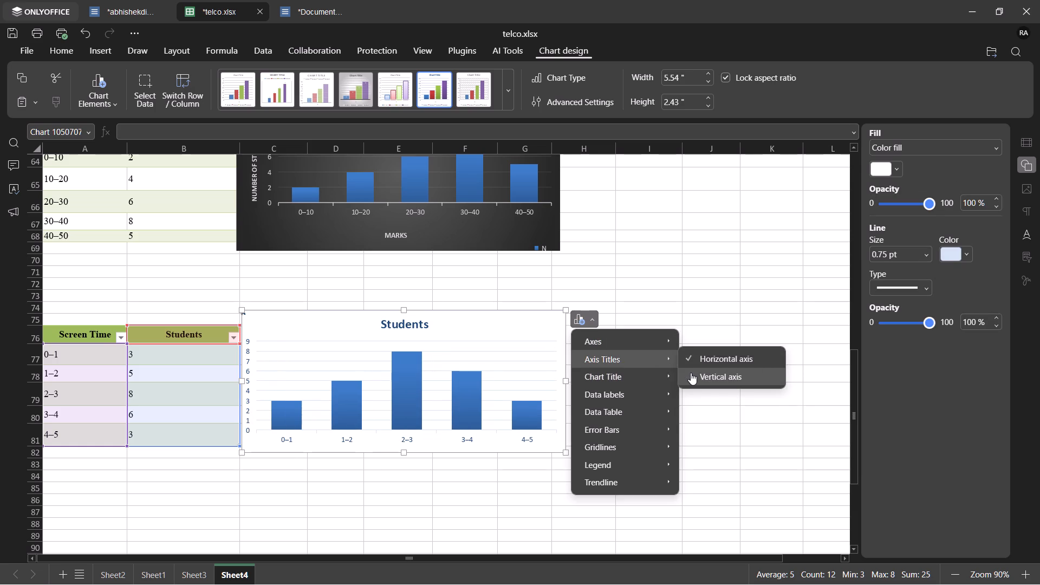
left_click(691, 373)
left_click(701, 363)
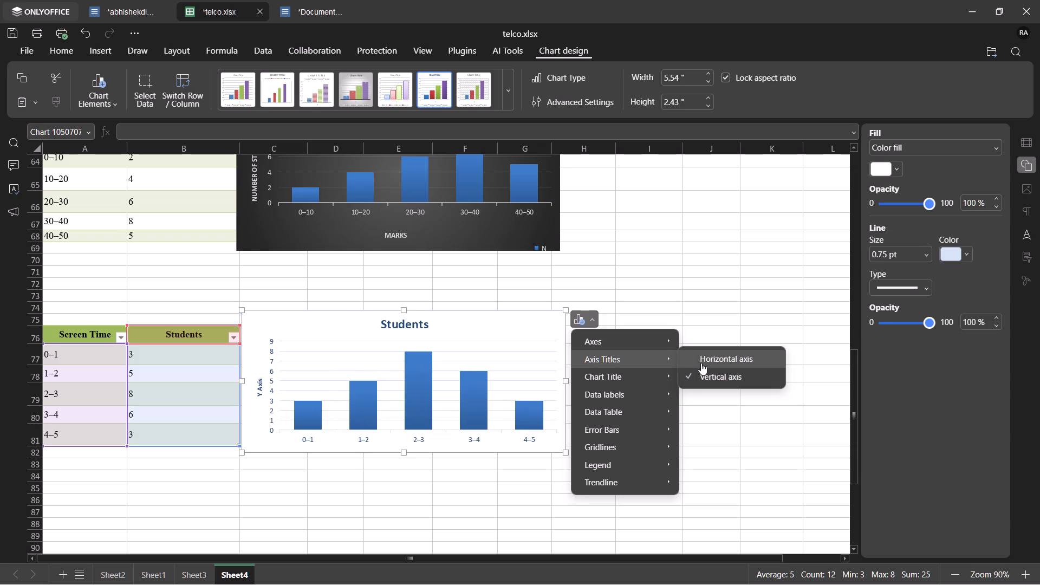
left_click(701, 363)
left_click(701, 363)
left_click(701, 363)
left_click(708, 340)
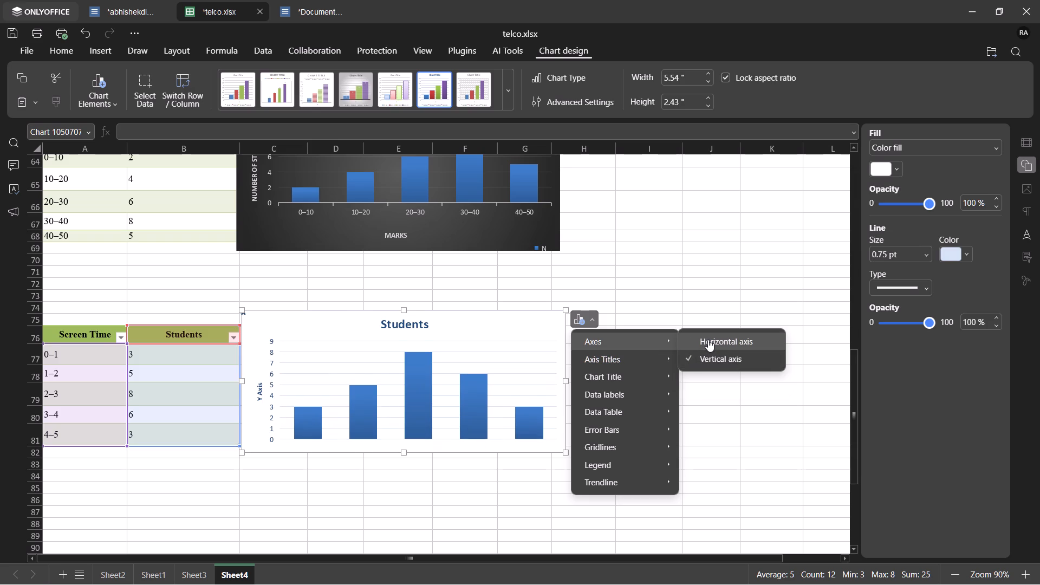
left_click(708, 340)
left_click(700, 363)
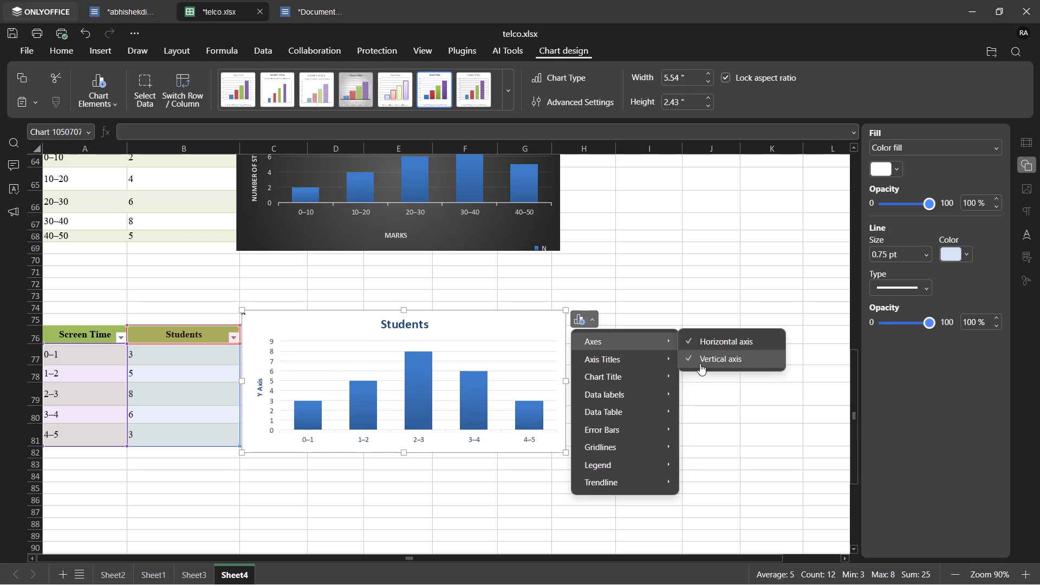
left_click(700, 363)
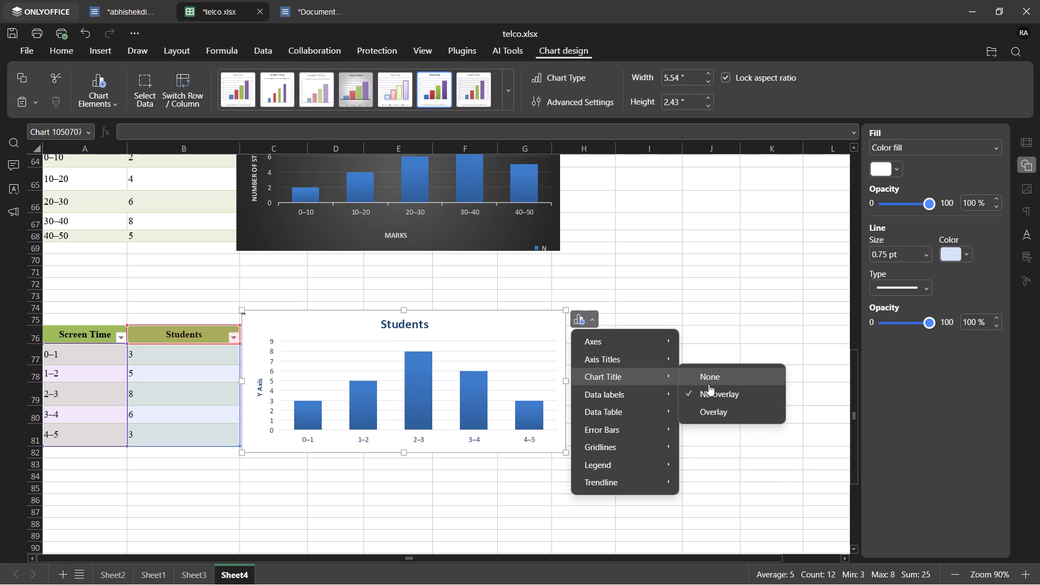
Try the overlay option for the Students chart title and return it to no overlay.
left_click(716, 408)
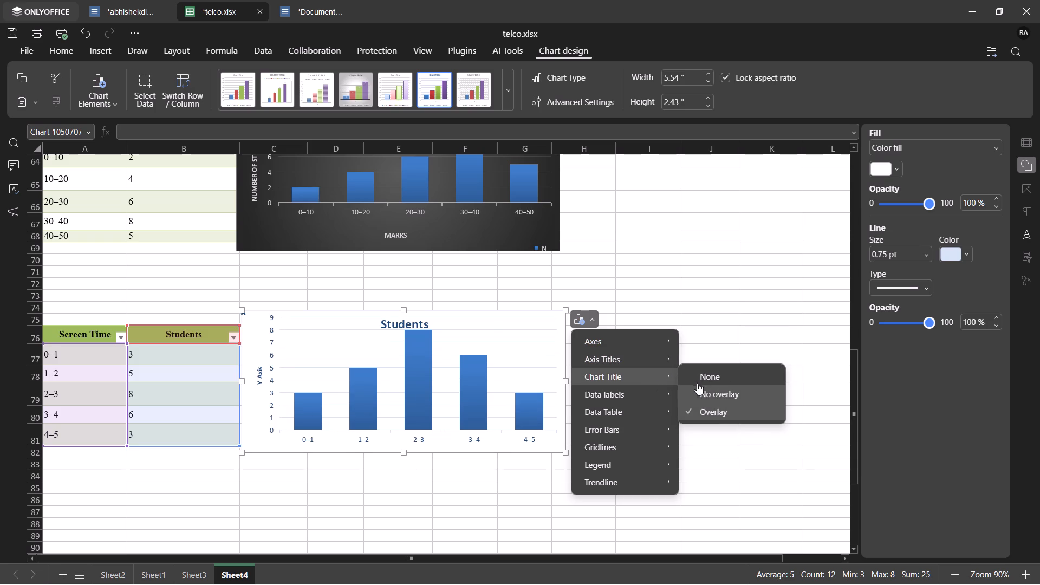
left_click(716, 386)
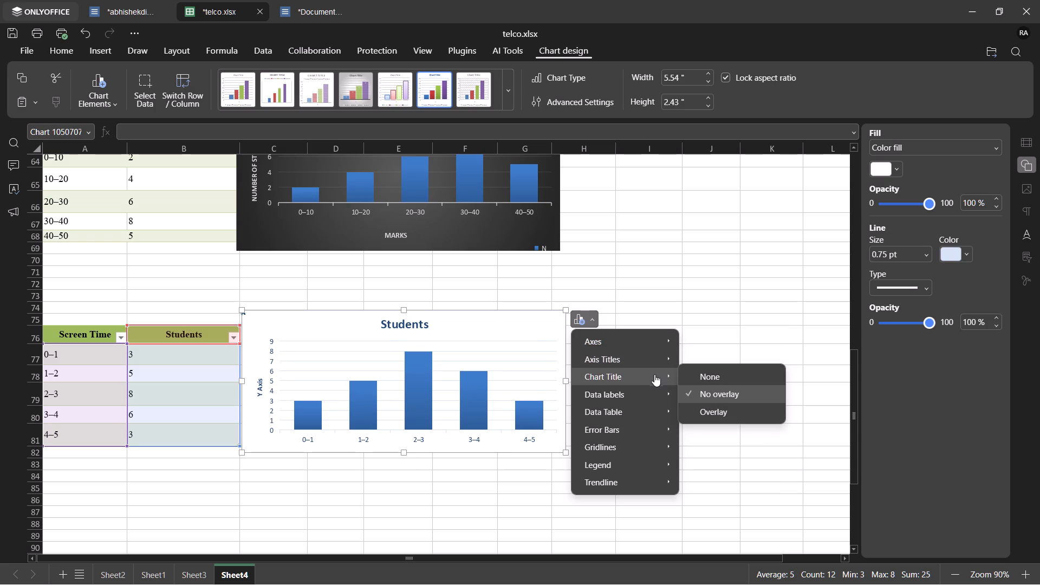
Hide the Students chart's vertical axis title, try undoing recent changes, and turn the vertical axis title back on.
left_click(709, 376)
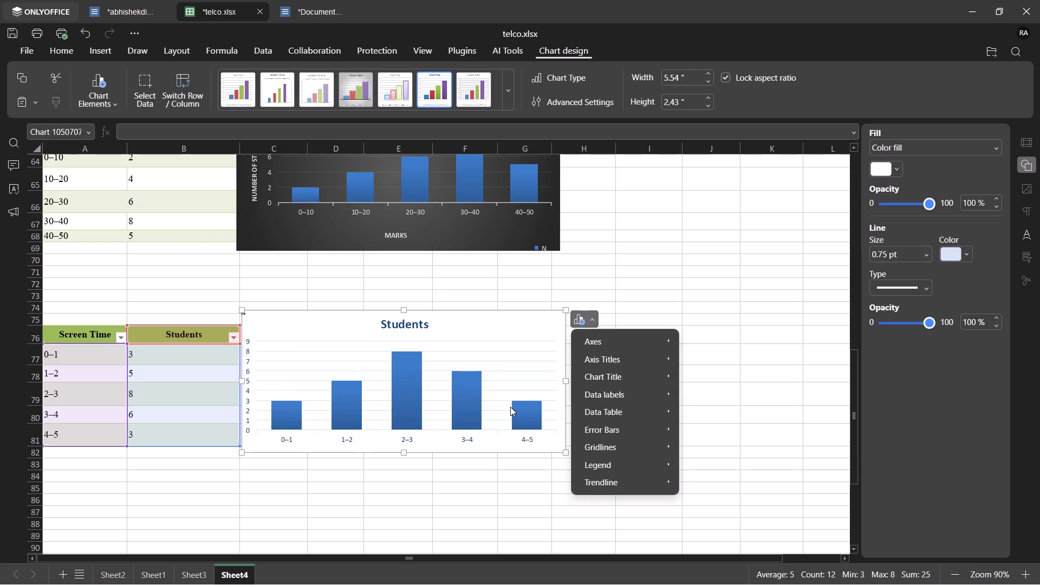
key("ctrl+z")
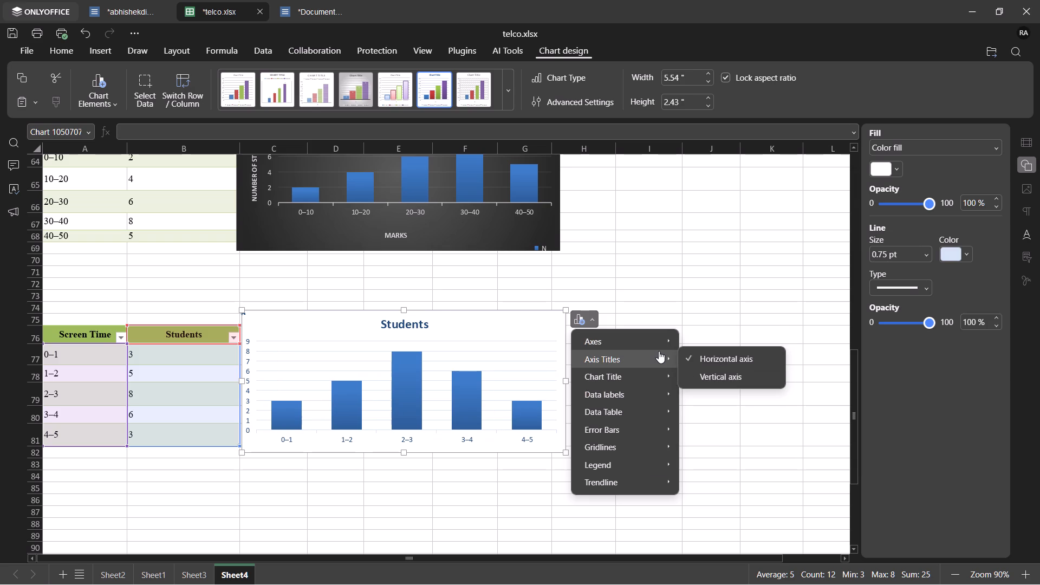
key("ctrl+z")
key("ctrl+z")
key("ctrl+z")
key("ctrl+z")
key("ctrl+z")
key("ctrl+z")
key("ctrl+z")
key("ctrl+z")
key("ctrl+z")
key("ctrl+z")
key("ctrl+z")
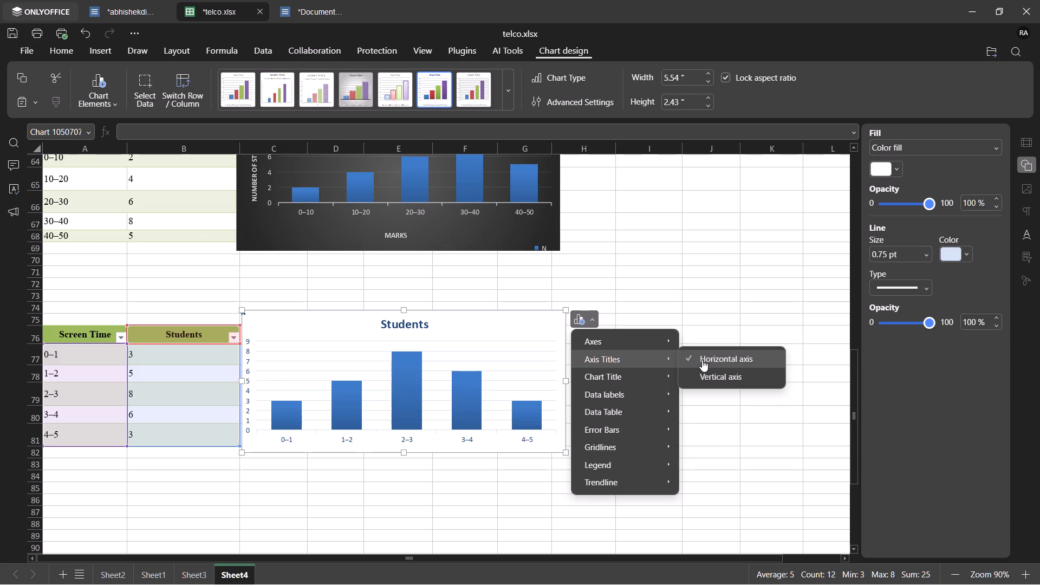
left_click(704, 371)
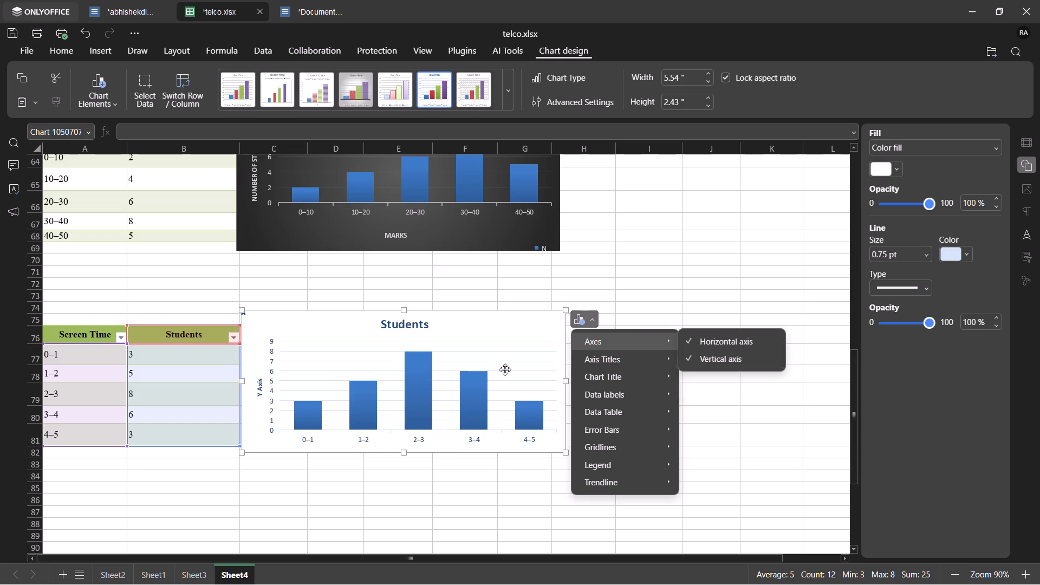
Change the Screen Time chart's vertical axis title to FREQUENCY.
left_click(409, 361)
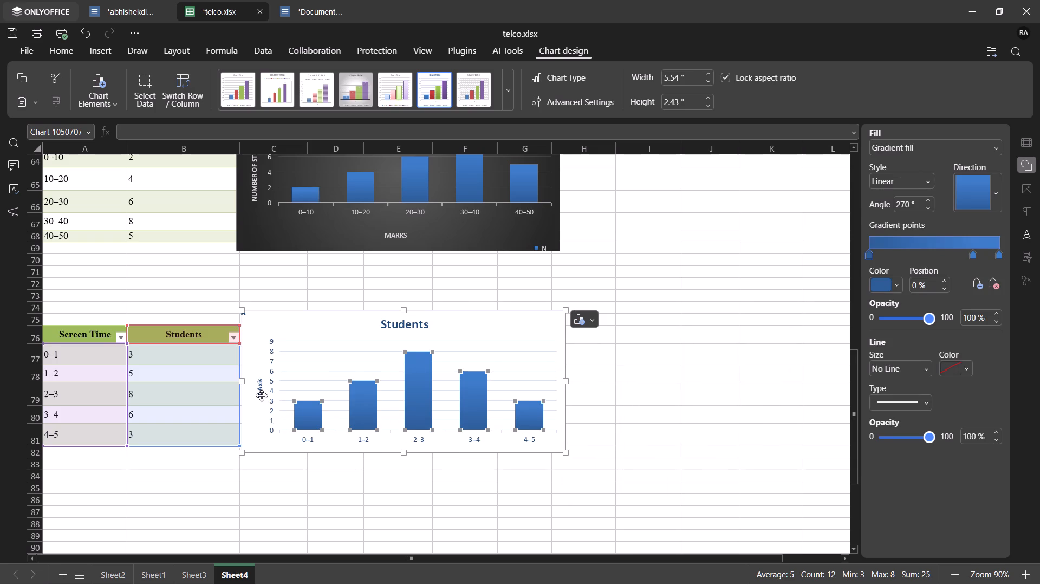
triple_click(262, 395)
key("BackSpace")
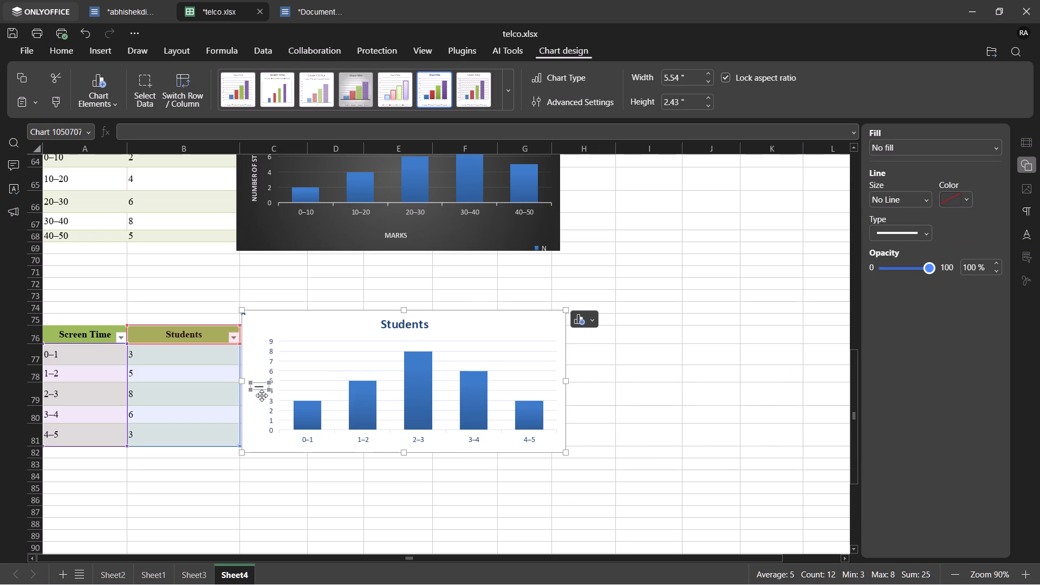
type("FREQUENCY")
left_click(369, 360)
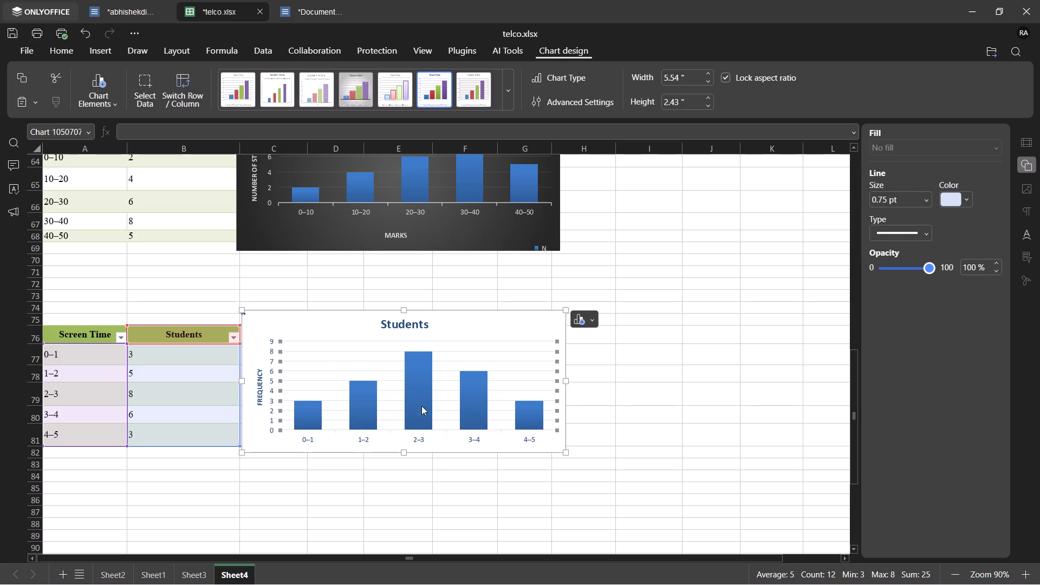
Change the Screen Time chart's title to HISTOGRAM FOR SCREEN TIME.
triple_click(422, 326)
key("BackSpace")
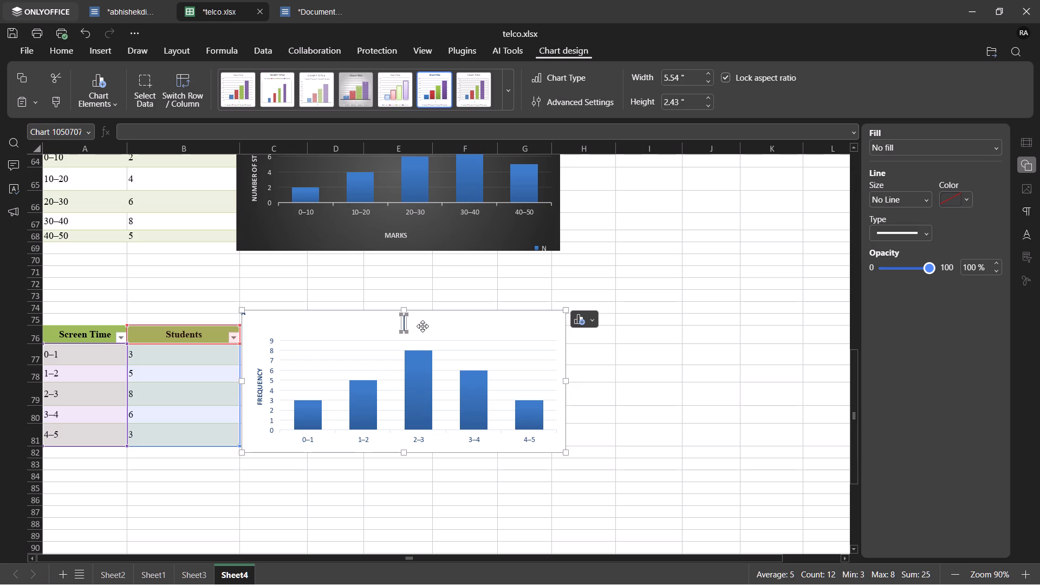
type("HISTOF")
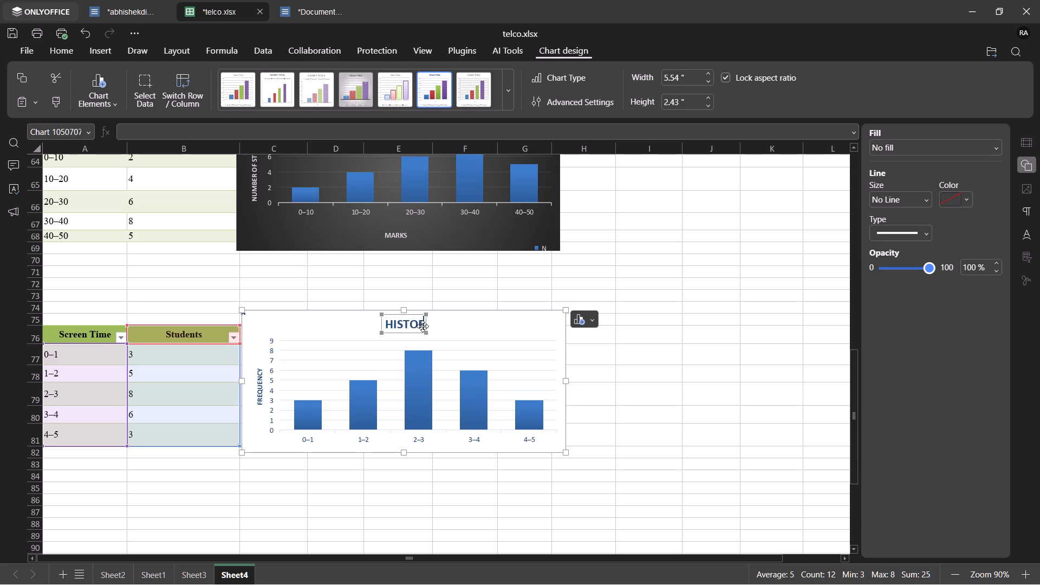
key("BackSpace")
type("GRAM FOR")
key("space")
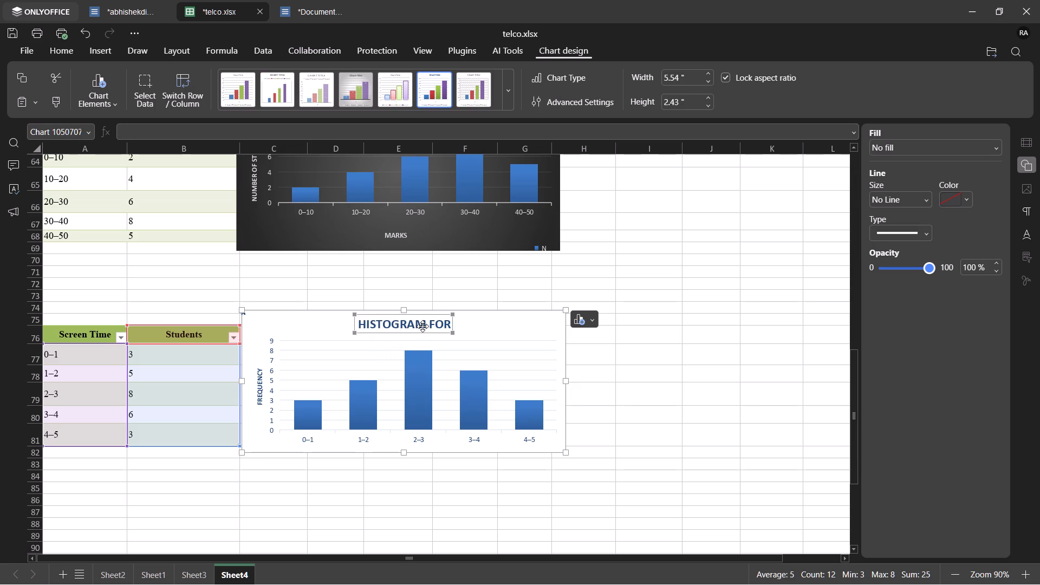
type("SCREEN TIME")
key("space")
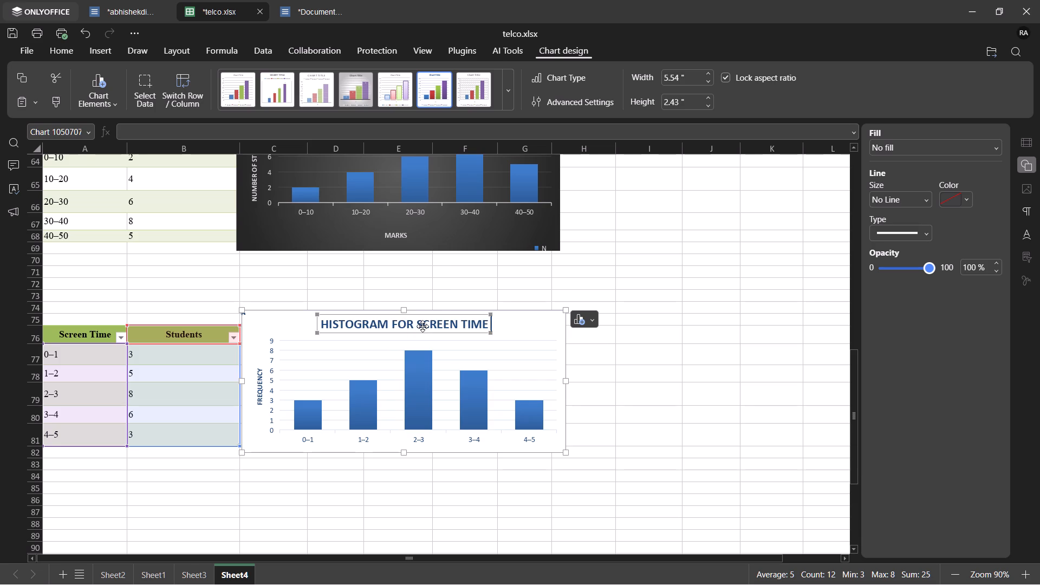
left_click(518, 331)
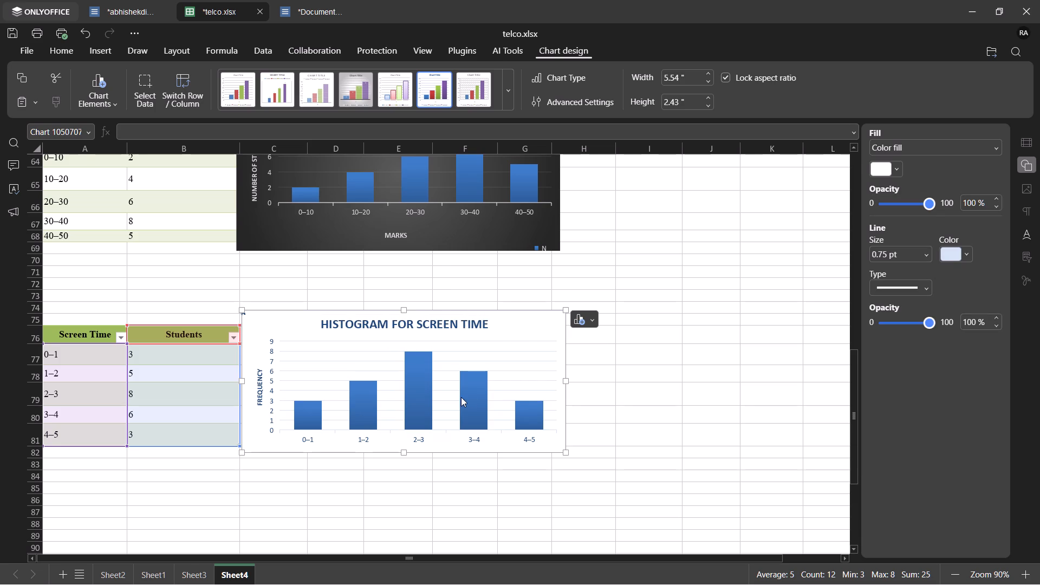
scroll(316, 421, "right", 1)
Centre the headers and data of the Screen Time table horizontally in their cells.
left_click_drag(91, 338, 180, 441)
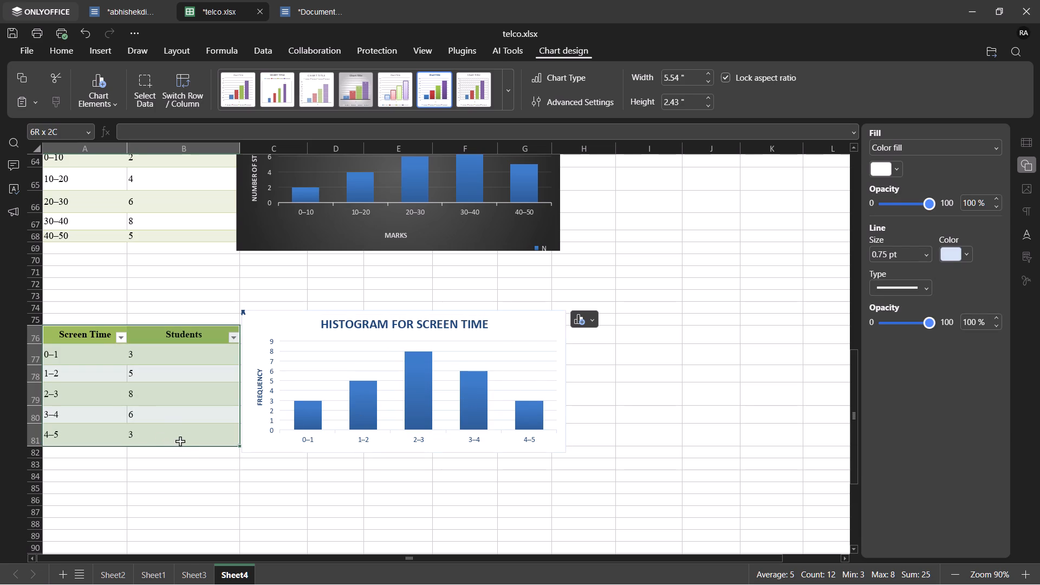
left_click_drag(180, 441, 188, 439)
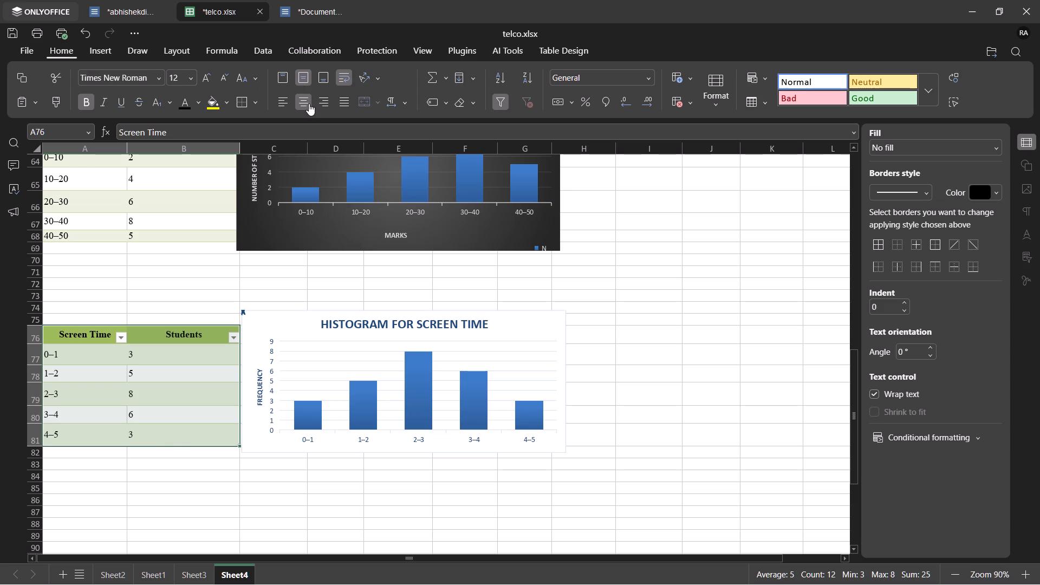
left_click(309, 102)
left_click(309, 102)
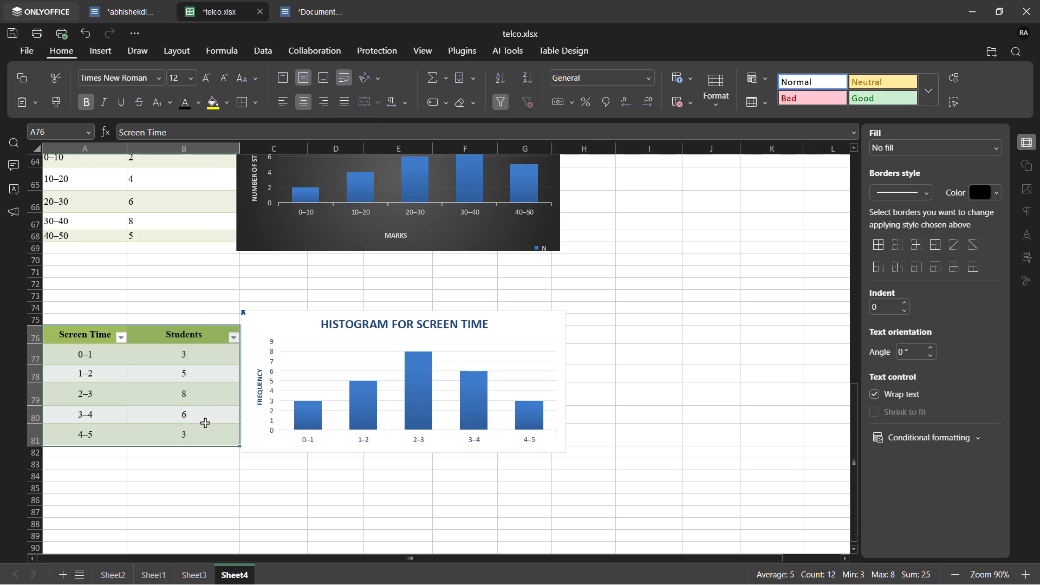
left_click(205, 423)
Switch to abhishekdis.docx and examine the Example 1 table and chart picture in the 2.3 Histogram section.
scroll(205, 423, "up", 3)
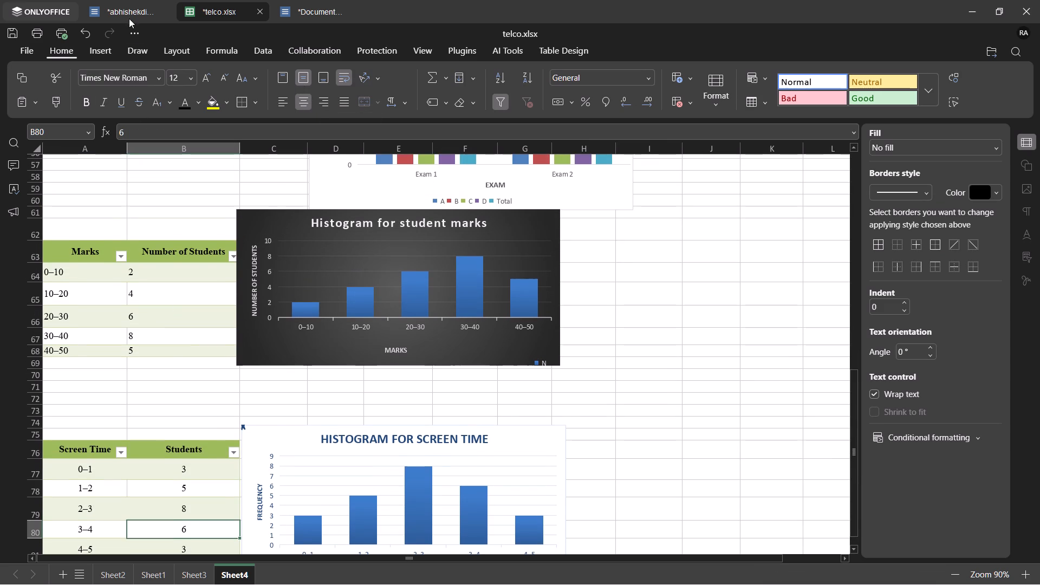
left_click(126, 9)
scroll(291, 254, "up", 4)
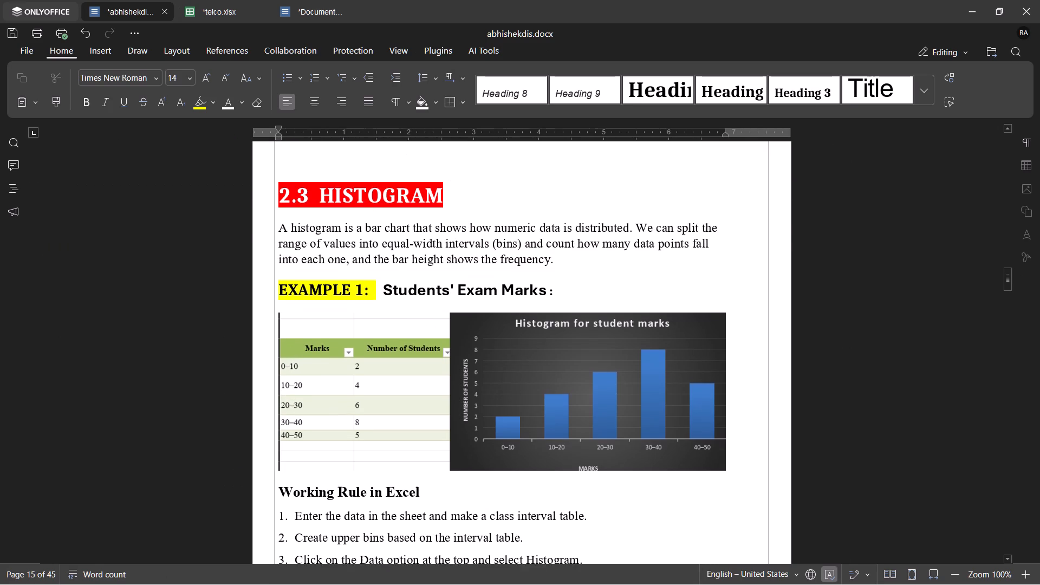
scroll(291, 254, "up", 1)
scroll(291, 254, "down", 4)
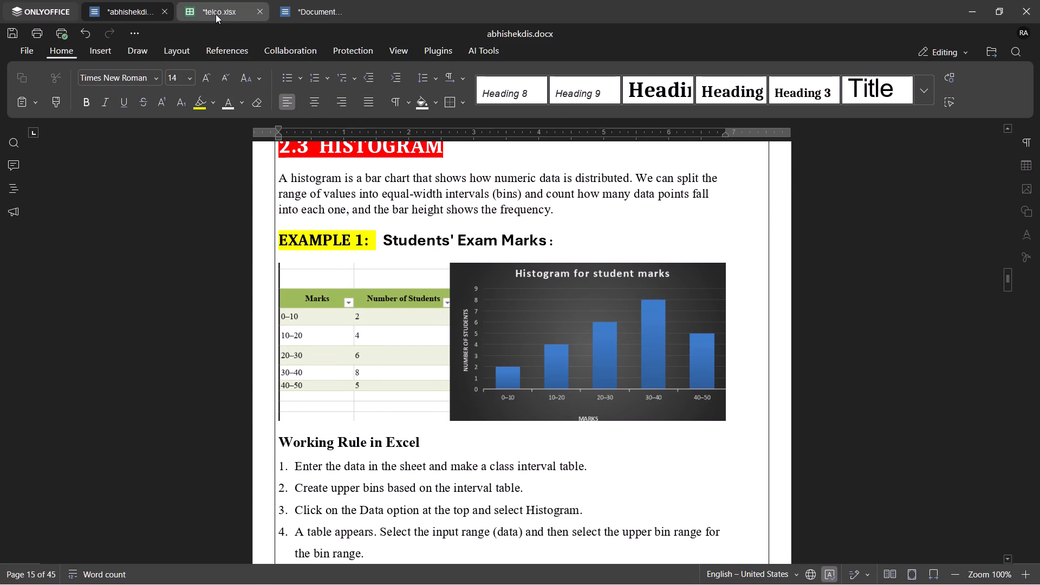
Back in telco.xlsx, make the Marks table's 40–50 row taller and centre the table's contents horizontally.
left_click(216, 14)
left_click_drag(78, 258, 208, 348)
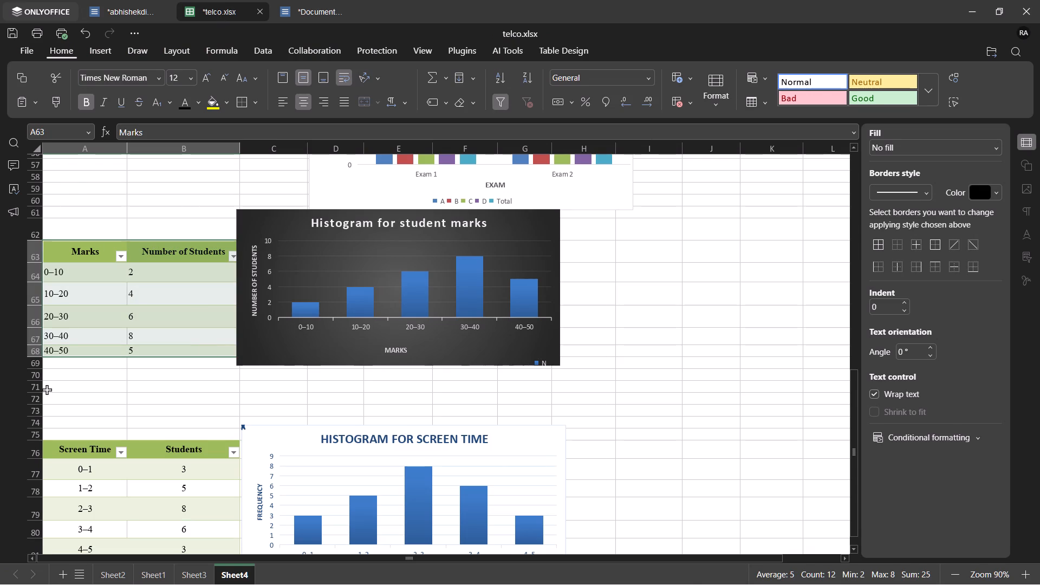
left_click_drag(37, 357, 37, 363)
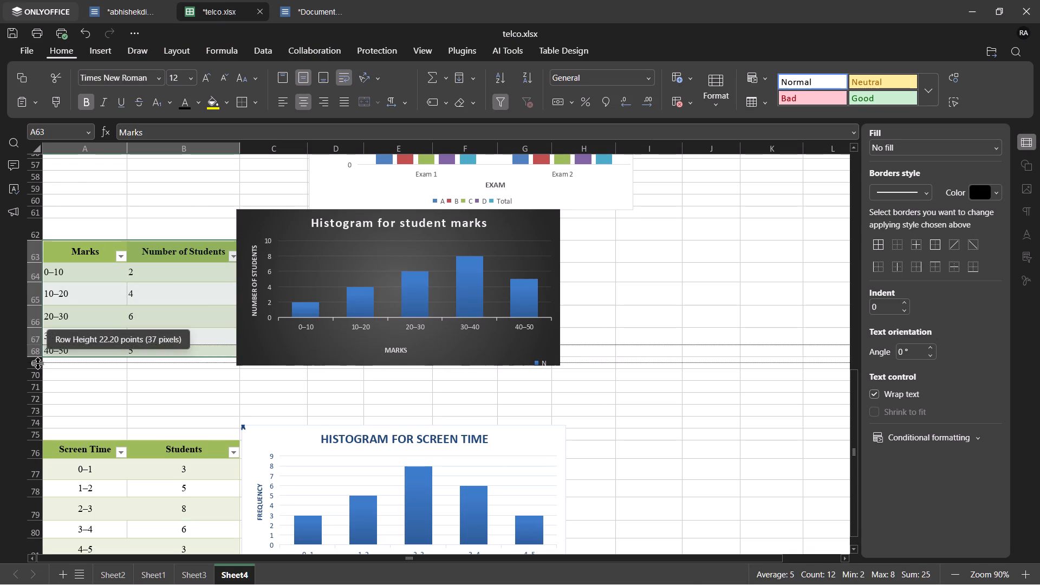
left_click_drag(37, 363, 37, 363)
left_click_drag(37, 363, 37, 374)
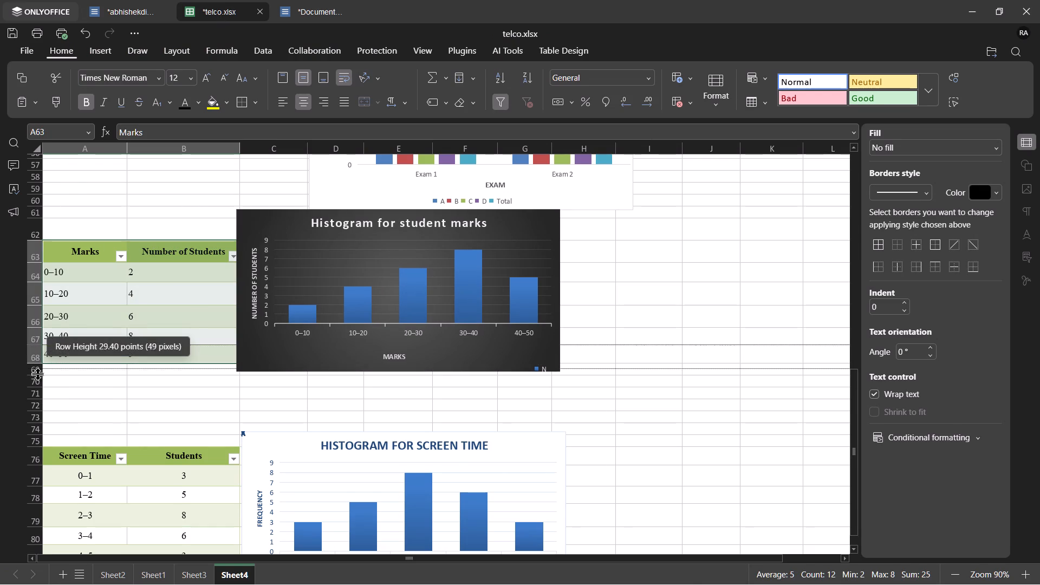
left_click_drag(37, 374, 40, 369)
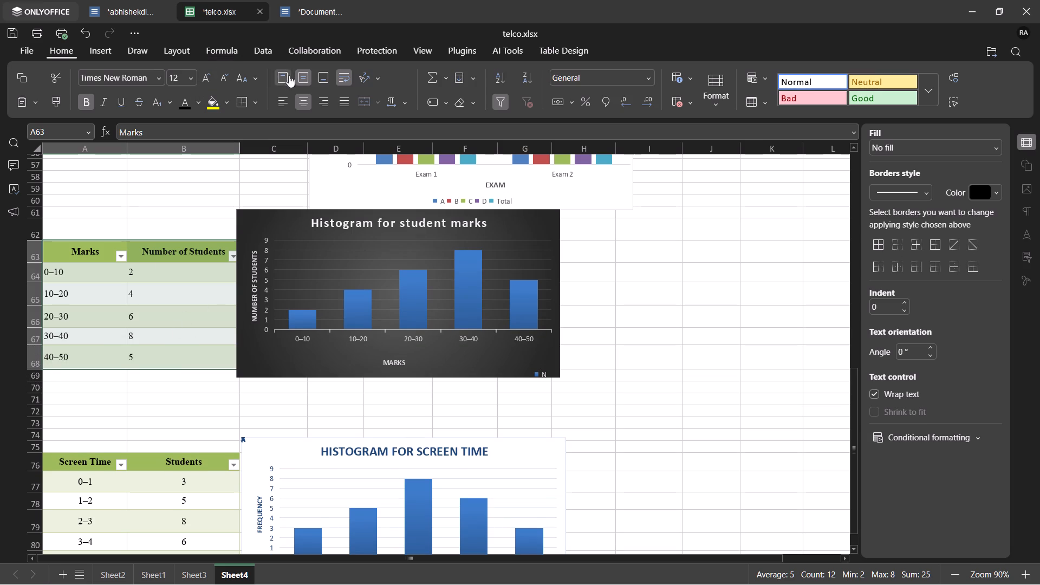
double_click(299, 98)
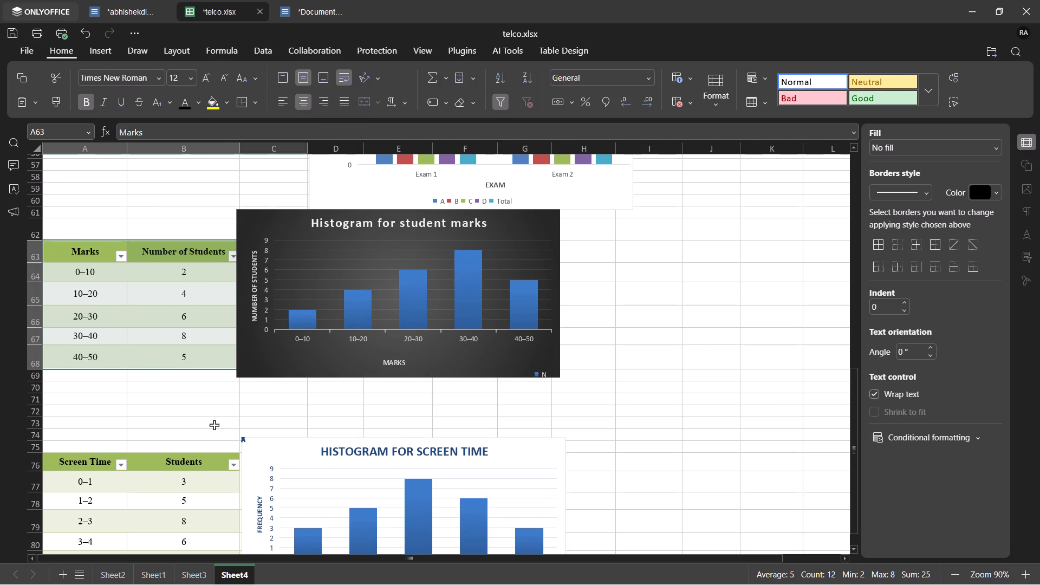
left_click(214, 425)
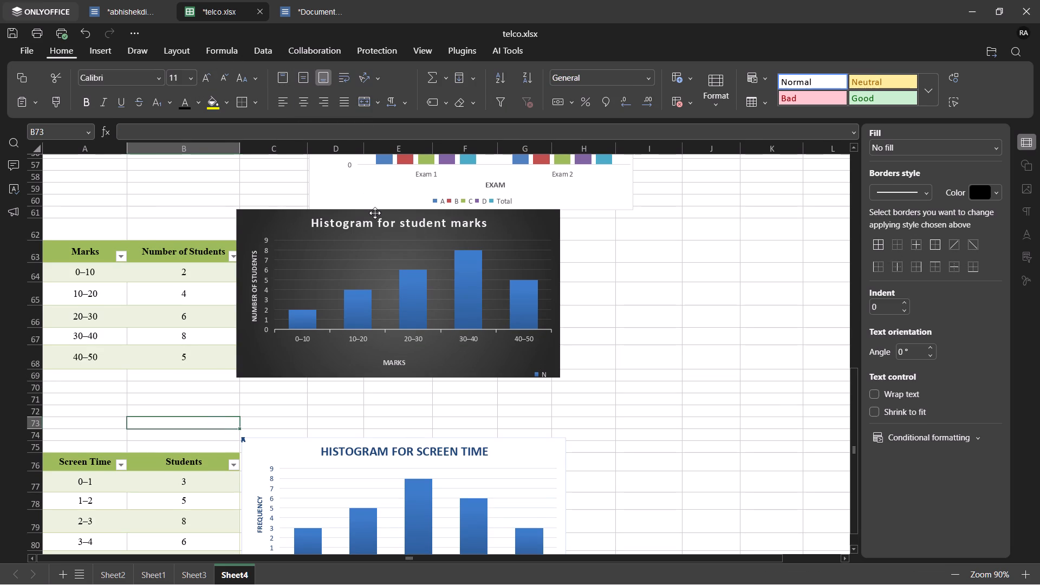
Shorten the student marks histogram from its top edge to a height of about 2.49 inches, beside the Marks table.
left_click(375, 213)
left_click_drag(398, 209, 402, 232)
left_click(439, 398)
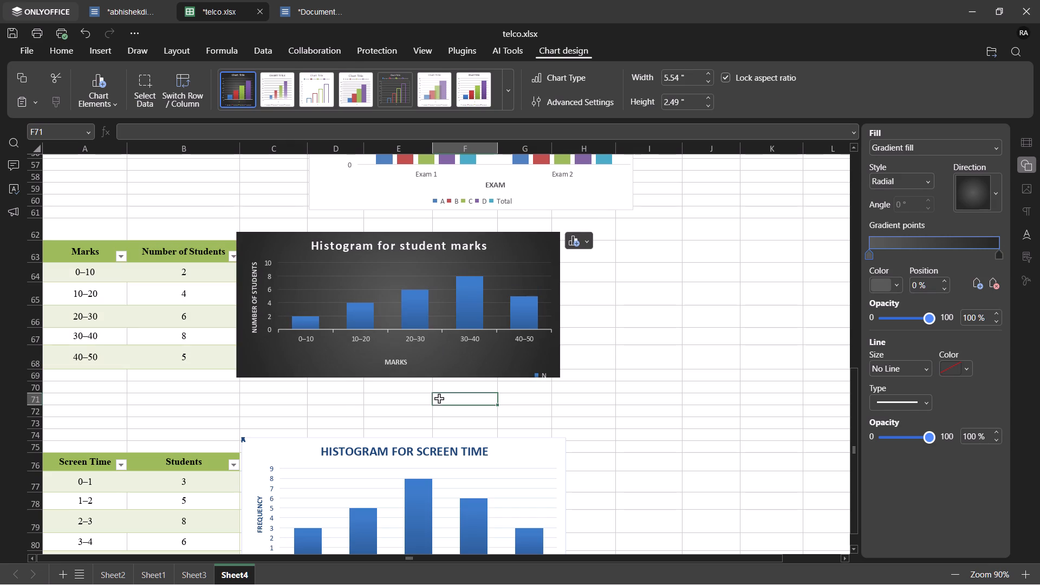
Capture a screenshot of the Marks table together with the student marks histogram.
key("shift+super+s")
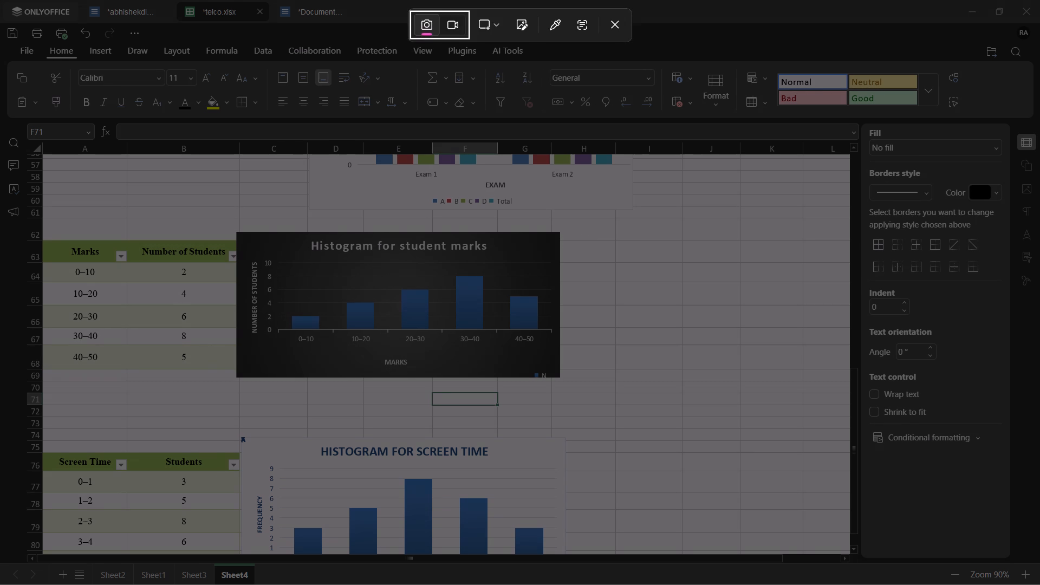
left_click_drag(557, 235, 20, 383)
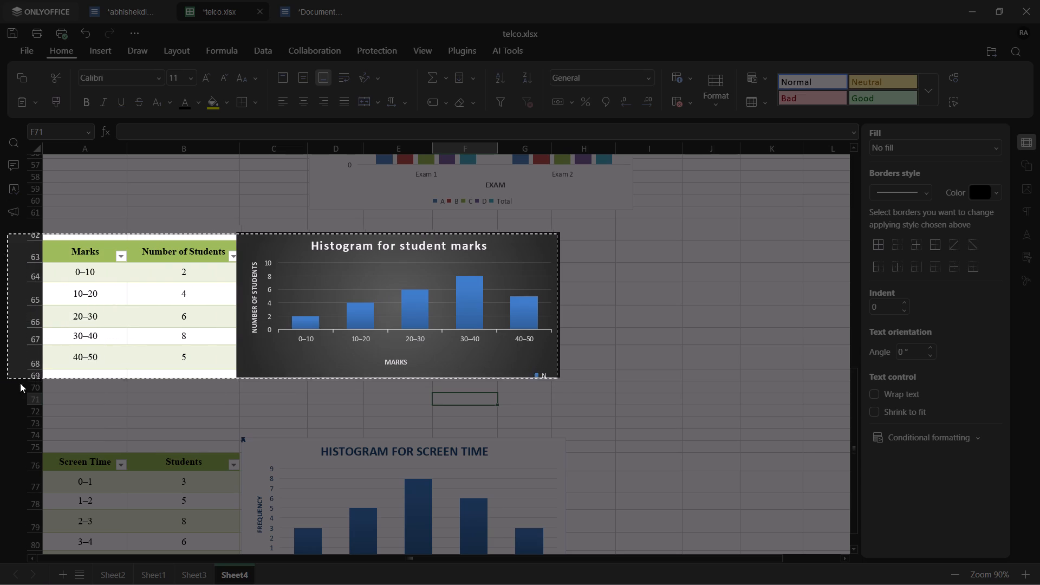
left_click_drag(20, 383, 38, 381)
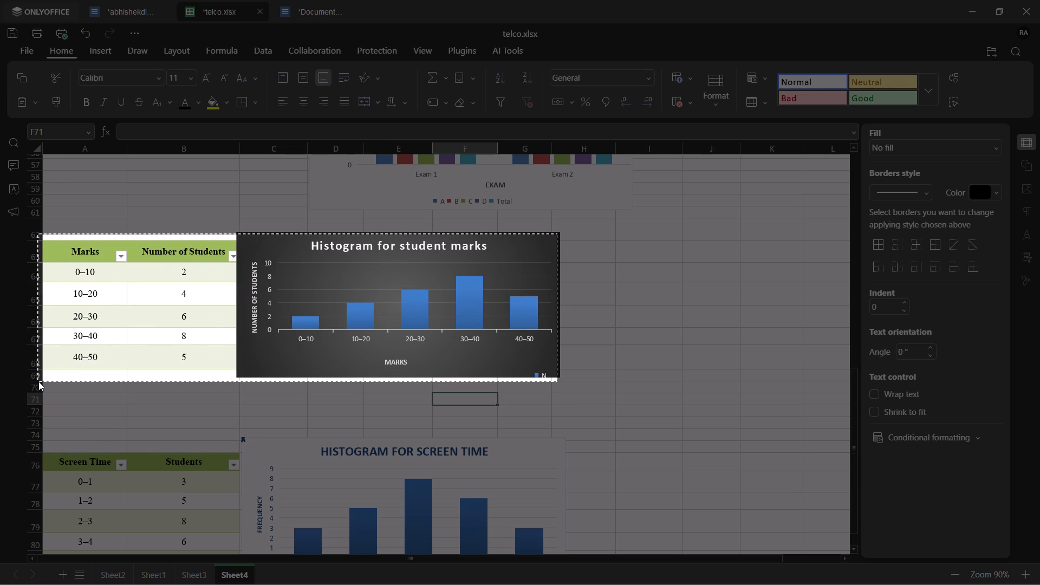
left_click_drag(38, 381, 46, 376)
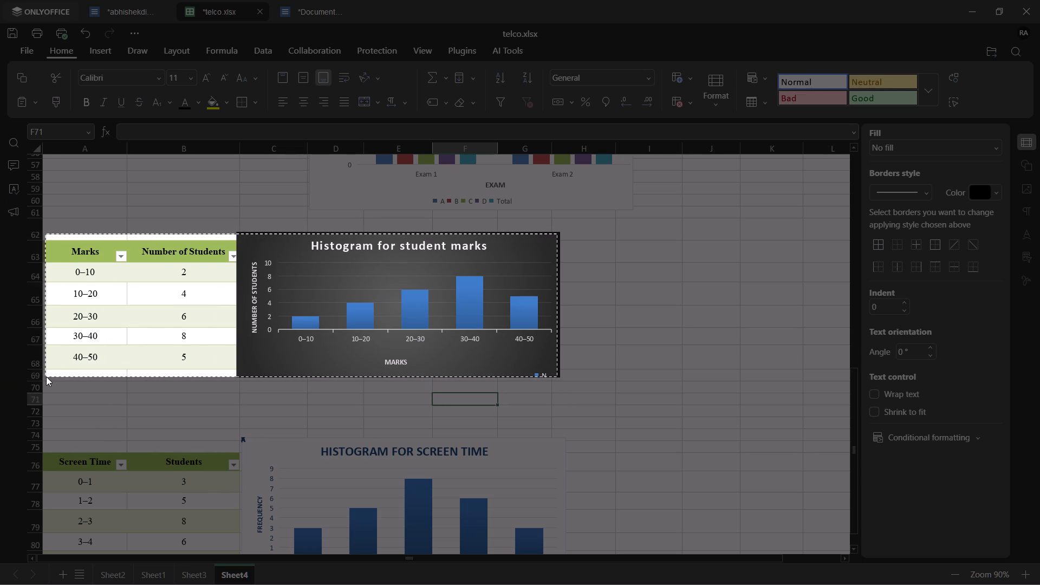
left_click_drag(46, 376, 45, 376)
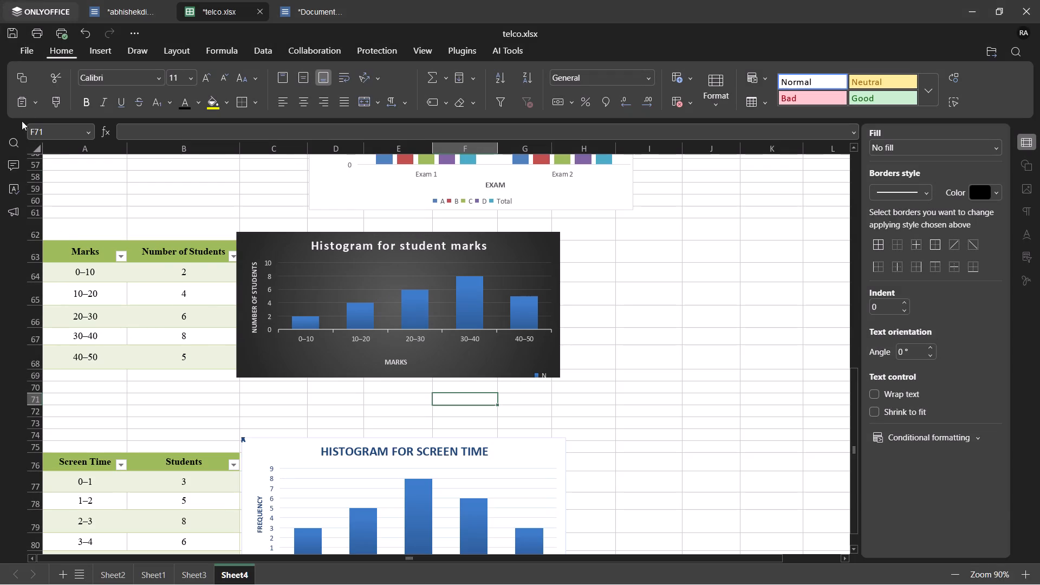
In abhishekdis.docx, replace the picture under Example 1: Students' Exam Marks with the newly captured screenshot.
left_click(115, 12)
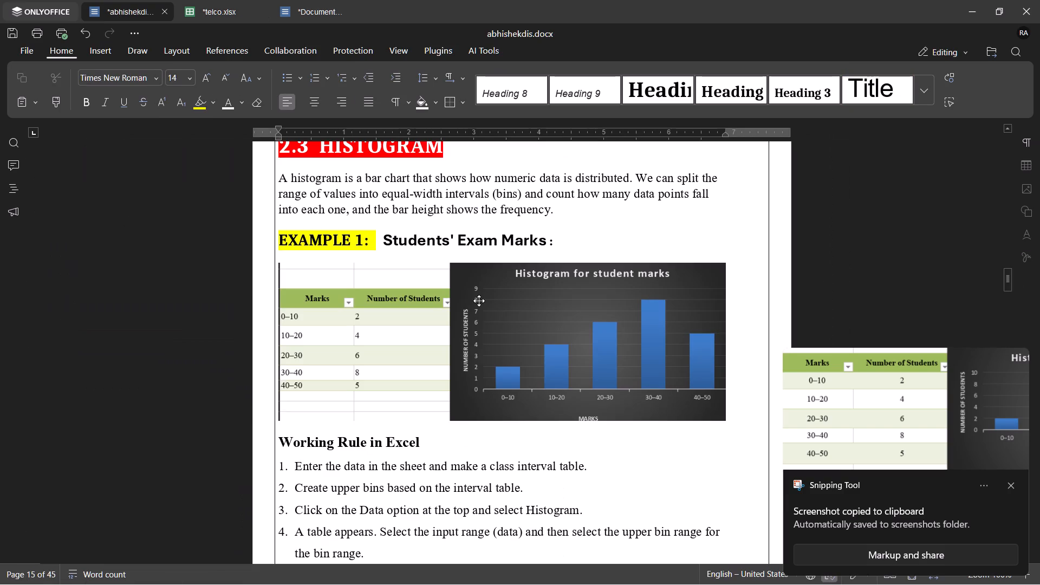
left_click(420, 304)
key("Delete")
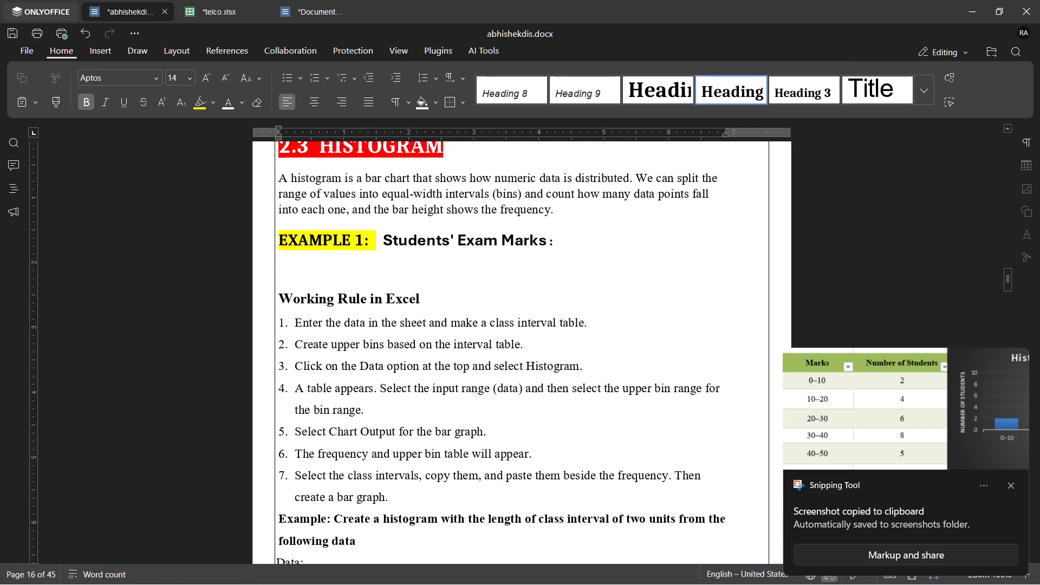
key("ctrl+v")
left_click(486, 447)
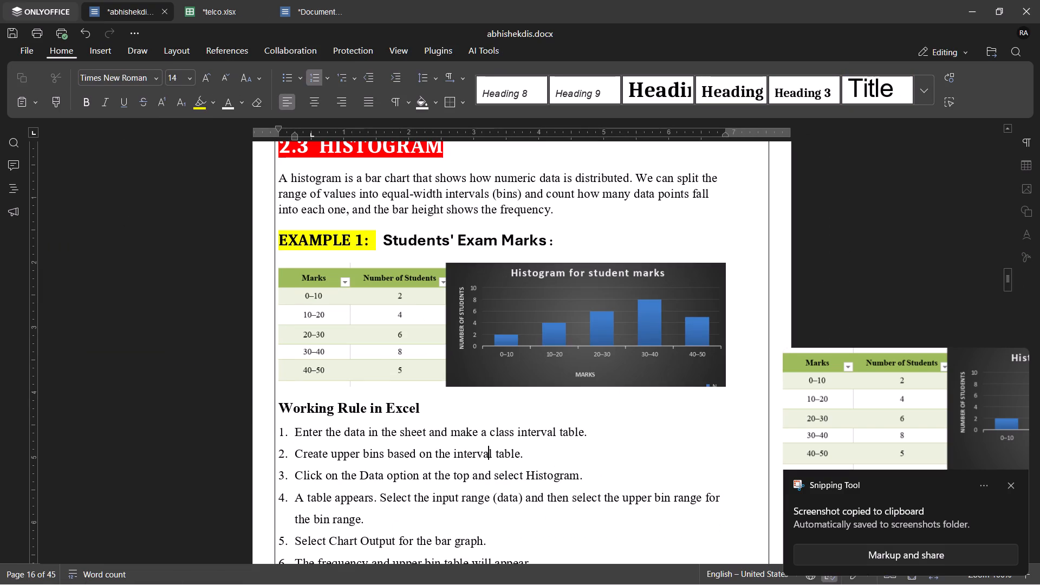
Review the bar chart examples and pages surrounding the Histogram section of the document.
scroll(377, 364, "up", 17)
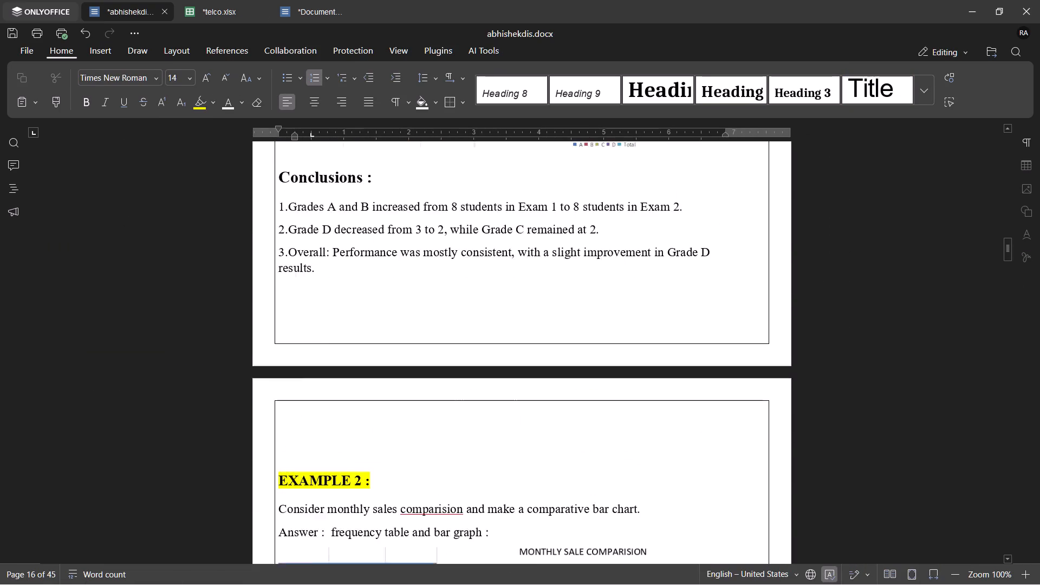
scroll(377, 364, "down", 17)
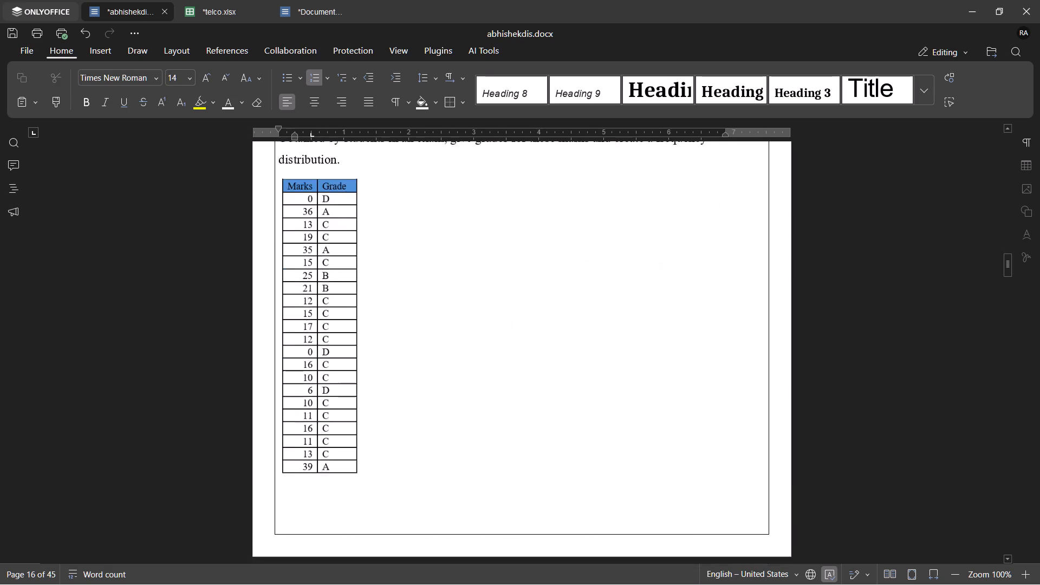
scroll(377, 364, "down", 8)
Insert an empty line below the Example 1 picture, before the Working Rule in Excel heading.
scroll(377, 364, "up", 3)
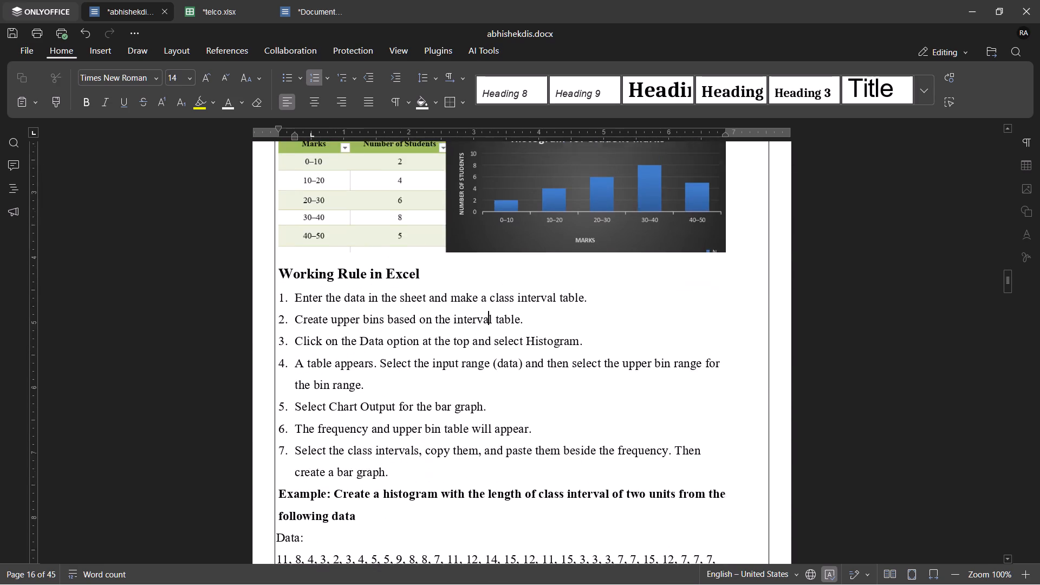
scroll(377, 364, "up", 1)
left_click(732, 318)
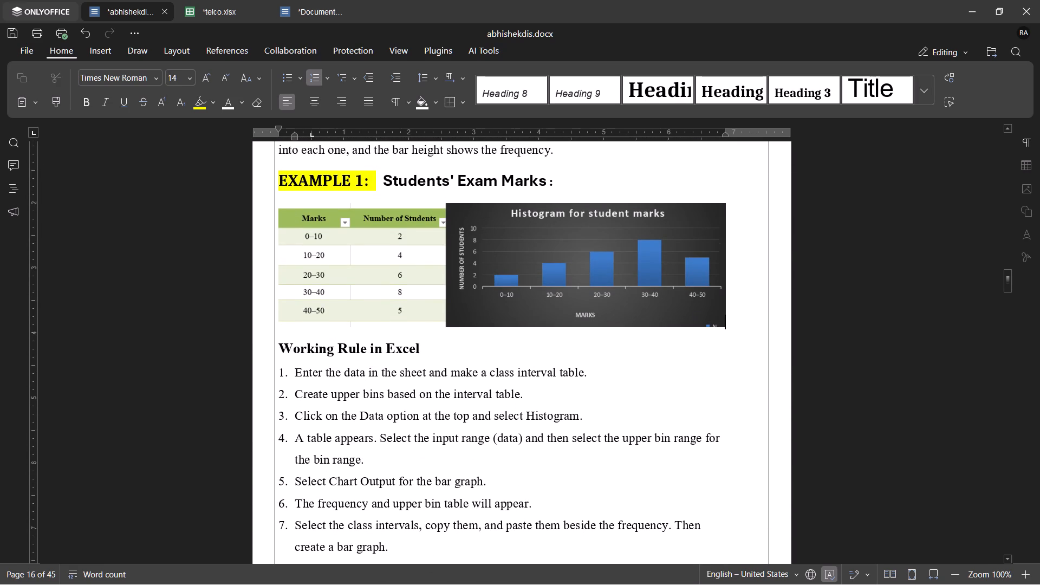
key("Return")
scroll(732, 318, "up", 1)
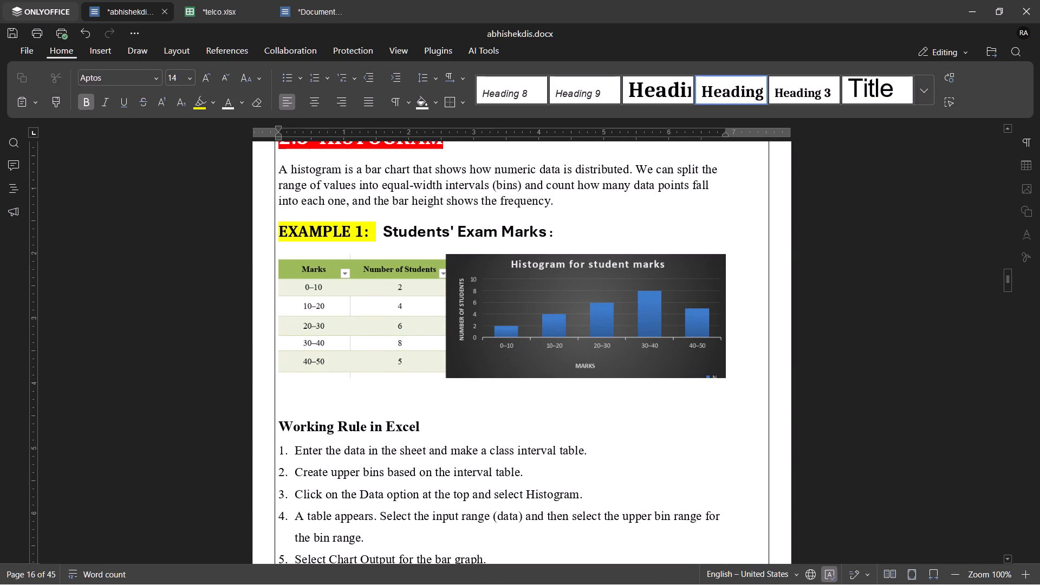
Insert an empty line between the Example 1: Students' Exam Marks heading and its picture.
left_click(590, 237)
key("Return")
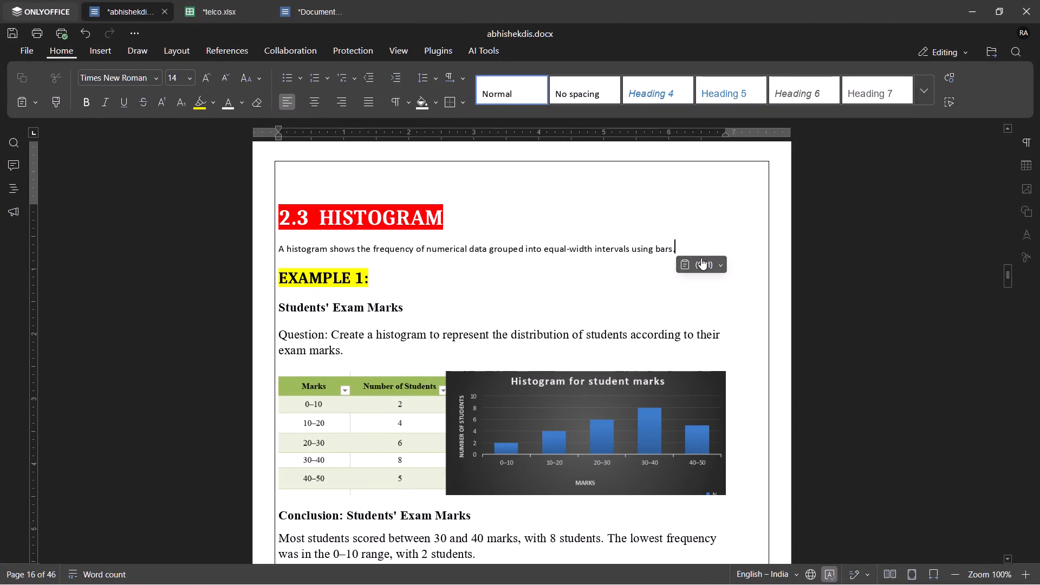
Format the shortened histogram definition with the Normal style at font size 14.
triple_click(598, 251)
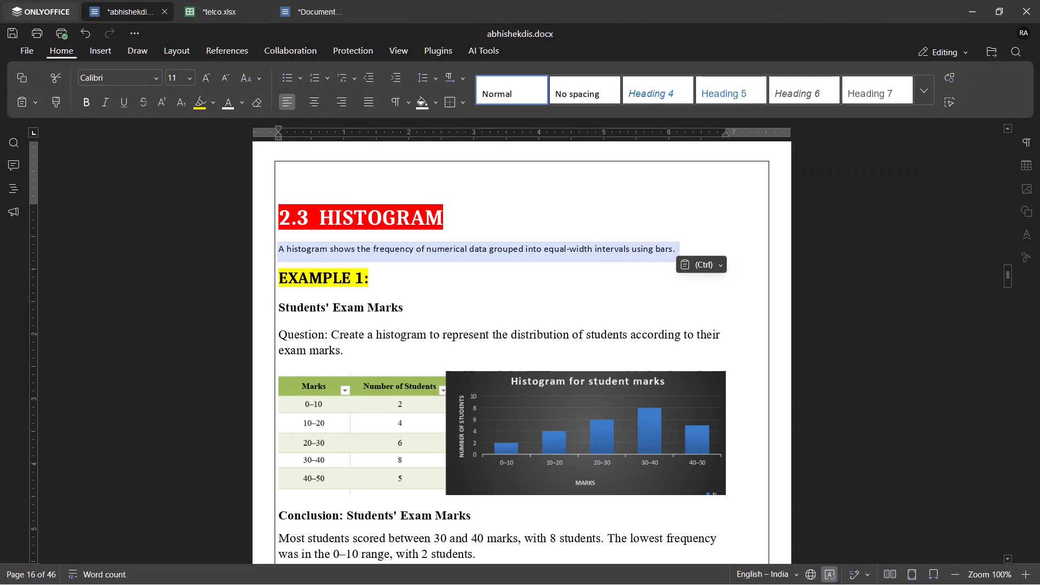
left_click(509, 90)
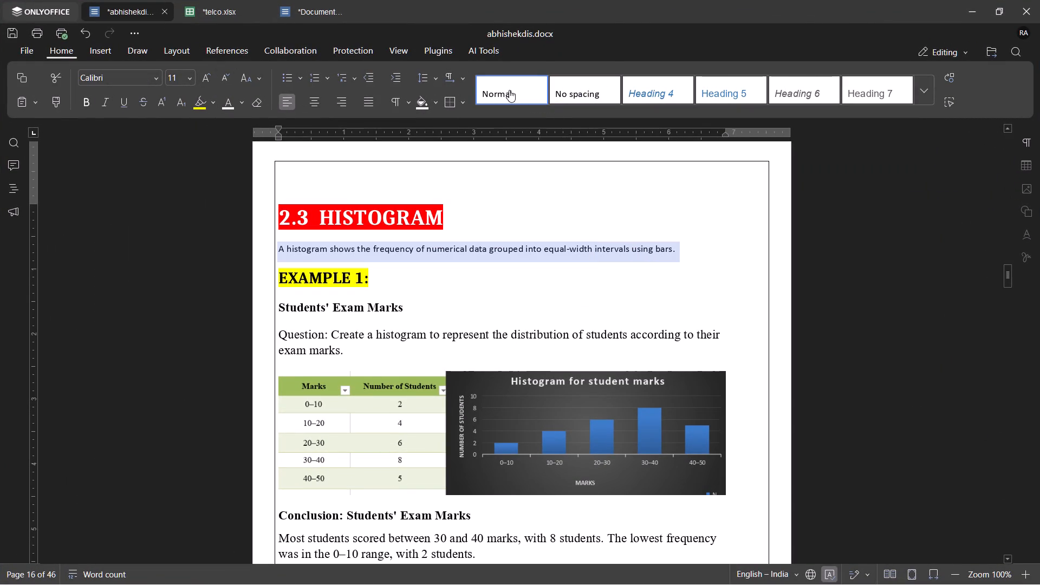
left_click(185, 76)
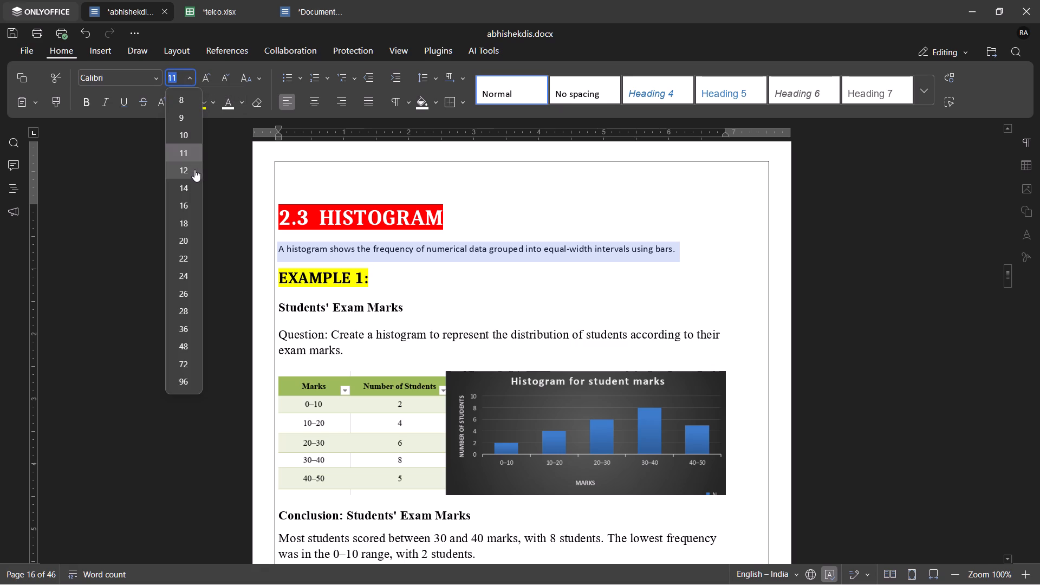
left_click(195, 183)
left_click(422, 288)
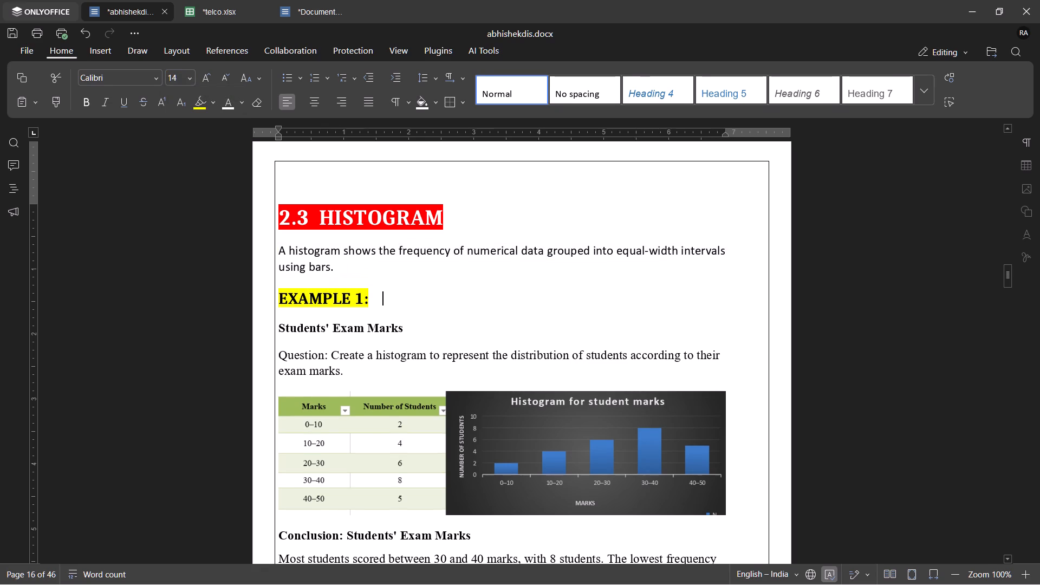
Format the Daily Screen Time conclusion heading and paragraph with the Normal style at font size 14.
scroll(422, 288, "down", 8)
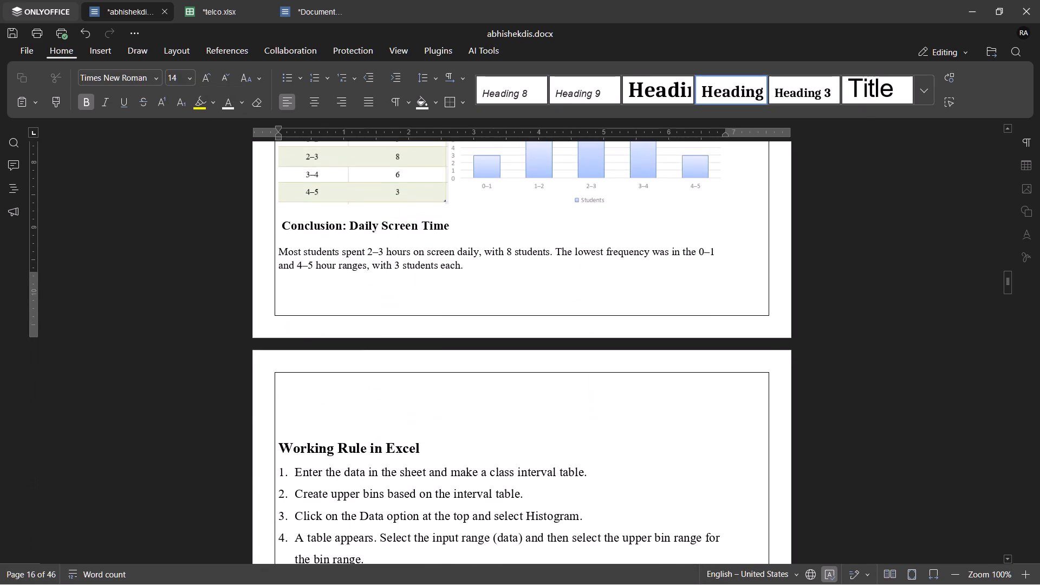
left_click_drag(468, 240, 305, 188)
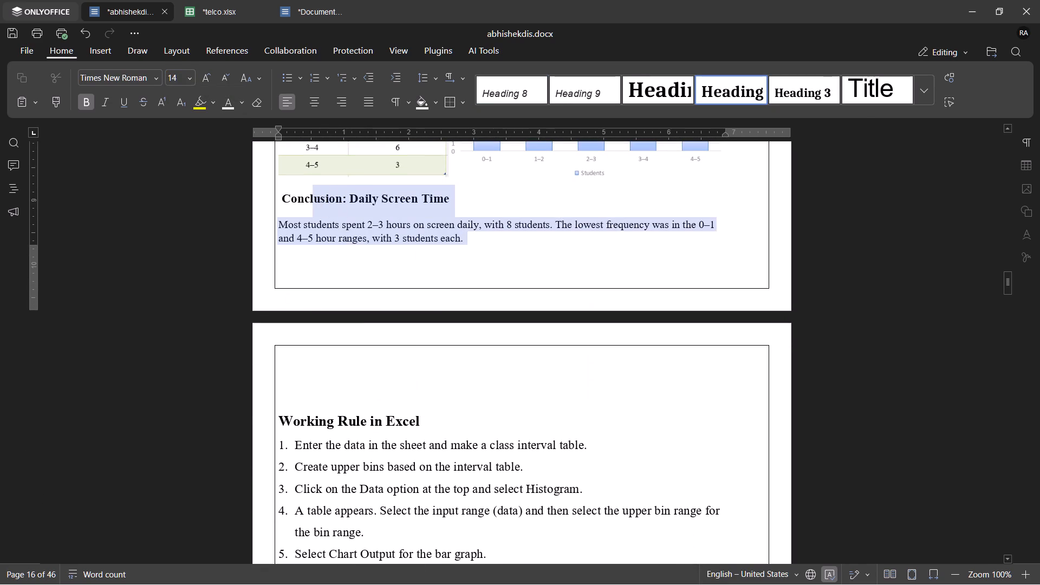
left_click_drag(305, 188, 283, 194)
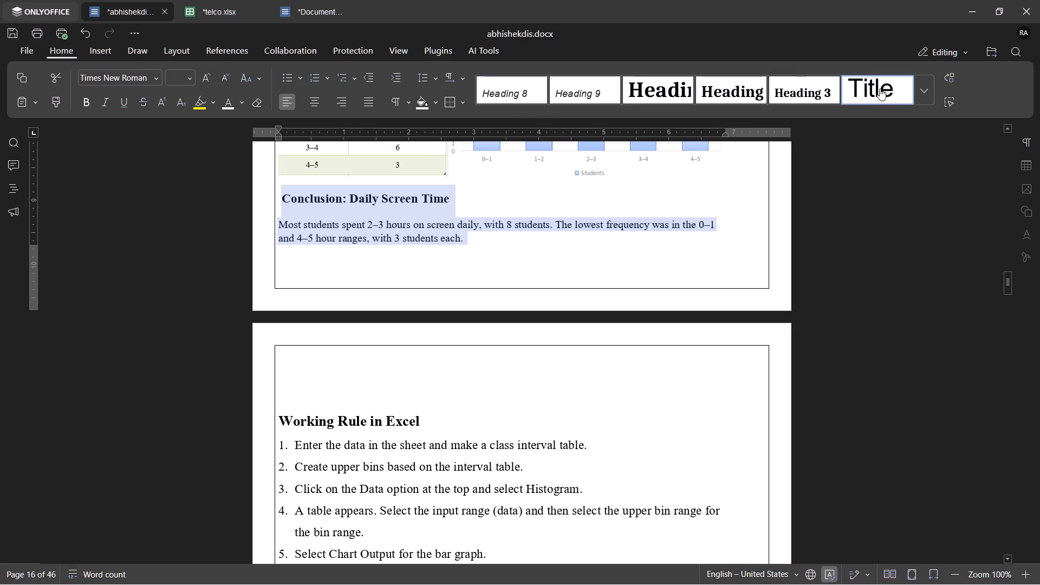
left_click(919, 89)
left_click(493, 83)
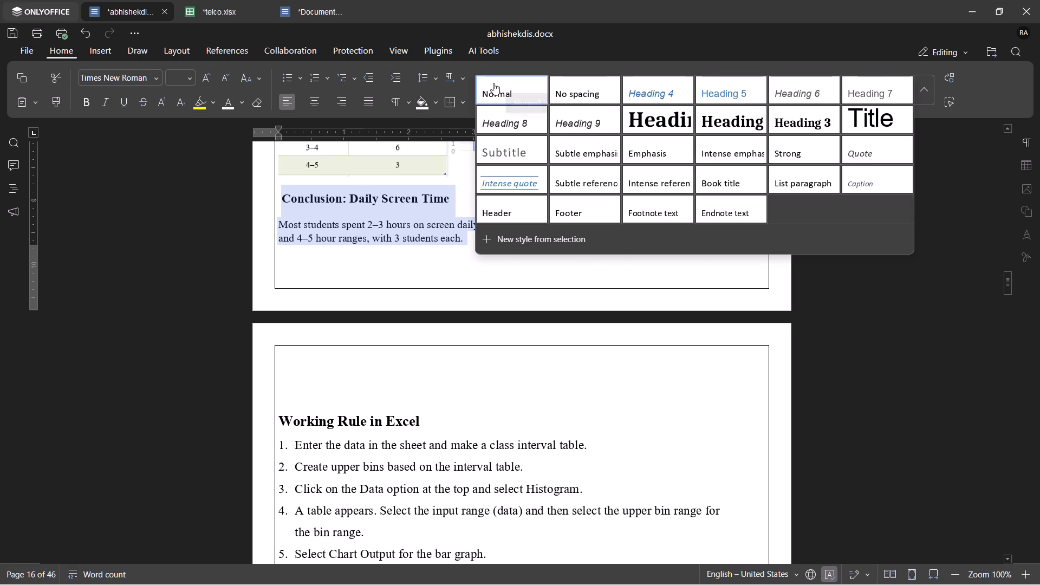
left_click(187, 80)
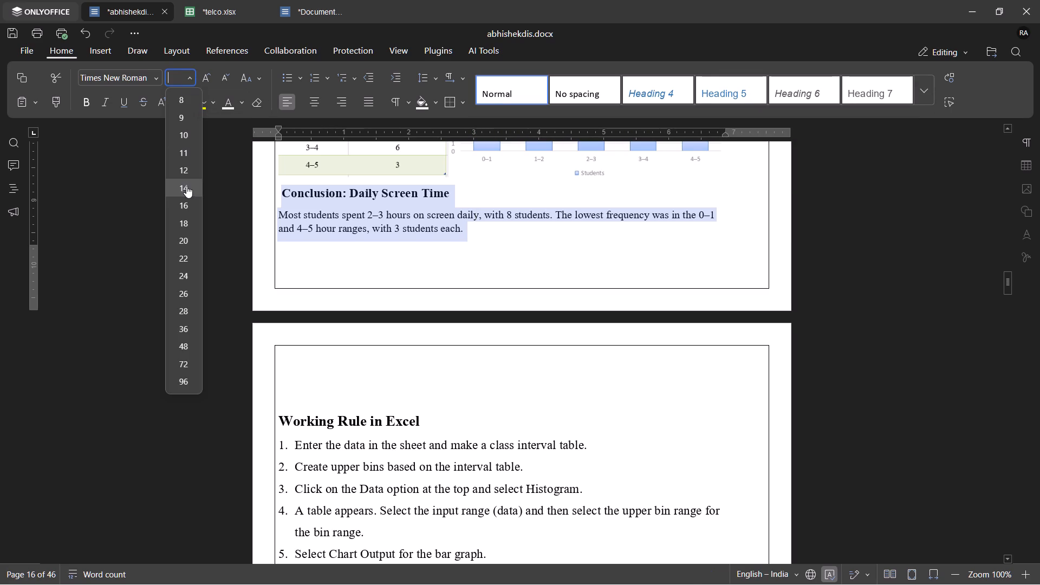
left_click(186, 187)
left_click(408, 316)
Remove the leading space before the "Conclusion: Daily Screen Time" heading.
scroll(408, 316, "up", 4)
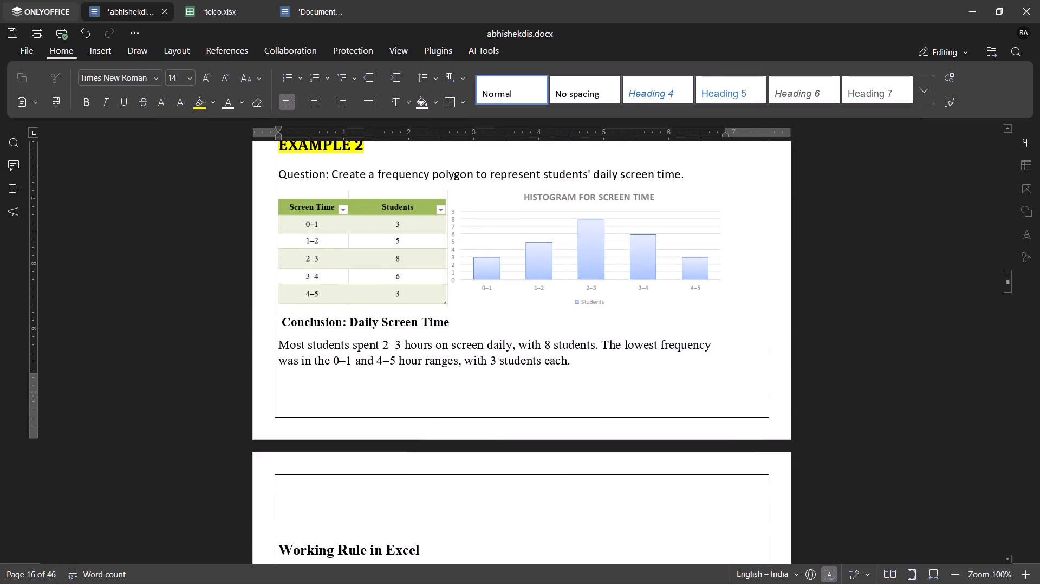
scroll(408, 316, "up", 3)
scroll(408, 316, "down", 2)
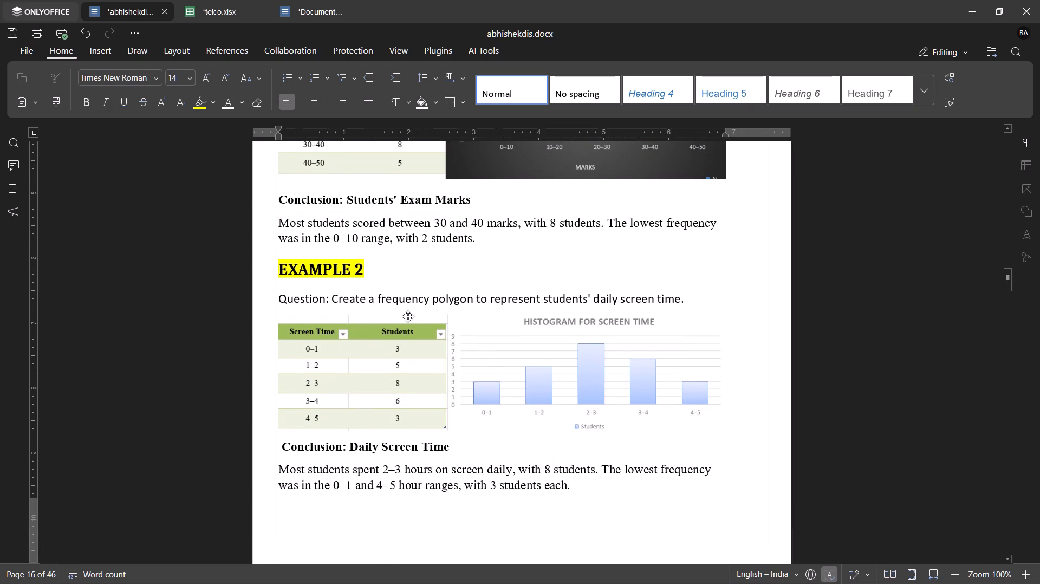
left_click(284, 446)
key("BackSpace")
Review the layout of the Histogram section, from its definition through Examples 1 and 2 and their conclusions.
scroll(284, 446, "up", 2)
scroll(284, 446, "down", 3)
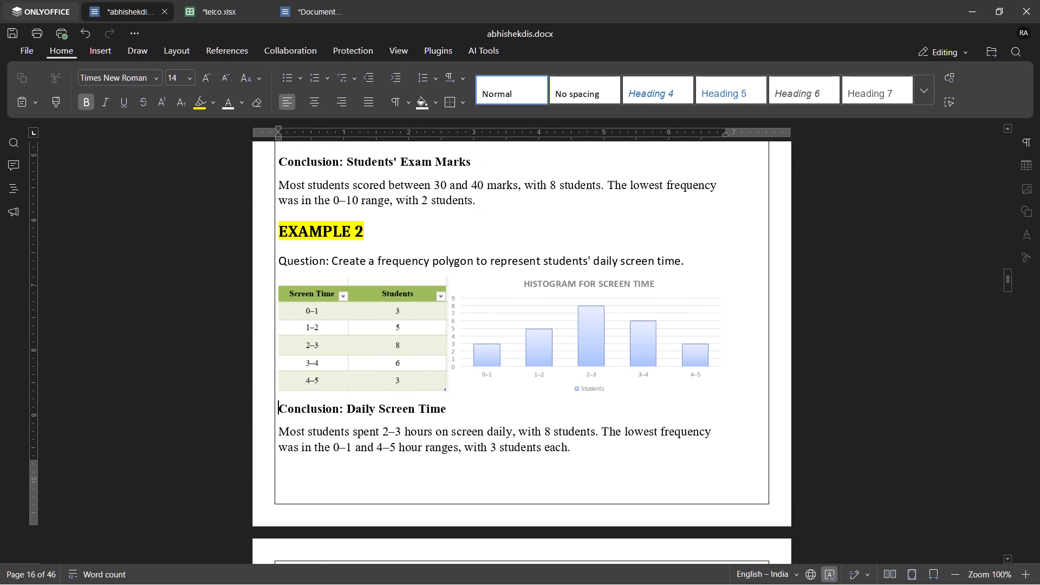
scroll(284, 446, "down", 3)
scroll(284, 446, "up", 9)
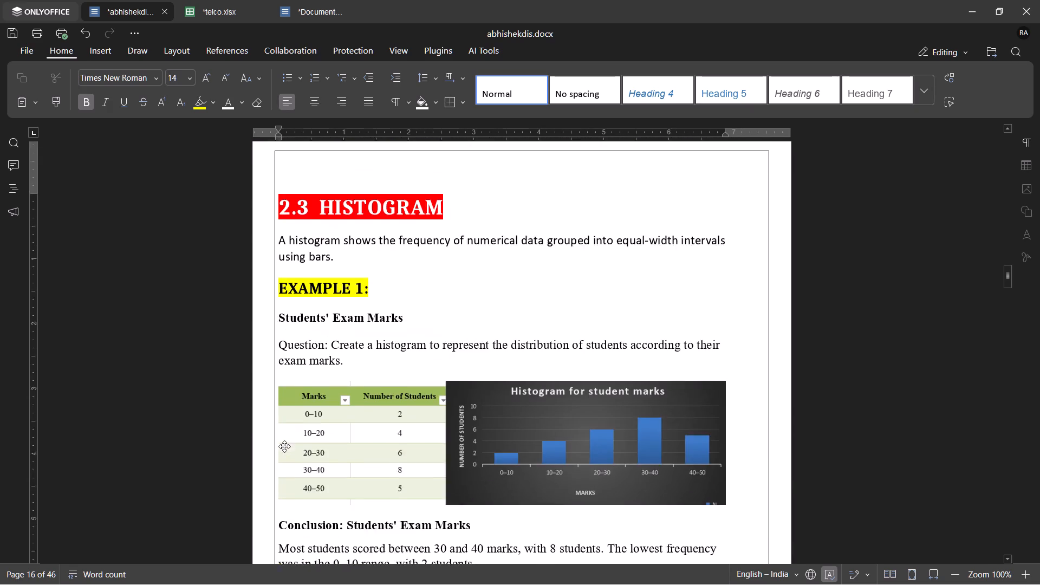
scroll(284, 446, "down", 8)
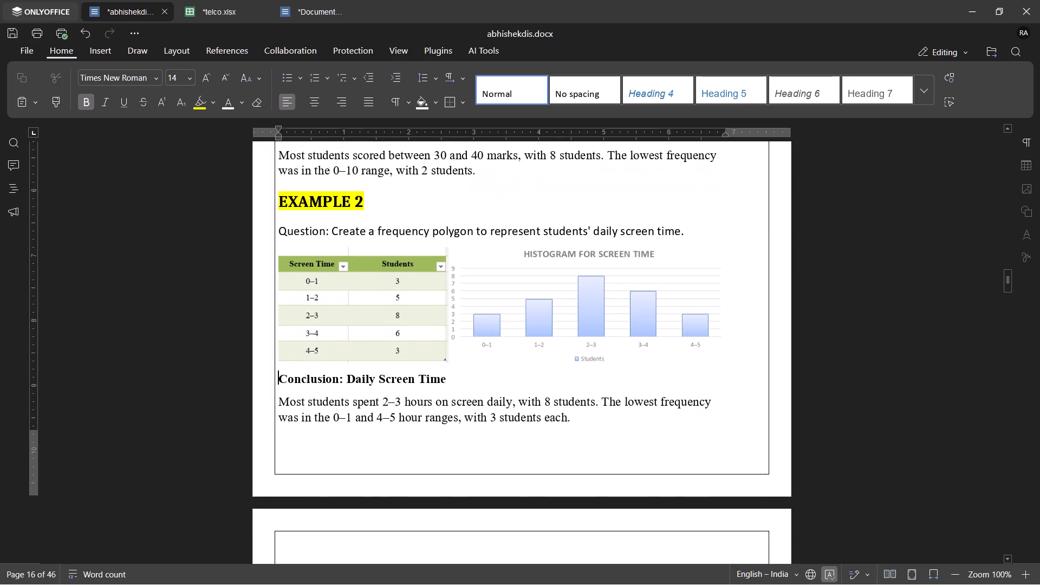
scroll(284, 446, "down", 3)
scroll(284, 446, "up", 2)
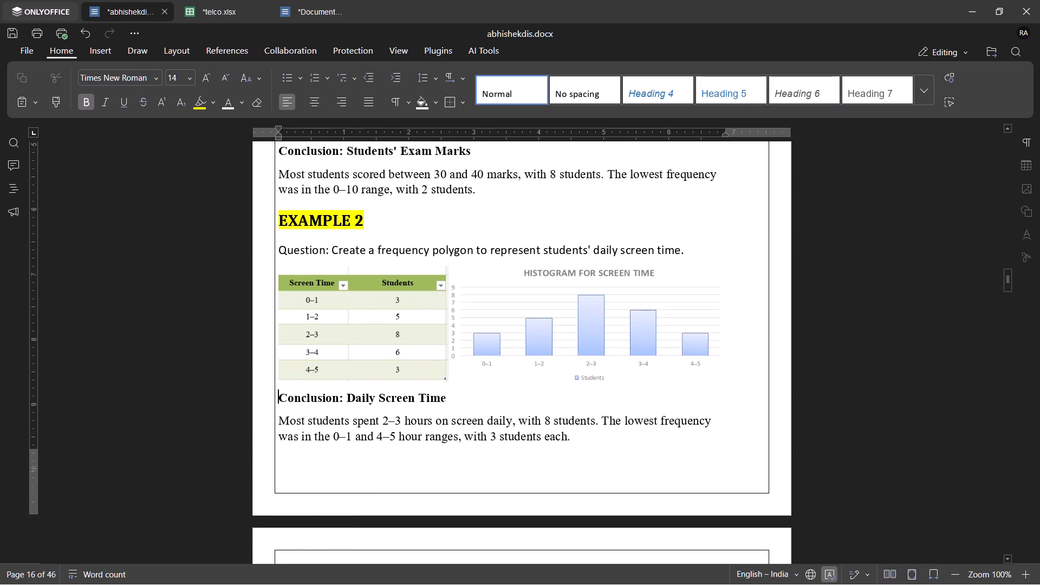
scroll(284, 446, "up", 1)
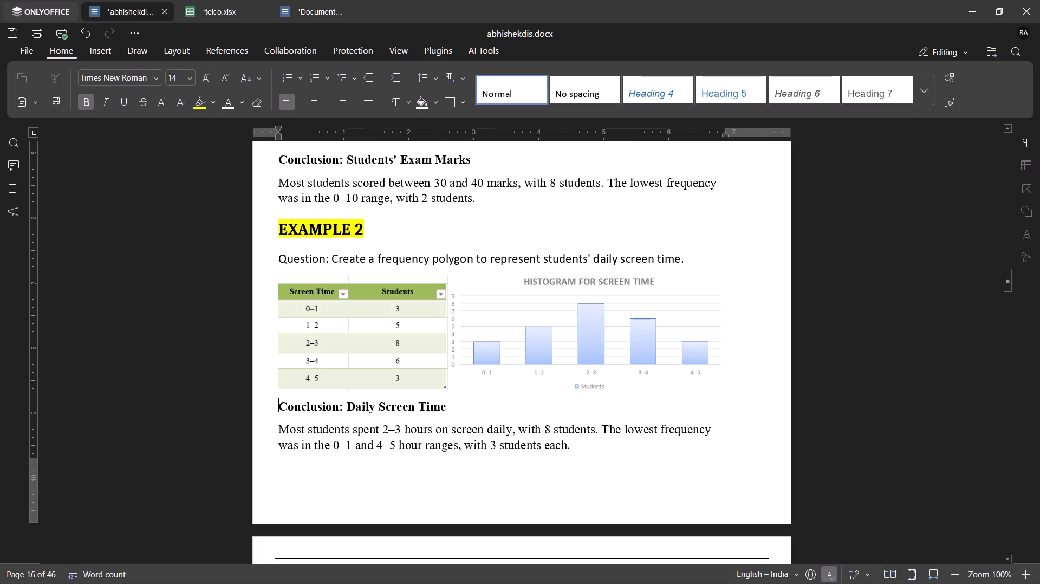
scroll(284, 446, "down", 1)
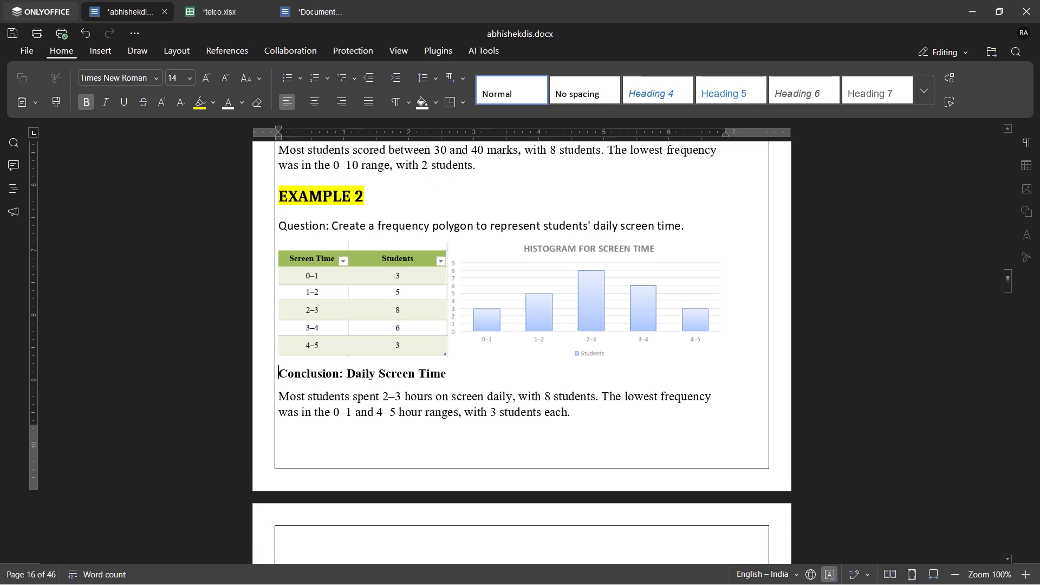
Review the page break between the Daily Screen Time conclusion and the "Working Rule in Excel" list.
scroll(284, 446, "down", 7)
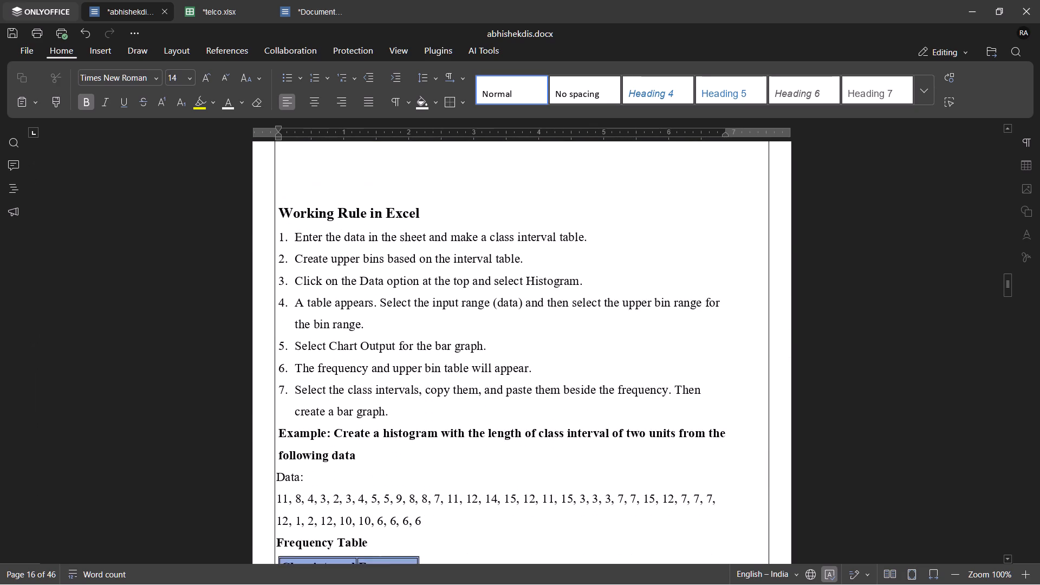
scroll(284, 446, "down", 1)
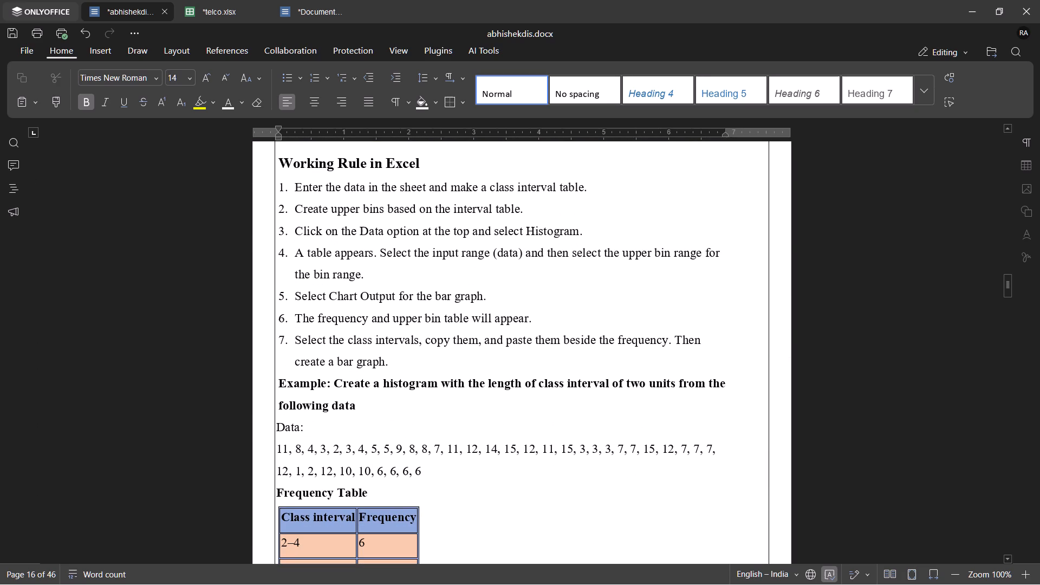
scroll(284, 446, "down", 1)
scroll(284, 446, "up", 3)
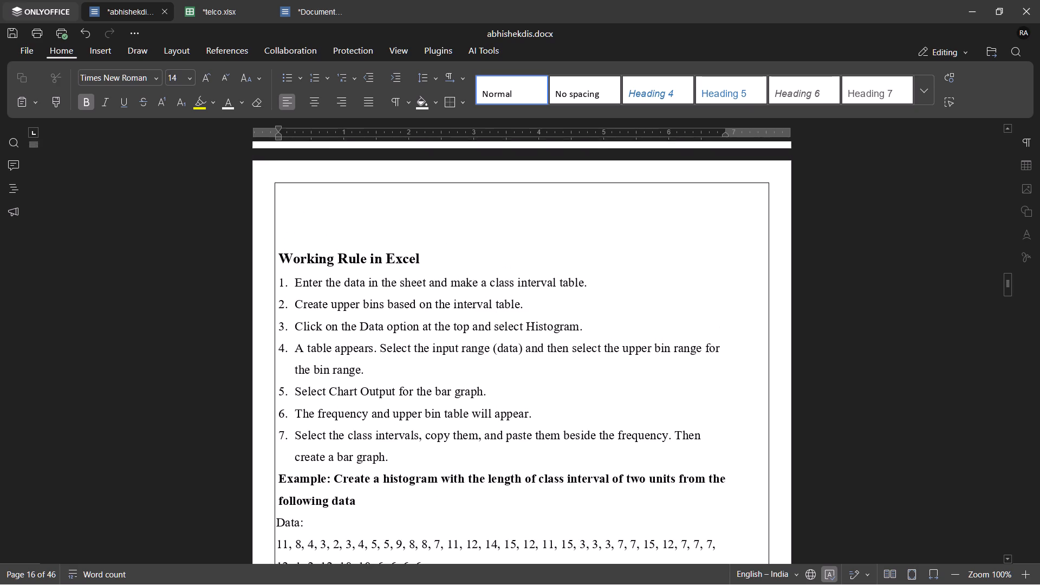
scroll(284, 446, "up", 4)
scroll(284, 446, "down", 7)
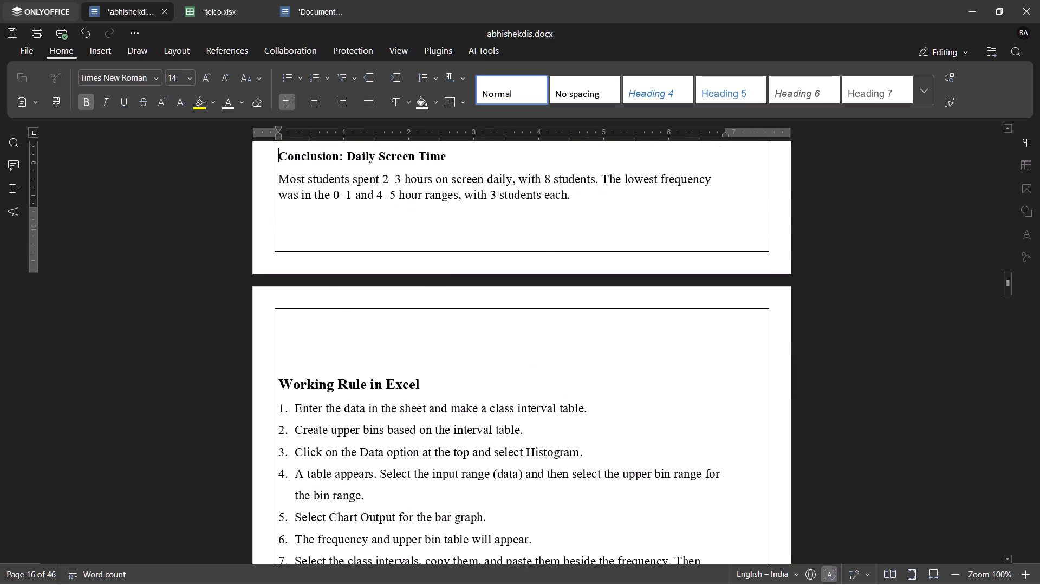
Delete the old two-unit class interval histogram example, including its data, frequency table and the red "Graph will come here" placeholder.
scroll(284, 446, "down", 4)
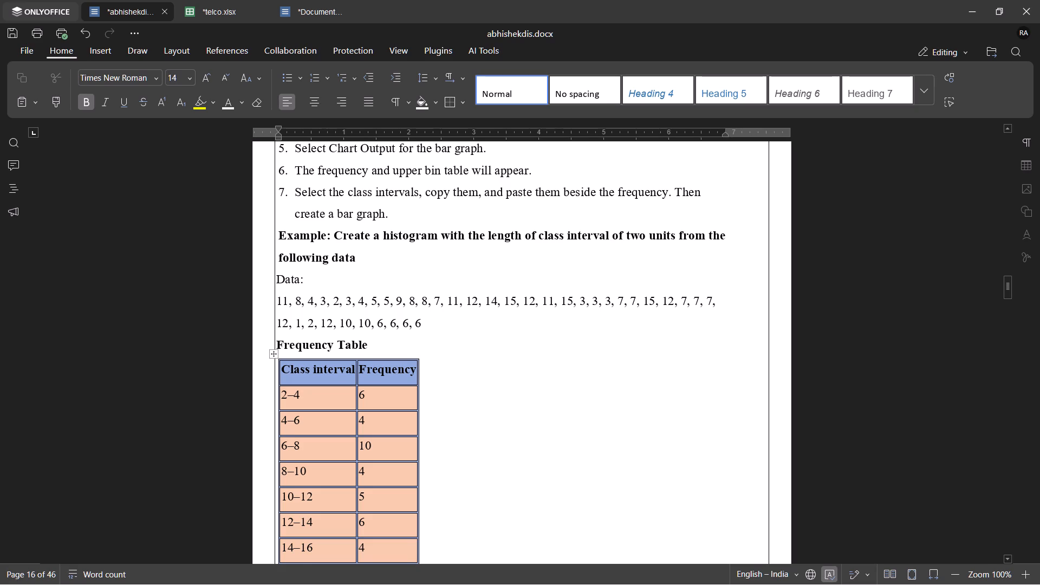
scroll(409, 359, "down", 3)
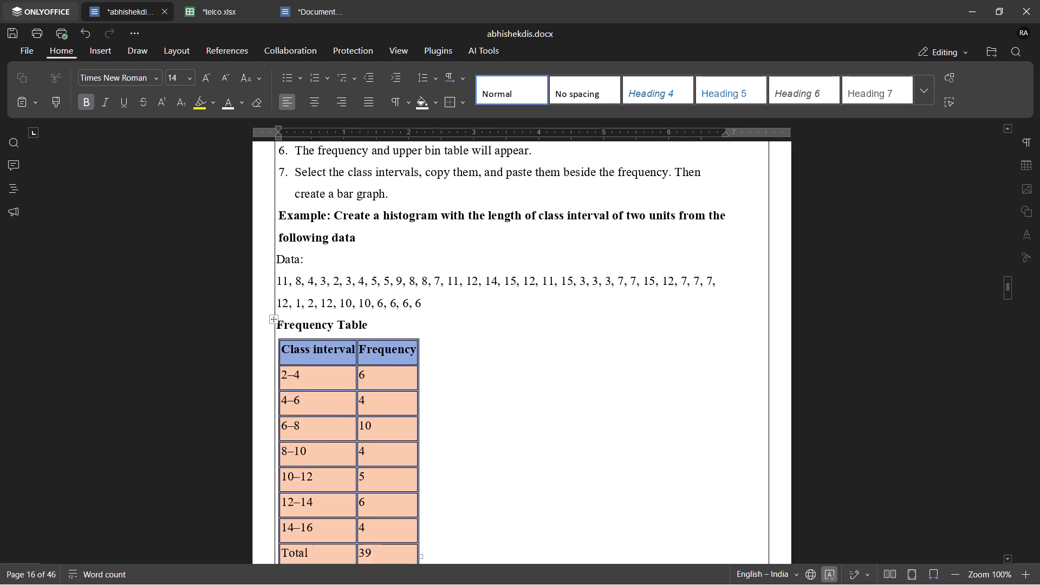
scroll(409, 359, "down", 6)
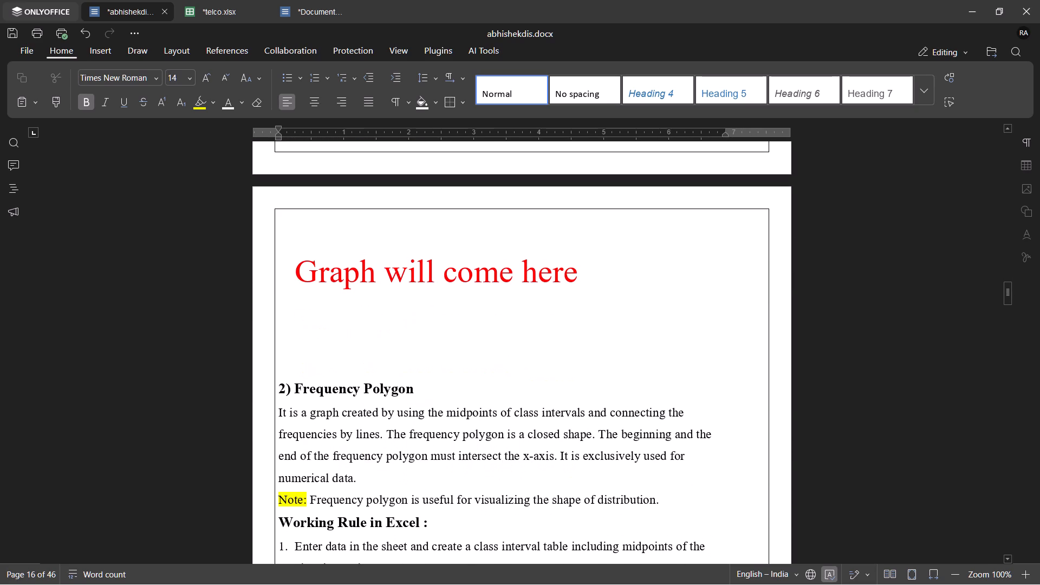
scroll(409, 359, "down", 1)
left_click_drag(566, 313, 373, 173)
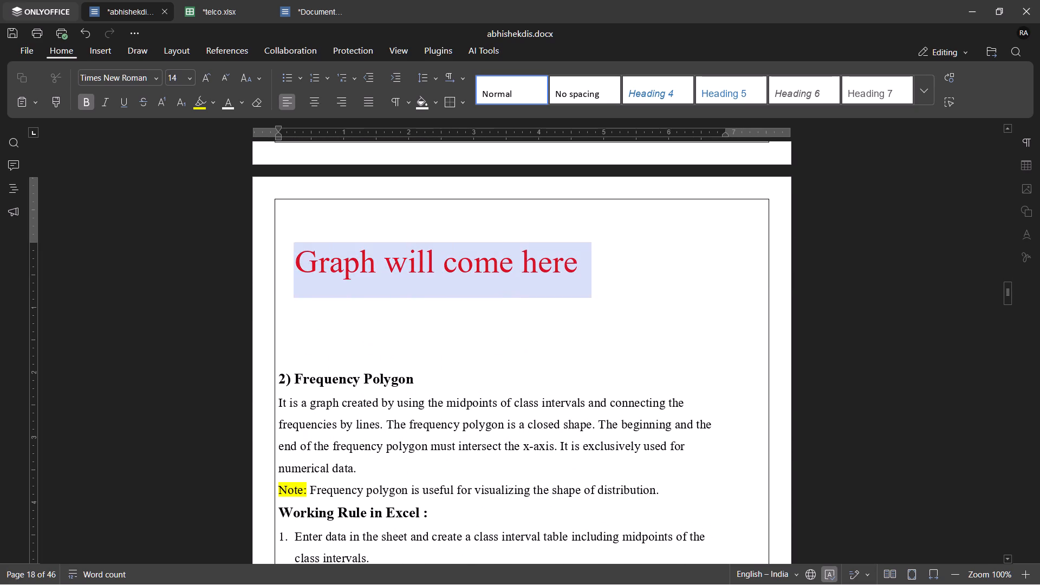
left_click_drag(373, 173, 271, 165)
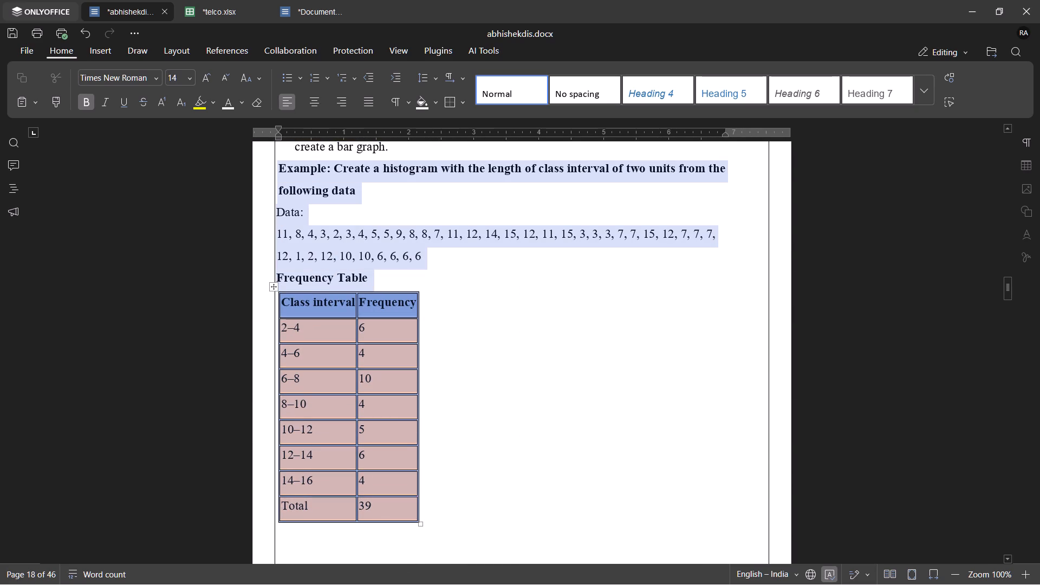
left_click_drag(271, 165, 275, 175)
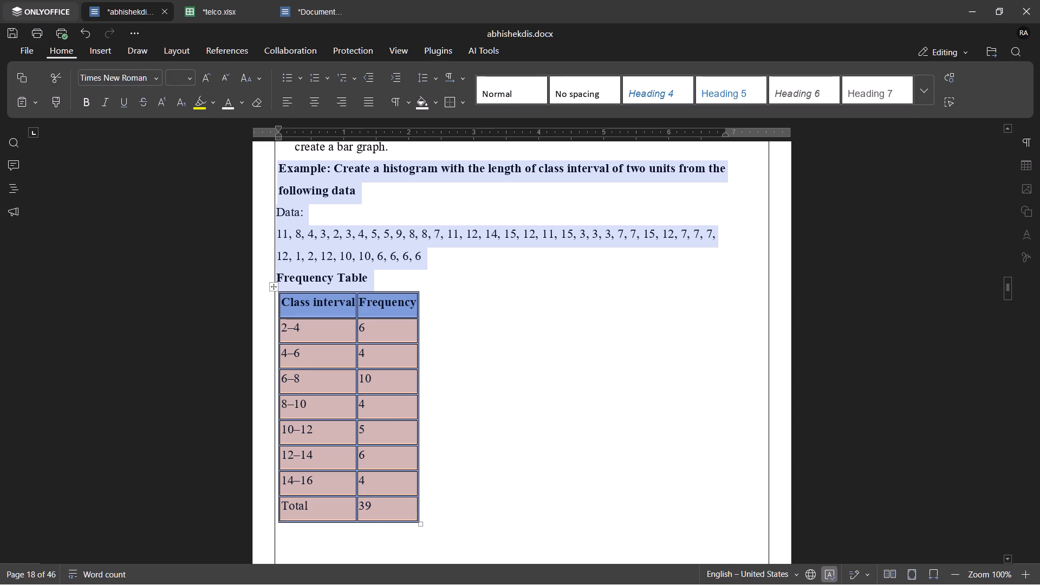
key("BackSpace")
Remove the blank lines between the last histogram working rule and the "2) Frequency Polygon" heading.
scroll(275, 175, "up", 2)
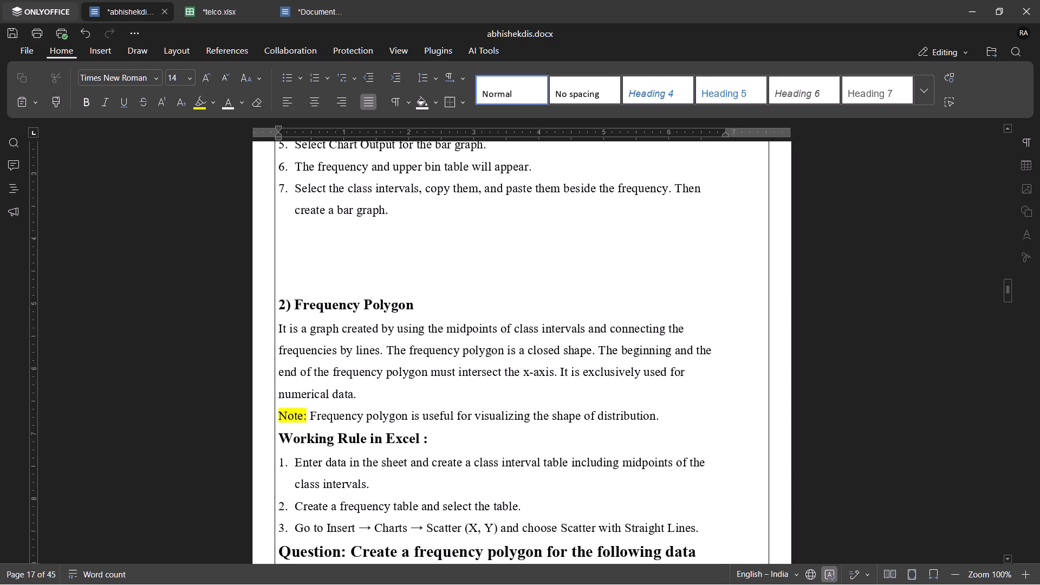
left_click(287, 288)
key("BackSpace")
key("BackSpace")
key("BackSpace")
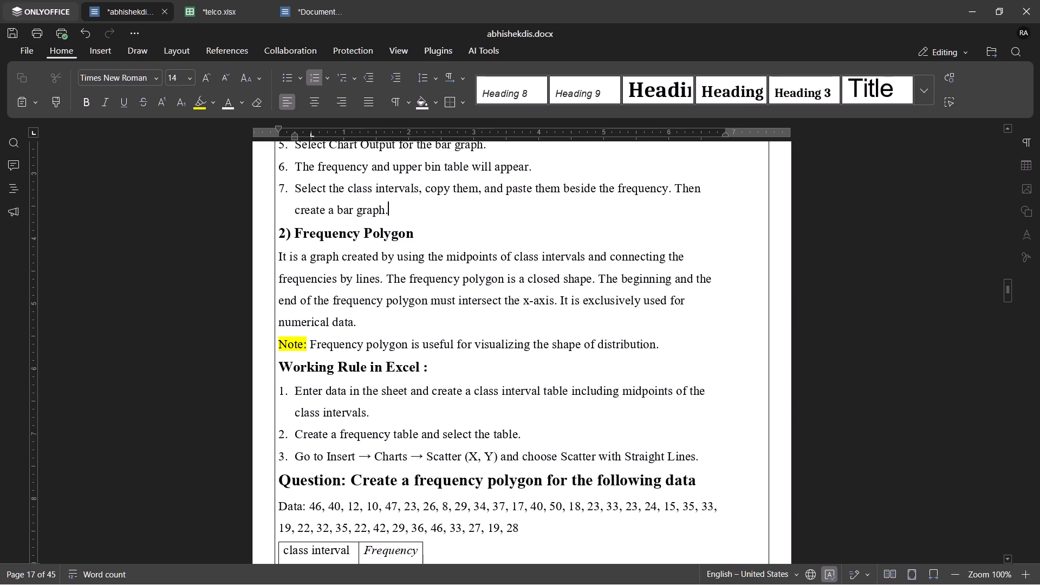
Remove the blank line above the histogram's "Working Rule in Excel" heading.
scroll(287, 288, "up", 7)
scroll(287, 288, "down", 4)
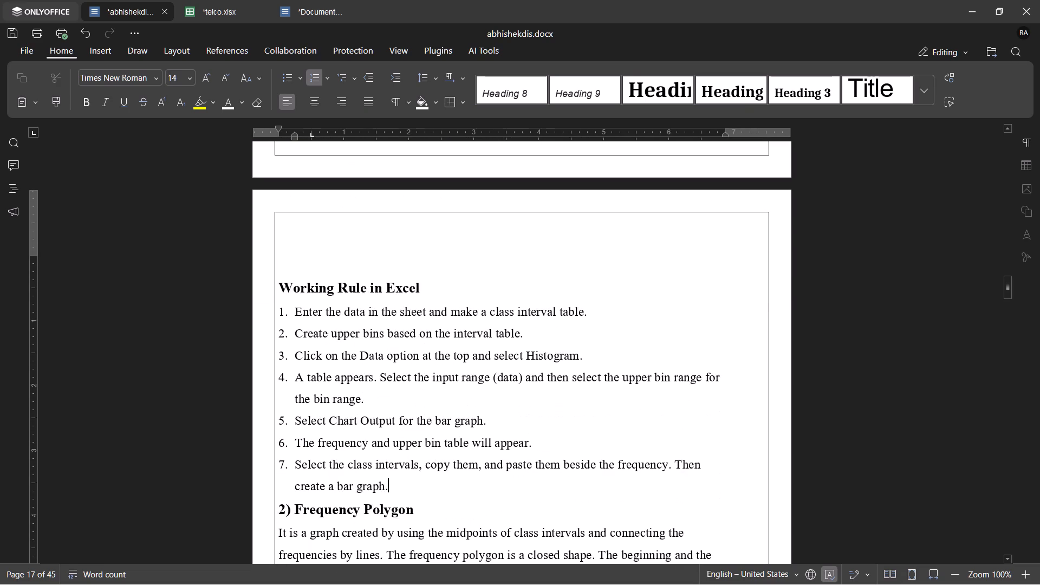
left_click(282, 265)
key("BackSpace")
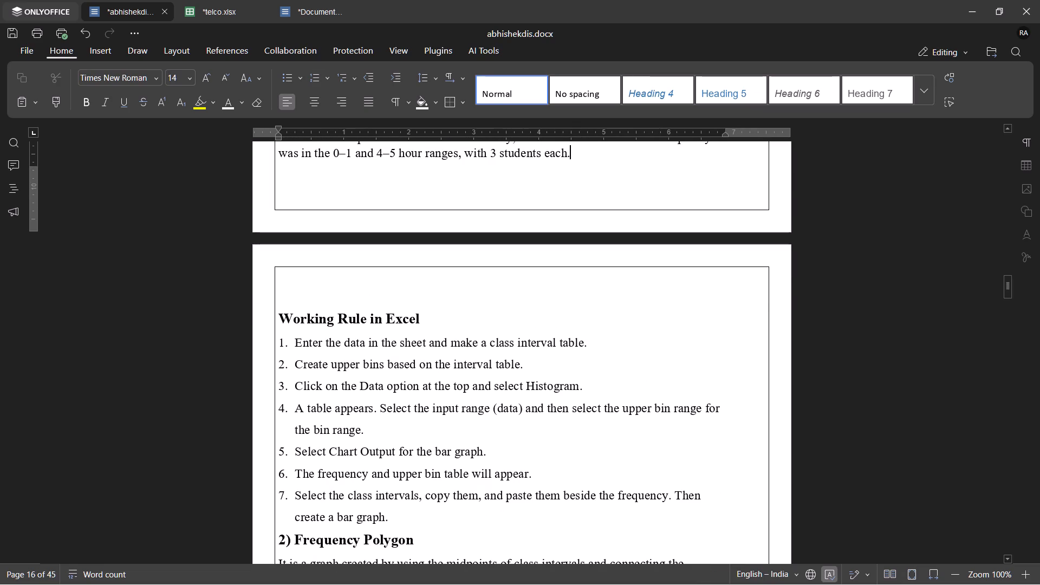
Change the EXAMPLE 2 heading in the Histogram section to end with a space and colon after the number.
scroll(362, 319, "up", 2)
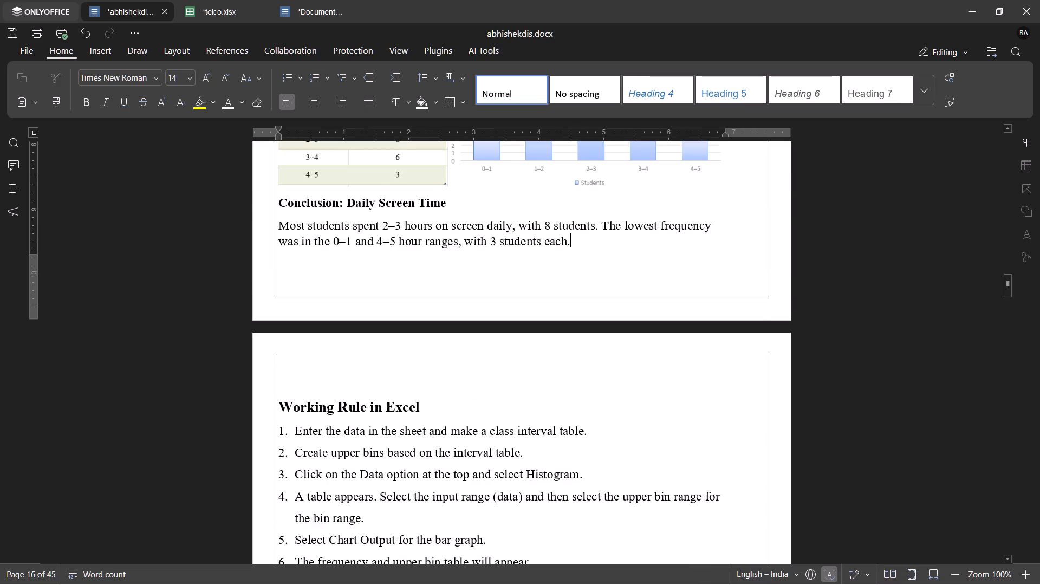
scroll(362, 319, "up", 3)
scroll(362, 319, "down", 1)
scroll(362, 319, "up", 4)
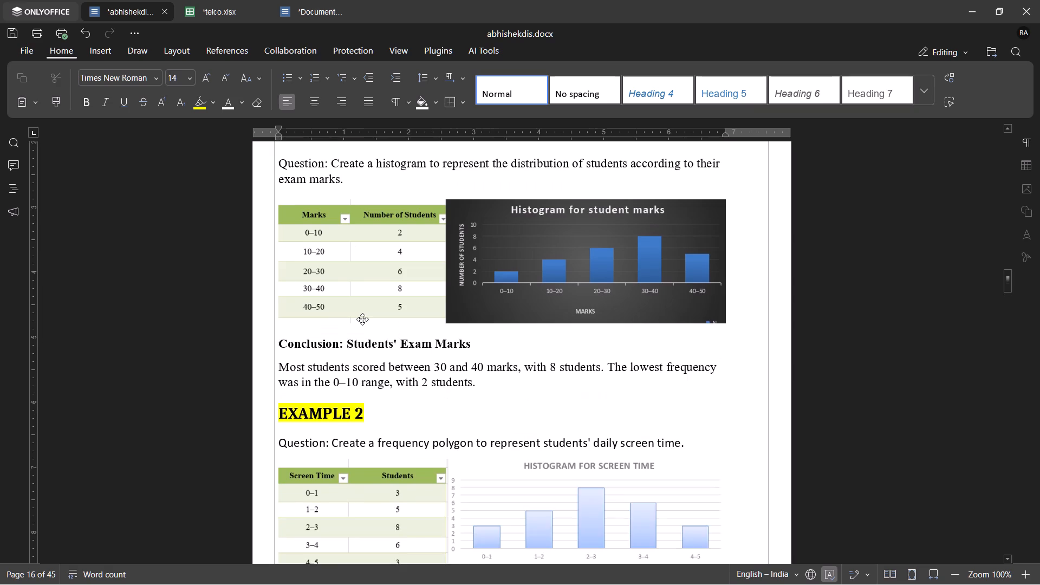
scroll(362, 319, "up", 2)
scroll(362, 319, "down", 3)
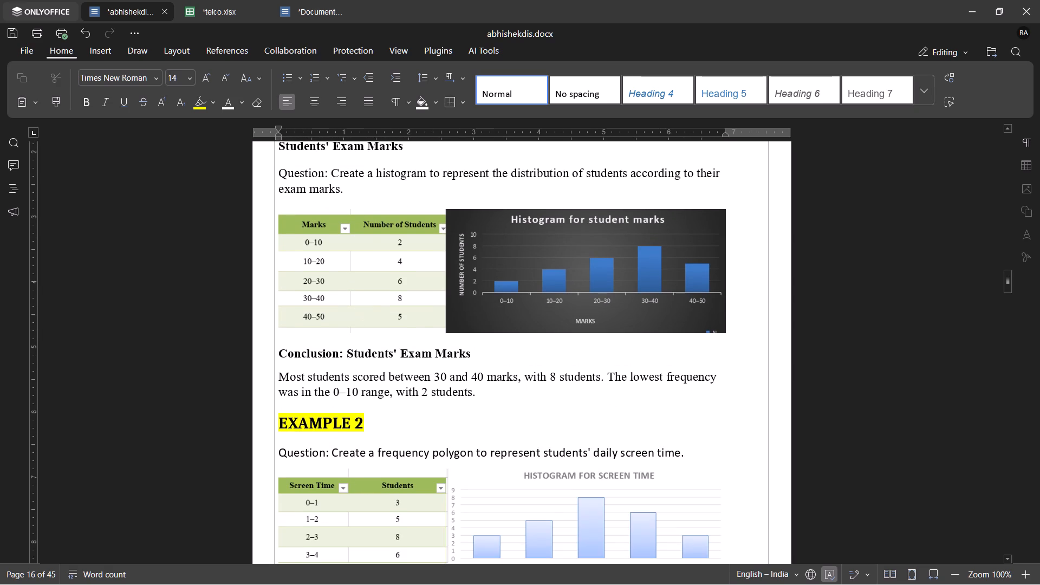
left_click(363, 428)
key("Left")
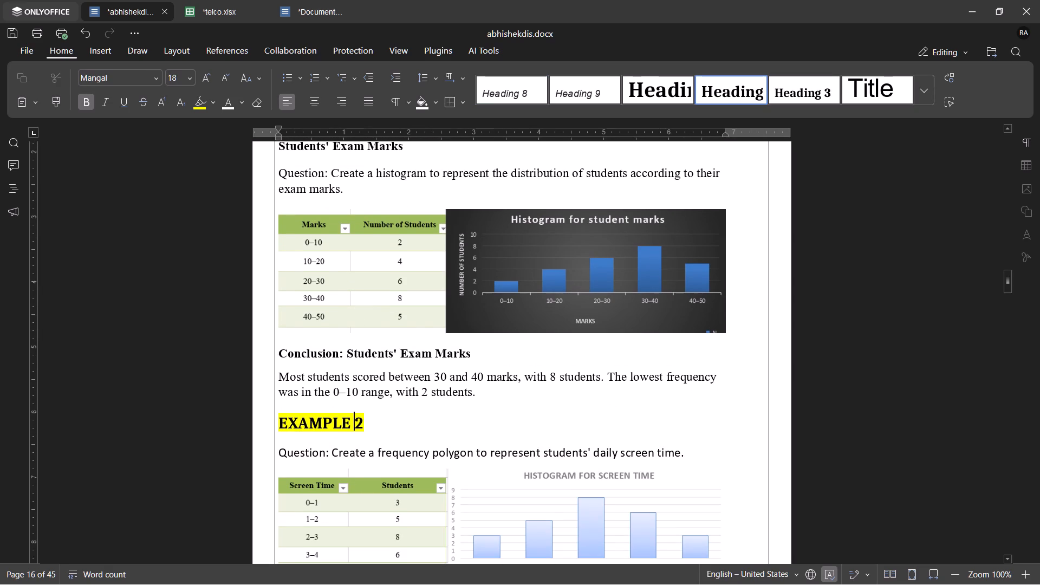
key("shift+colon")
key("Right")
key("BackSpace")
key("Left")
key("space")
type("2")
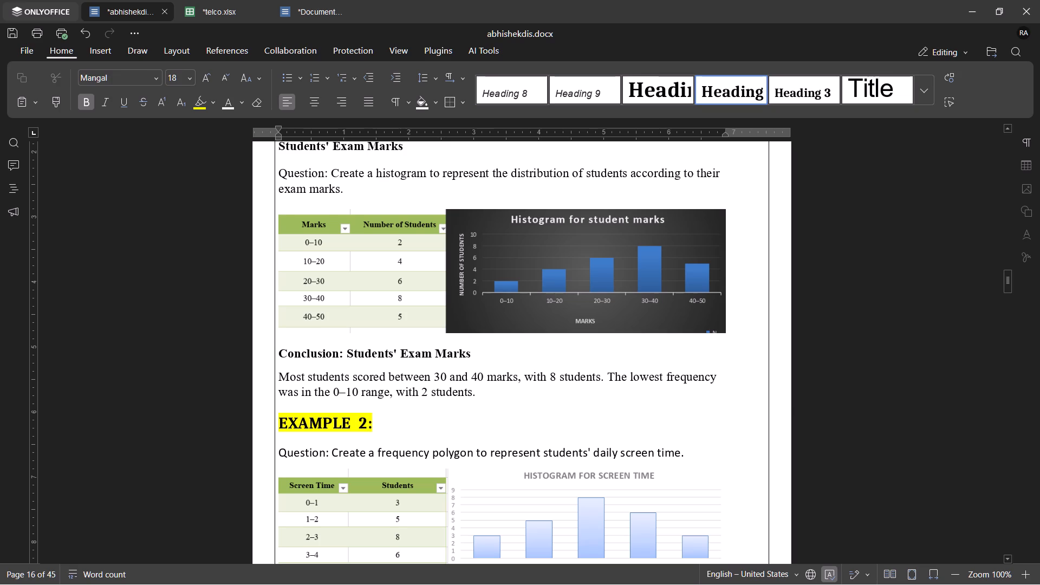
key("space")
left_click(433, 421)
Insert a space before the colon in the EXAMPLE 1 heading of the Histogram section.
scroll(433, 421, "up", 2)
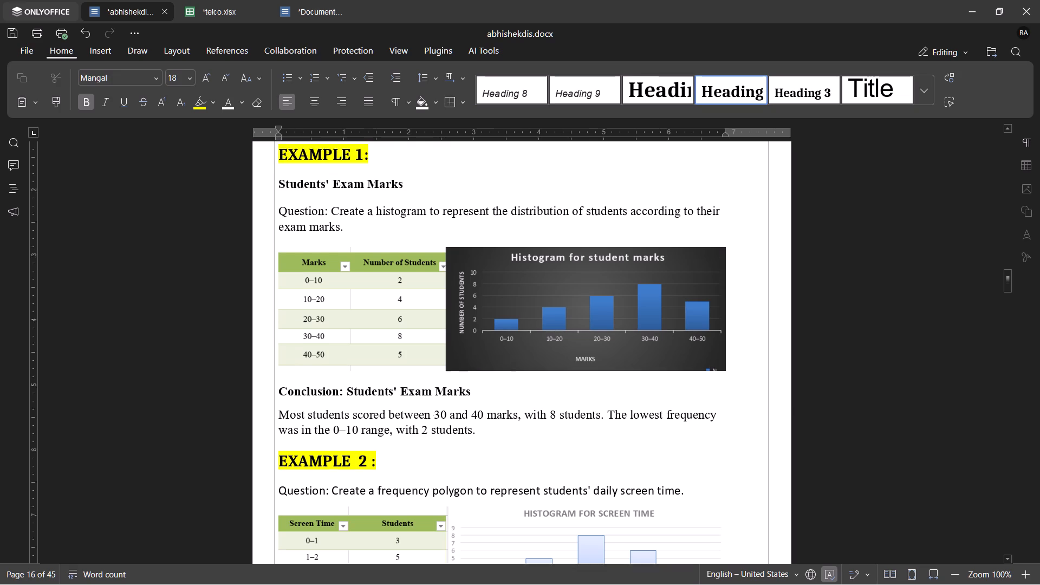
scroll(433, 421, "up", 1)
scroll(433, 421, "down", 2)
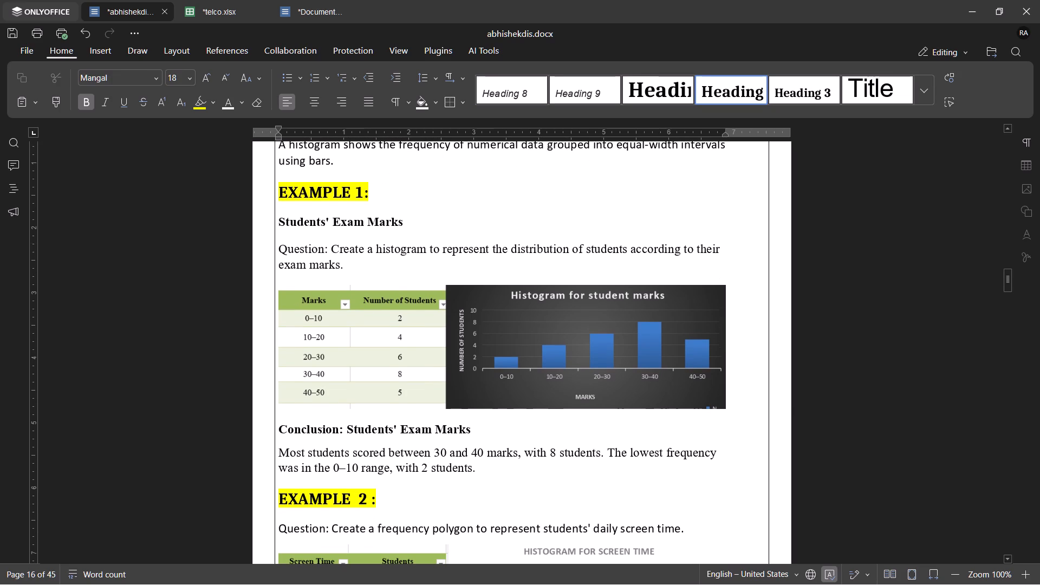
left_click(364, 196)
key("space")
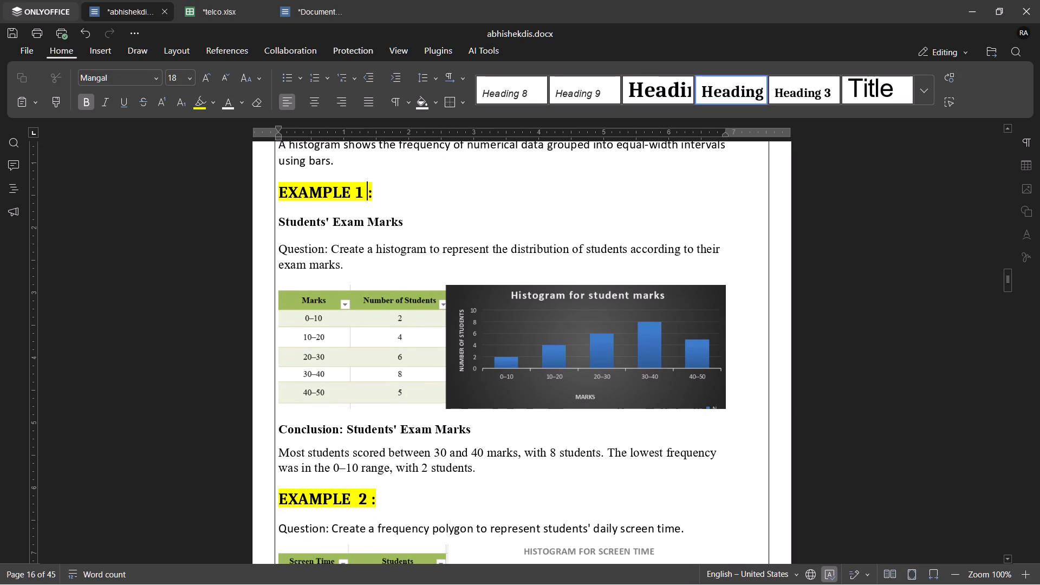
left_click(398, 445)
Check the Example 2 layout in the document against the histogram tables and charts on Sheet4 of telco.xlsx.
scroll(398, 445, "down", 8)
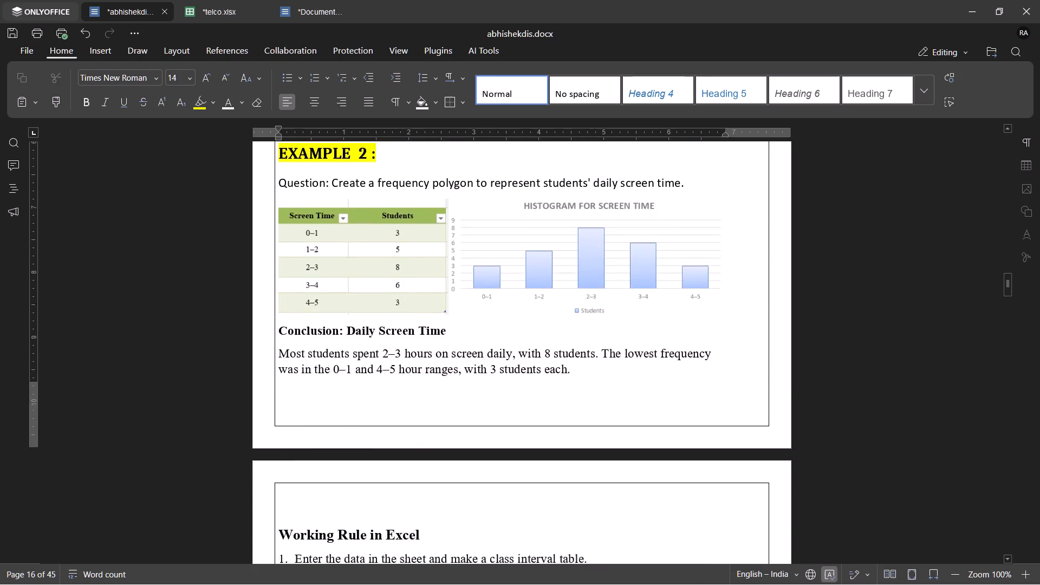
scroll(398, 445, "up", 3)
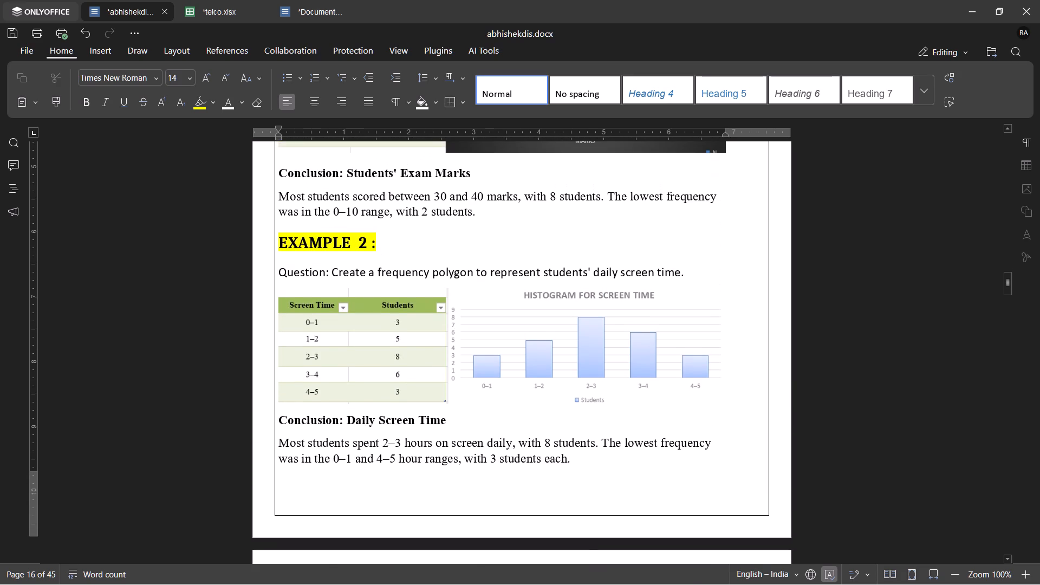
scroll(398, 445, "down", 1)
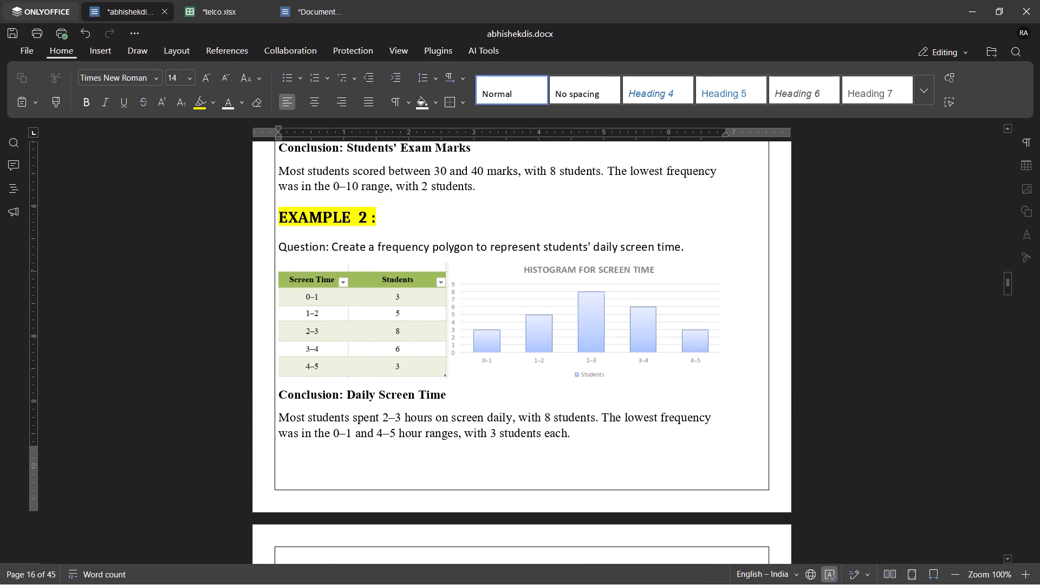
scroll(398, 445, "down", 1)
left_click(201, 10)
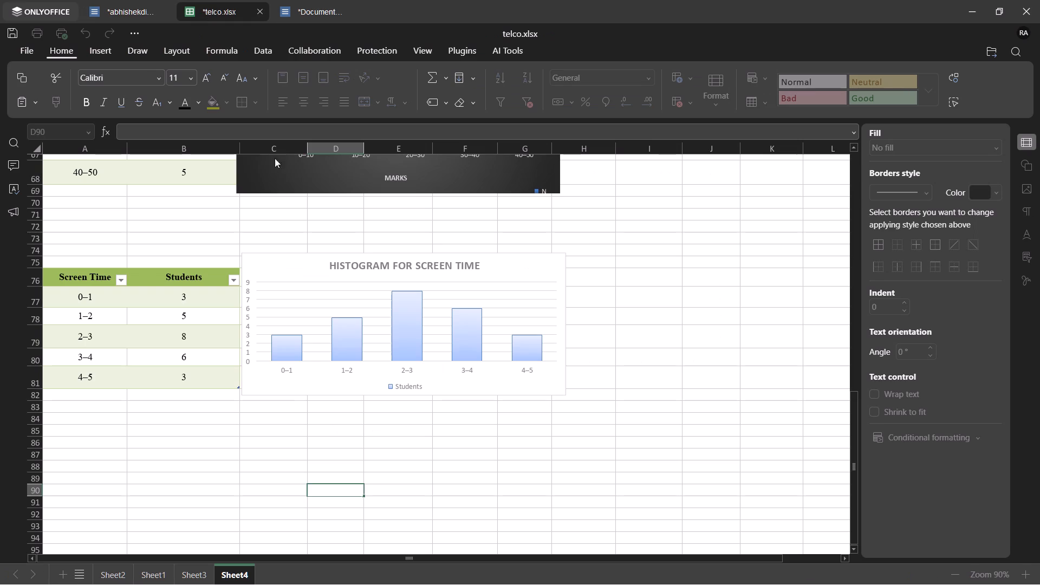
scroll(317, 370, "up", 5)
scroll(317, 370, "down", 3)
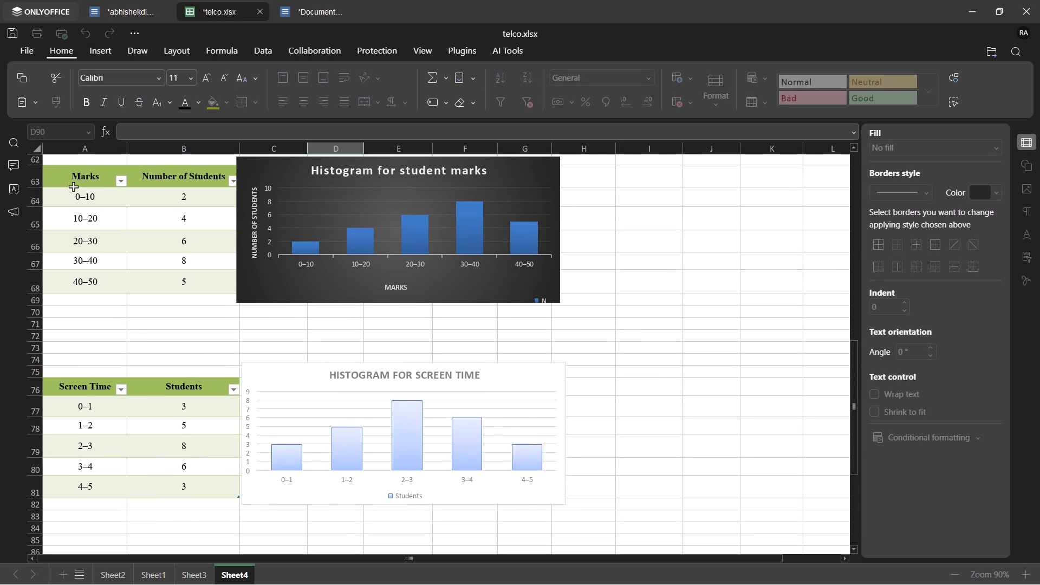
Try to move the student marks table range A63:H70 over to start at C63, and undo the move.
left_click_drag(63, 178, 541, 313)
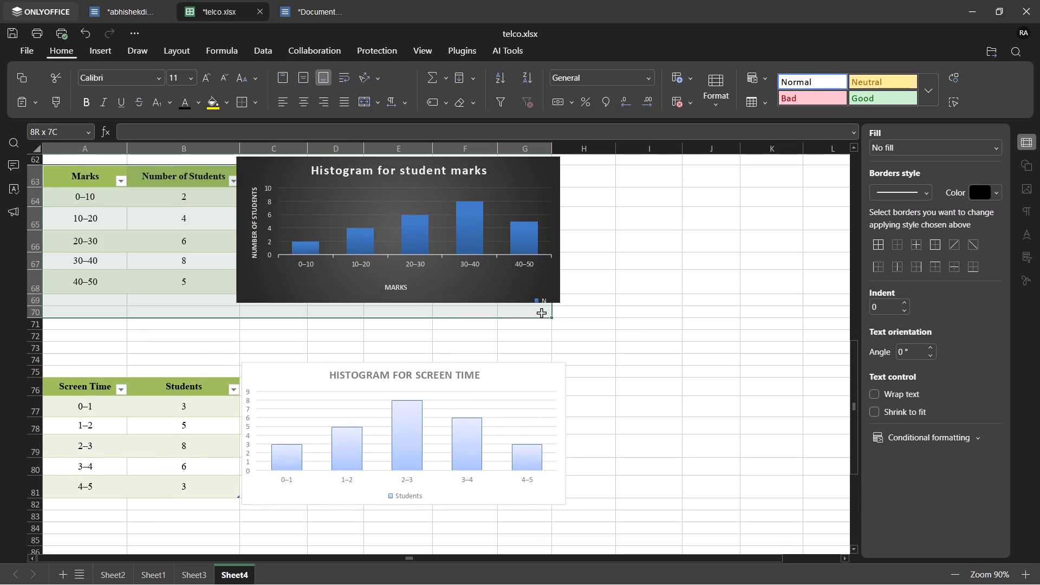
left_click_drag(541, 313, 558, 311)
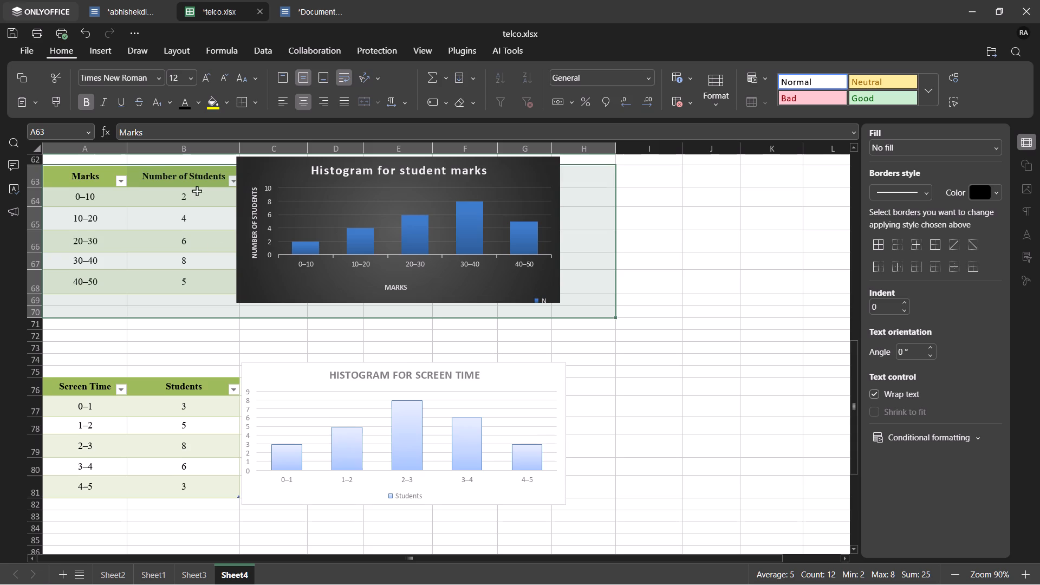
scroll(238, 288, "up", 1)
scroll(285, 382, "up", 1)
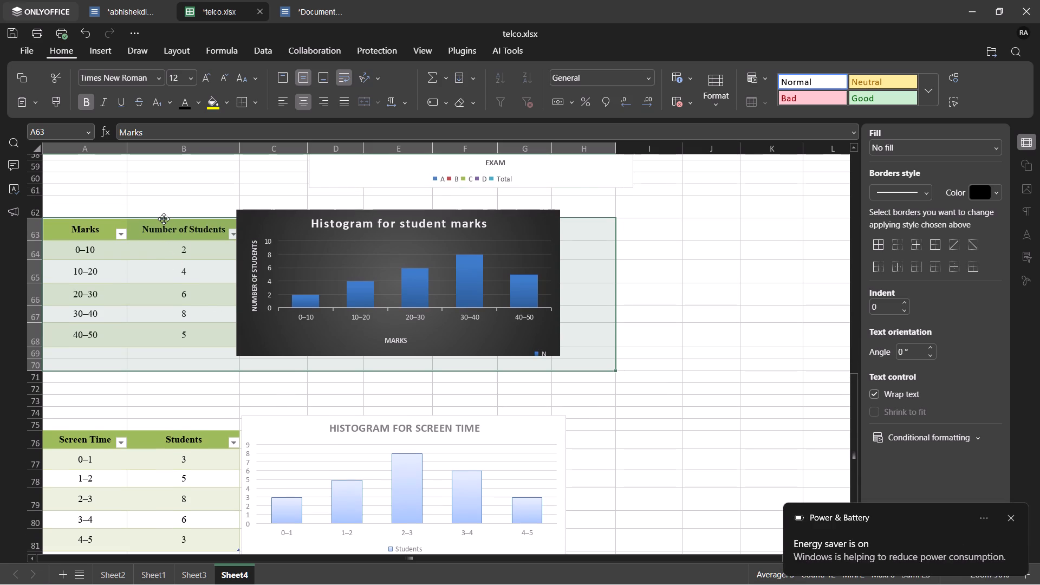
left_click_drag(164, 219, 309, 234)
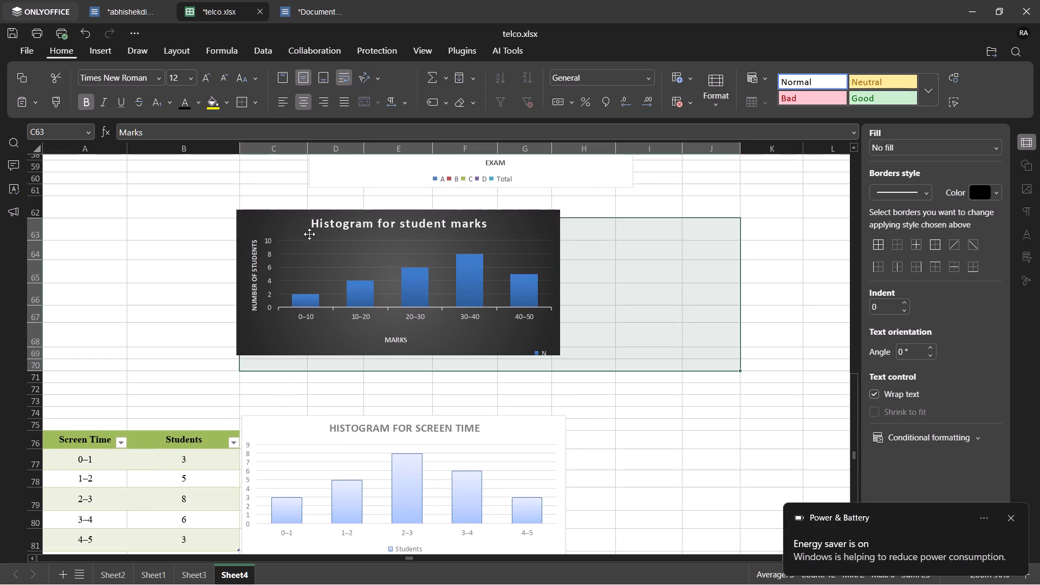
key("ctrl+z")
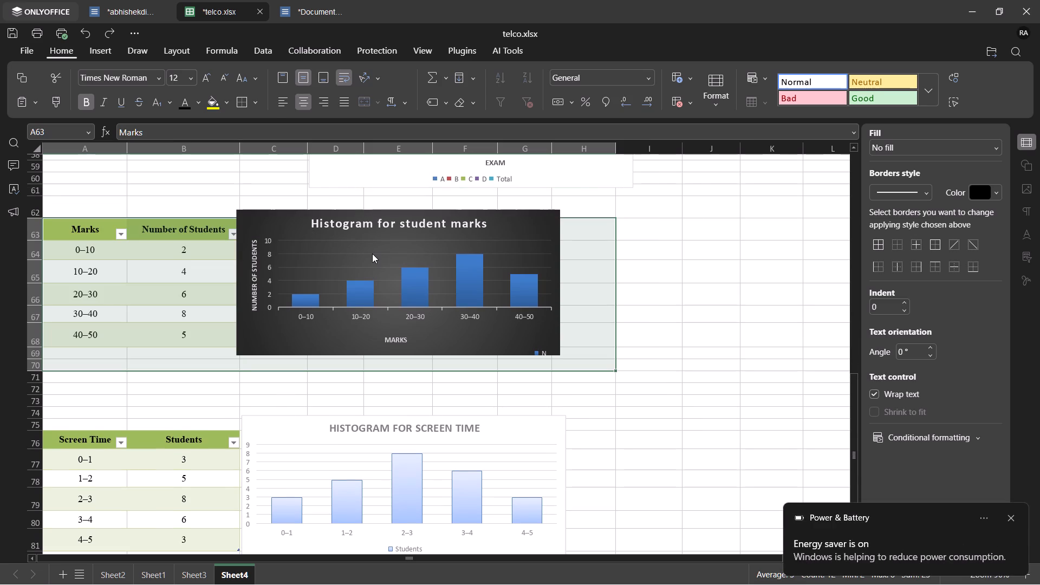
Select the screen time histogram and look through the other tables and charts on Sheet4.
left_click(543, 482)
scroll(601, 329, "down", 5)
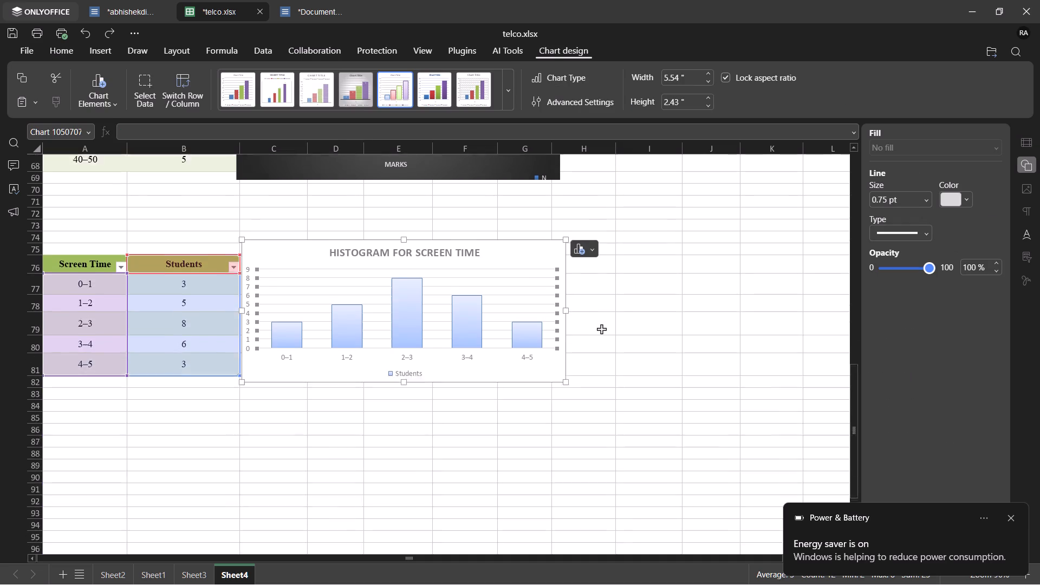
scroll(601, 329, "up", 6)
scroll(601, 329, "down", 5)
scroll(601, 329, "up", 8)
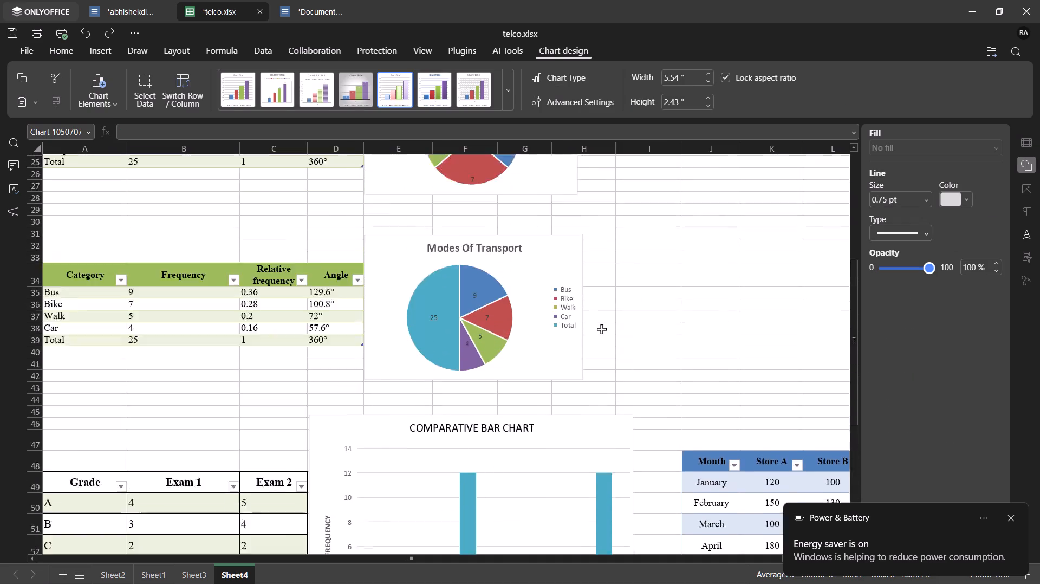
scroll(601, 329, "up", 2)
scroll(601, 329, "down", 5)
scroll(601, 329, "up", 7)
scroll(601, 329, "down", 5)
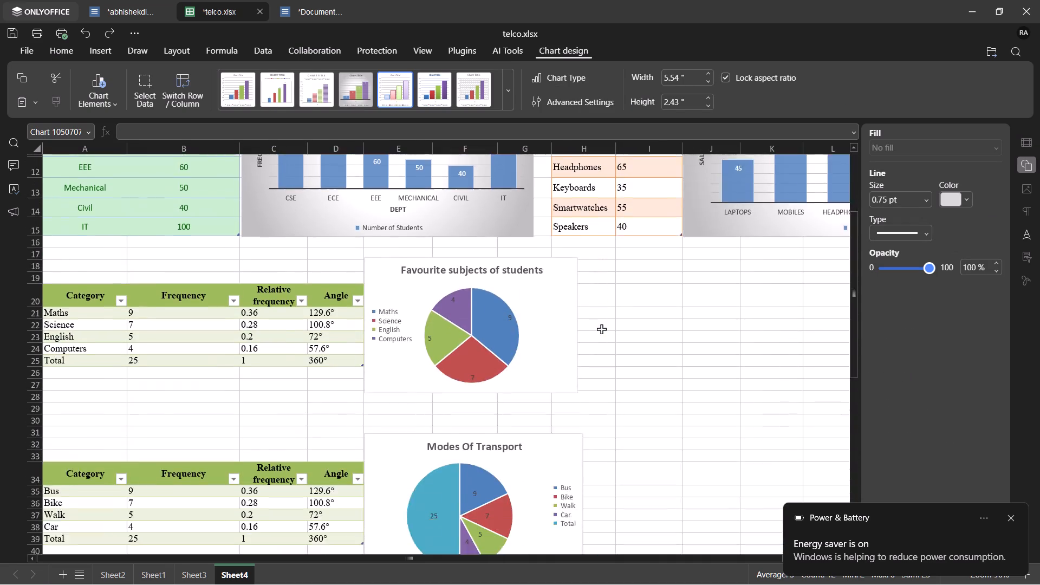
scroll(601, 329, "down", 5)
scroll(601, 329, "up", 4)
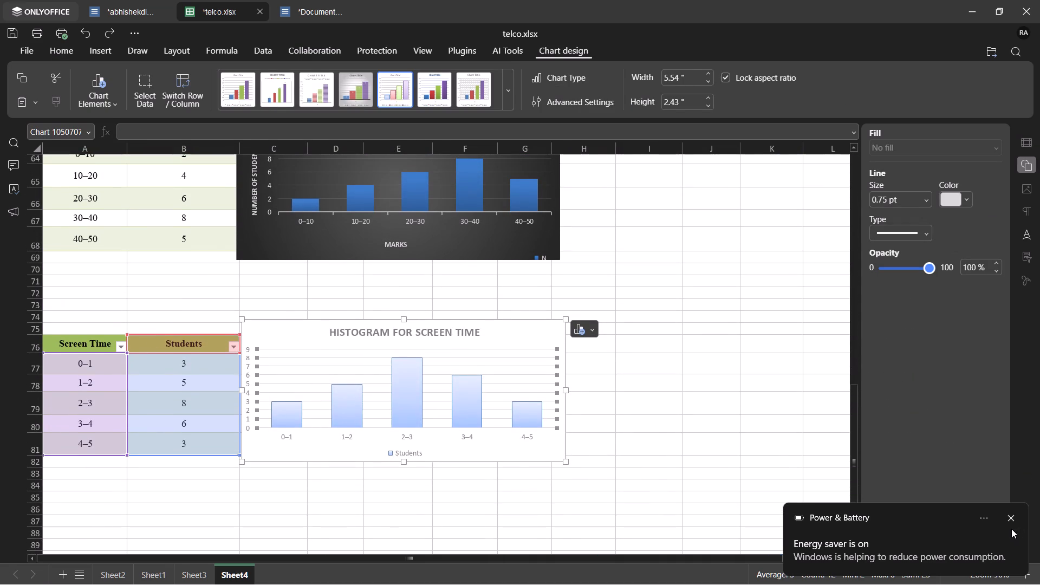
left_click(1011, 519)
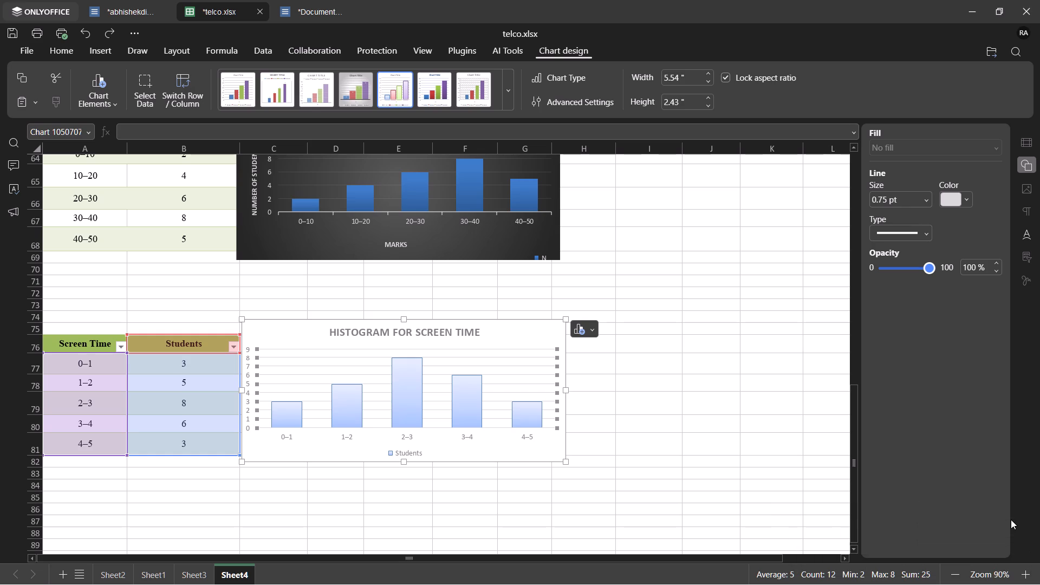
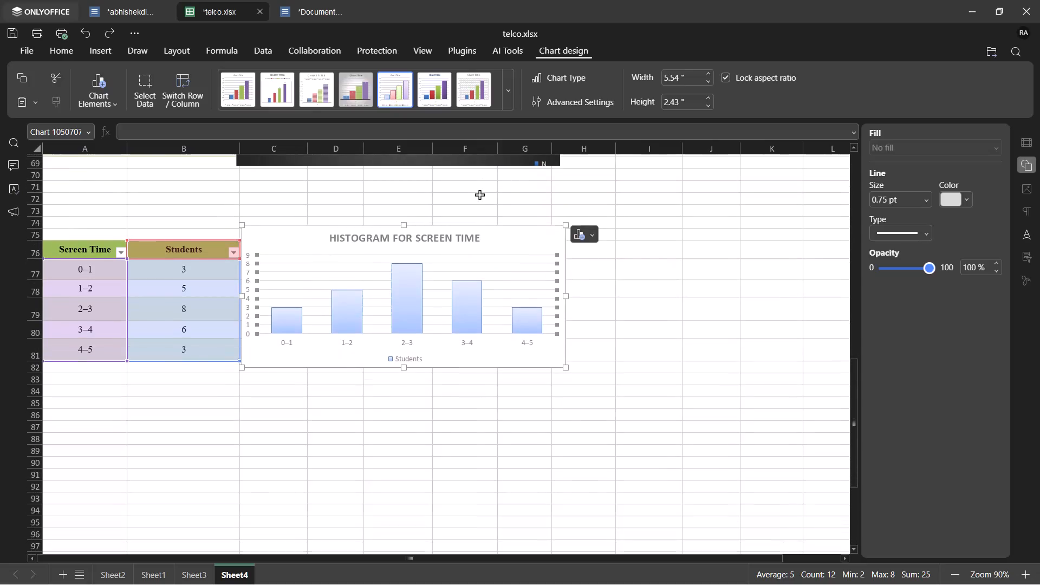
Review the histogram tables and charts in telco.xlsx, and the report's histogram and frequency polygon sections.
scroll(479, 194, "up", 2)
scroll(479, 194, "right", 2)
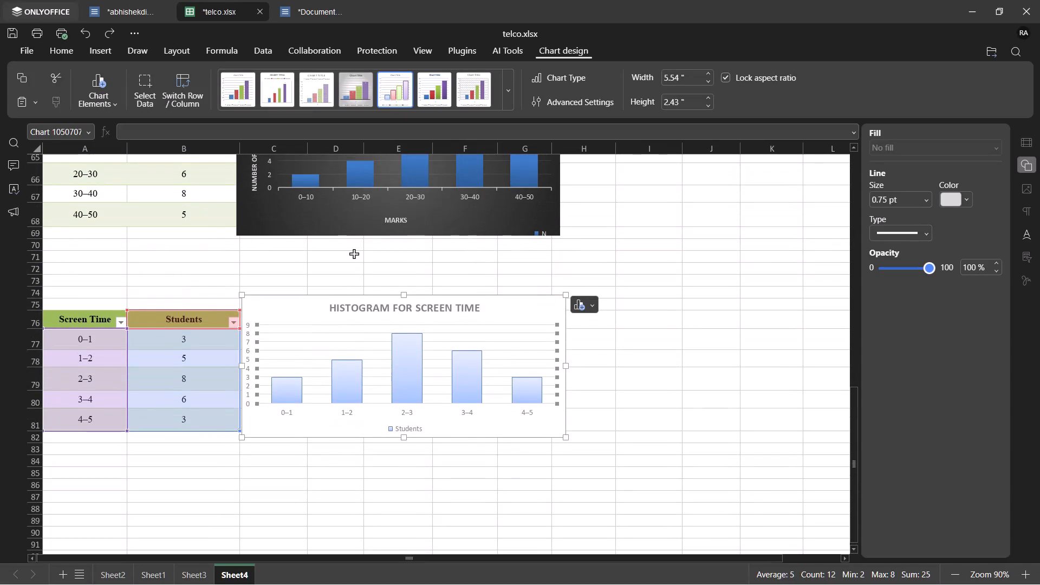
scroll(354, 253, "up", 3)
scroll(354, 253, "down", 2)
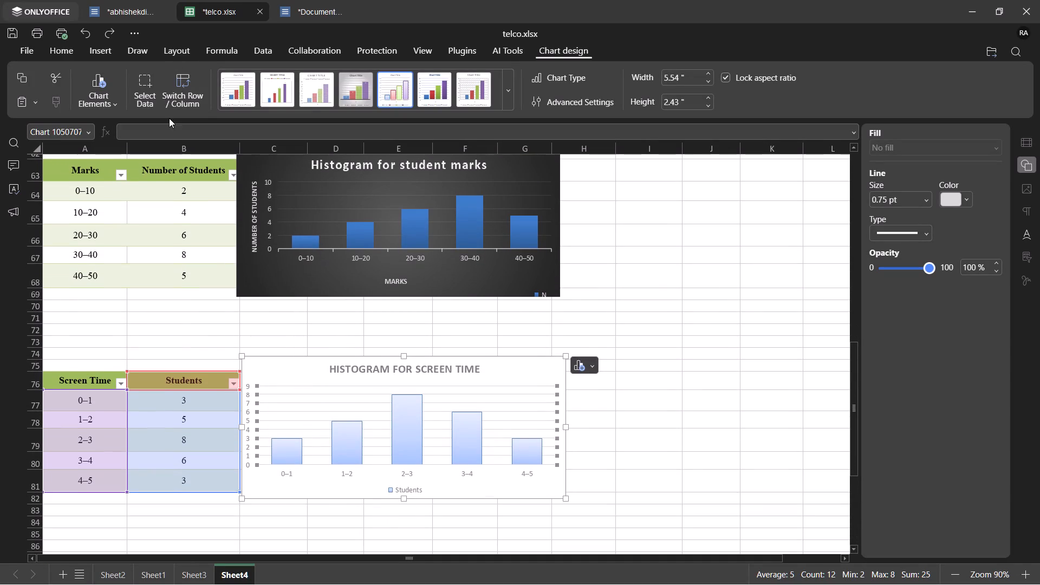
left_click(139, 15)
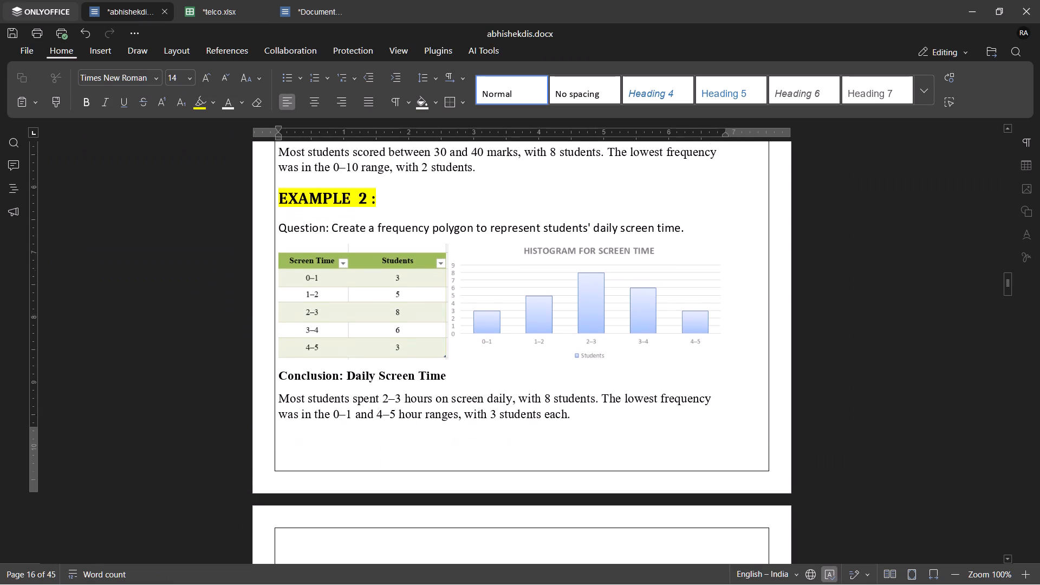
scroll(450, 437, "down", 4)
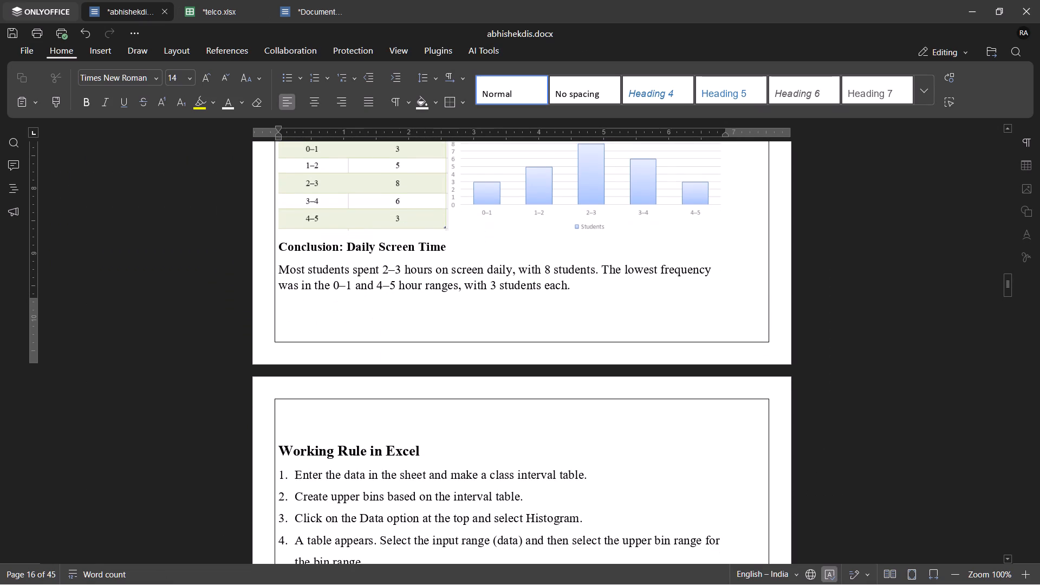
scroll(450, 437, "down", 6)
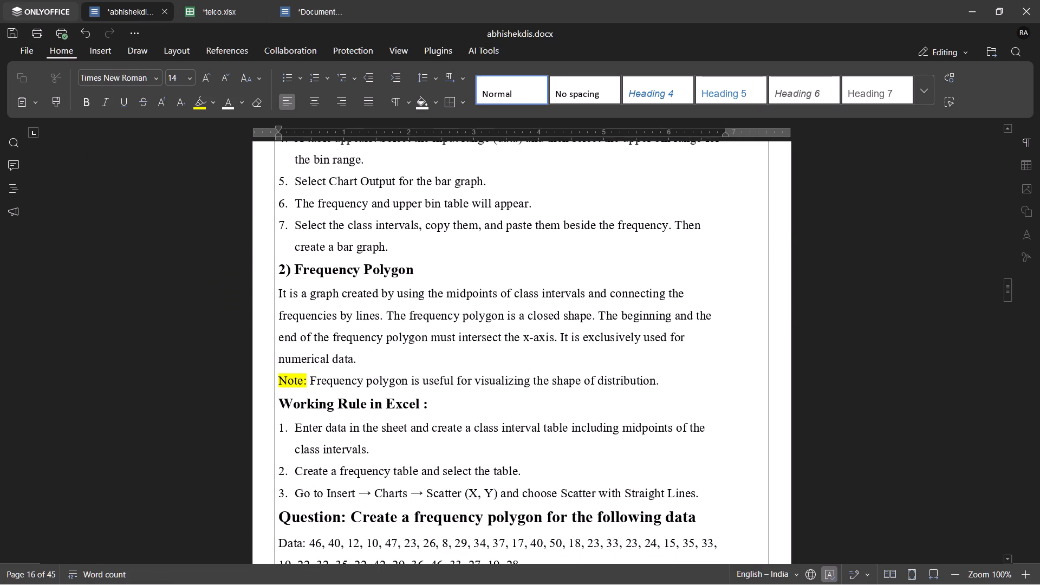
scroll(450, 437, "down", 4)
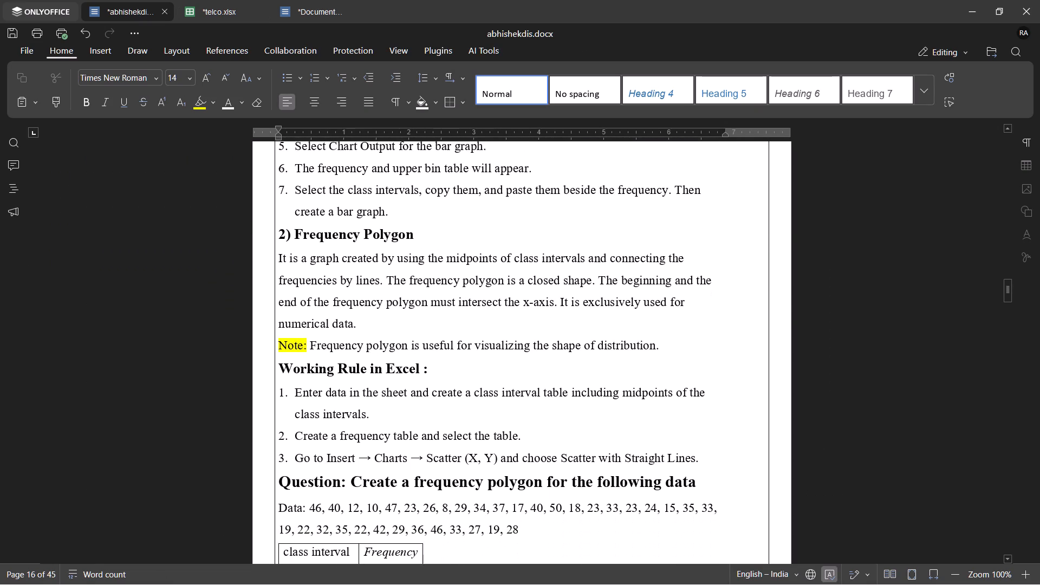
scroll(450, 437, "down", 2)
Switch to the Document1.docx outline and read its topic order from Data Visualization through Case Study.
left_click(309, 9)
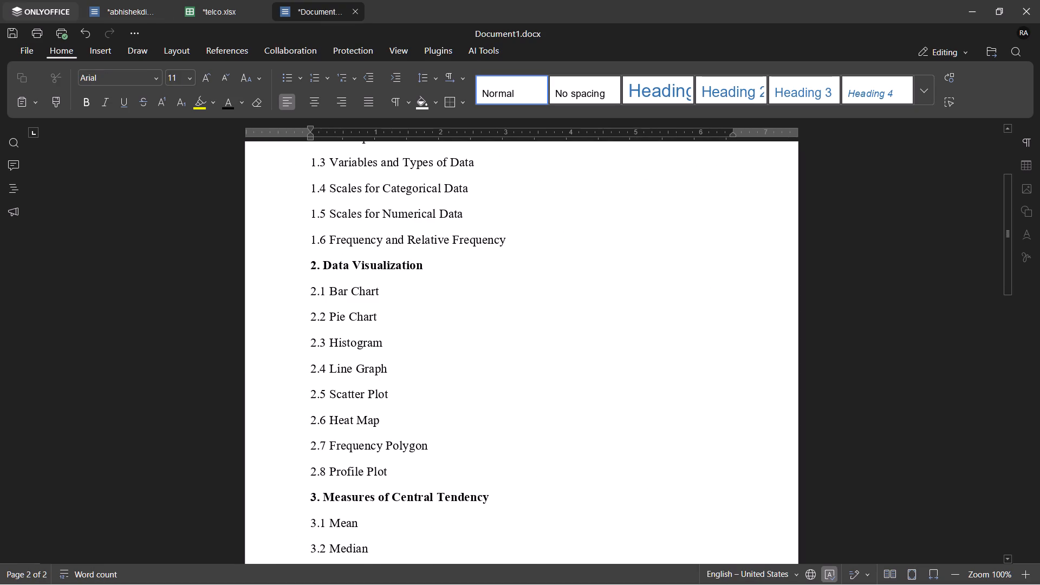
scroll(342, 382, "down", 1)
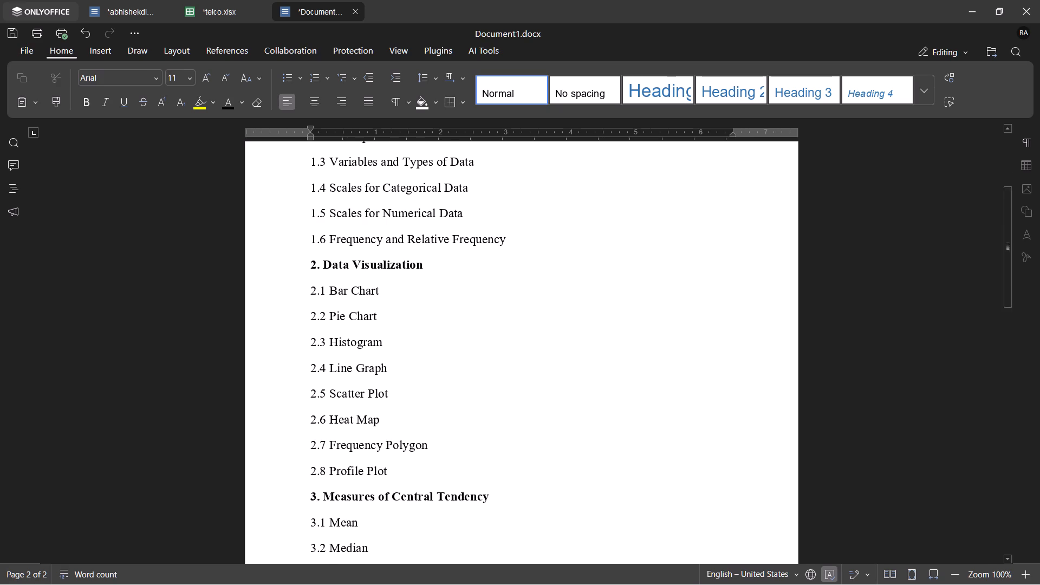
scroll(342, 382, "down", 5)
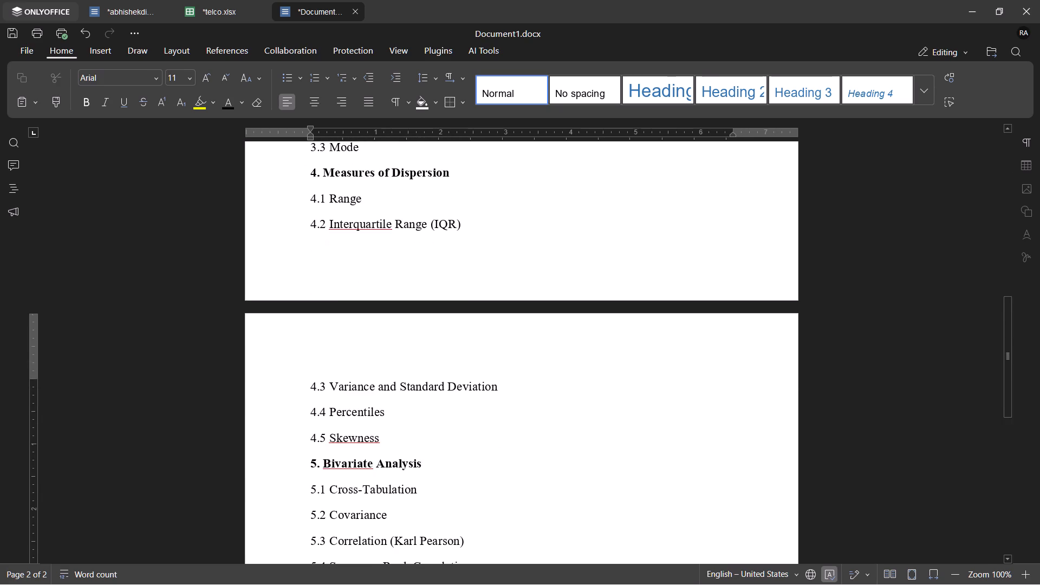
scroll(342, 382, "down", 8)
scroll(342, 382, "up", 4)
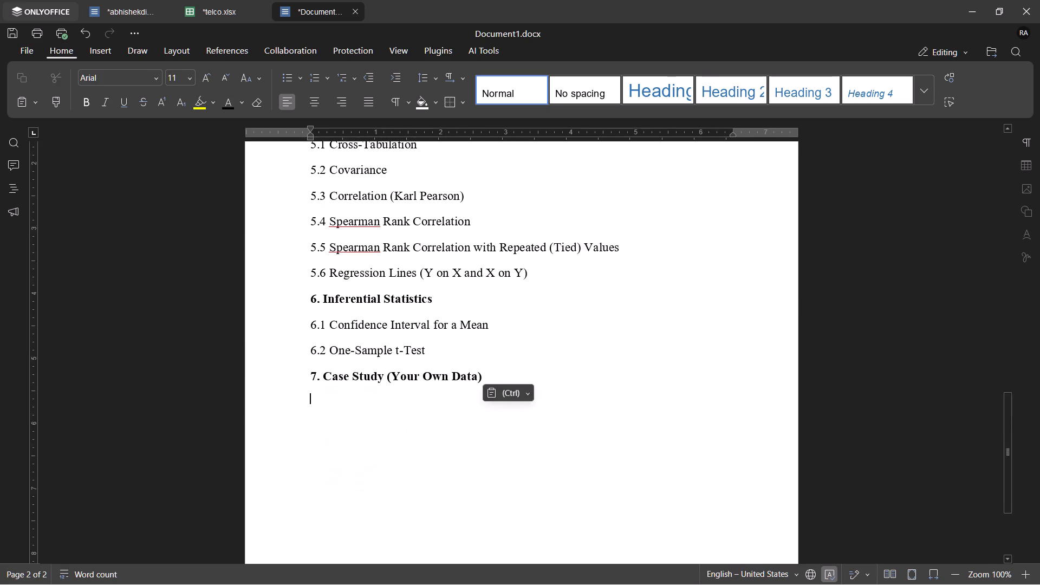
scroll(342, 382, "up", 5)
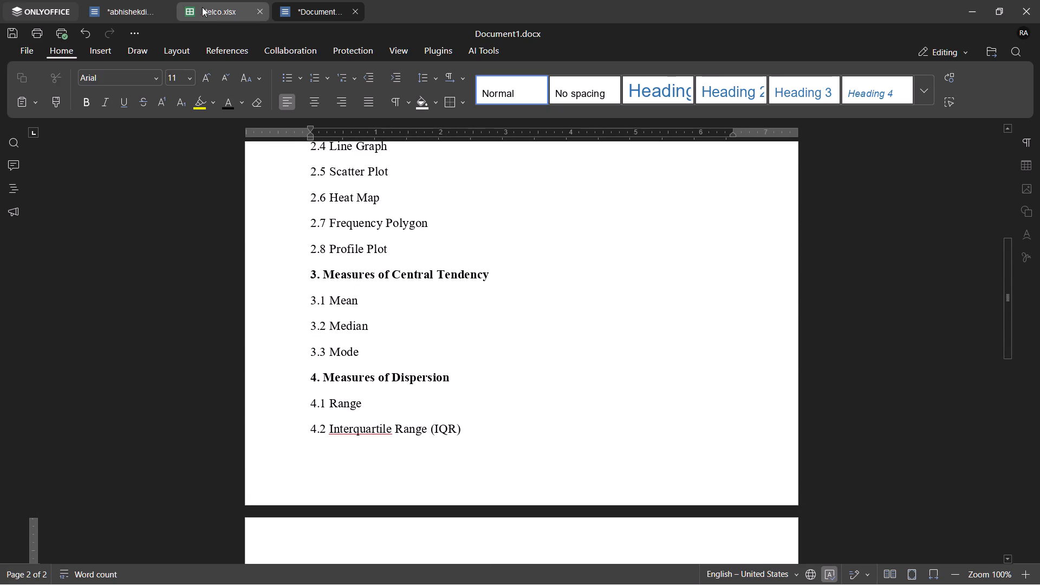
Return to the report and examine the content from histogram Example 2 through Frequency Polygon to the Line Graph question.
left_click(147, 11)
scroll(453, 309, "down", 5)
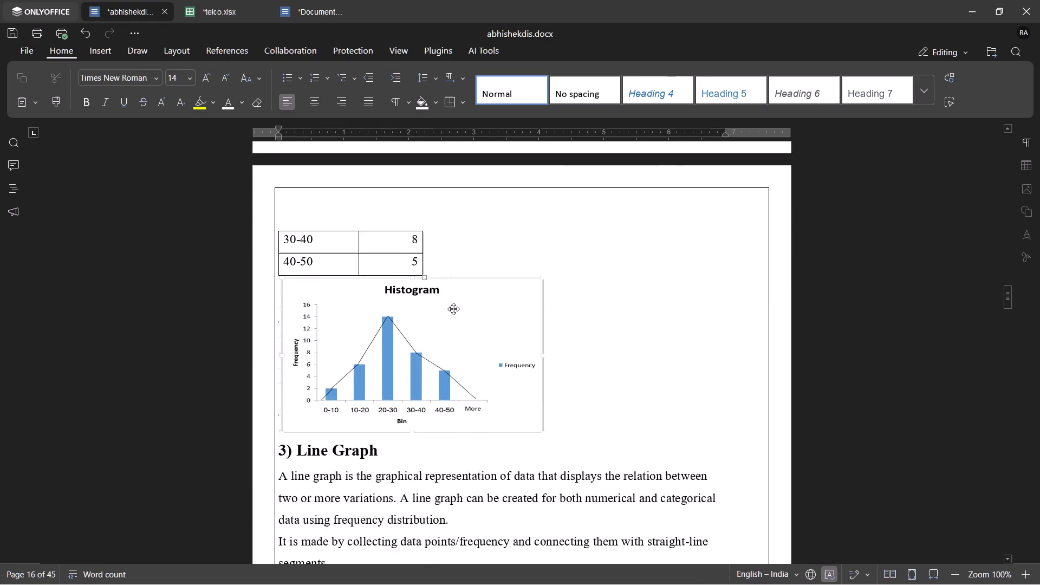
scroll(453, 309, "down", 5)
scroll(453, 309, "up", 7)
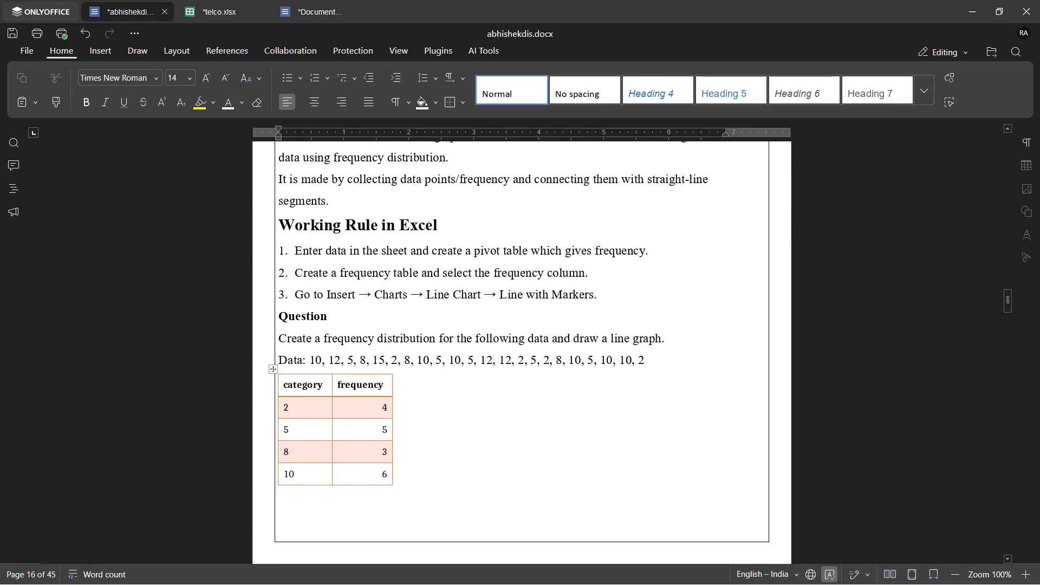
scroll(453, 309, "up", 6)
scroll(453, 309, "down", 4)
scroll(453, 309, "up", 4)
scroll(453, 309, "down", 4)
scroll(453, 309, "up", 4)
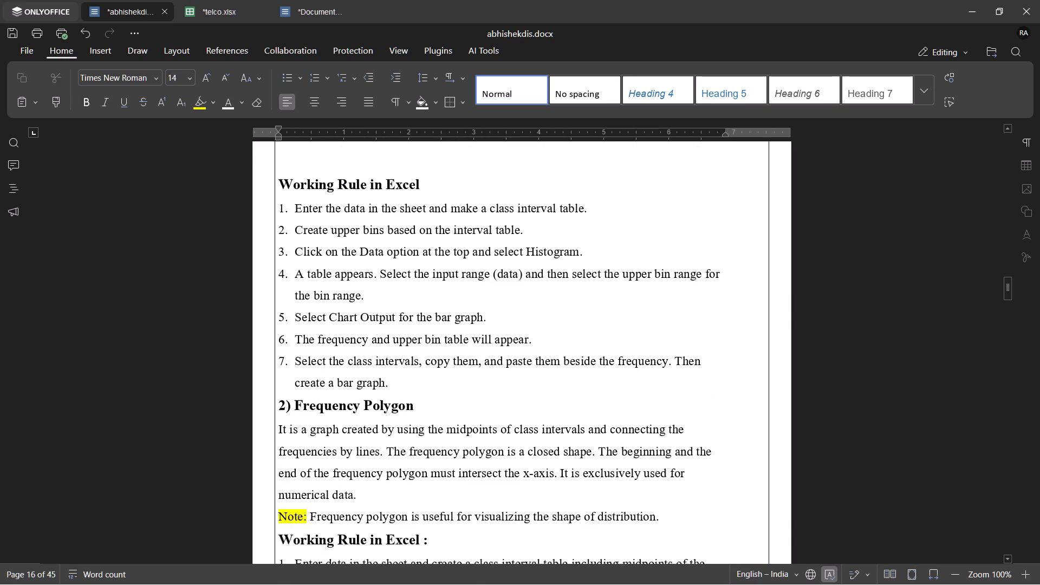
scroll(453, 309, "up", 7)
scroll(453, 309, "down", 5)
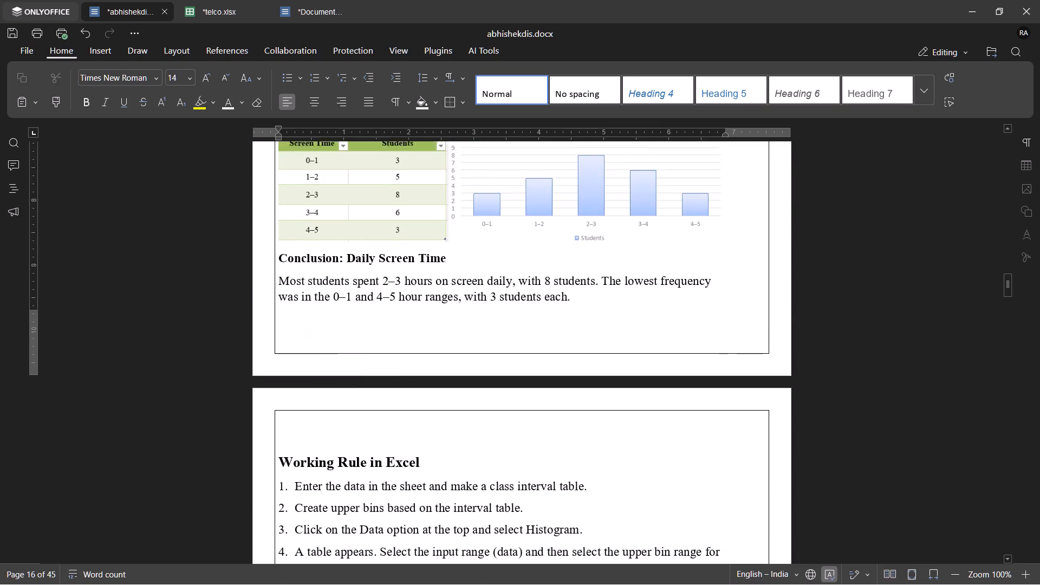
scroll(453, 309, "down", 7)
scroll(453, 309, "up", 1)
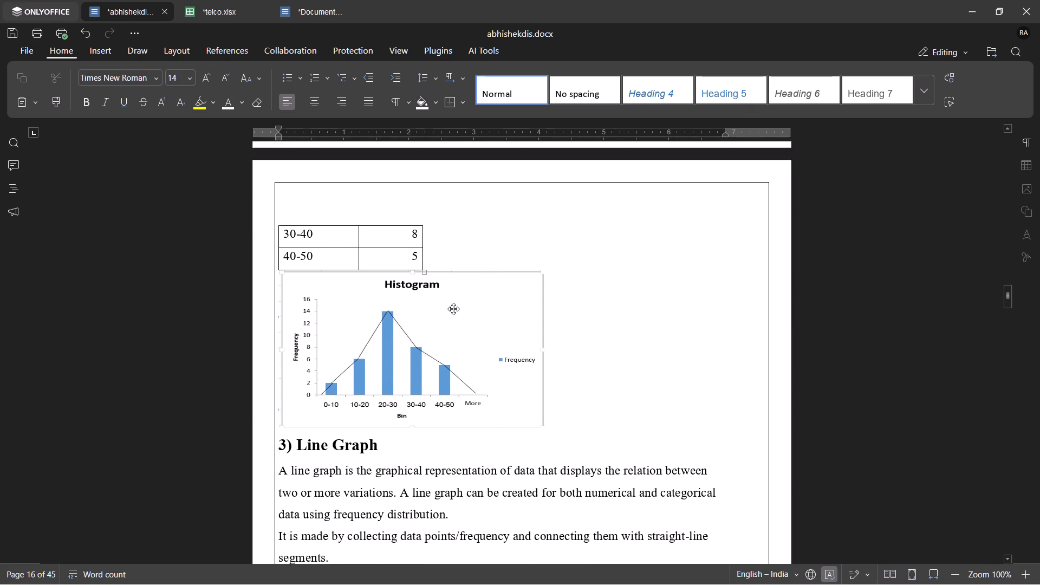
scroll(453, 309, "up", 1)
scroll(453, 309, "down", 5)
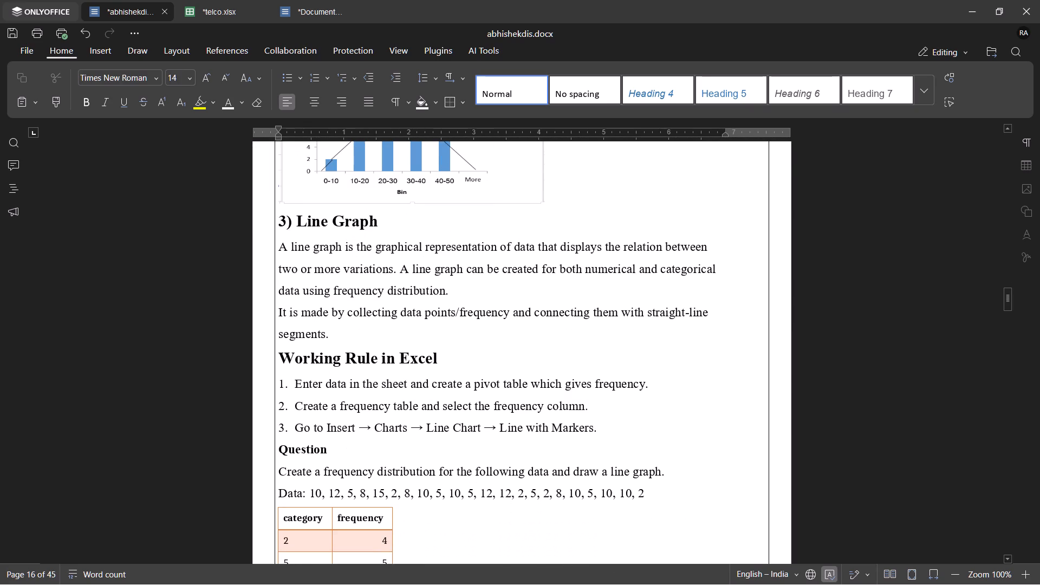
Check the histogram sheet in telco.xlsx and the order of Data Visualization topics in the Document1.docx outline.
left_click(235, 12)
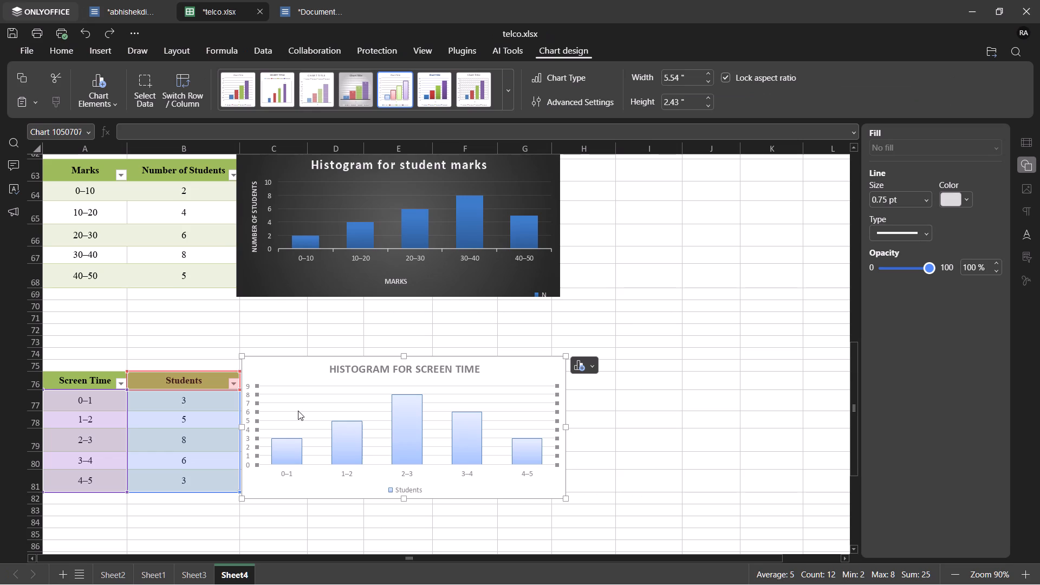
left_click(313, 9)
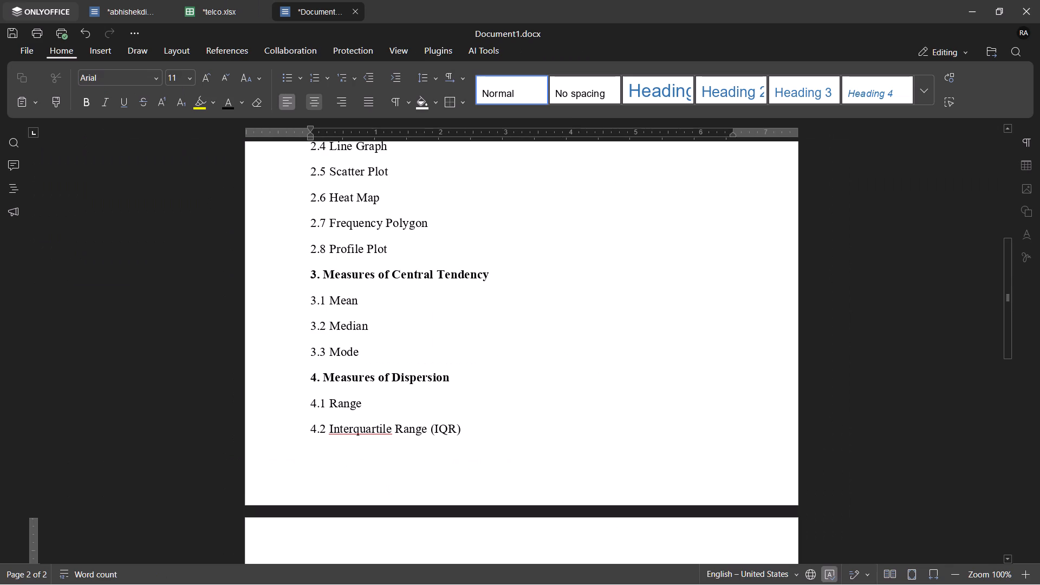
scroll(373, 287, "up", 2)
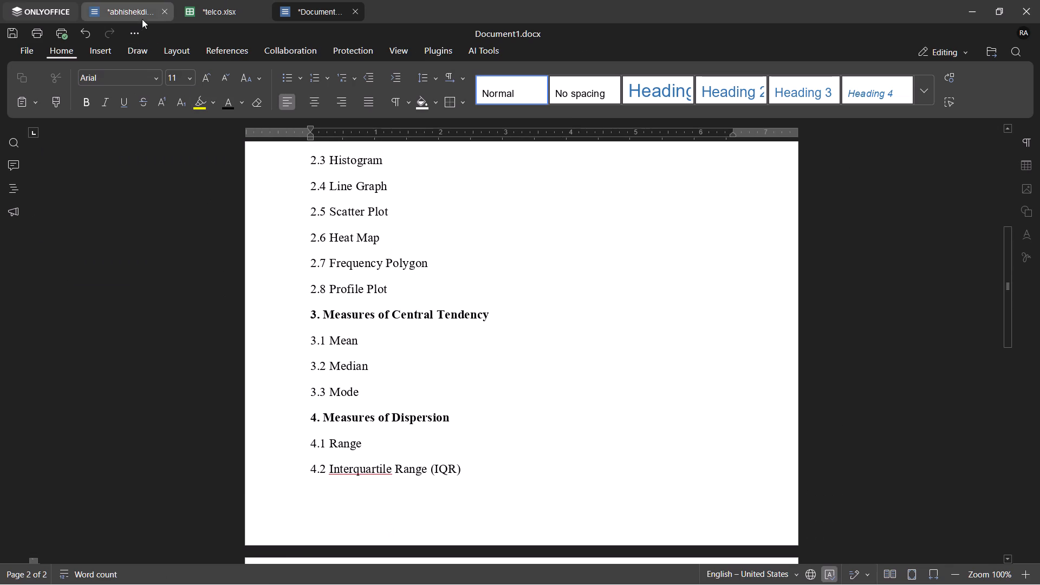
Return to the report and review the 2.3 Histogram section with both examples, down to its Working Rule in Excel.
left_click(139, 13)
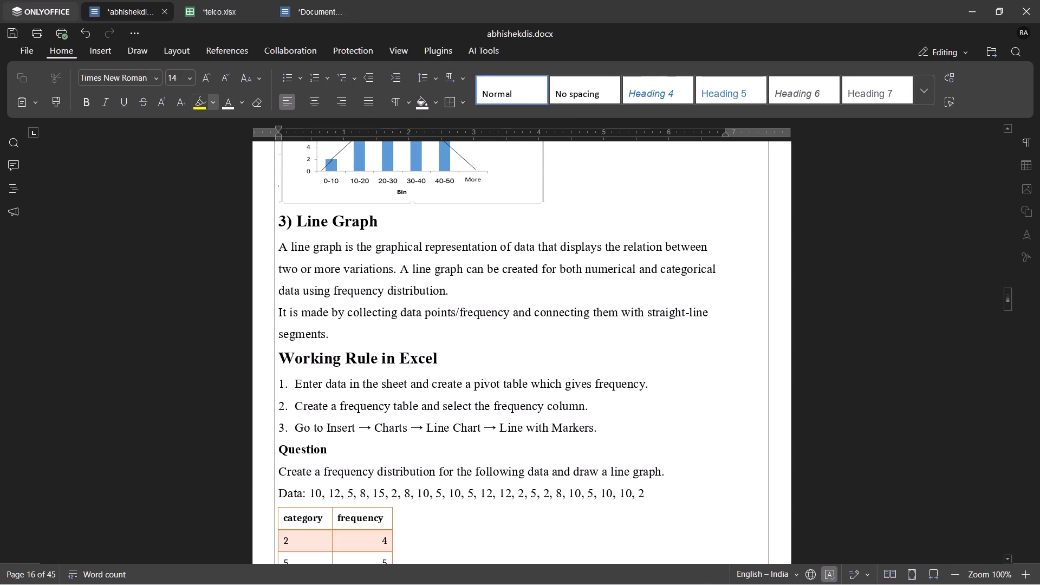
scroll(297, 221, "up", 16)
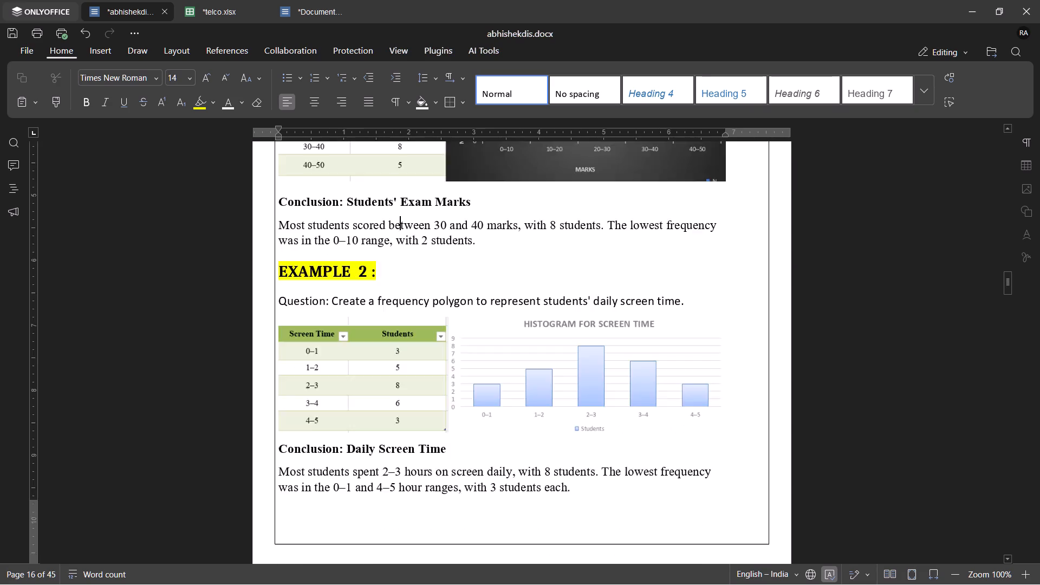
scroll(297, 221, "up", 2)
scroll(297, 221, "down", 6)
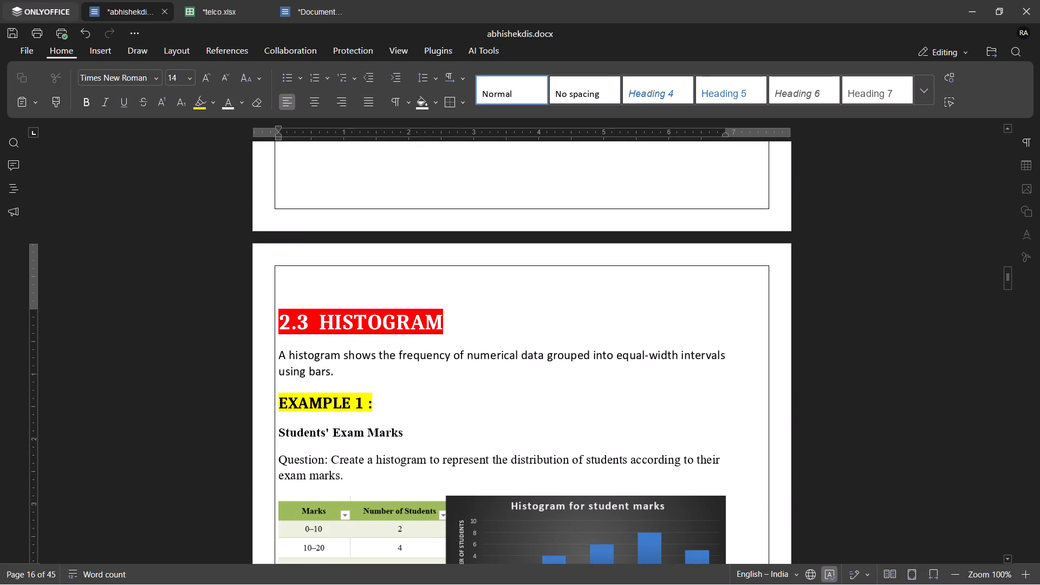
scroll(297, 221, "down", 11)
scroll(342, 340, "down", 3)
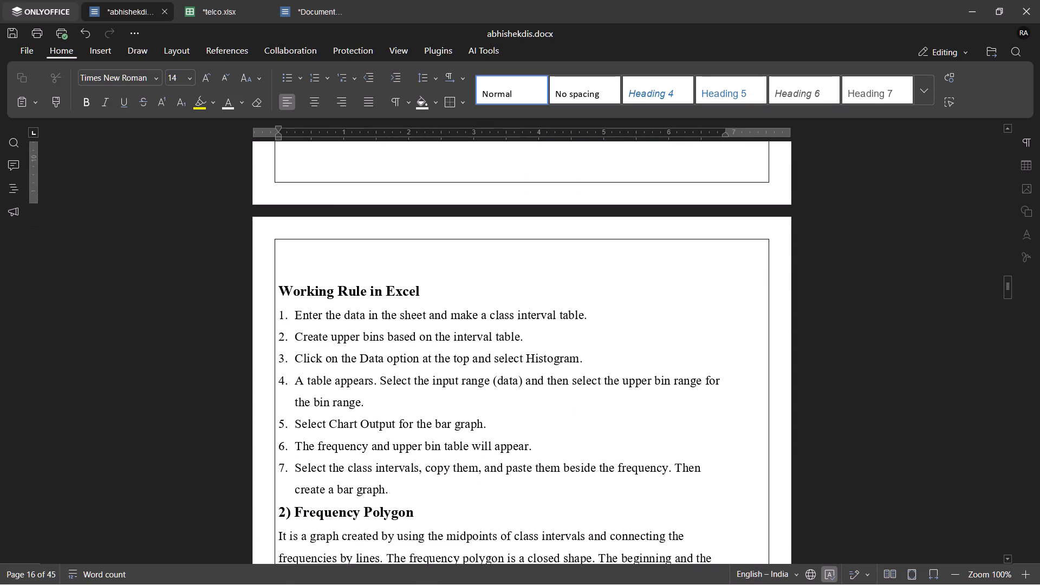
Cut the whole Line Graph section, including its working rule, question, frequency table and chart, up to the Heat Map heading.
scroll(342, 340, "down", 4)
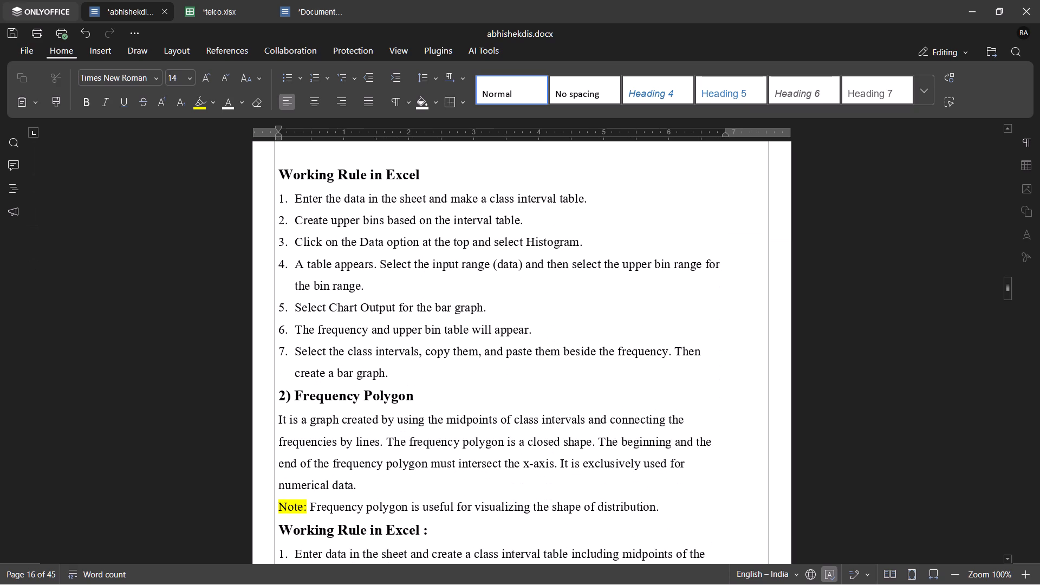
scroll(342, 340, "down", 3)
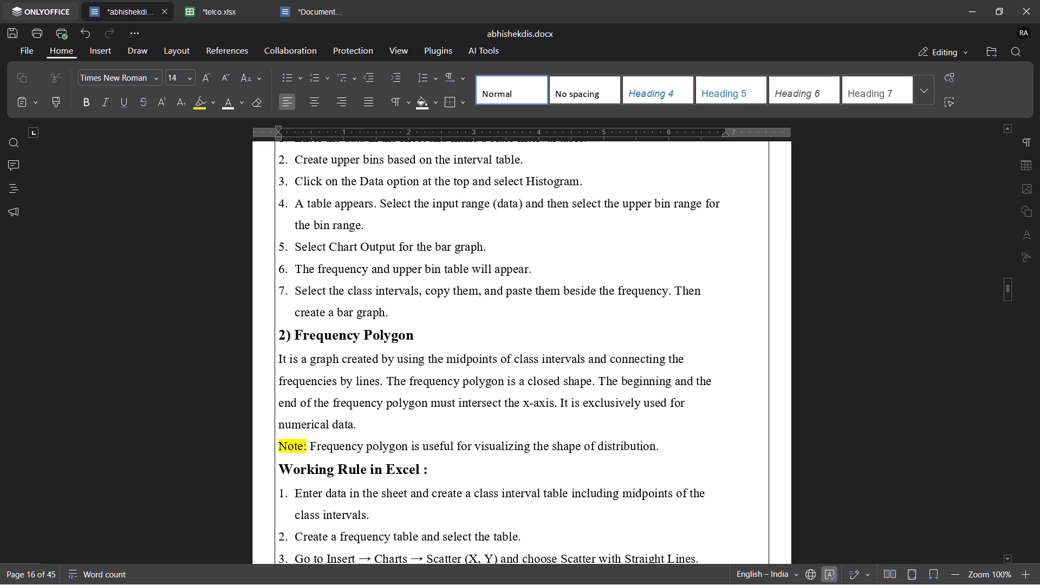
scroll(328, 344, "down", 10)
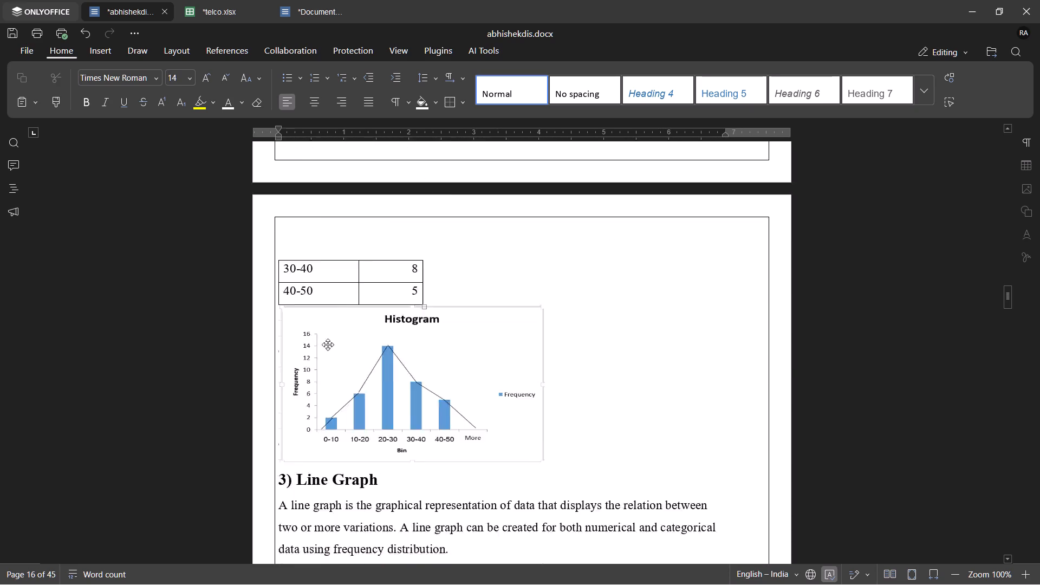
scroll(328, 344, "down", 3)
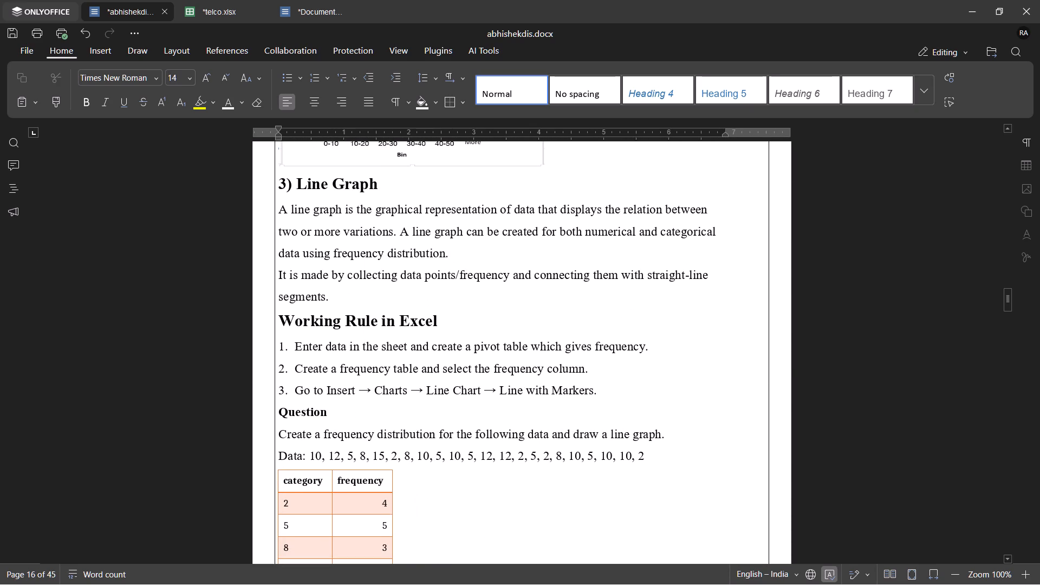
left_click_drag(277, 181, 369, 570)
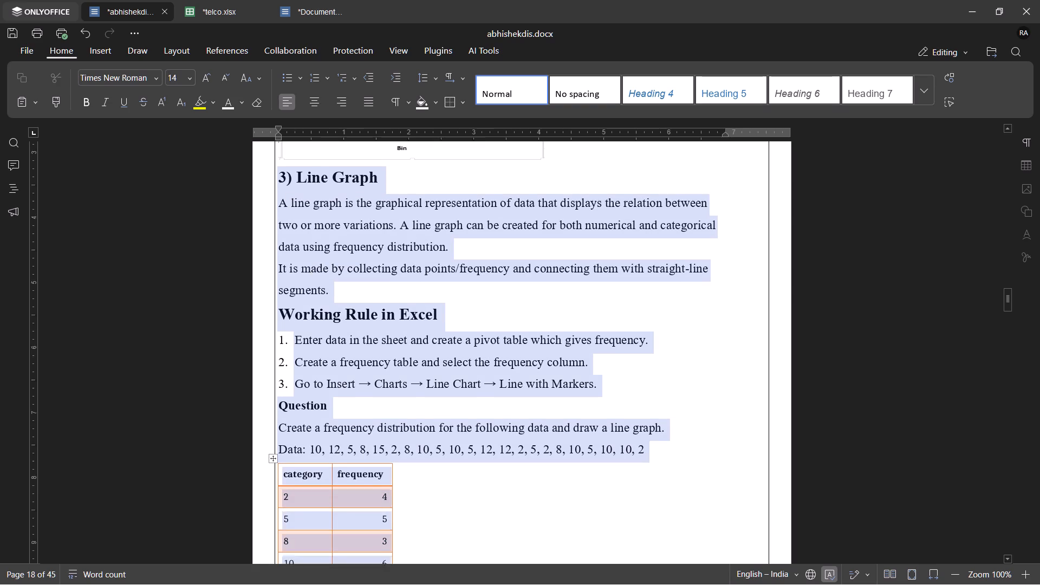
left_click_drag(369, 570, 528, 538)
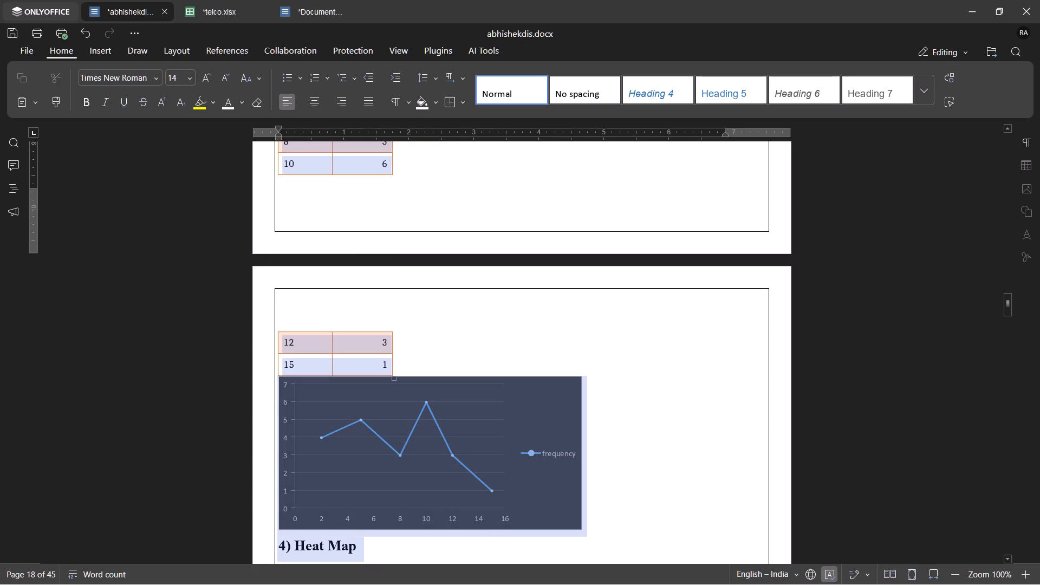
left_click_drag(528, 538, 582, 512)
key("ctrl+x")
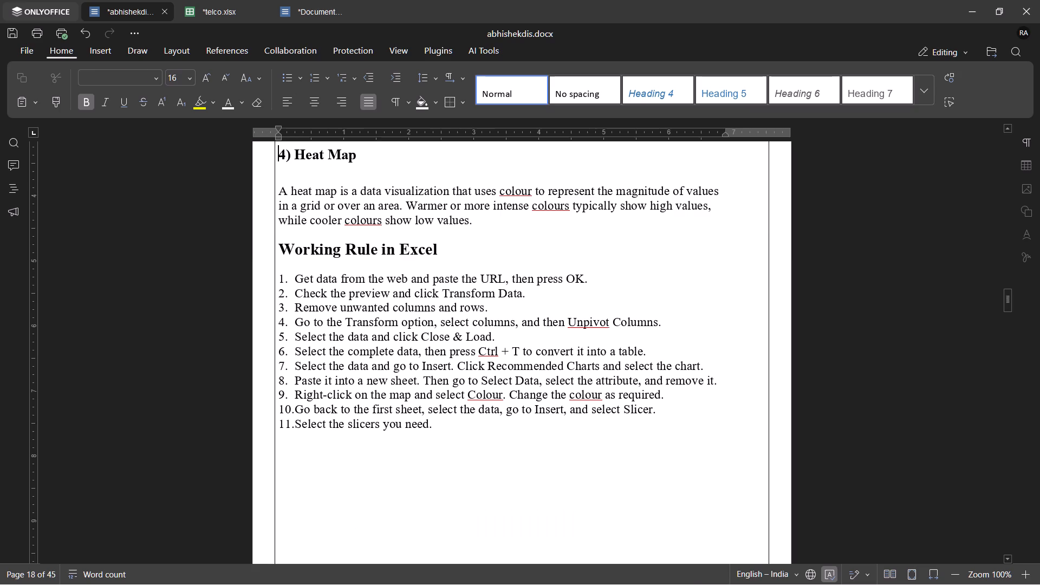
Paste the cut Line Graph section on a new line after the histogram's Working Rule list, before the Frequency Polygon heading.
scroll(582, 512, "up", 12)
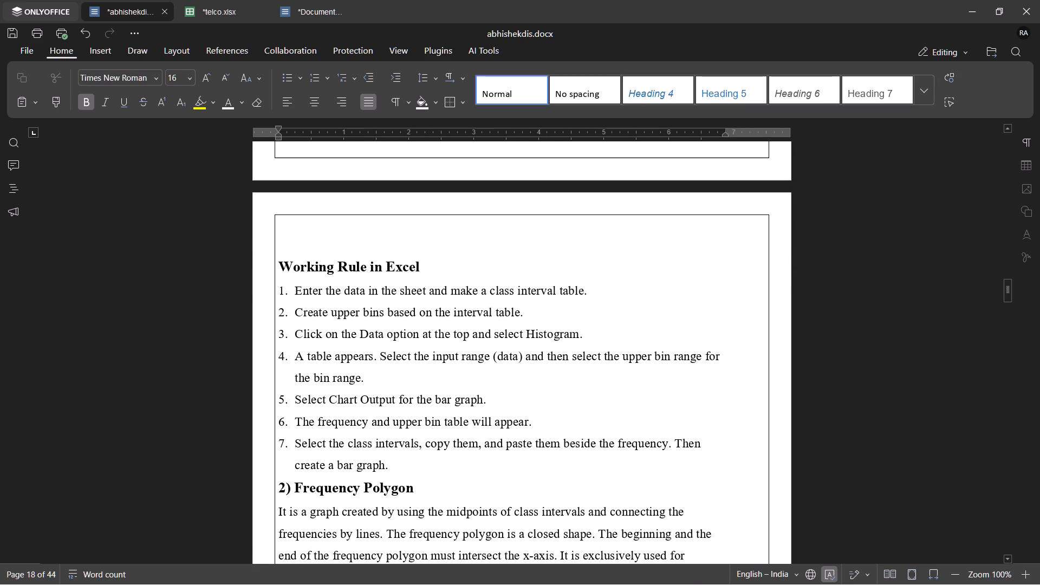
scroll(582, 512, "up", 4)
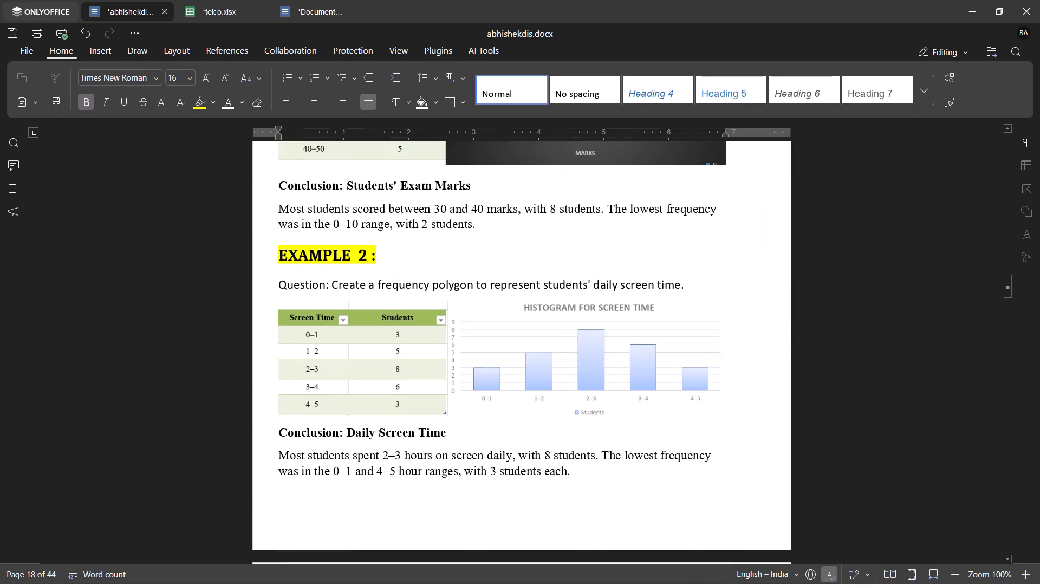
scroll(582, 512, "down", 10)
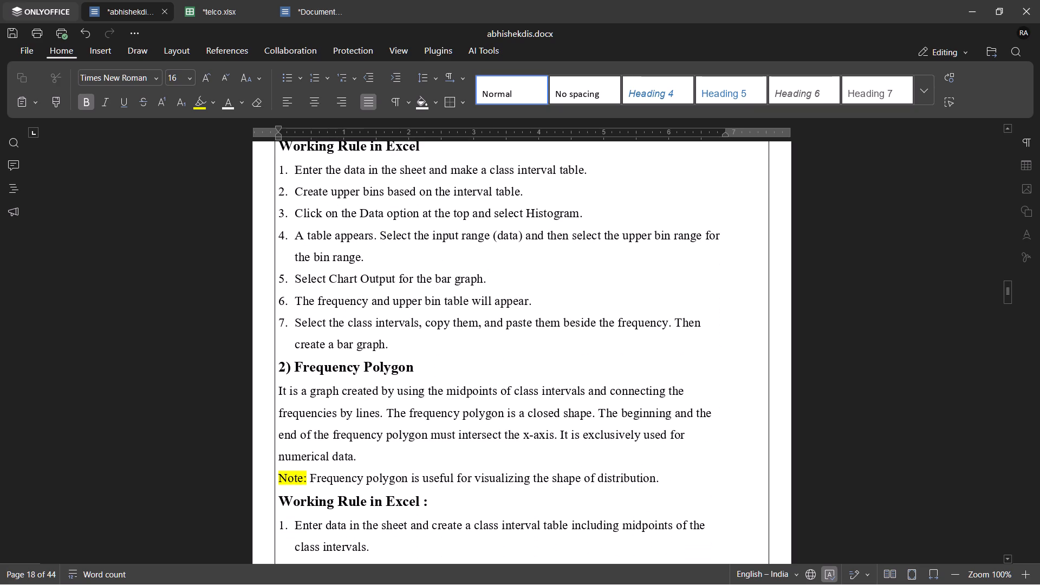
left_click(438, 348)
key("Return")
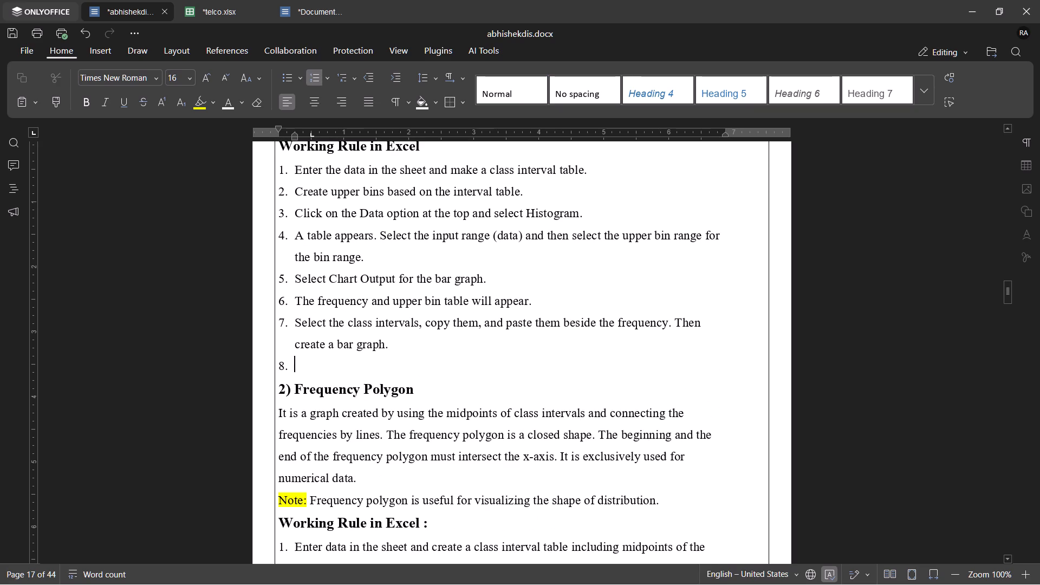
key("ctrl+v")
Insert a blank, unnumbered line between the histogram's Working Rule list and the Line Graph heading.
scroll(438, 348, "up", 5)
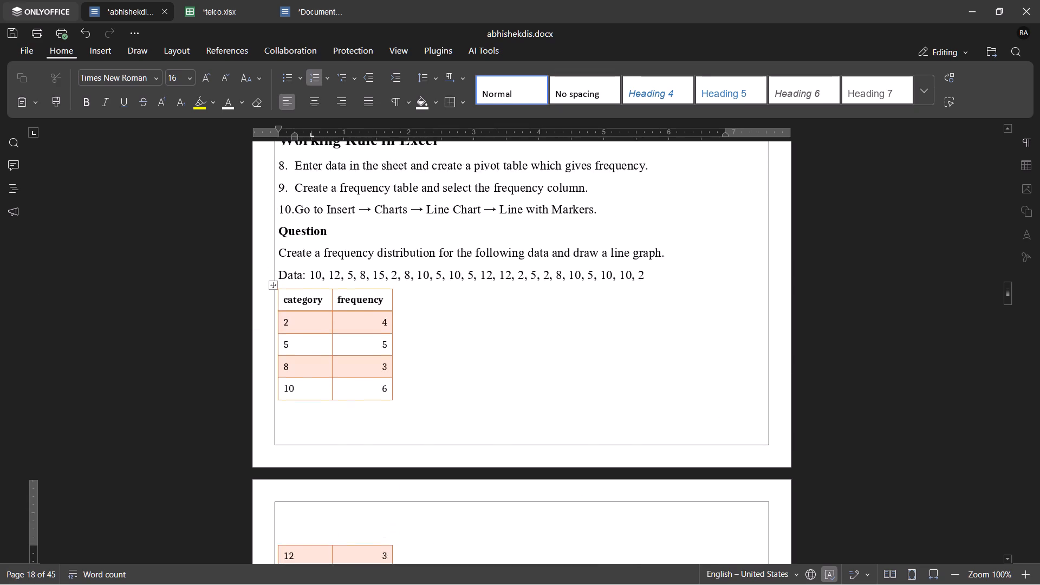
scroll(438, 348, "up", 3)
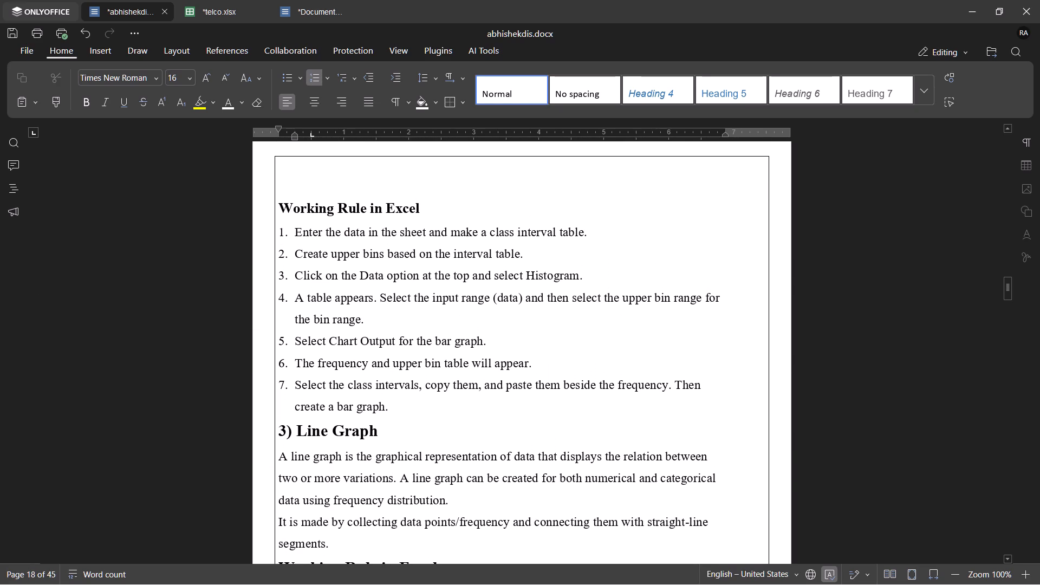
left_click(396, 407)
key("Return")
scroll(396, 407, "down", 1)
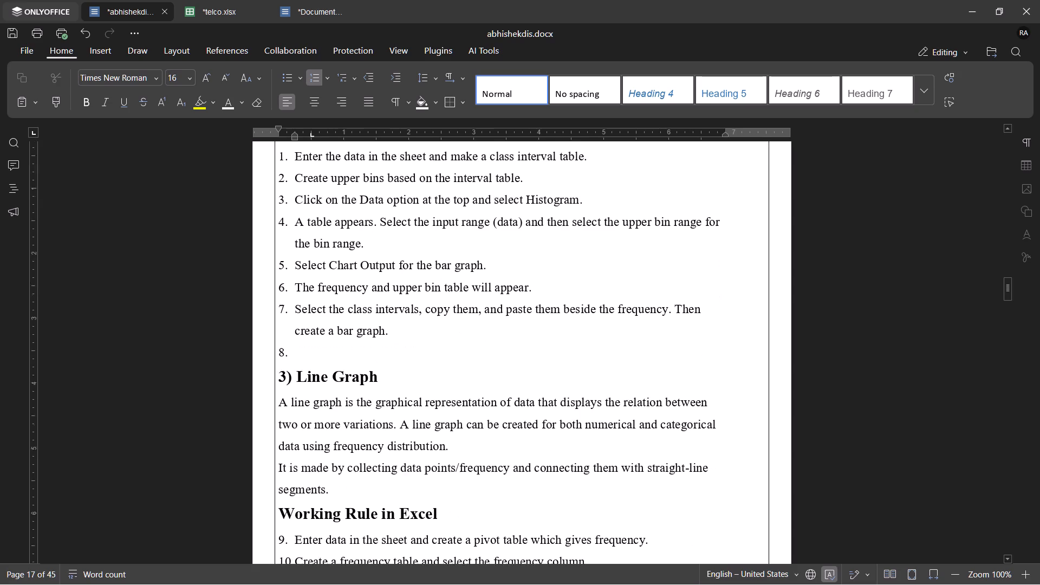
scroll(396, 407, "down", 1)
key("BackSpace")
scroll(396, 407, "down", 5)
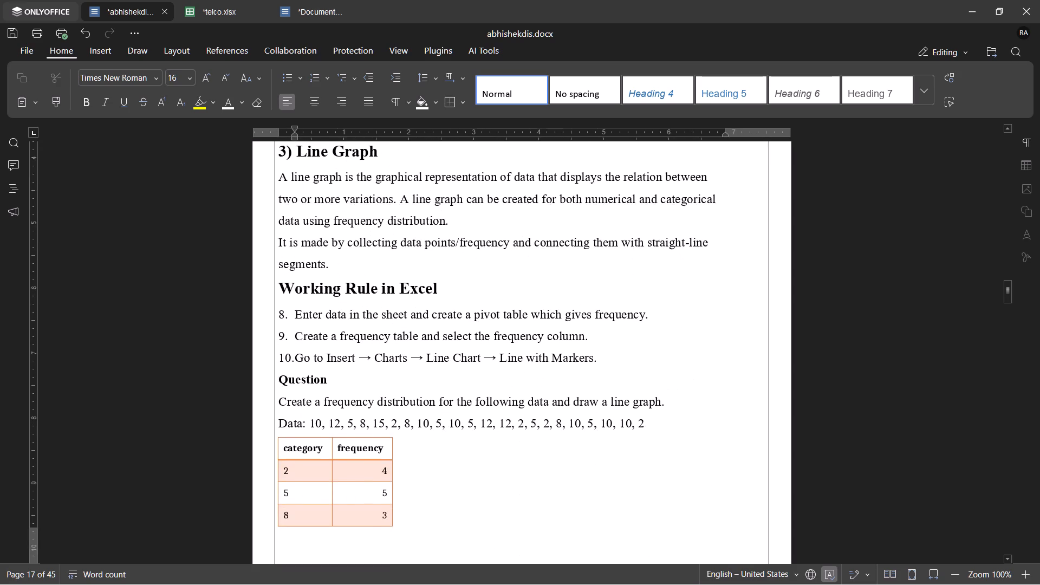
Renumber the Line Graph heading from "3)" to "2.4", checking the section number in the Document1.docx outline.
scroll(396, 407, "up", 3)
left_click(294, 260)
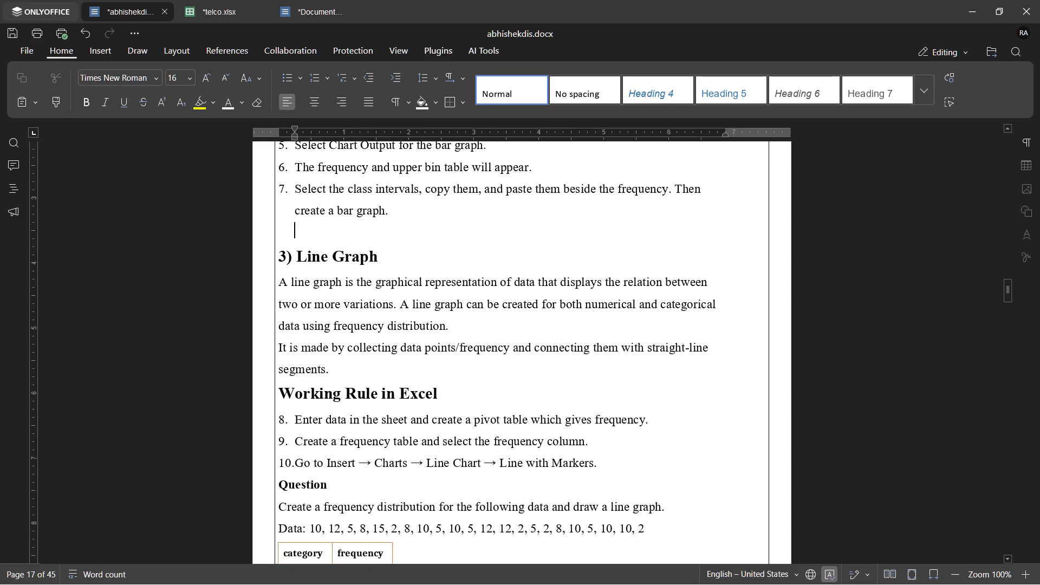
key("BackSpace")
key("BackSpace")
key("BackSpace")
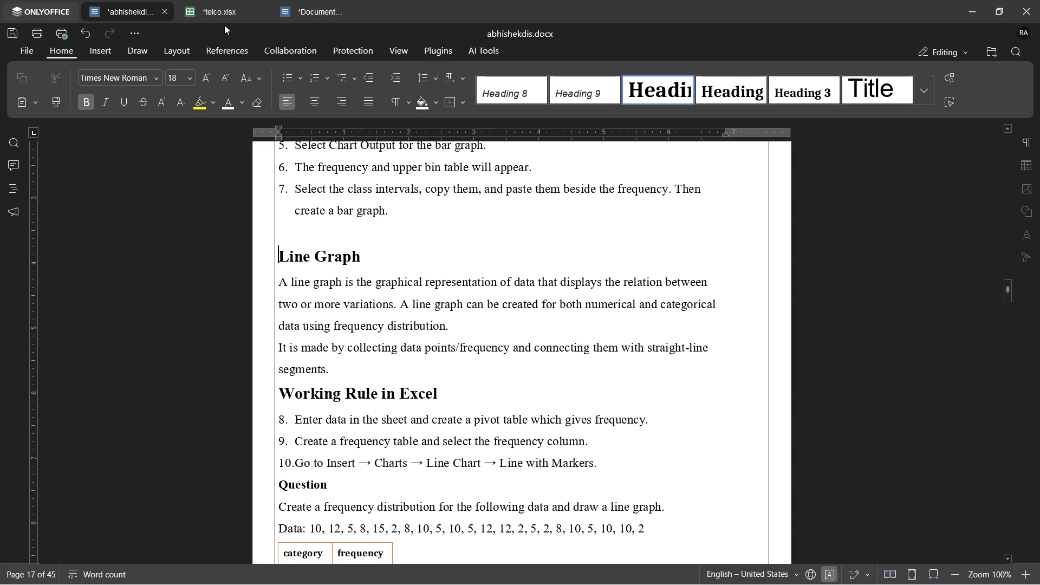
left_click(318, 10)
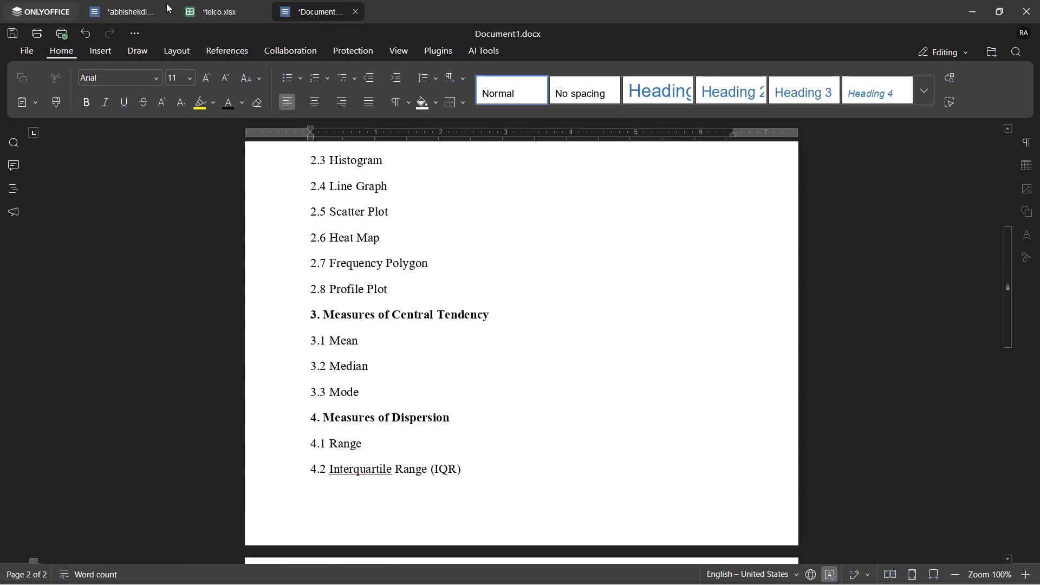
left_click(164, 5)
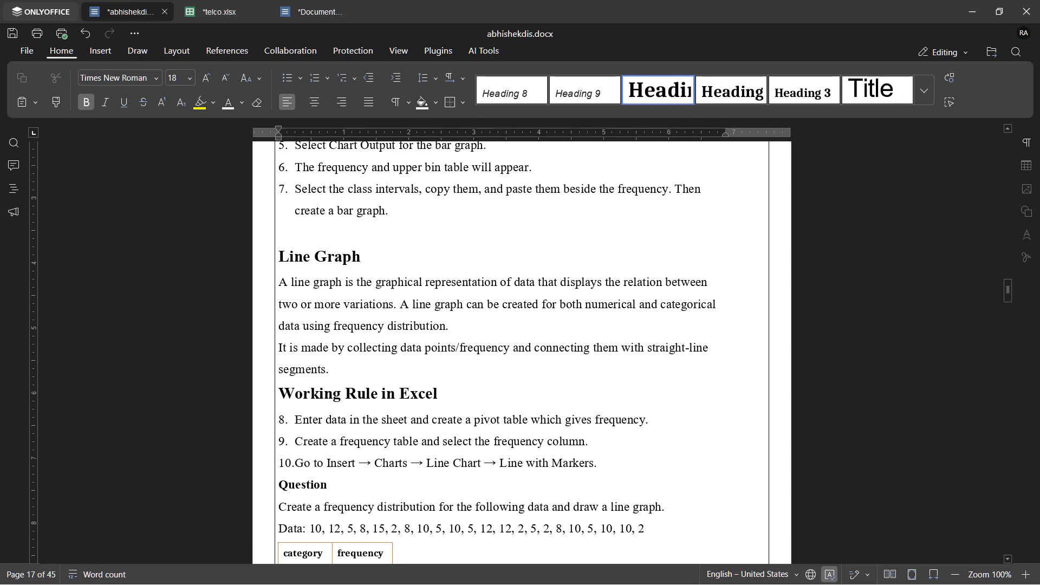
type("2.")
key("4")
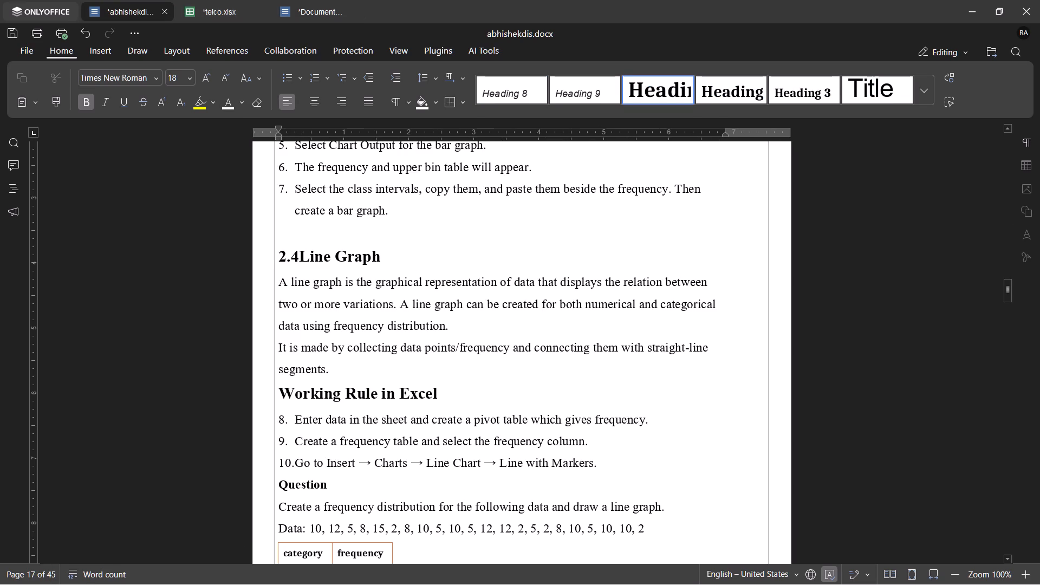
key("space")
Format the "2.4 Line Graph" heading with red highlight, the large 24 pt Mangal heading style and white text.
left_click_drag(388, 262, 258, 249)
left_click(212, 98)
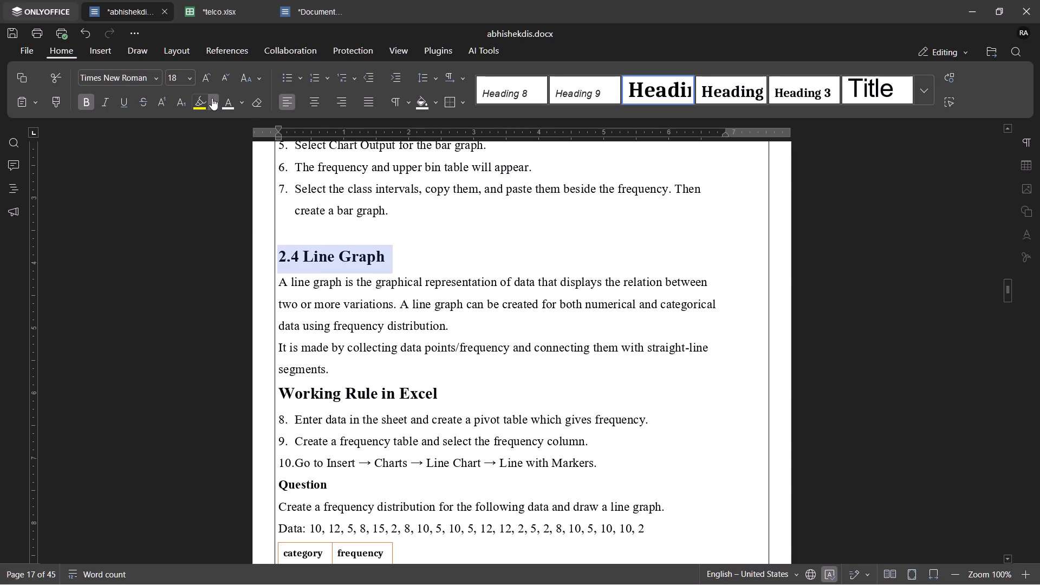
left_click(231, 151)
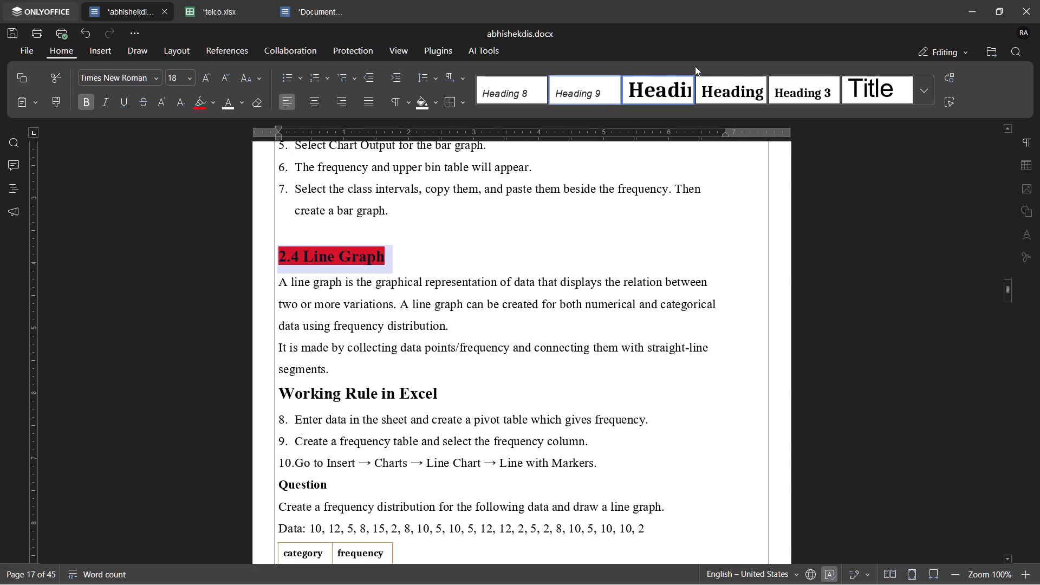
left_click(680, 84)
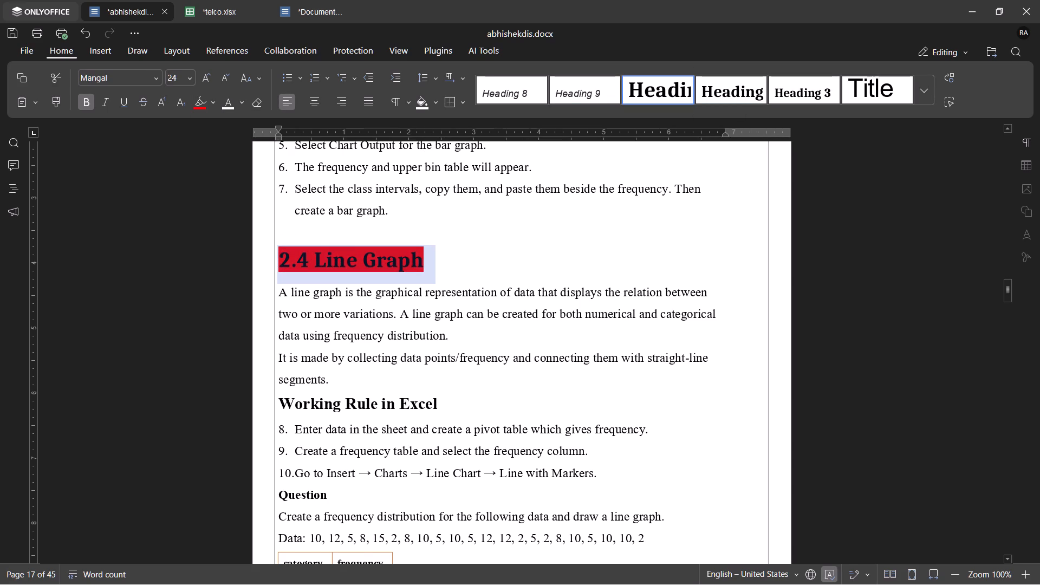
left_click(221, 105)
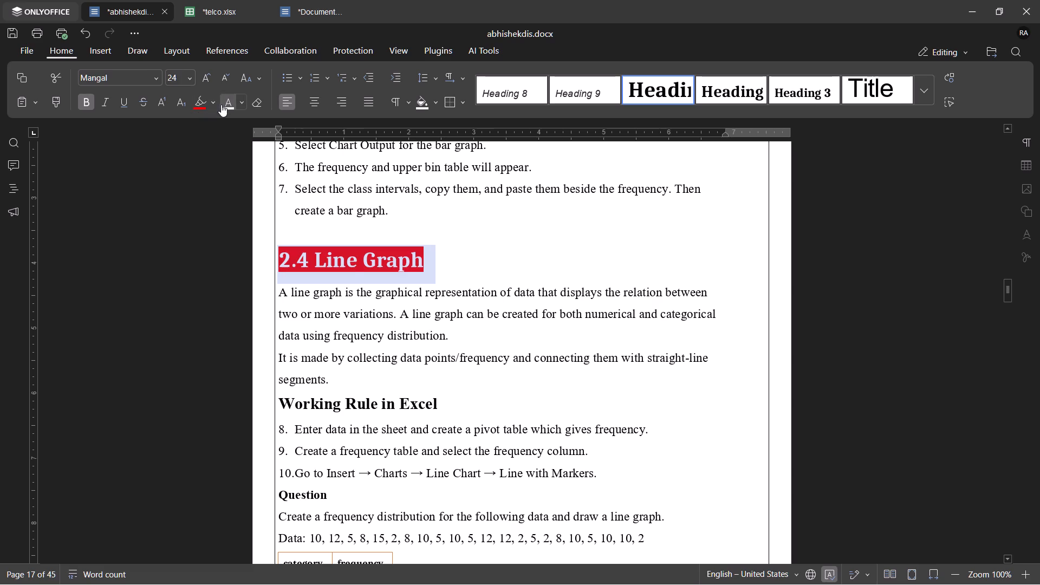
left_click(467, 231)
Review the histogram content before the 2.4 heading and copy the Line Graph definition paragraphs, ending with "segments.".
scroll(467, 231, "up", 14)
scroll(467, 231, "down", 9)
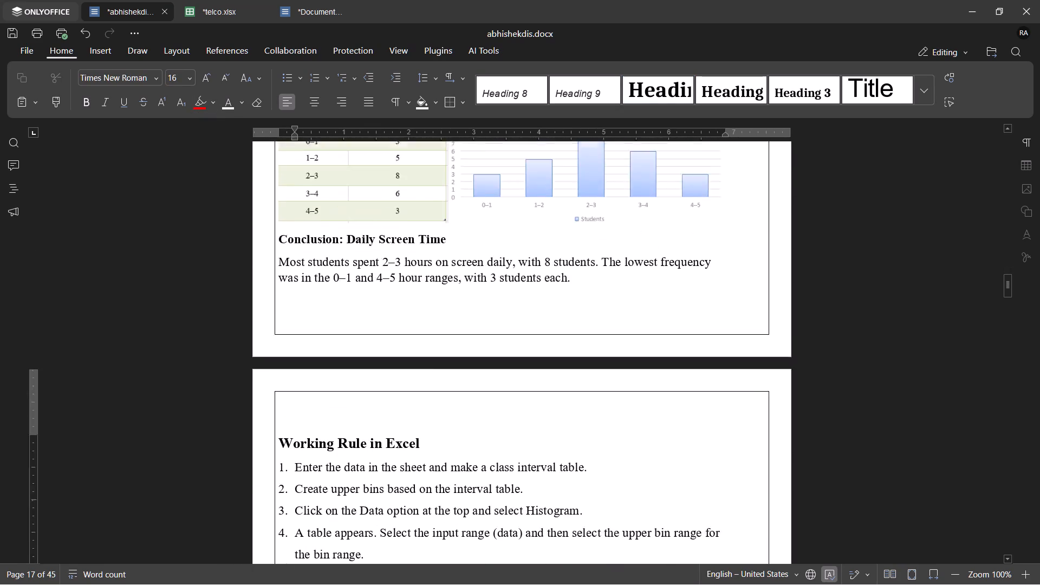
scroll(467, 231, "down", 3)
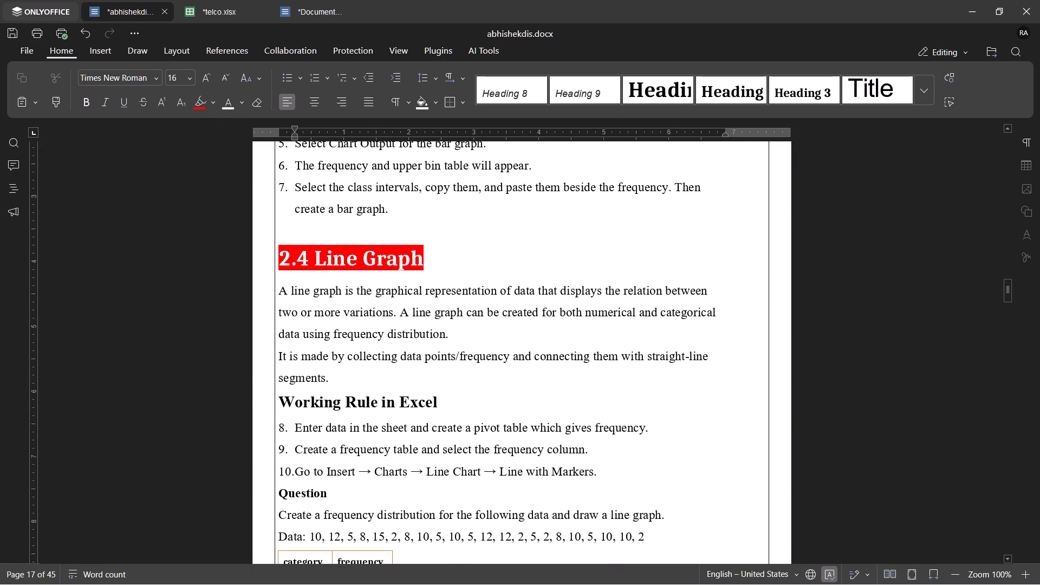
scroll(447, 249, "up", 6)
scroll(447, 249, "down", 6)
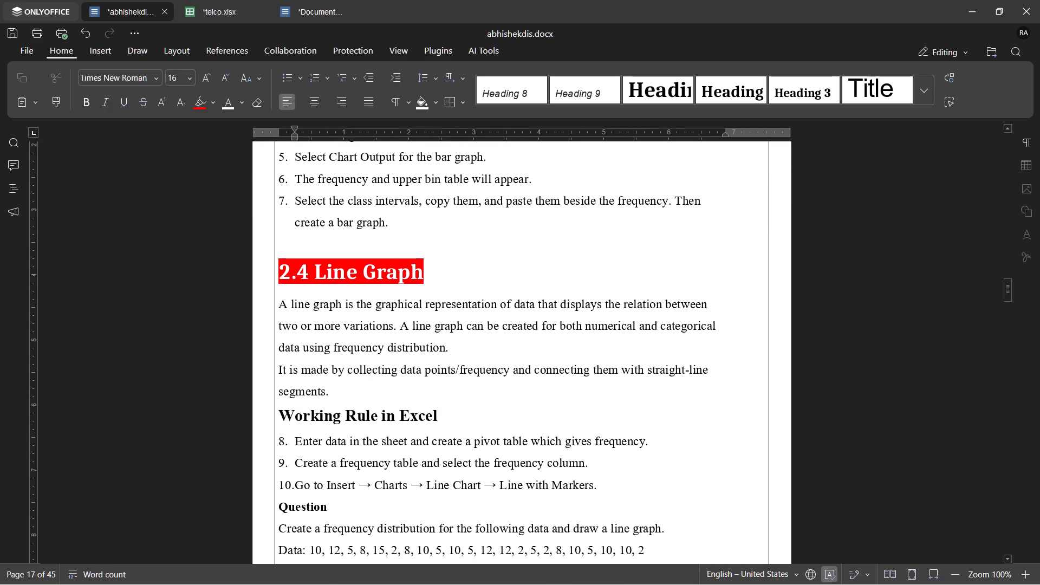
left_click_drag(280, 300, 346, 391)
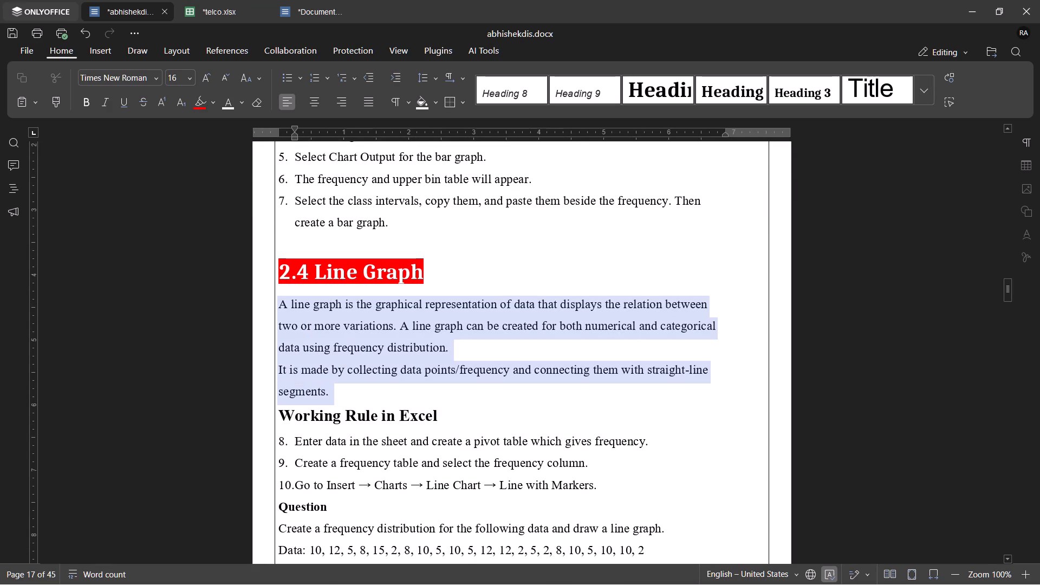
left_click_drag(346, 391, 348, 396)
key("ctrl+c")
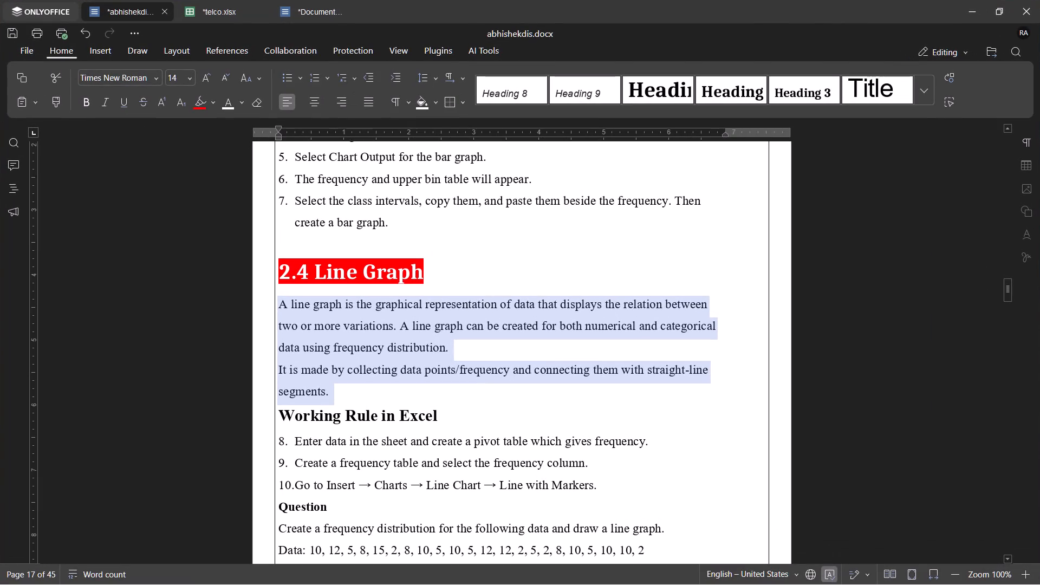
key("ctrl+v")
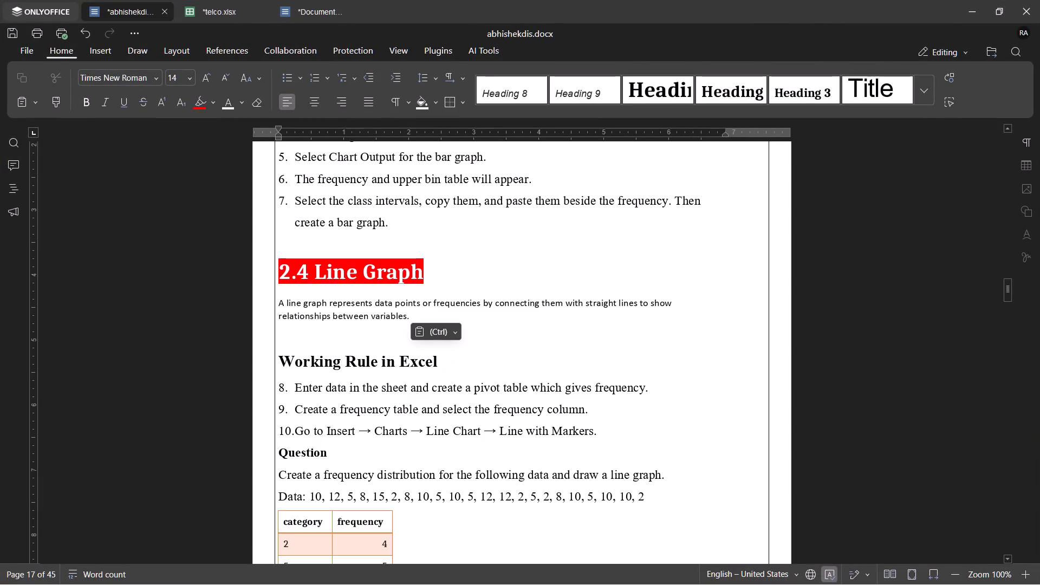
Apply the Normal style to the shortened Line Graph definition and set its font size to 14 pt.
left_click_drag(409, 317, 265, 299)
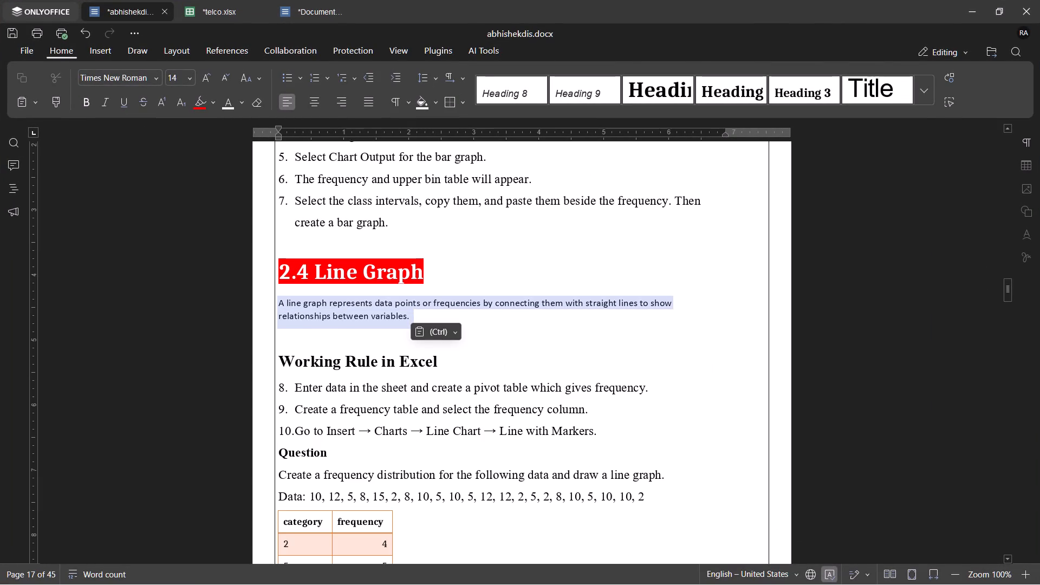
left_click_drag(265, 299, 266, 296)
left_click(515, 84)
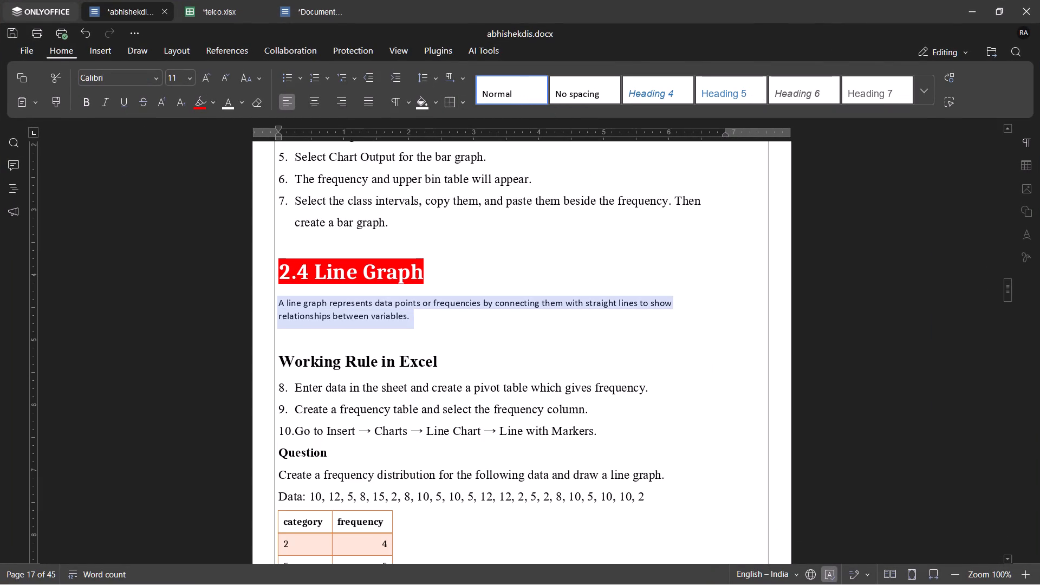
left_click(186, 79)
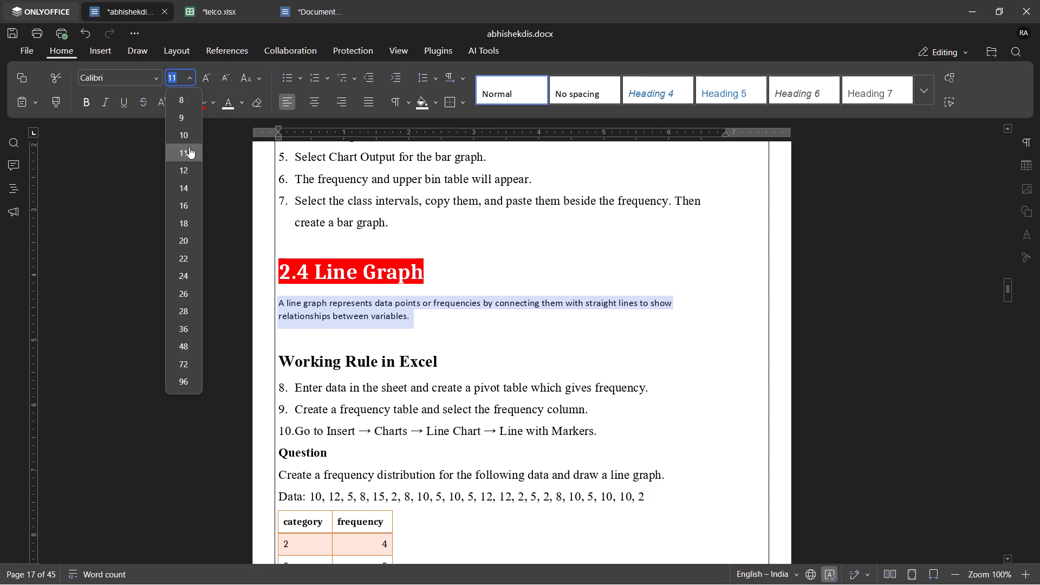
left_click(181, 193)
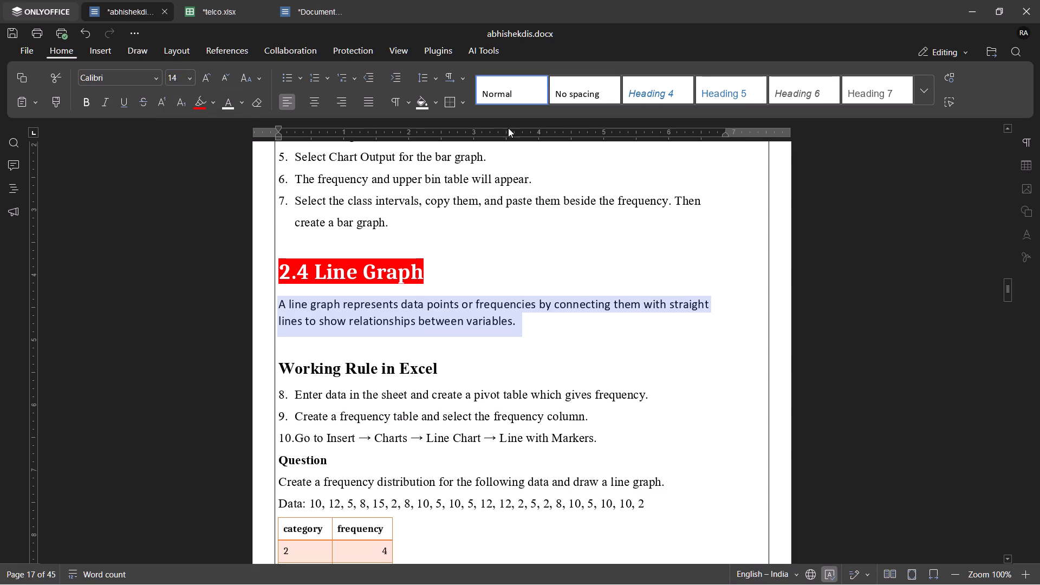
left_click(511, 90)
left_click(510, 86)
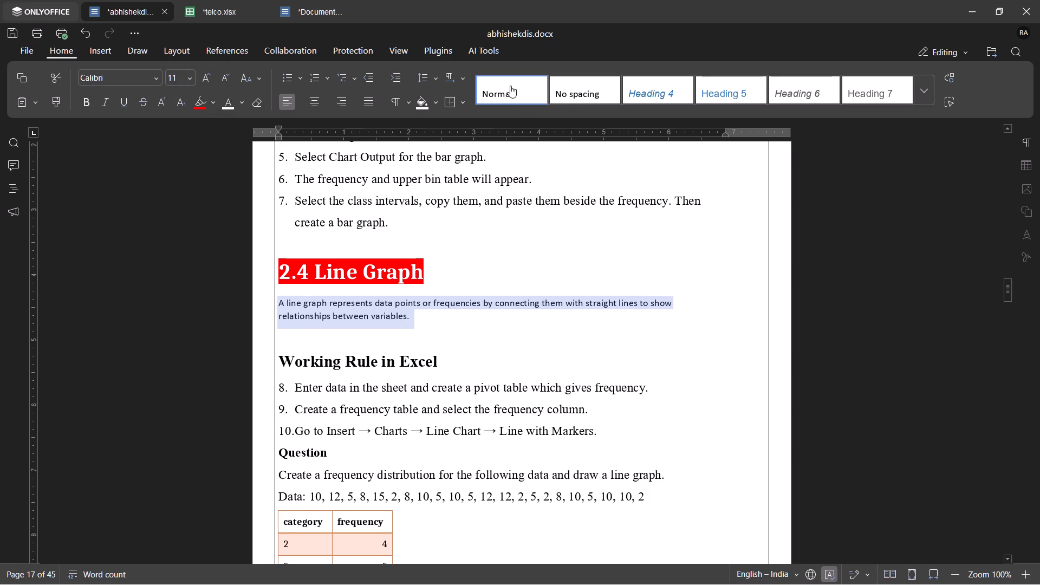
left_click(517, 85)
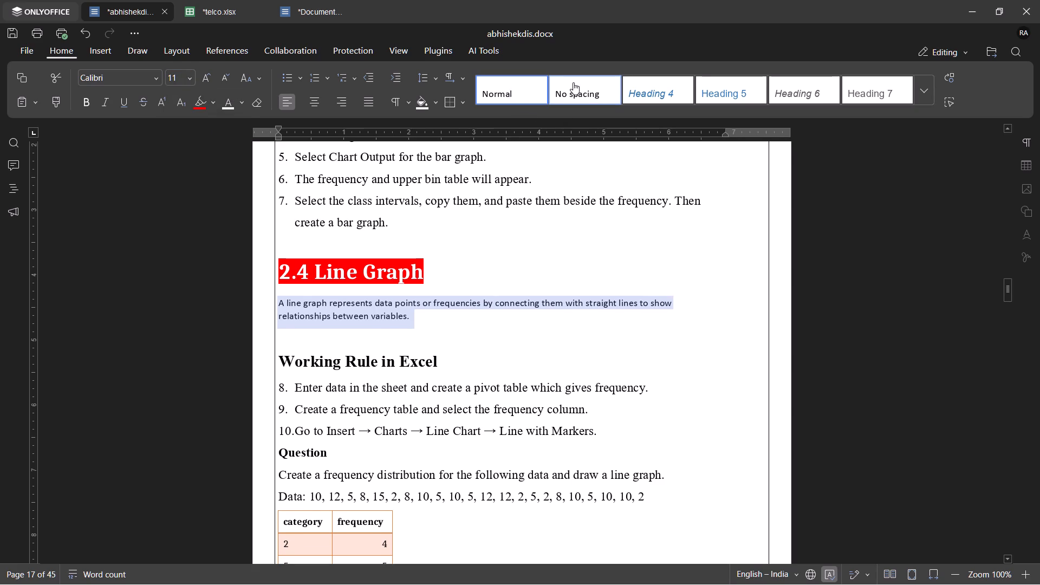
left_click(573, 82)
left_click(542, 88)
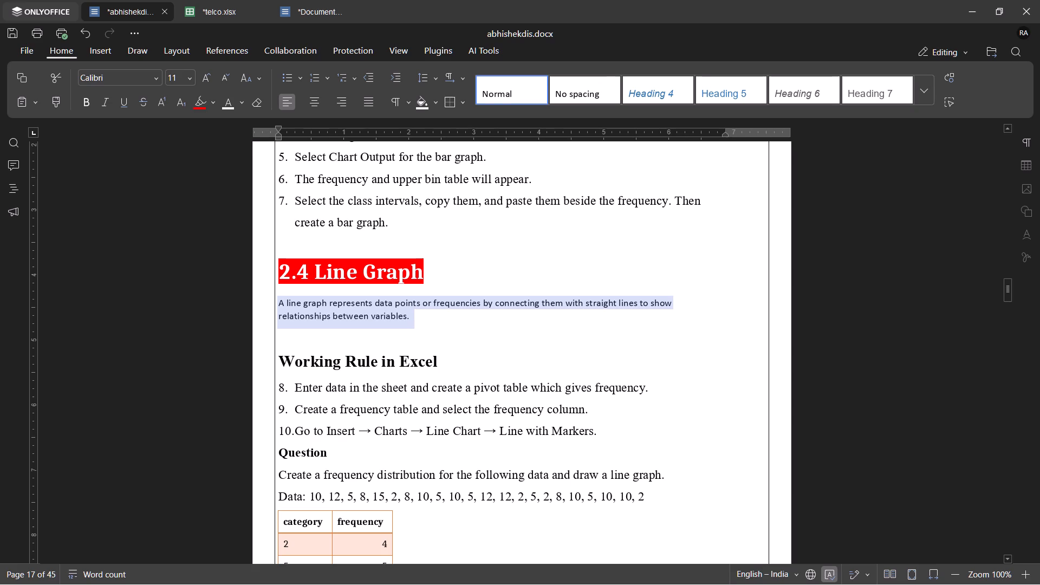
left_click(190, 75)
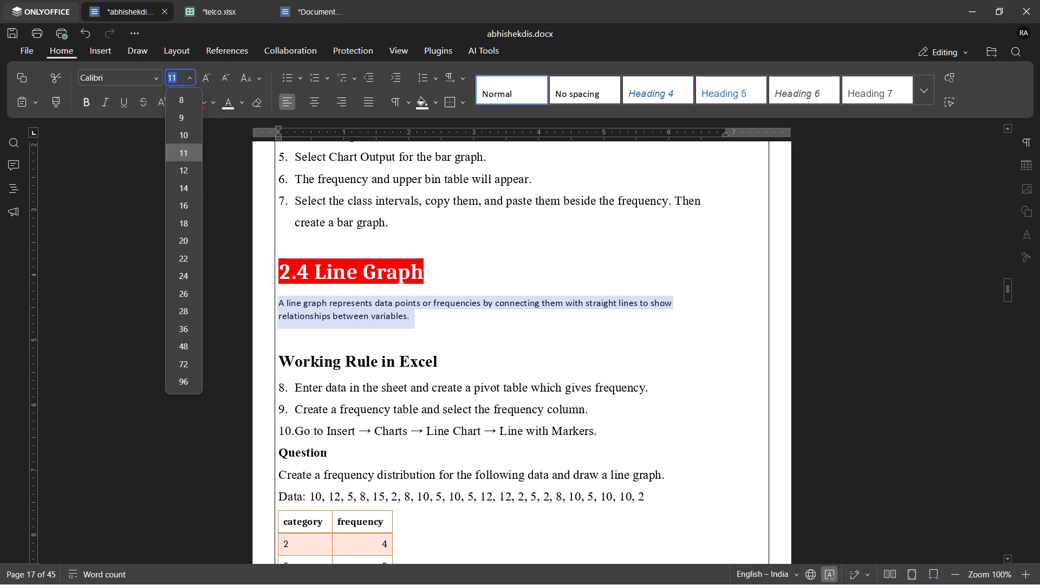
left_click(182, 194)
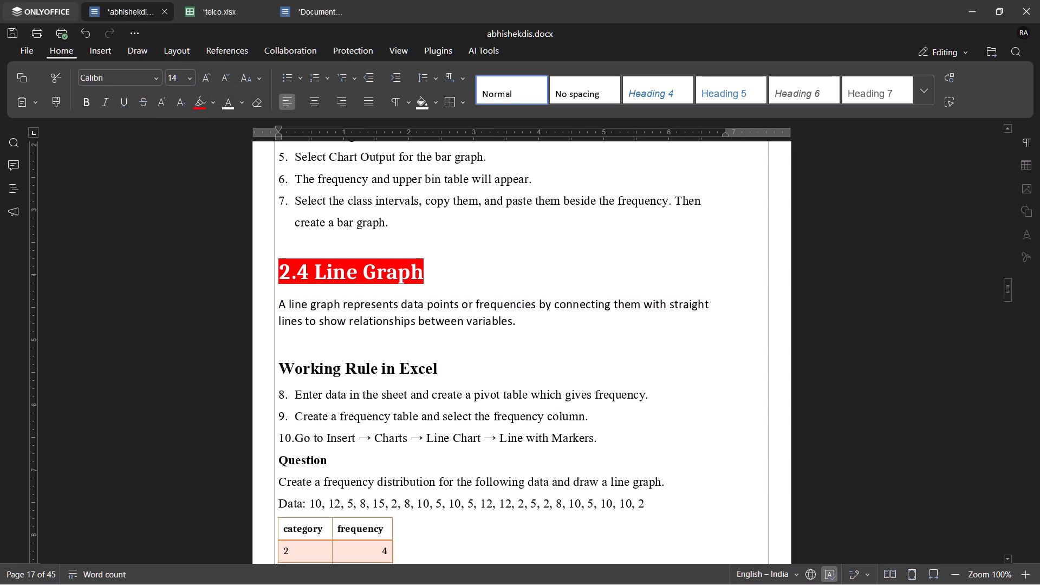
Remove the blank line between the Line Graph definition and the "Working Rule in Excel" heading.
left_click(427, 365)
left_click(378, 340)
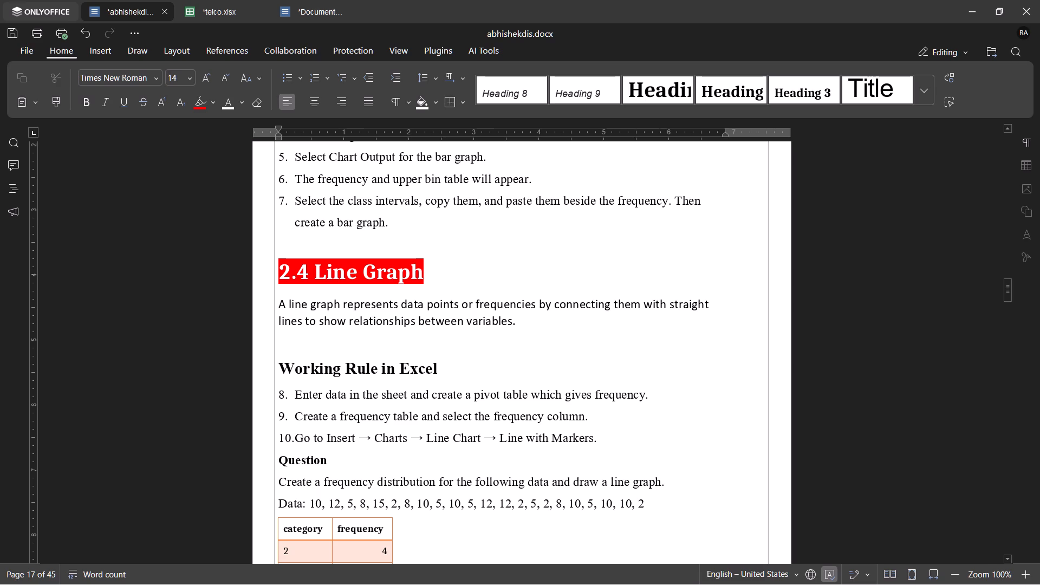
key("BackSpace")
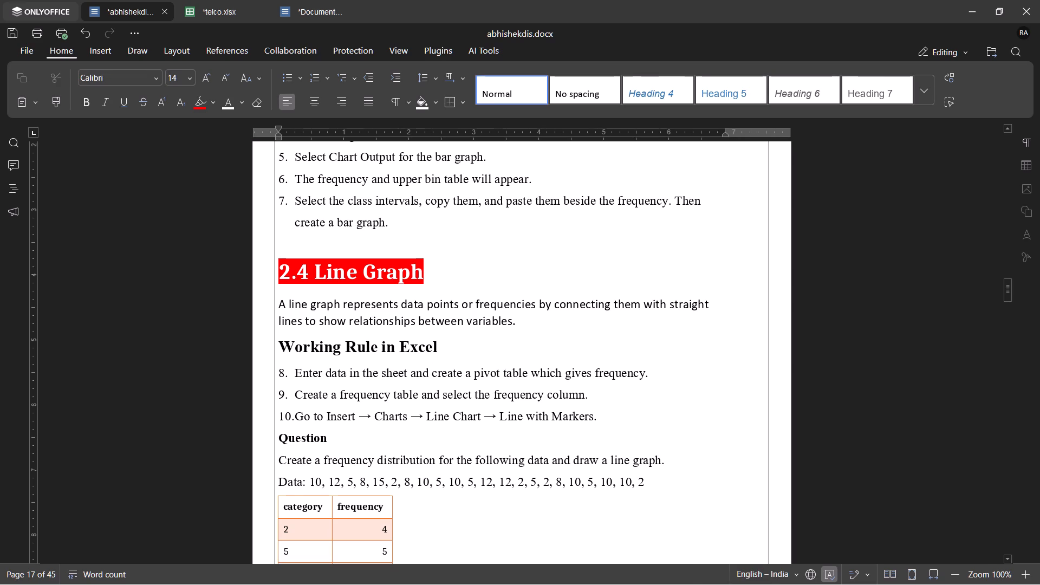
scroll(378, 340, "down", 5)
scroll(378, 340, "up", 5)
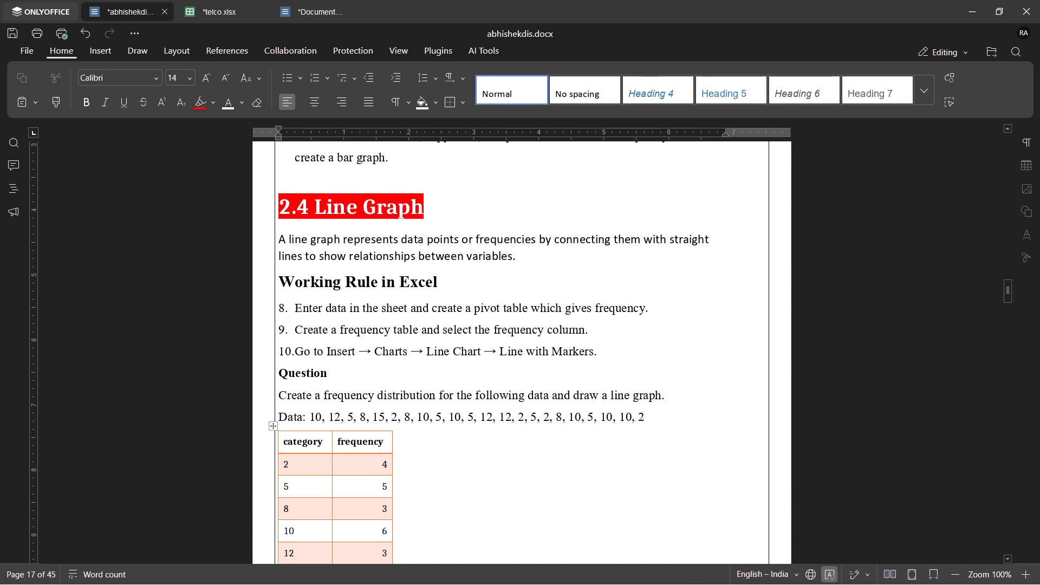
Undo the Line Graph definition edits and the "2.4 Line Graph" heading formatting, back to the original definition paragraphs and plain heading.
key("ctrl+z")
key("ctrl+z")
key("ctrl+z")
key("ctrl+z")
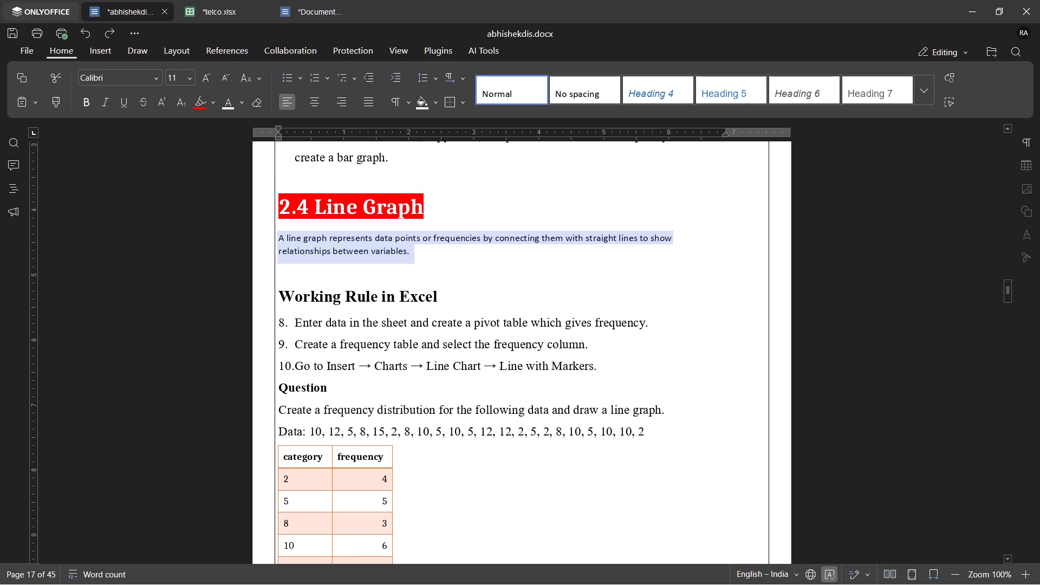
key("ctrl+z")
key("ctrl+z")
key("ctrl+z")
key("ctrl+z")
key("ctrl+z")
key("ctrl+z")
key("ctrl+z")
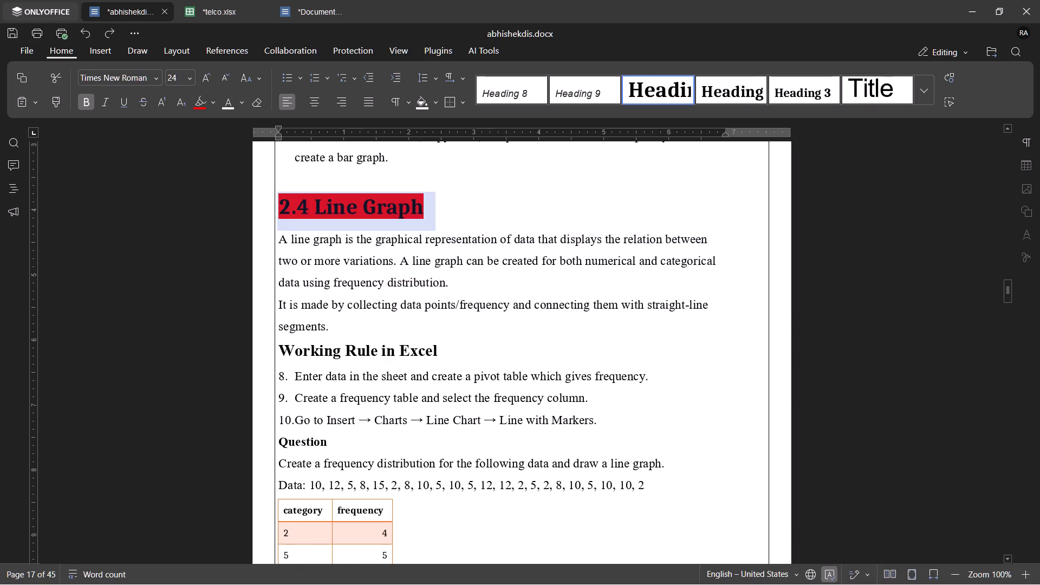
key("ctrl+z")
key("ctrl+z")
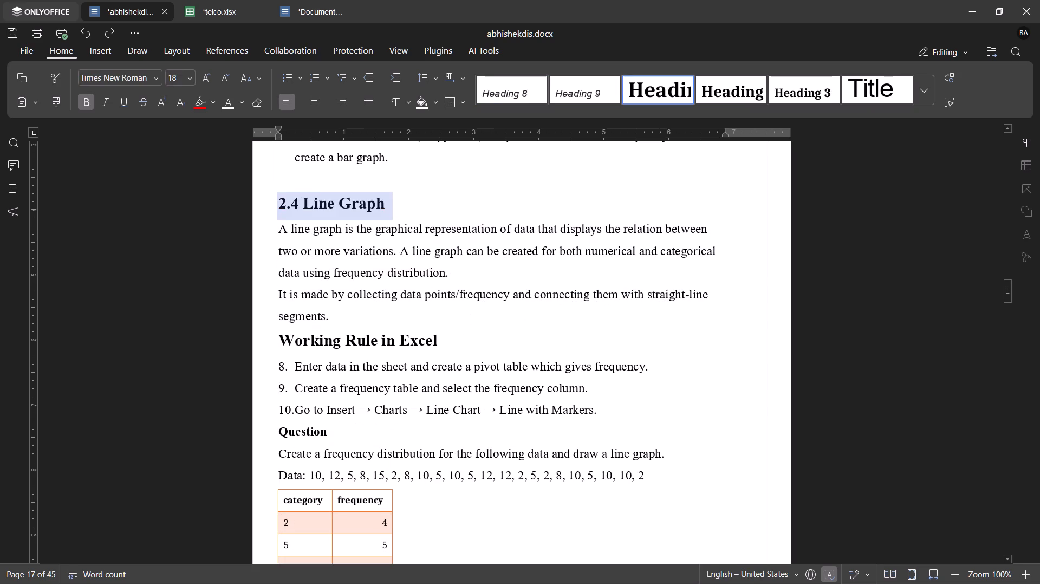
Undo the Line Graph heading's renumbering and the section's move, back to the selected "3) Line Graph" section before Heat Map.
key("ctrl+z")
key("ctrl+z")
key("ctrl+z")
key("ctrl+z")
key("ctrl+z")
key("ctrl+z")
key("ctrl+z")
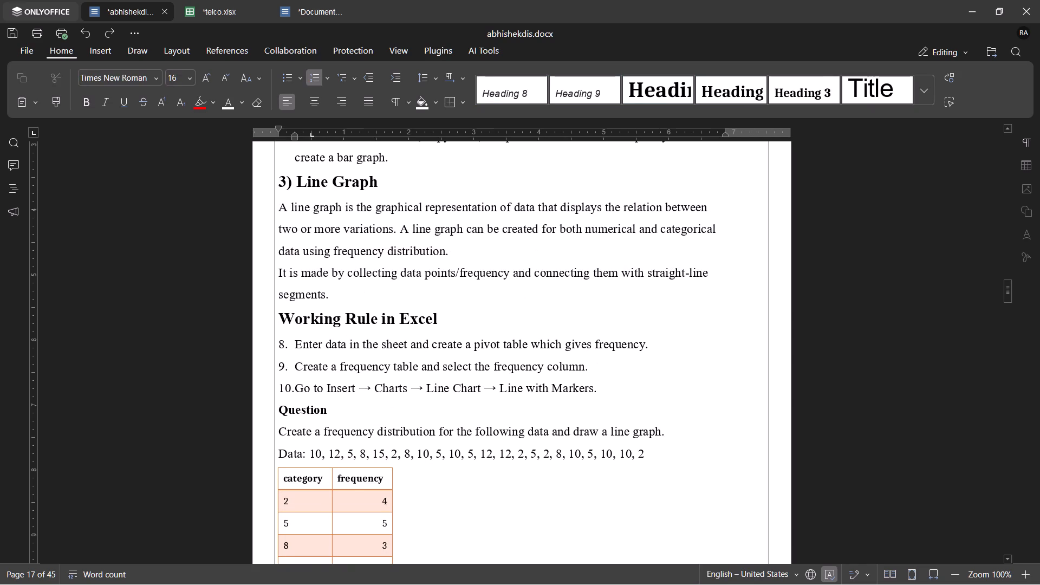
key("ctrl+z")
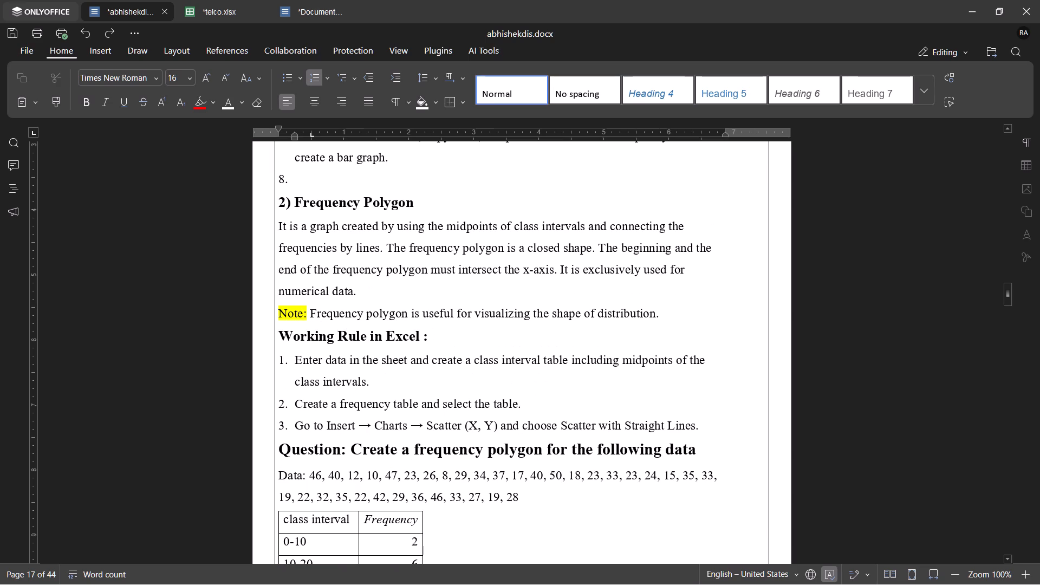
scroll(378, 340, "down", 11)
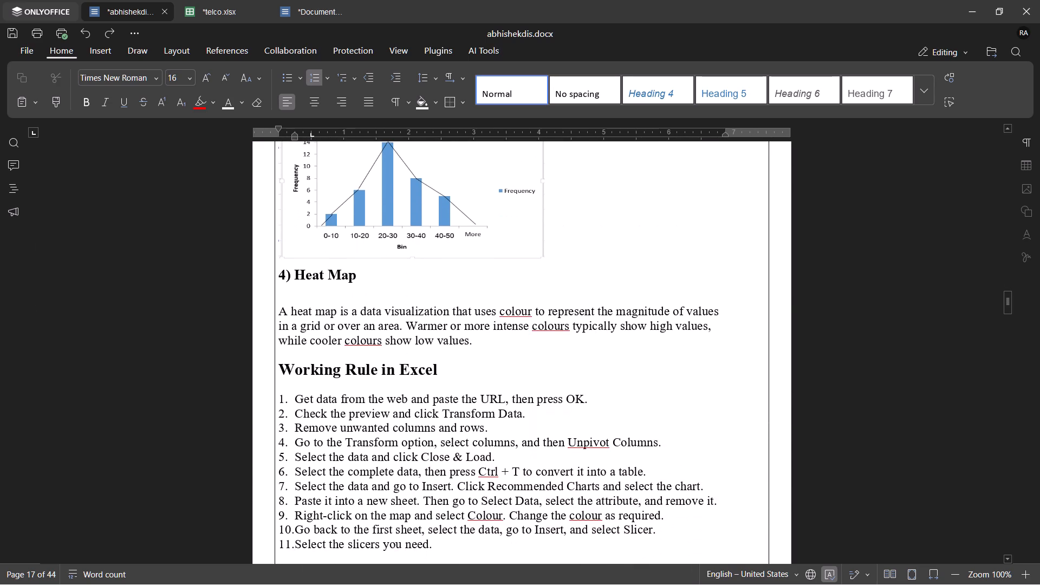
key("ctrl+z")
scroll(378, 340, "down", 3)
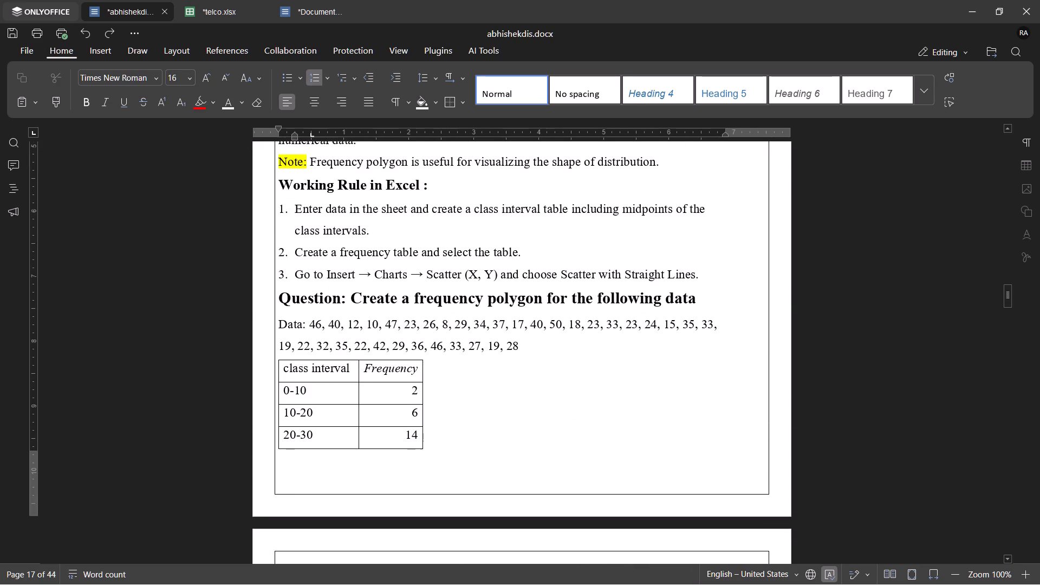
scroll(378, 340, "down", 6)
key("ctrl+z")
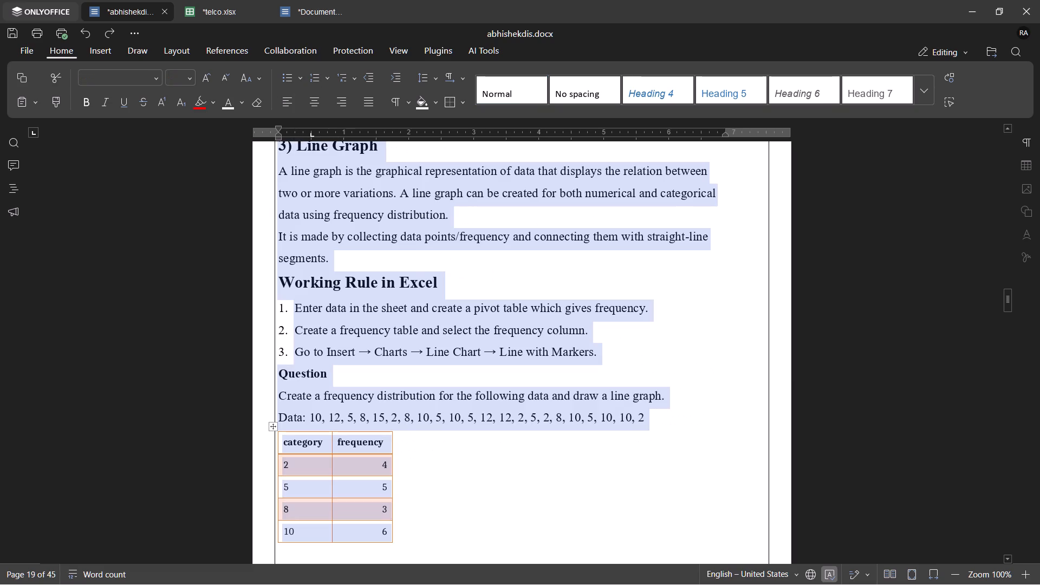
Cut the selected Line Graph section and paste it on a new line after the histogram working rule ending "create a bar graph.".
key("ctrl+x")
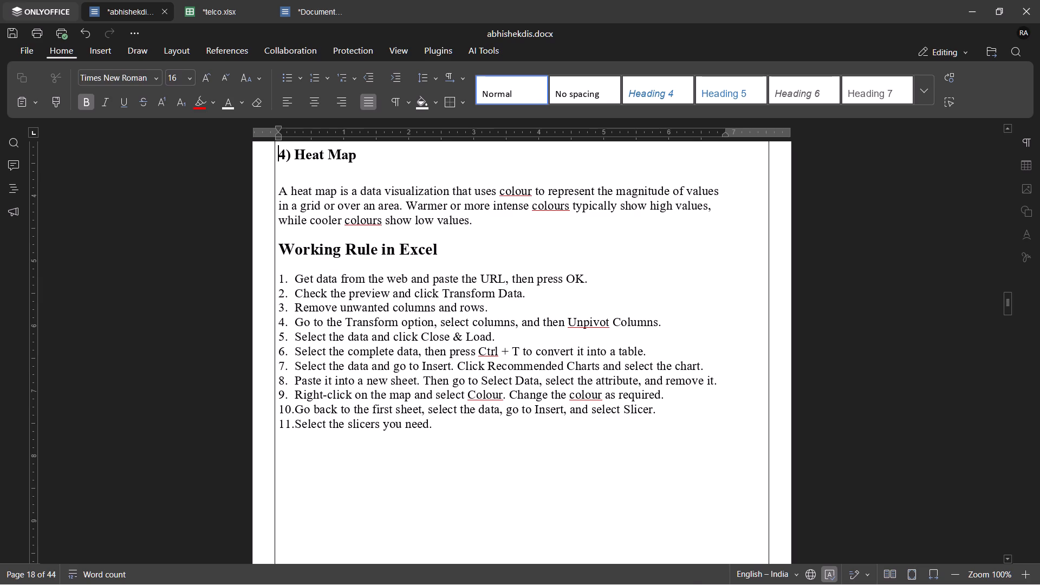
scroll(414, 430, "up", 14)
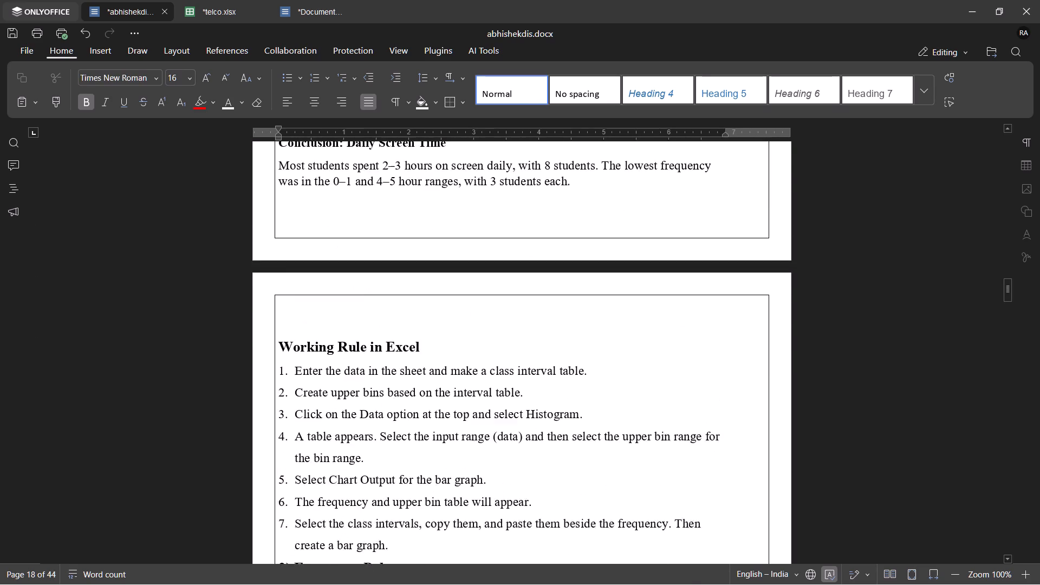
scroll(414, 430, "up", 2)
scroll(414, 430, "down", 7)
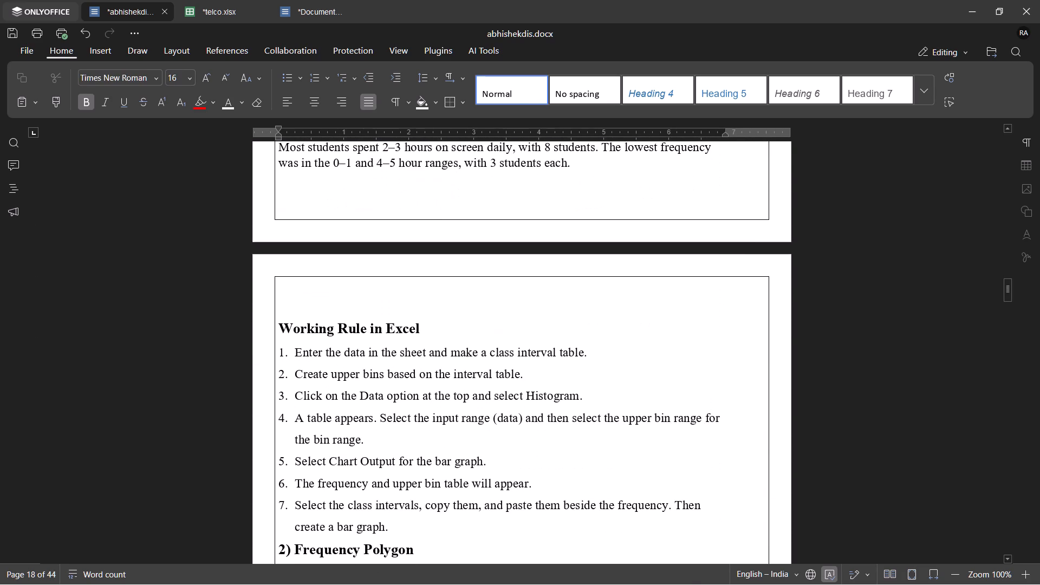
scroll(360, 480, "down", 4)
left_click(403, 407)
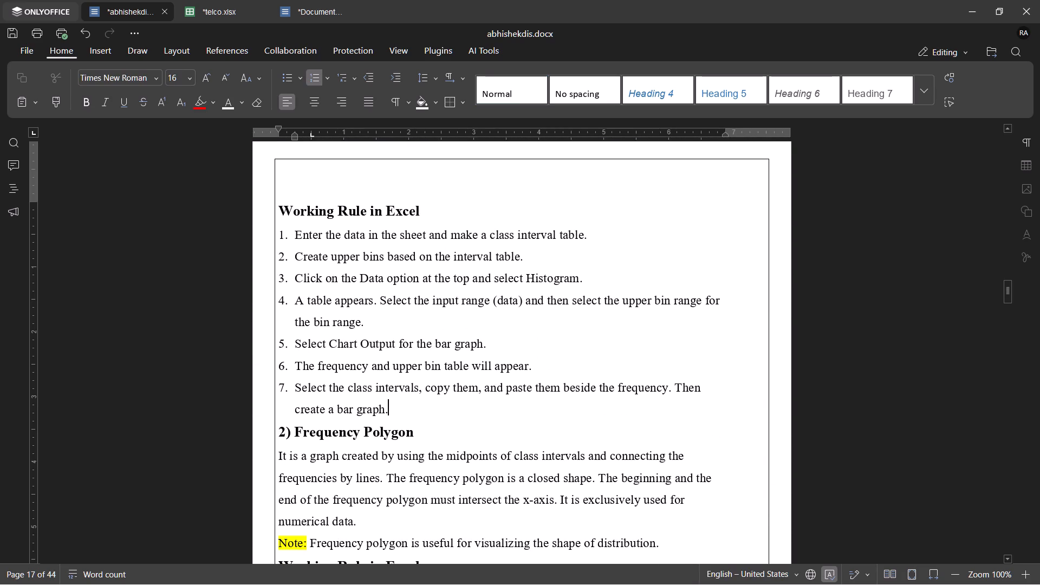
key("Return")
key("ctrl+v")
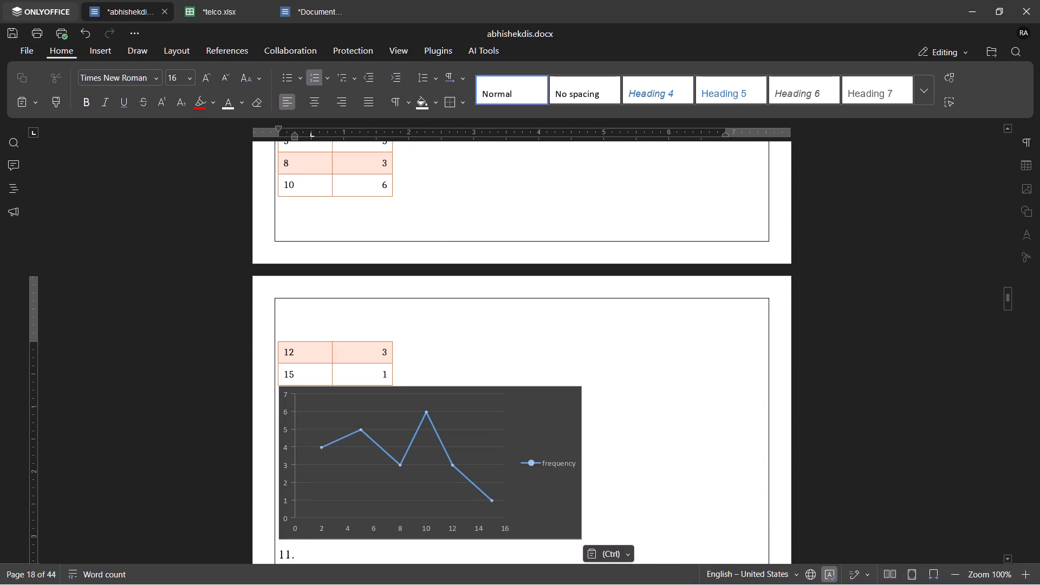
Replace the "3)" numbering of the Line Graph heading with "2.4".
scroll(403, 407, "up", 10)
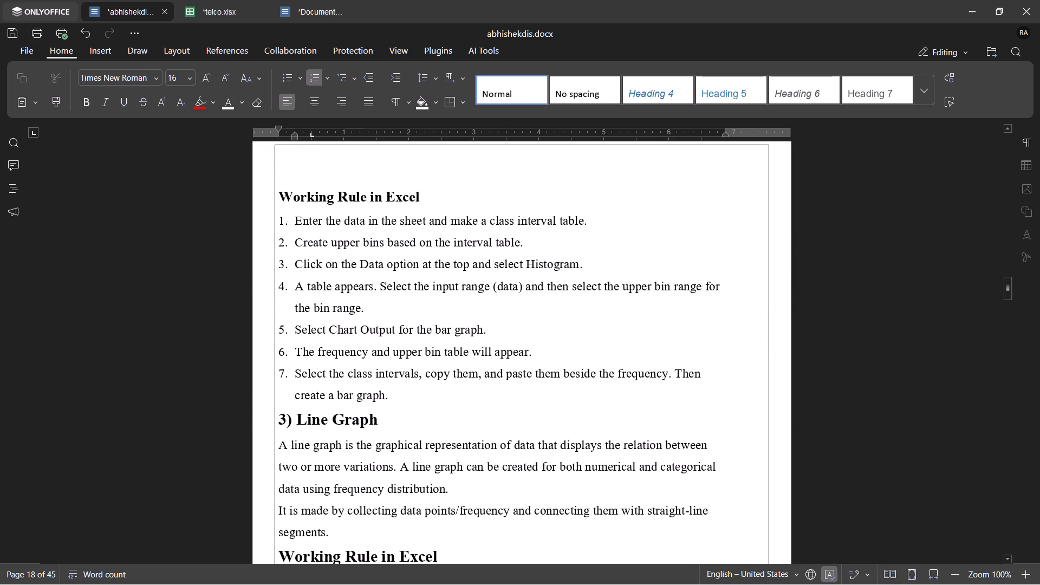
left_click(300, 419)
key("BackSpace")
key("BackSpace")
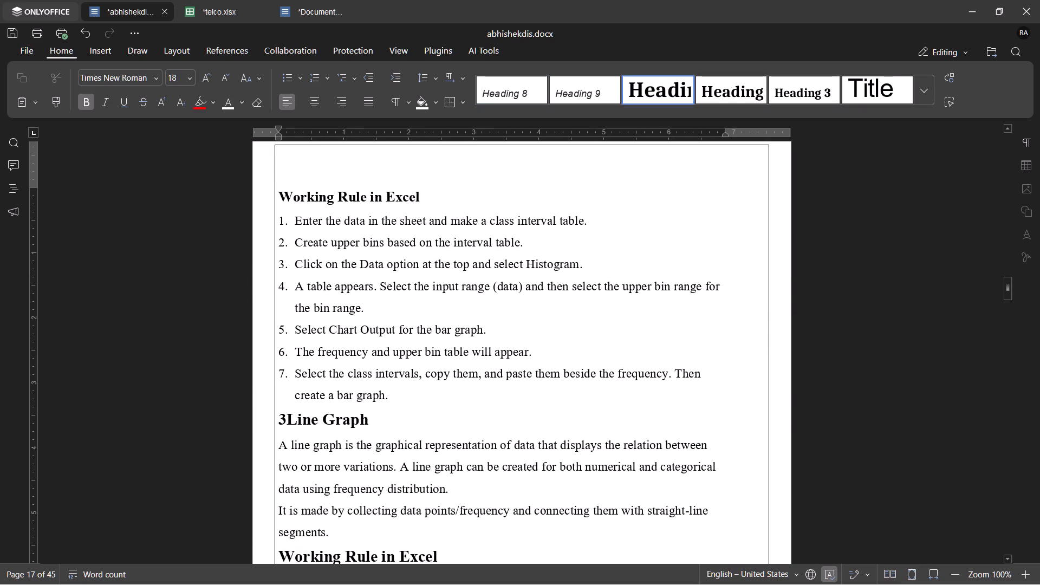
key("BackSpace")
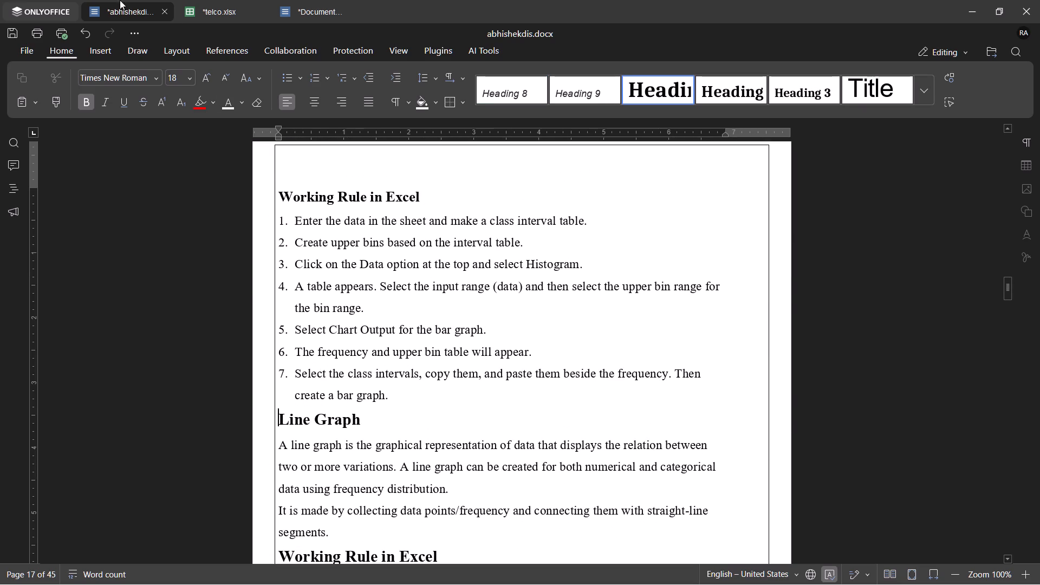
left_click(294, 8)
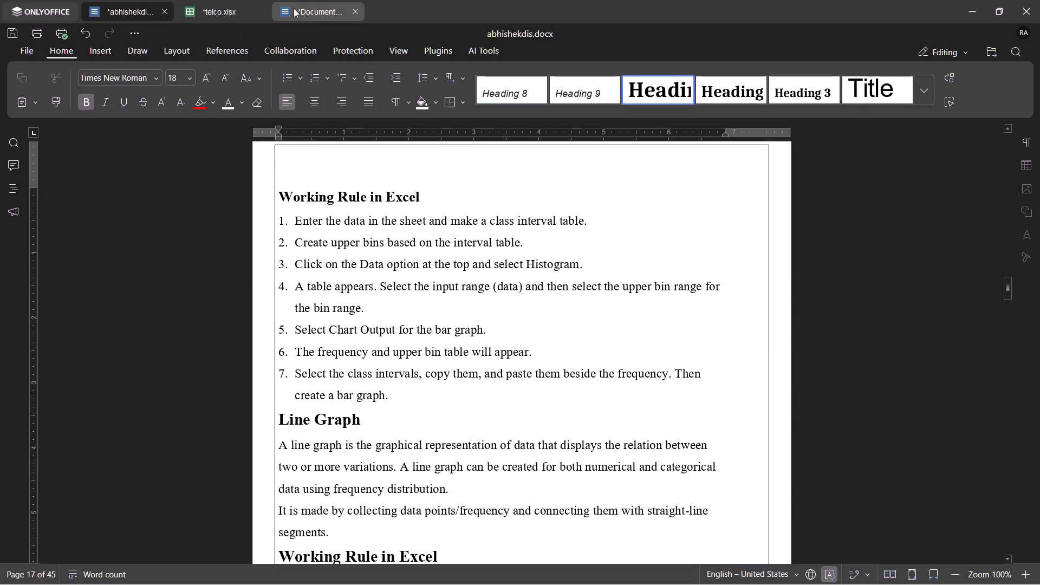
left_click(140, 10)
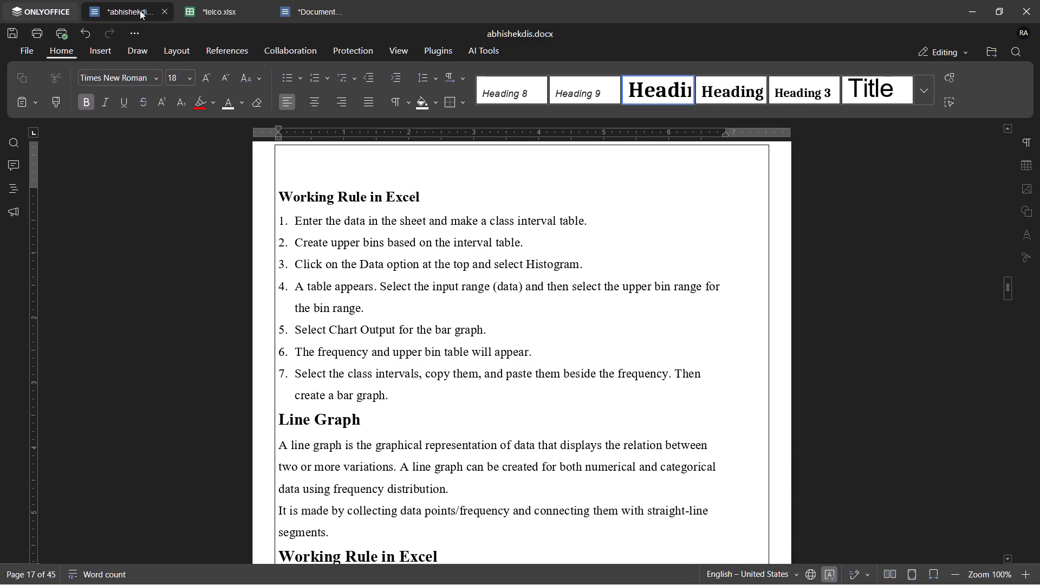
type("2.4")
key("space")
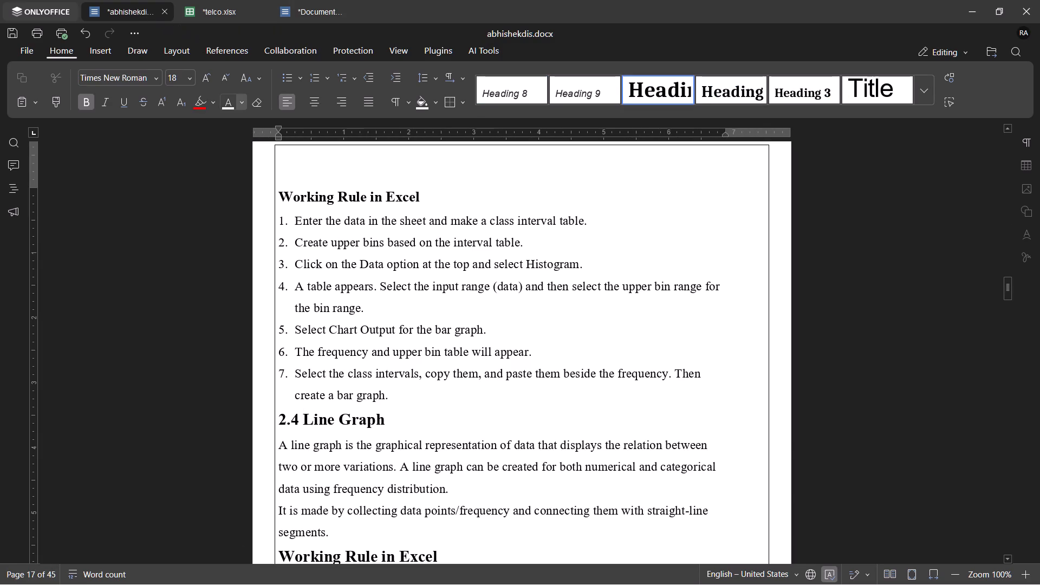
Format the "2.4 Line Graph" heading with the Heading 1 style, red highlighting and white text.
left_click_drag(396, 420, 256, 431)
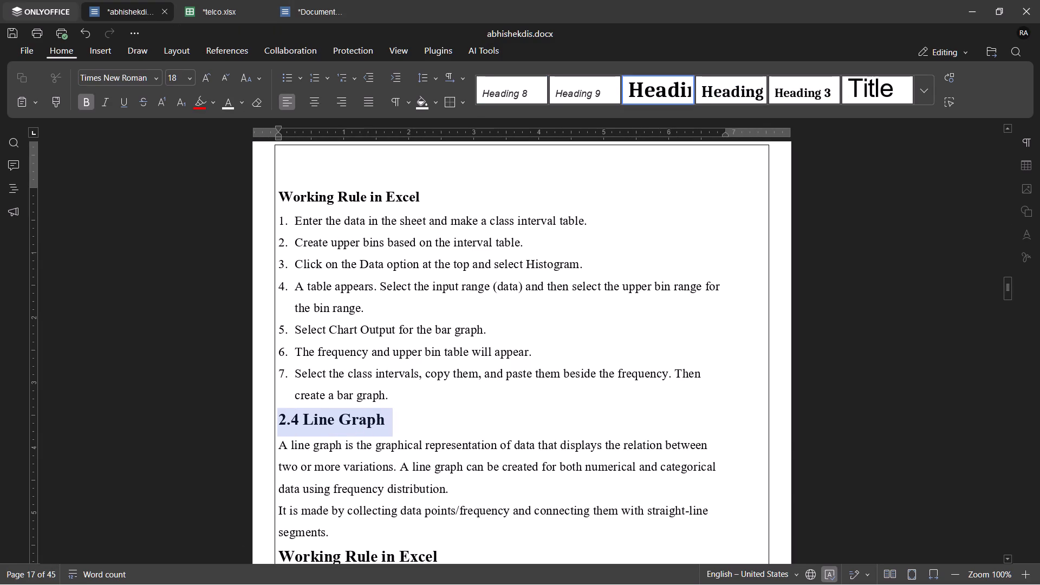
left_click_drag(256, 431, 256, 432)
left_click(204, 105)
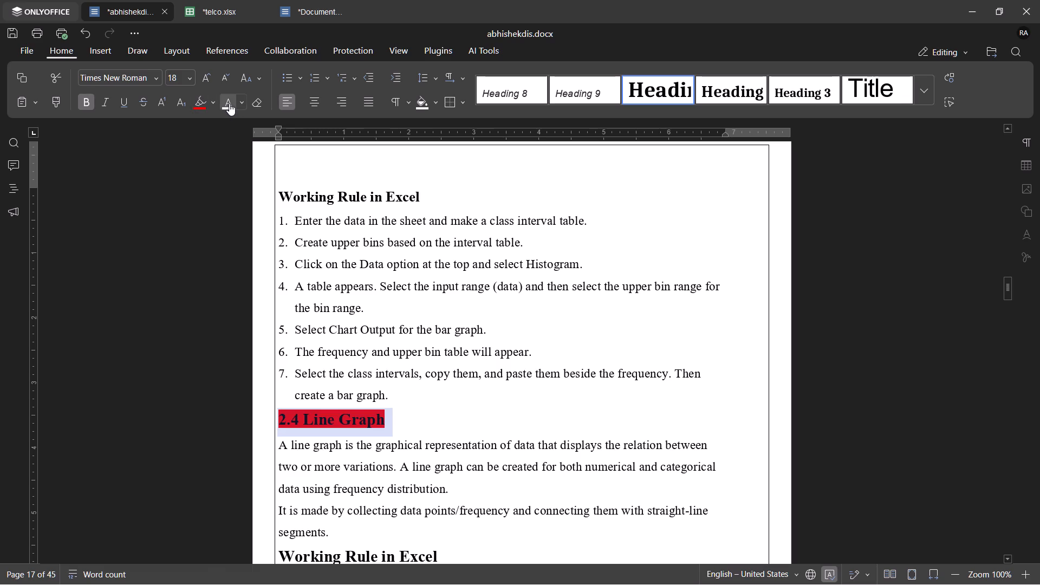
left_click(229, 103)
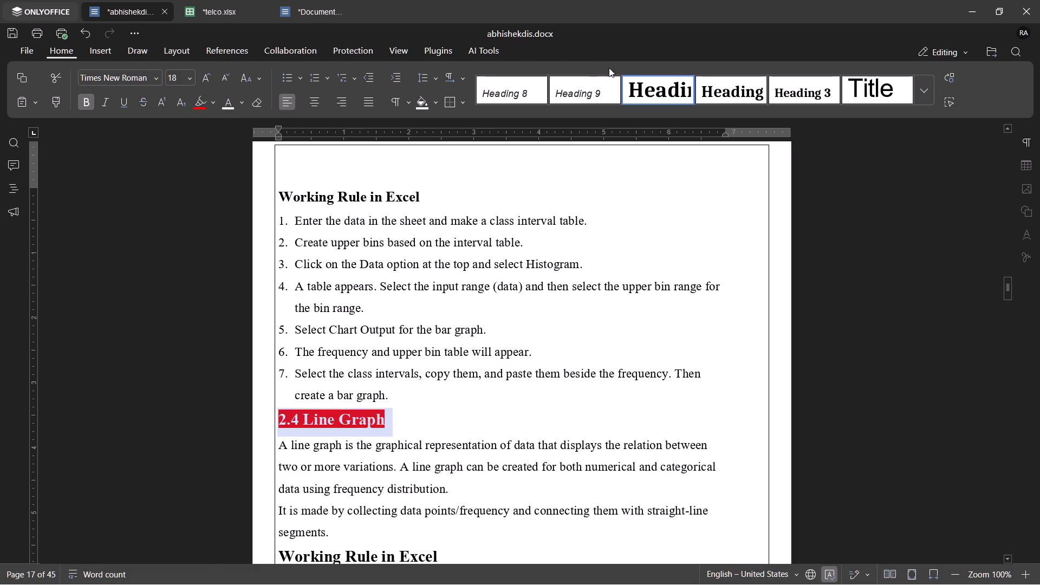
left_click(628, 89)
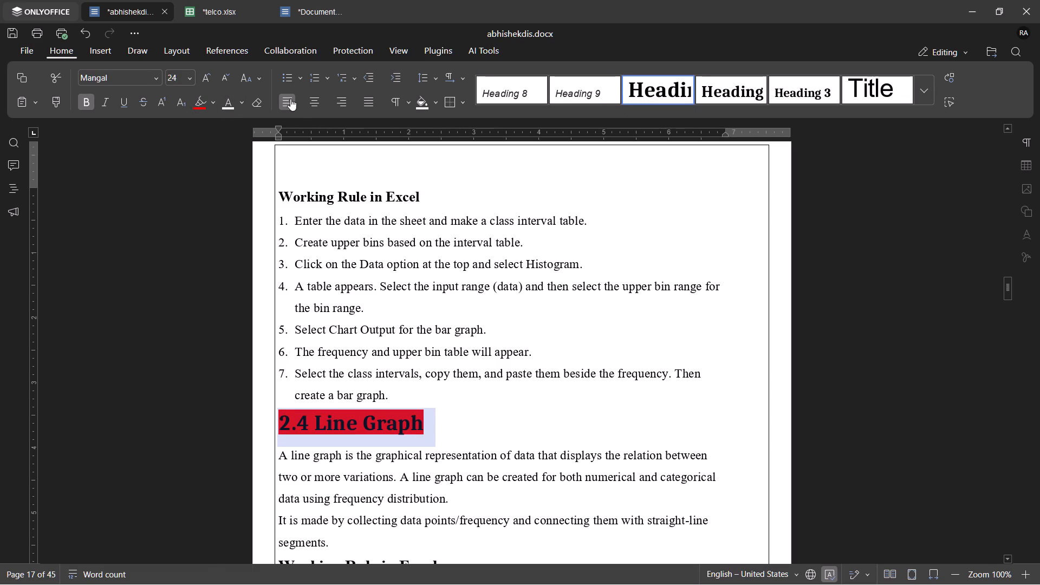
left_click(226, 100)
left_click(482, 405)
scroll(482, 405, "down", 4)
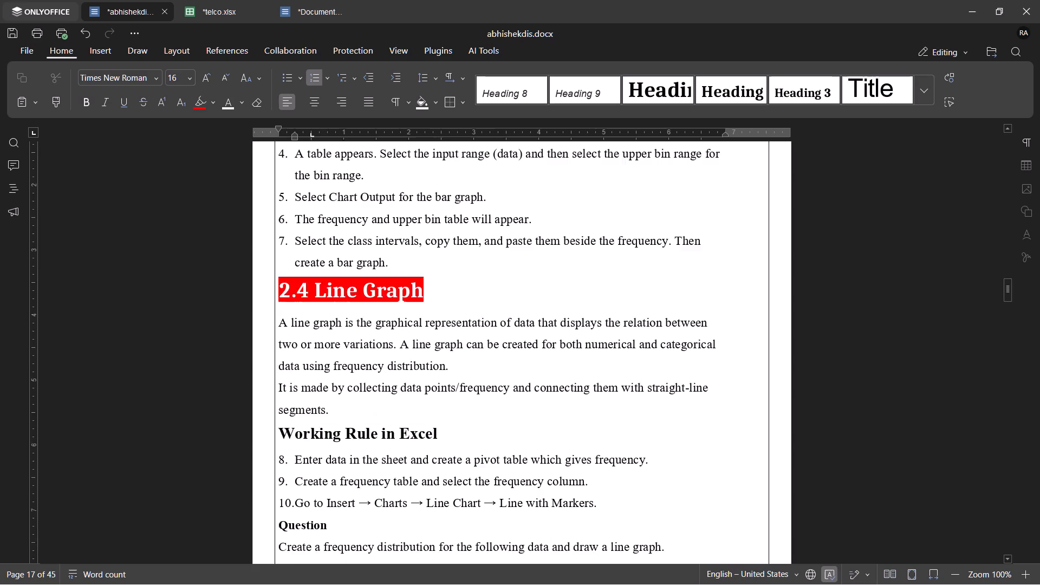
scroll(482, 405, "up", 1)
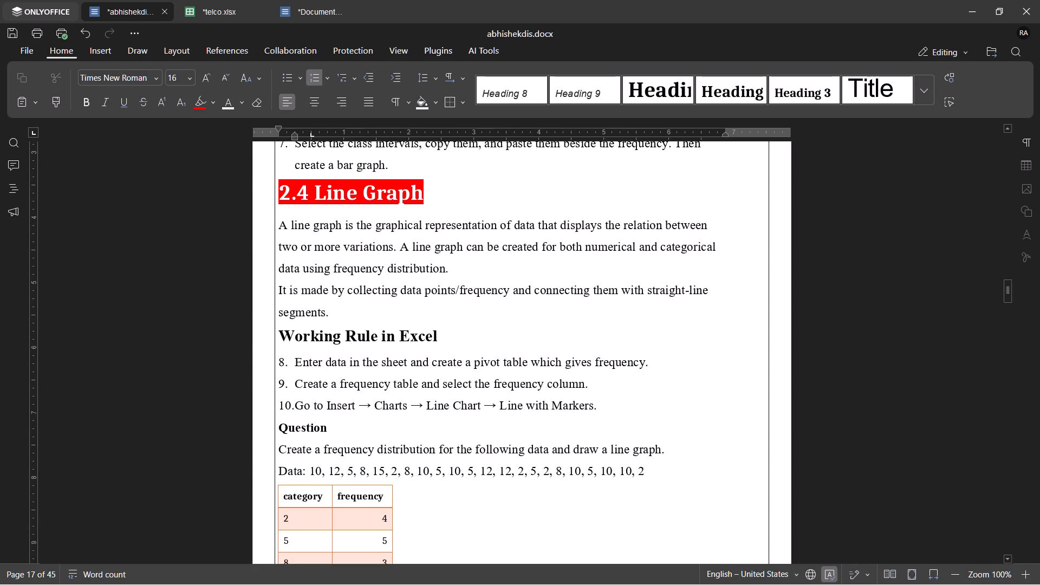
left_click_drag(343, 324, 274, 225)
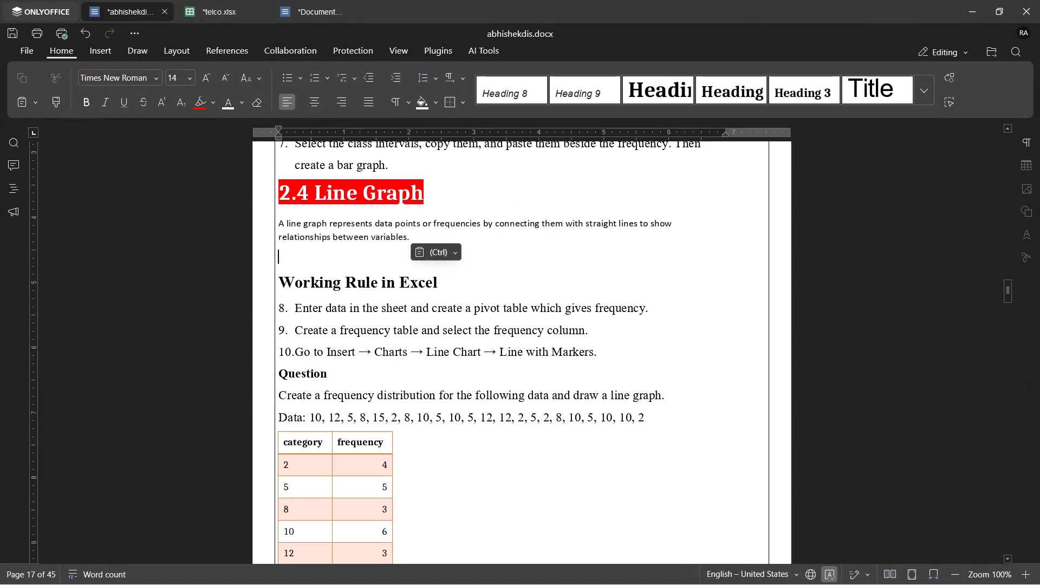
Set the pasted line graph definition to Normal style at size 14 and remove the blank line below it.
left_click_drag(412, 236, 276, 220)
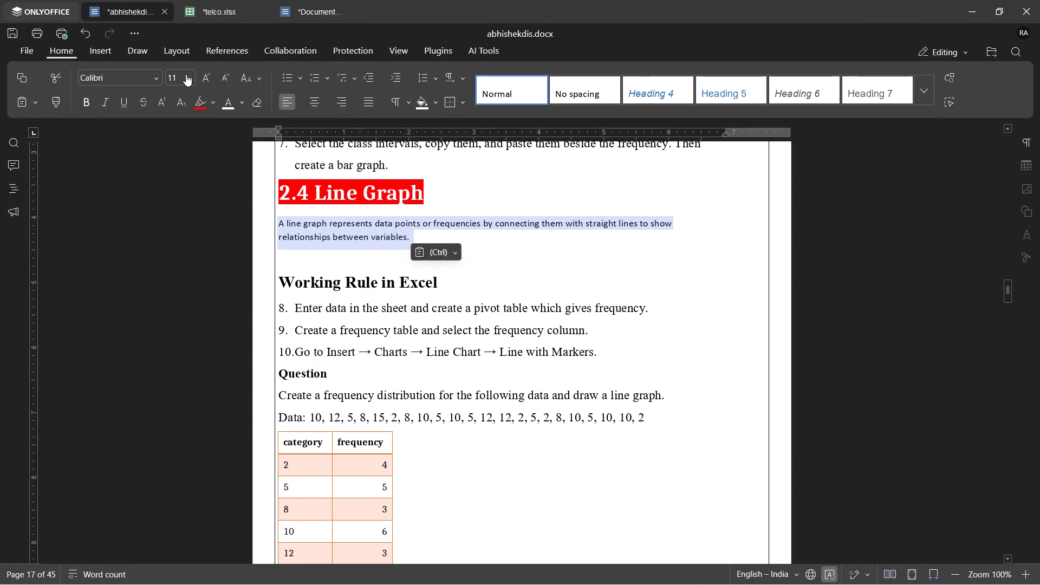
left_click(187, 76)
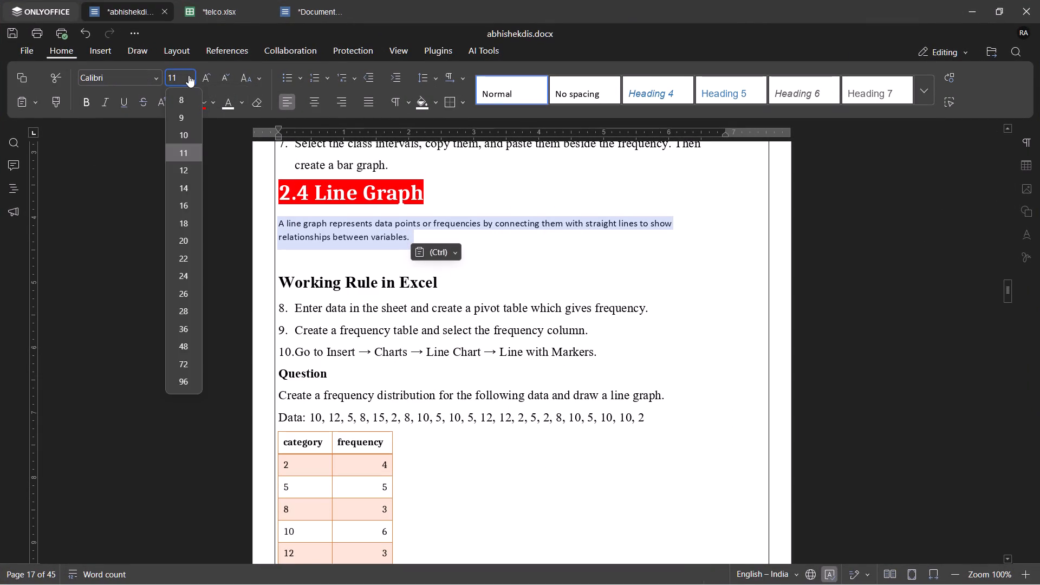
left_click(188, 75)
left_click(188, 75)
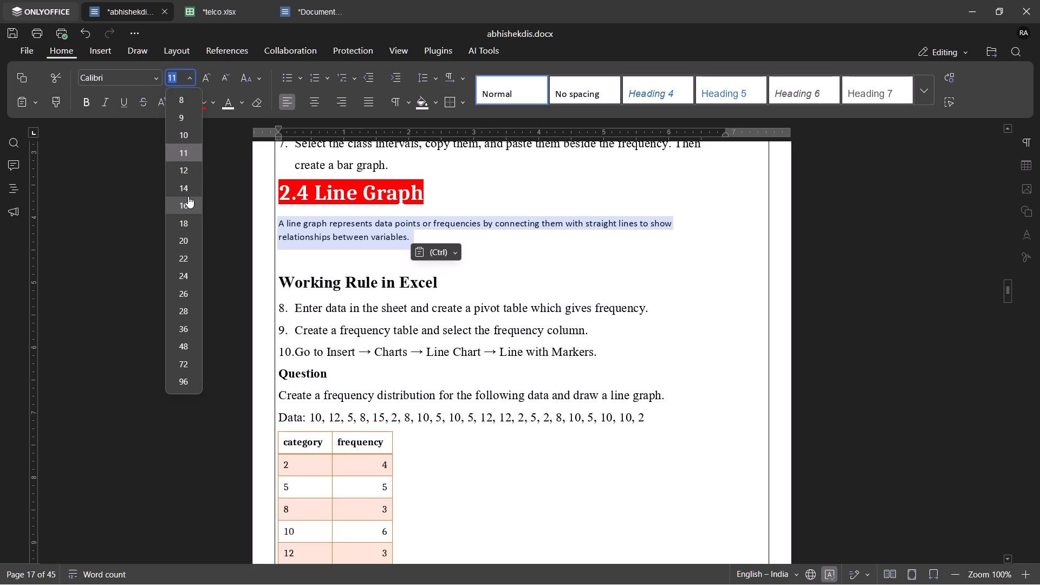
left_click(186, 191)
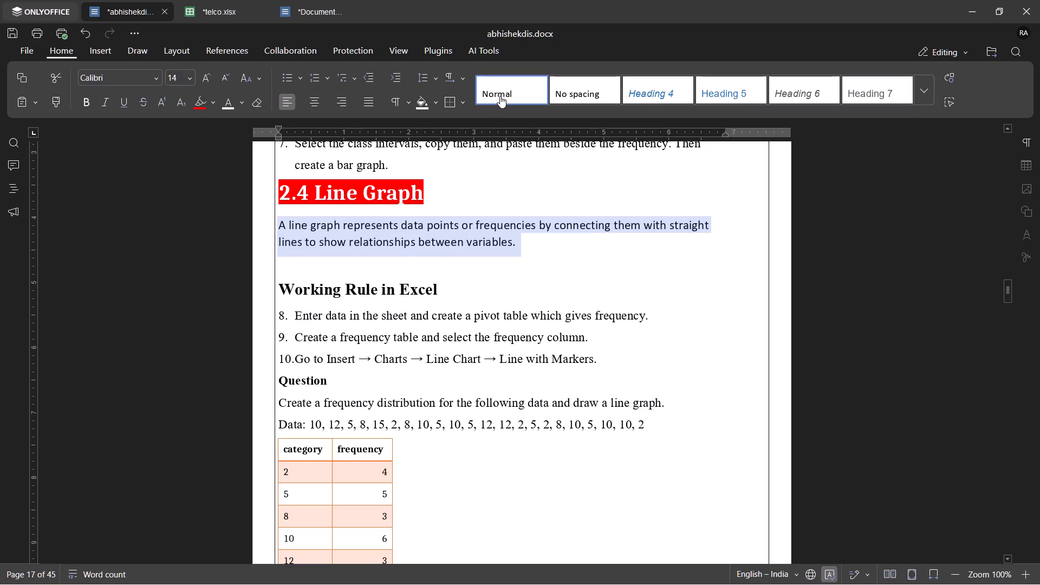
left_click(500, 96)
left_click(500, 96)
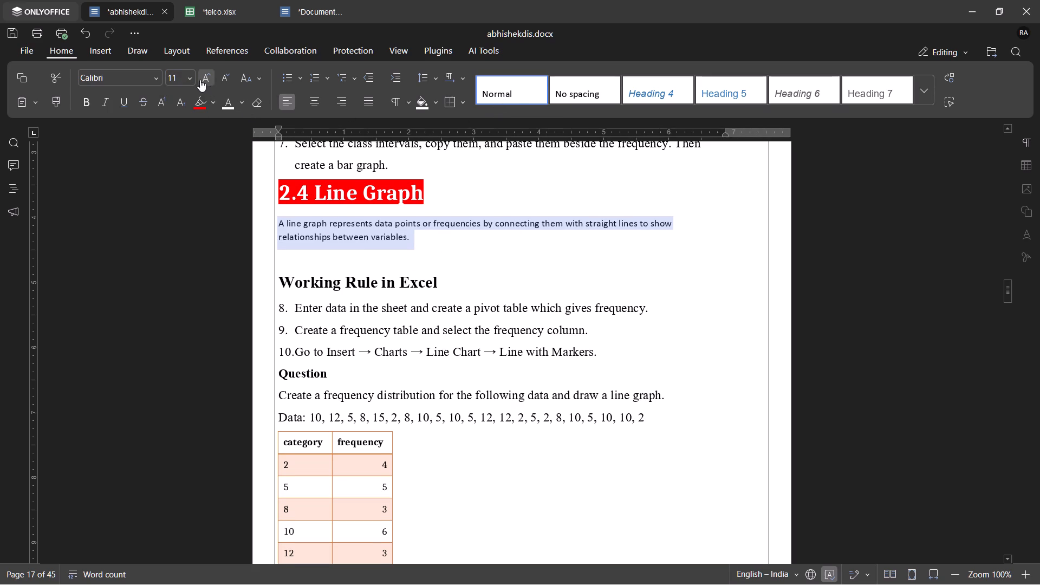
left_click(192, 80)
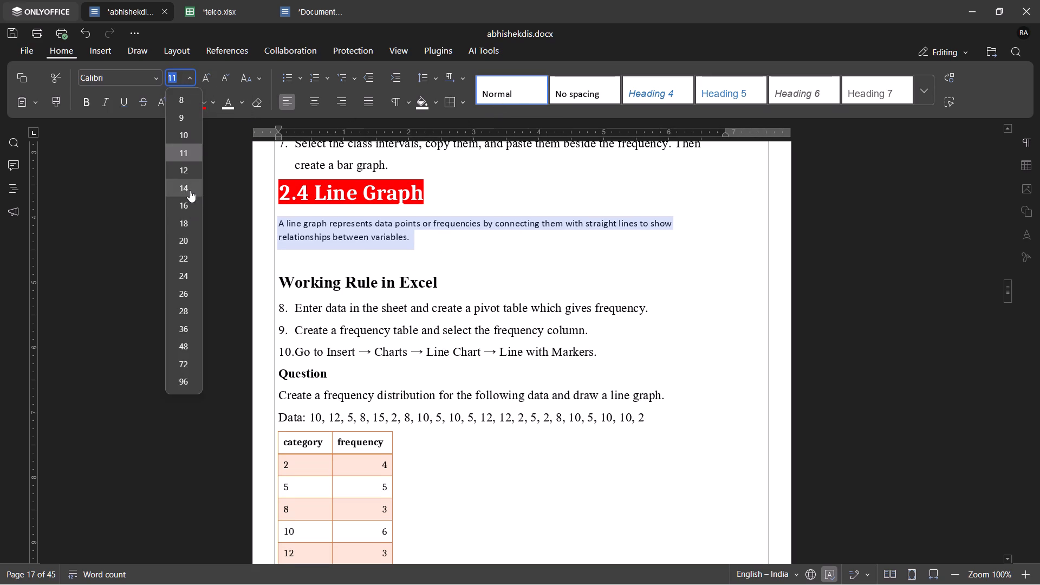
left_click(190, 190)
left_click(322, 272)
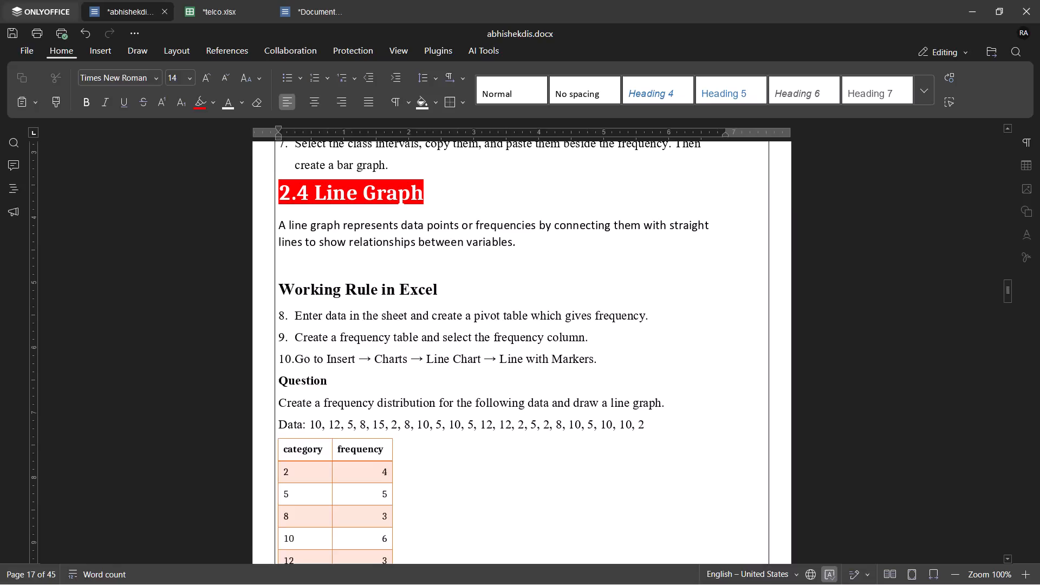
key("BackSpace")
Review the frequency table and line chart in the Line Graph section.
scroll(322, 272, "down", 6)
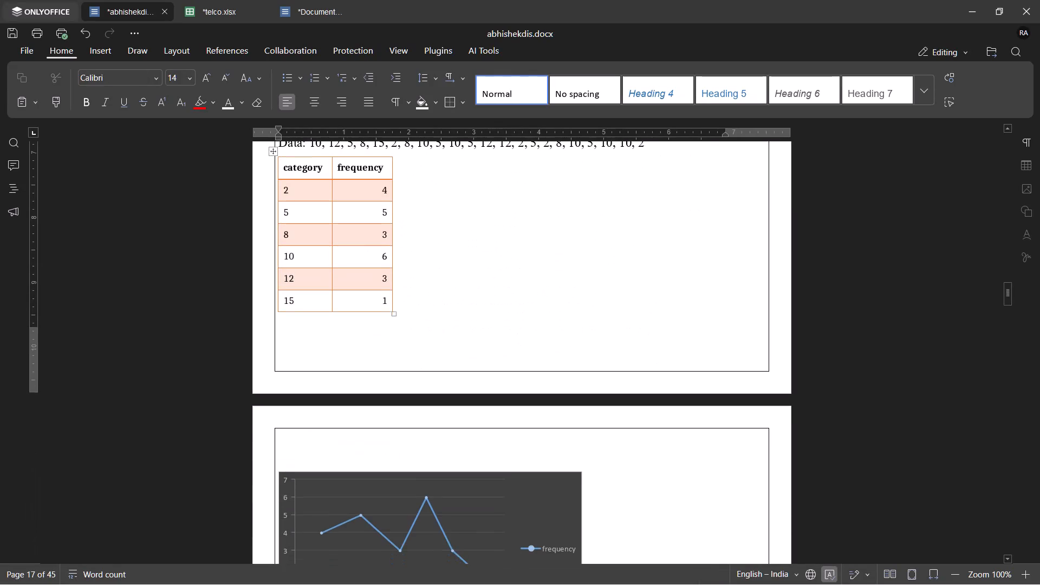
scroll(322, 272, "down", 2)
scroll(322, 272, "up", 5)
scroll(322, 272, "down", 1)
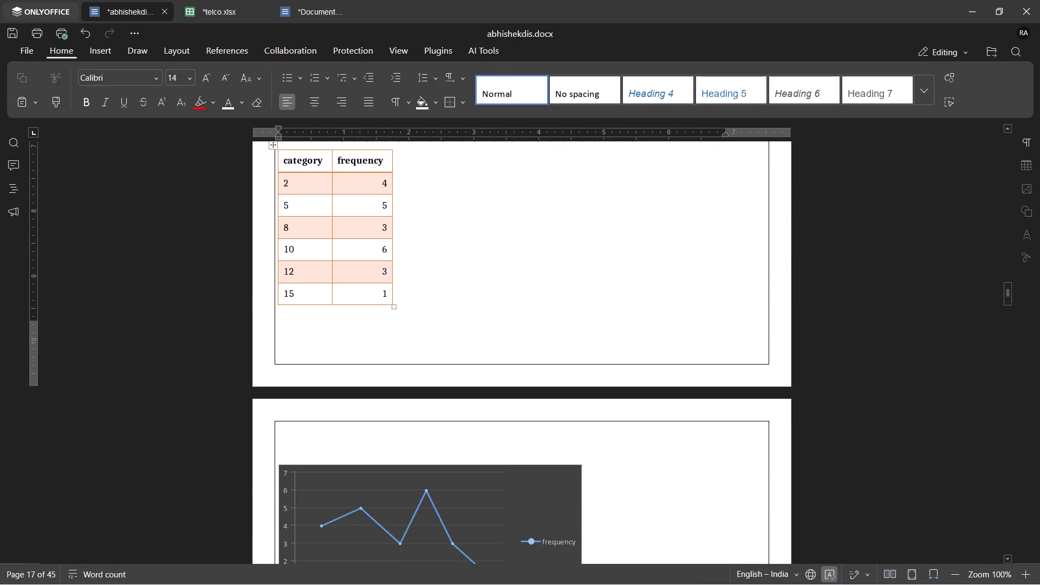
scroll(322, 272, "up", 5)
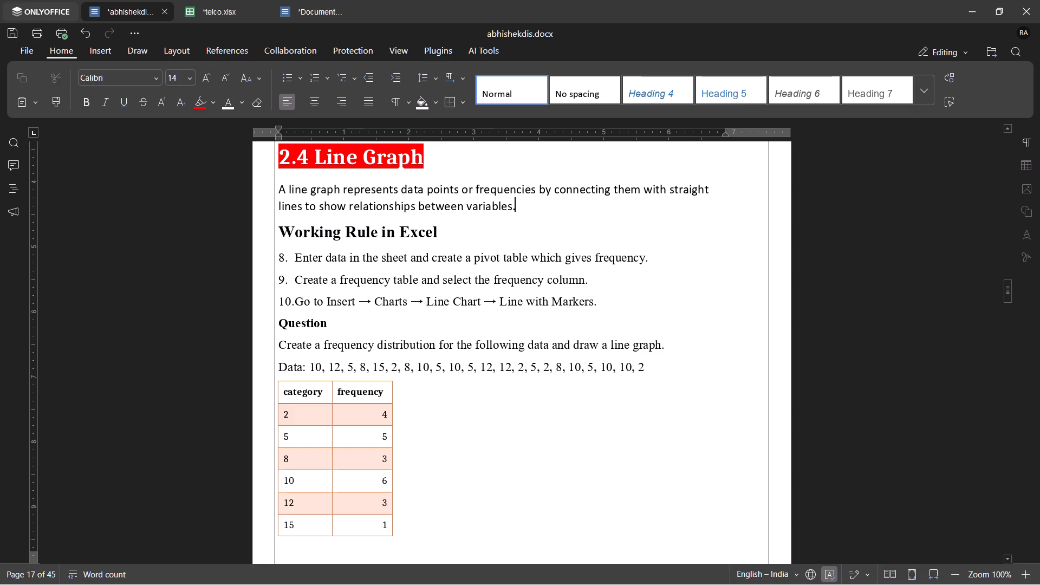
Change the Line Graph section's "Question" heading to Normal style at font size 16.
left_click_drag(342, 316, 270, 322)
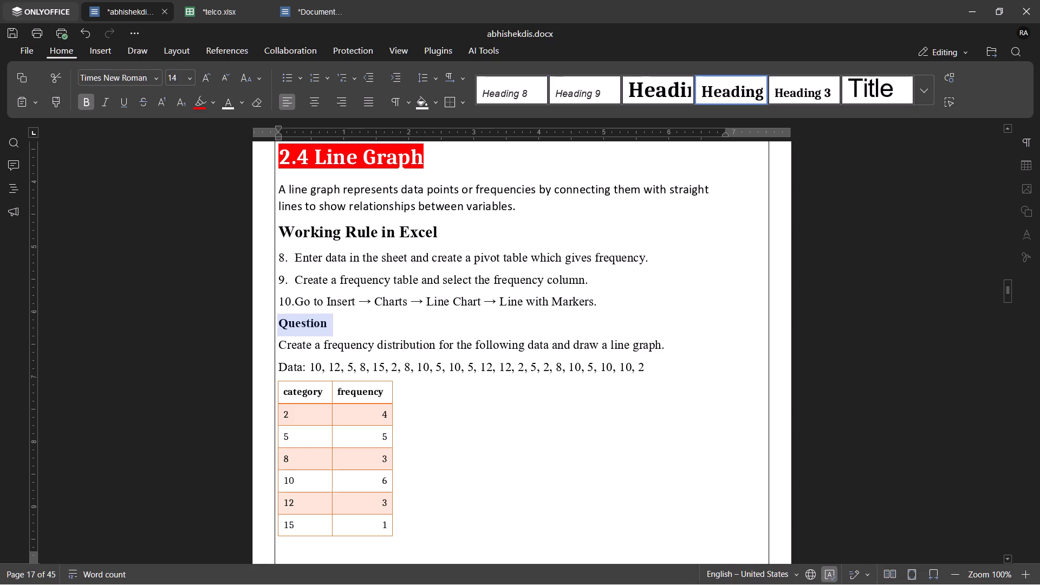
left_click(921, 93)
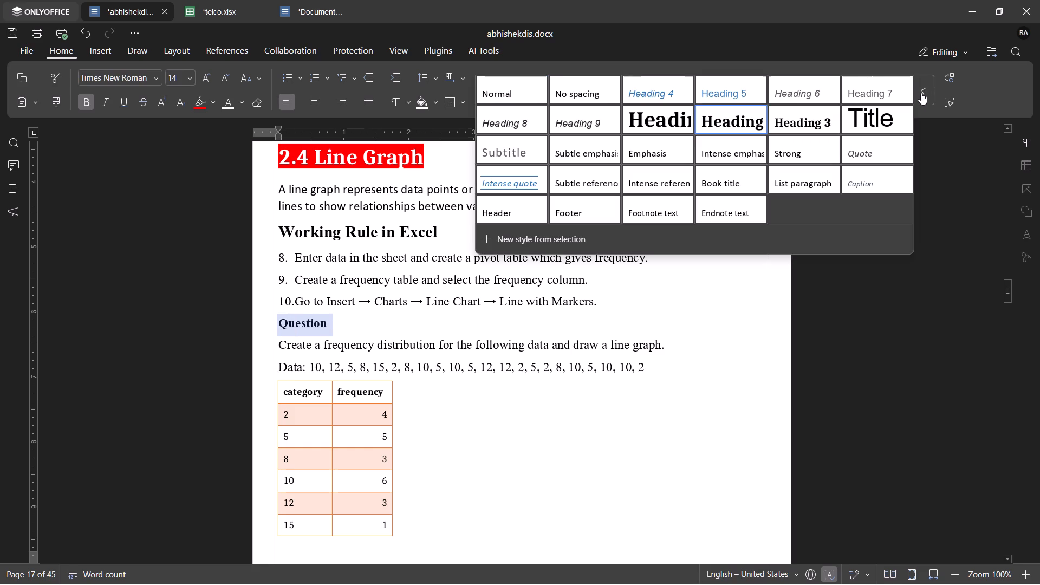
left_click(521, 96)
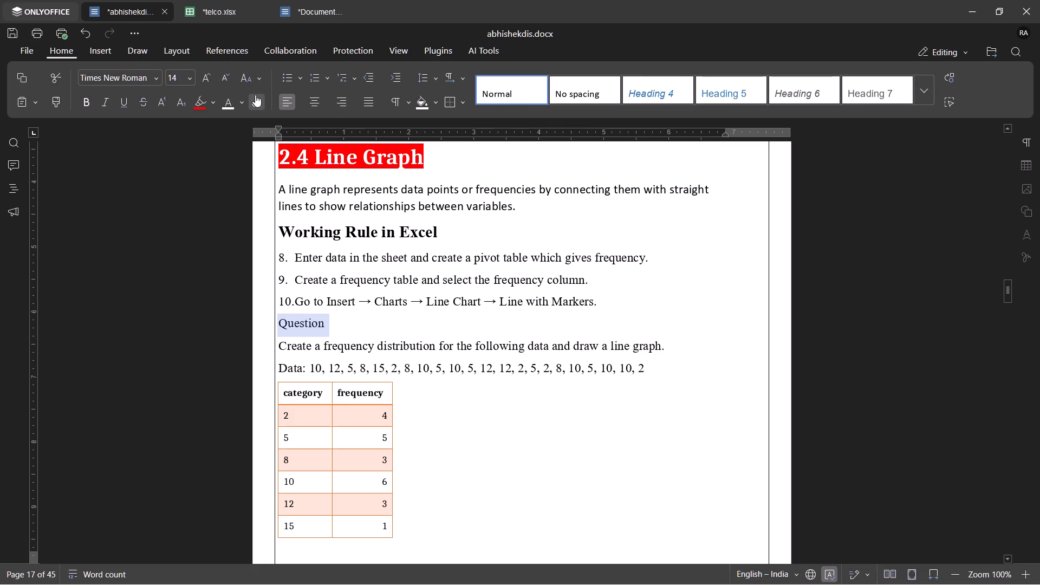
left_click(187, 71)
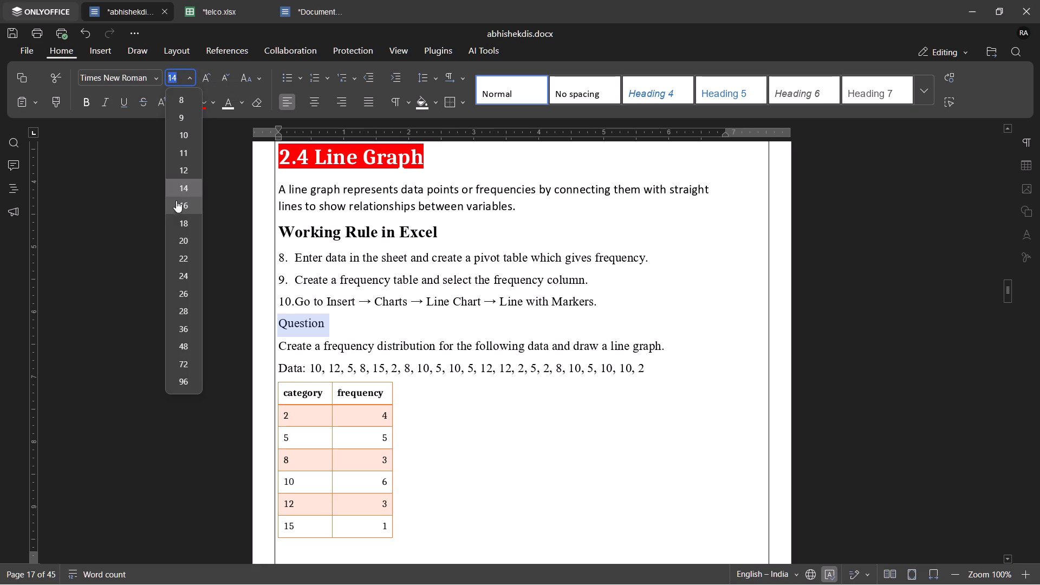
left_click(175, 208)
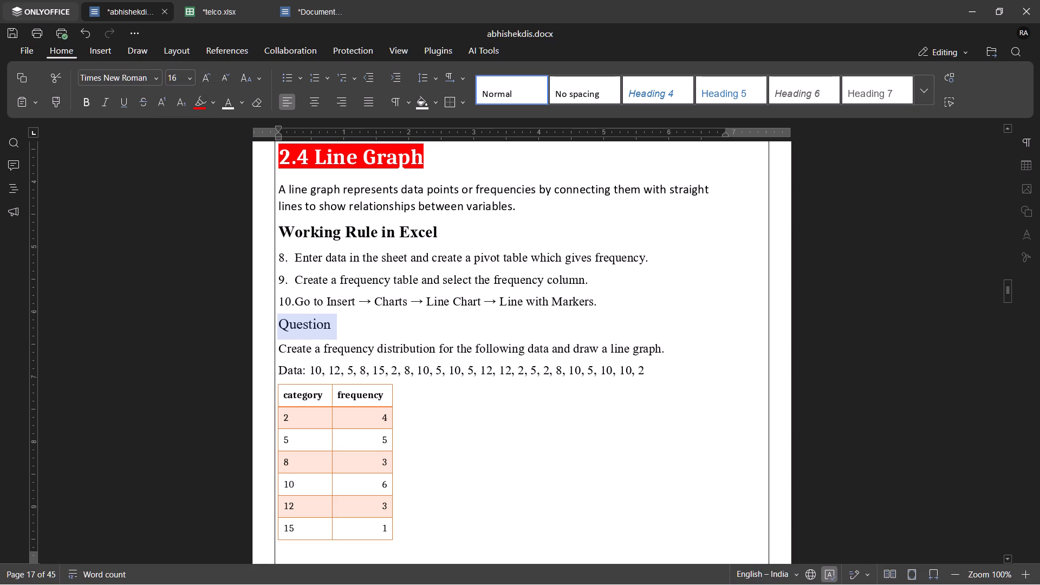
Highlight the "Question" heading in yellow and set its text colour to black.
left_click_drag(339, 328, 277, 329)
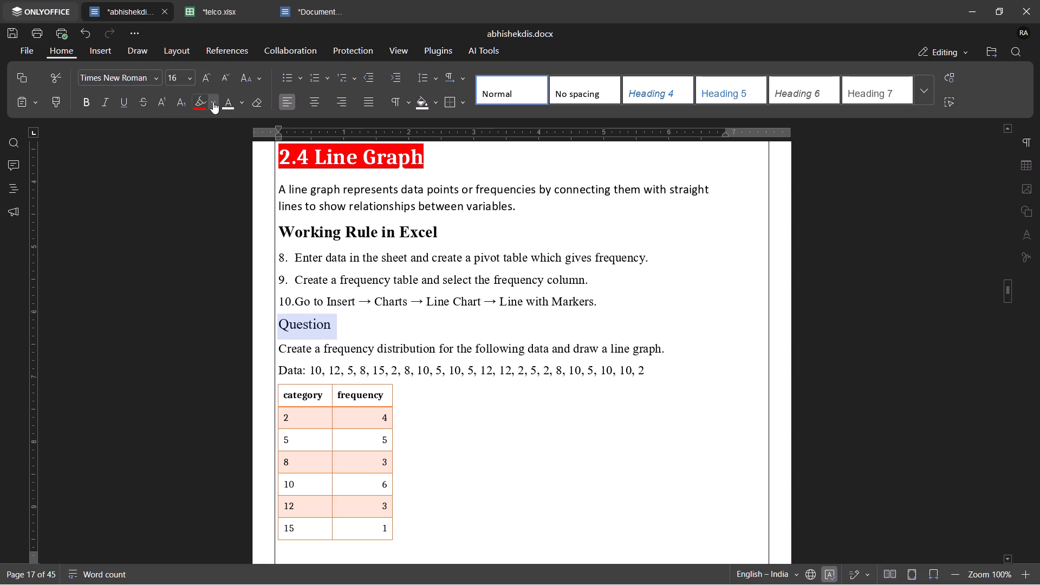
left_click(212, 103)
left_click(201, 135)
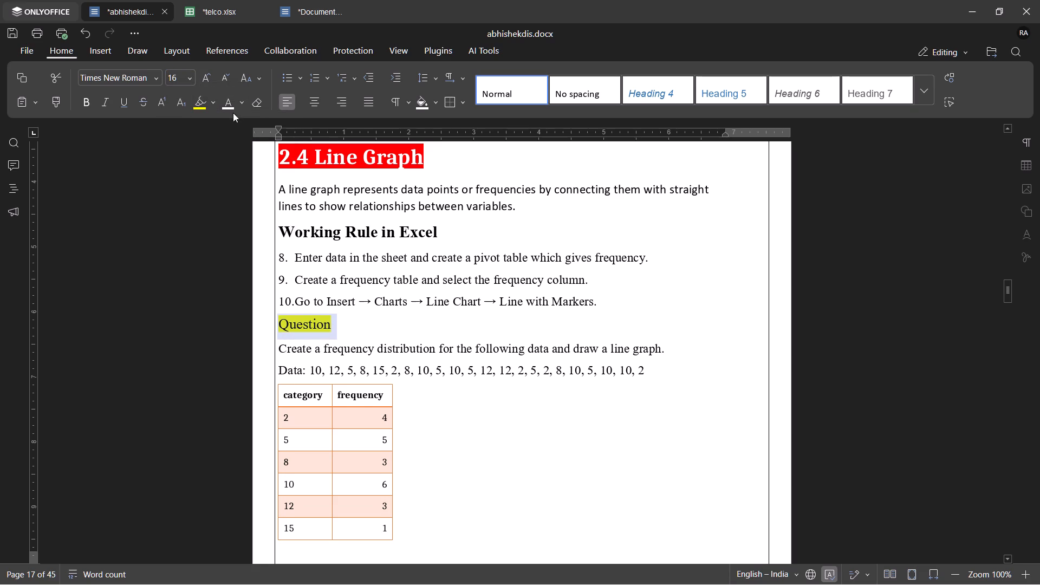
left_click(236, 101)
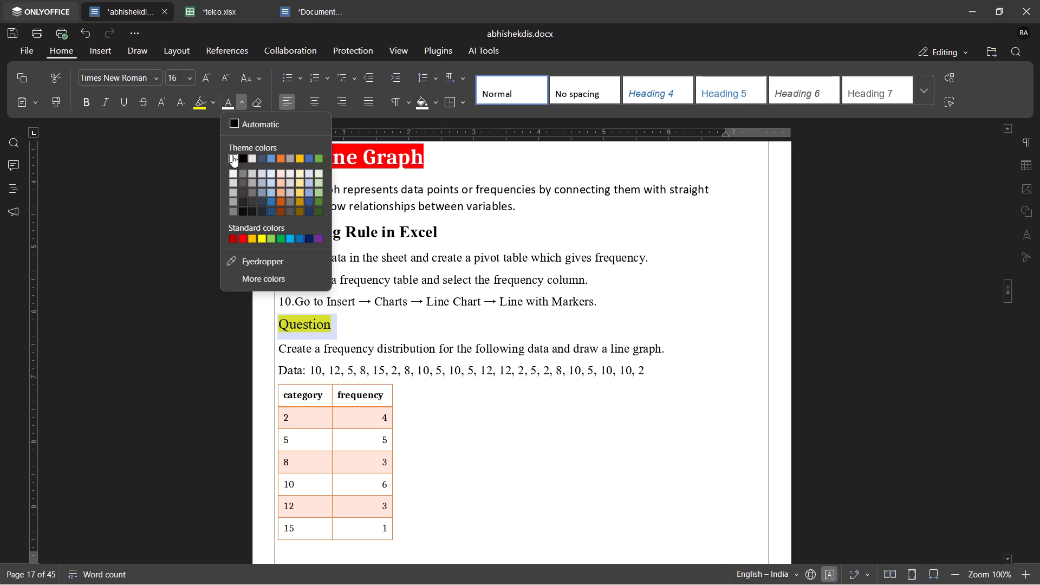
left_click(232, 155)
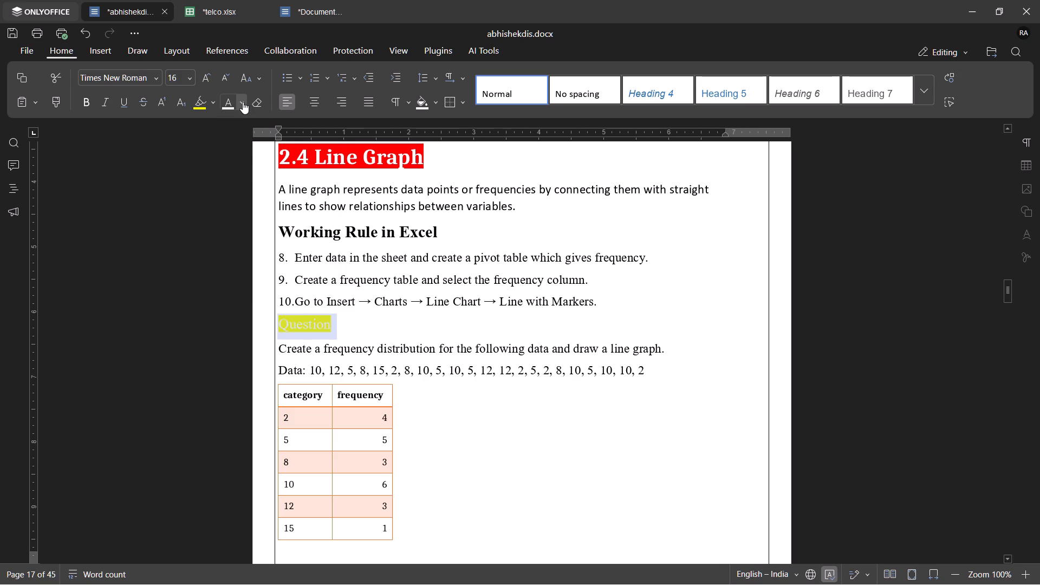
left_click(243, 103)
left_click(243, 154)
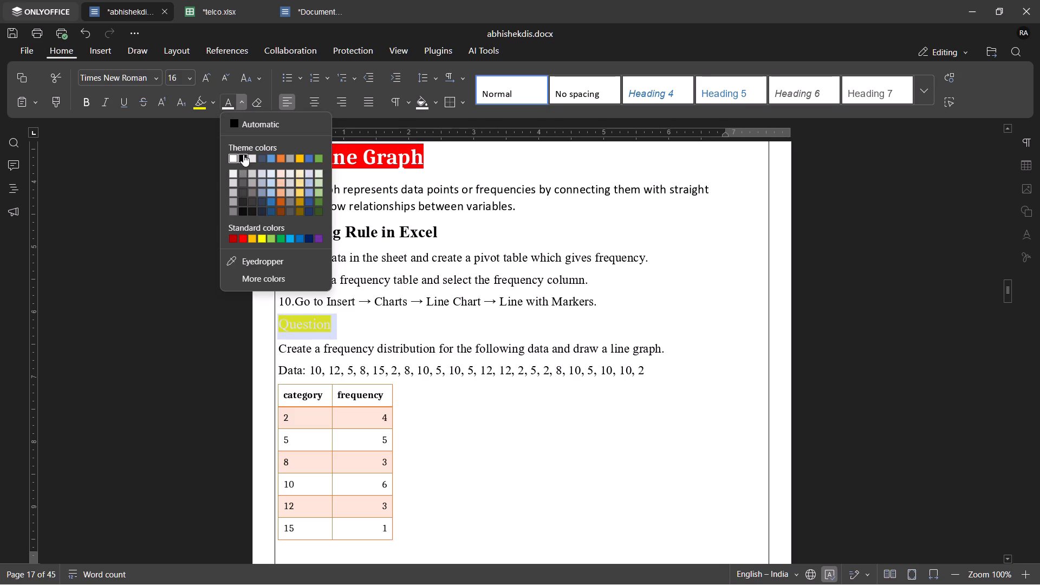
left_click(356, 332)
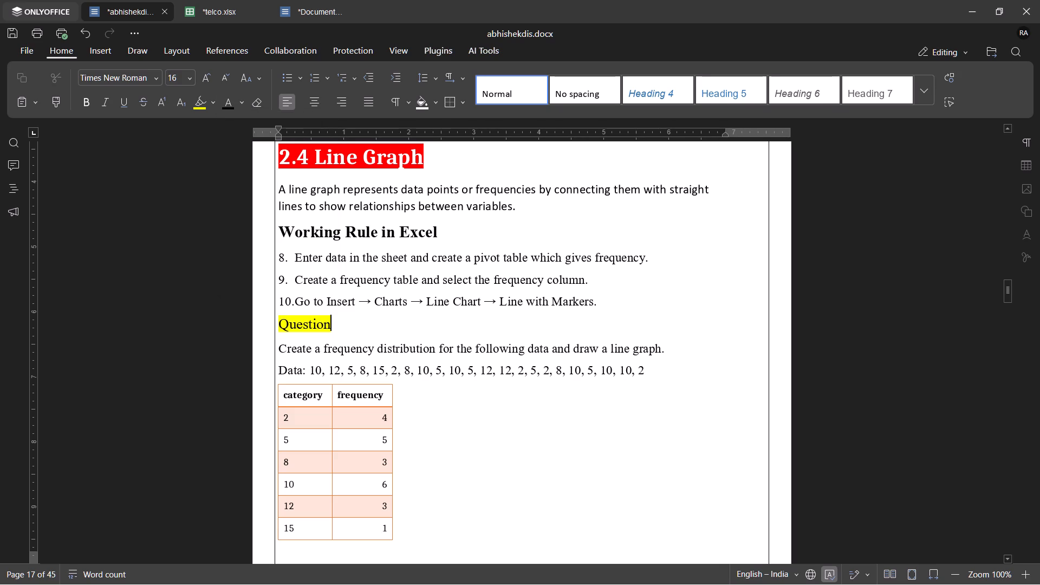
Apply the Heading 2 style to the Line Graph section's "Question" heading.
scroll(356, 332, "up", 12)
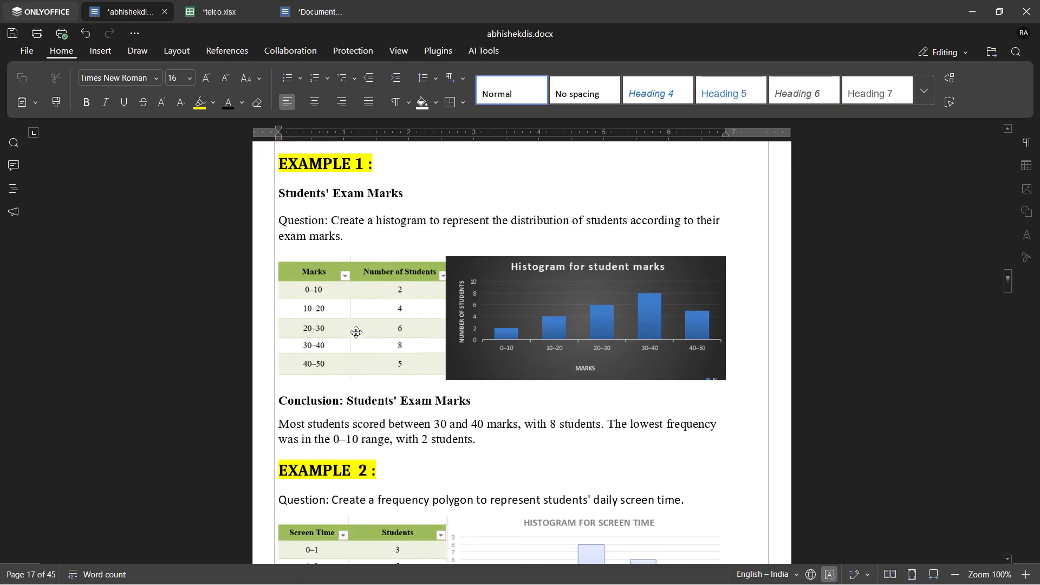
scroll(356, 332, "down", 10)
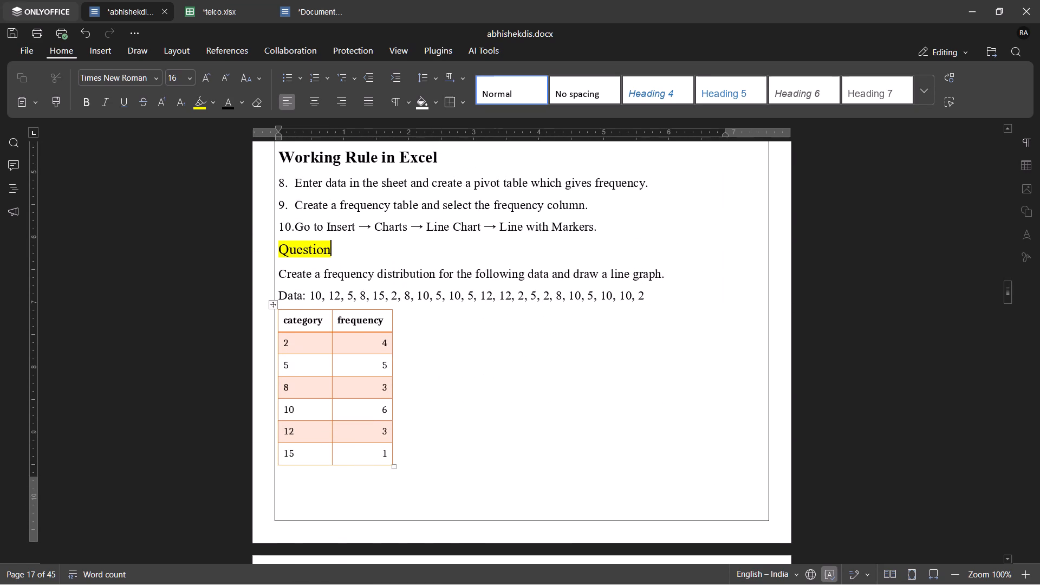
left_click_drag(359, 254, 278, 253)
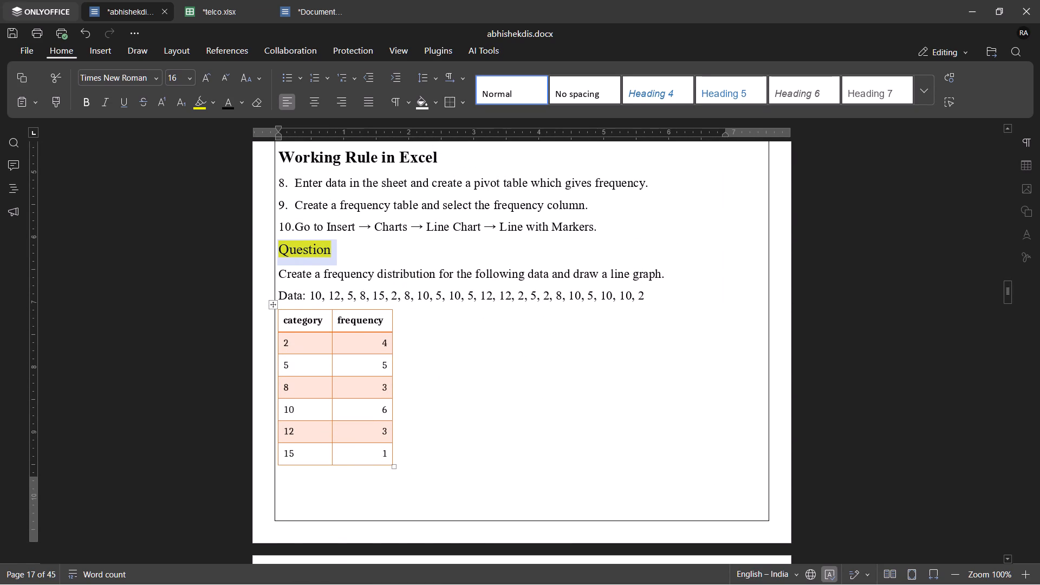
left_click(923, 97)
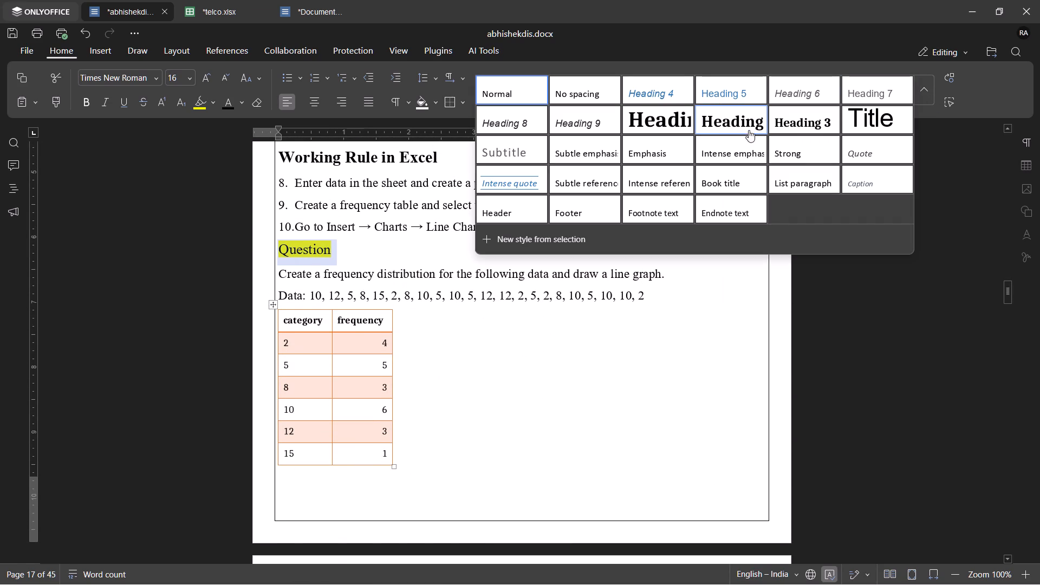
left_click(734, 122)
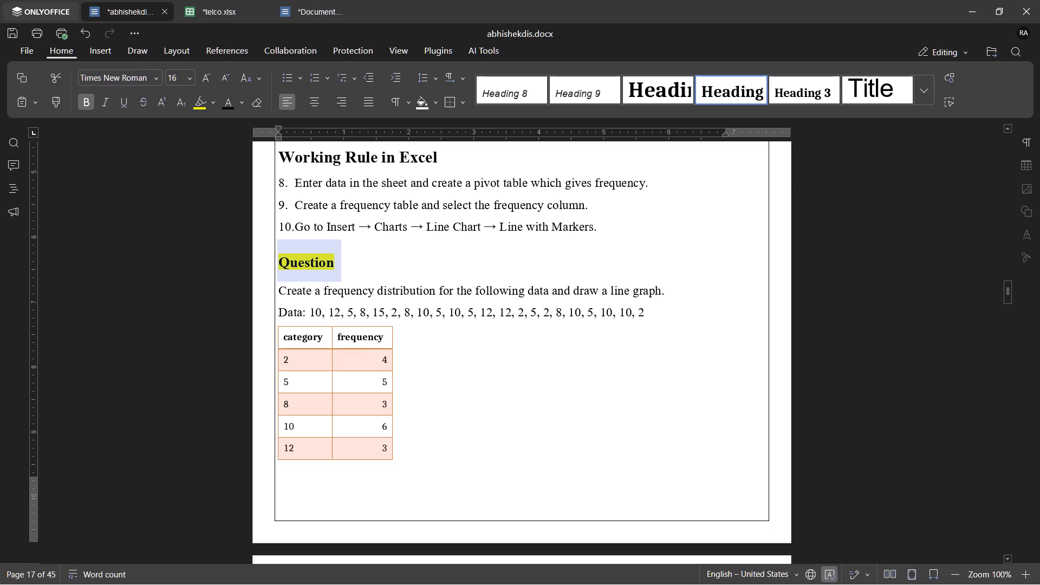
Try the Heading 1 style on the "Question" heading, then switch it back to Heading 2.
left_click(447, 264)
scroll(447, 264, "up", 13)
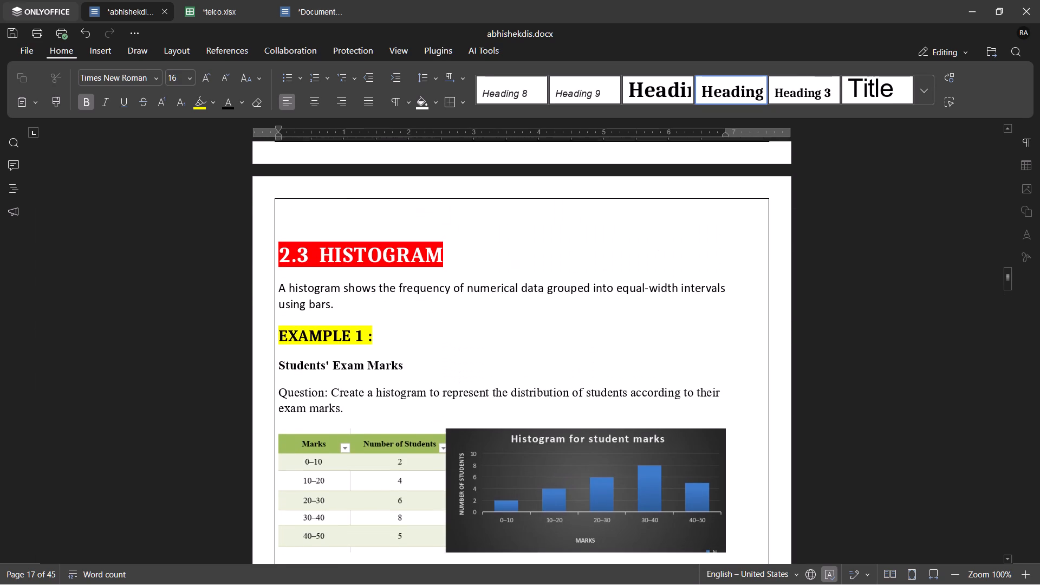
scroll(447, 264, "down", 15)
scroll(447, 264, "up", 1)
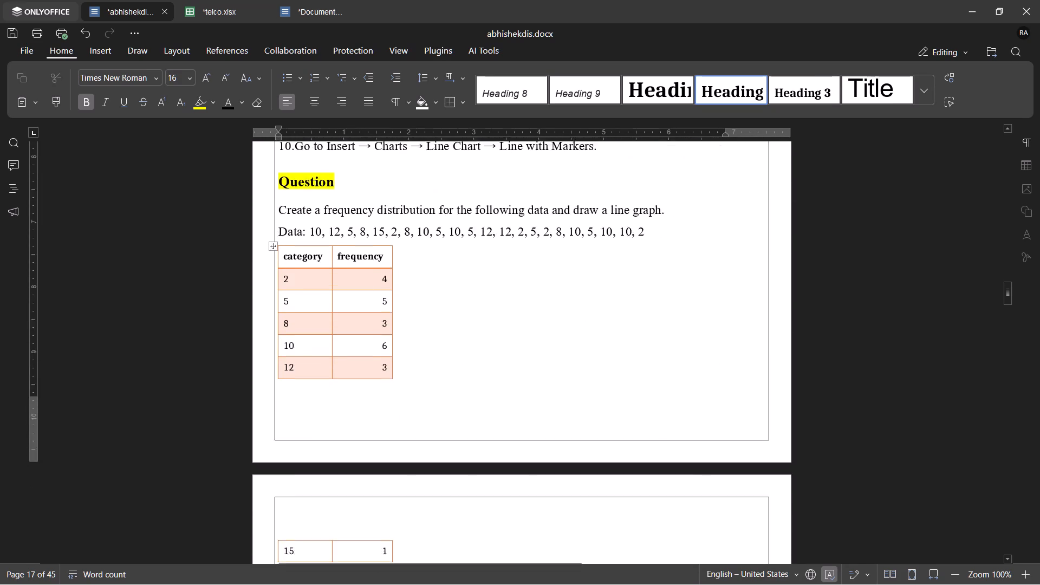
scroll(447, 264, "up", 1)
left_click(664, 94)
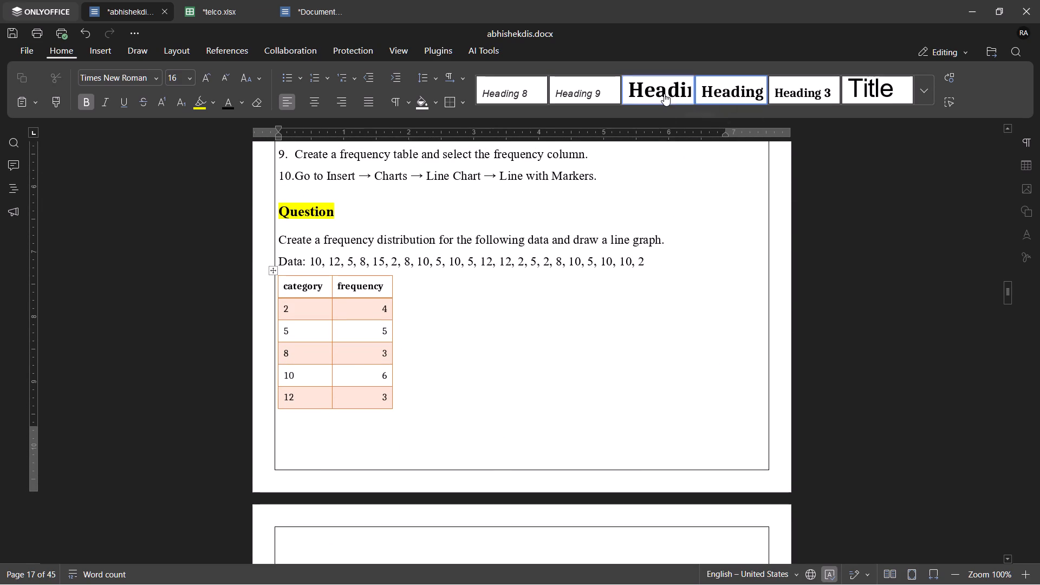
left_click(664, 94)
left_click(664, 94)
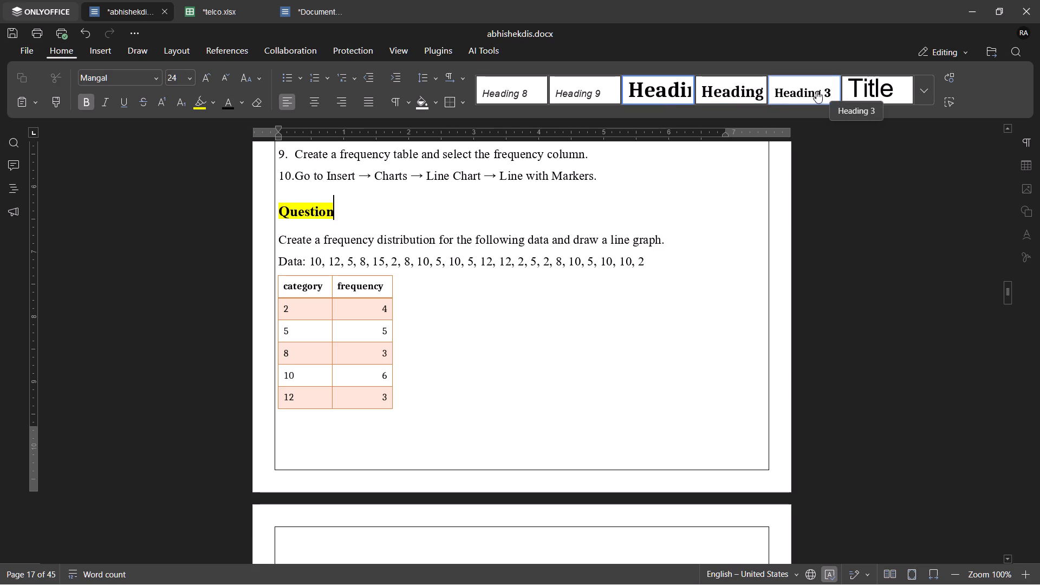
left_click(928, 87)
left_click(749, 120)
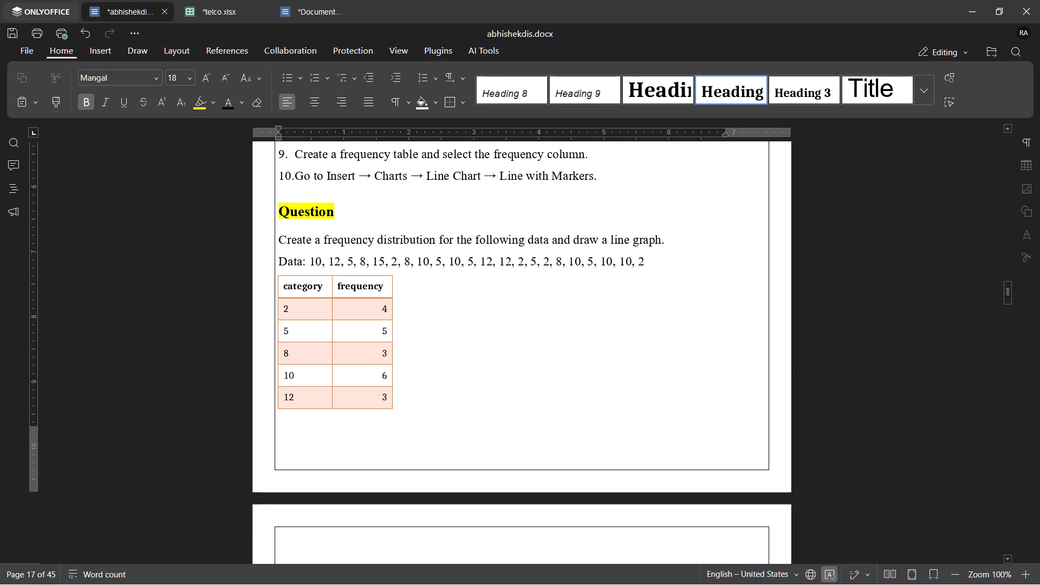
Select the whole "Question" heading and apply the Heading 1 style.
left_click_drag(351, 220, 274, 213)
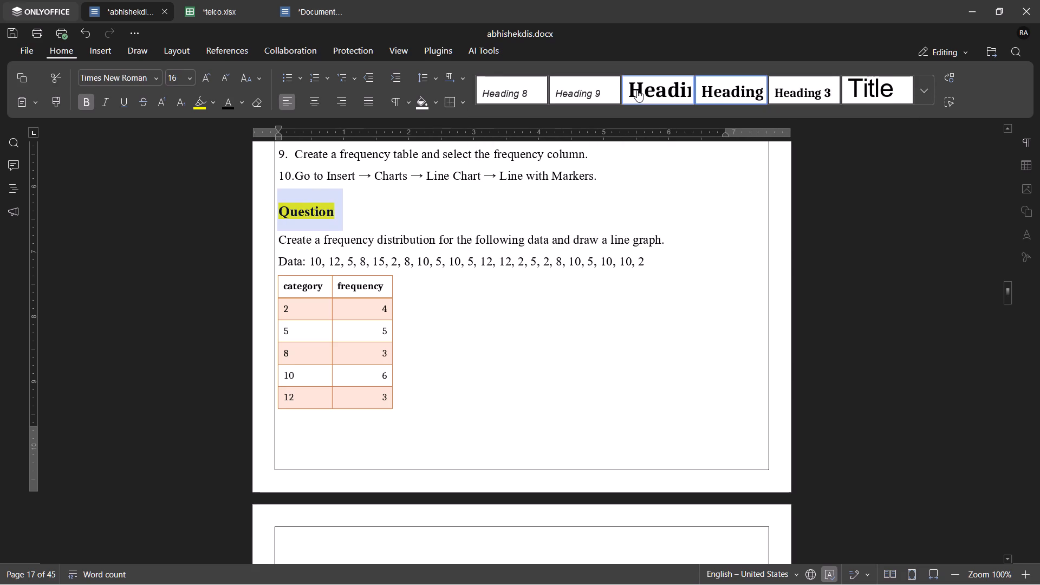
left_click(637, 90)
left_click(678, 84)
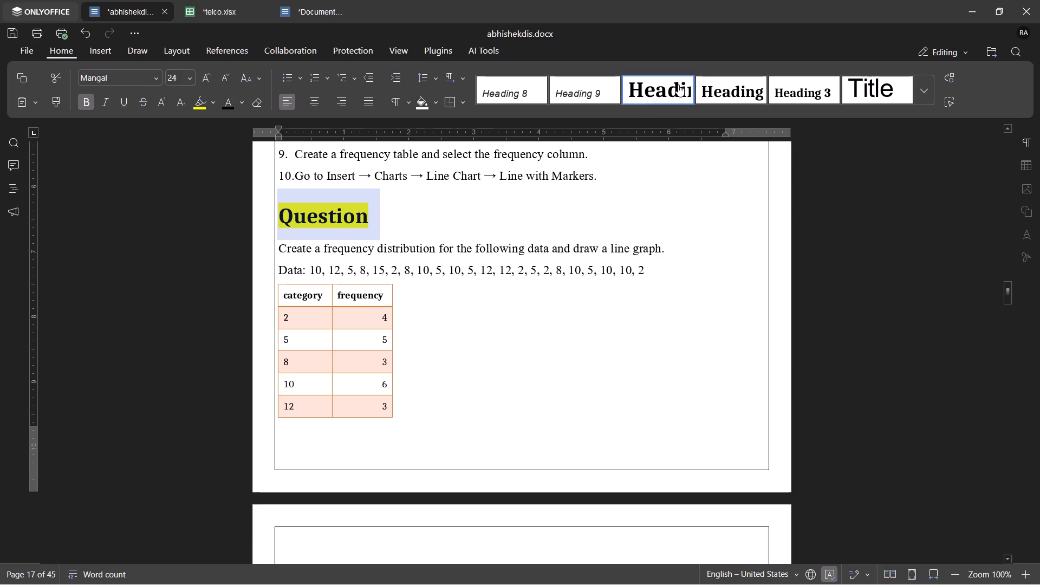
Check the style of the Histogram section's "EXAMPLE 2" heading and apply the matching Heading 2 style to the "Question" heading.
scroll(374, 277, "up", 3)
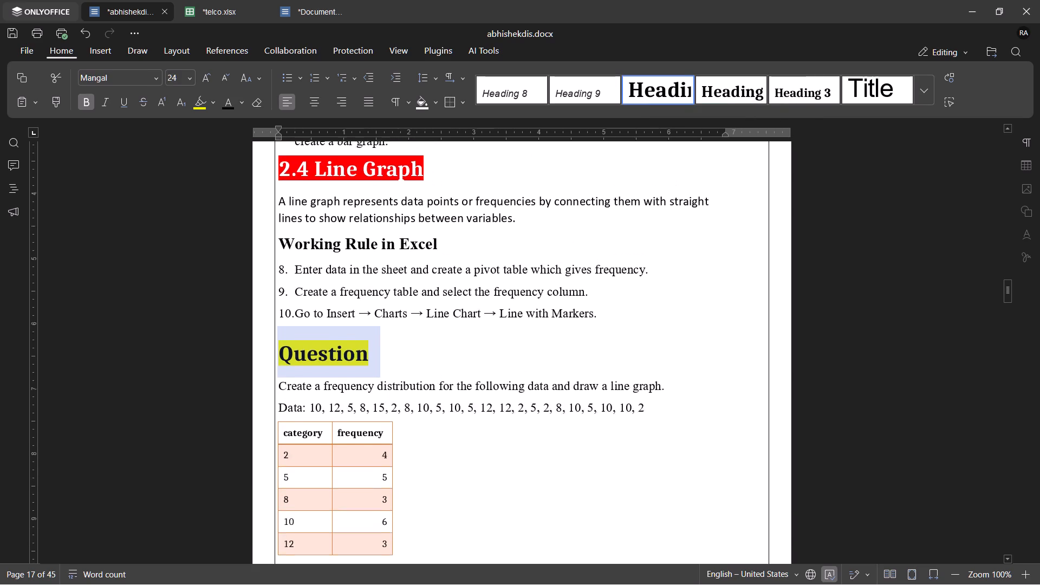
scroll(374, 277, "up", 7)
scroll(374, 277, "down", 5)
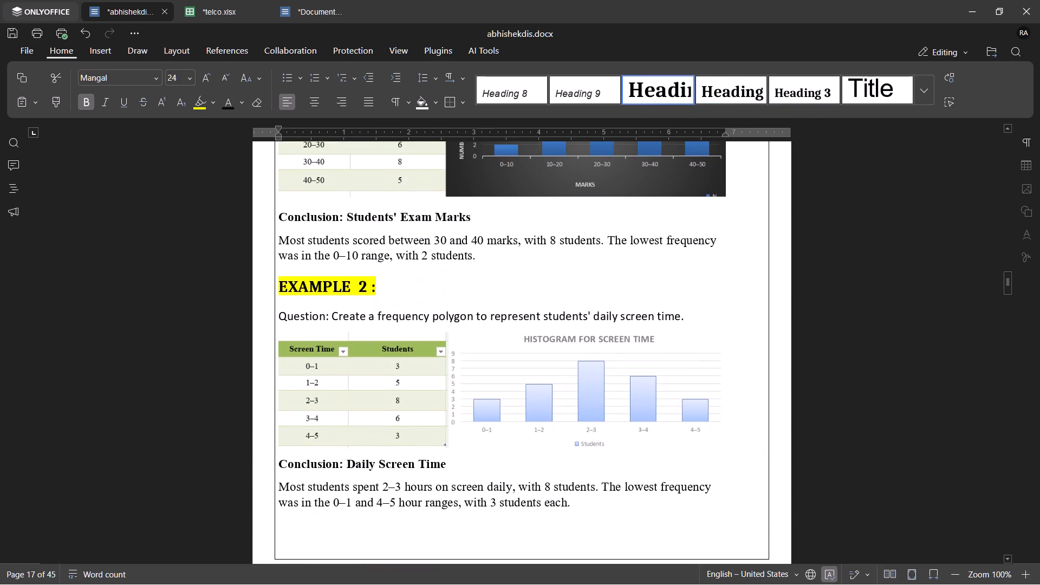
left_click_drag(377, 283, 275, 283)
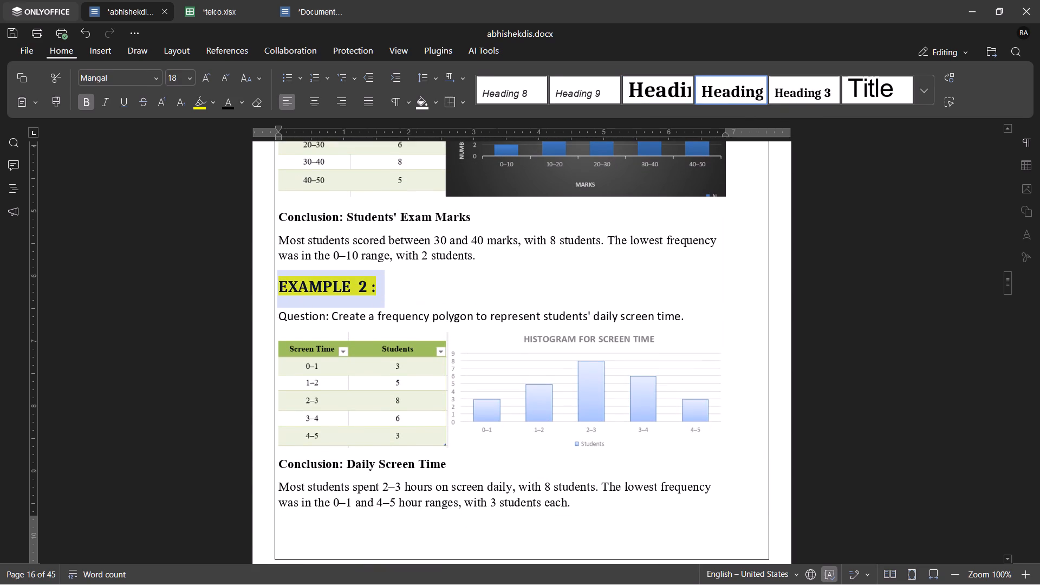
scroll(275, 283, "down", 10)
scroll(275, 283, "up", 1)
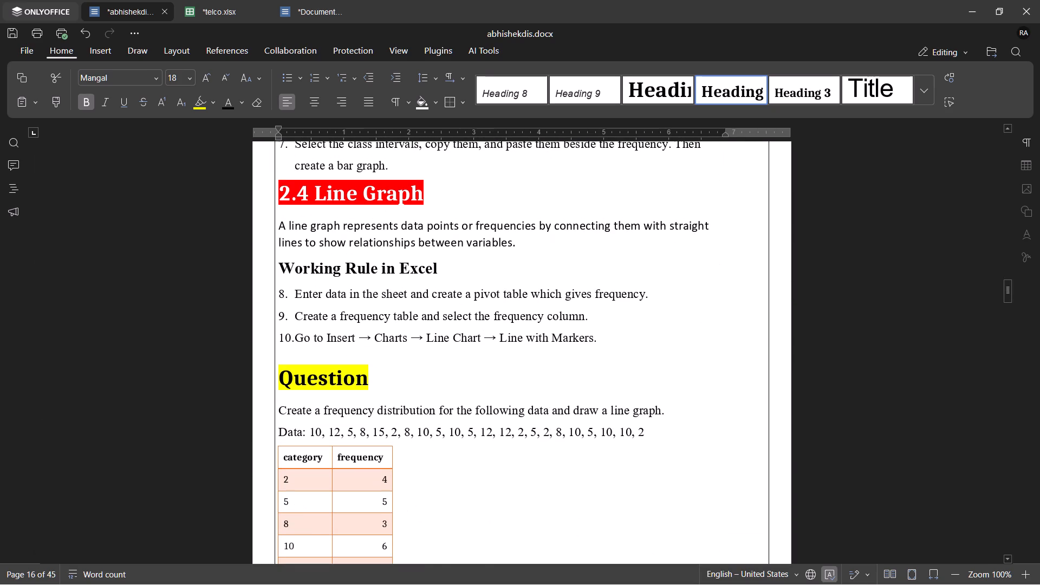
left_click_drag(374, 386, 279, 379)
scroll(478, 357, "up", 10)
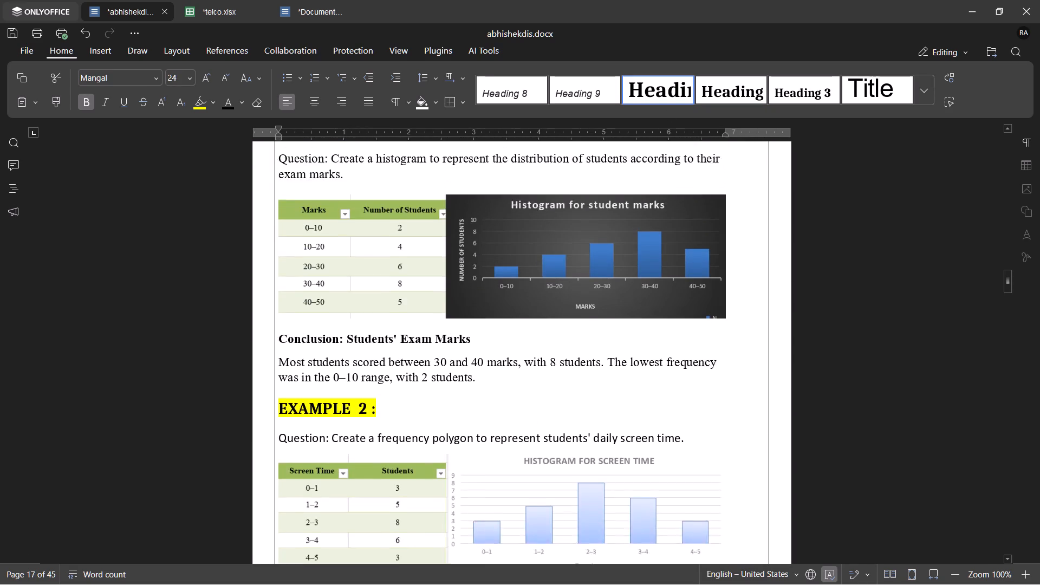
scroll(478, 357, "down", 8)
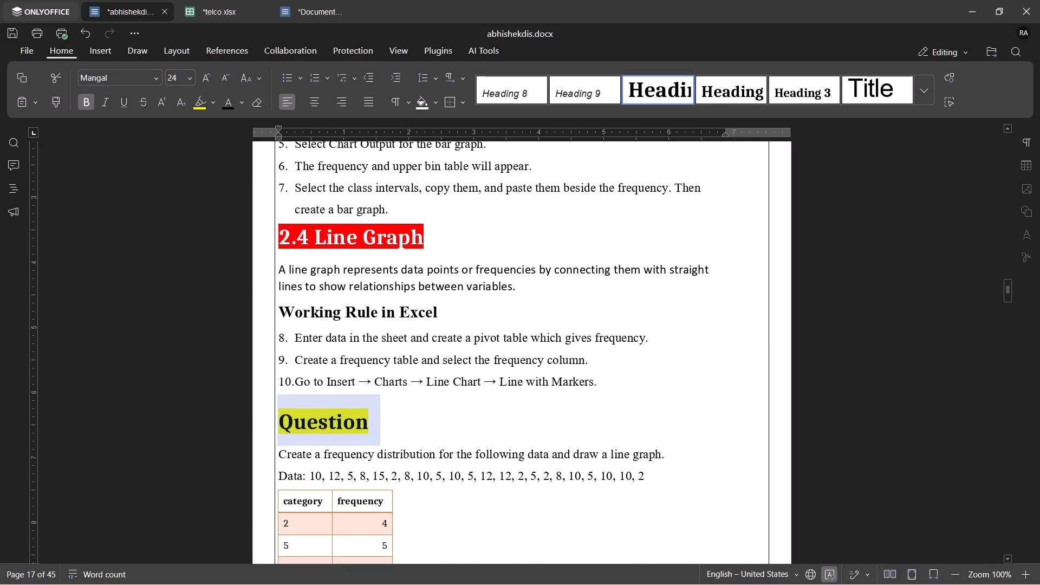
left_click(714, 96)
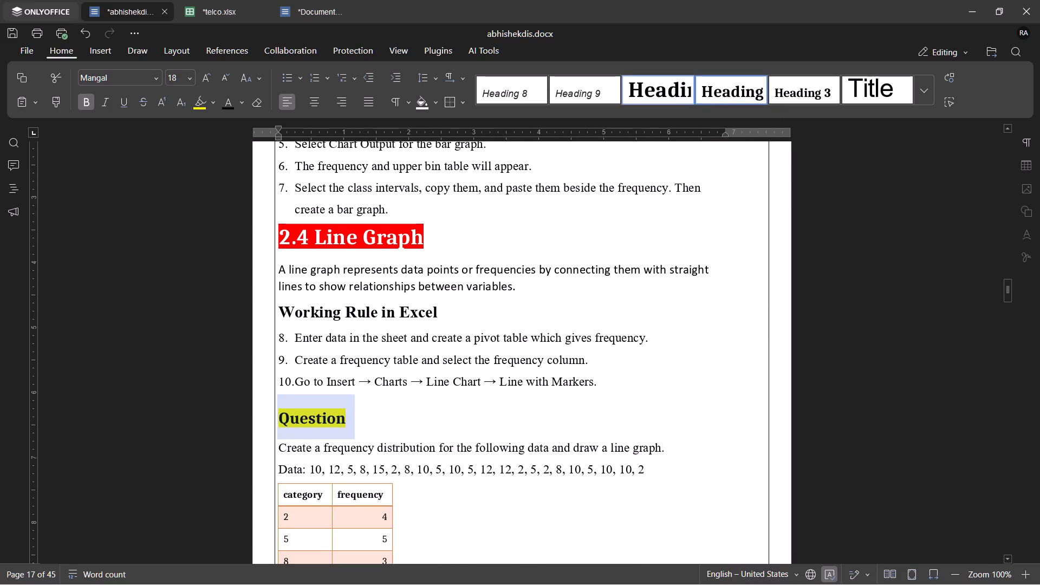
left_click(331, 327)
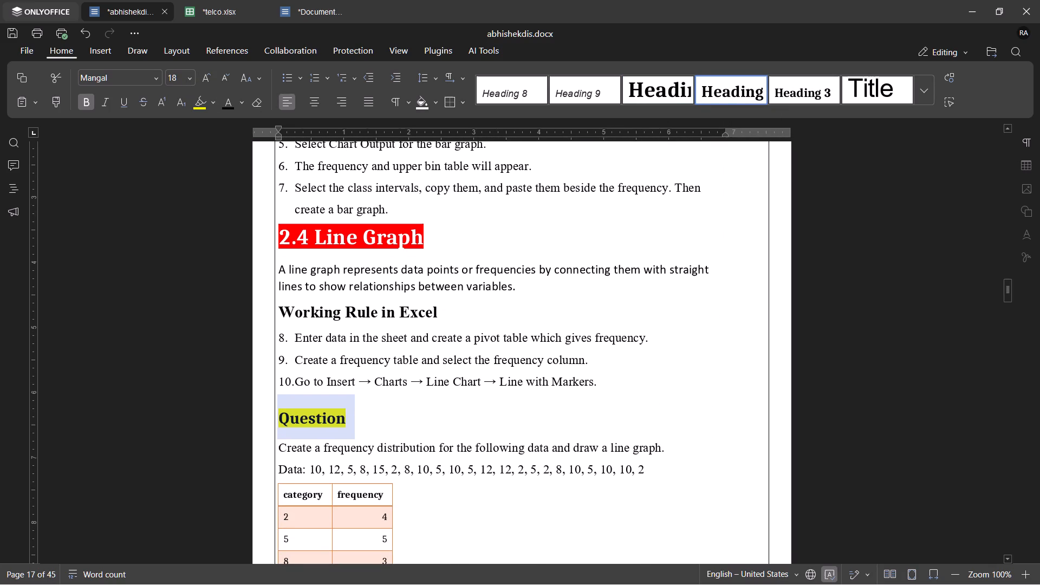
Replace the Line Graph section's "Question" heading text with "Example 1 :", following the Histogram section's example headings.
scroll(331, 327, "up", 12)
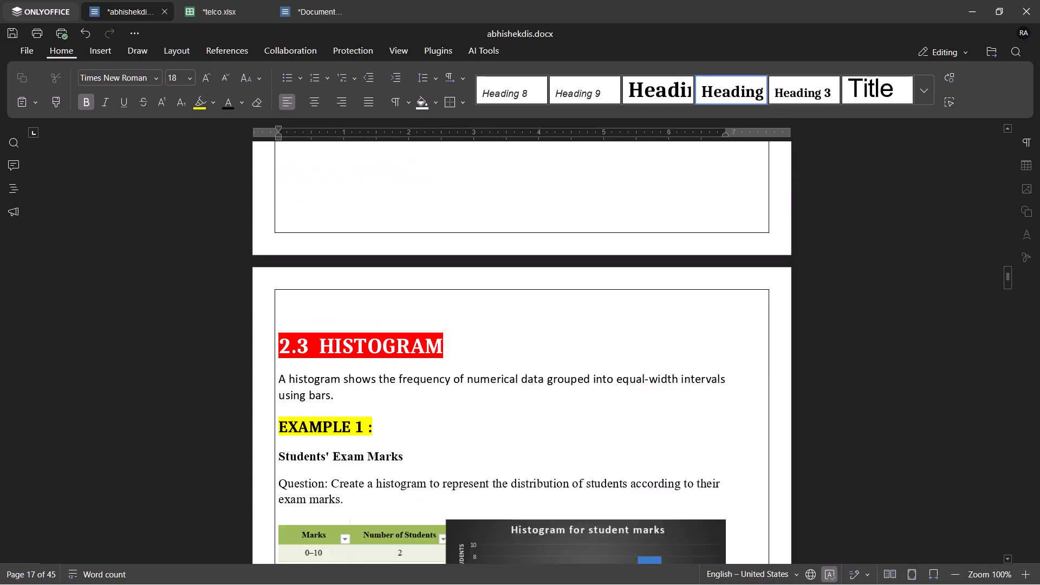
scroll(331, 327, "down", 12)
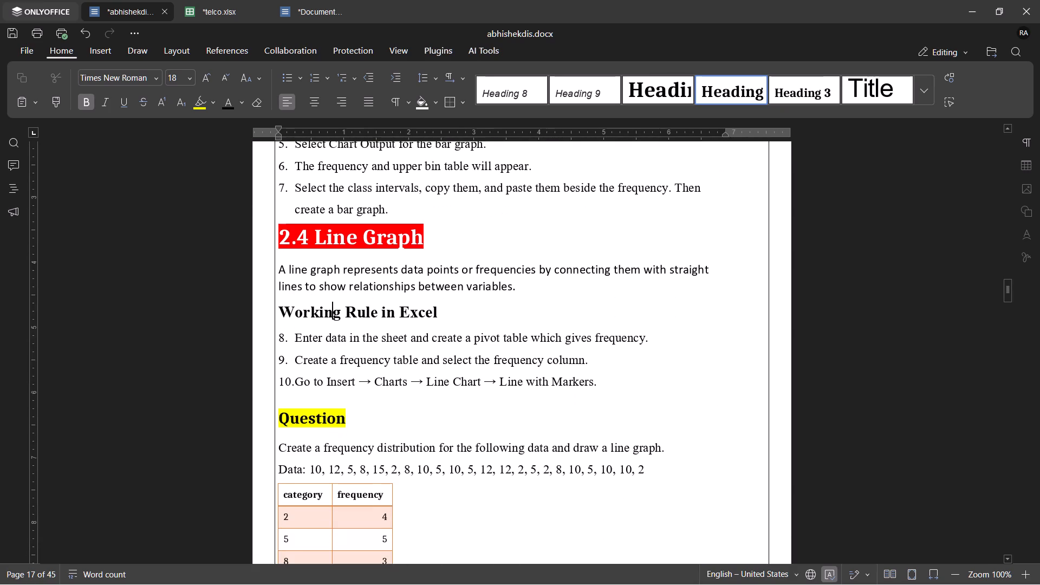
left_click_drag(344, 412, 314, 411)
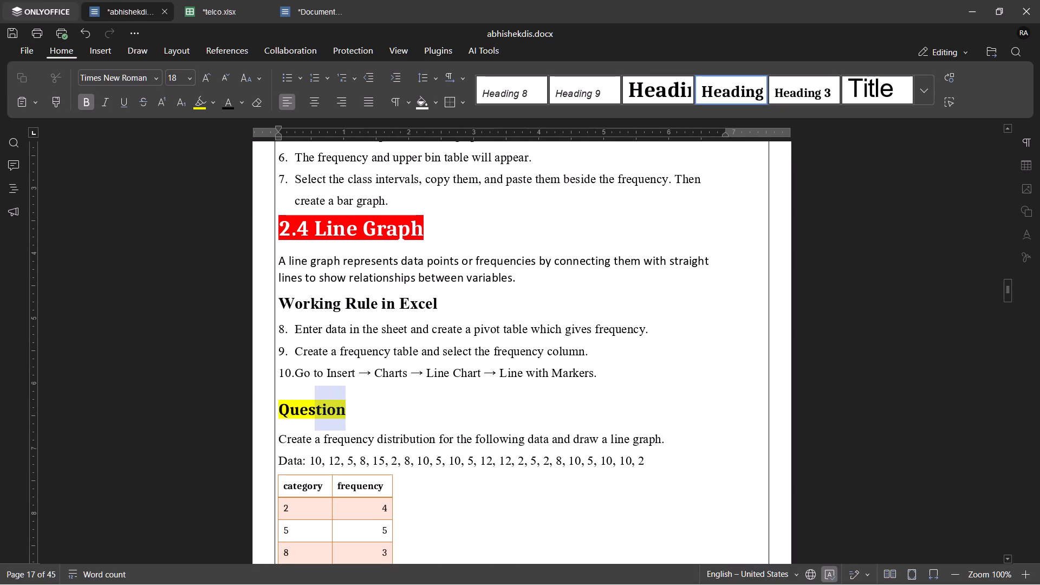
left_click_drag(314, 411, 277, 419)
left_click(277, 419)
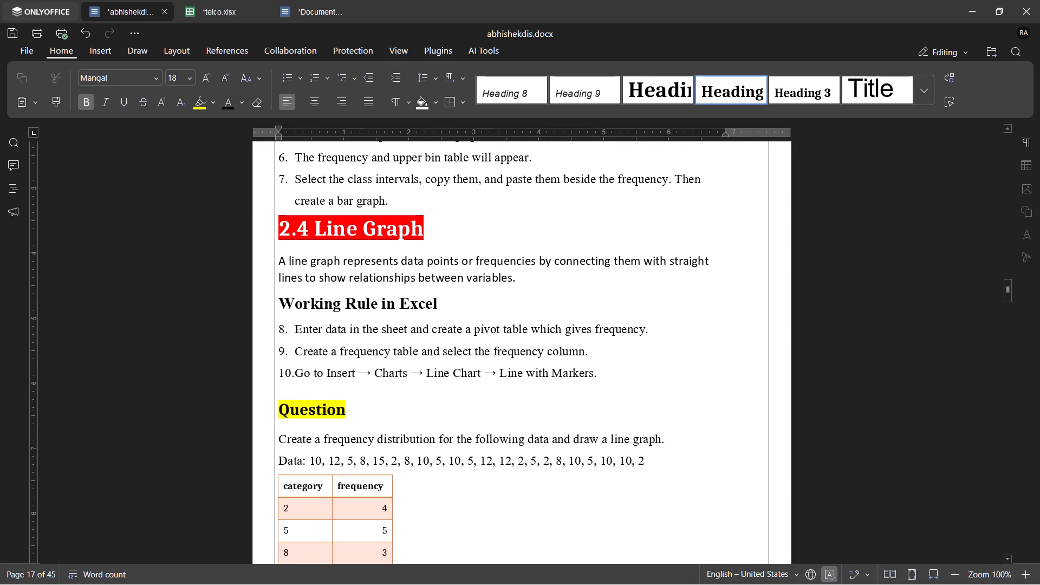
left_click(346, 411)
key("Left")
key("BackSpace")
key("BackSpace")
key("BackSpace")
key("BackSpace")
key("BackSpace")
key("BackSpace")
key("BackSpace")
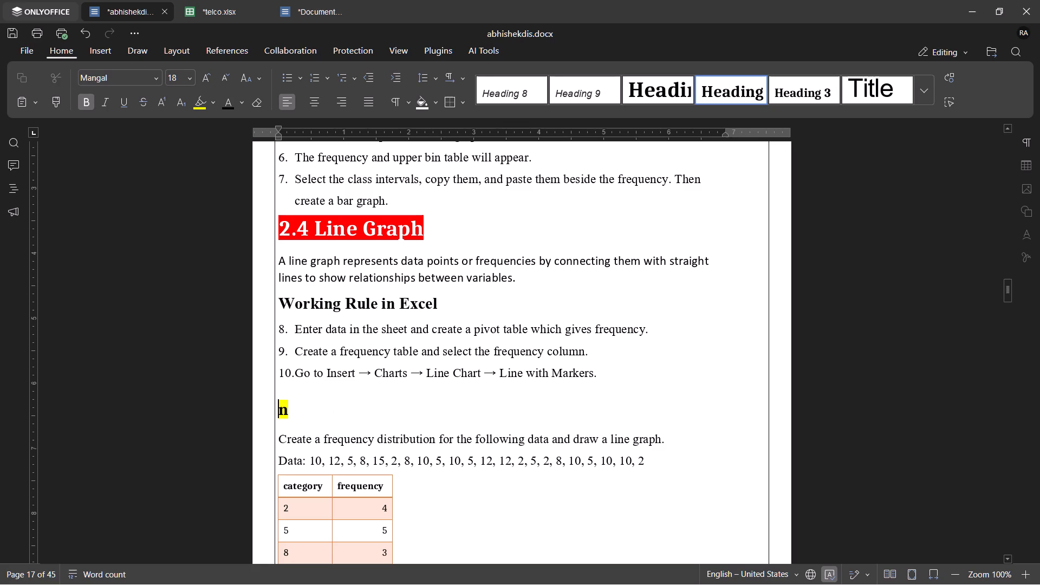
key("e")
key("BackSpace")
key("e")
type("xample")
key("space")
key("Right")
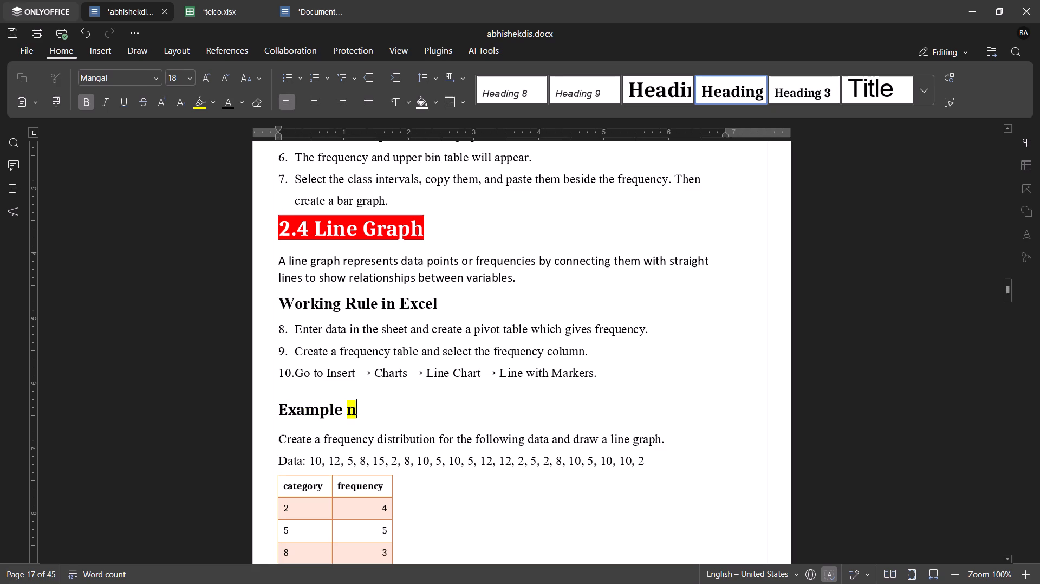
key("BackSpace")
type("1 :")
Highlight the "Example 1 :" heading in yellow.
left_click_drag(382, 412, 272, 403)
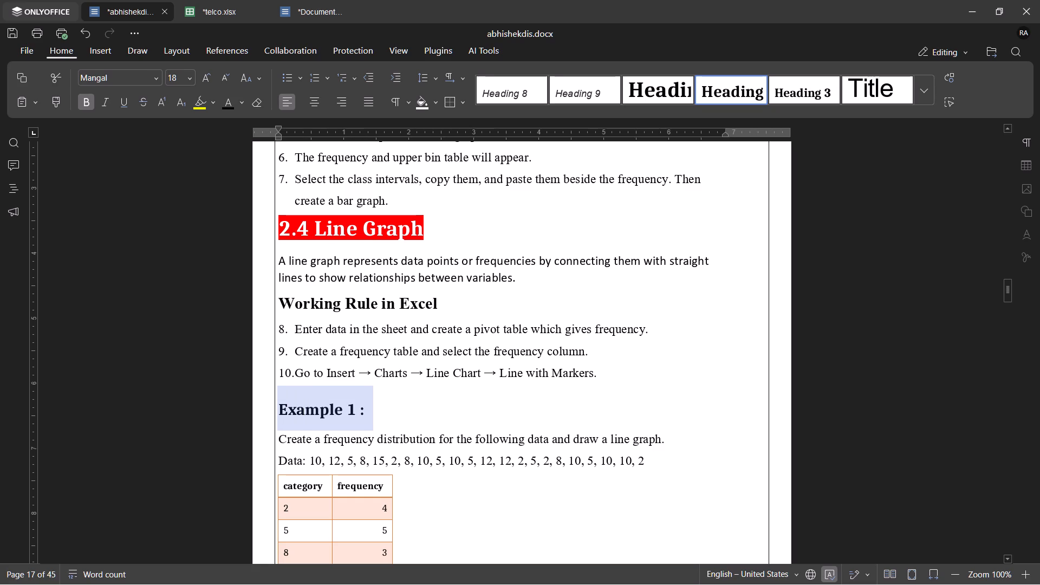
left_click(200, 99)
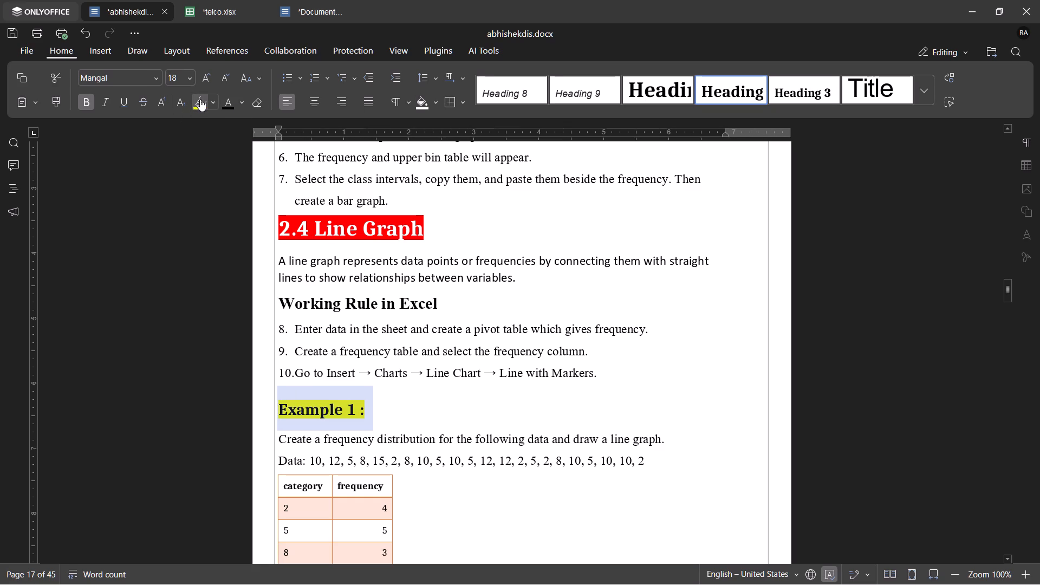
left_click(401, 332)
Look over the Line Graph section's Example 1 question, its frequency table across the page break and its line chart.
scroll(401, 332, "down", 3)
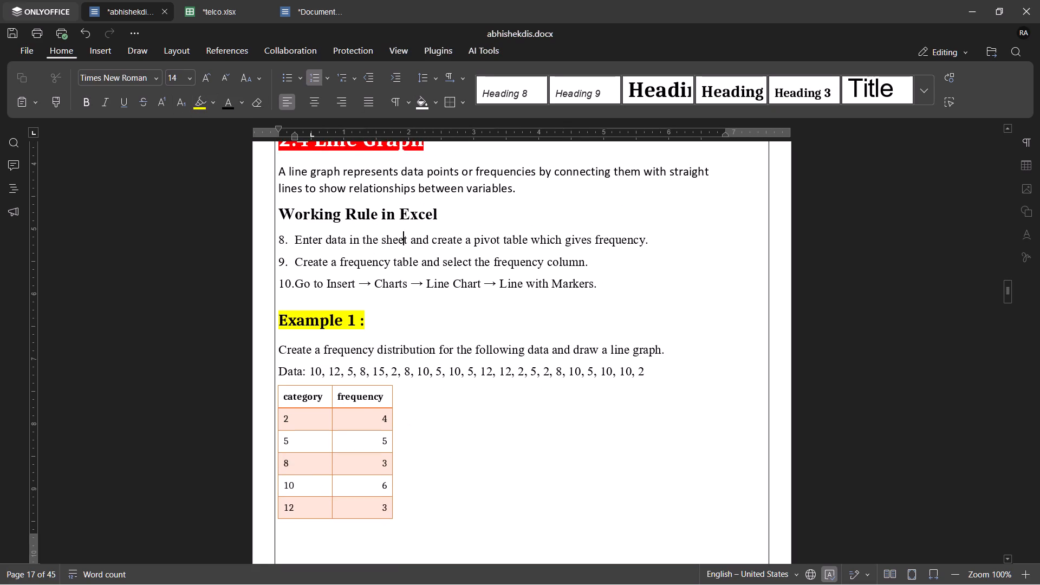
scroll(401, 332, "down", 2)
scroll(319, 310, "down", 1)
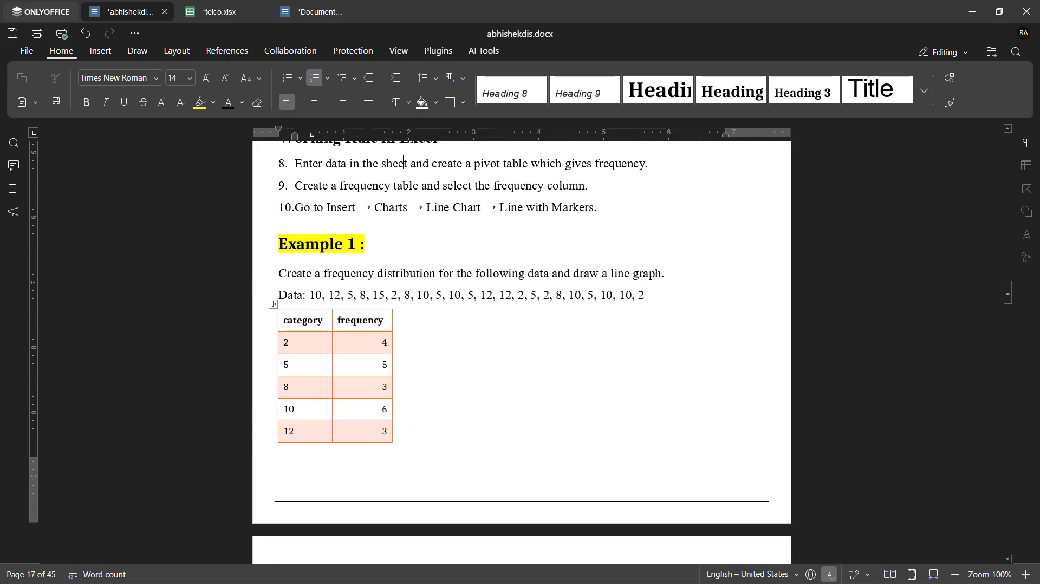
scroll(429, 297, "down", 4)
scroll(429, 297, "up", 1)
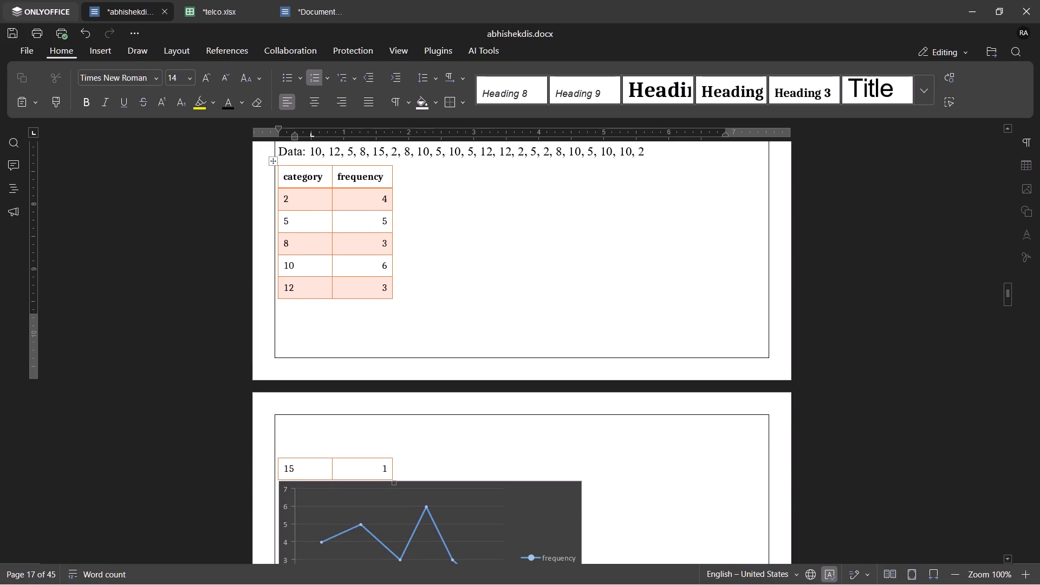
scroll(429, 297, "up", 2)
scroll(382, 298, "down", 1)
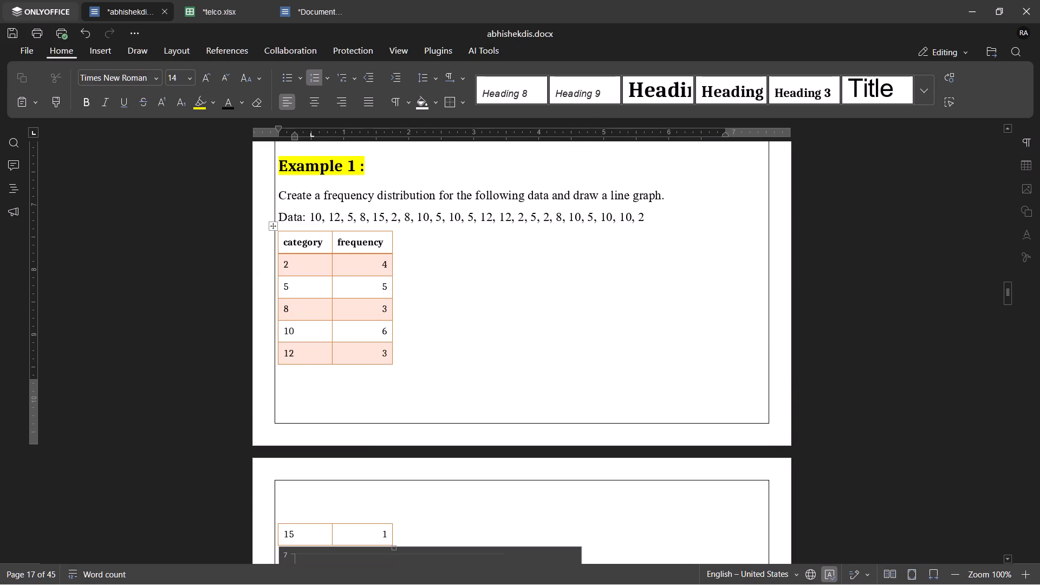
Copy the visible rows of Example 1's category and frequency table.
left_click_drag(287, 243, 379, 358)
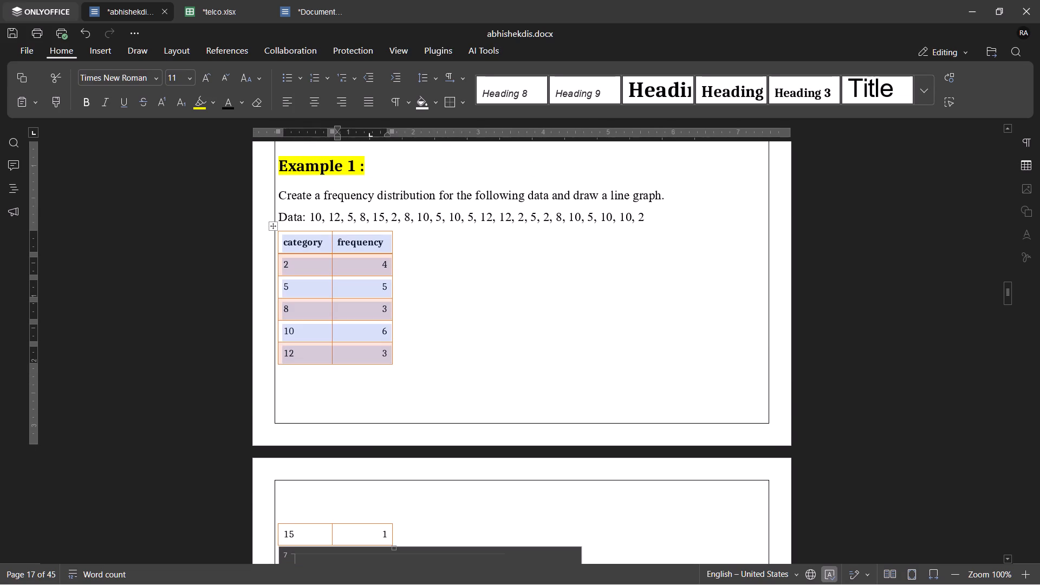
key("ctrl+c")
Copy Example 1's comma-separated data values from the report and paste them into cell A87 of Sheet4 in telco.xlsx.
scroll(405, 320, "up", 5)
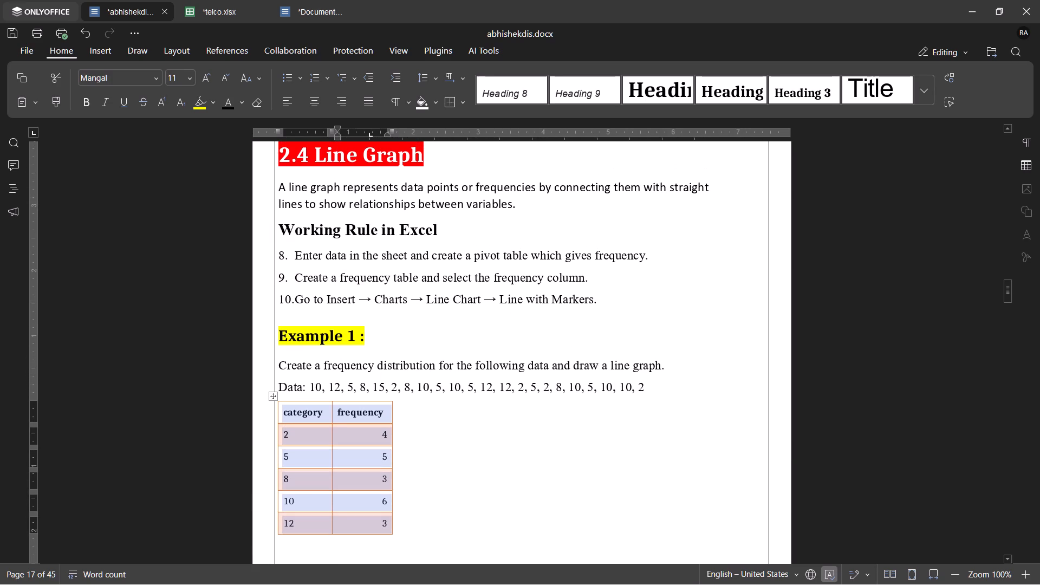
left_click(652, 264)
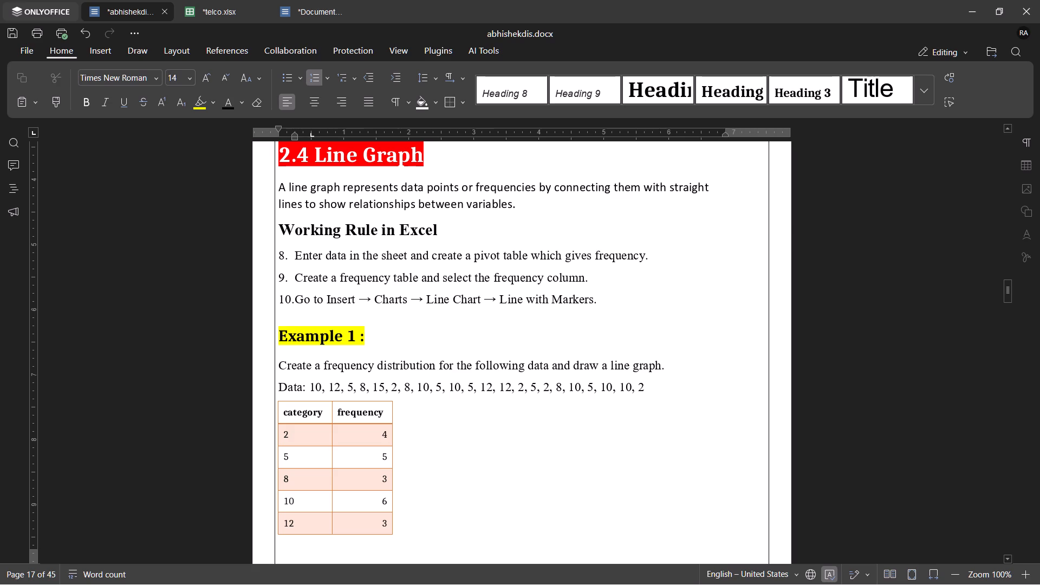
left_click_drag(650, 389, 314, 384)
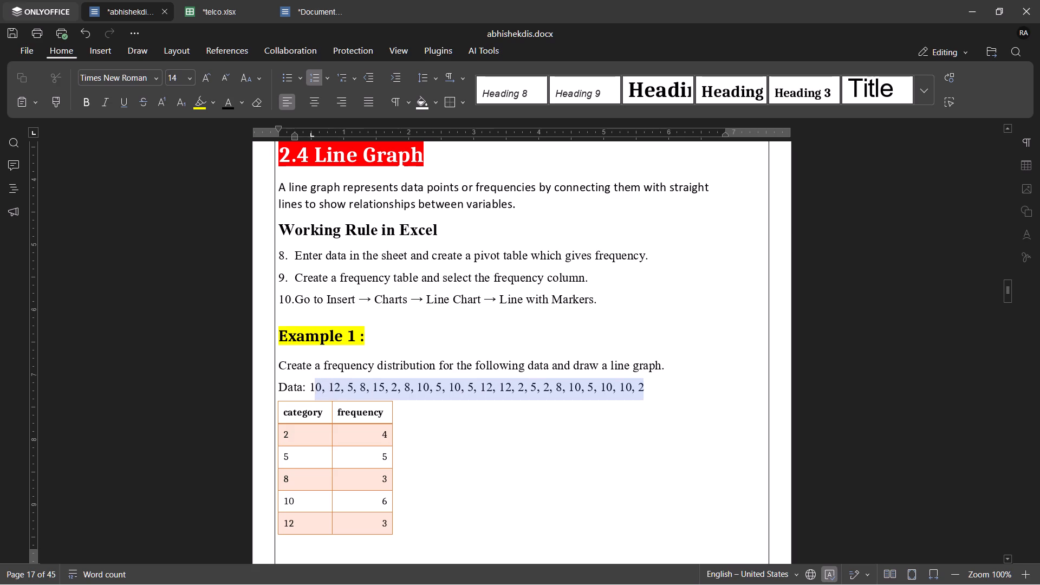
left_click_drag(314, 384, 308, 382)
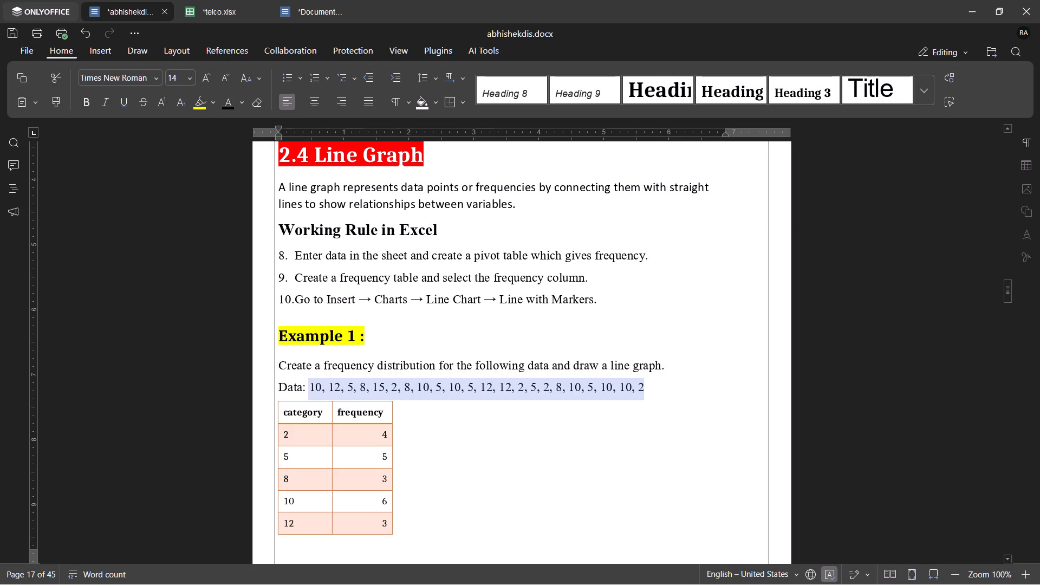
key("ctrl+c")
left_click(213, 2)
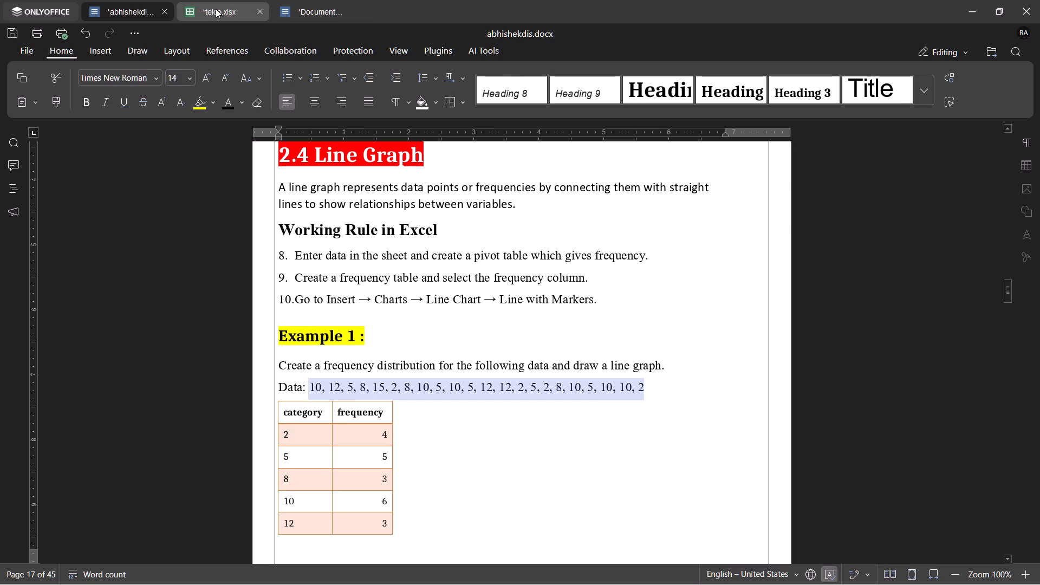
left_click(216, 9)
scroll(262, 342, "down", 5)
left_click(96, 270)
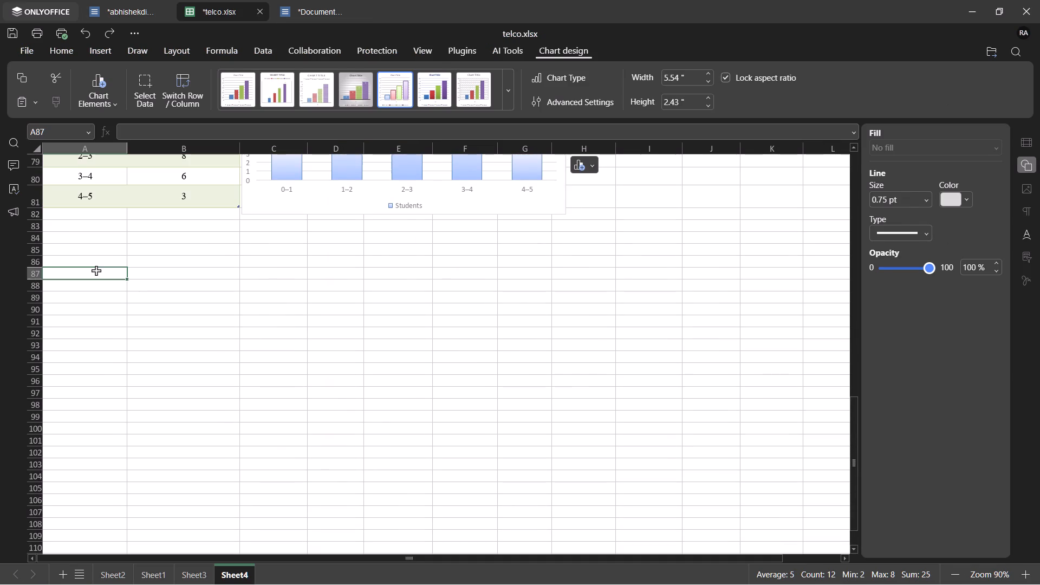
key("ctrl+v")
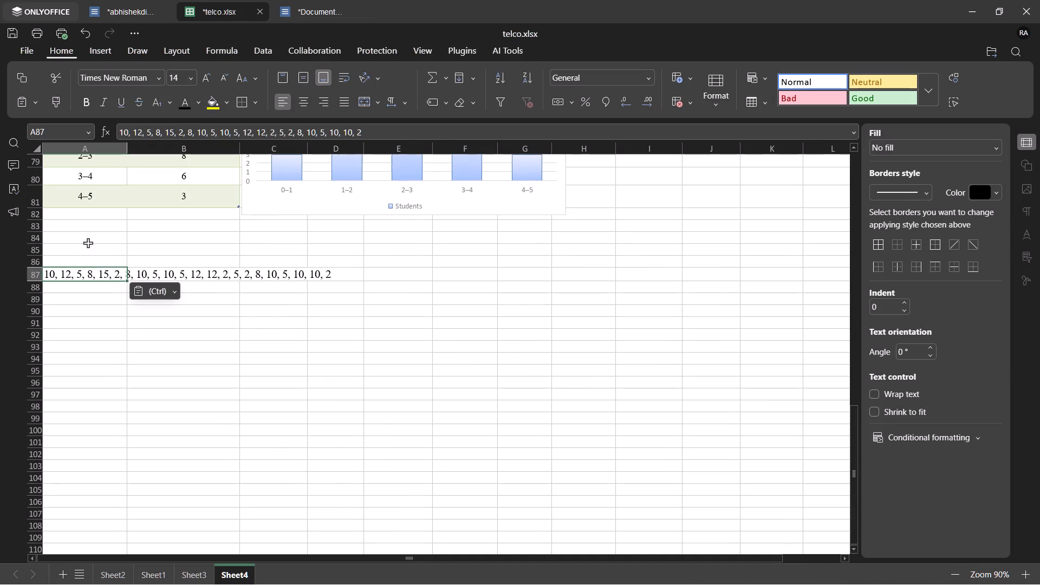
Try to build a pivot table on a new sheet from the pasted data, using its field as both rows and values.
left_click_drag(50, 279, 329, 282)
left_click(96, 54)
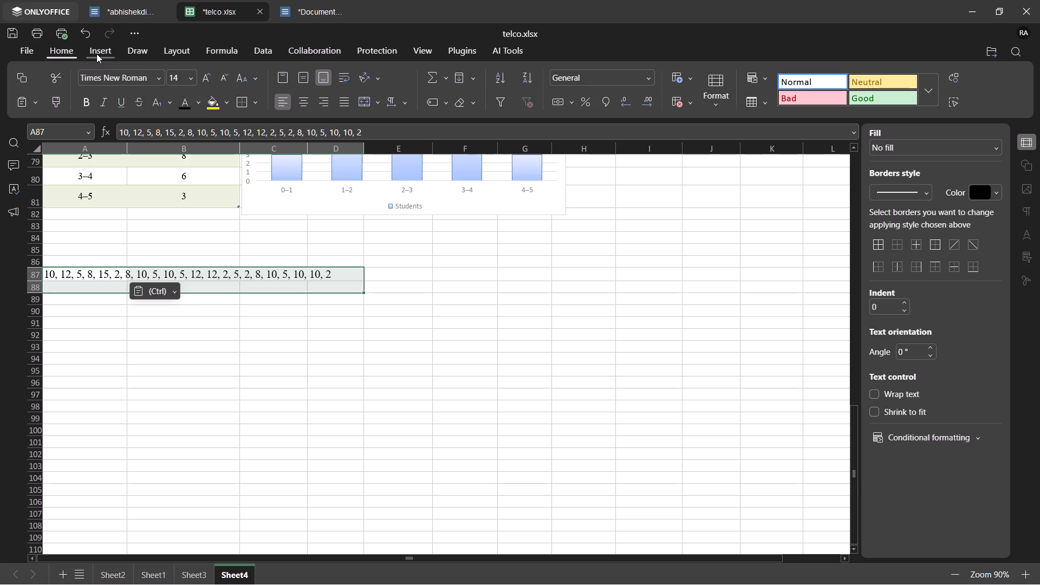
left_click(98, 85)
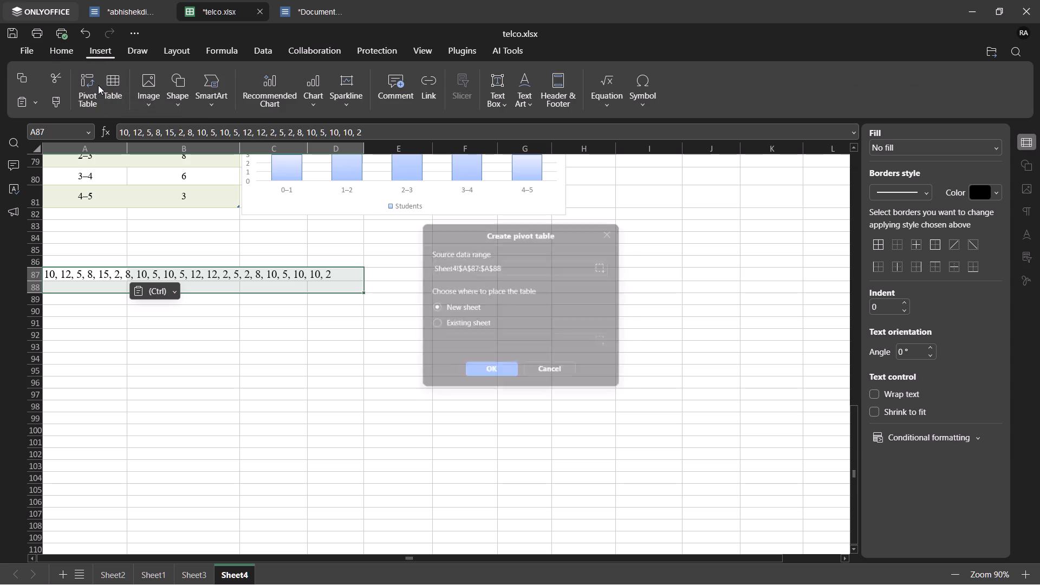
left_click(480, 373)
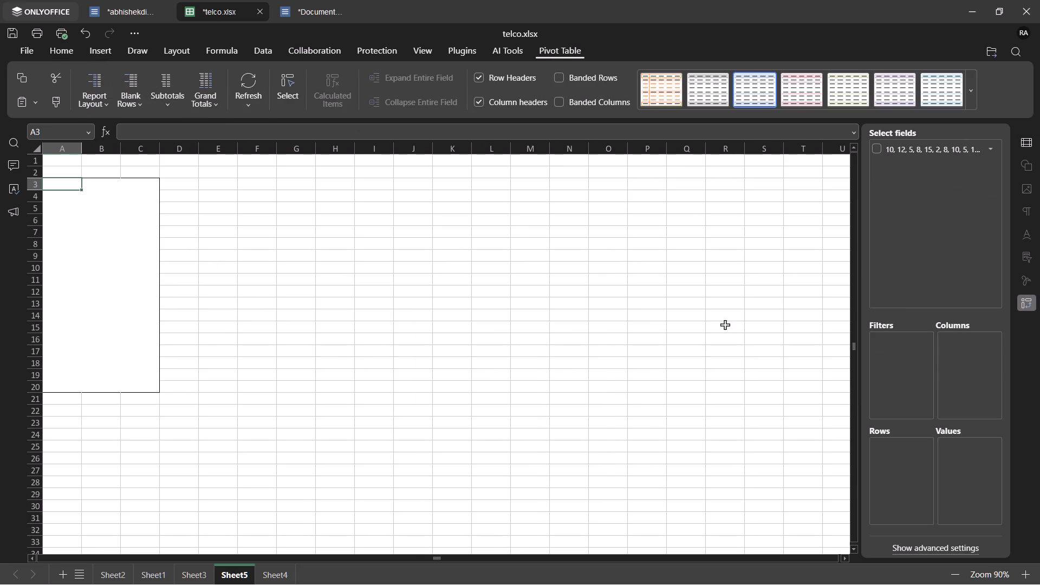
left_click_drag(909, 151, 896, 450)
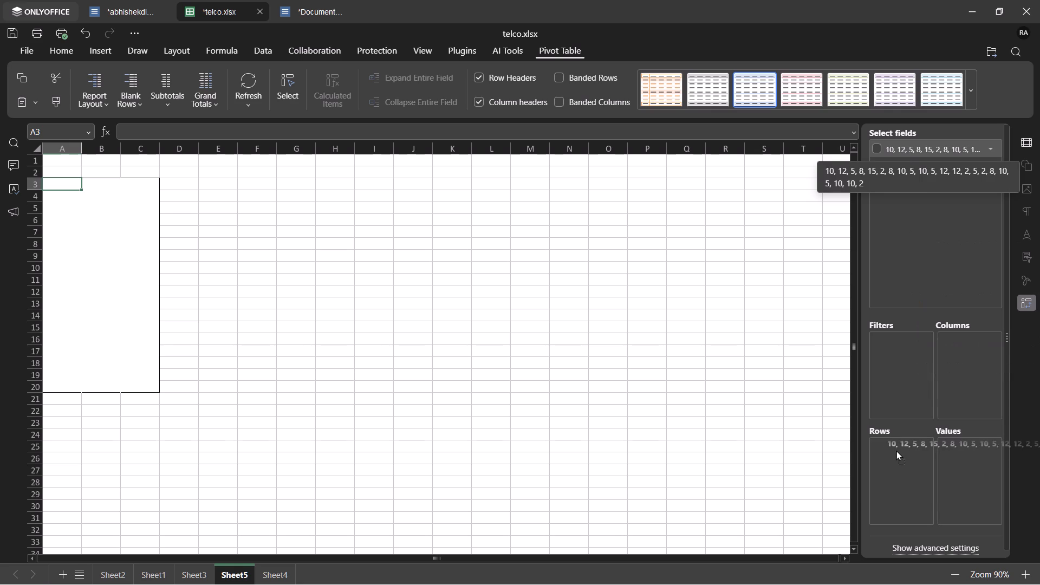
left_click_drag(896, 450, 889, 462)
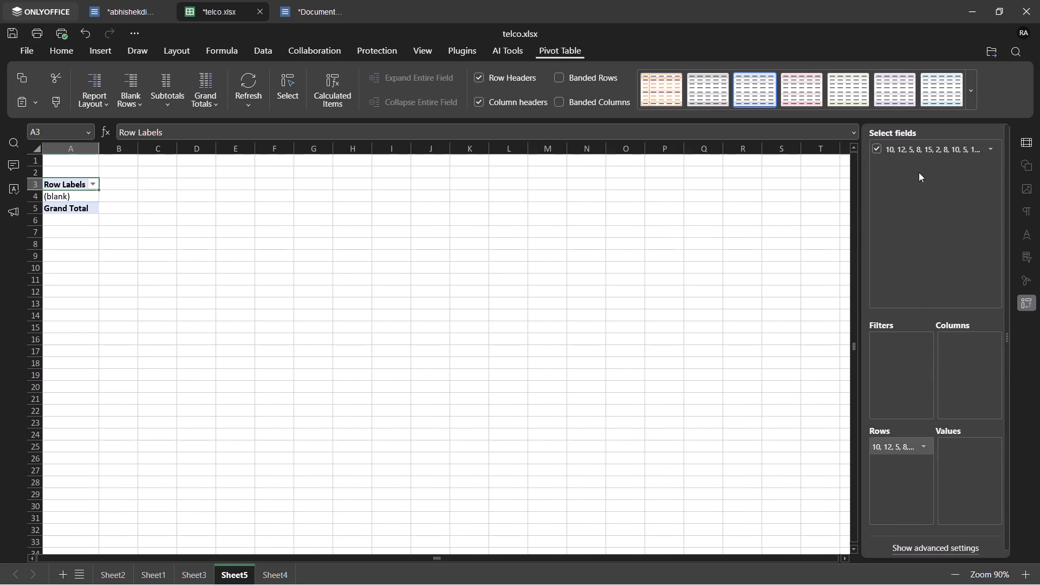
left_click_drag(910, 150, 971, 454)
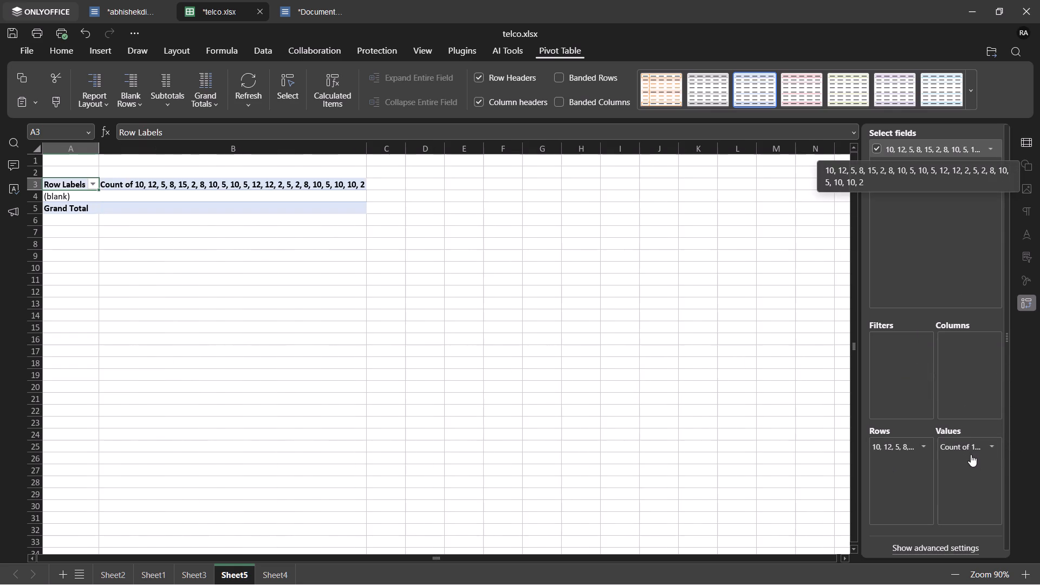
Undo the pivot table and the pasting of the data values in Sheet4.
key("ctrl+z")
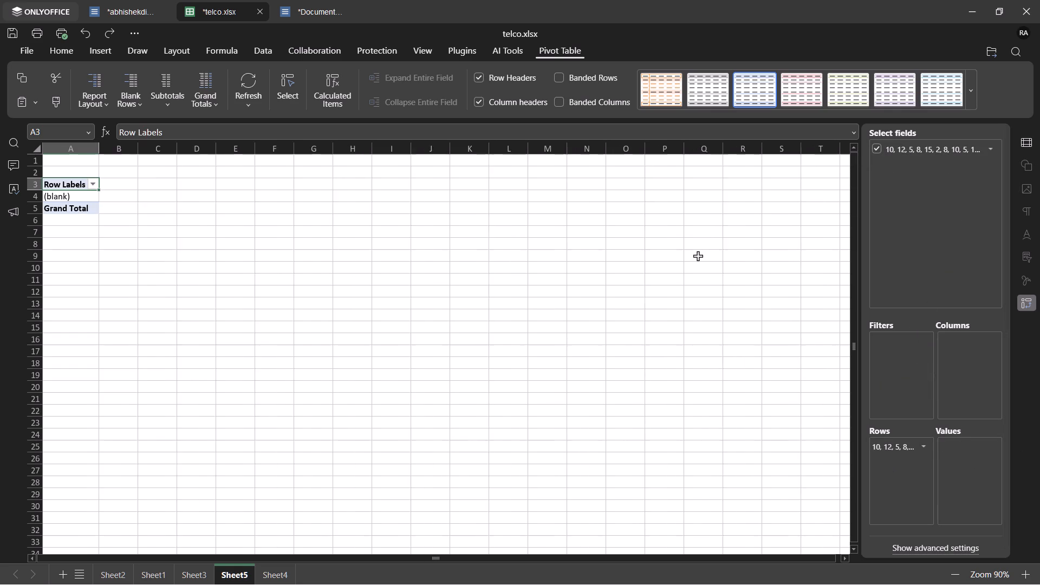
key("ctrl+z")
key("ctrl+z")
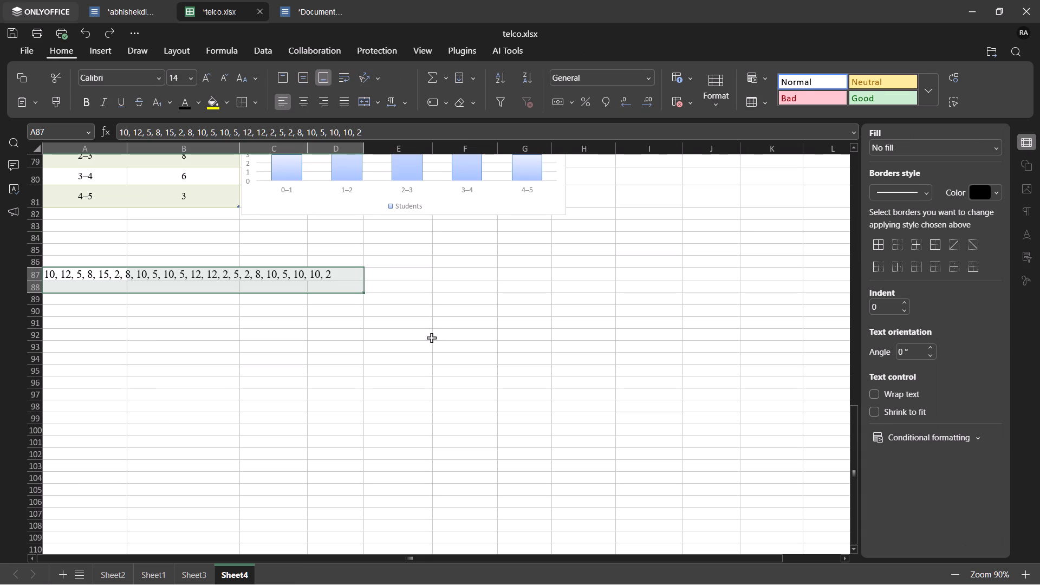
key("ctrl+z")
Copy the category and frequency table rows up to 12 from the report's Example 1 and paste them at A87 of Sheet4 in telco.xlsx.
left_click(110, 15)
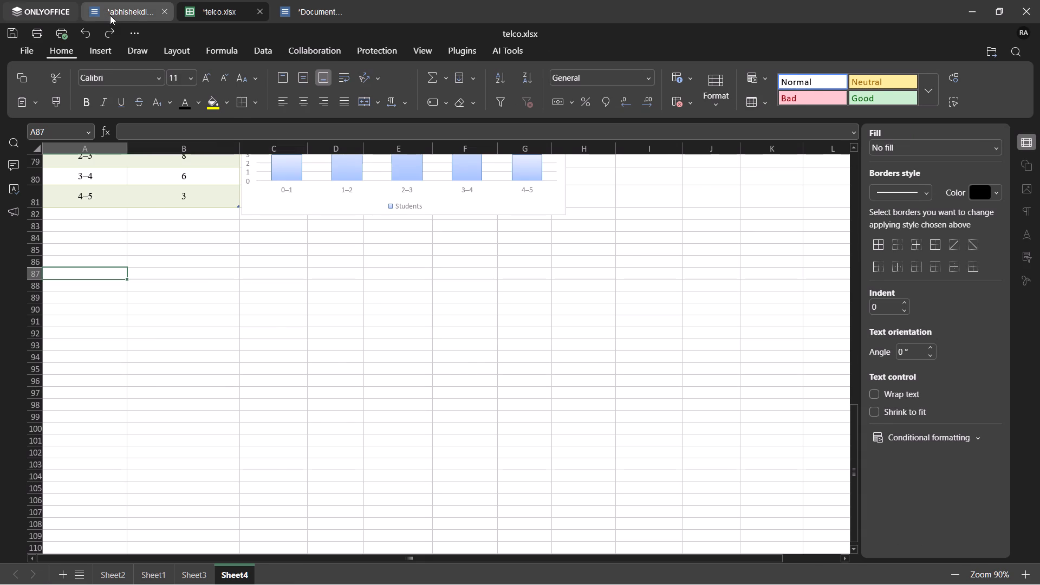
scroll(331, 396, "down", 3)
left_click_drag(288, 299, 383, 399)
key("ctrl+c")
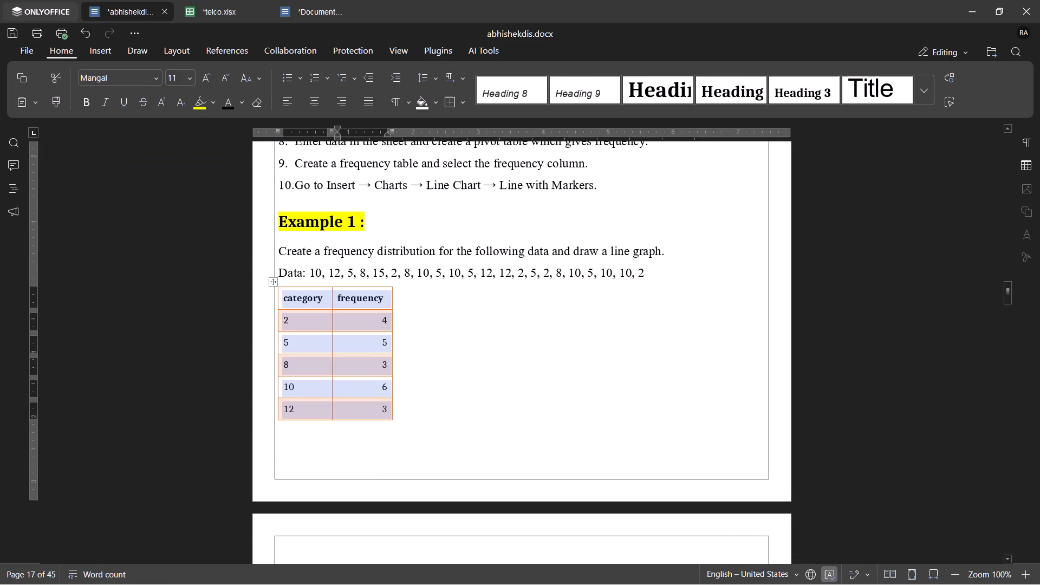
left_click(242, 12)
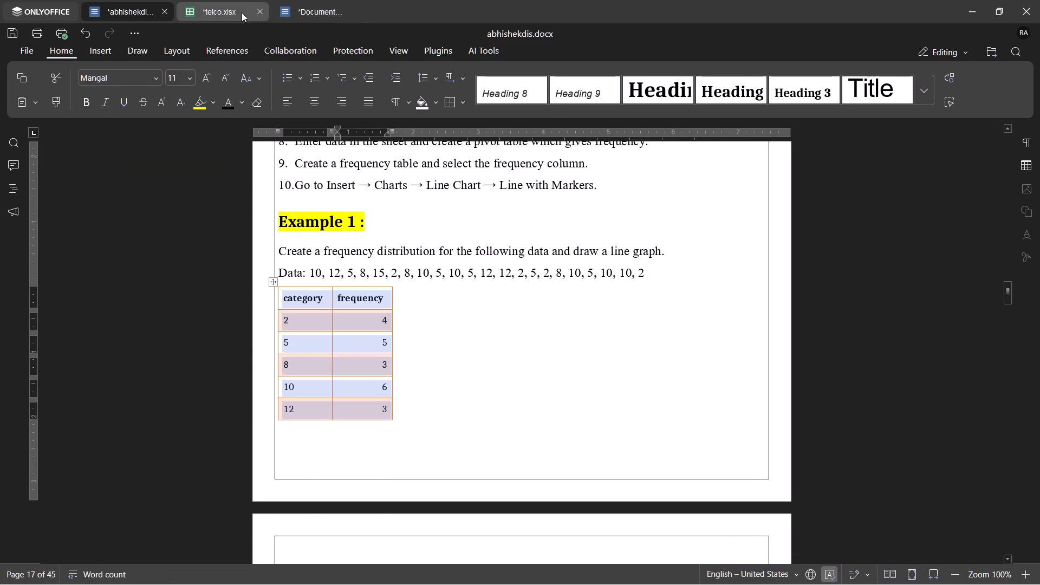
left_click(113, 275)
key("ctrl+v")
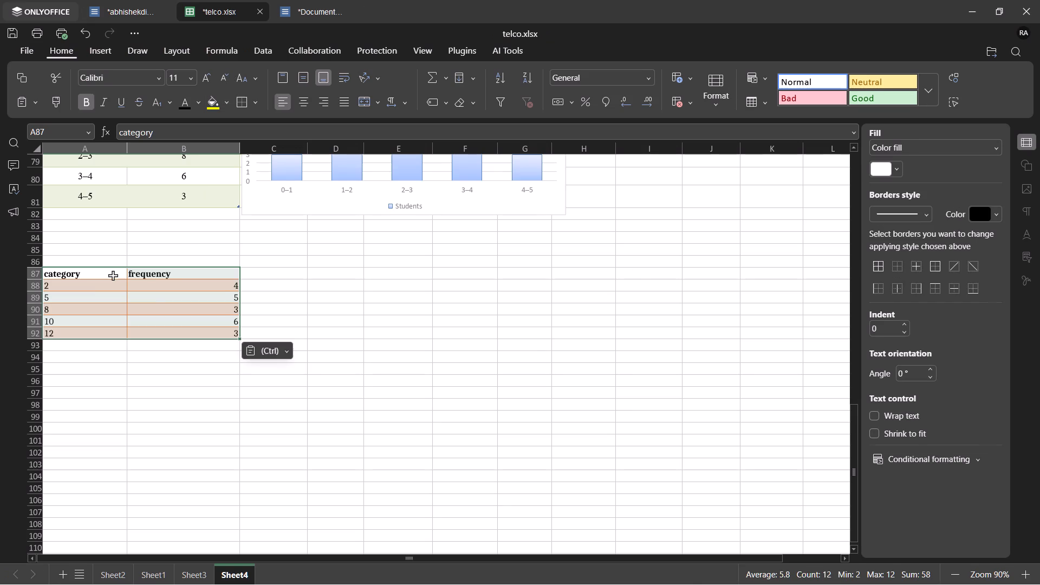
Increase the heights of rows 87 to 92 so the pasted frequency table is more widely spaced.
left_click_drag(37, 277, 36, 284)
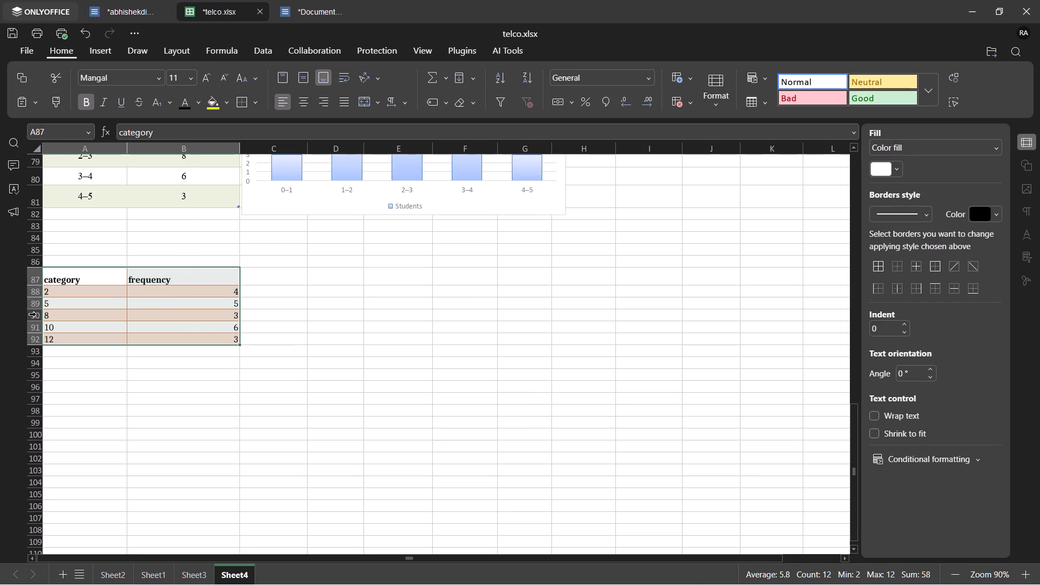
left_click_drag(36, 298, 34, 311)
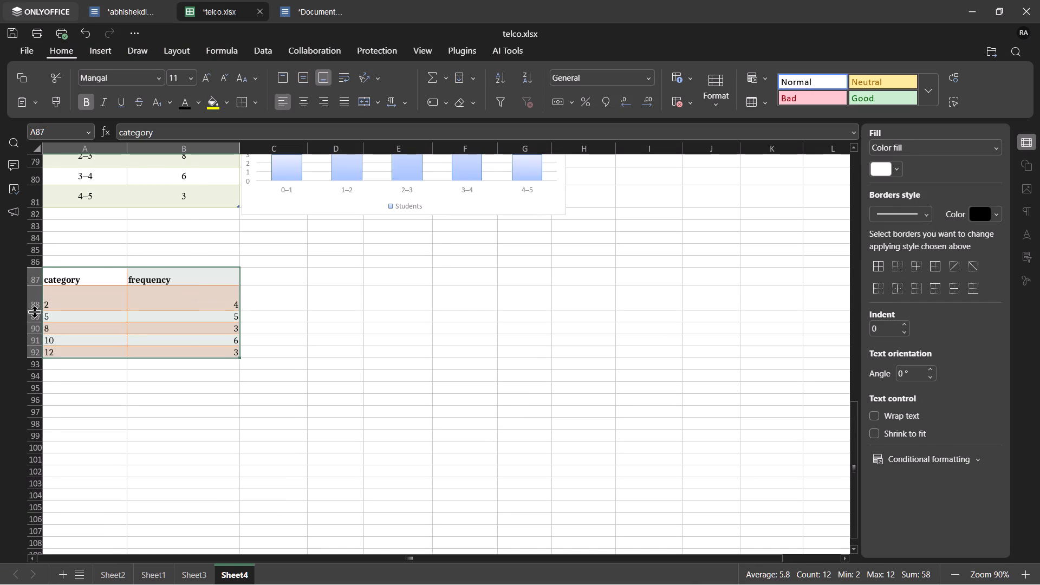
left_click_drag(34, 322, 34, 334)
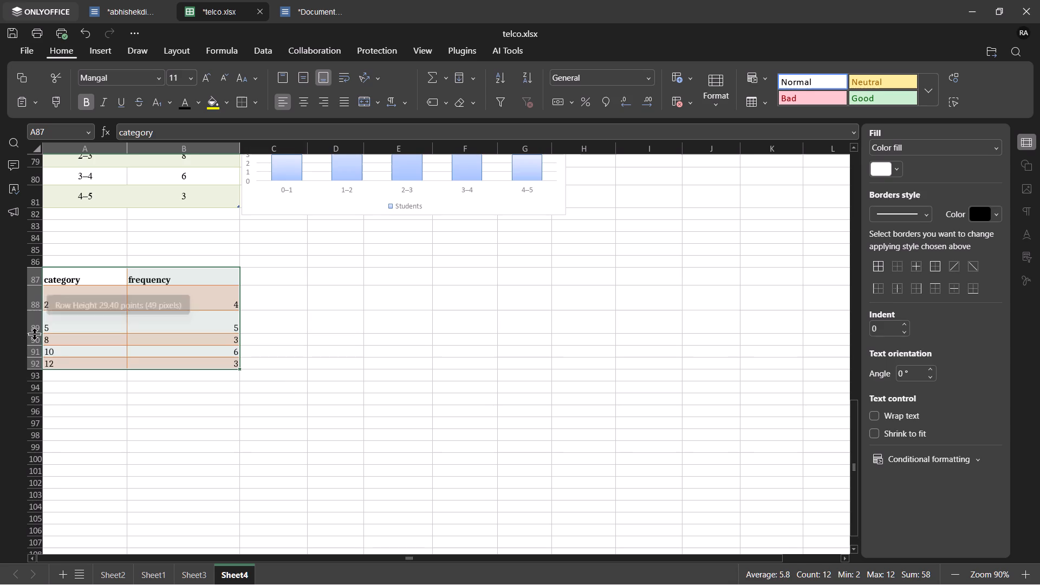
left_click_drag(32, 344, 32, 357)
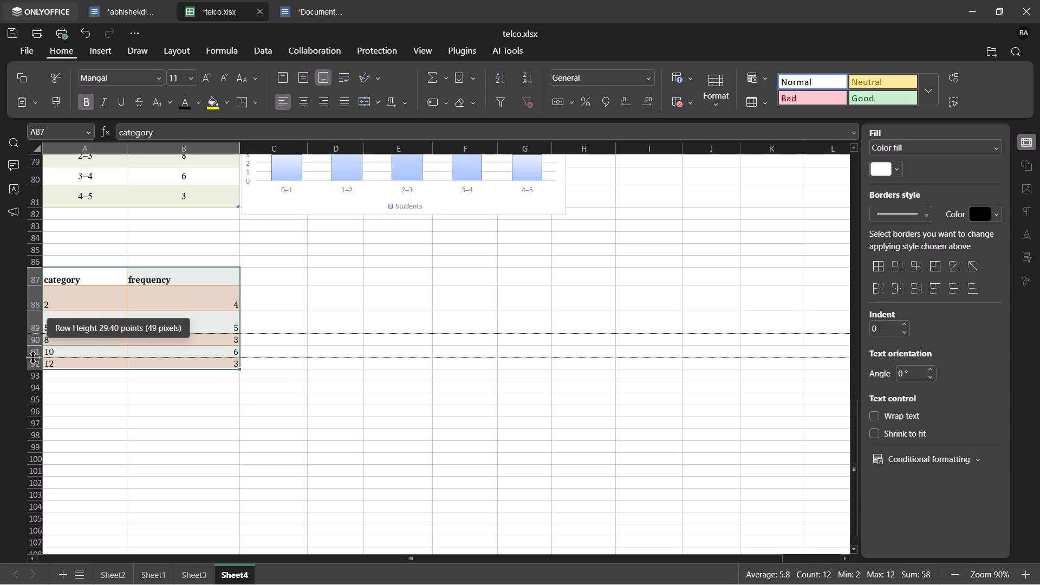
left_click_drag(32, 357, 32, 357)
left_click_drag(32, 372, 30, 379)
left_click_drag(32, 392, 32, 399)
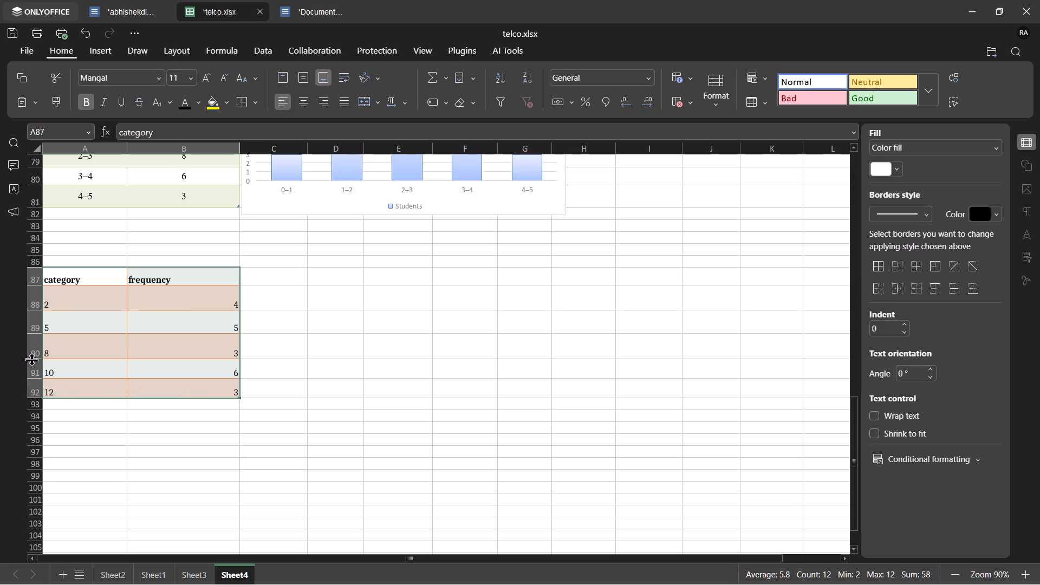
left_click_drag(32, 359, 32, 352)
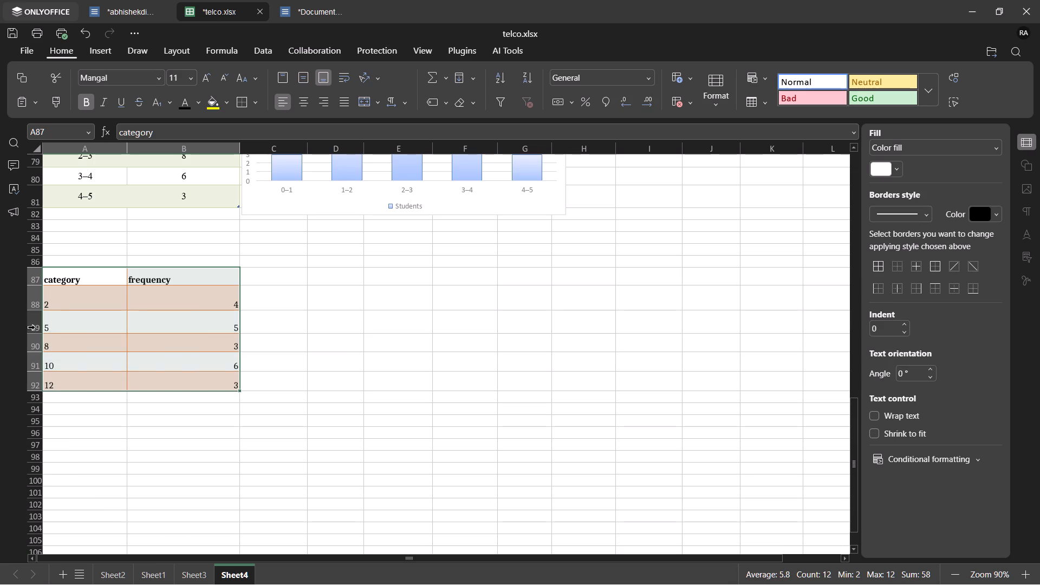
left_click_drag(35, 334, 35, 329)
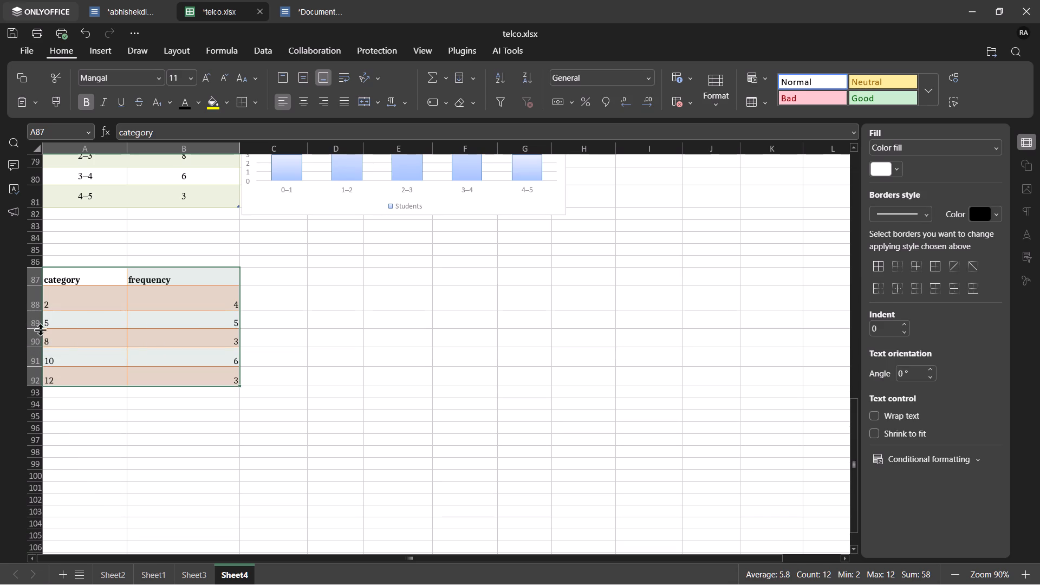
Change the header in cell A87 to uppercase CATEGORY.
double_click(91, 280)
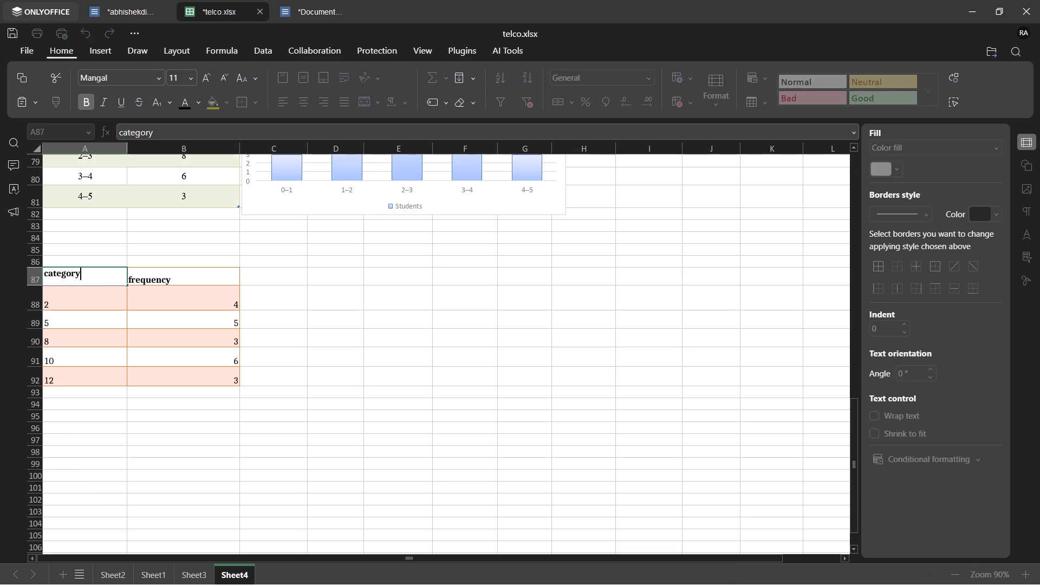
key("BackSpace")
key("BackSpace")
key("BackSpace")
key("BackSpace")
key("BackSpace")
key("BackSpace")
key("BackSpace")
key("BackSpace")
type("CATE")
type("GORY")
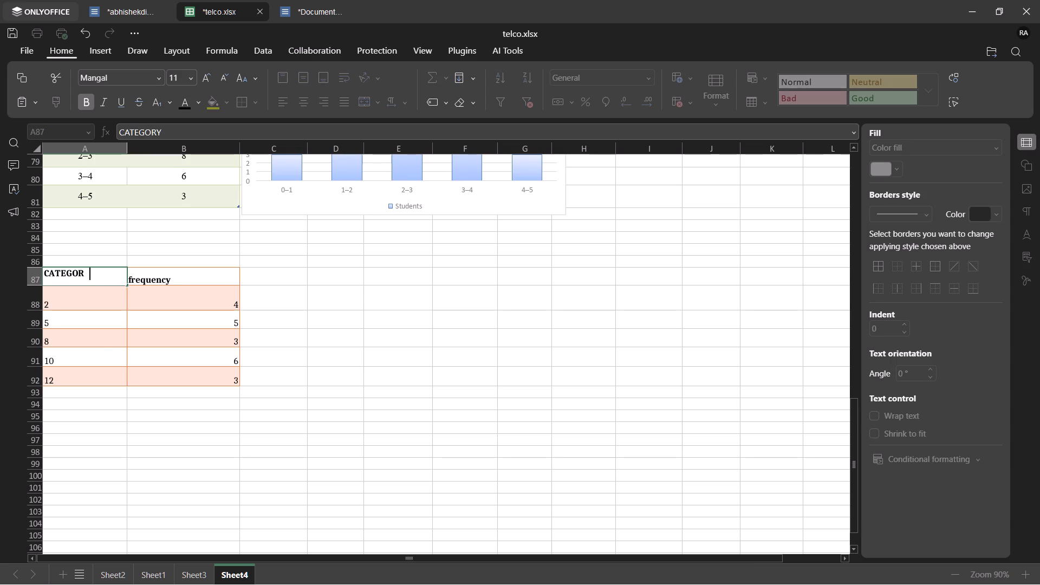
Change the header in cell B87 to uppercase FREQUENCY.
triple_click(168, 281)
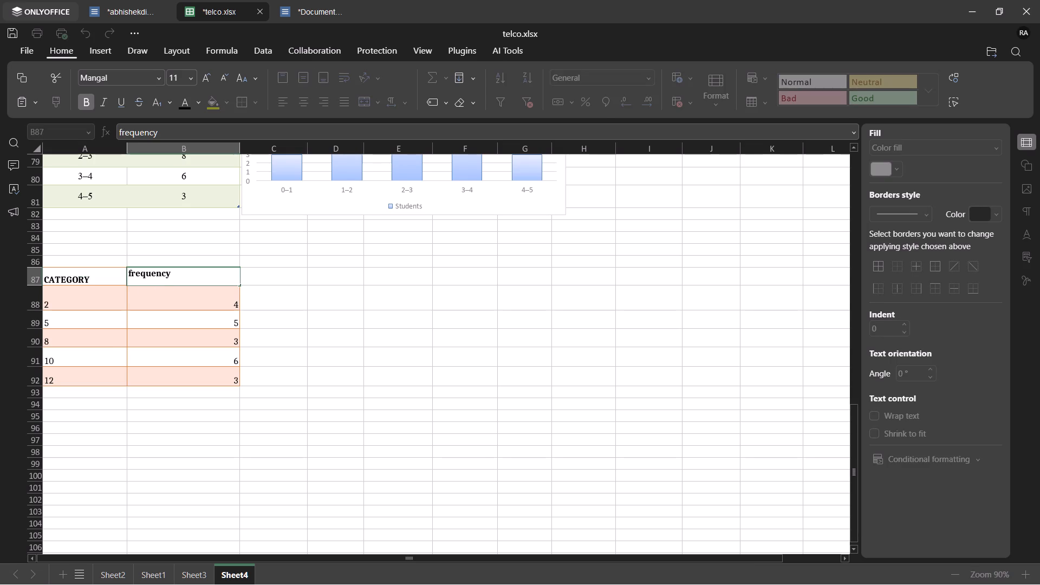
key("Right")
key("BackSpace")
key("BackSpace")
key("BackSpace")
key("BackSpace")
key("BackSpace")
key("BackSpace")
key("BackSpace")
key("BackSpace")
key("BackSpace")
key("BackSpace")
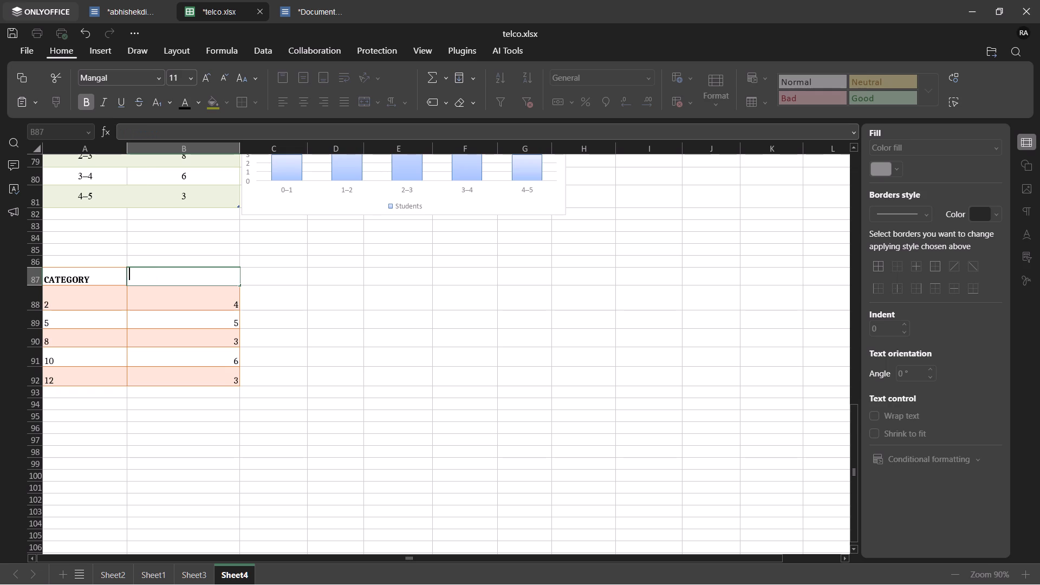
type("FREQUENCY")
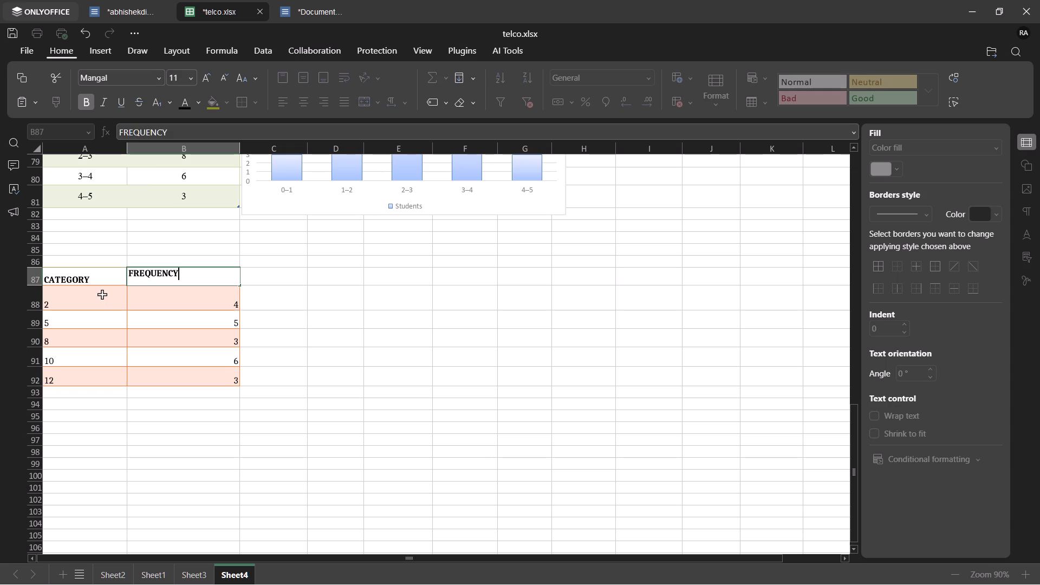
left_click(102, 294)
Centre the contents of the category and frequency table in A87:B92 horizontally.
left_click_drag(71, 276, 215, 381)
double_click(302, 103)
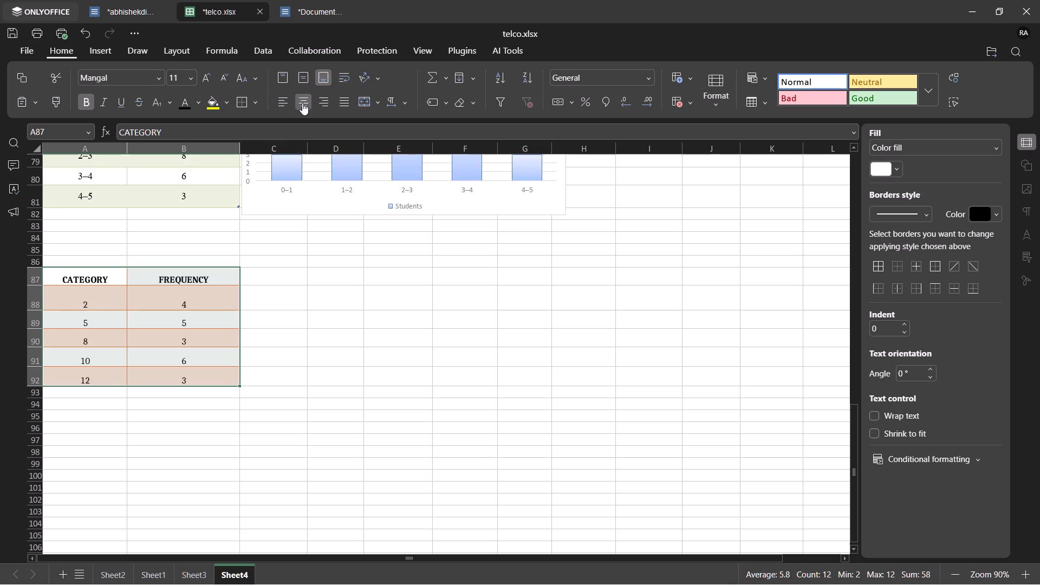
left_click(302, 103)
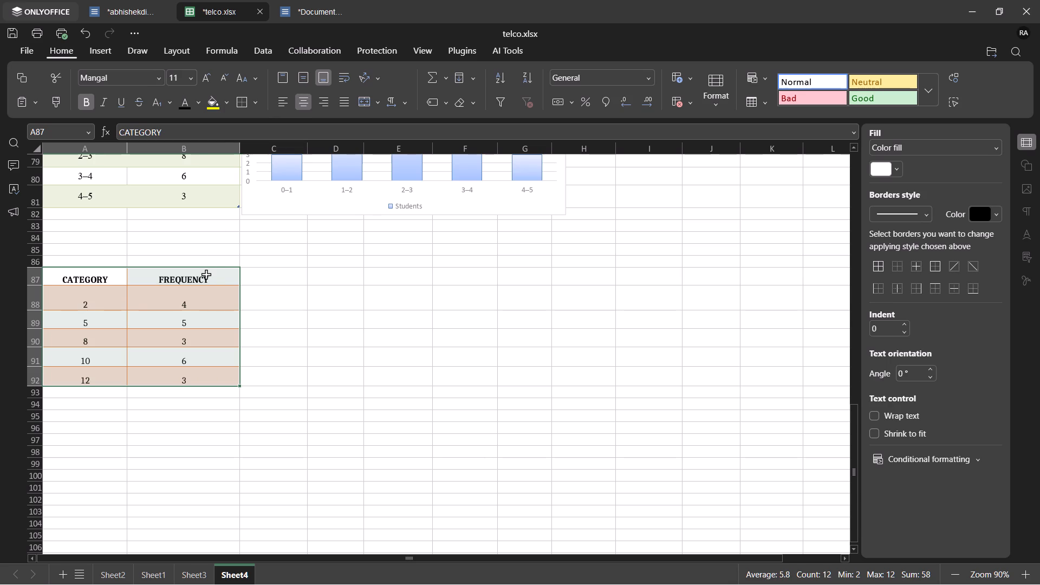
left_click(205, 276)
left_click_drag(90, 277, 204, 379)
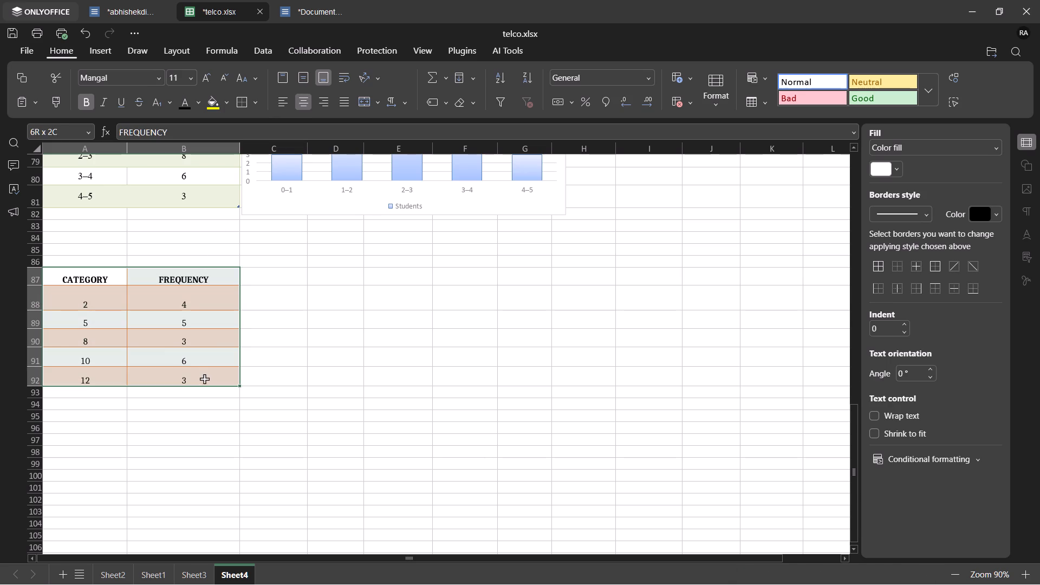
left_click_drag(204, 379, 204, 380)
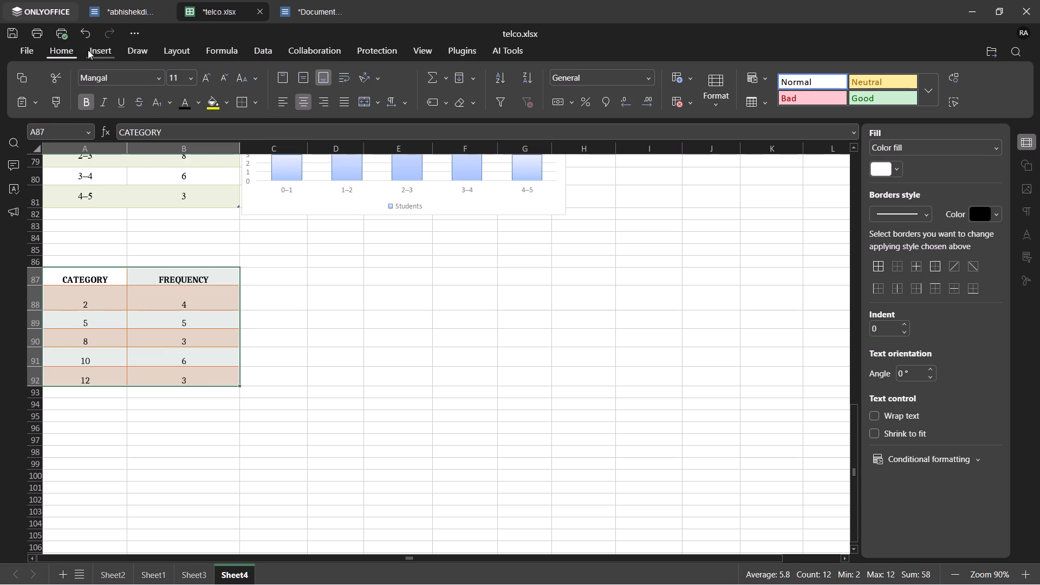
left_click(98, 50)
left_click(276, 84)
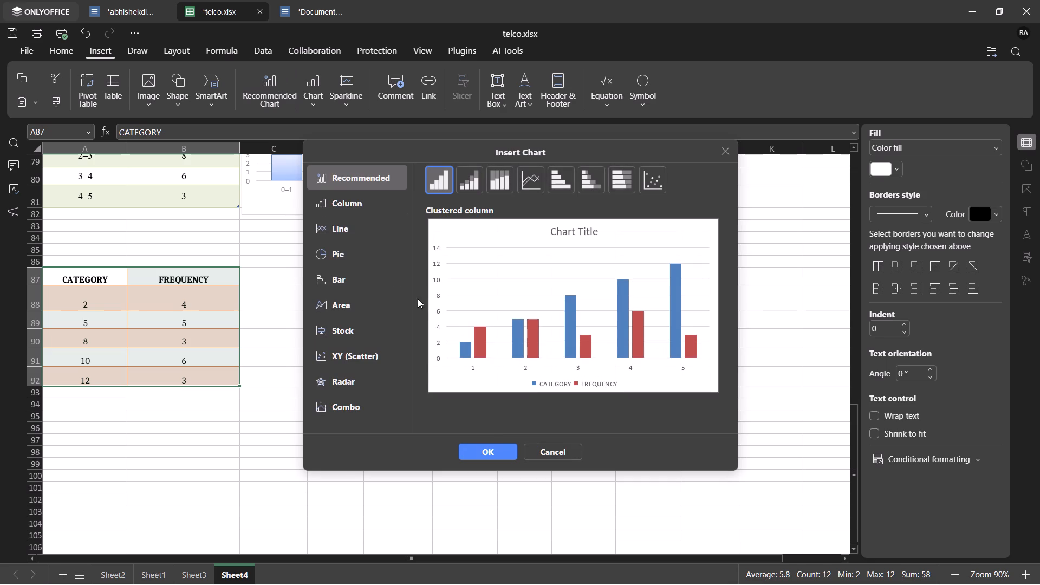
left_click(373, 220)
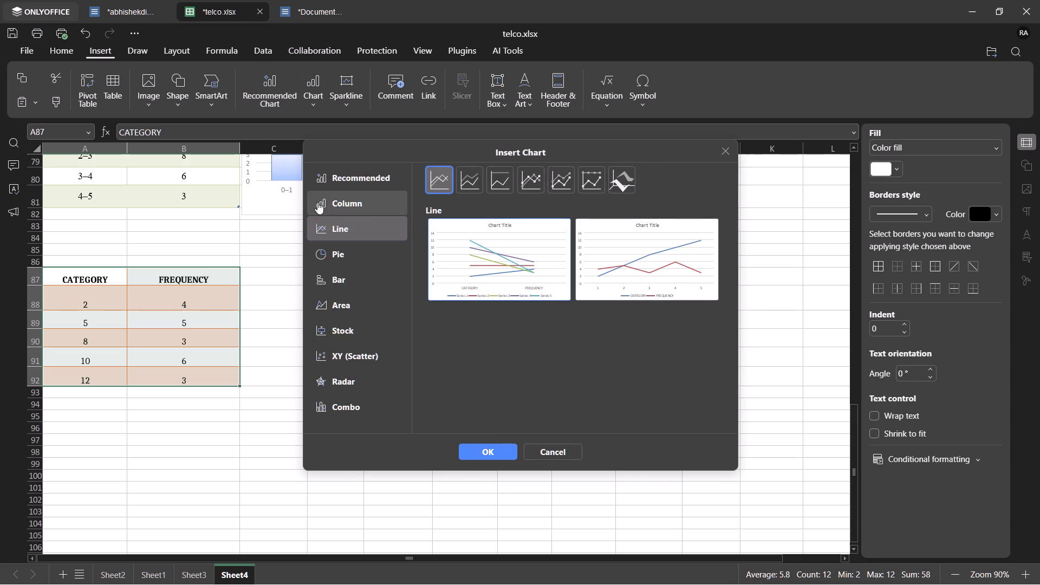
Check the Line Graph working rule, Example 1 table and existing chart in the report abhishekdis.docx, and return to telco.xlsx.
left_click(140, 17)
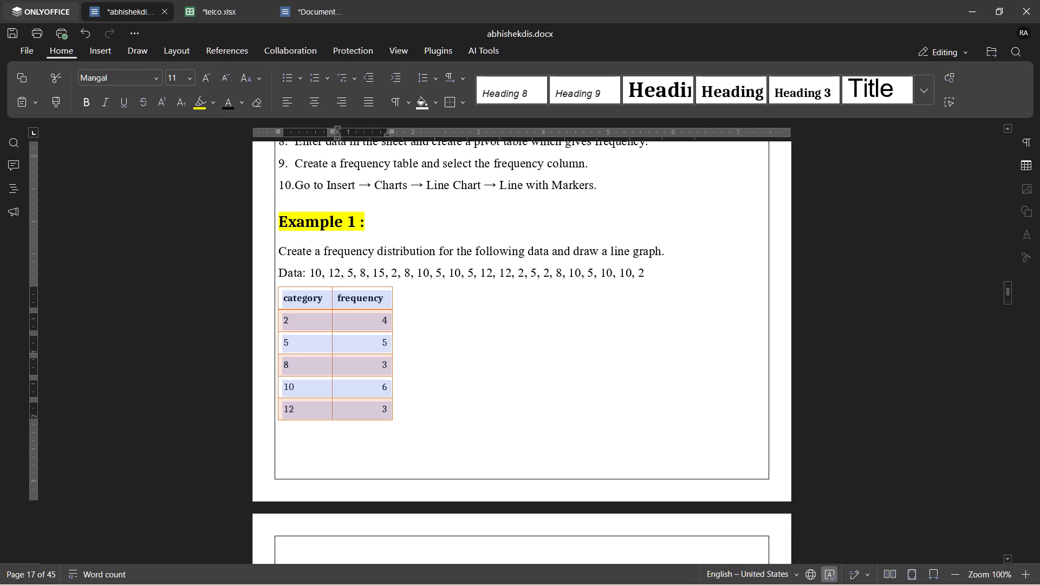
scroll(341, 279, "down", 7)
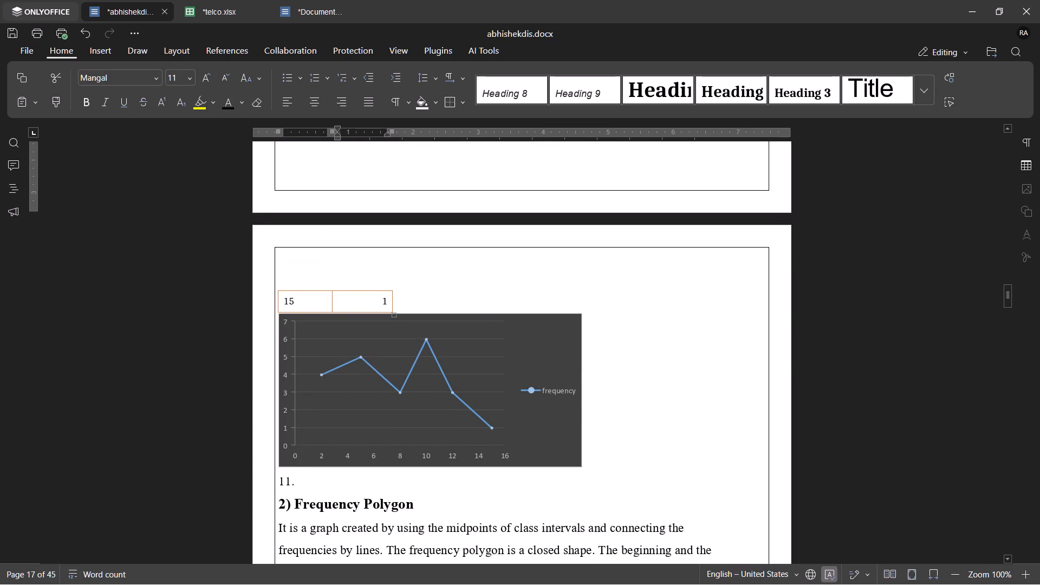
scroll(341, 279, "up", 5)
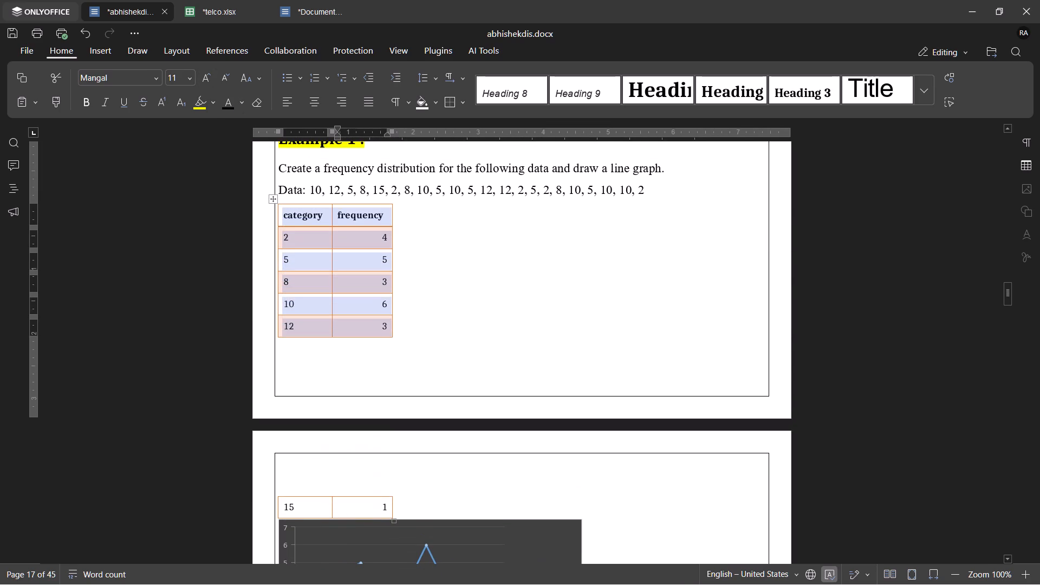
left_click(428, 290)
scroll(428, 290, "up", 5)
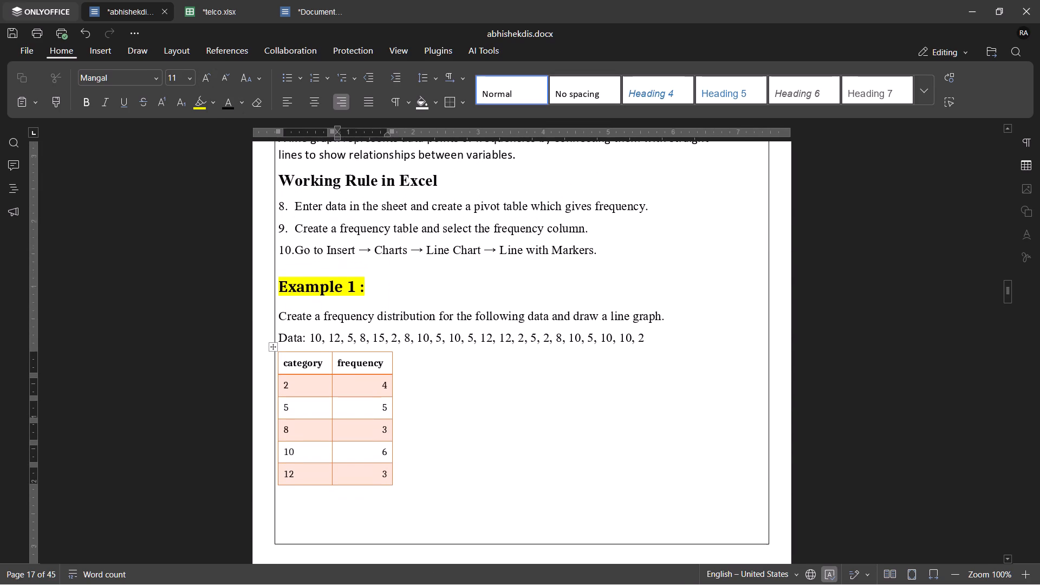
scroll(428, 290, "up", 1)
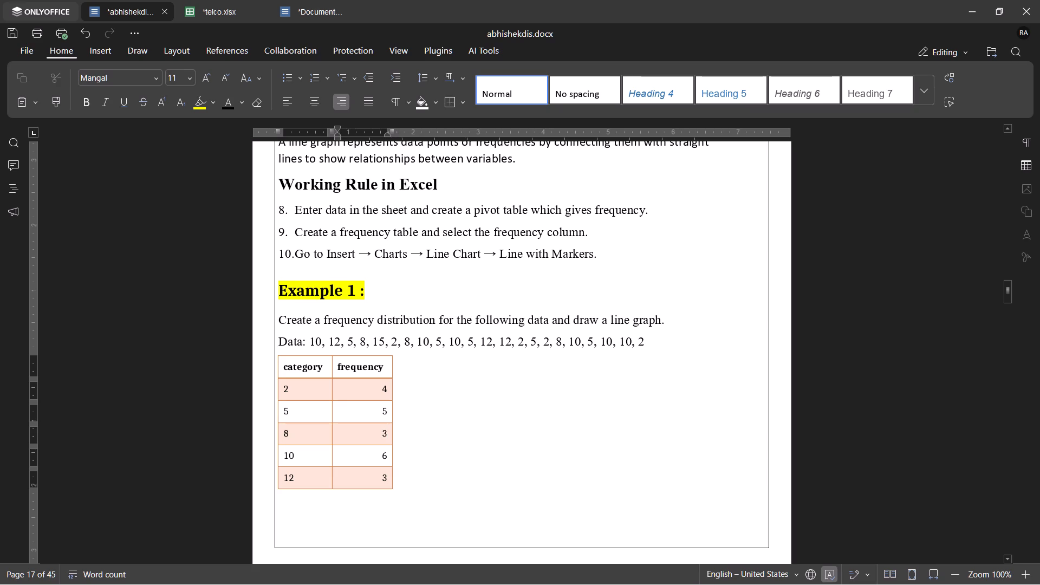
left_click(228, 17)
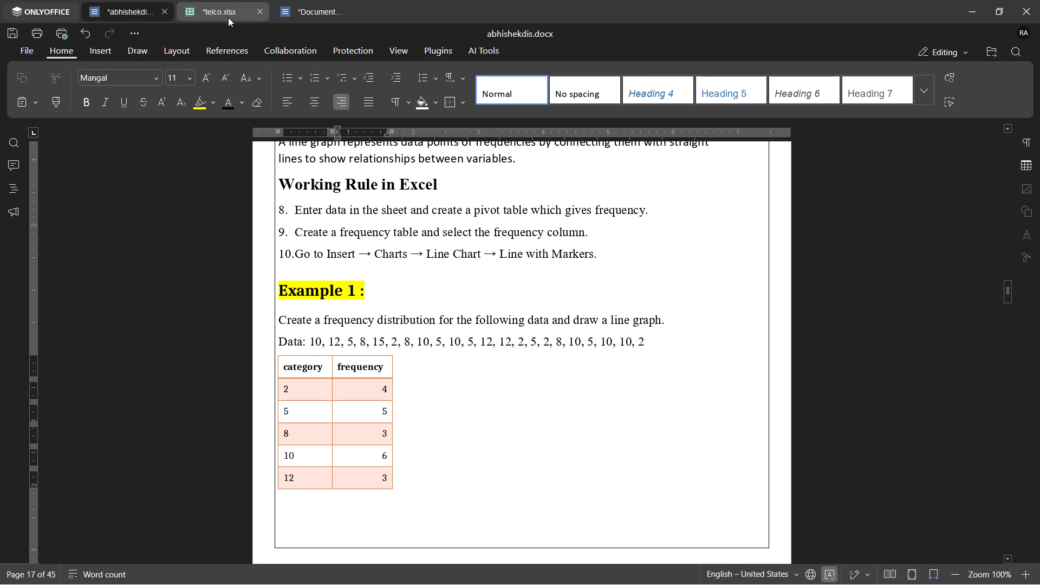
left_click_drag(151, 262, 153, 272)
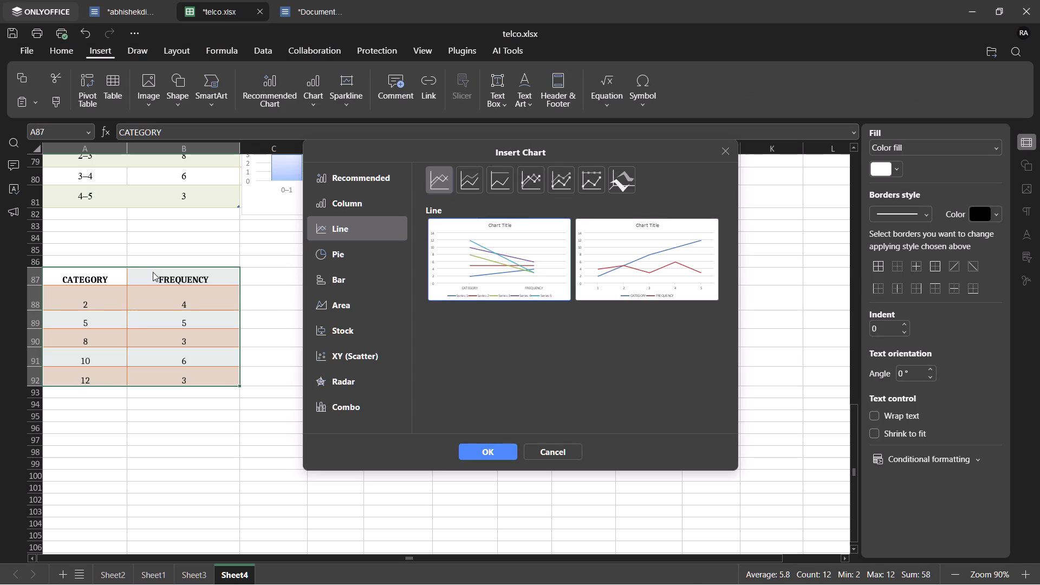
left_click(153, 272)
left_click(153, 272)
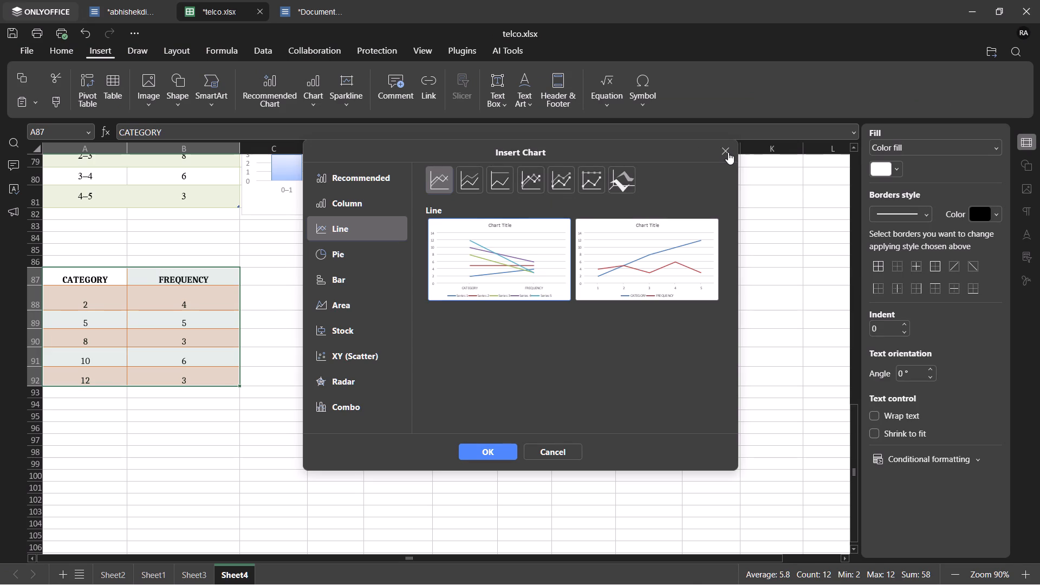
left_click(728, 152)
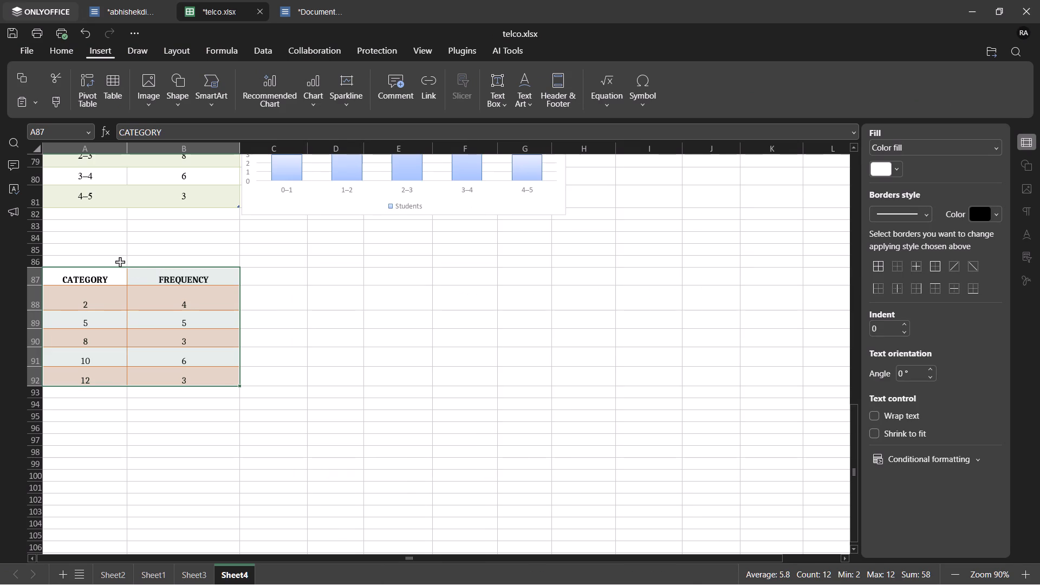
Insert a basic line chart from only the FREQUENCY column, B87:B92.
left_click(136, 270)
left_click_drag(136, 270, 178, 380)
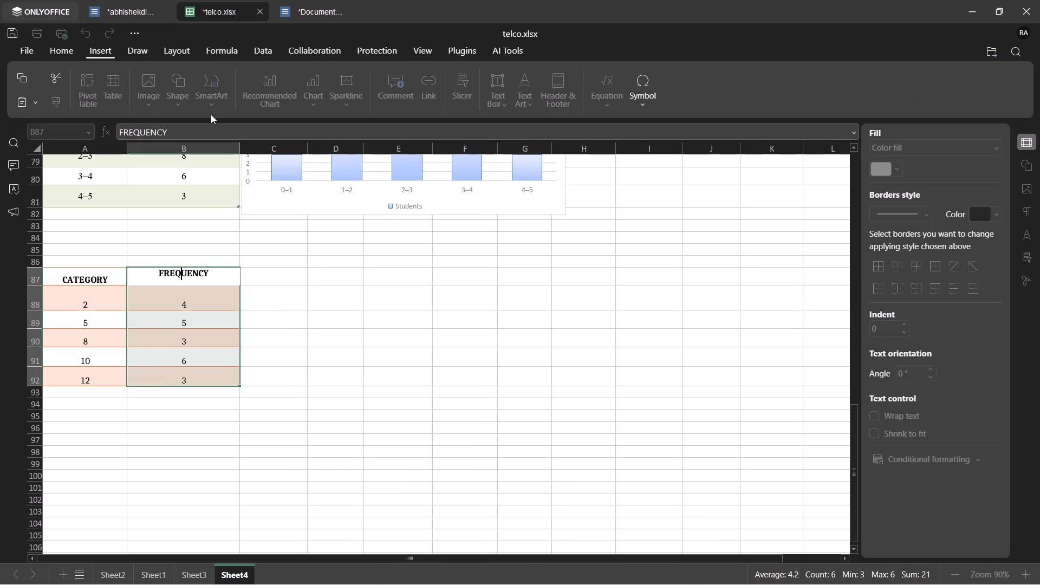
left_click(218, 375)
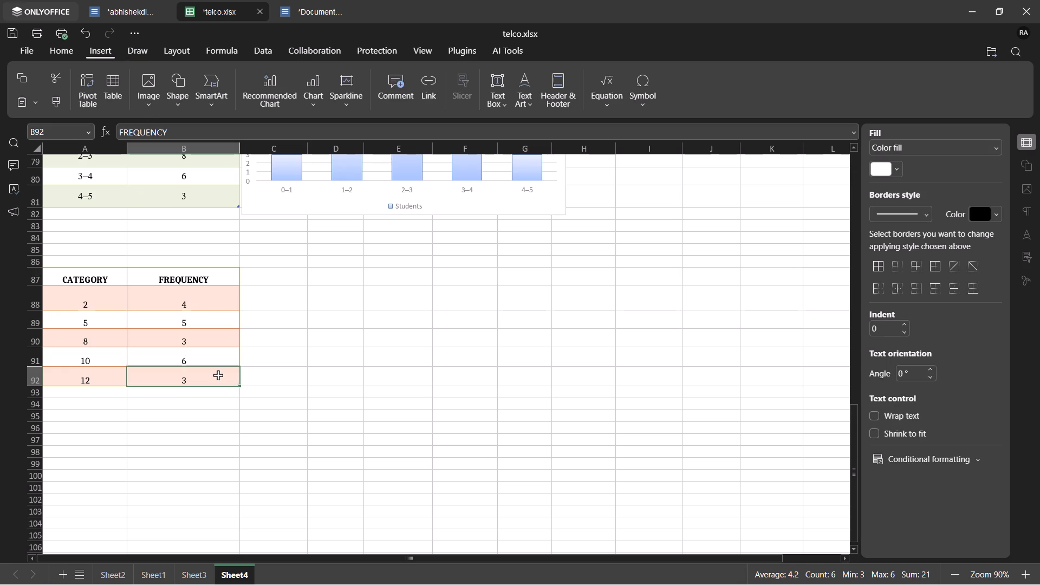
left_click_drag(145, 277, 197, 372)
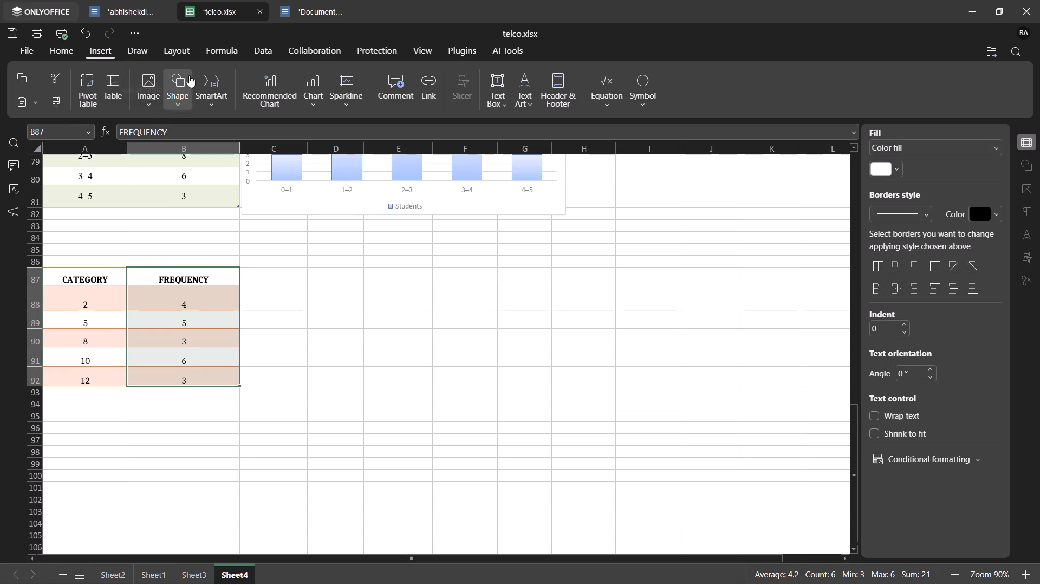
left_click(276, 84)
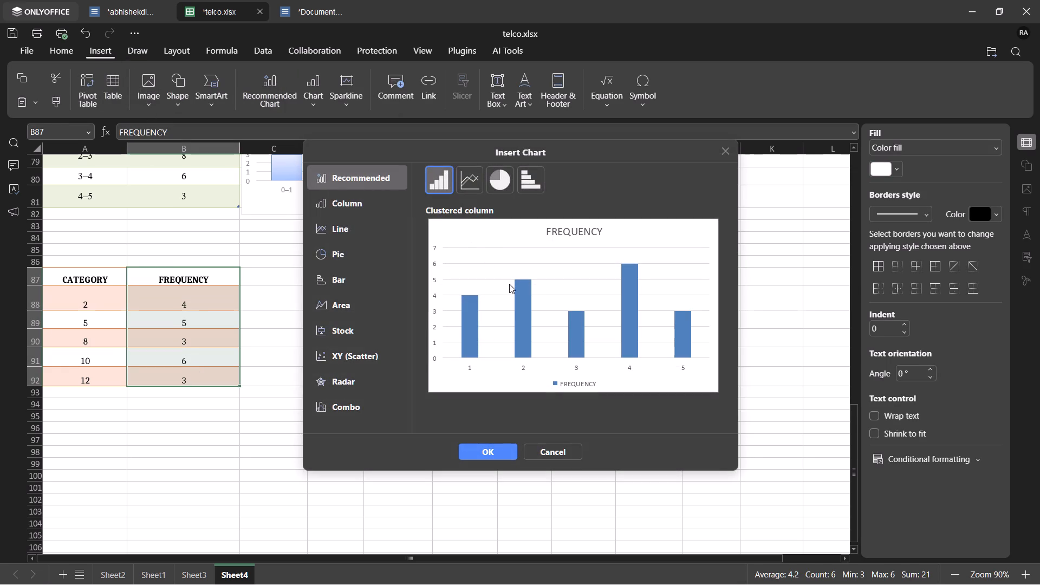
left_click(362, 224)
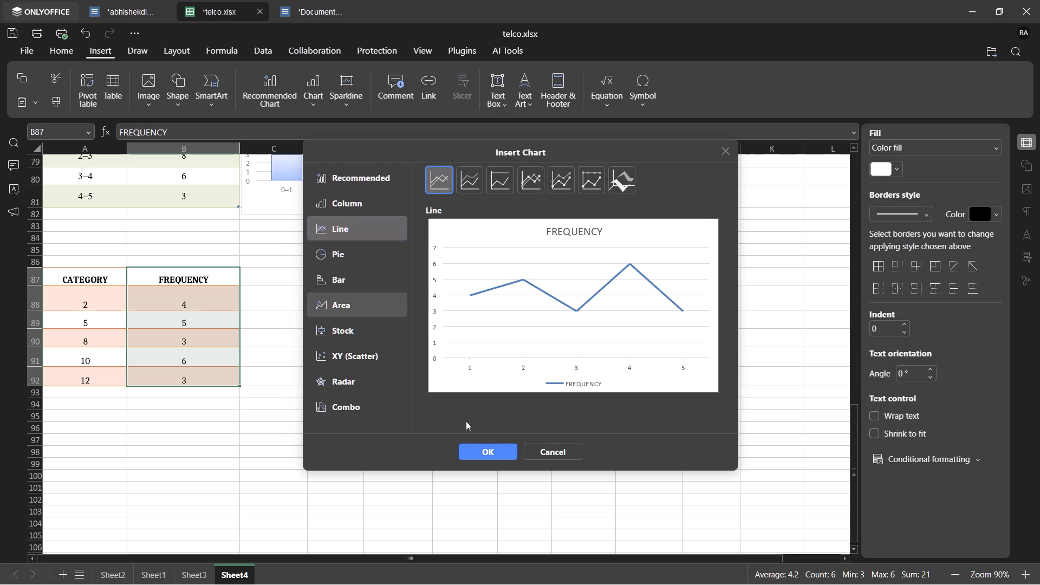
left_click(482, 448)
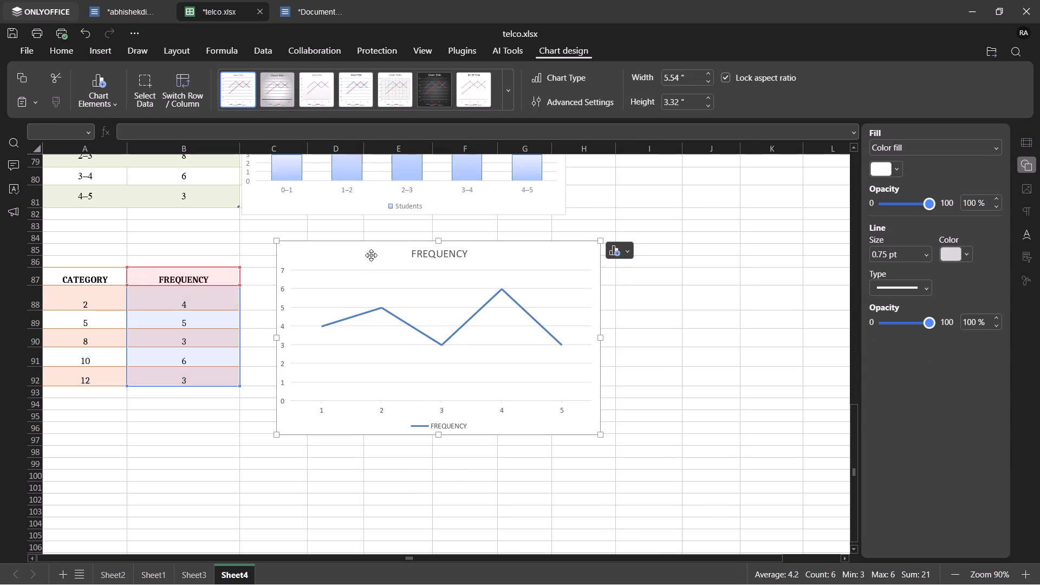
Place the line chart beside the frequency table against column B and reduce its height to about 2.45 inches.
left_click_drag(365, 253, 332, 258)
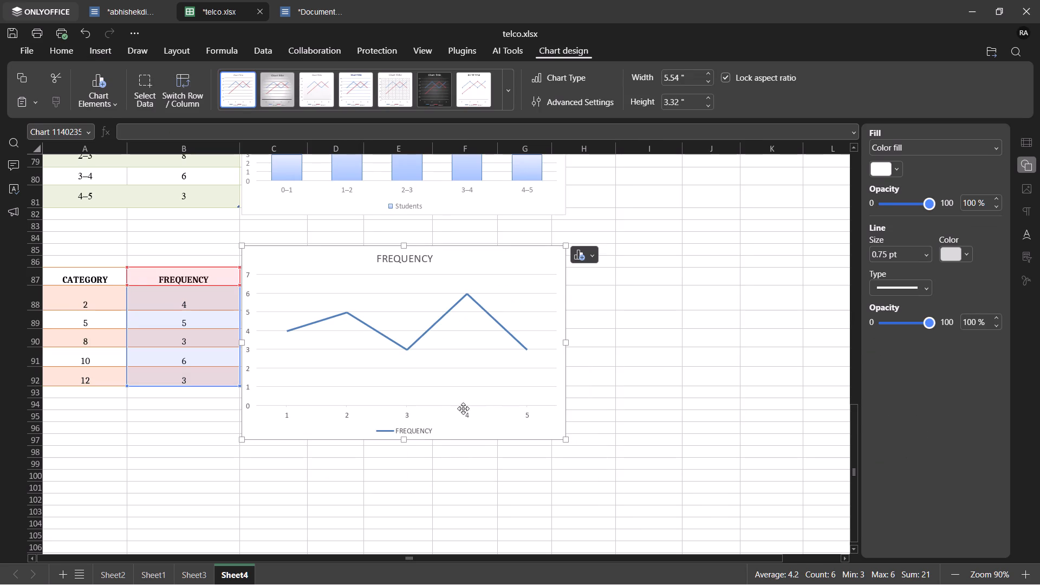
left_click_drag(405, 440, 403, 389)
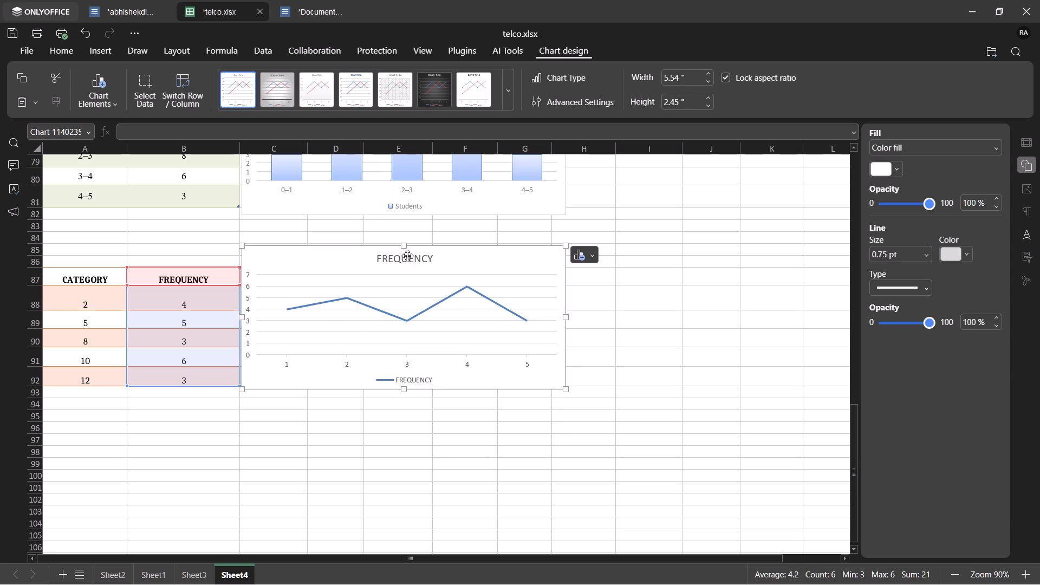
left_click(405, 246)
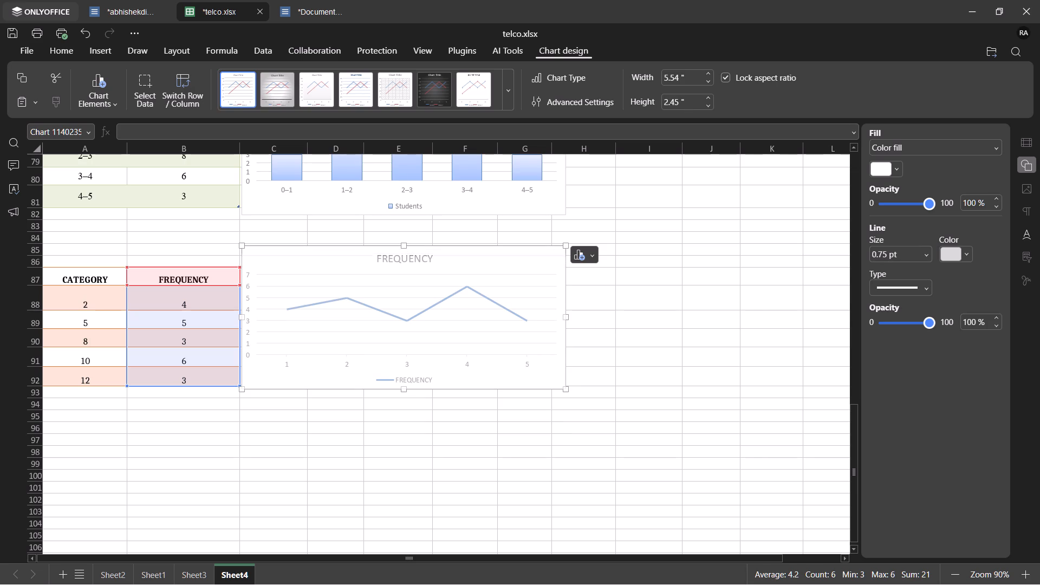
Shrink row 86 almost completely and increase the heights of rows 87 and 92 so the table lines up with the line chart.
left_click(44, 271)
left_click_drag(37, 269, 36, 255)
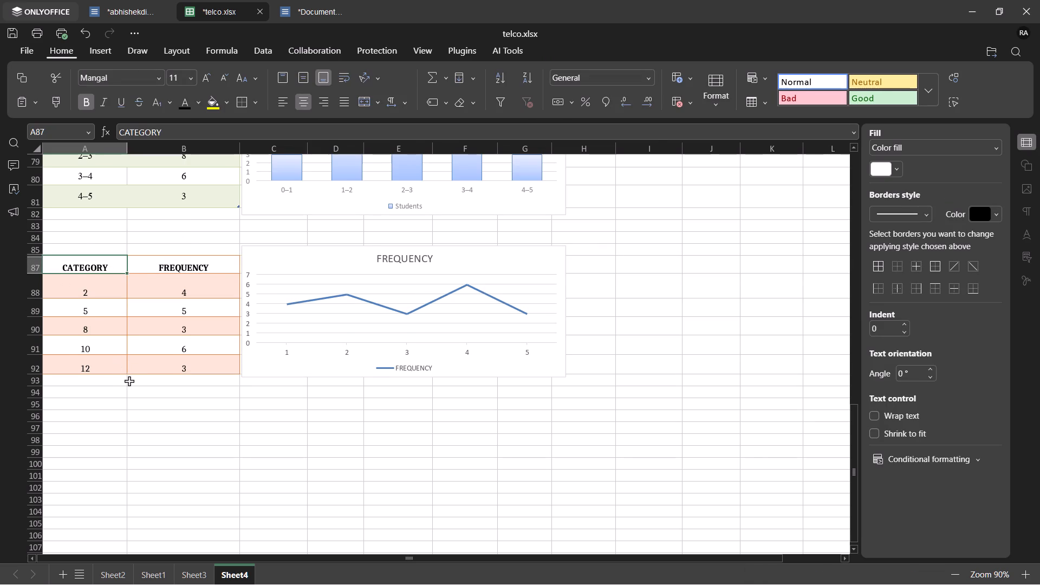
left_click_drag(34, 272, 34, 286)
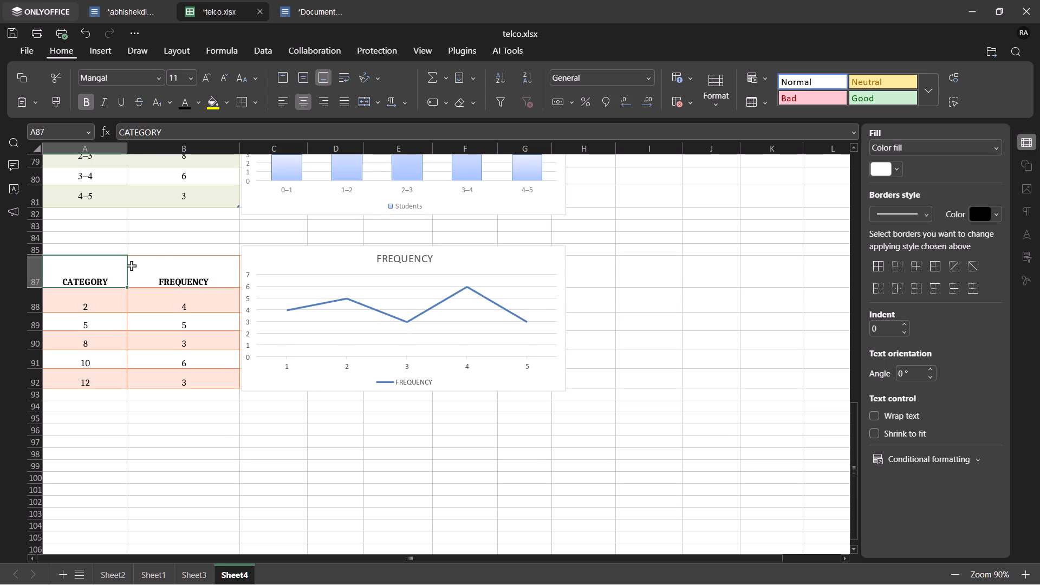
left_click(164, 242)
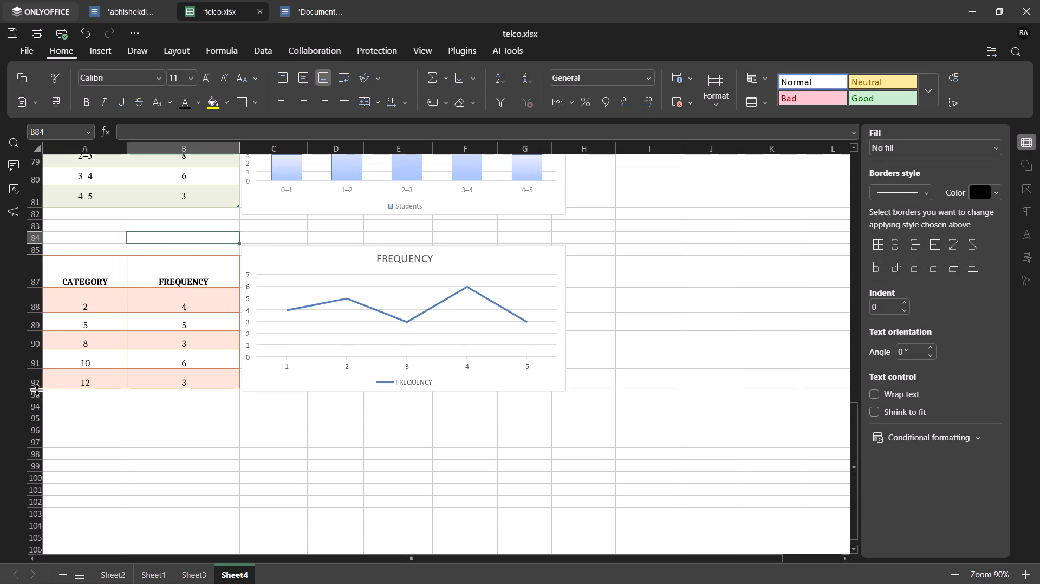
left_click_drag(34, 388, 34, 390)
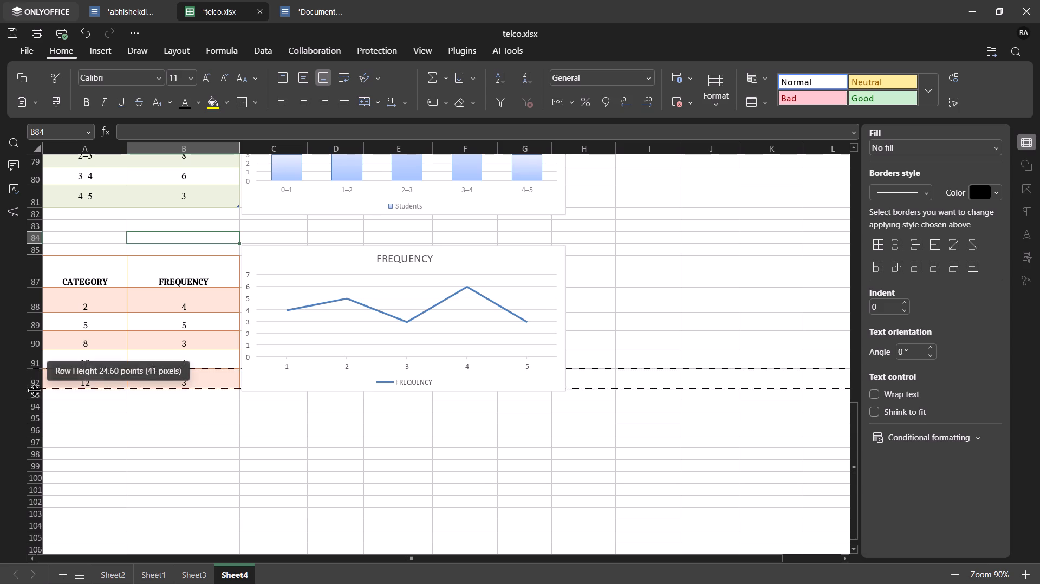
left_click_drag(34, 390, 34, 394)
left_click(229, 422)
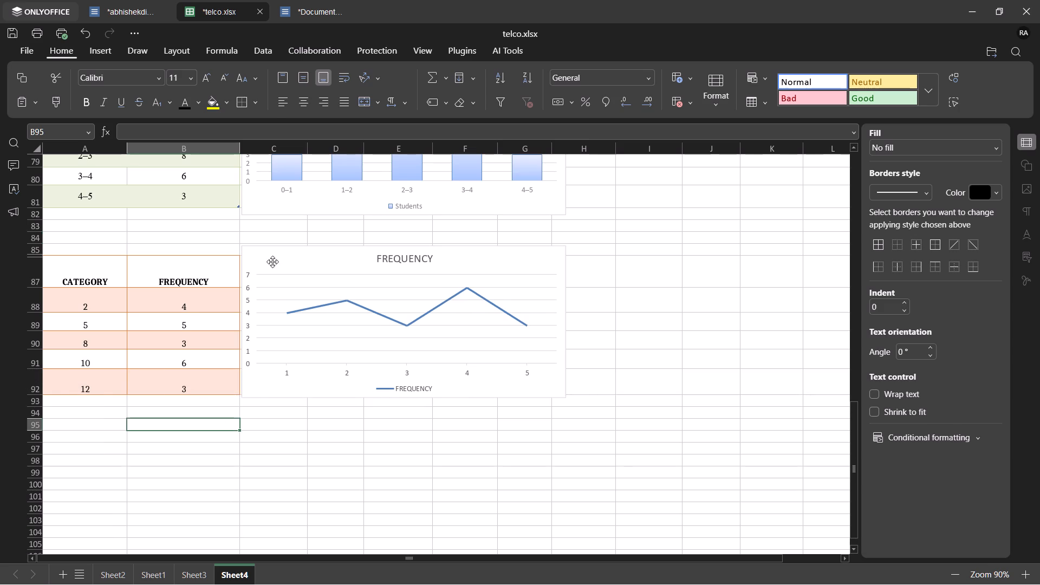
Nudge the line chart down slightly so it lines up with the frequency table in rows 87 to 92.
left_click(262, 250)
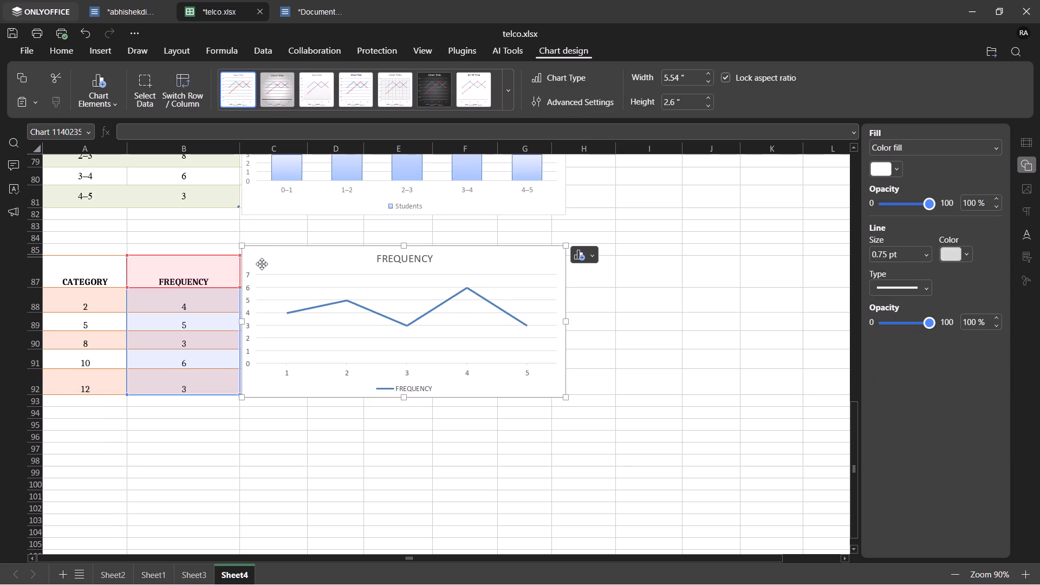
left_click_drag(262, 264, 260, 271)
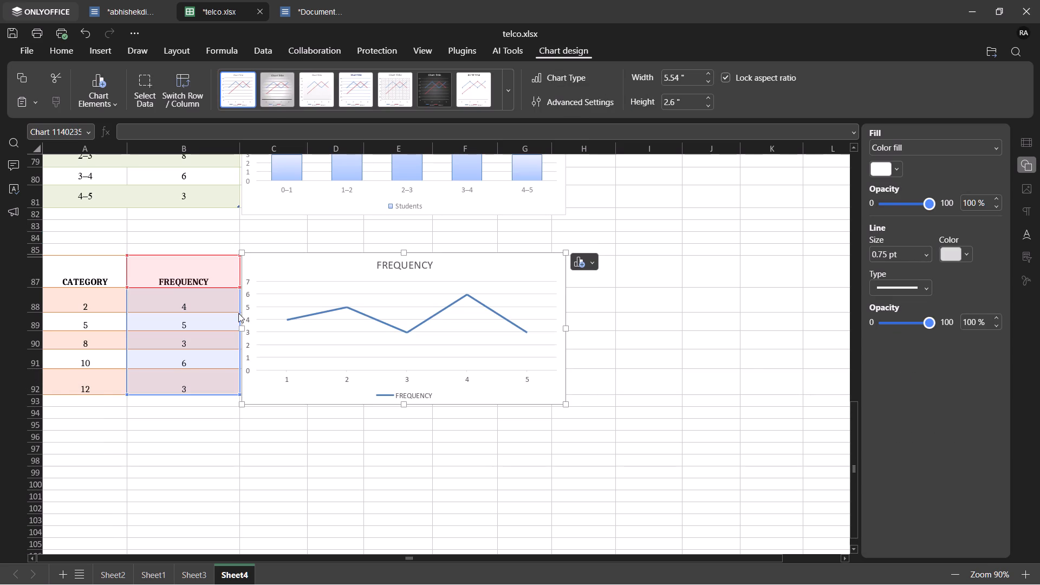
left_click(199, 444)
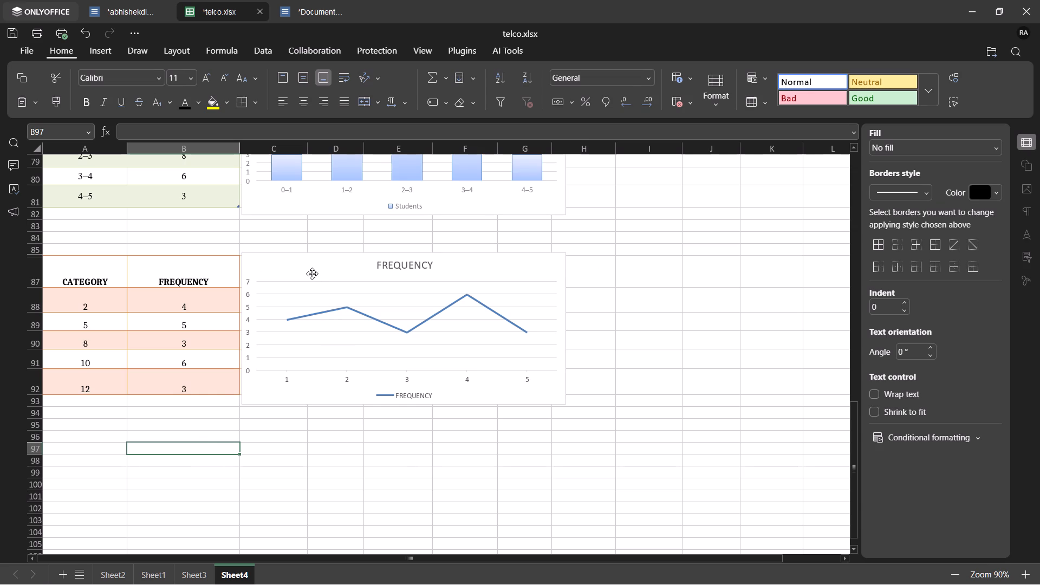
left_click(314, 271)
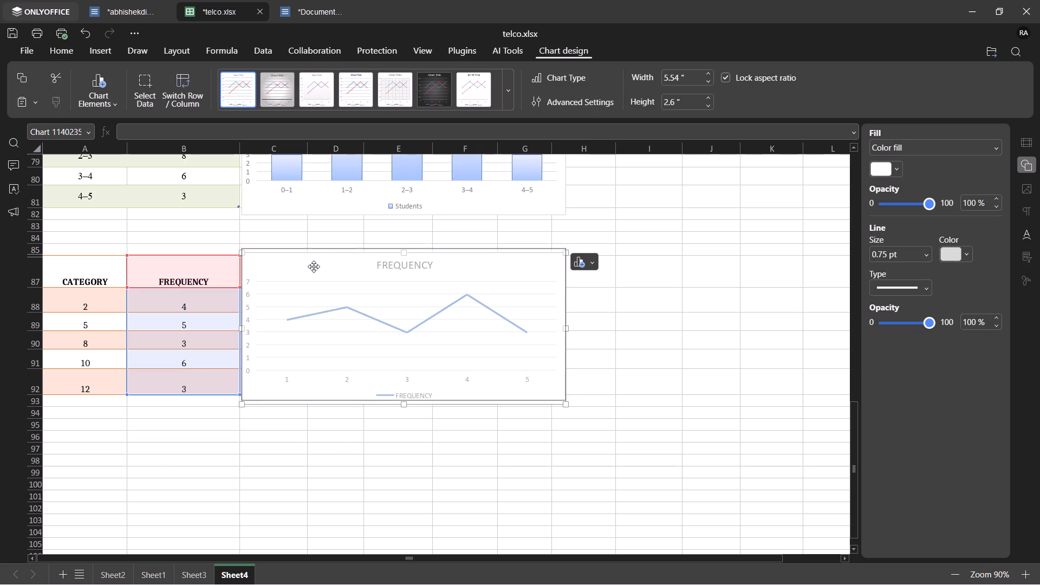
left_click(253, 428)
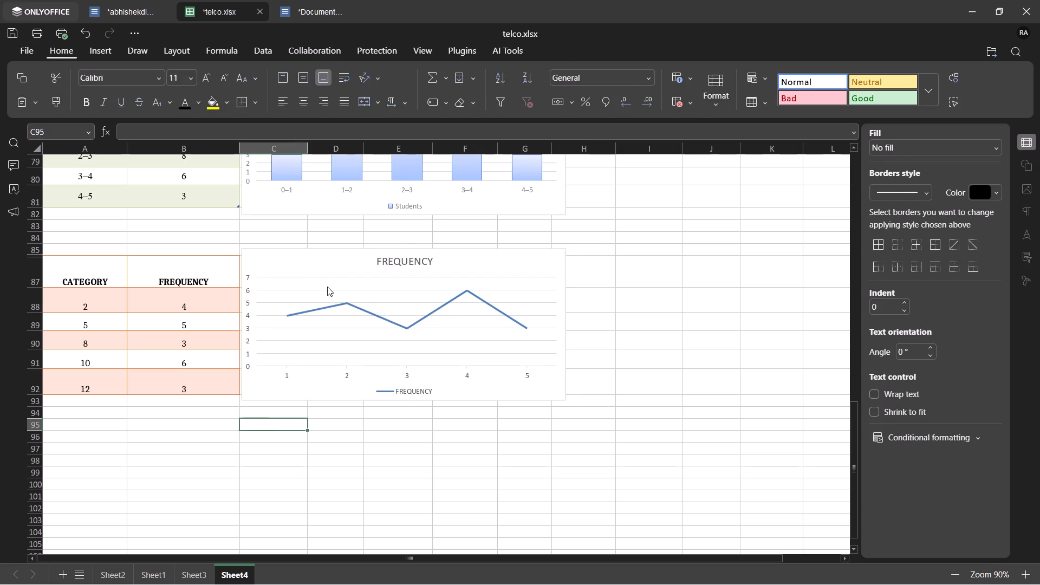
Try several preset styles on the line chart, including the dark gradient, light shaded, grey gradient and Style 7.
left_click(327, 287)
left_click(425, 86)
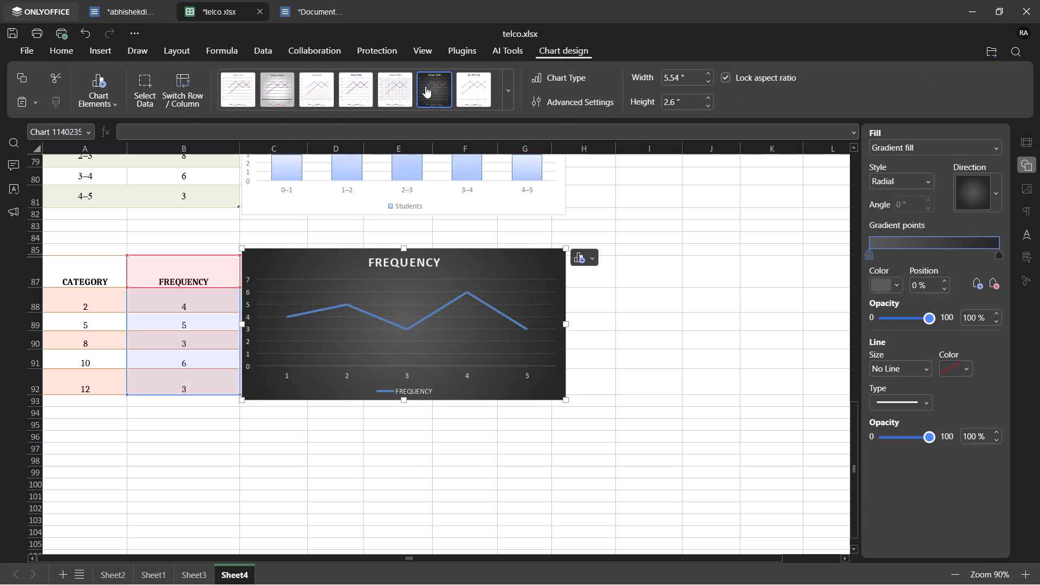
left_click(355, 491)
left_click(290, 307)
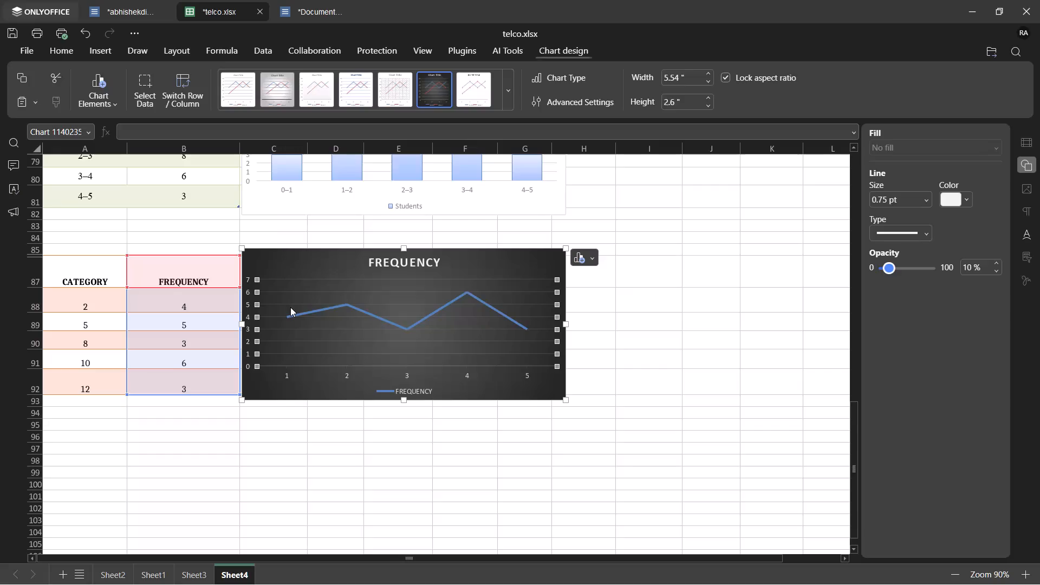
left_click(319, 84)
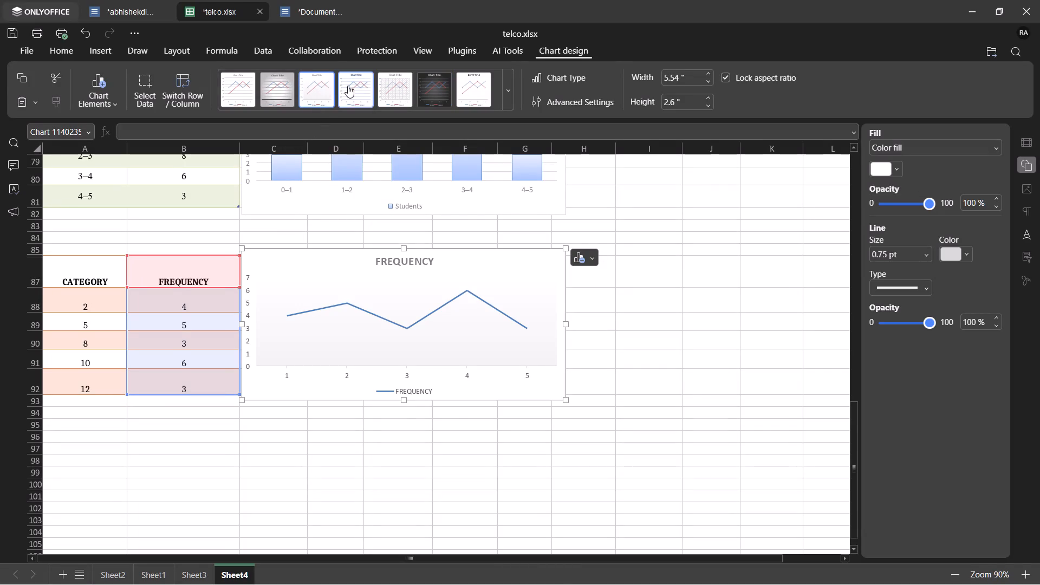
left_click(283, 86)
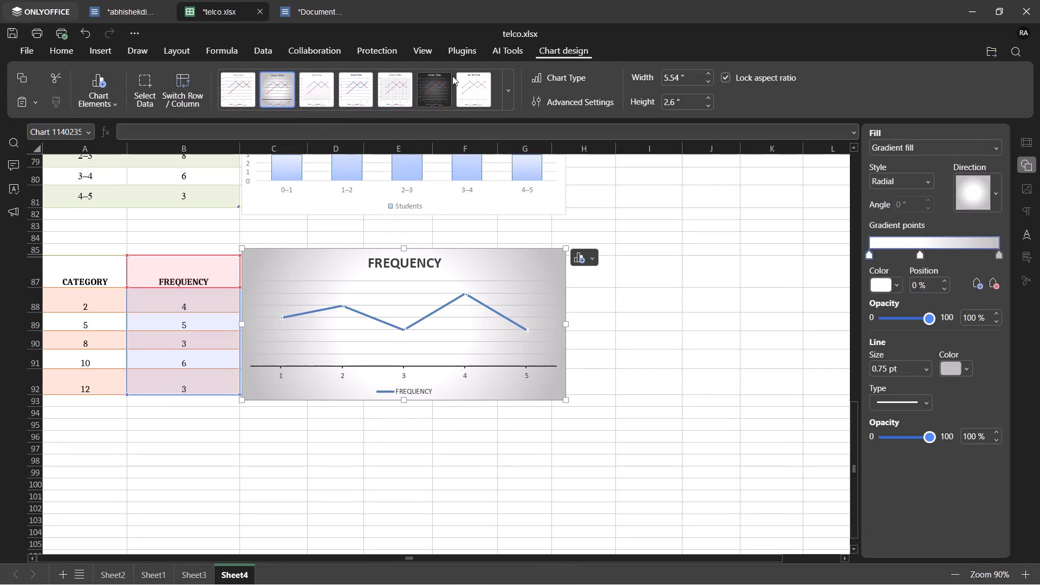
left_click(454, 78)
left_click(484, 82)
Apply the flat dark-grey preset style with the legend under the title to the line chart.
left_click(510, 88)
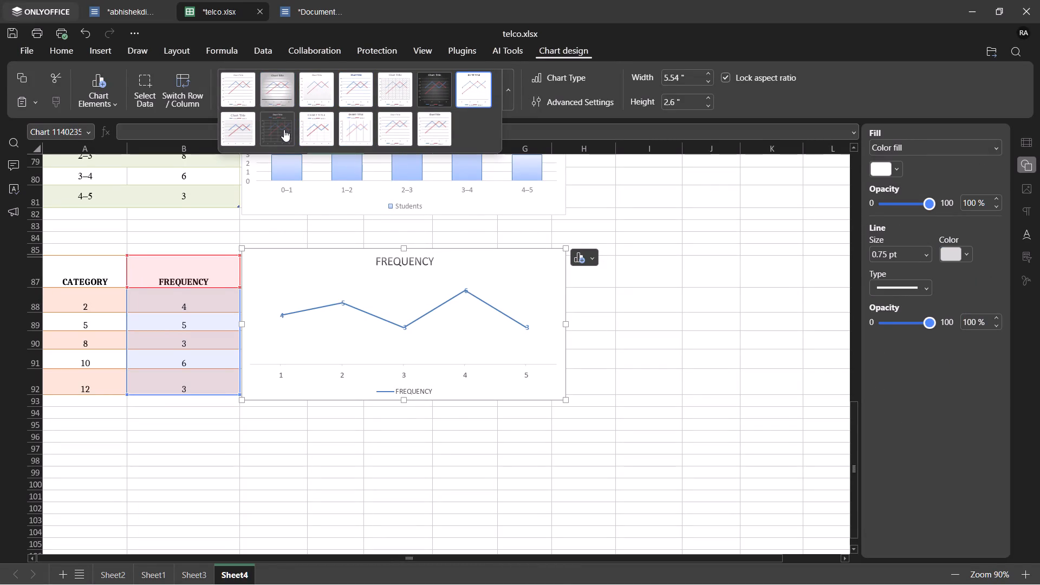
left_click(280, 128)
left_click(327, 126)
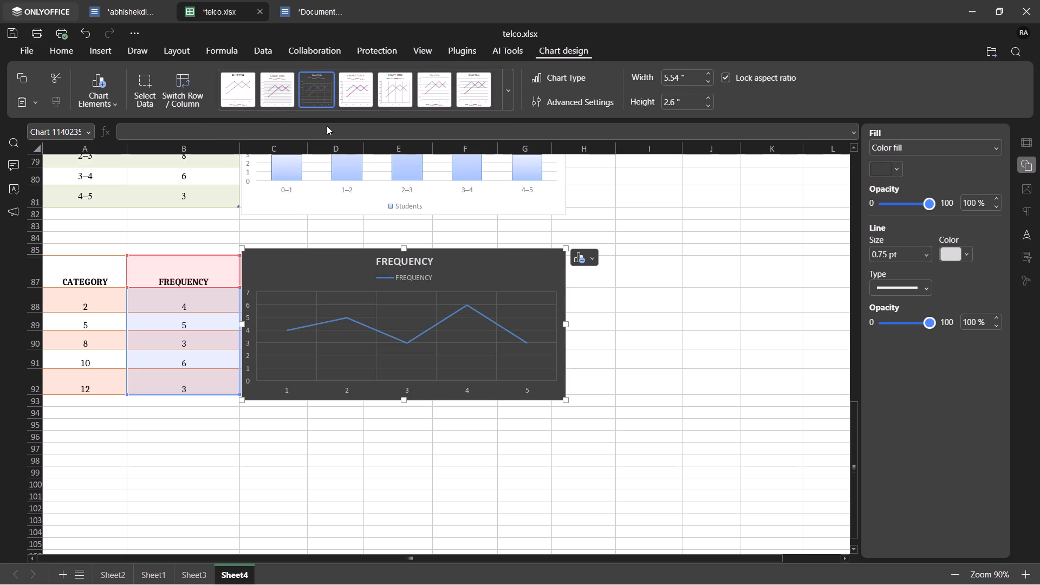
left_click(349, 242)
left_click(191, 443)
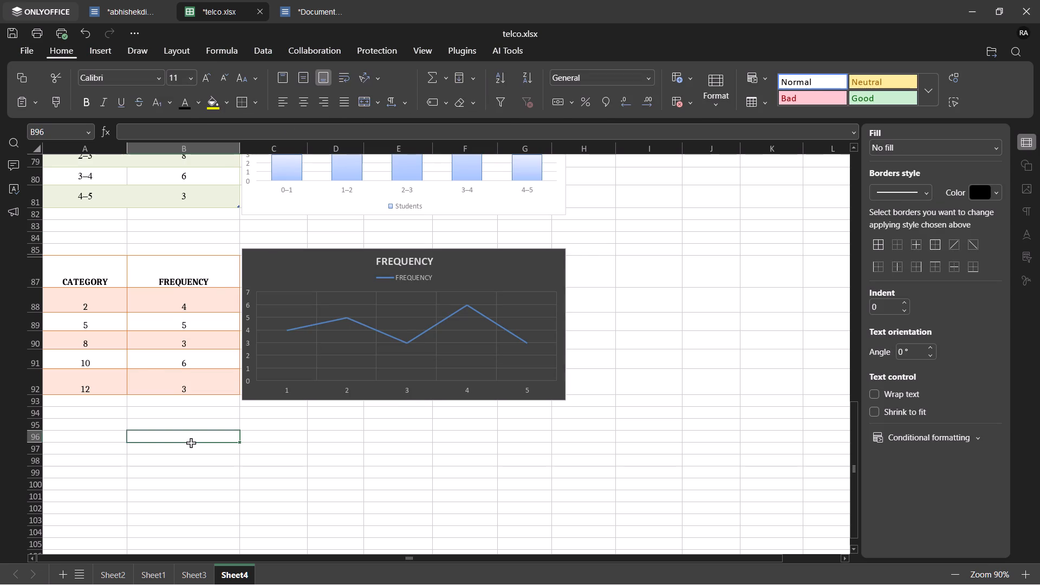
Apply black outer and inner borders to the frequency table, A87:B92.
left_click_drag(79, 275, 168, 387)
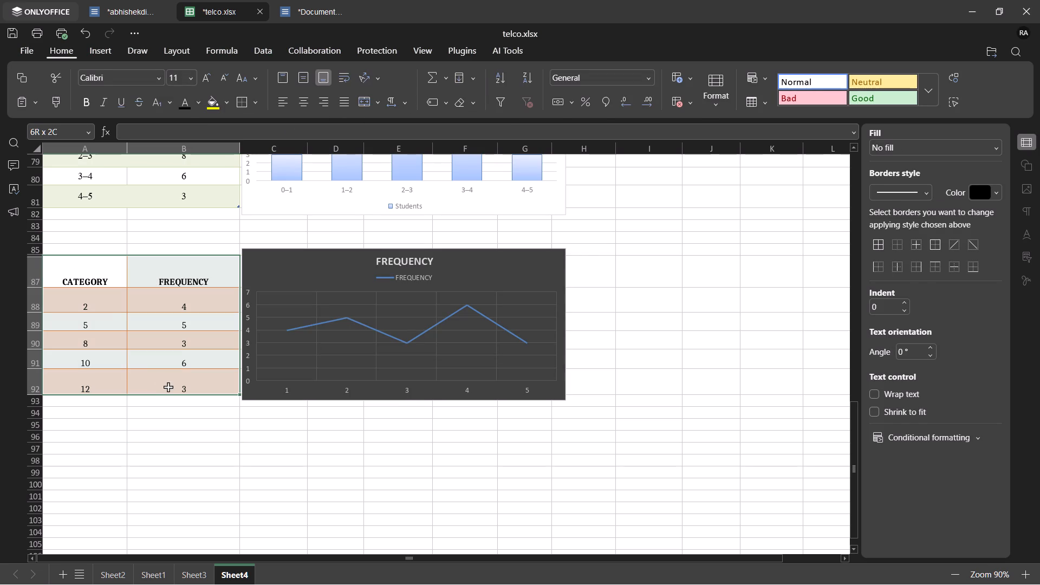
left_click_drag(168, 387, 173, 389)
left_click(107, 50)
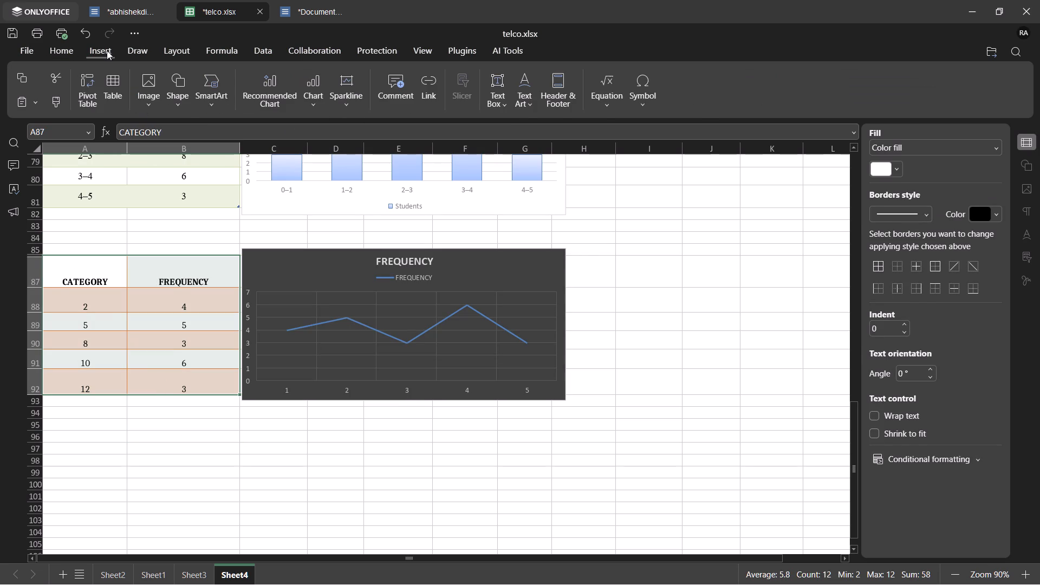
left_click(876, 267)
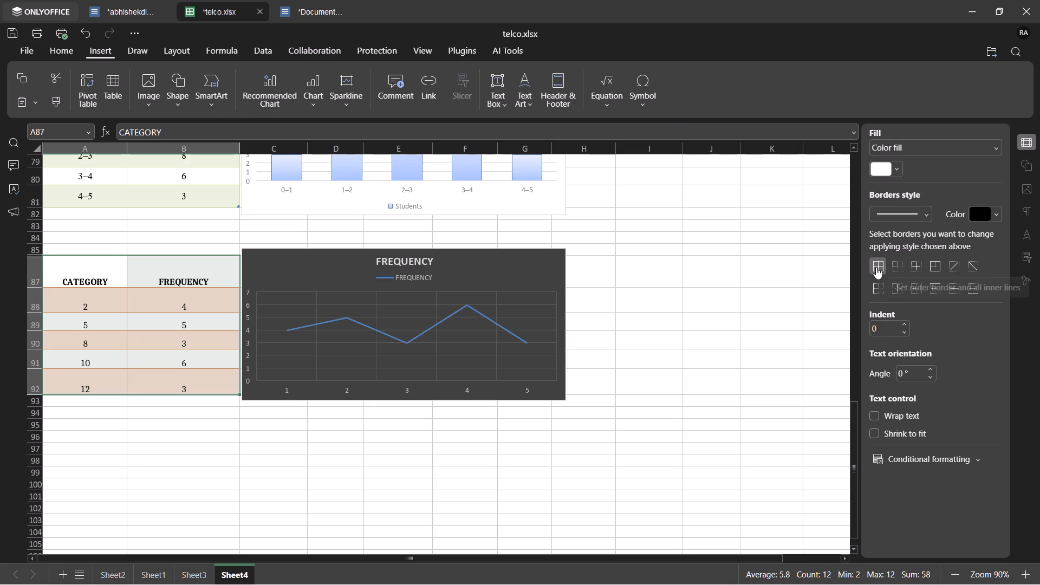
left_click(374, 468)
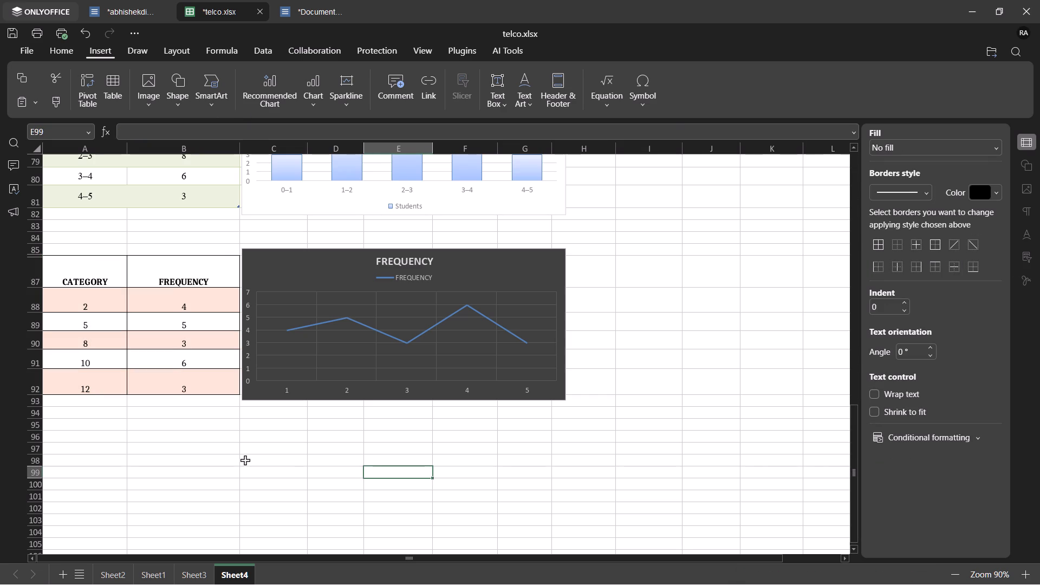
Capture a screen snip covering the bordered frequency table and the dark line chart beside it.
key("shift+super+s")
left_click_drag(565, 248, 38, 407)
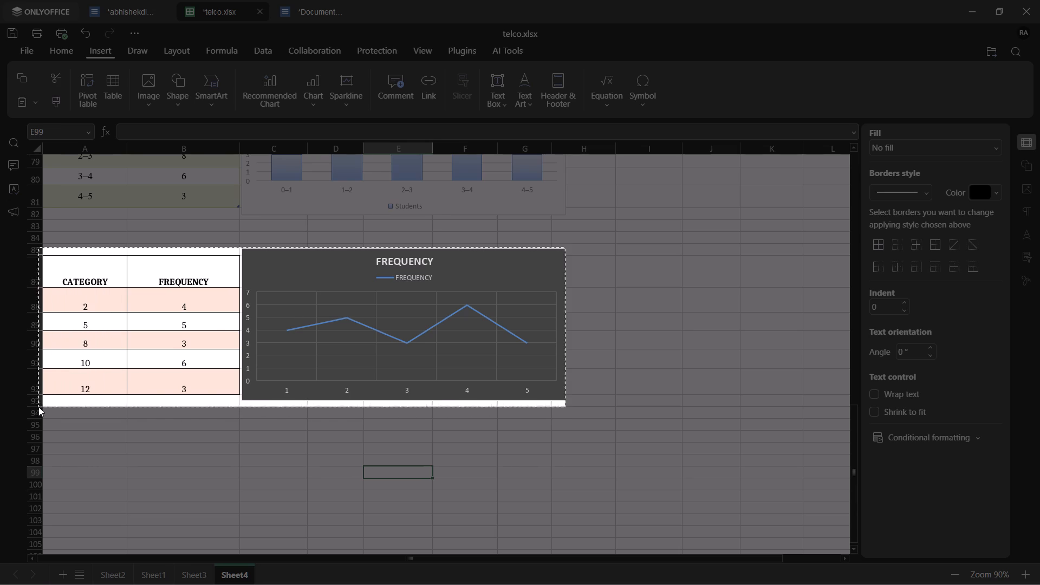
left_click_drag(38, 407, 44, 401)
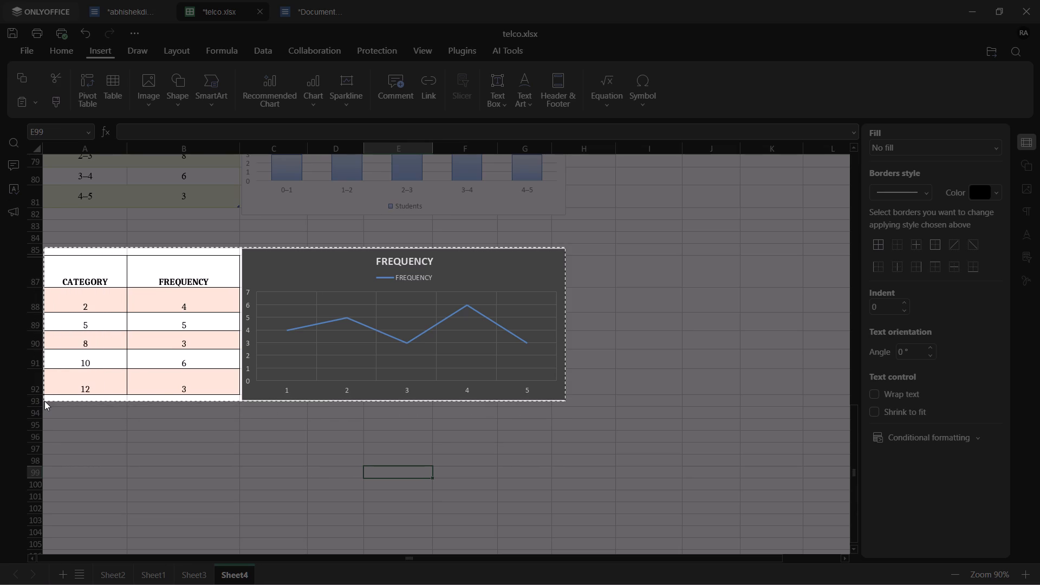
left_click_drag(44, 401, 42, 399)
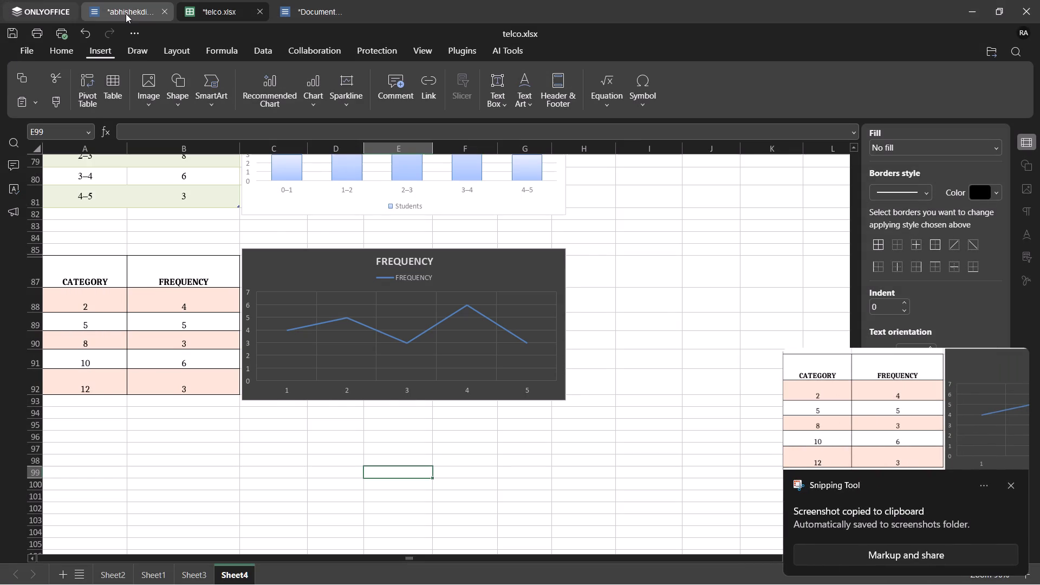
Switch to abhishekdis.docx and delete the old category and frequency table under Line Graph Example 1.
left_click(126, 14)
left_click(304, 369)
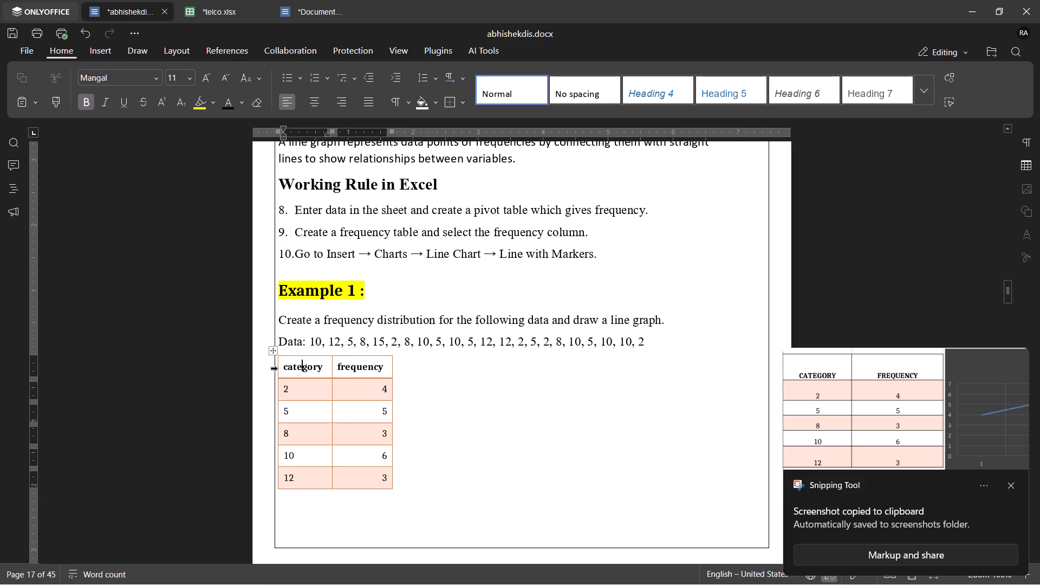
right_click(283, 367)
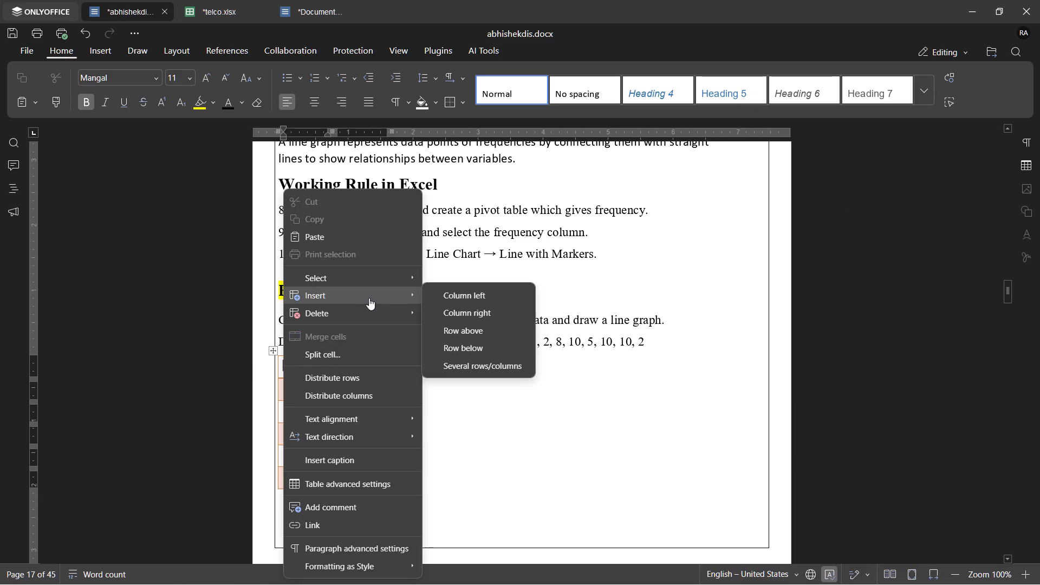
left_click(456, 344)
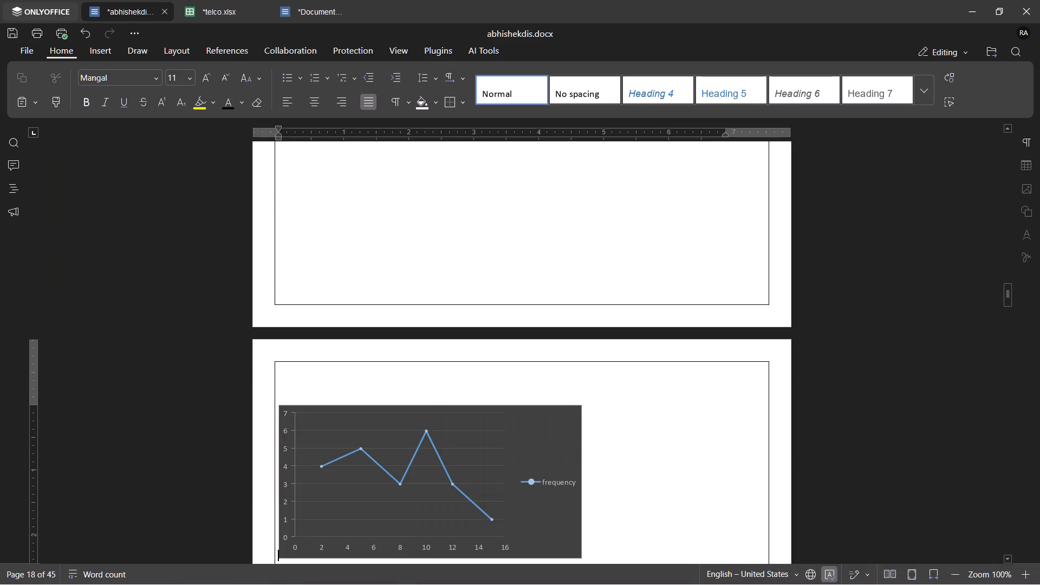
Delete the old dark frequency line chart from Line Graph Example 1.
left_click(359, 470)
left_click(359, 470)
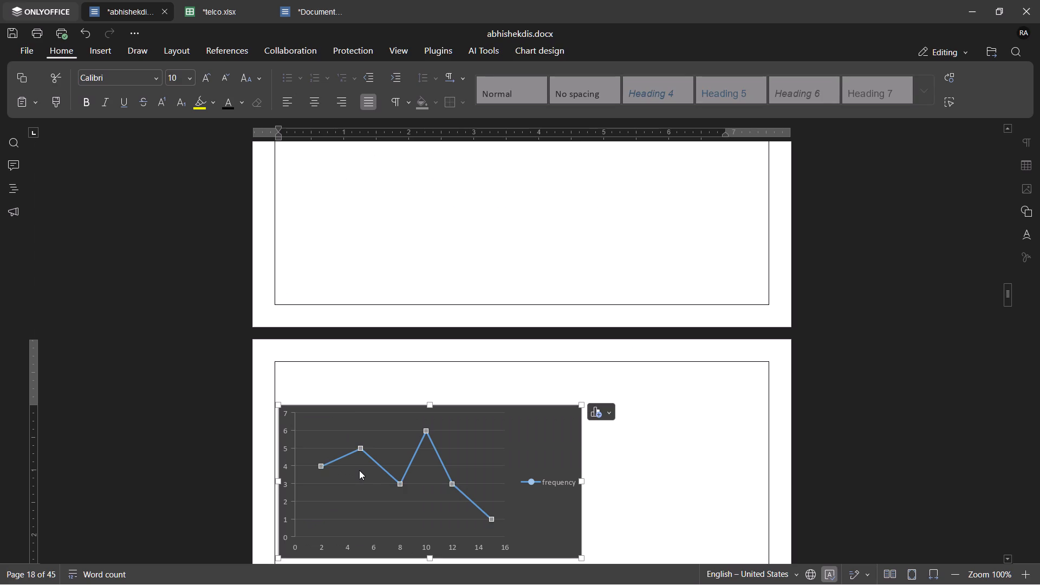
key("Delete")
left_click(338, 409)
key("Delete")
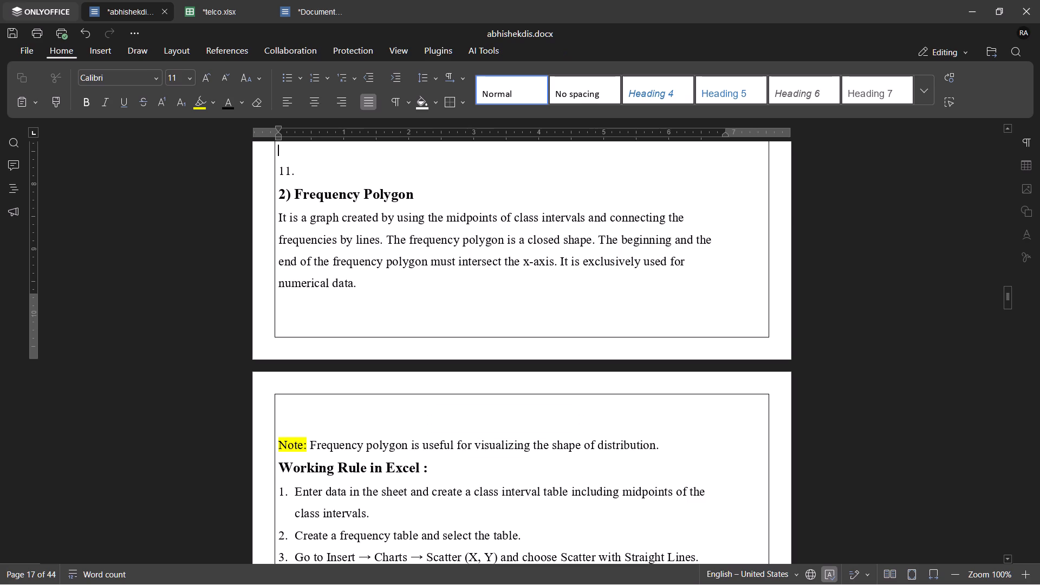
Paste the captured table and chart image below the Data line of Example 1.
scroll(338, 409, "up", 4)
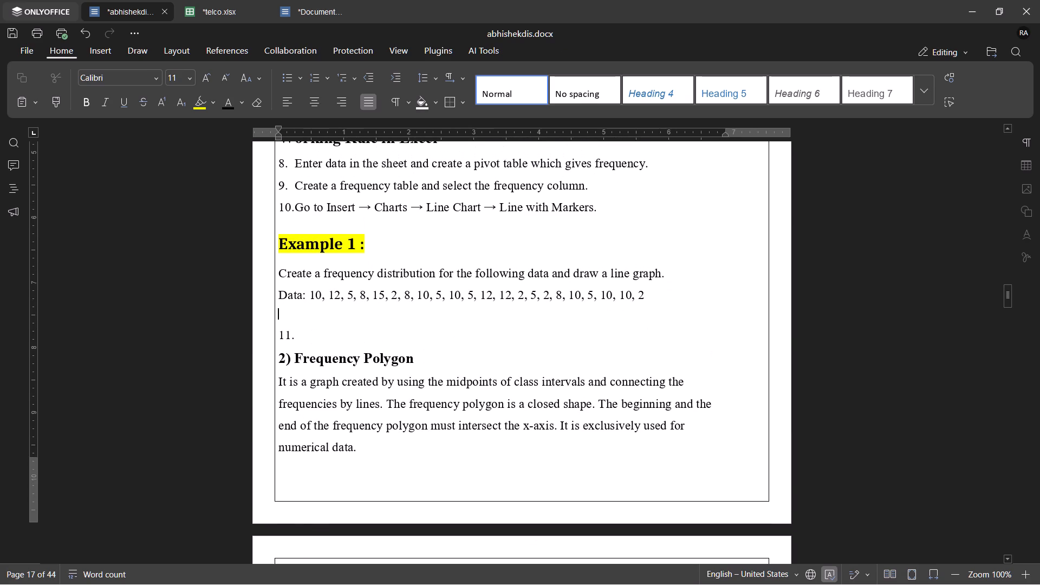
key("ctrl+v")
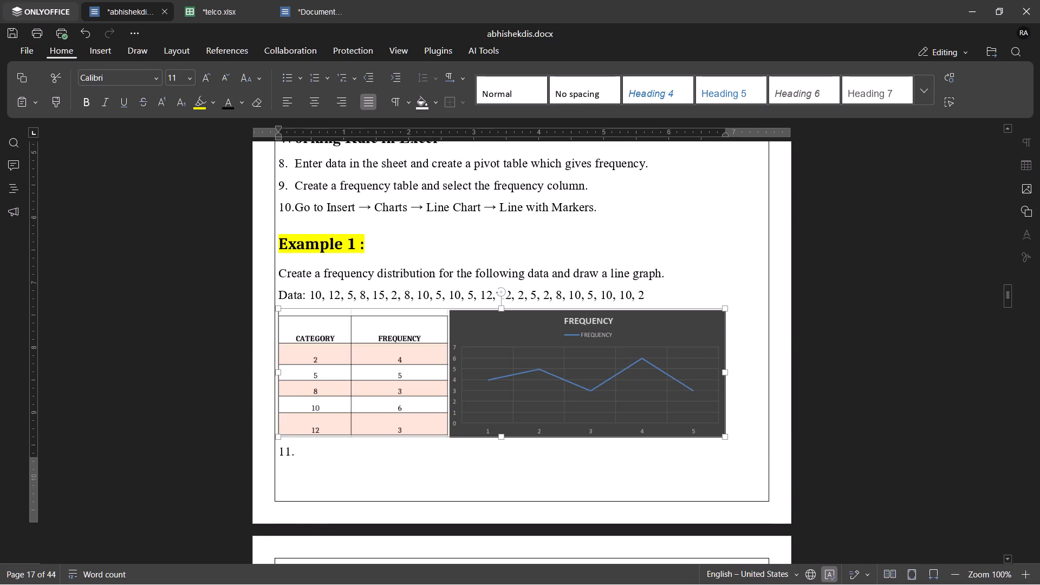
Remove the stray list number 11 below the pasted image and check the Example 1 layout.
left_click(428, 499)
scroll(393, 426, "down", 4)
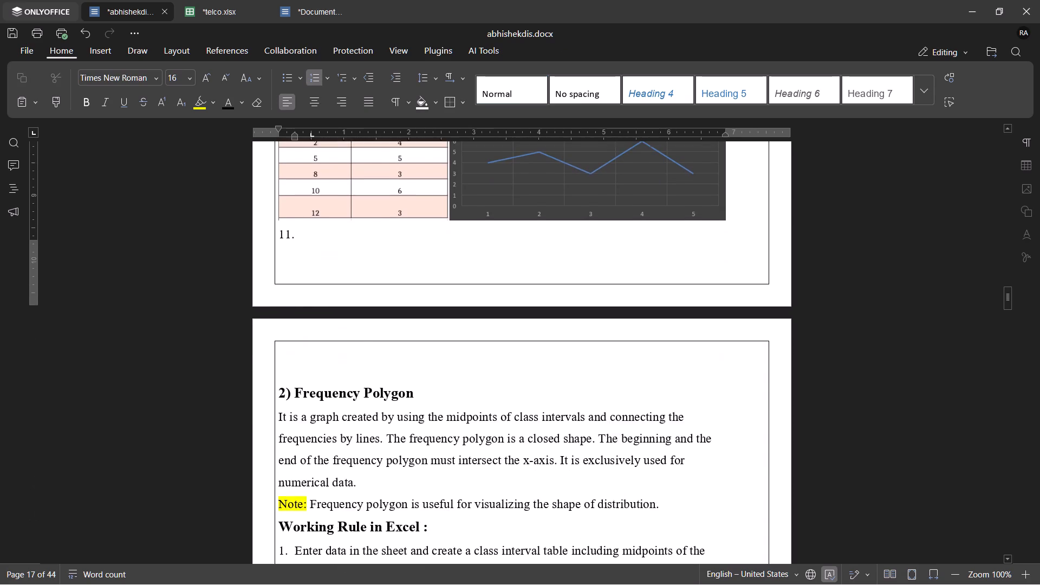
scroll(393, 426, "up", 1)
key("BackSpace")
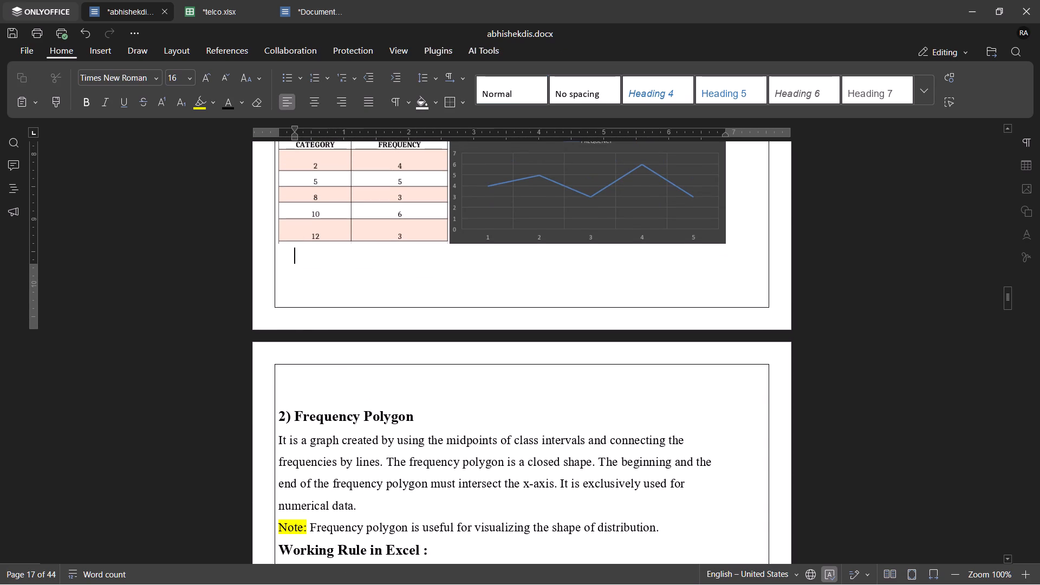
scroll(317, 263, "up", 5)
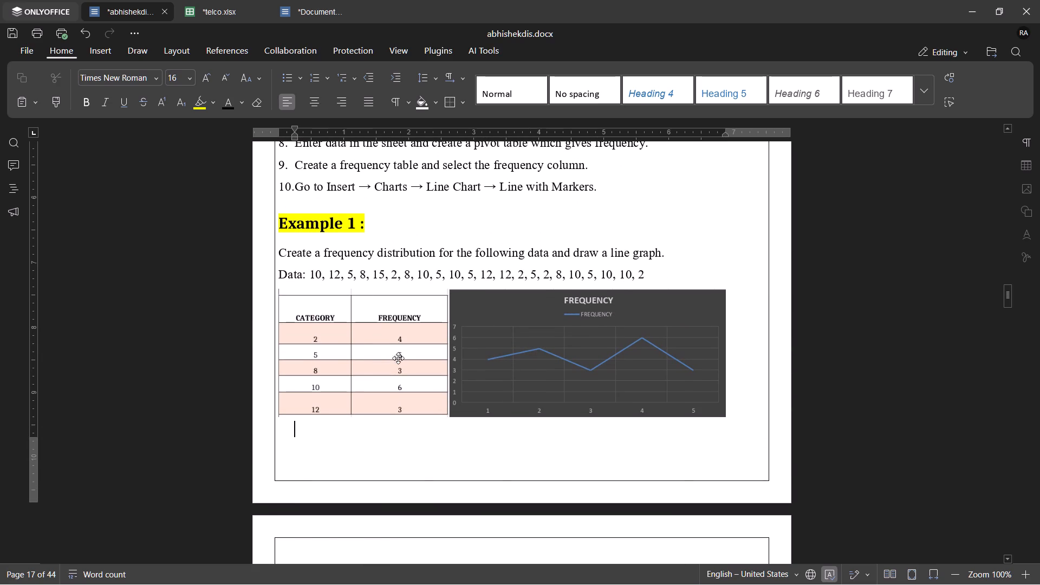
left_click(663, 270)
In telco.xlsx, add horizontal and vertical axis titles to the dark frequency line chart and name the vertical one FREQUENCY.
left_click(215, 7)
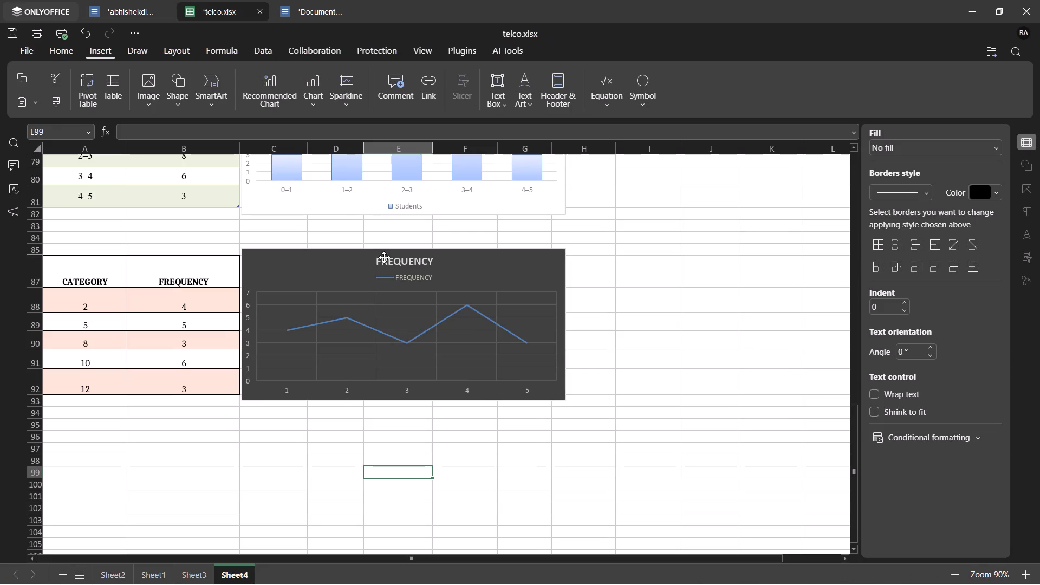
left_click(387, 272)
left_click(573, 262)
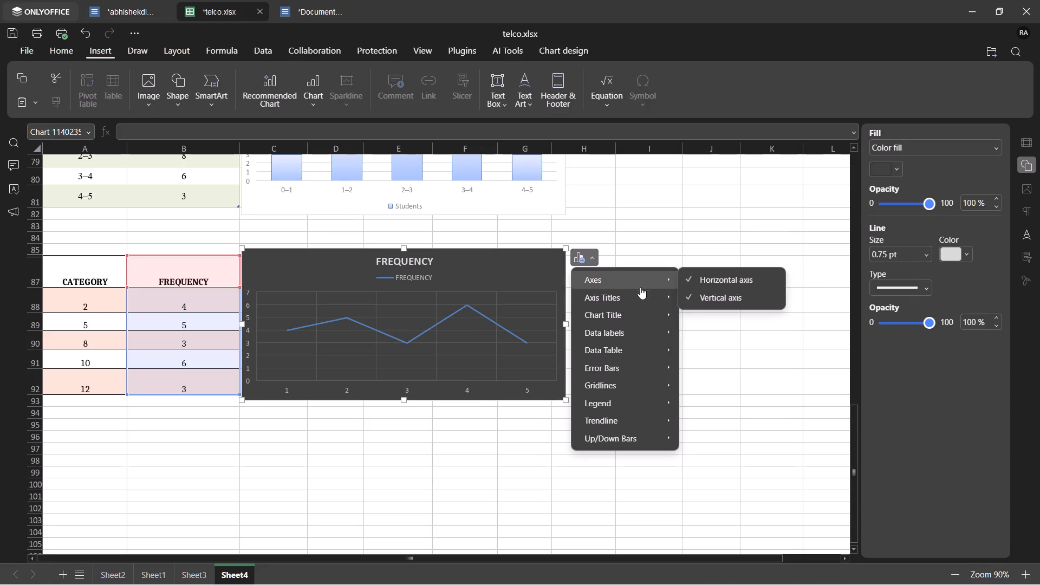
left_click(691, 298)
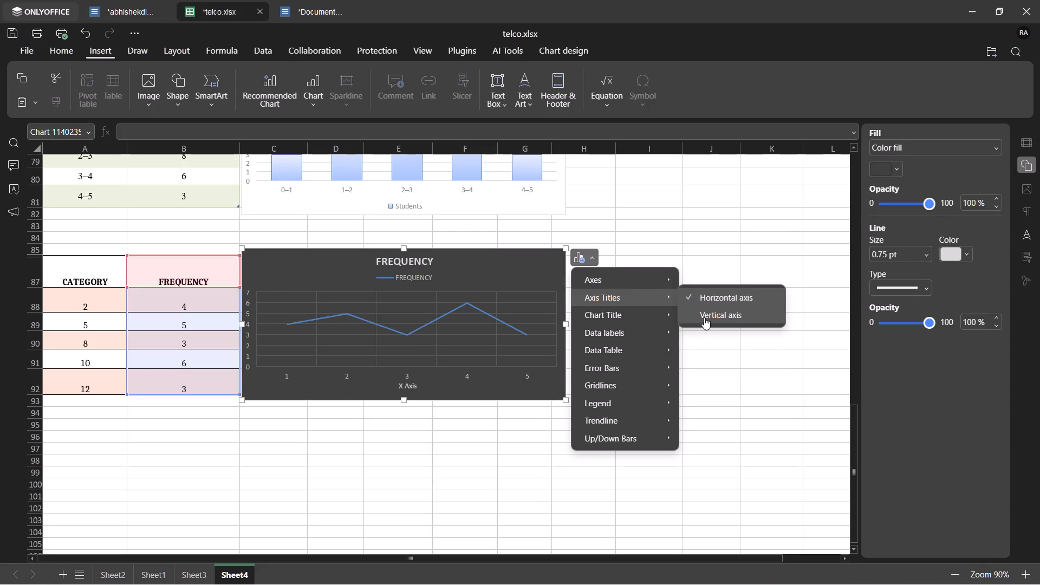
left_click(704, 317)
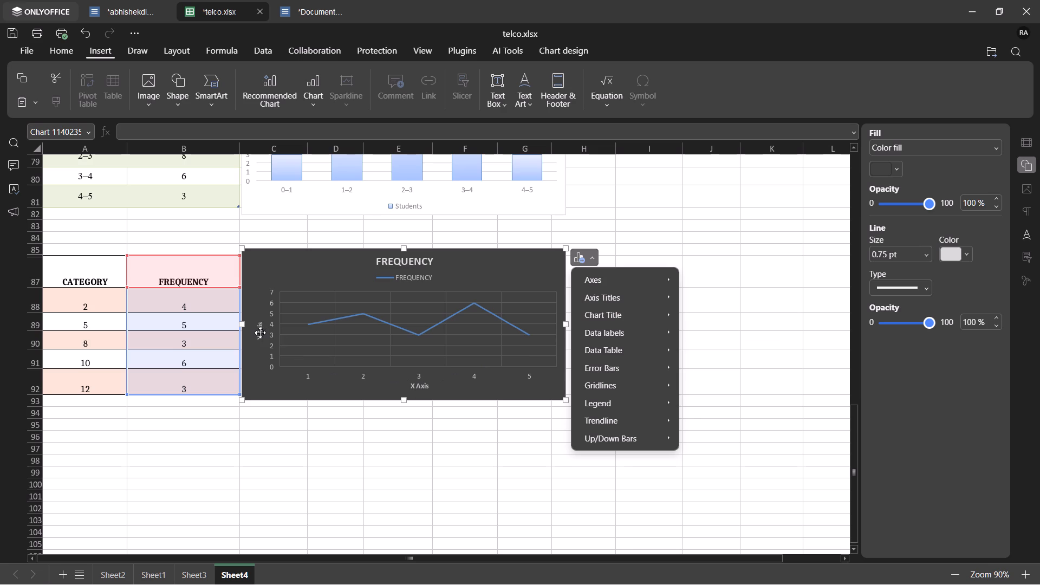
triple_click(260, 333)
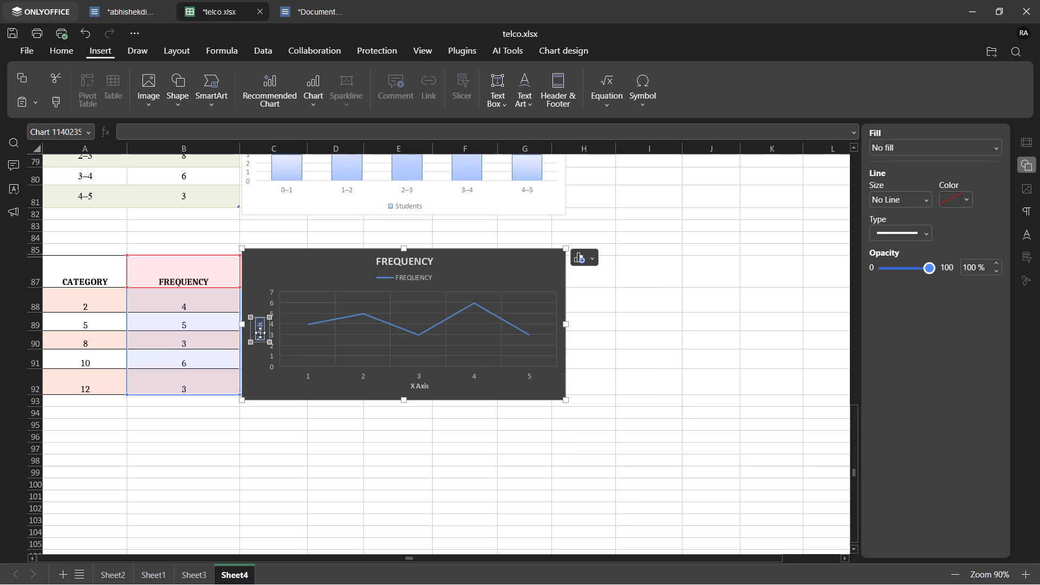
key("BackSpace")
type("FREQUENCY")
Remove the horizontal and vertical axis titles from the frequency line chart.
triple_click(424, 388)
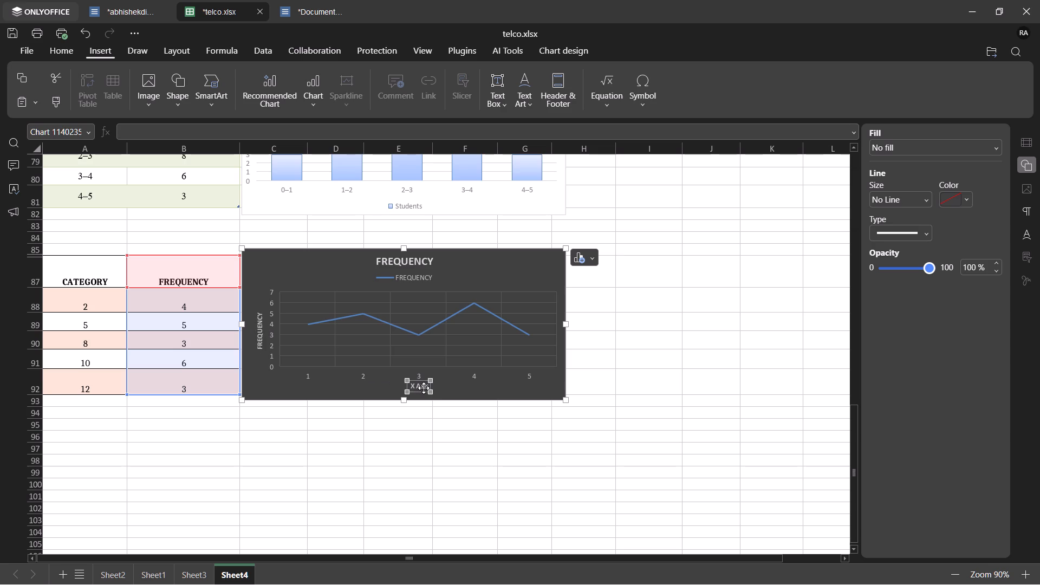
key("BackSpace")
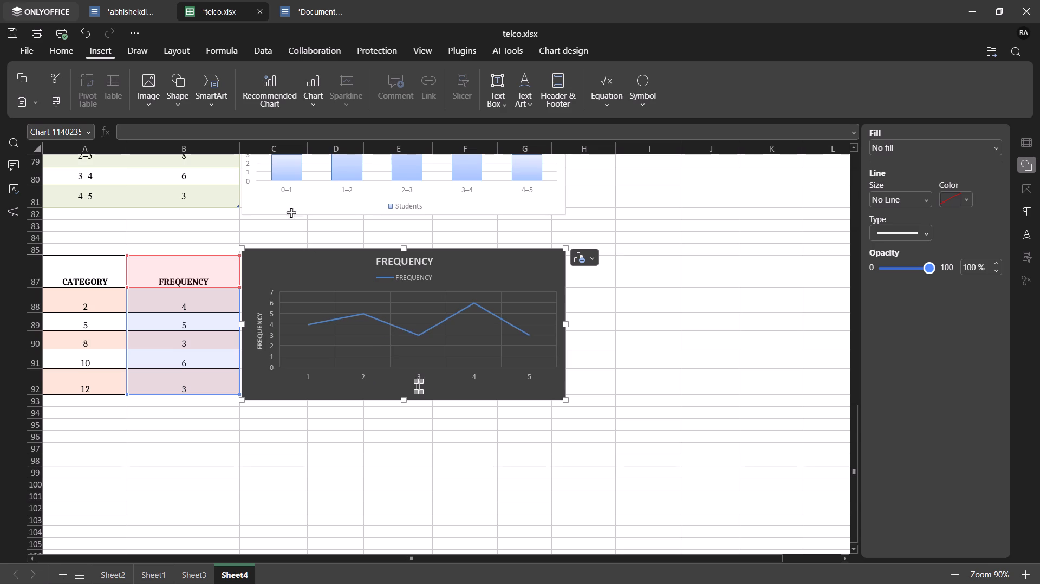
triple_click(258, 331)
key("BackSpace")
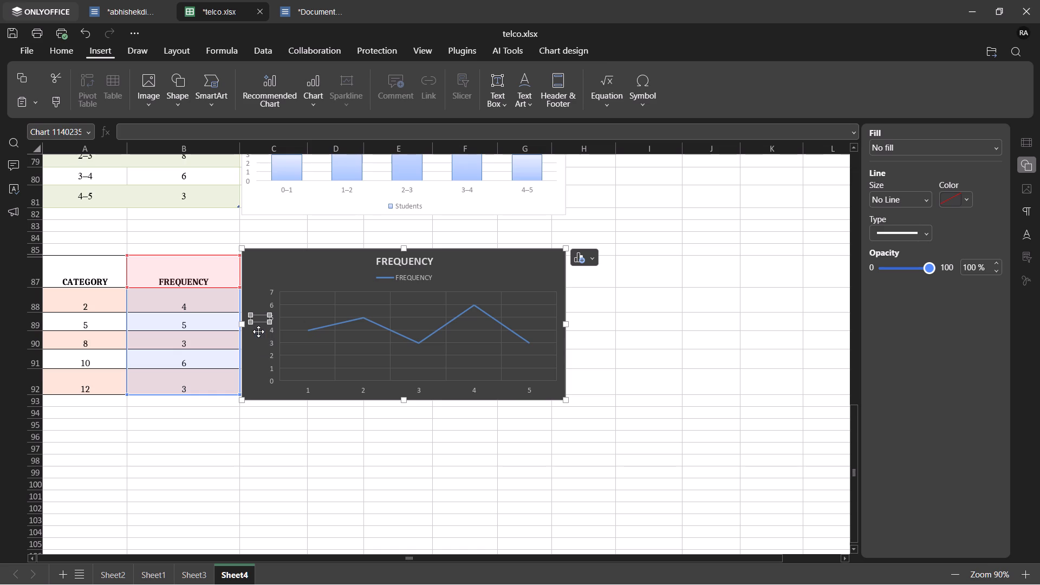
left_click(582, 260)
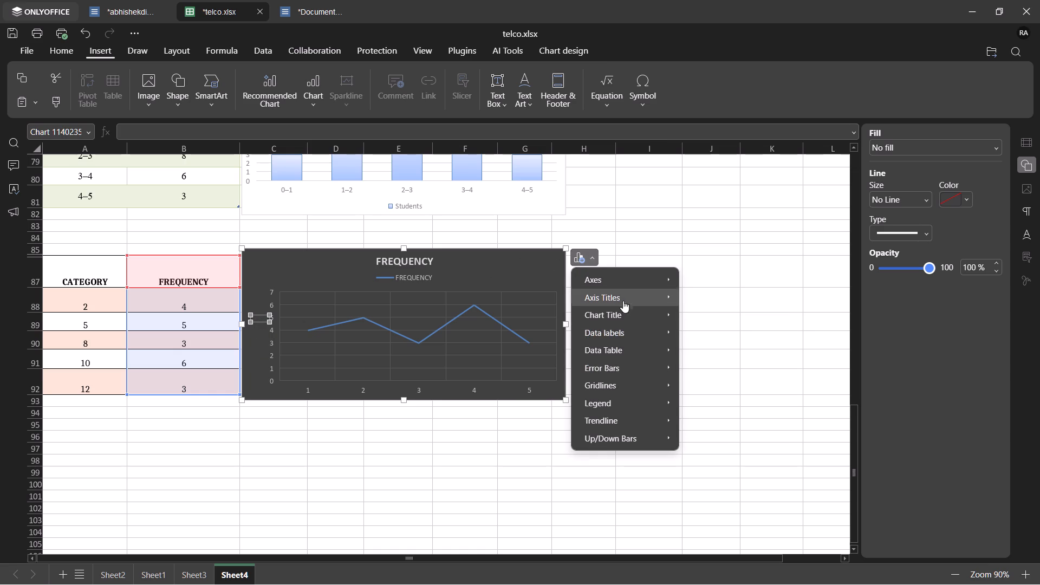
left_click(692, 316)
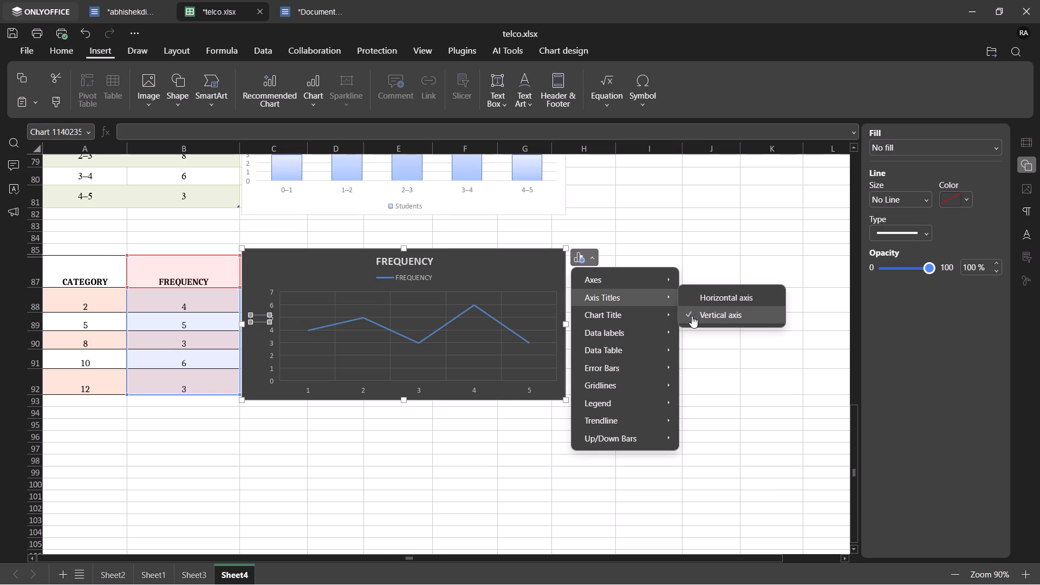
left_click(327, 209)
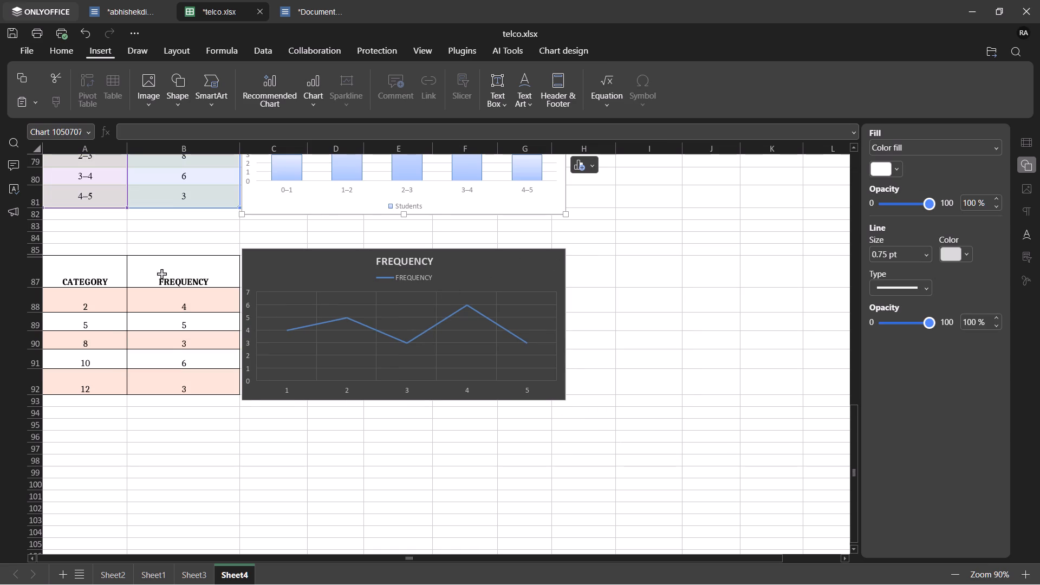
Return to abhishekdis.docx and capture a screenshot of the table and line chart under Line Graph Example 1.
left_click(125, 11)
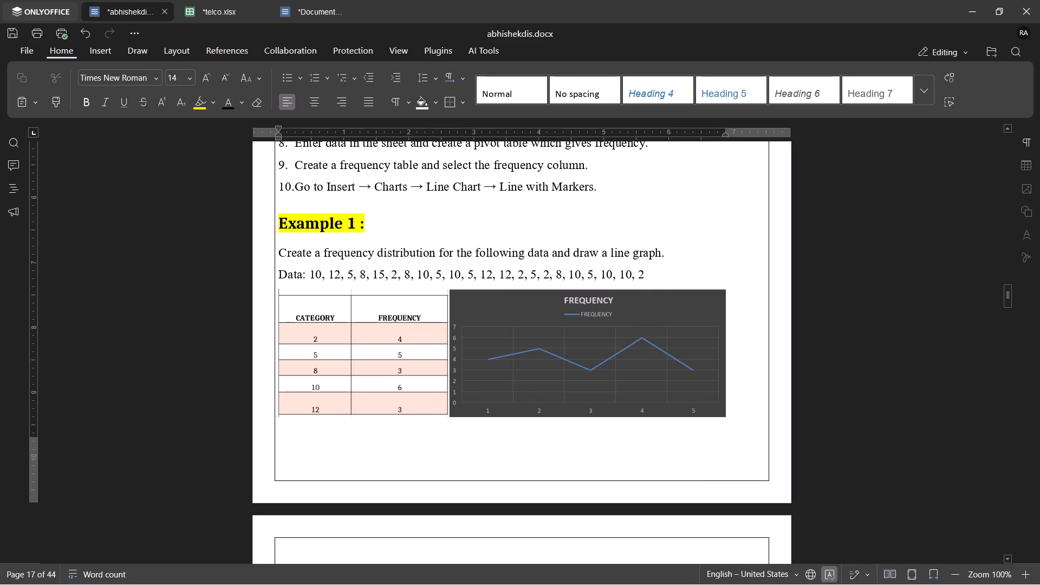
scroll(509, 421, "down", 5)
scroll(509, 421, "up", 1)
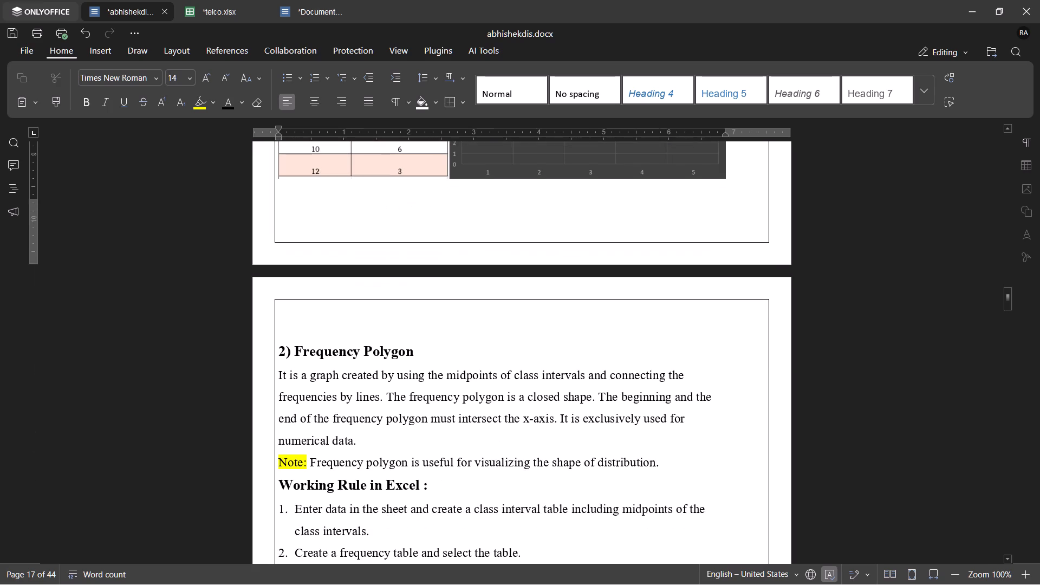
scroll(509, 421, "up", 2)
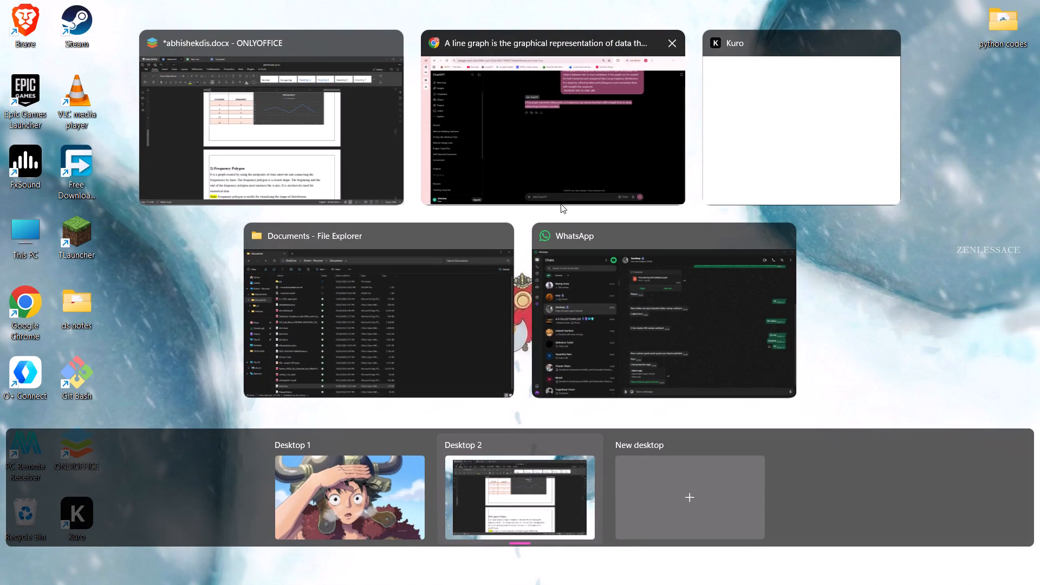
left_click(565, 193)
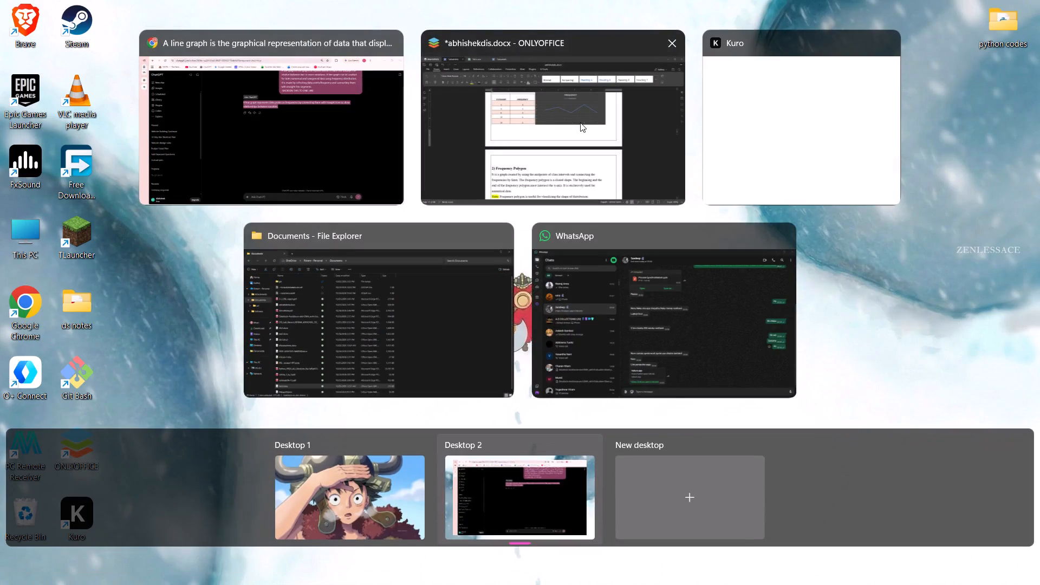
left_click(580, 122)
scroll(396, 299, "up", 2)
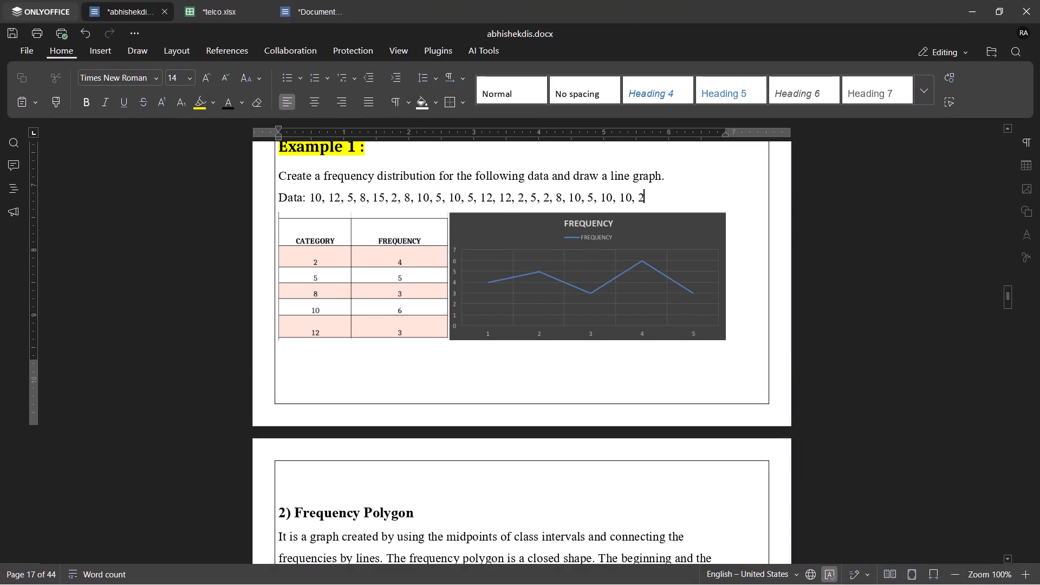
key("shift+super+s")
left_click_drag(298, 209, 714, 360)
left_click(564, 185)
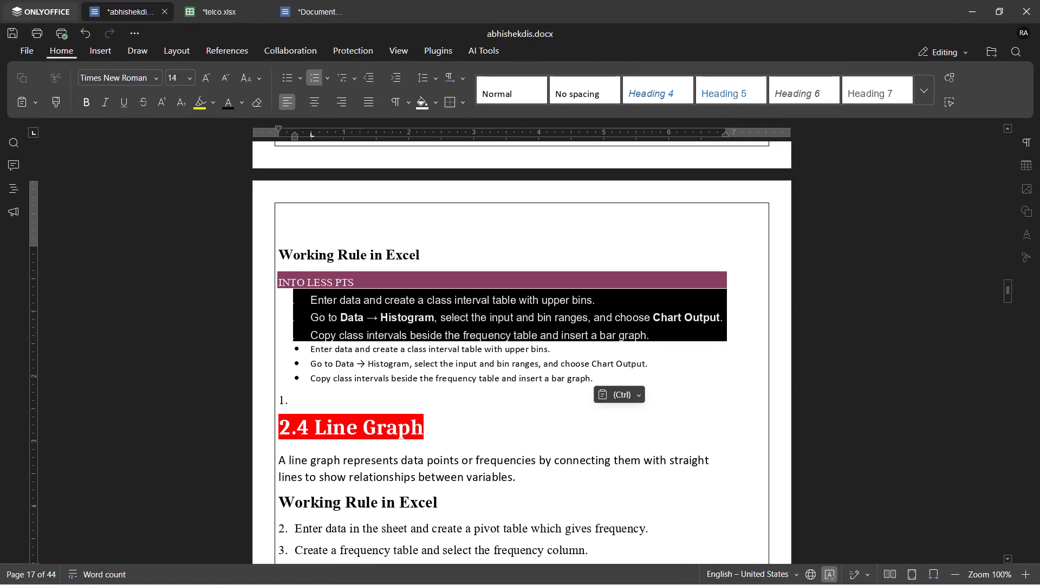
Delete the first pasted block with the INTO LESS PTS line and the dark-background points.
left_click_drag(733, 337, 275, 273)
key("BackSpace")
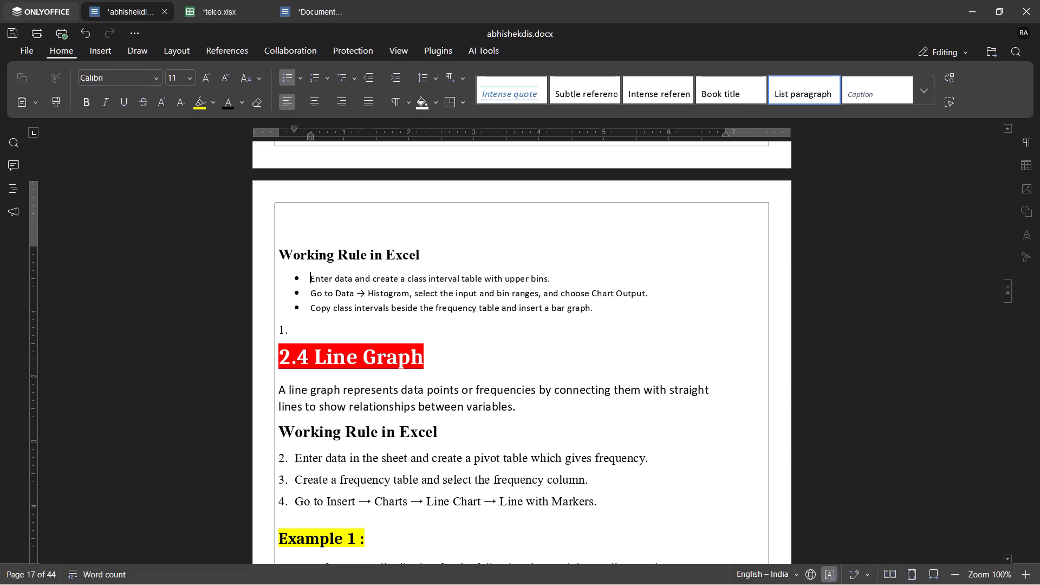
Apply the Normal style and font size 14 to the three pasted working-rule points.
left_click_drag(292, 278, 617, 304)
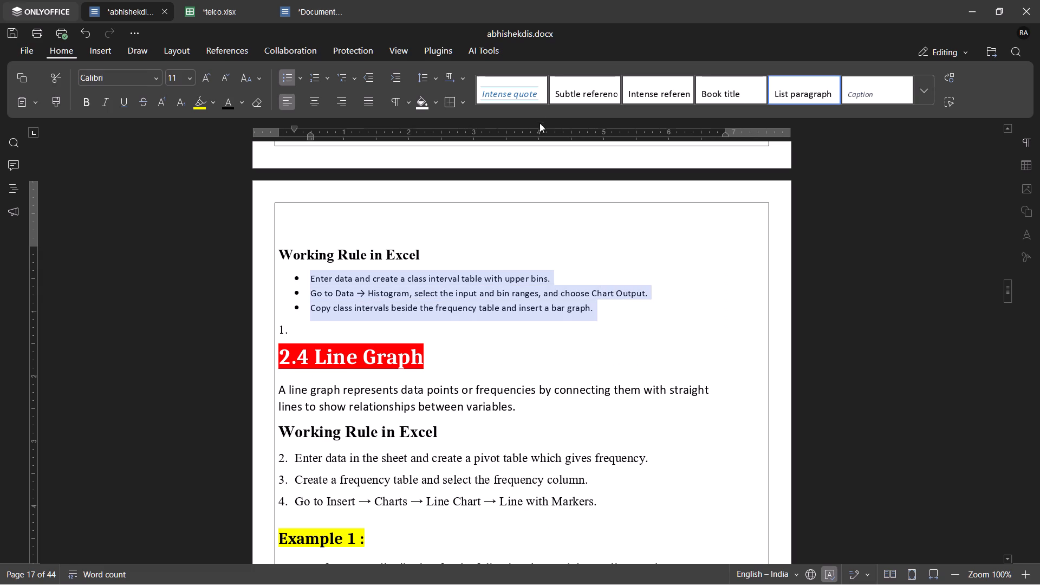
left_click(920, 91)
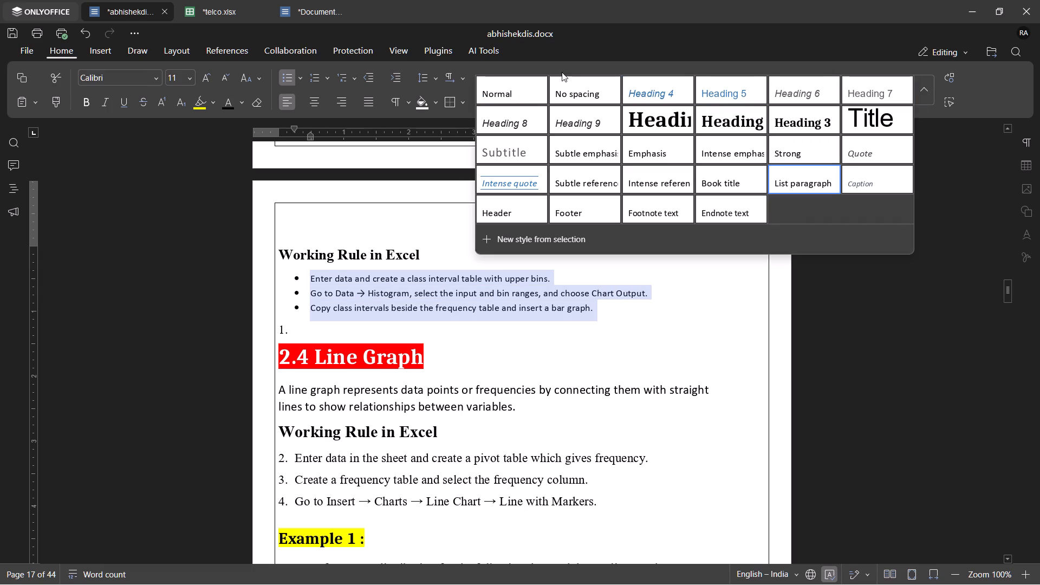
left_click(495, 87)
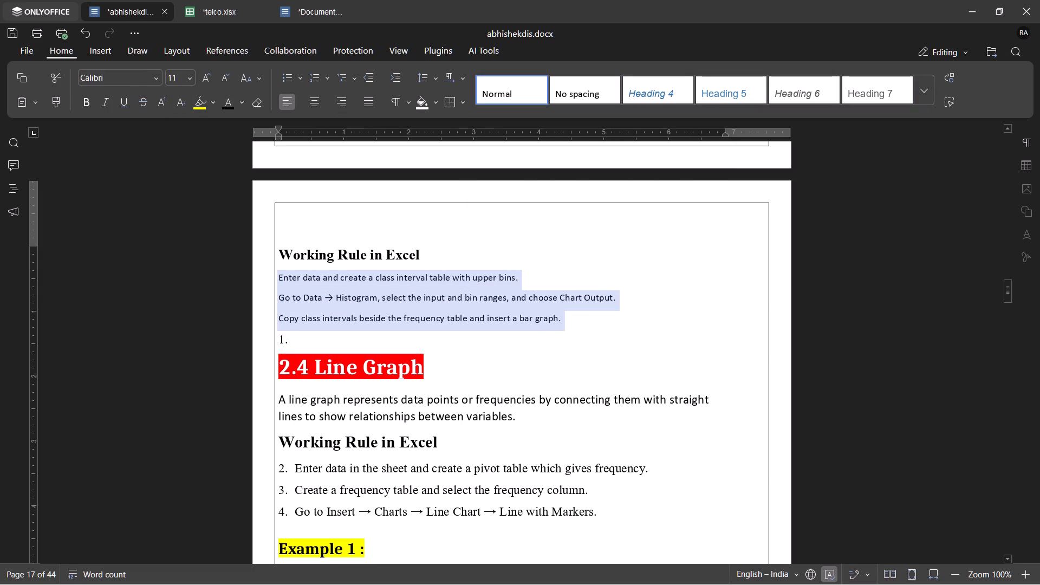
left_click(188, 80)
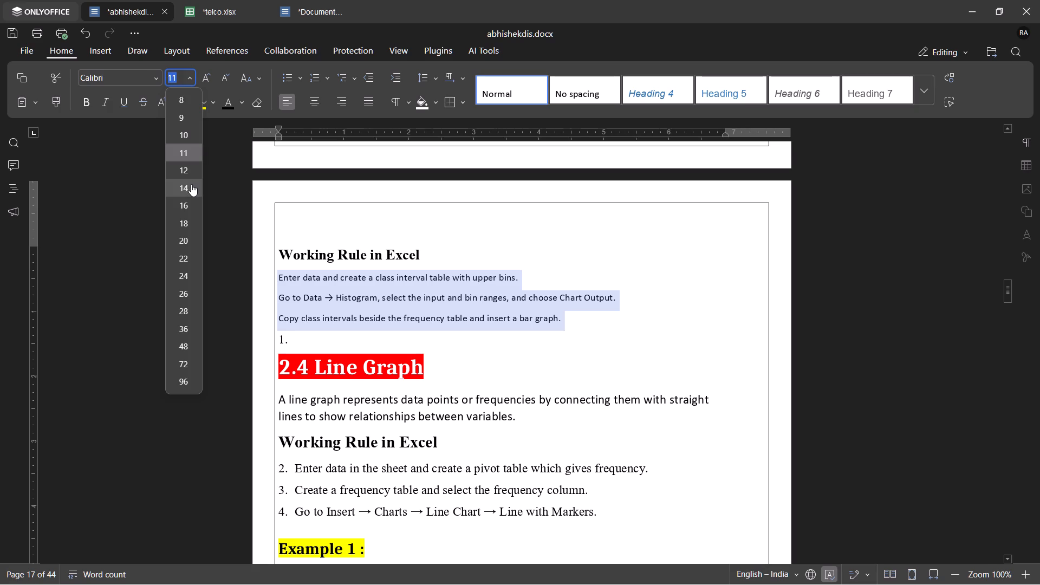
left_click(191, 184)
left_click(509, 257)
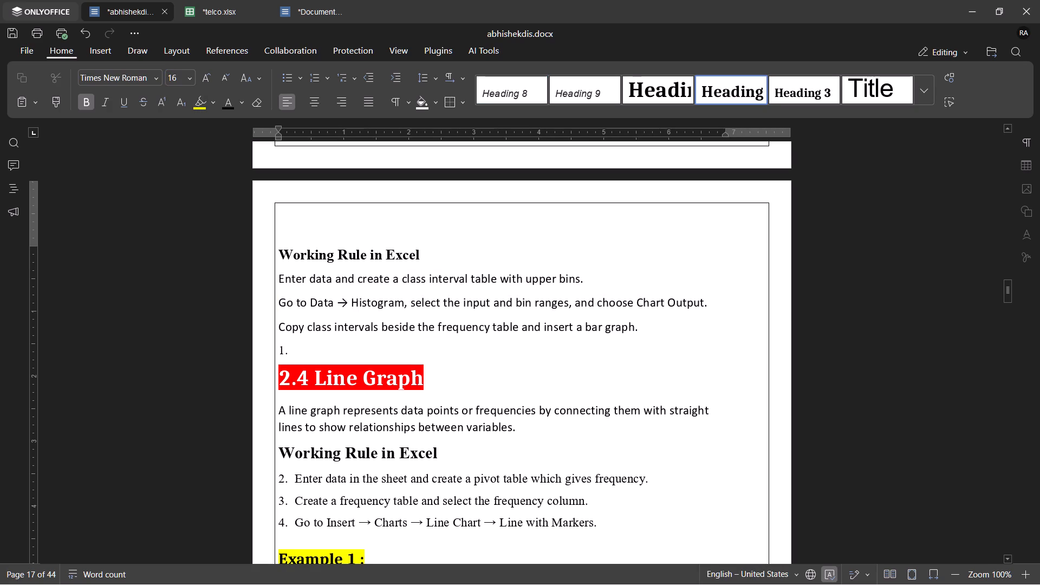
Remove the empty numbered item between the three points and the 2.4 Line Graph heading.
left_click(316, 351)
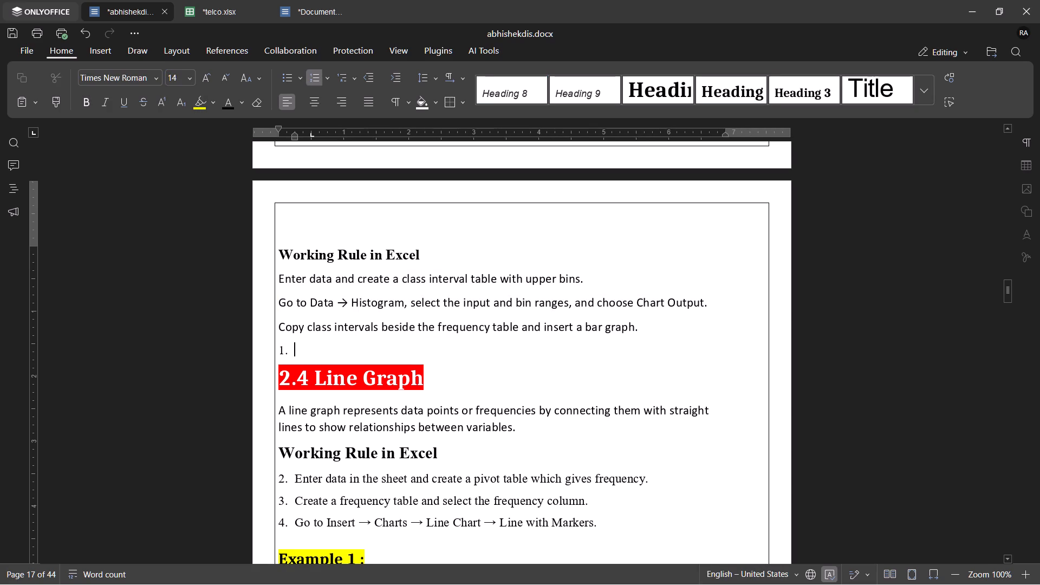
key("BackSpace")
key("BackSpace")
key("BackSpace")
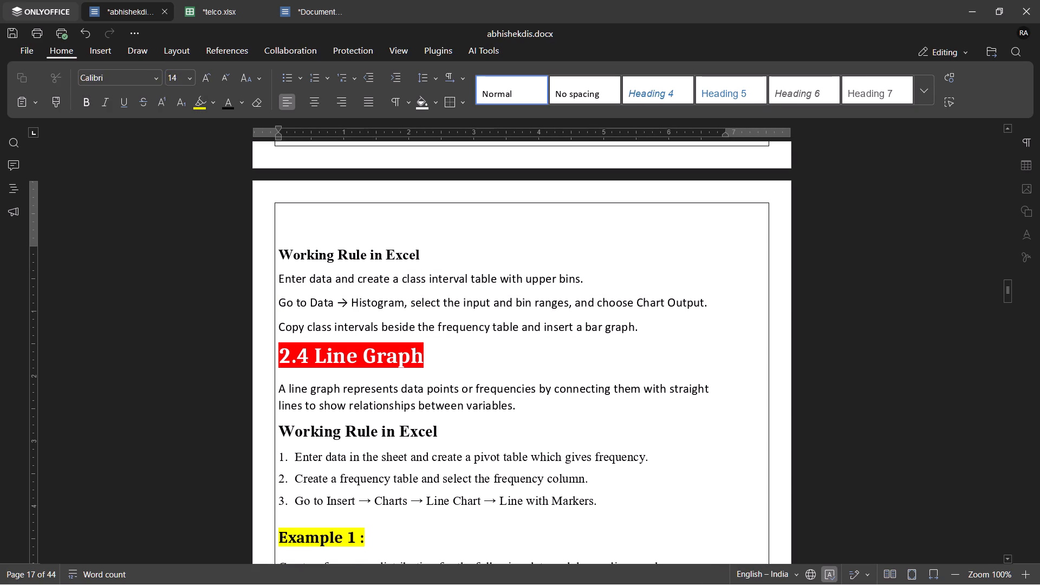
Number the three histogram working-rule points as plain text with 1., 2. and 3., without automatic list formatting.
left_click(278, 276)
type("1.")
key("space")
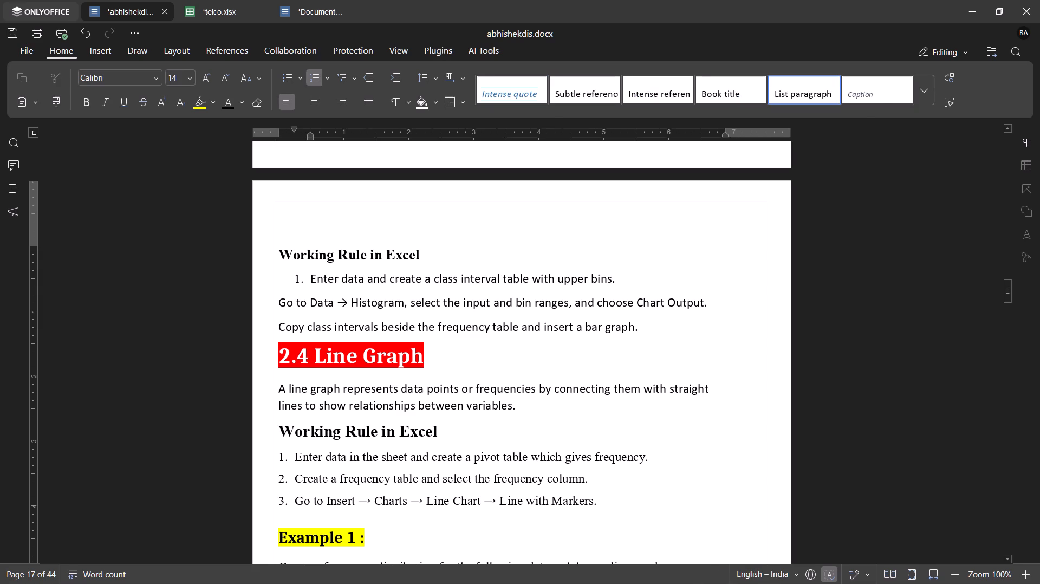
key("BackSpace")
key("BackSpace")
type("1.")
key("Down")
key("Left")
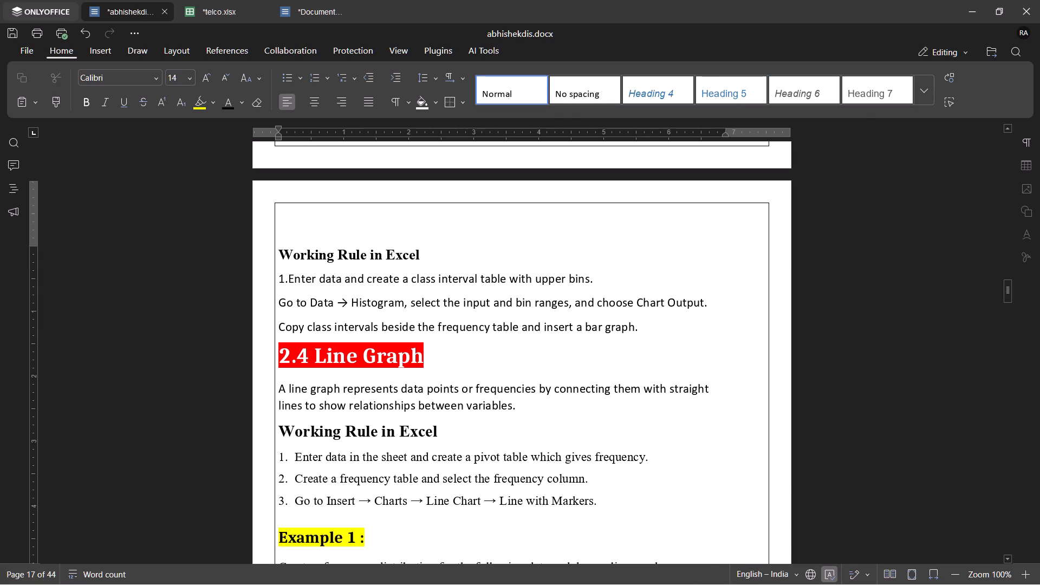
key("2")
key("period")
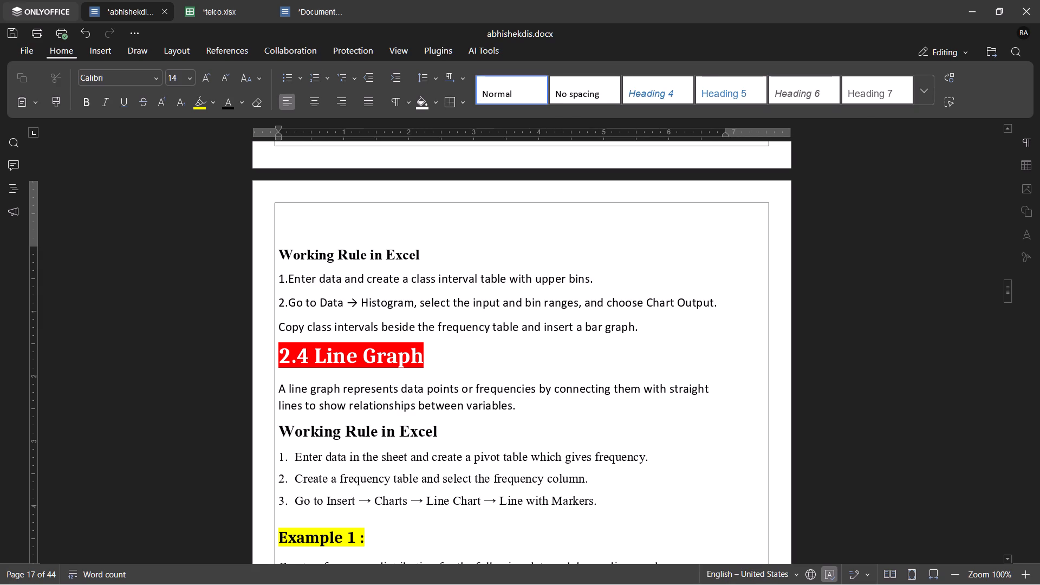
key("Down")
key("Left")
type("3.")
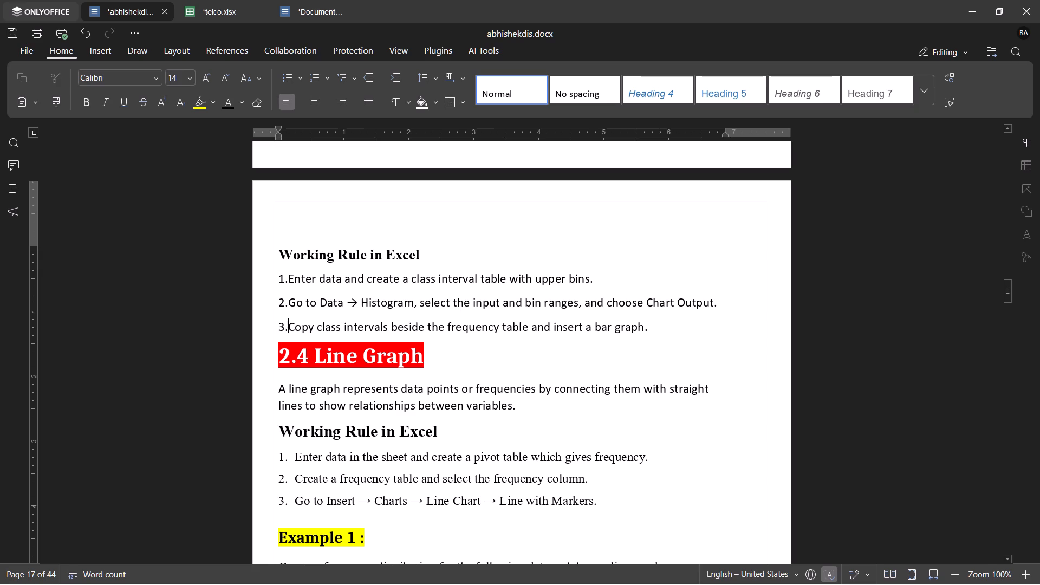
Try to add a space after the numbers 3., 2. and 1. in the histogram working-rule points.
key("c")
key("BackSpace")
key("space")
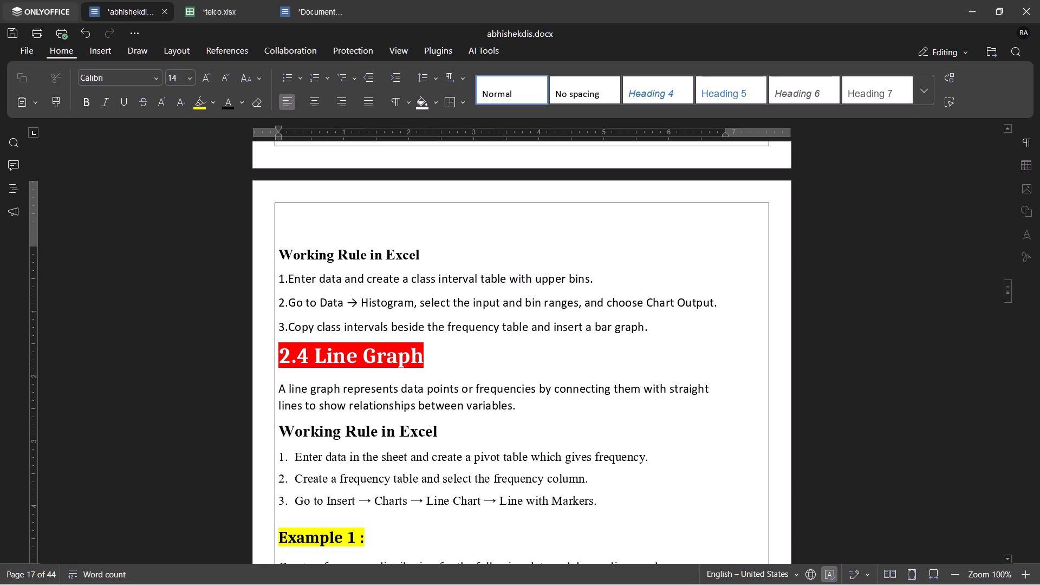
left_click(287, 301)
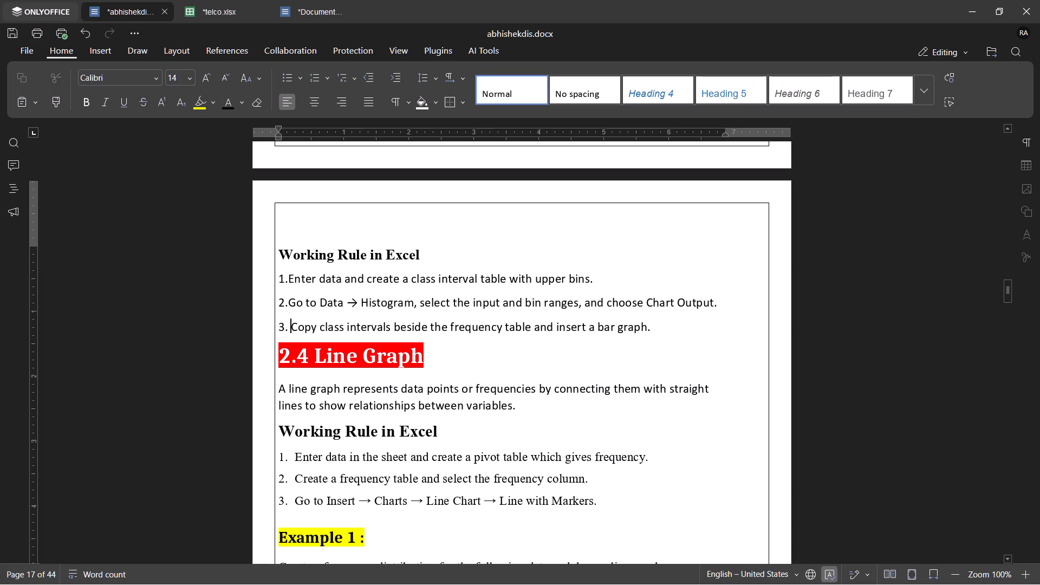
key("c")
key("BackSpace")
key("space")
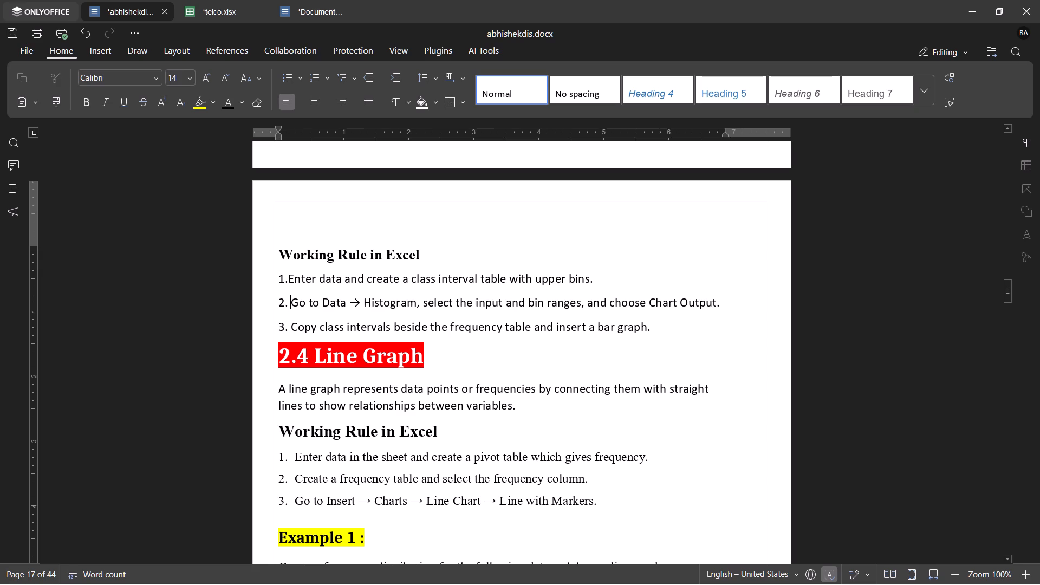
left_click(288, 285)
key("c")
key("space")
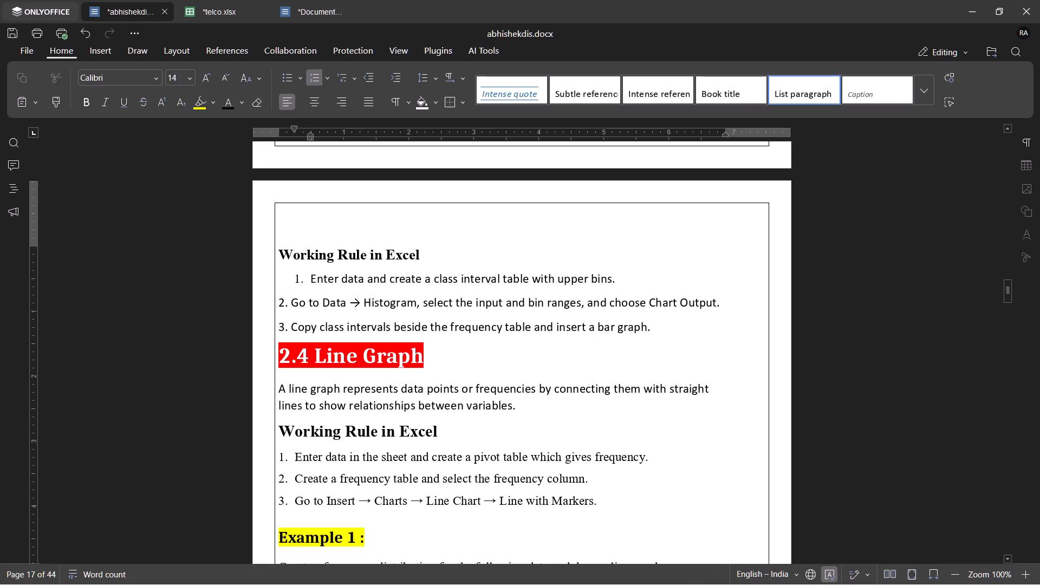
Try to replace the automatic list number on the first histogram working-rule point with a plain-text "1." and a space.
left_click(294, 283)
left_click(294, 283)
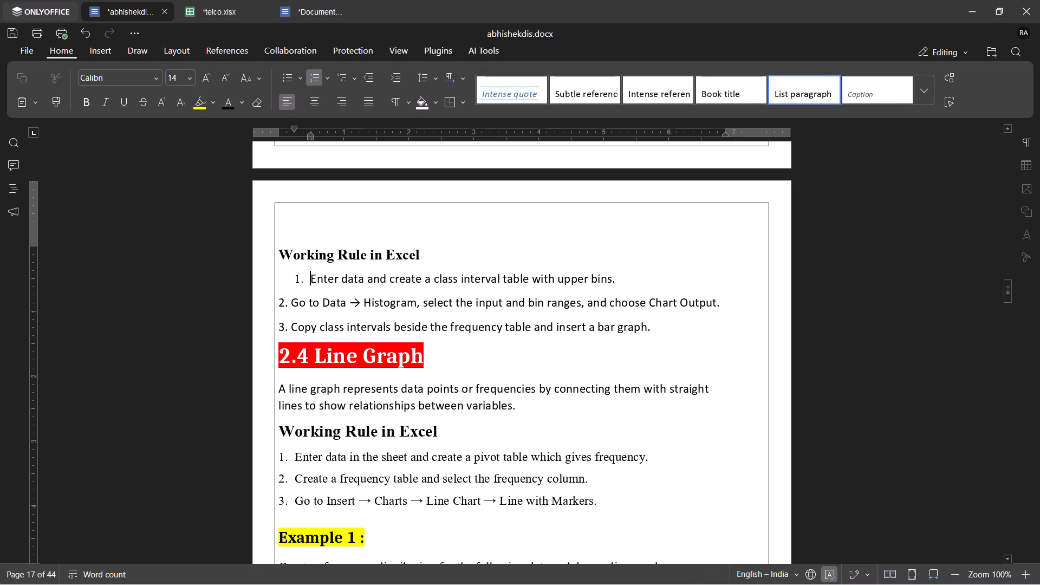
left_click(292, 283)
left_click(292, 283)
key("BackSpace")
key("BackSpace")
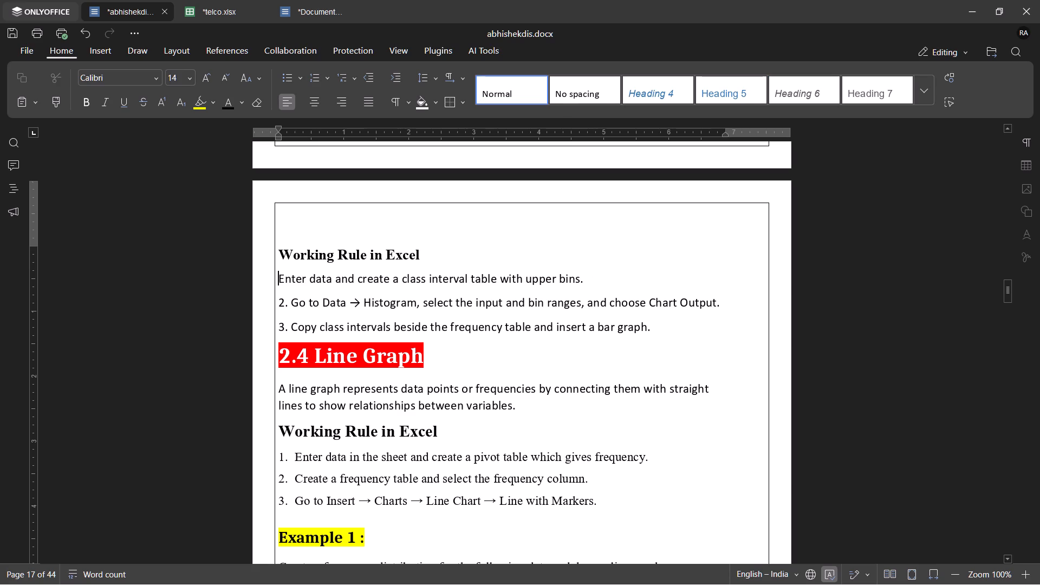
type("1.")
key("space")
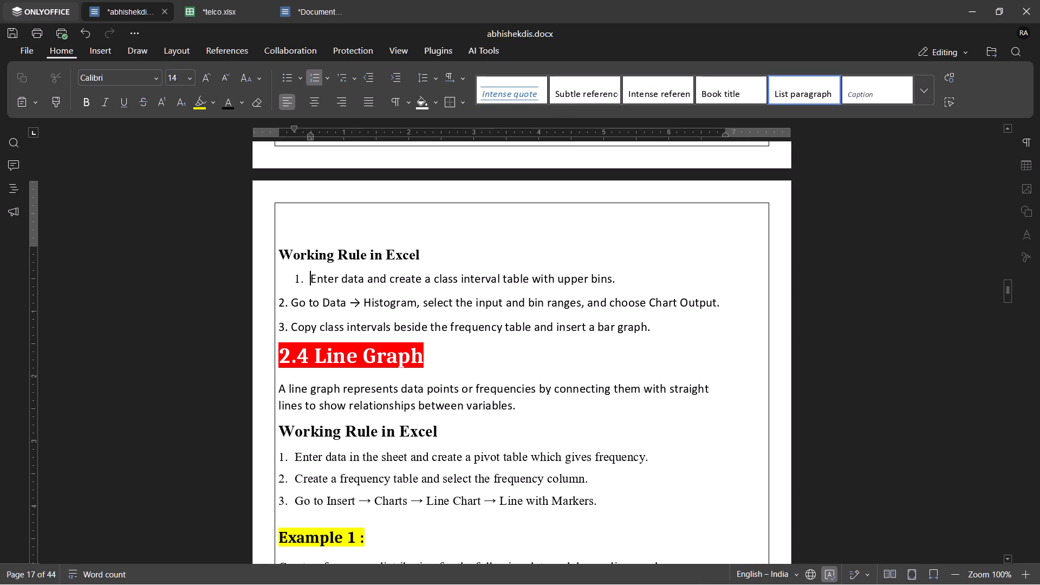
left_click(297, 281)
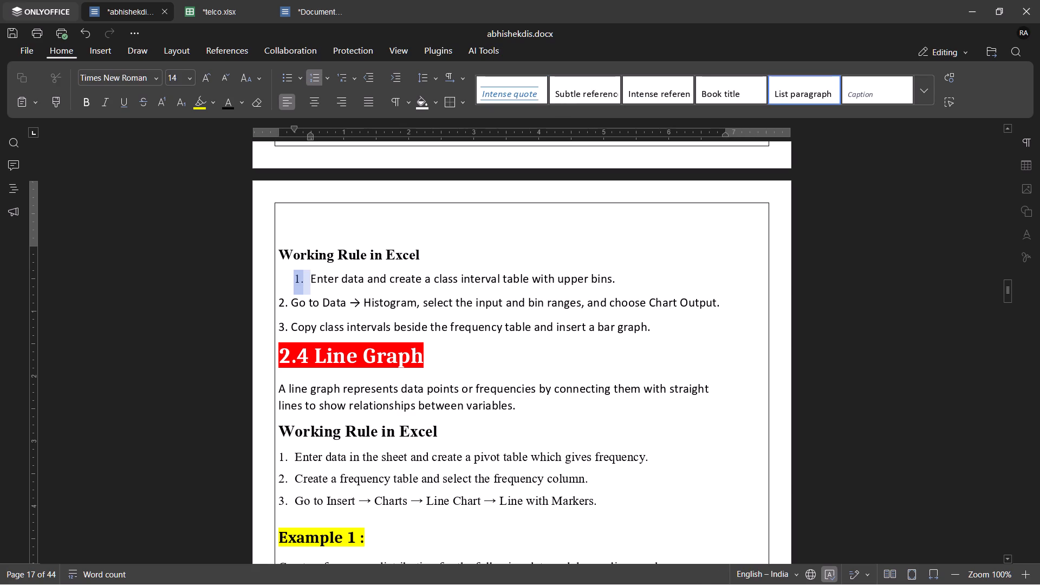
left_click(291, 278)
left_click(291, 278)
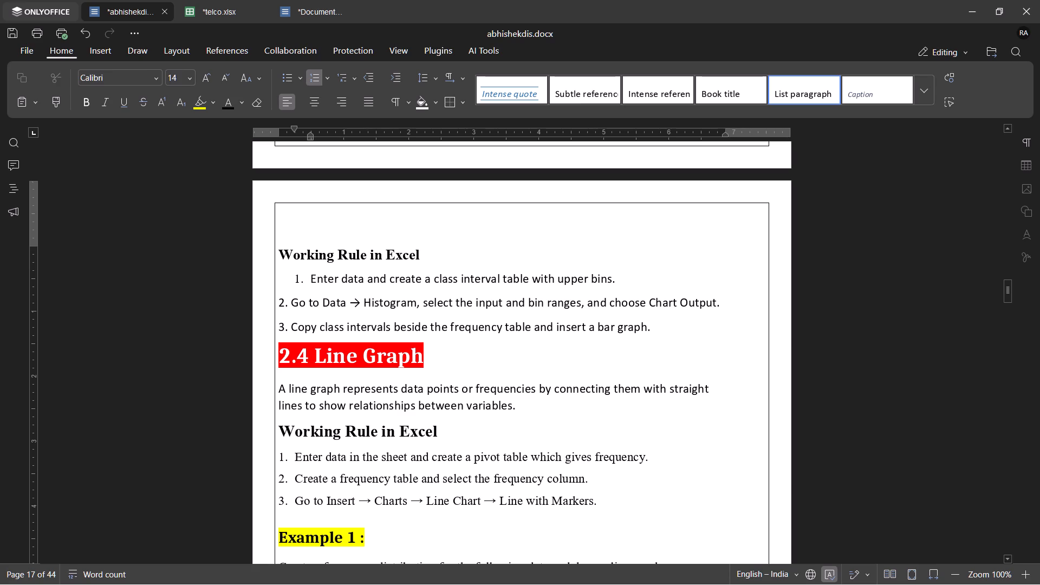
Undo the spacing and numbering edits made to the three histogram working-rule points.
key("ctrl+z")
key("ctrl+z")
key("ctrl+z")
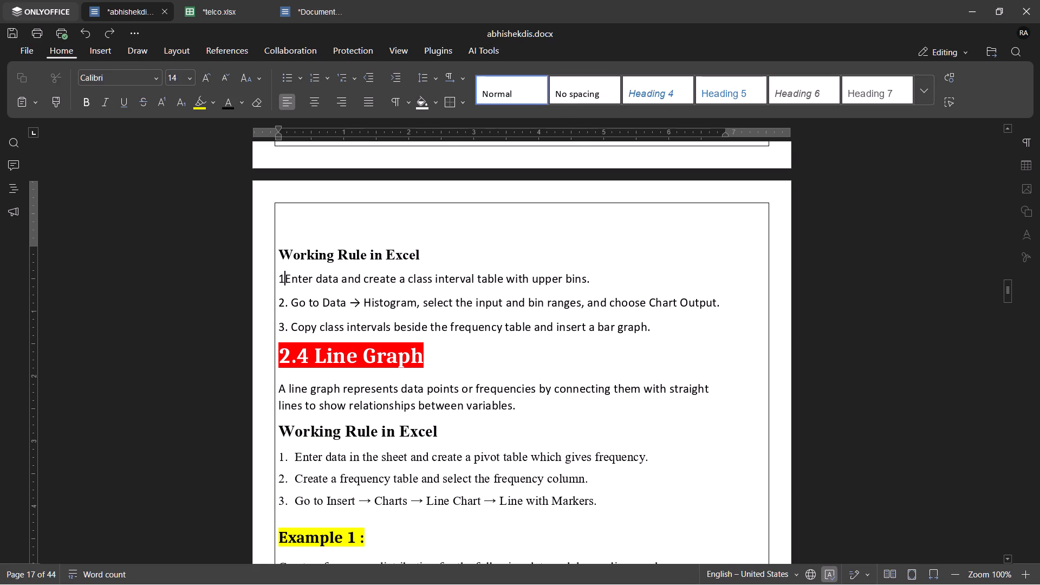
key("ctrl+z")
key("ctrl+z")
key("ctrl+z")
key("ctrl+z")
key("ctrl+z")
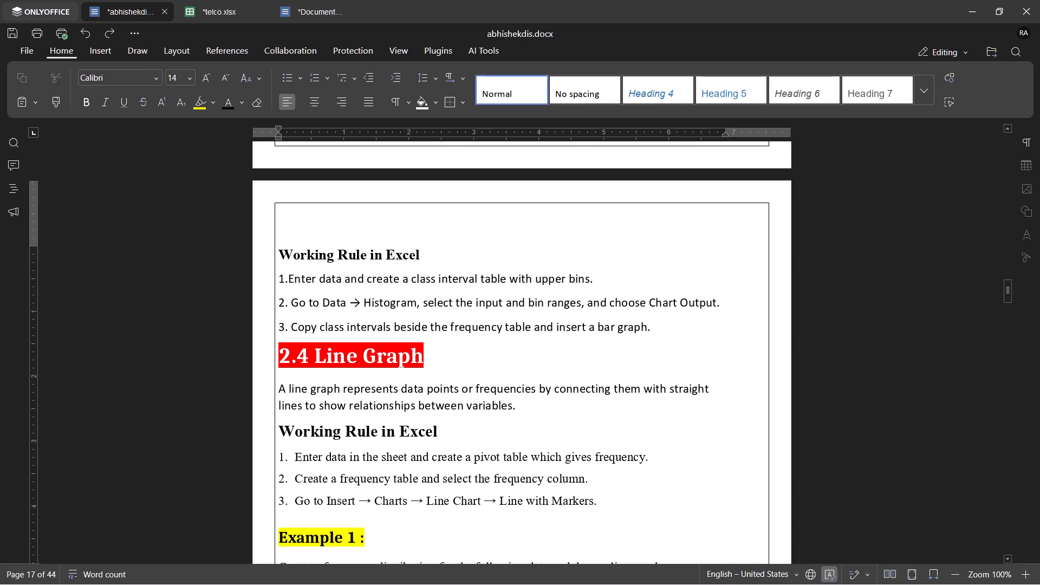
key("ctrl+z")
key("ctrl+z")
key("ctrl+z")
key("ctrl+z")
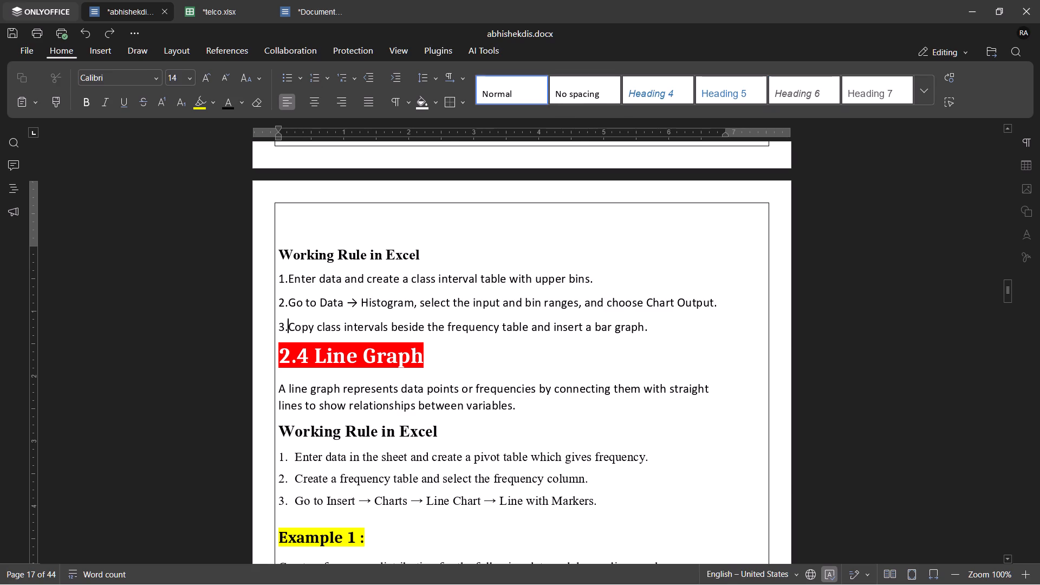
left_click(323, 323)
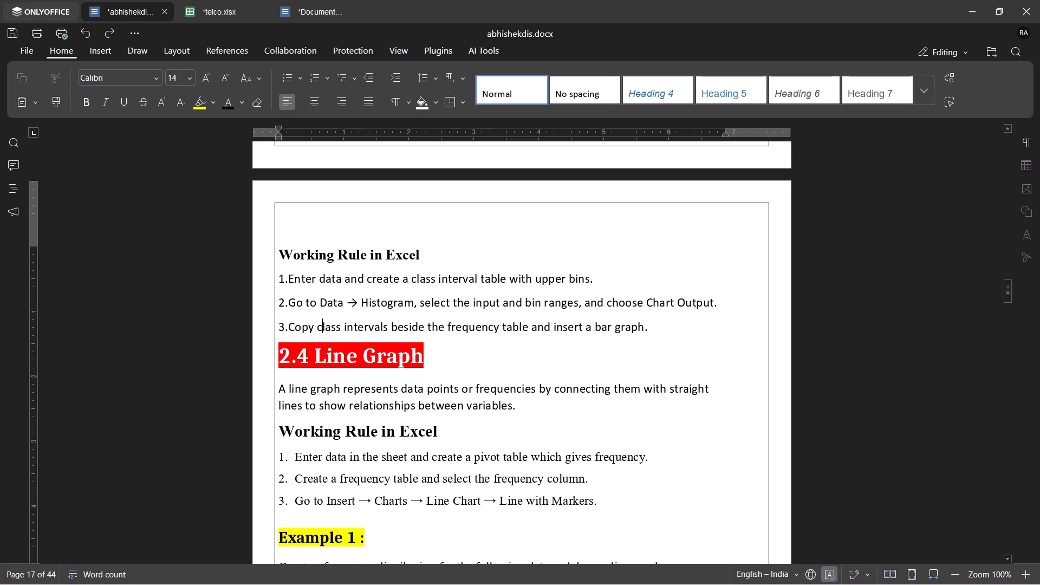
scroll(323, 323, "down", 6)
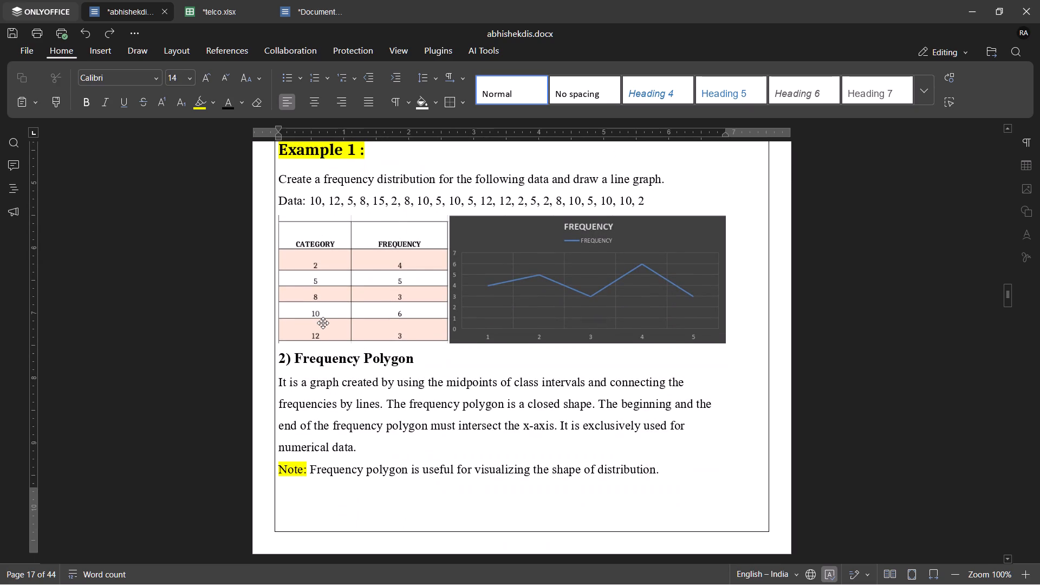
scroll(323, 323, "up", 3)
scroll(323, 323, "down", 6)
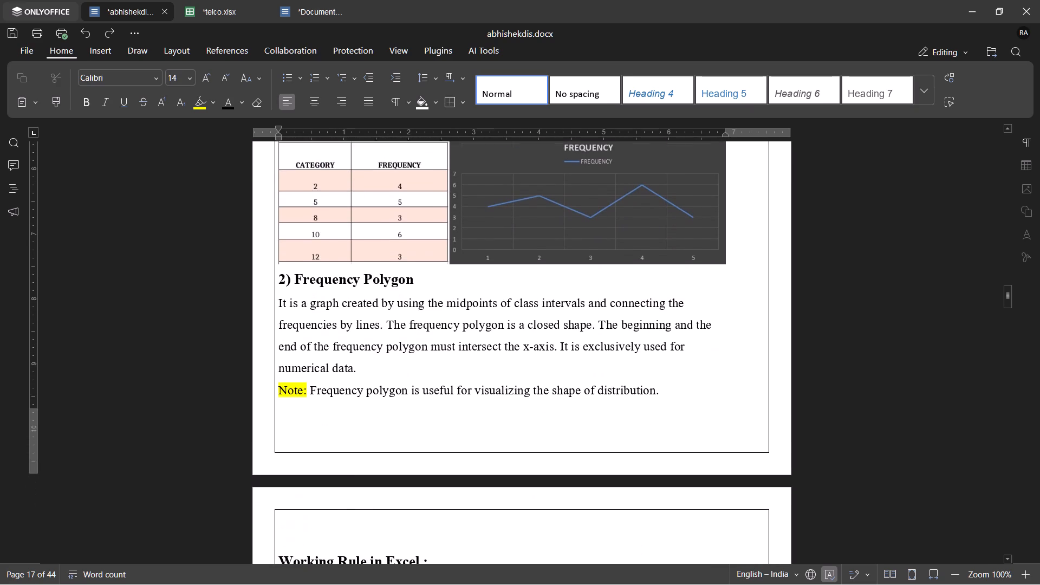
scroll(323, 323, "down", 2)
scroll(323, 323, "up", 5)
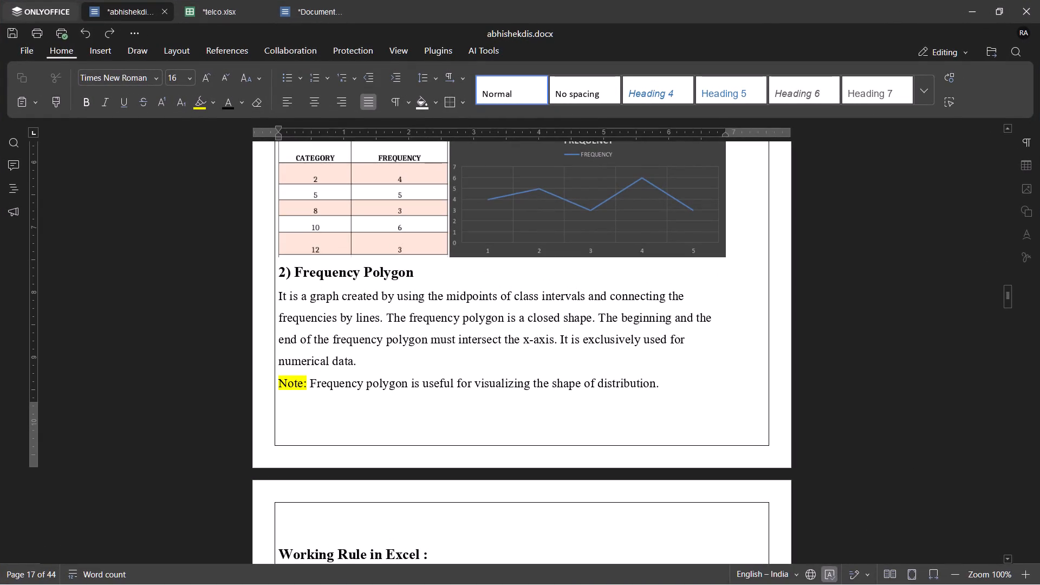
scroll(361, 367, "up", 3)
scroll(491, 331, "up", 4)
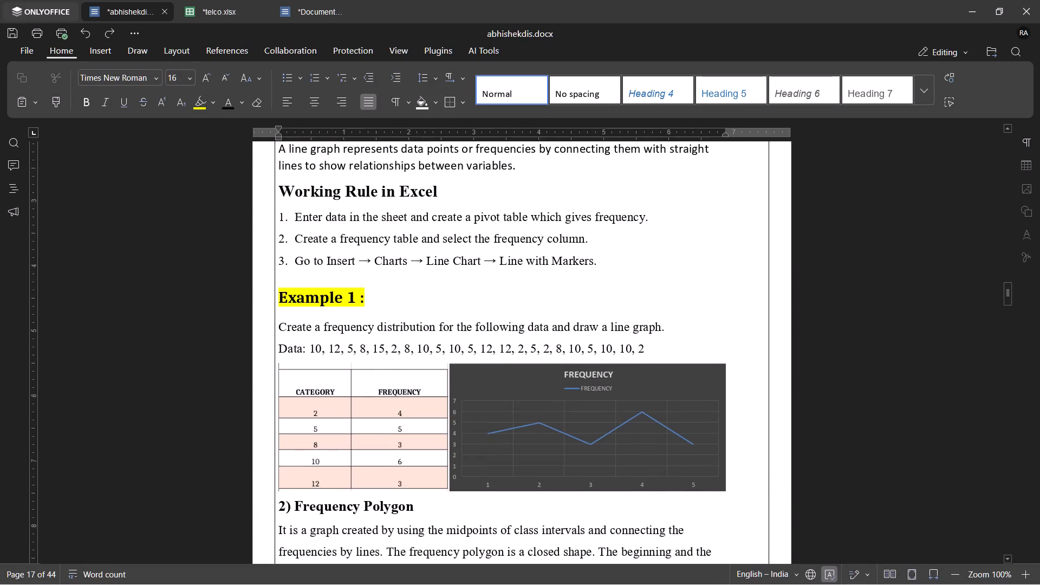
scroll(491, 331, "down", 4)
left_click(757, 334)
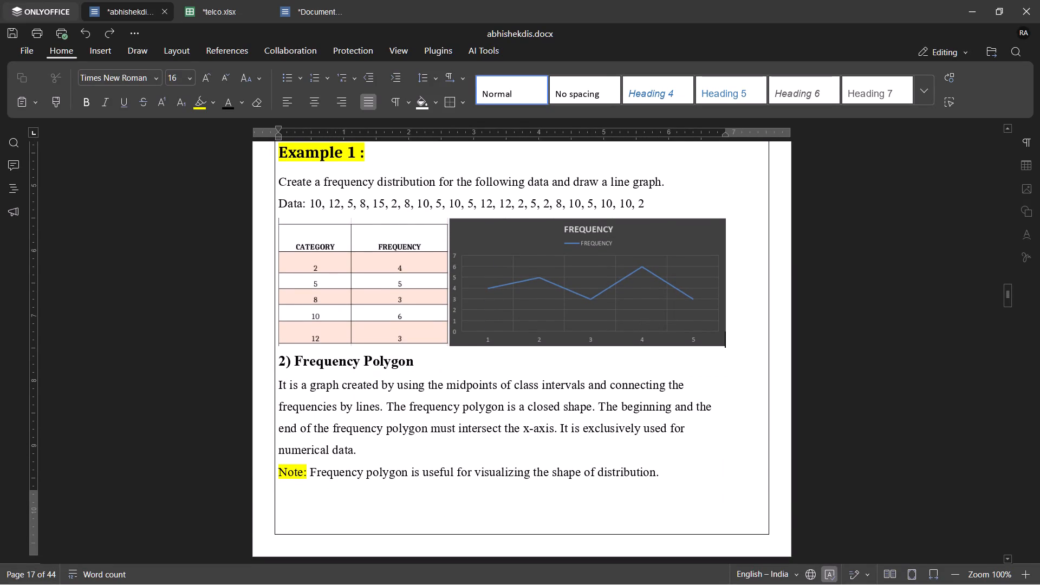
key("Return")
type("CONCLUSION")
key("space")
type(":")
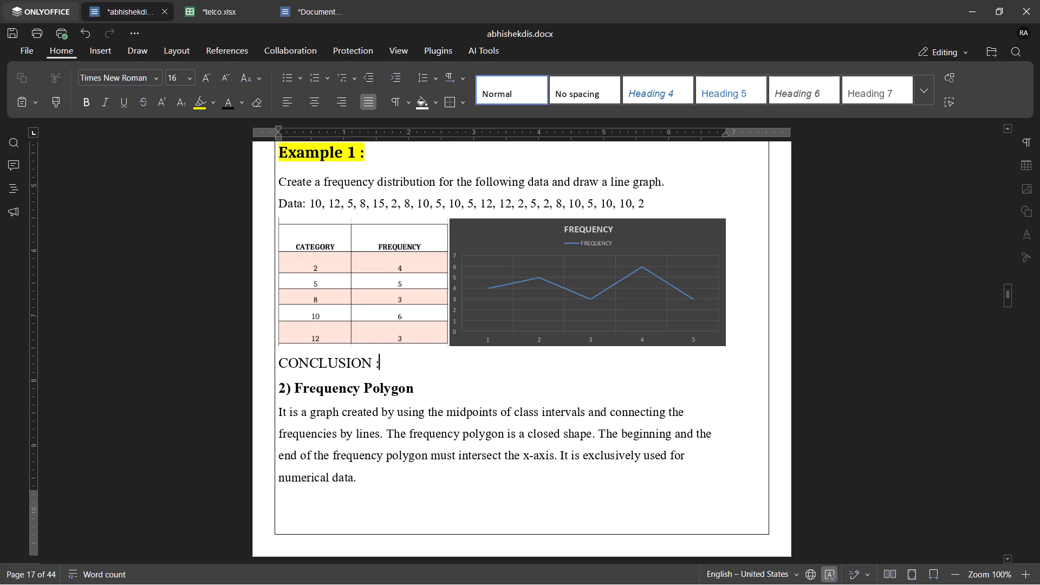
key("space")
key("ctrl+v")
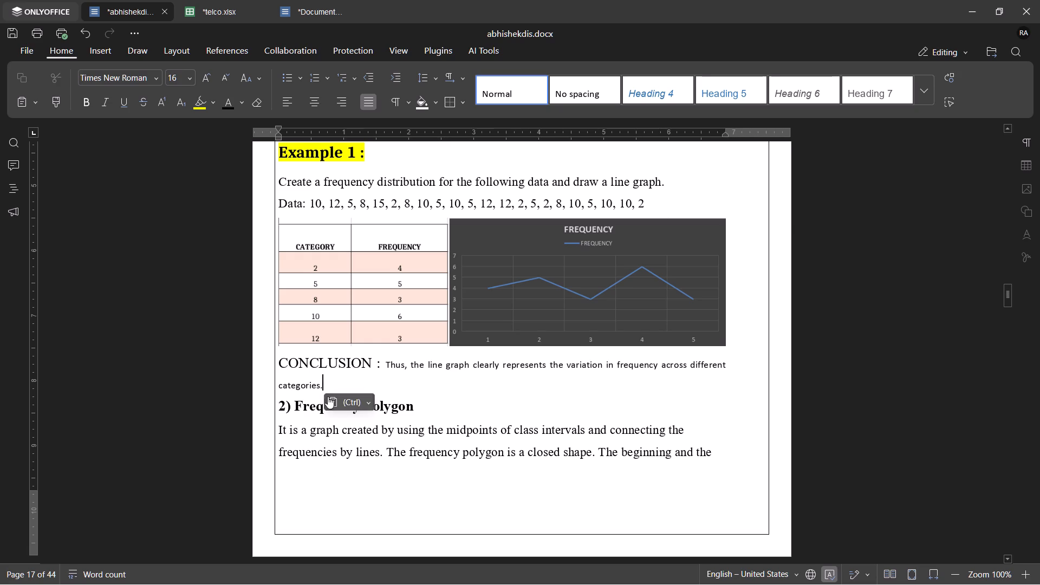
Apply the Normal style and font size 14 to the pasted conclusion sentence.
left_click_drag(326, 380, 391, 366)
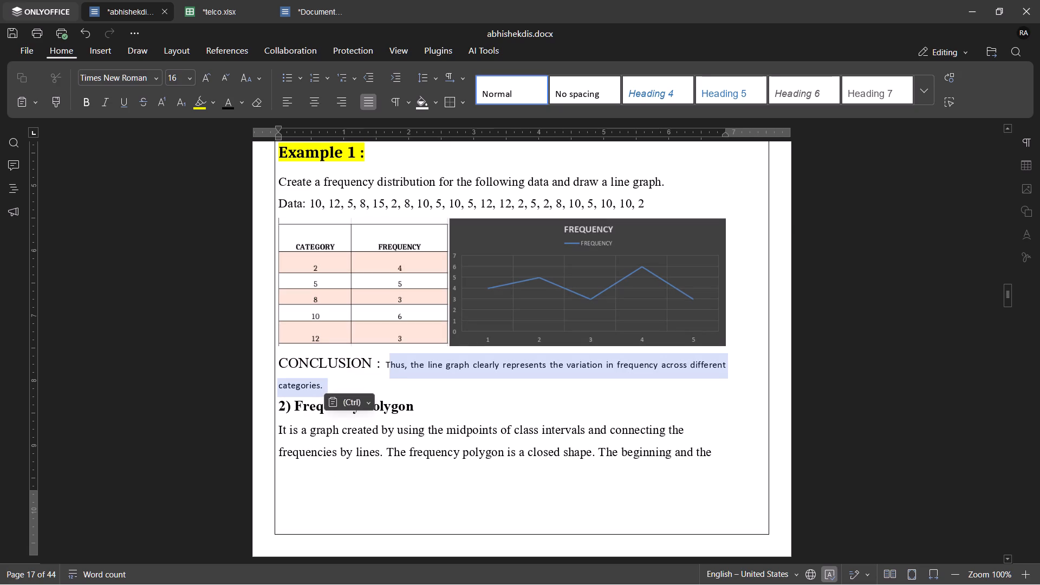
left_click_drag(391, 366, 387, 367)
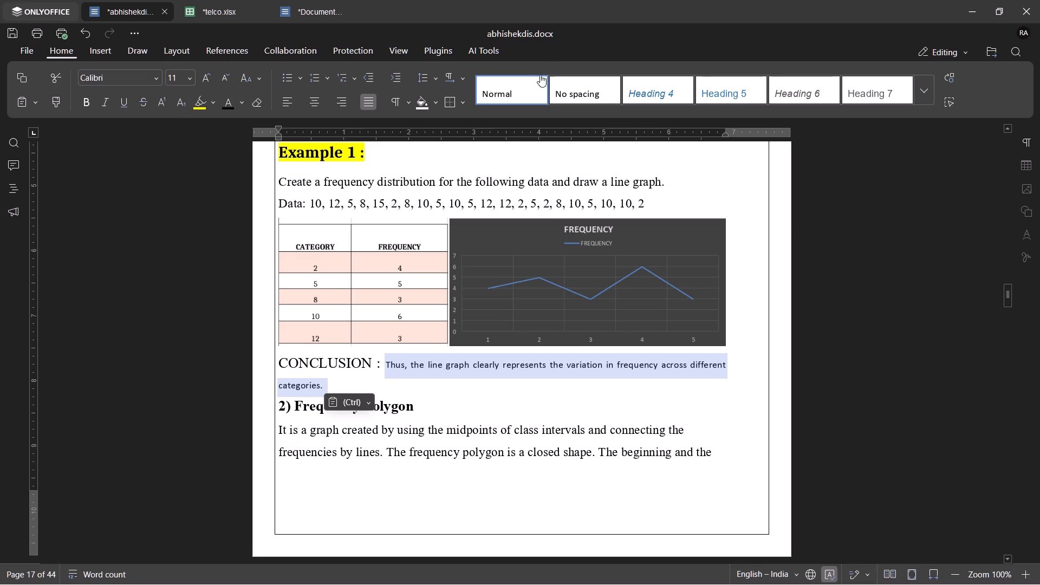
left_click(537, 80)
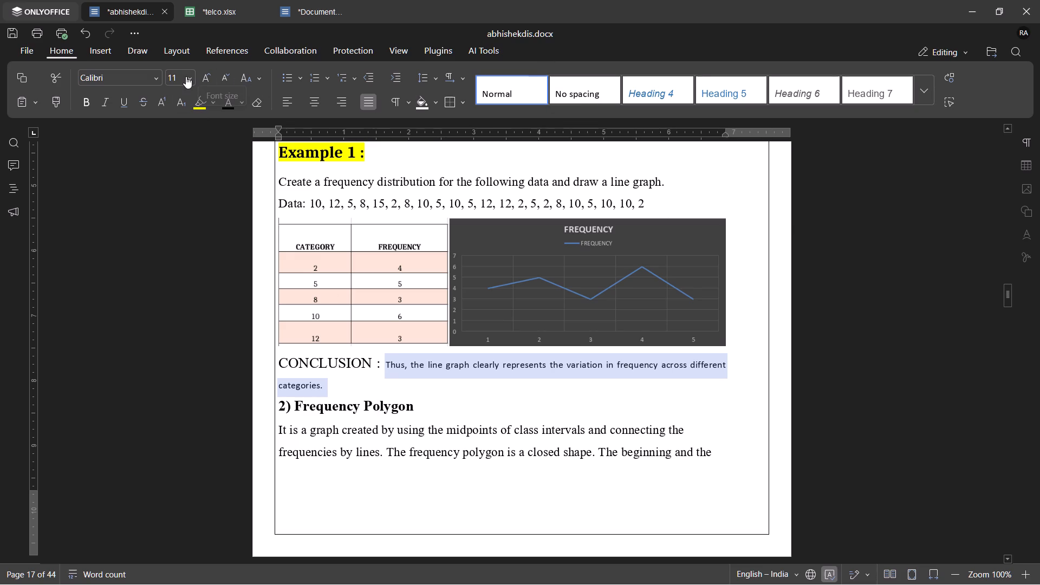
left_click(186, 76)
left_click(187, 187)
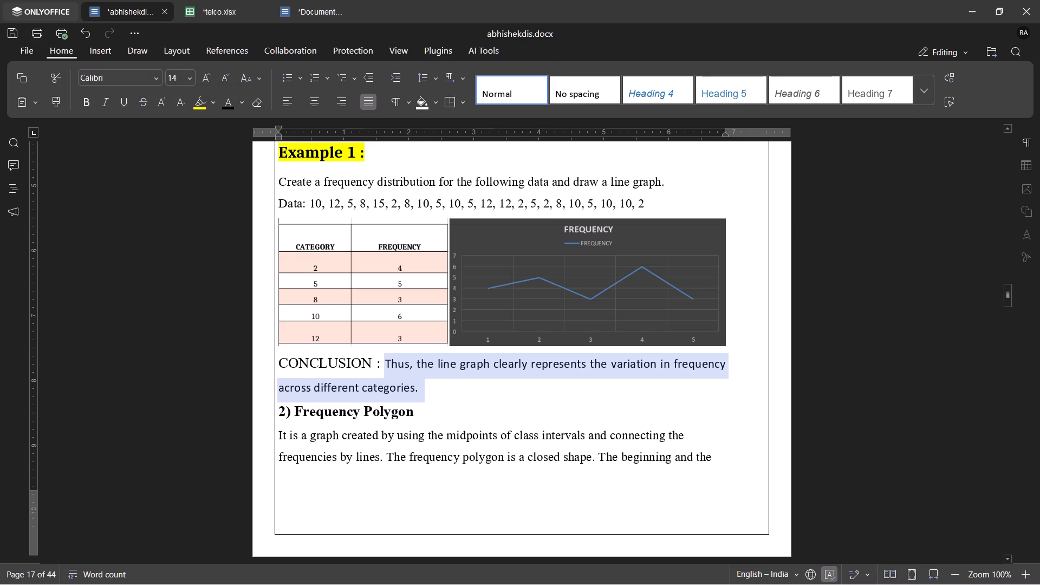
left_click(492, 411)
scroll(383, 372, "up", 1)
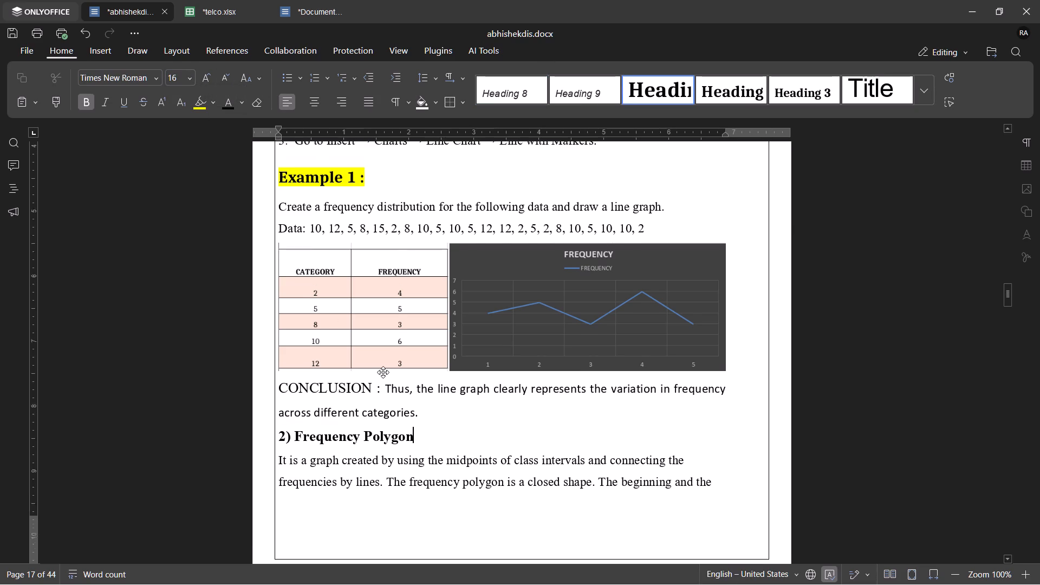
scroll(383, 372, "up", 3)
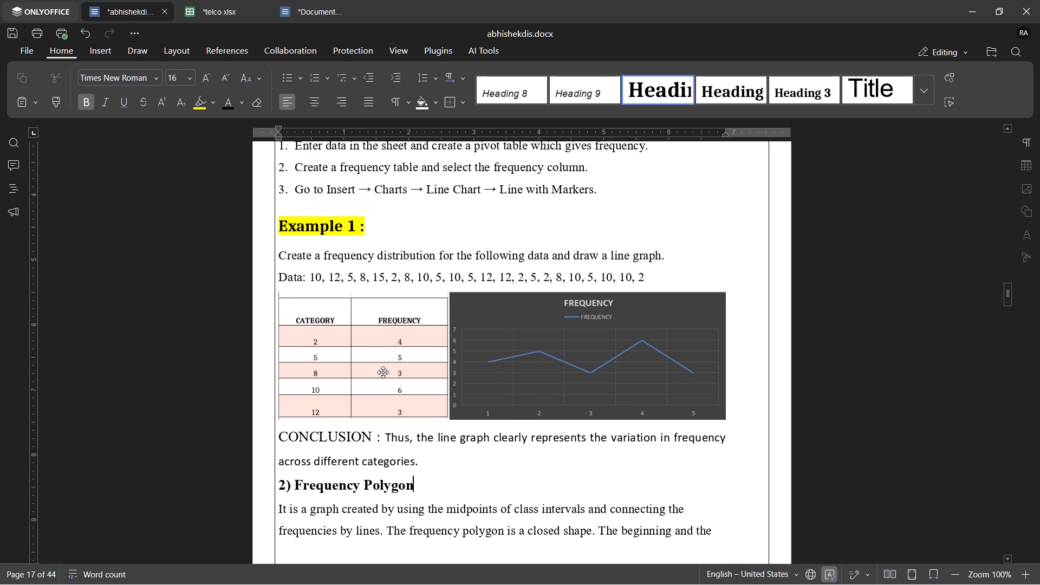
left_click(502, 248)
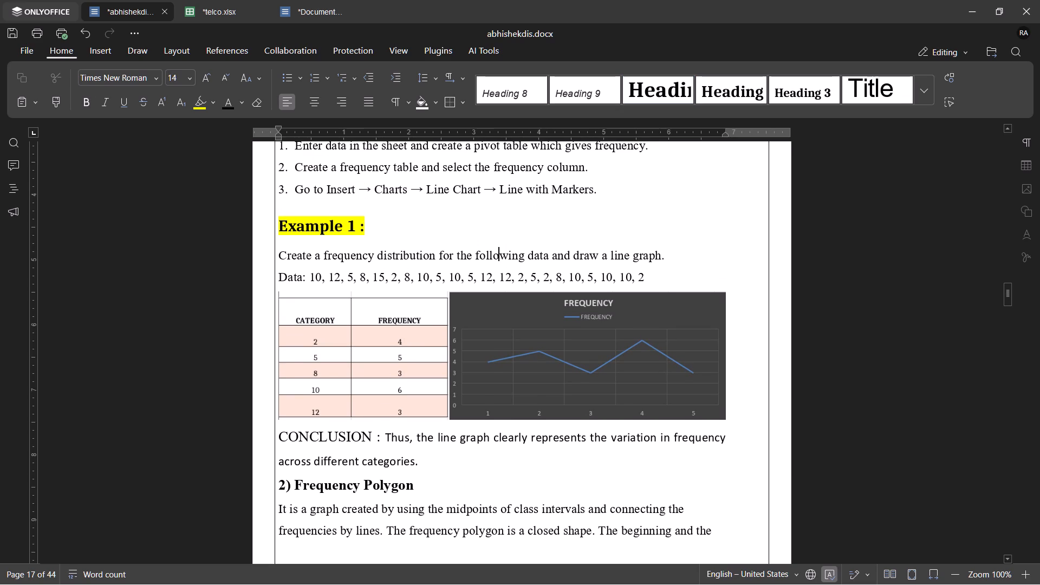
Review the 2.4 Line Graph section, from its working rule through Example 1's conclusion to the start of Frequency Polygon.
scroll(502, 248, "down", 5)
scroll(502, 248, "up", 2)
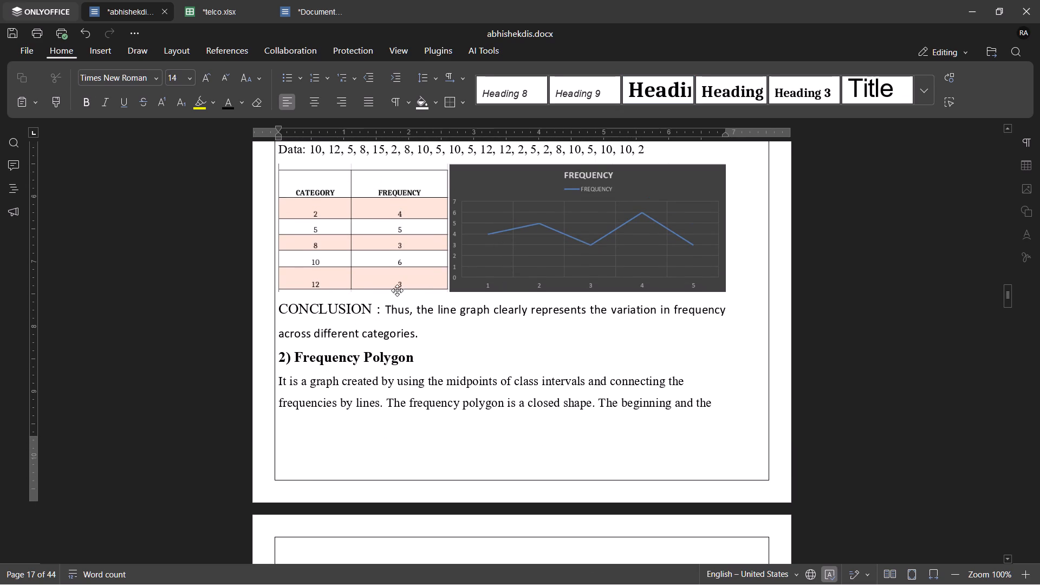
left_click(384, 303)
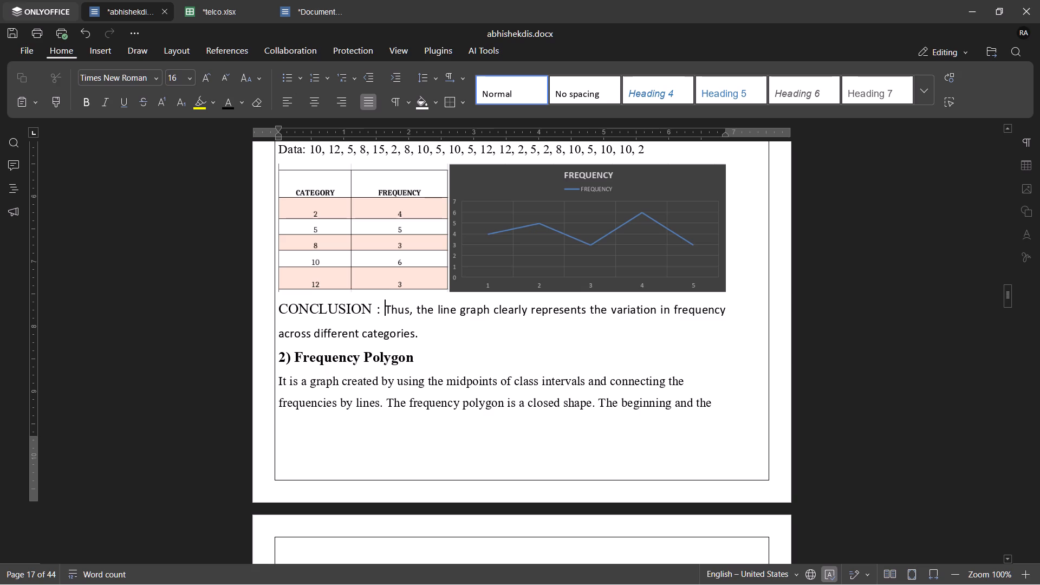
scroll(369, 314, "down", 2)
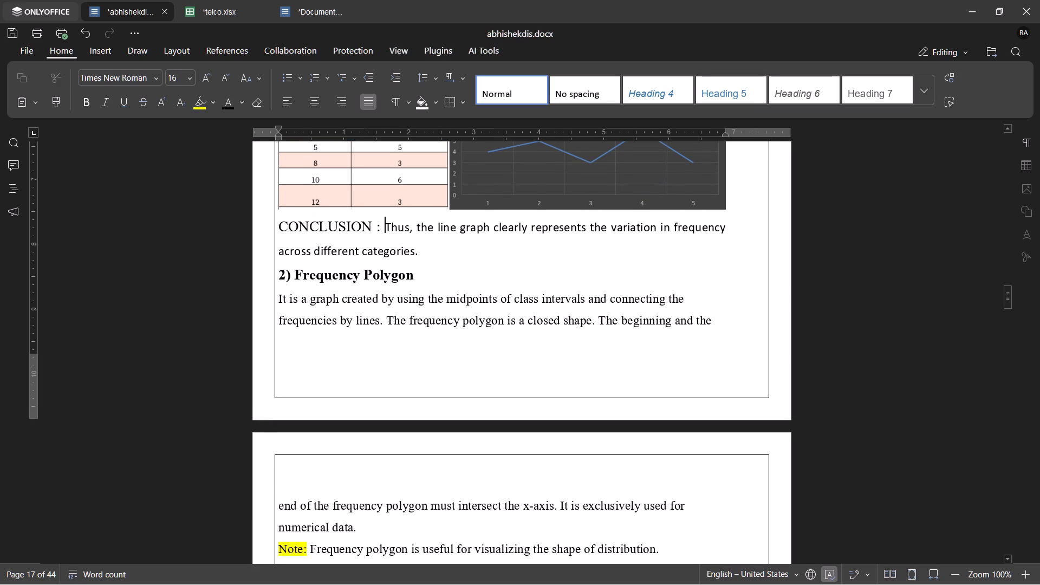
scroll(369, 314, "up", 1)
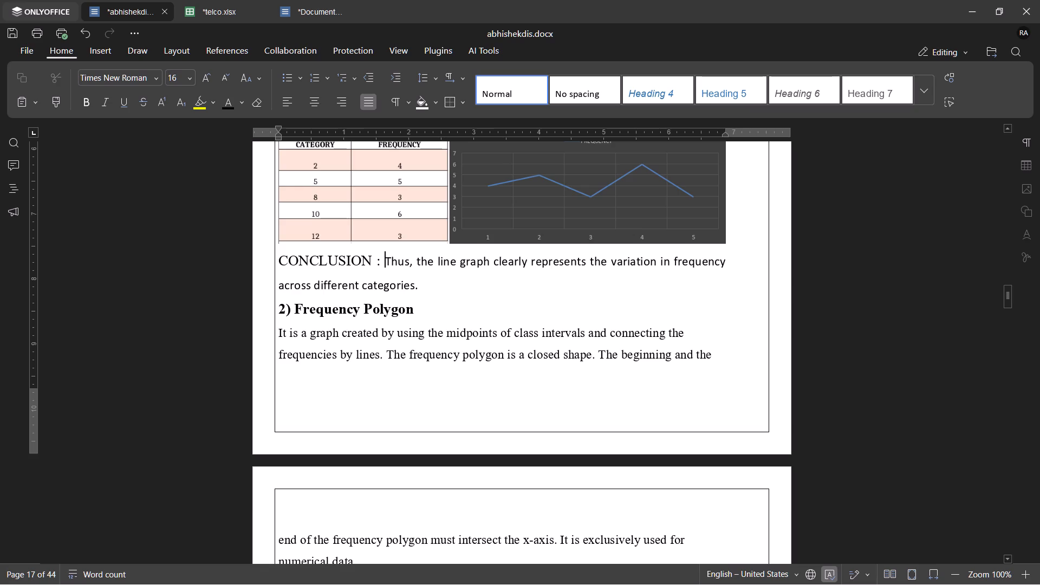
scroll(369, 314, "up", 10)
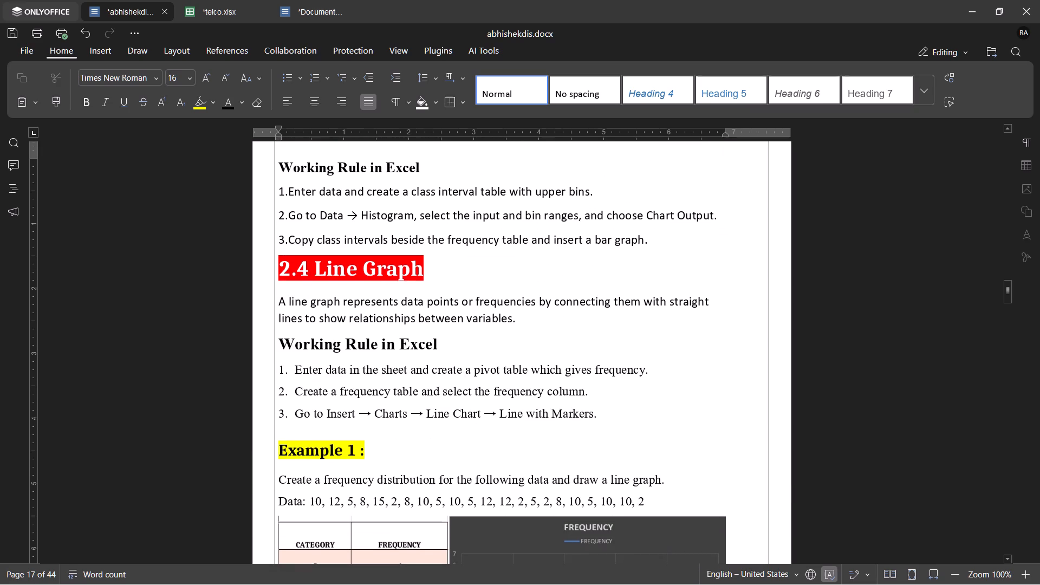
scroll(369, 314, "down", 8)
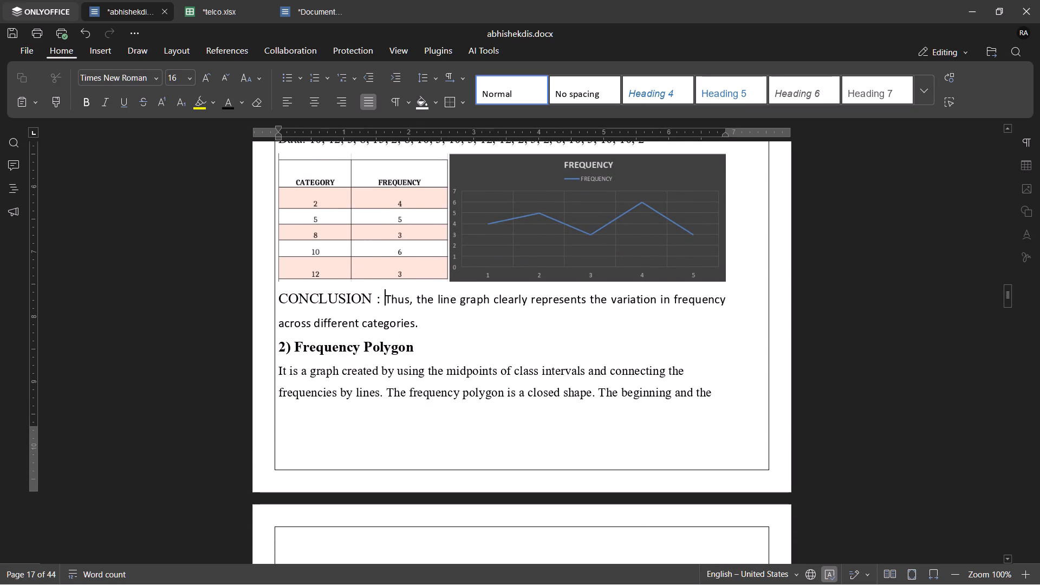
left_click(433, 317)
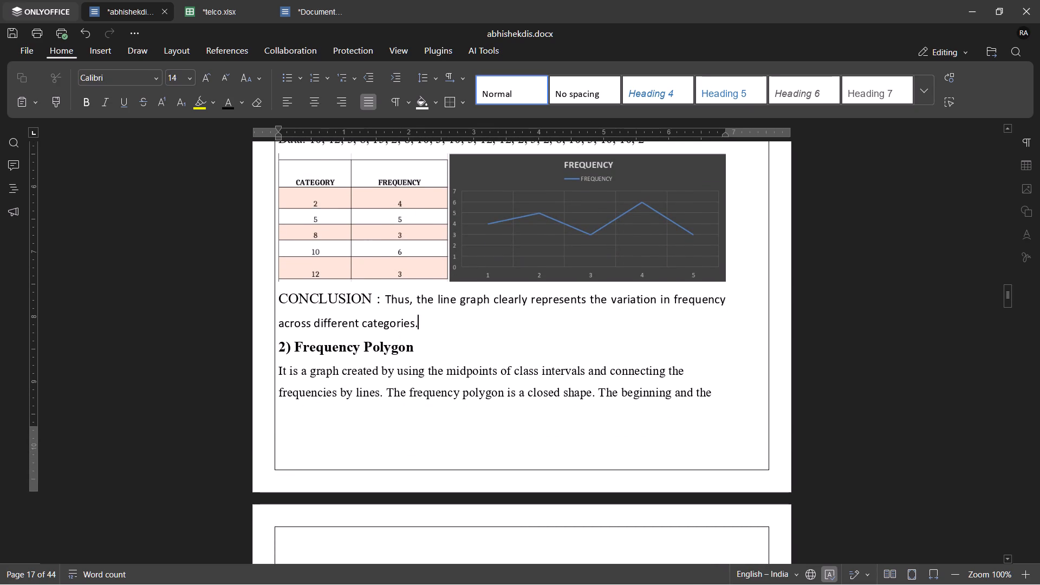
scroll(433, 317, "down", 2)
scroll(433, 317, "up", 6)
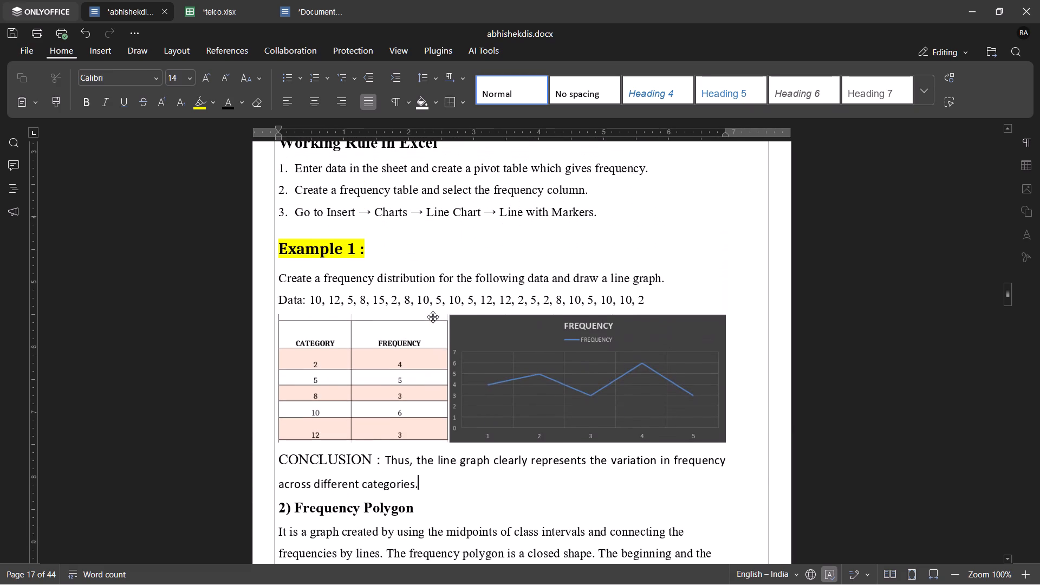
scroll(433, 317, "down", 4)
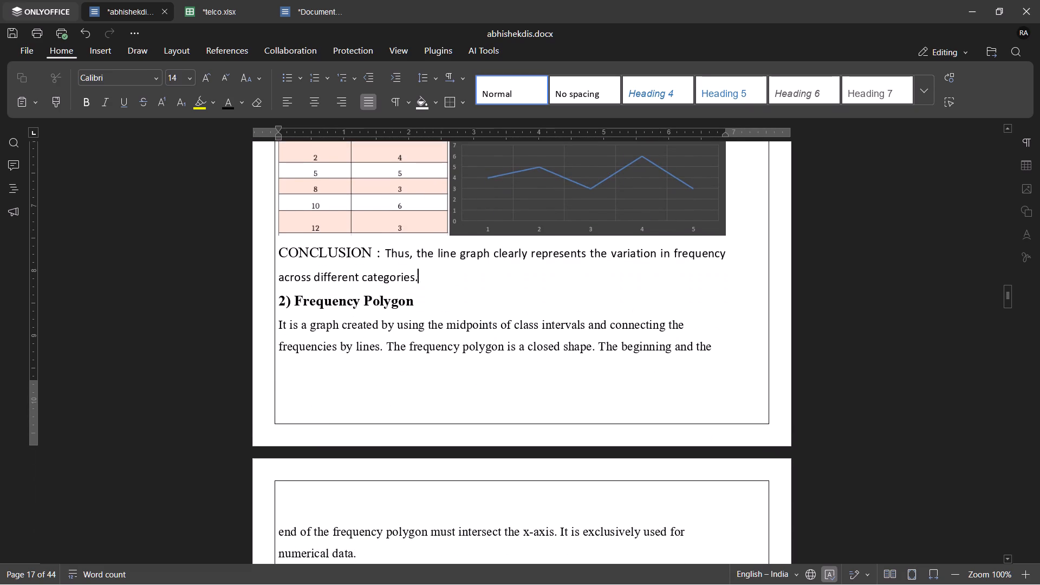
scroll(433, 317, "up", 4)
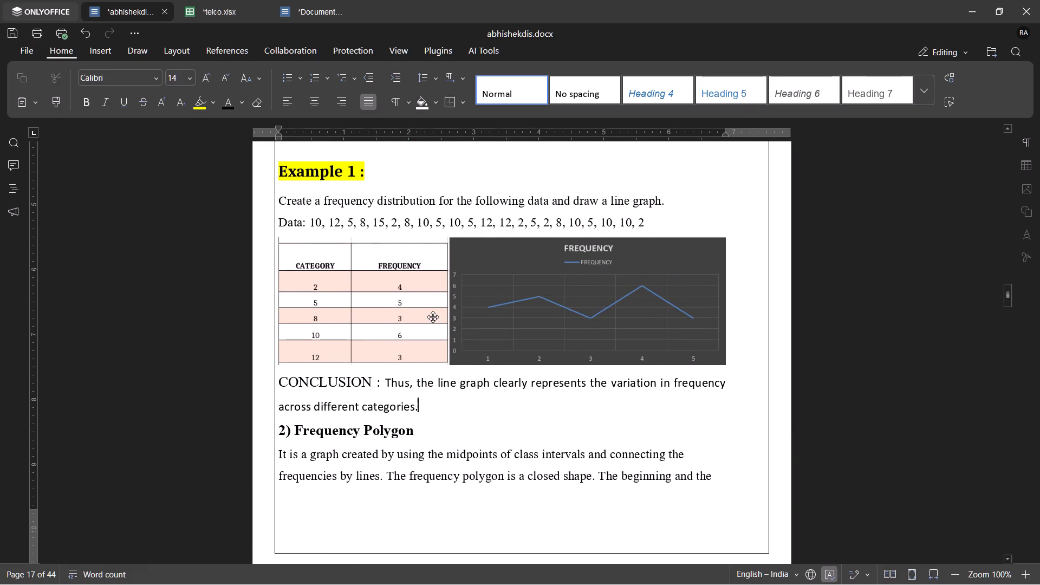
scroll(433, 317, "up", 1)
scroll(433, 317, "down", 2)
scroll(433, 317, "up", 5)
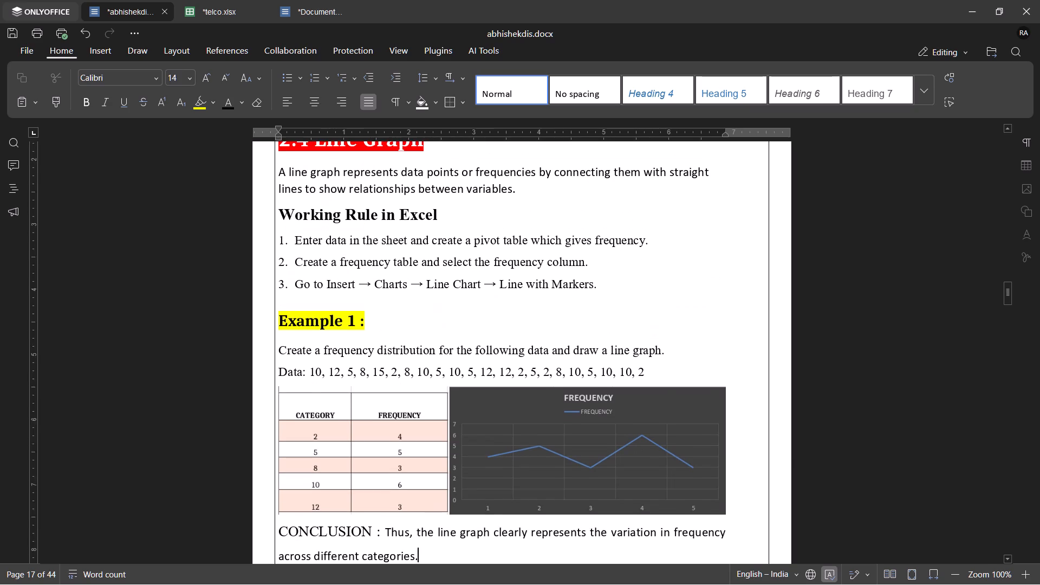
scroll(433, 317, "up", 4)
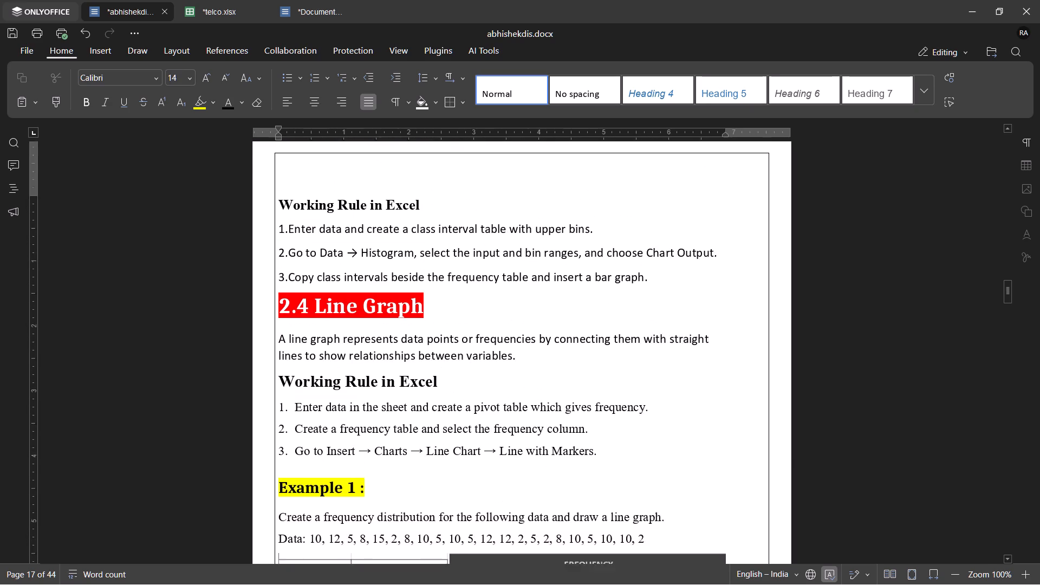
scroll(433, 317, "up", 2)
scroll(433, 317, "down", 5)
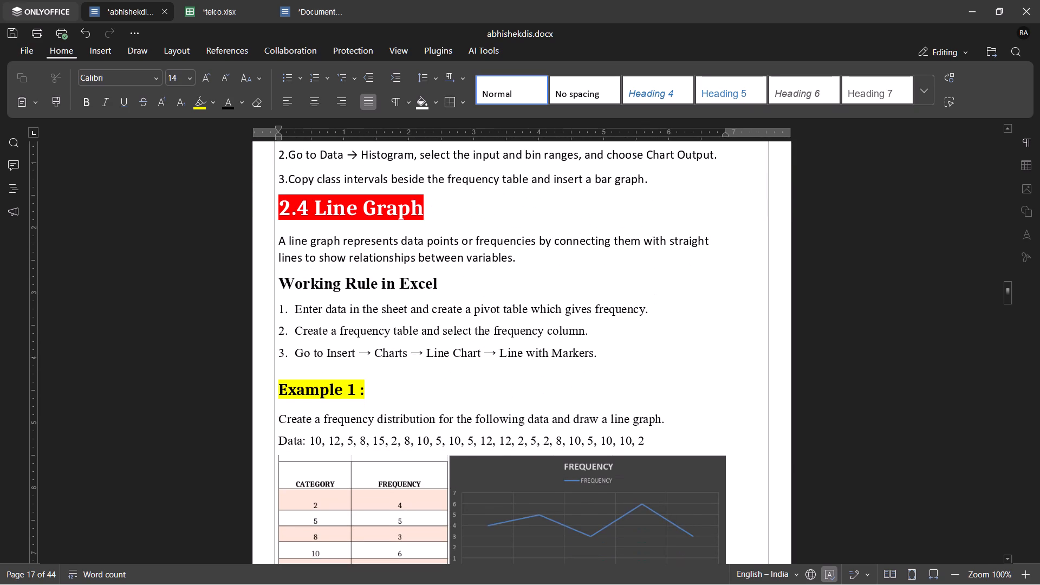
scroll(433, 317, "down", 3)
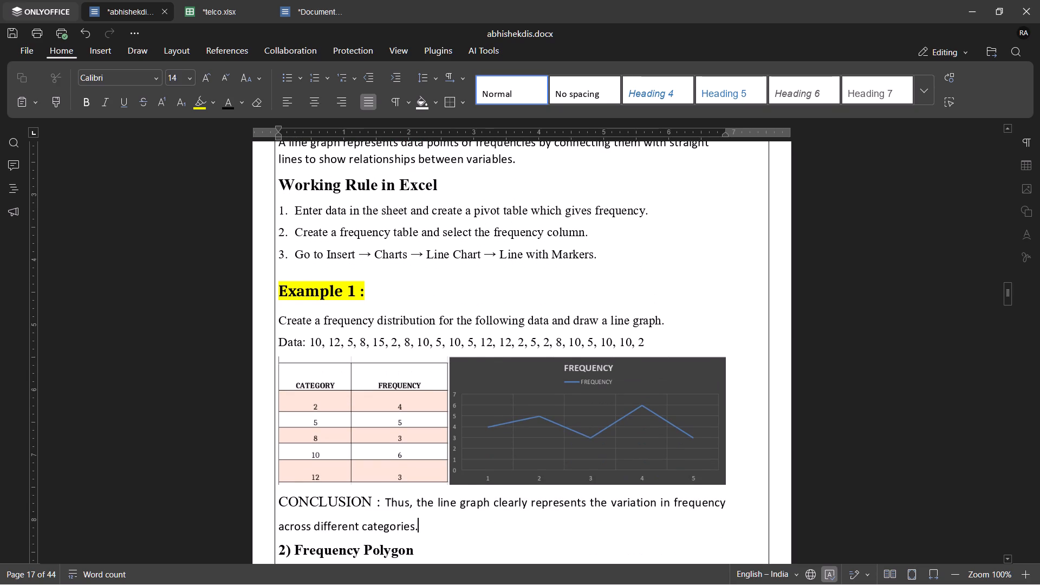
scroll(433, 317, "down", 1)
left_click(366, 276)
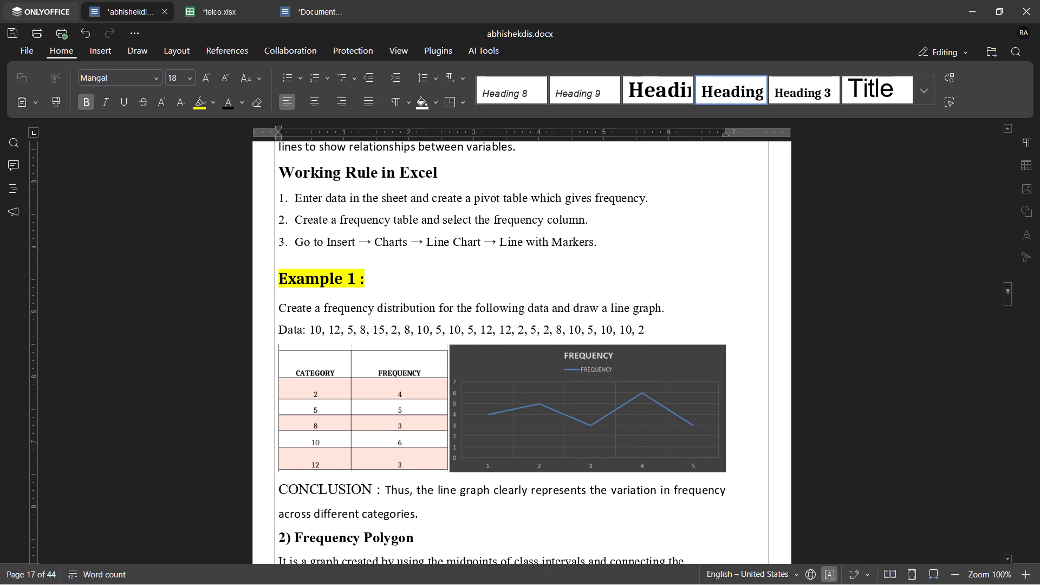
scroll(366, 276, "down", 5)
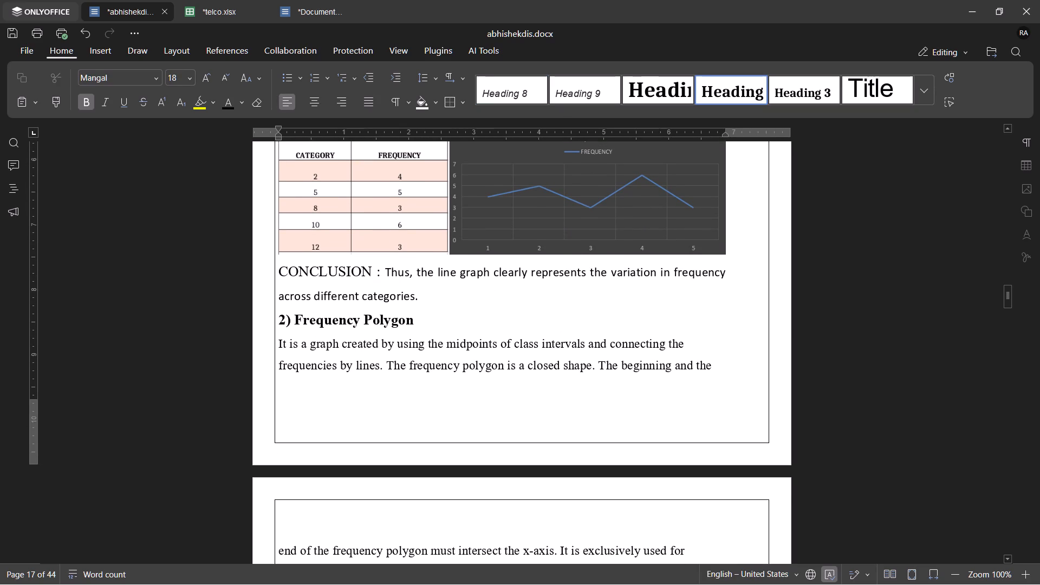
left_click(387, 290)
left_click(424, 292)
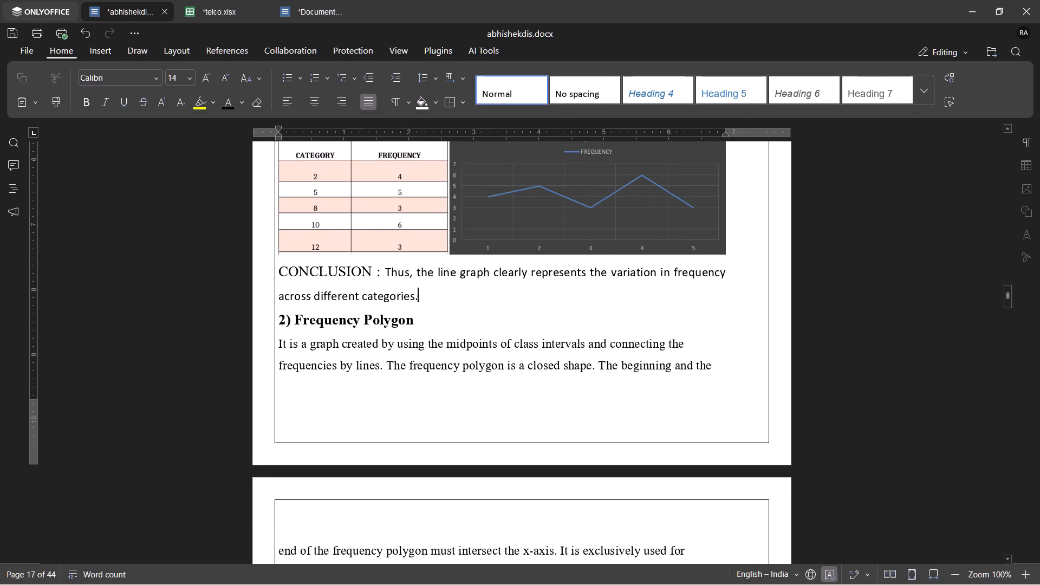
scroll(367, 331, "down", 1)
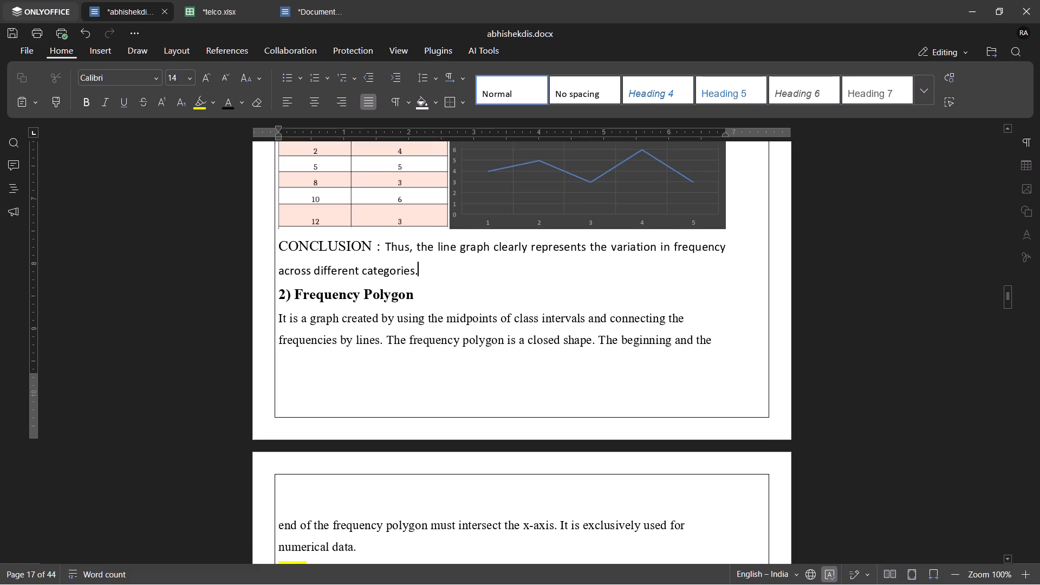
scroll(367, 331, "down", 1)
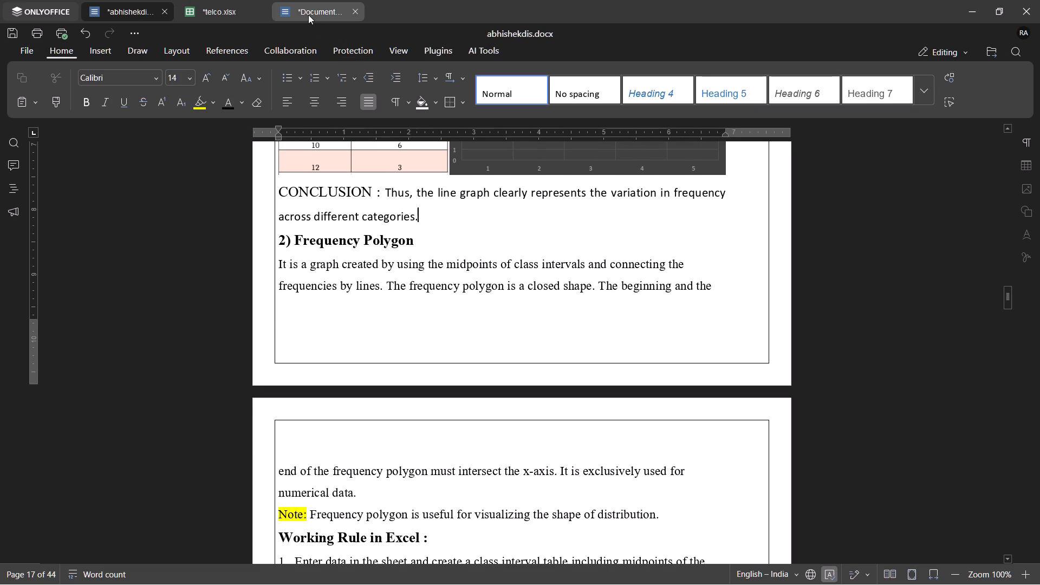
left_click(308, 15)
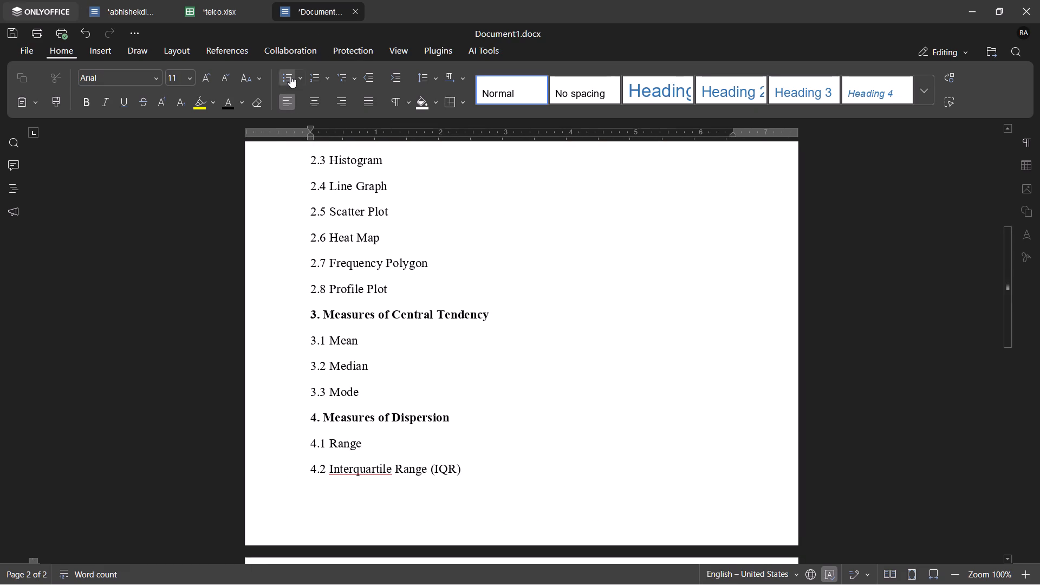
left_click(224, 5)
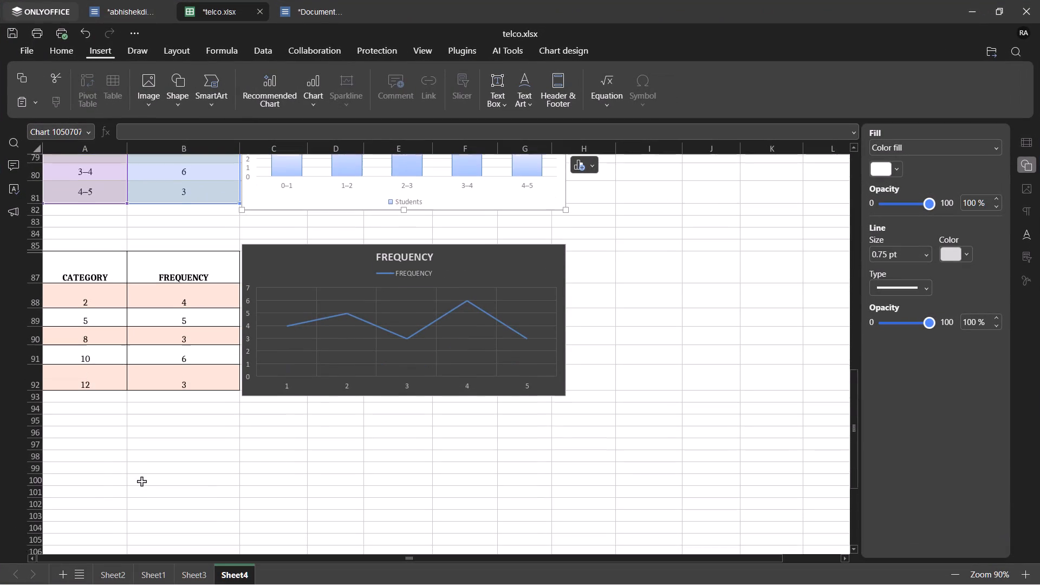
scroll(141, 481, "down", 1)
left_click(91, 395)
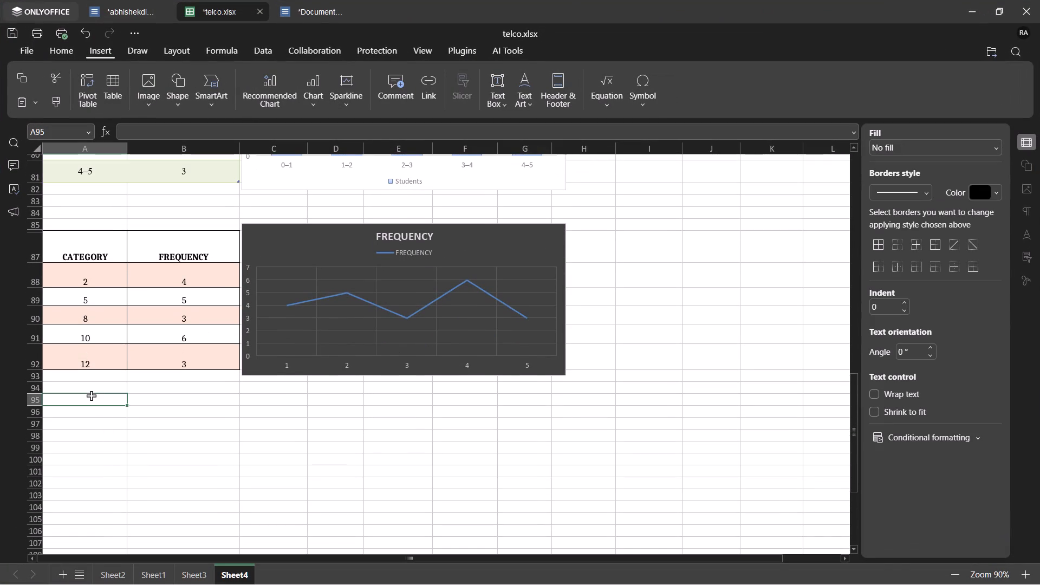
key("ctrl+v")
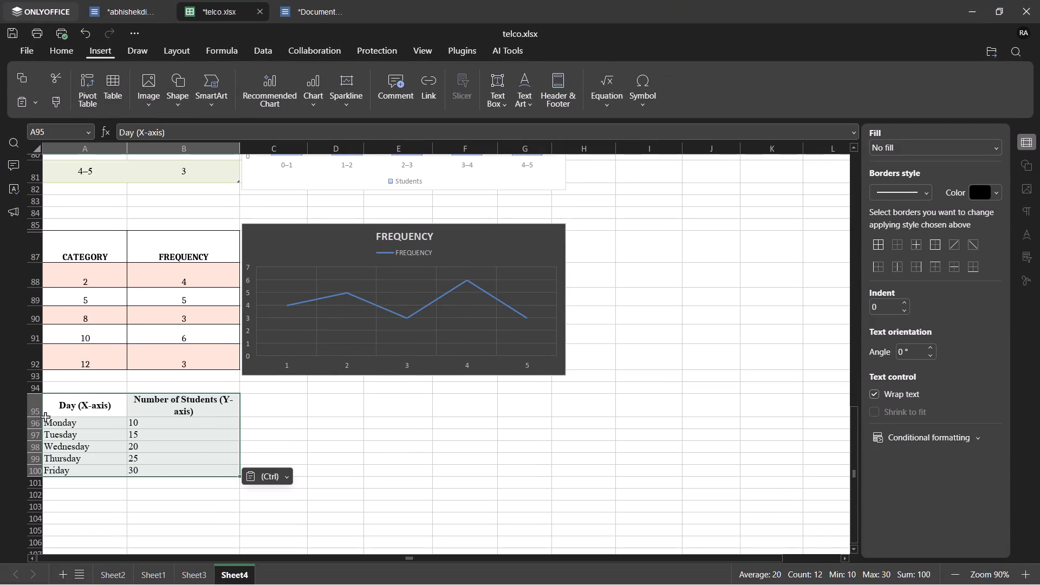
Increase the heights of rows 95 to 100 so the pasted table is more widely spaced.
left_click_drag(34, 417, 31, 426)
left_click_drag(31, 437, 29, 450)
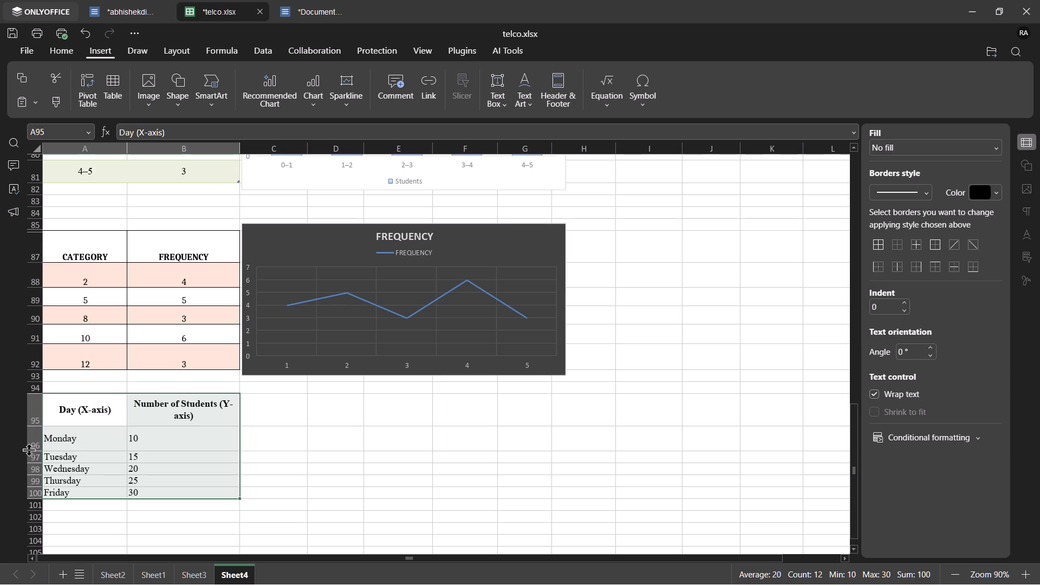
left_click_drag(36, 463, 36, 471)
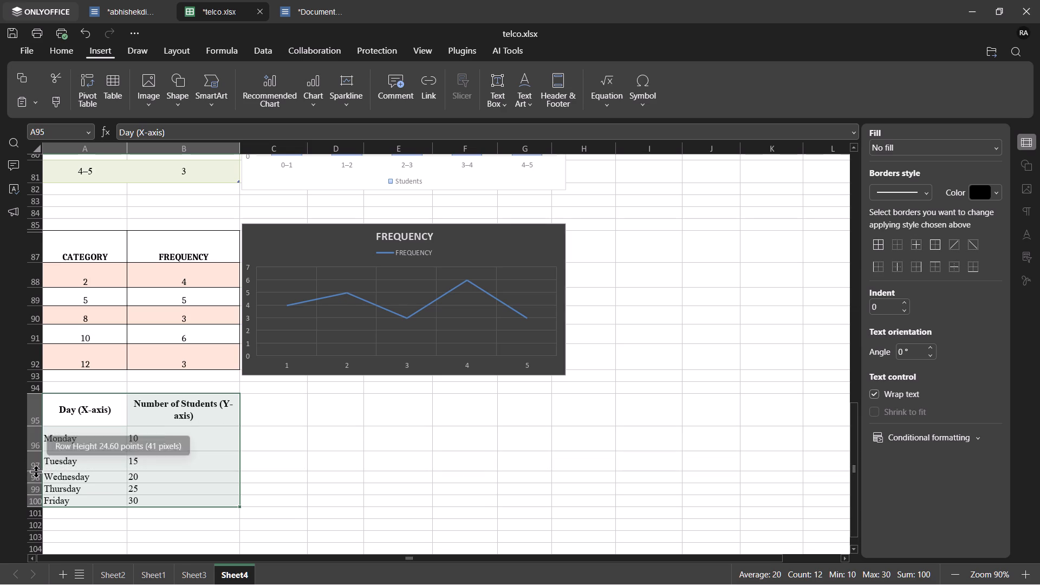
left_click_drag(30, 485, 30, 495)
left_click_drag(34, 506, 33, 515)
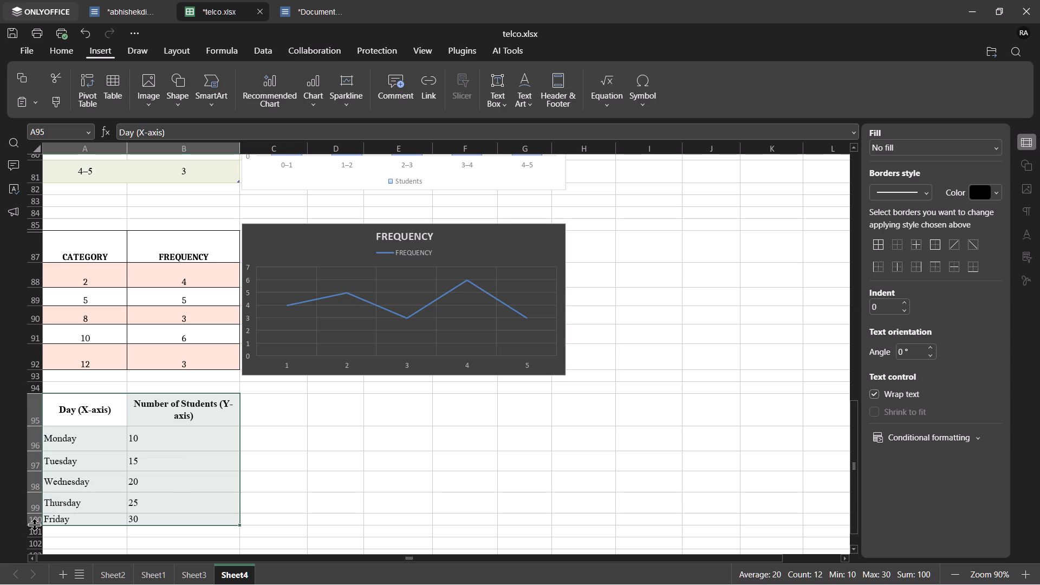
left_click_drag(34, 524, 34, 534)
left_click(291, 504)
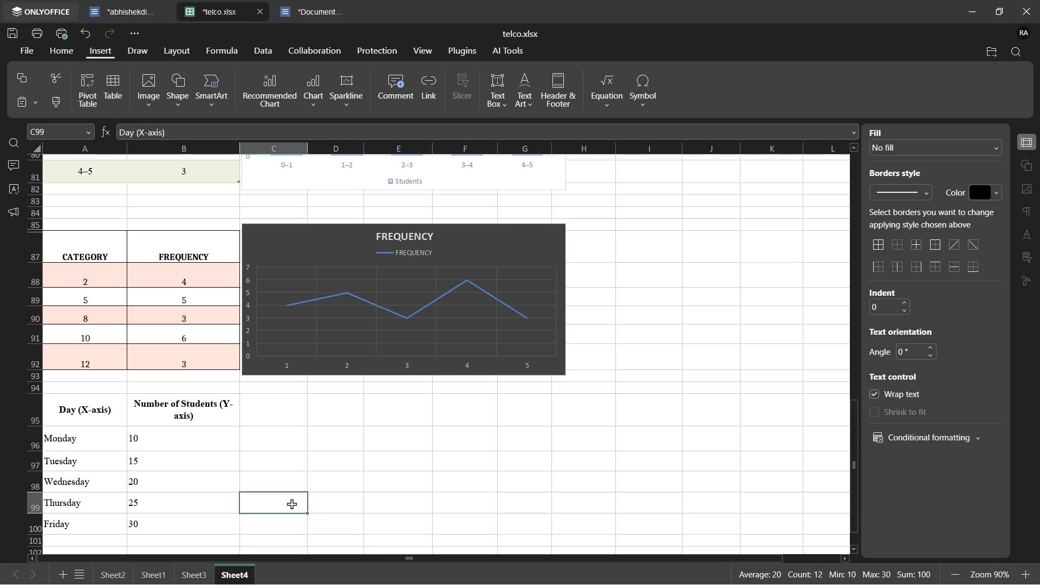
Convert the range A95:B100 into a formatted table with headers.
left_click_drag(79, 404, 197, 522)
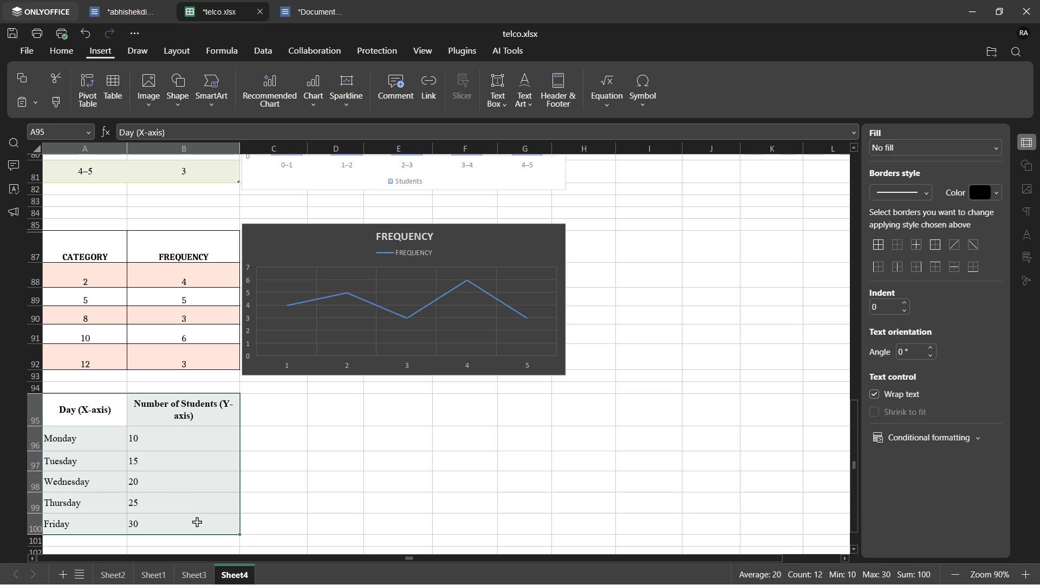
left_click(117, 82)
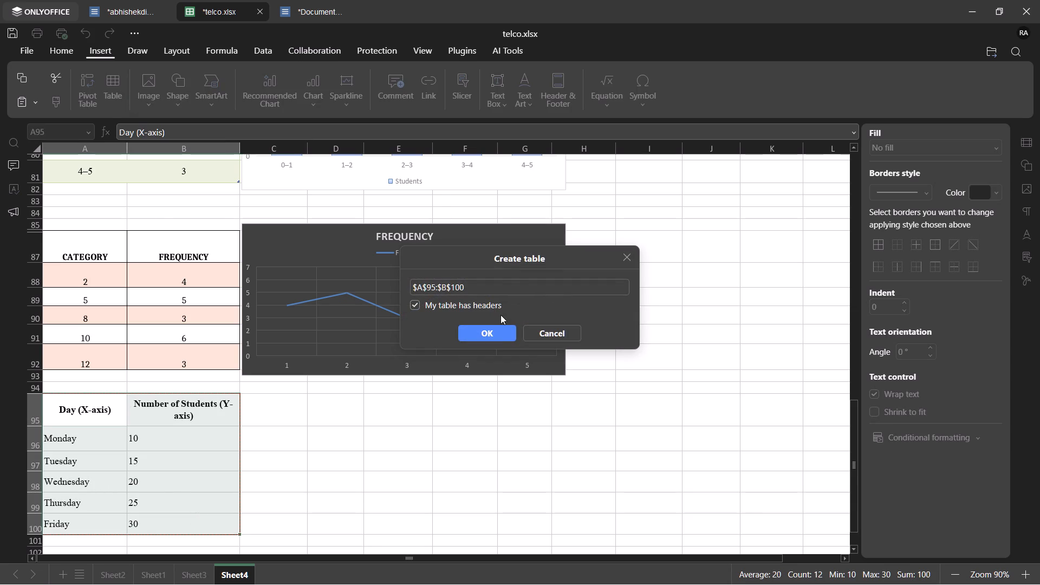
left_click(502, 331)
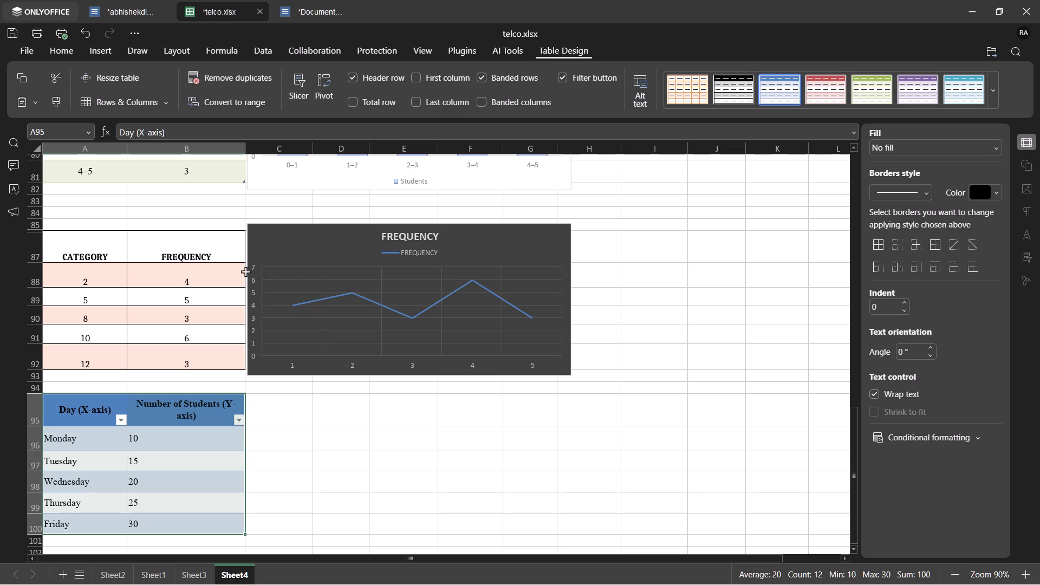
left_click(521, 424)
scroll(521, 424, "up", 4)
scroll(521, 424, "down", 4)
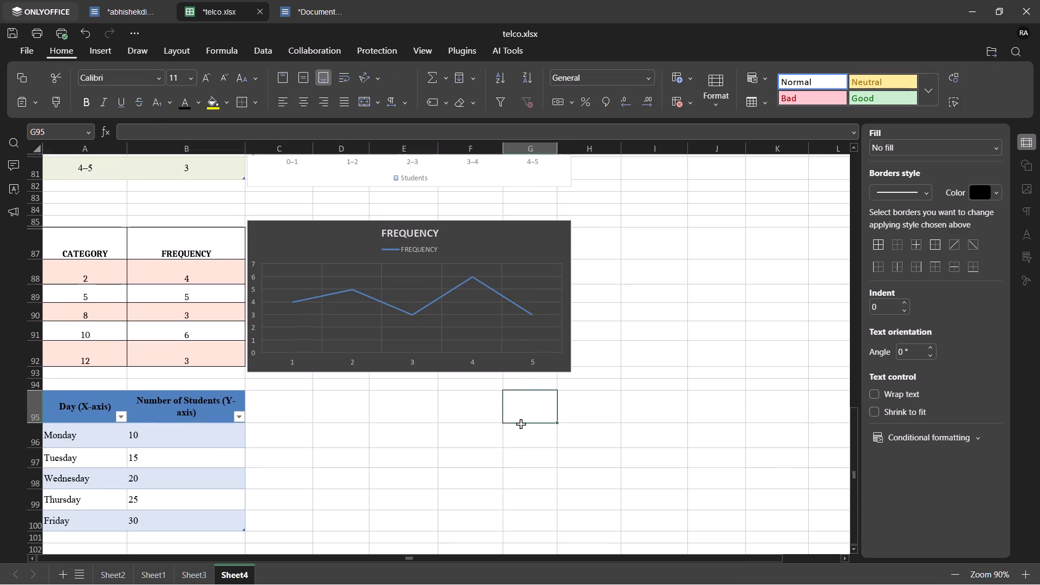
scroll(521, 424, "up", 2)
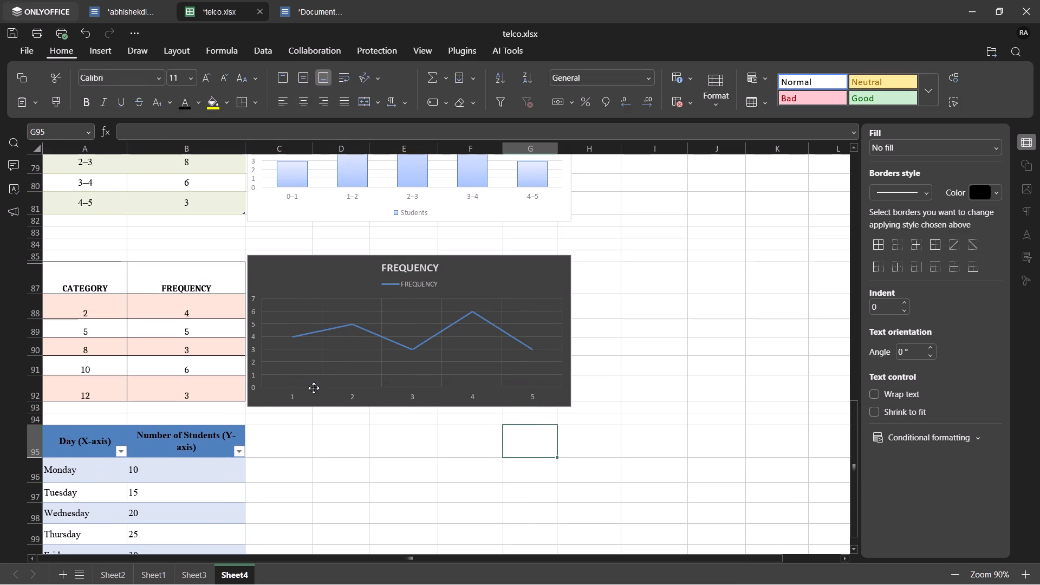
Check the report's 2.4 Line Graph section, including its working rule and the table and chart of Example 1.
left_click(118, 6)
scroll(336, 289, "up", 2)
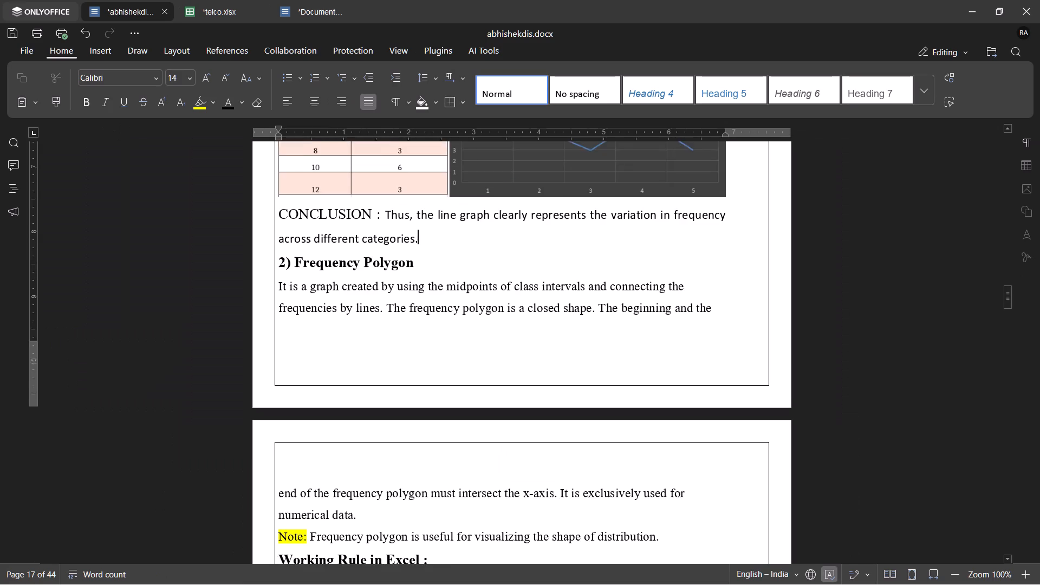
scroll(336, 289, "up", 11)
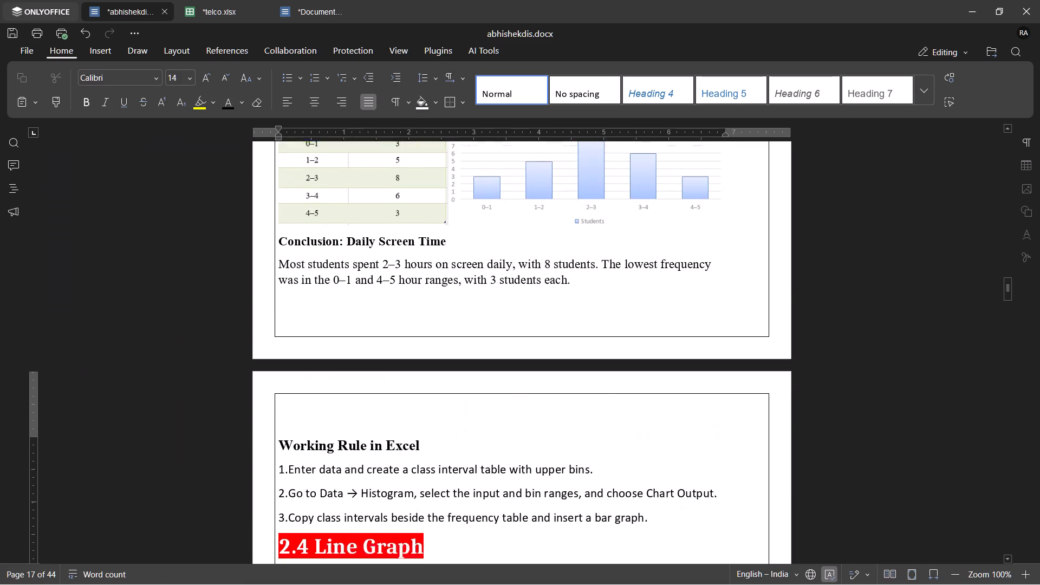
scroll(336, 289, "up", 1)
scroll(336, 289, "down", 5)
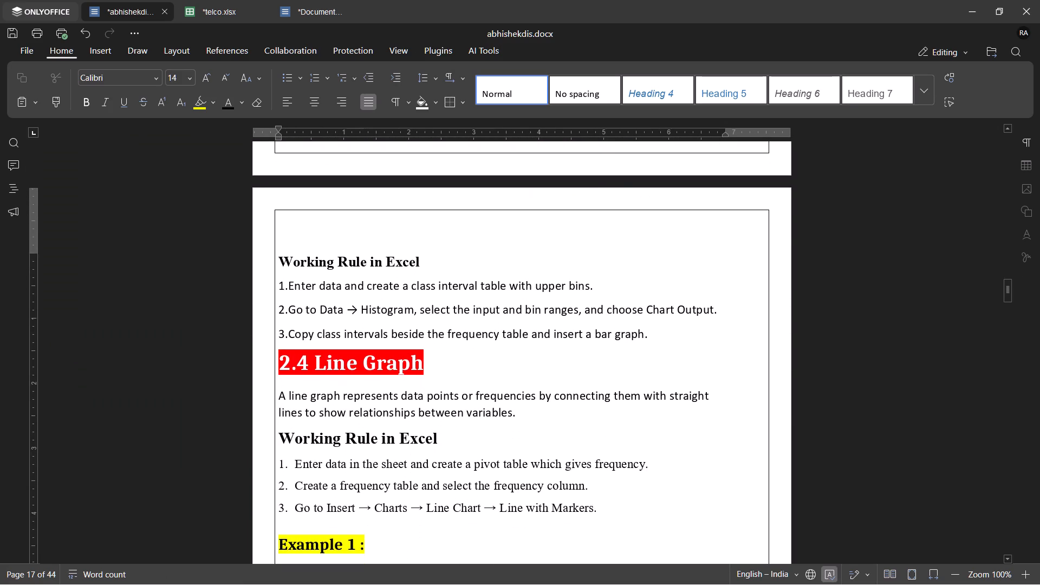
scroll(336, 289, "down", 6)
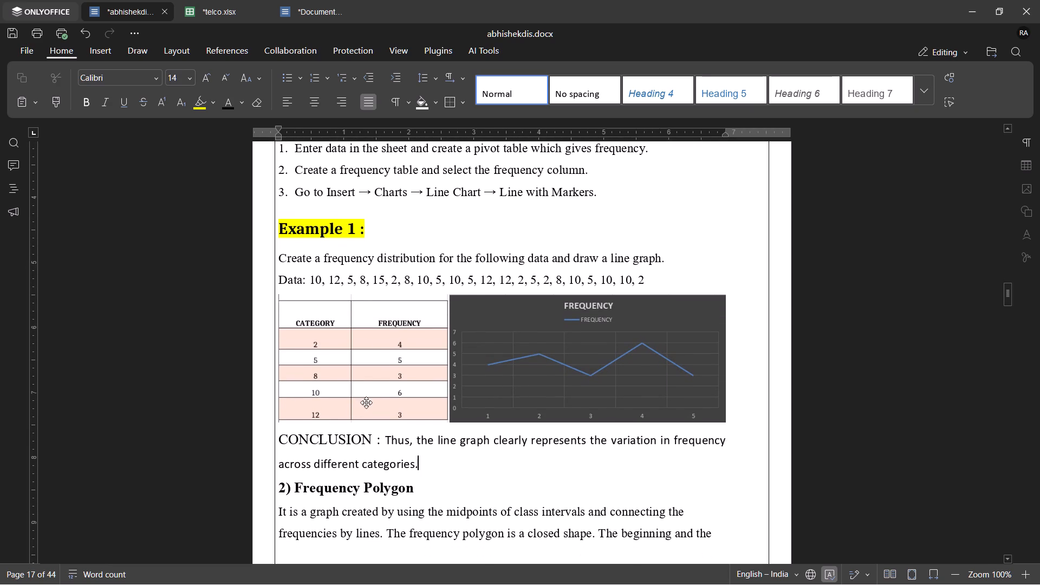
Back in telco.xlsx, restyle the Day and Number of Students table with the Light table style that has a solid teal header.
left_click(227, 11)
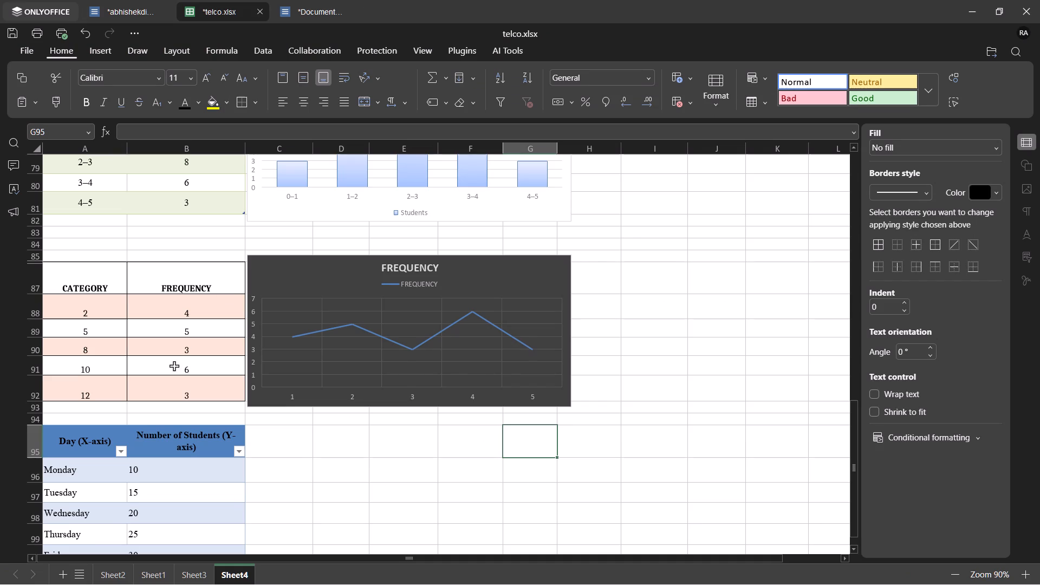
scroll(174, 366, "down", 5)
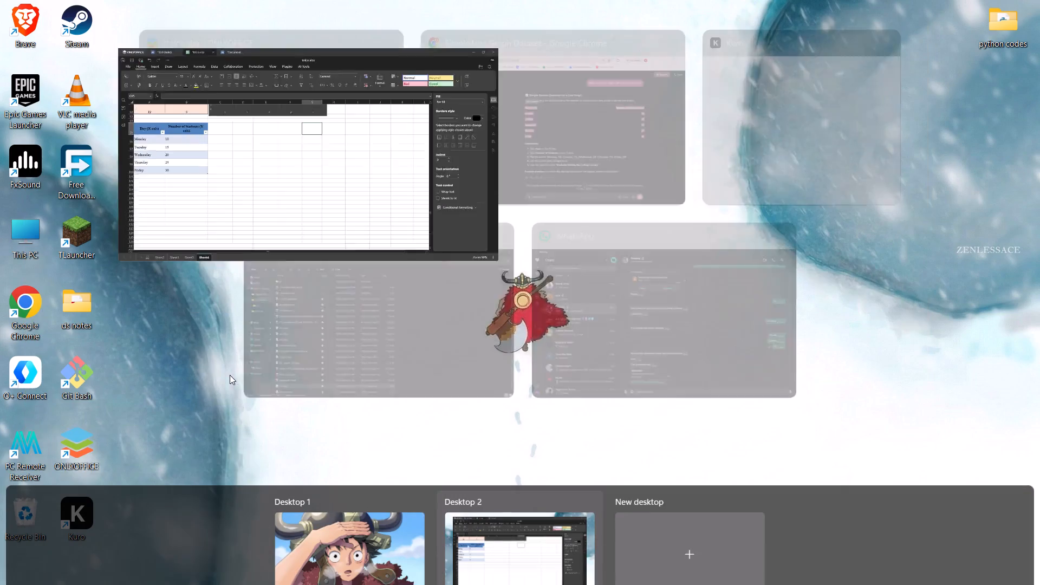
left_click(271, 173)
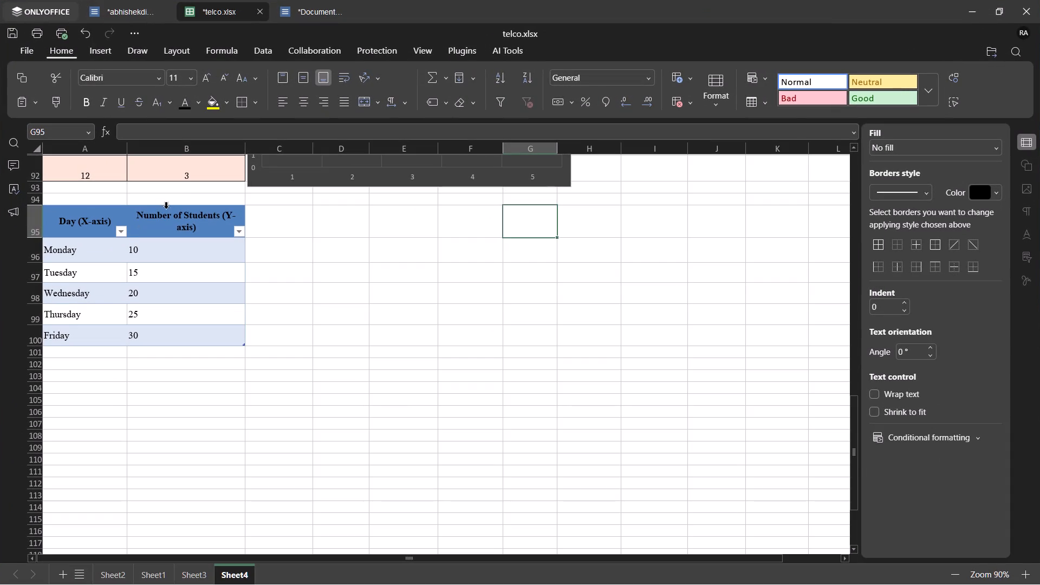
left_click(106, 226)
left_click(106, 226)
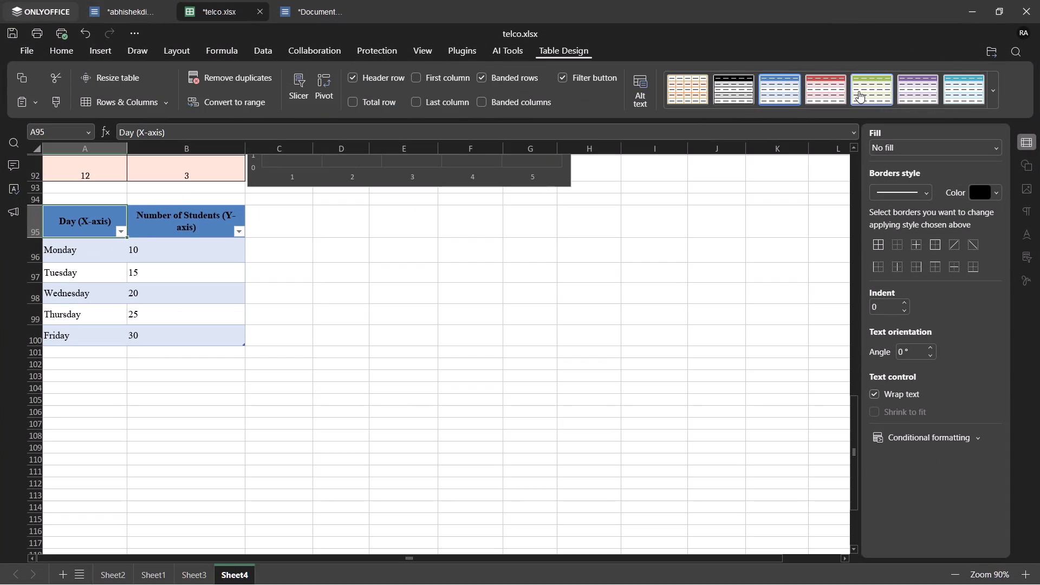
left_click(992, 90)
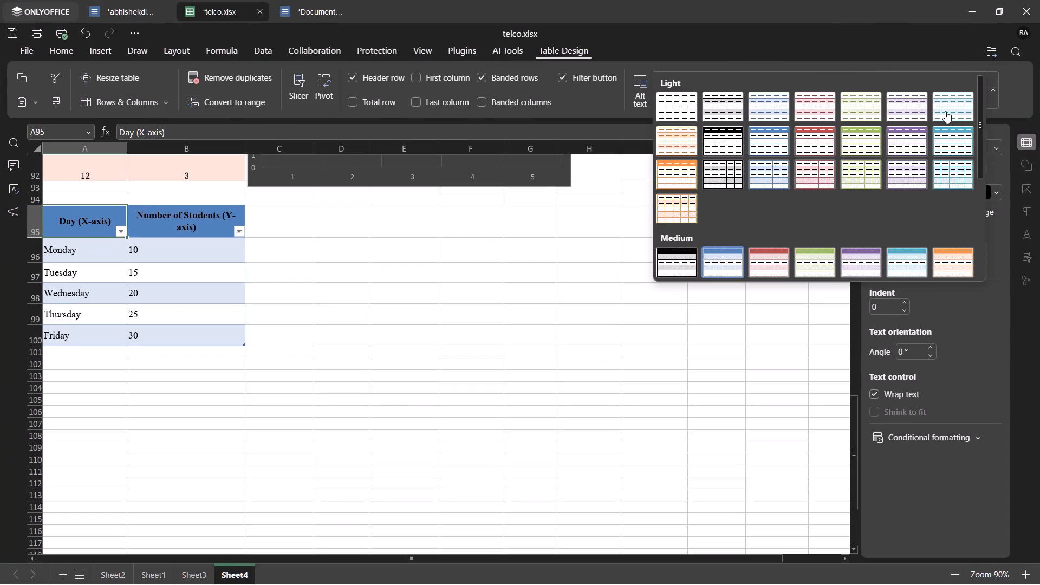
left_click(944, 150)
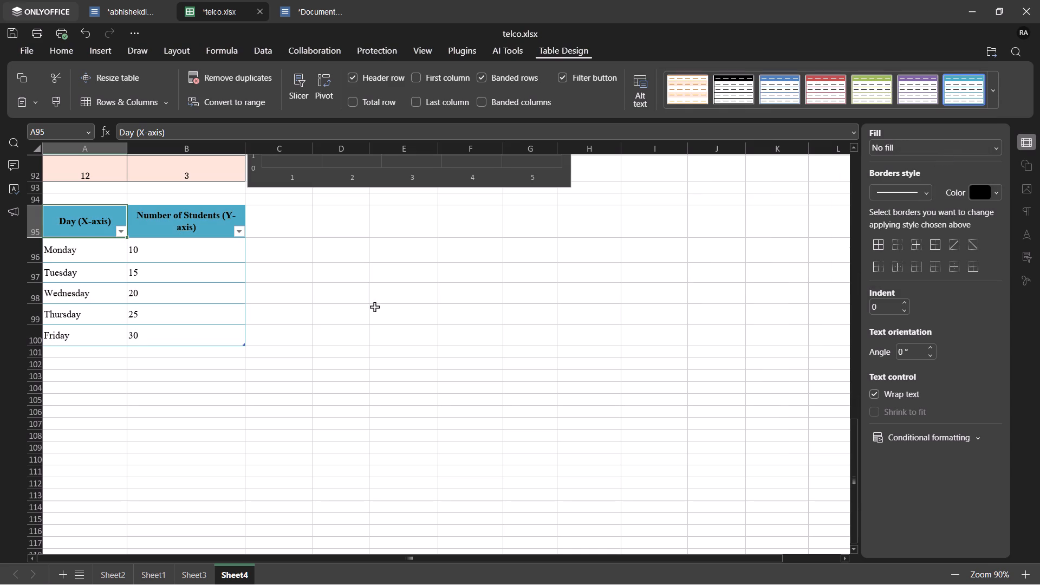
Apply black outer and inner borders to all cells of the Day and Number of Students table, A95:B100.
left_click(879, 239)
left_click_drag(101, 229, 240, 349)
left_click_drag(228, 341, 164, 308)
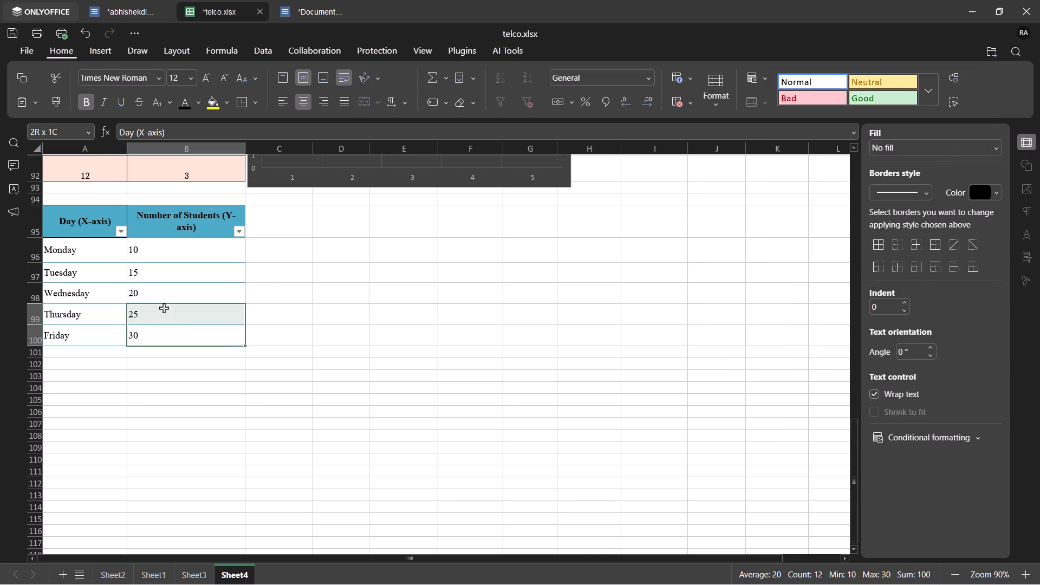
left_click_drag(164, 308, 83, 230)
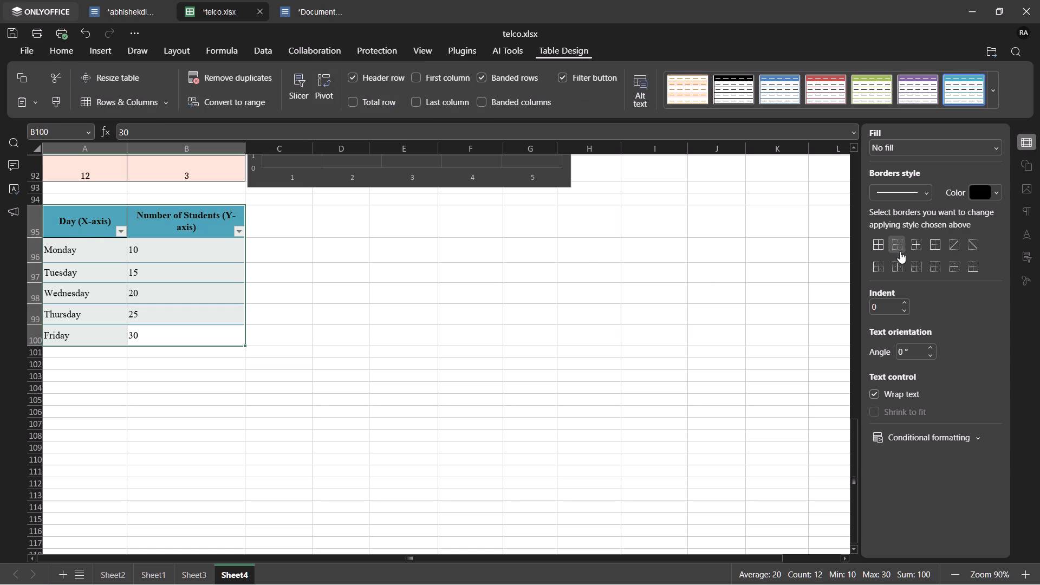
left_click(885, 245)
left_click(272, 446)
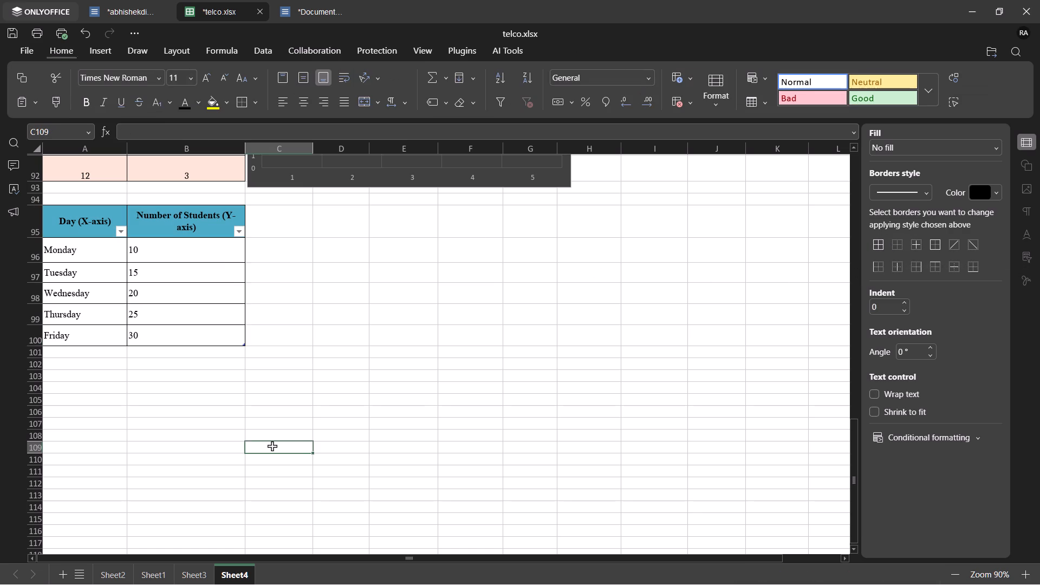
Insert a basic Line chart from the Number of Students column, B95:B100.
left_click_drag(144, 230, 161, 273)
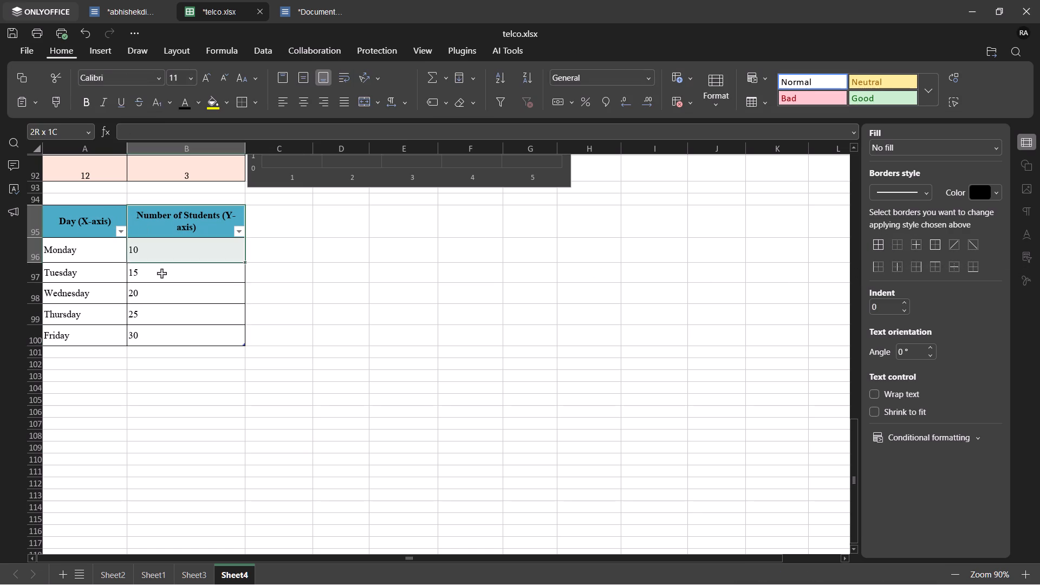
left_click_drag(161, 273, 187, 338)
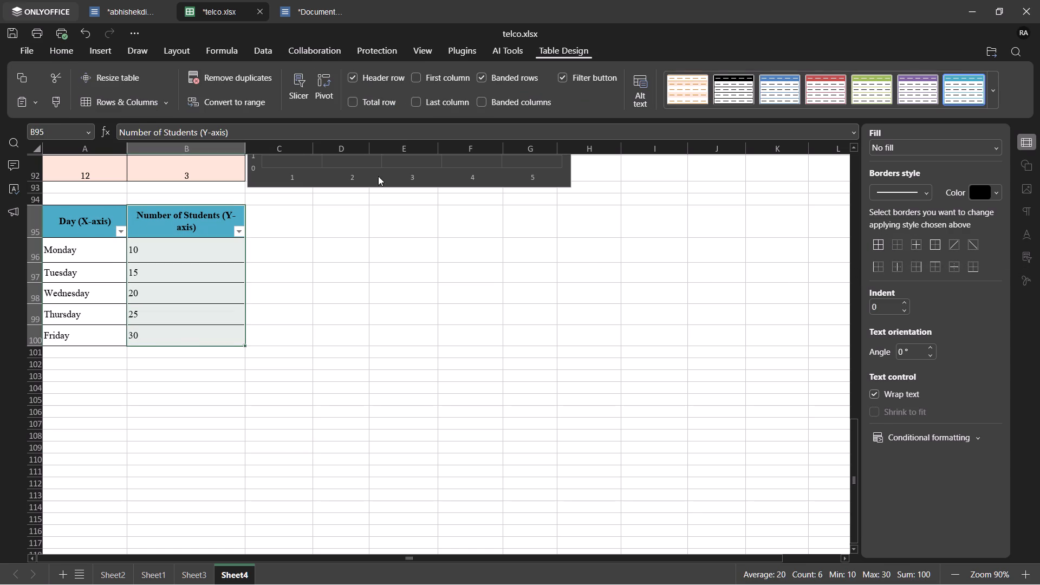
left_click(92, 45)
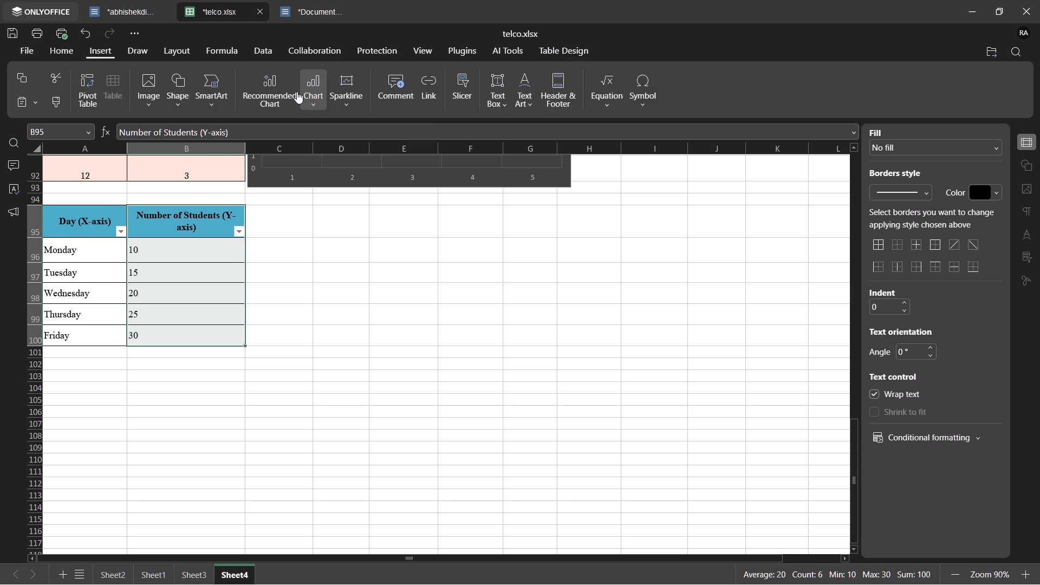
left_click(287, 90)
left_click(345, 226)
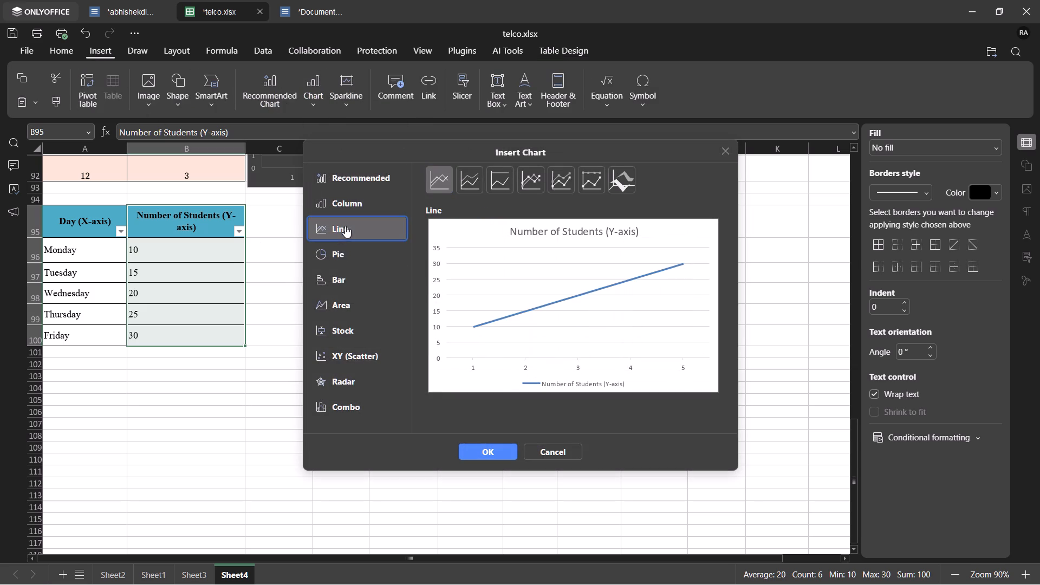
left_click(476, 448)
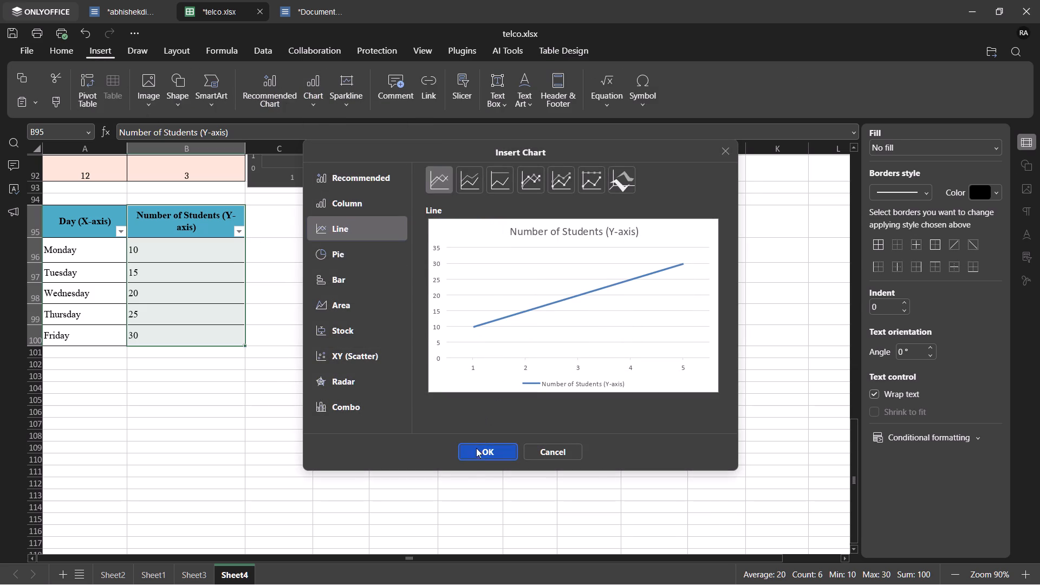
Place the new line chart beside the Day table and shorten it to about 2.47" high, ending level with row 100.
left_click_drag(366, 255, 342, 231)
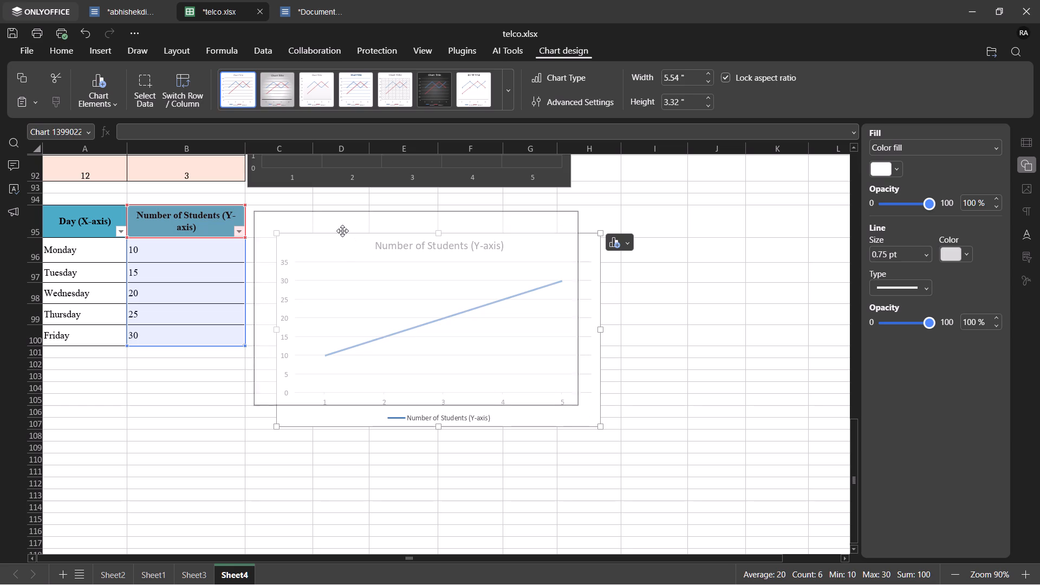
left_click_drag(342, 231, 340, 221)
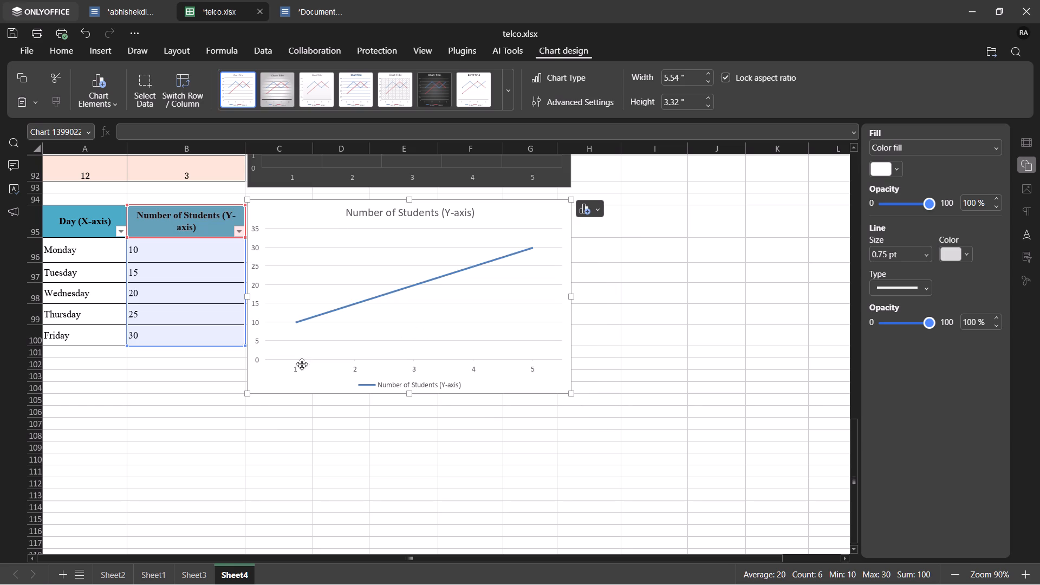
left_click_drag(407, 394, 407, 330)
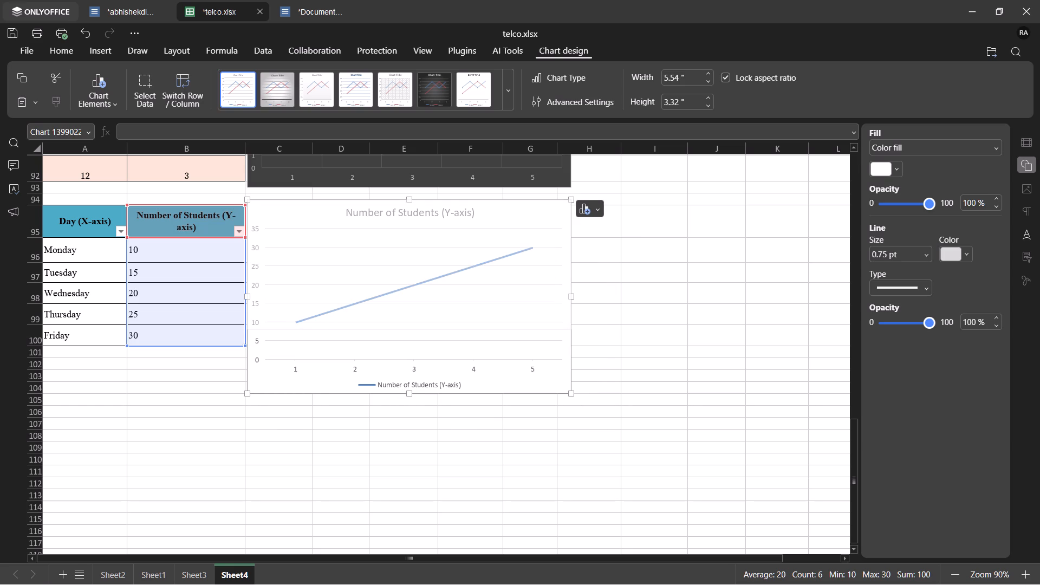
left_click_drag(407, 330, 405, 344)
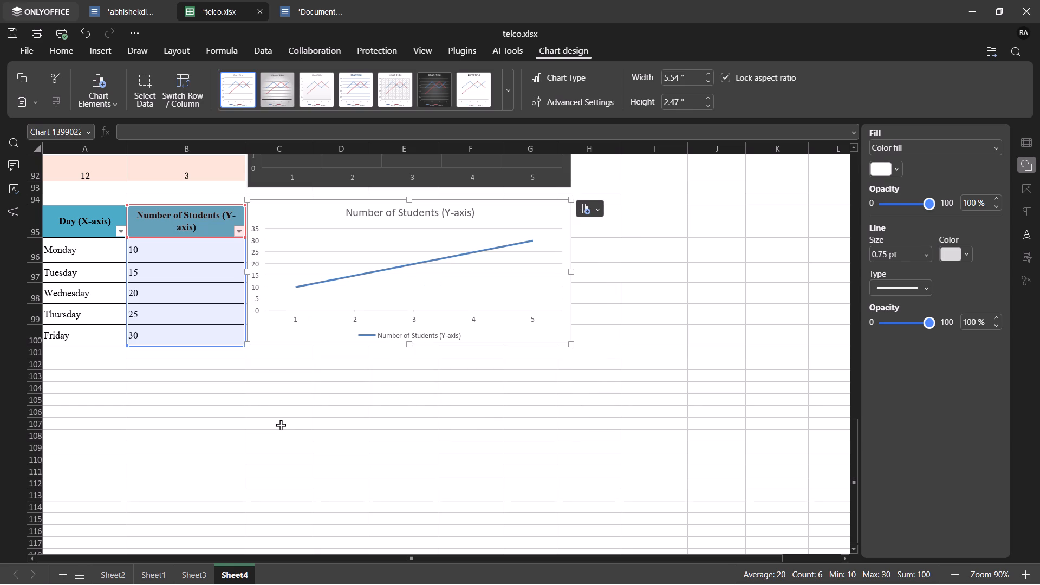
left_click(281, 425)
scroll(281, 425, "up", 4)
scroll(281, 425, "down", 1)
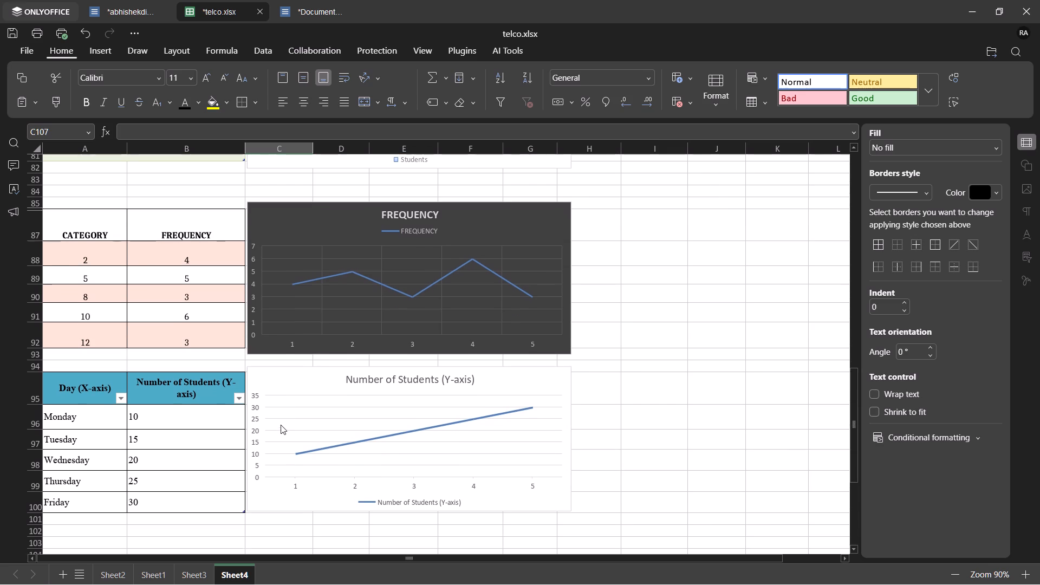
Apply the dark radial-gradient chart style to the Number of Students line chart.
scroll(281, 425, "down", 1)
left_click(322, 230)
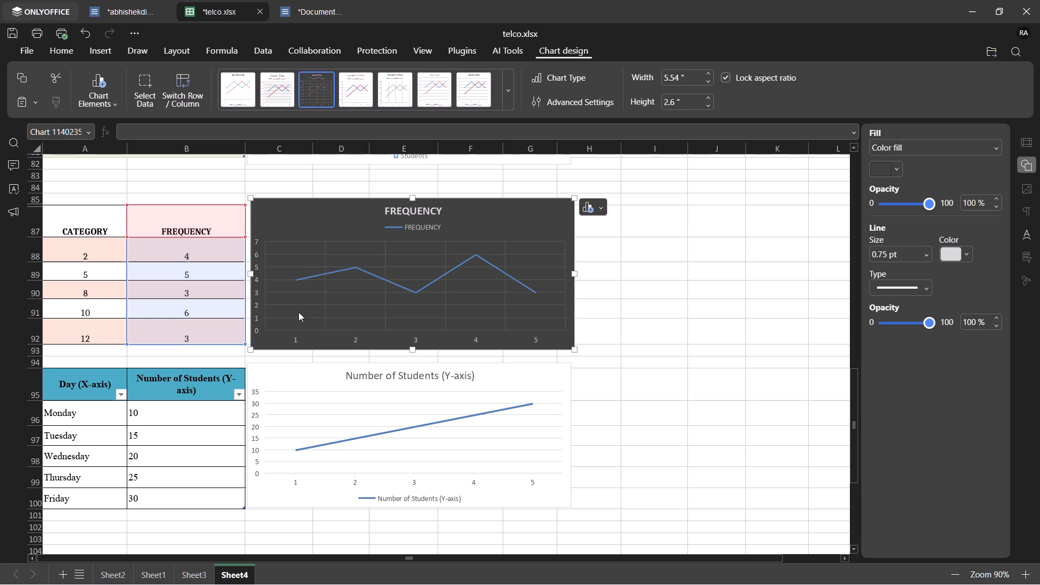
left_click(304, 367)
left_click(426, 85)
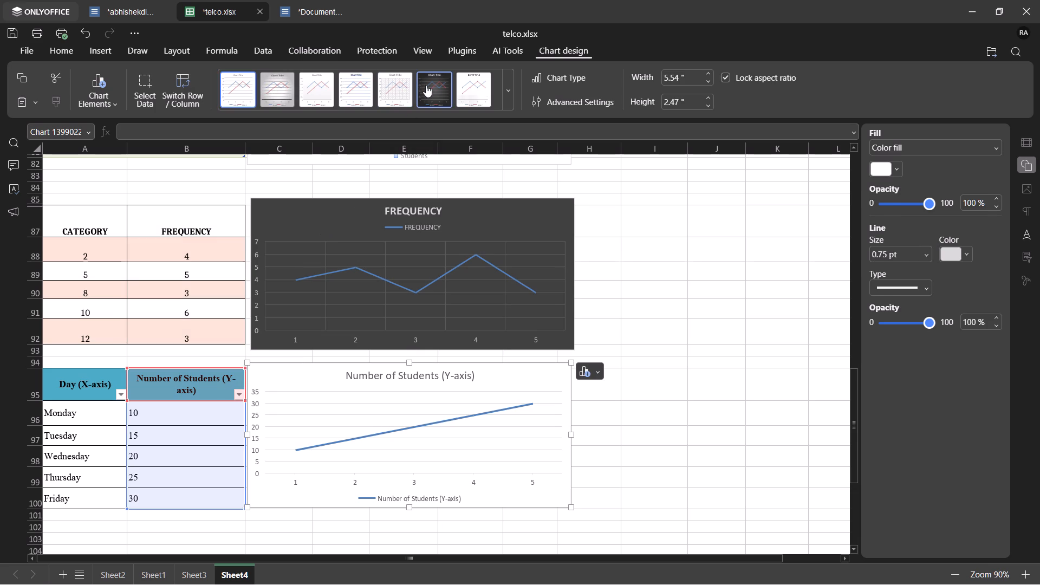
left_click(596, 408)
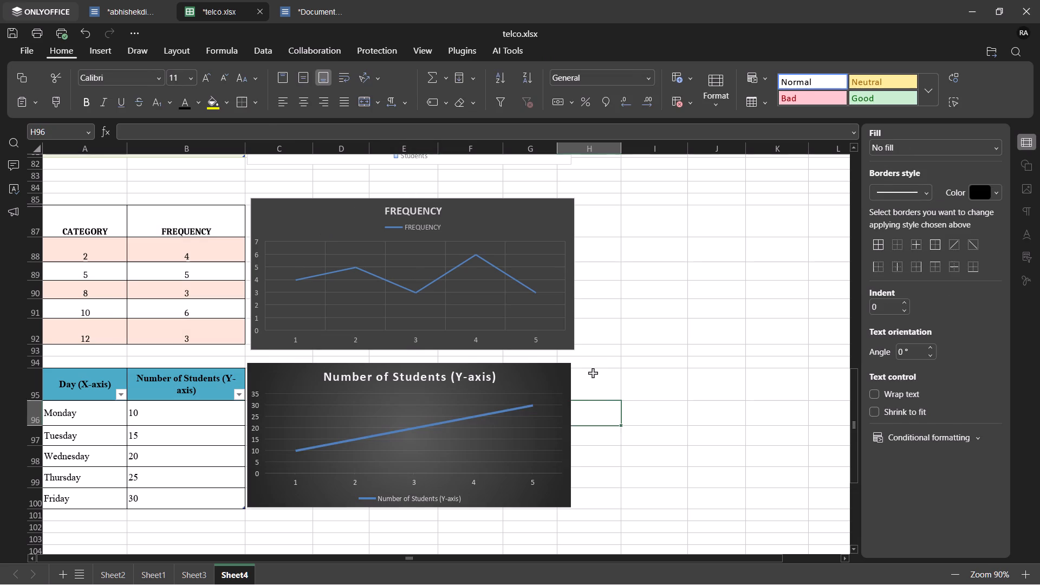
Capture a screenshot of the Day and Number of Students table together with its line chart.
left_click(501, 407)
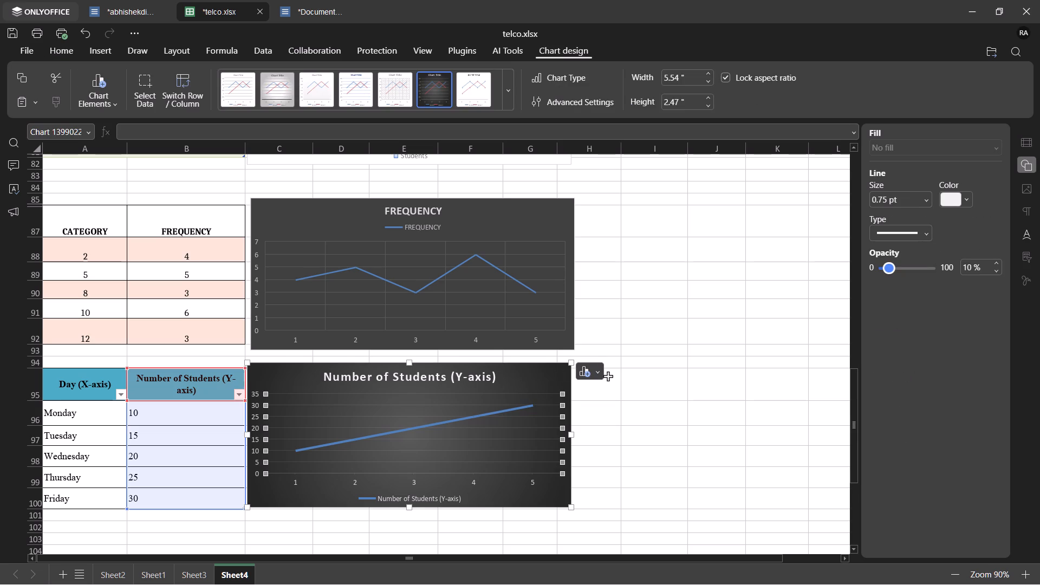
scroll(426, 287, "down", 1)
scroll(321, 369, "down", 2)
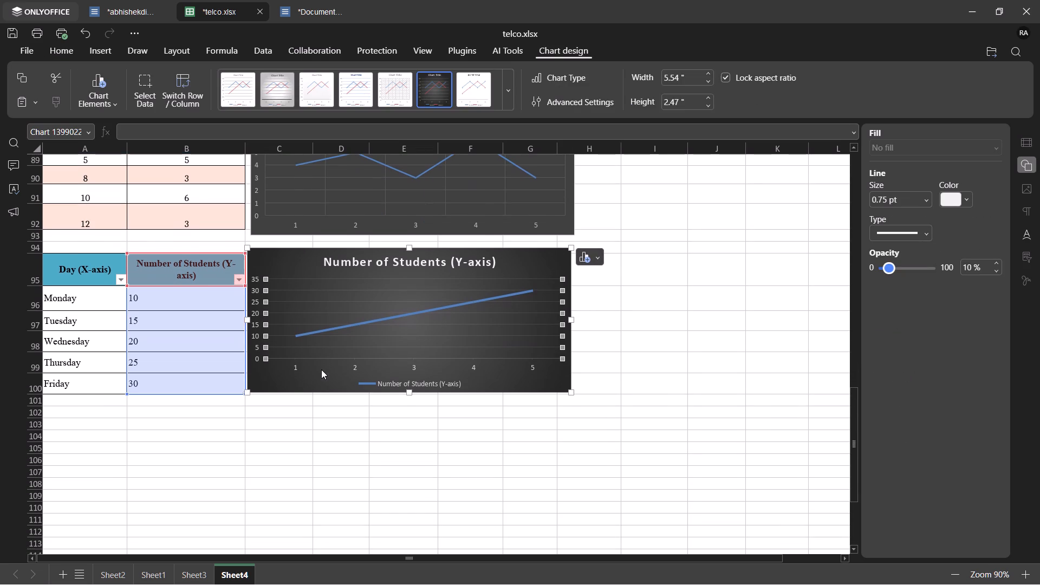
triple_click(450, 380)
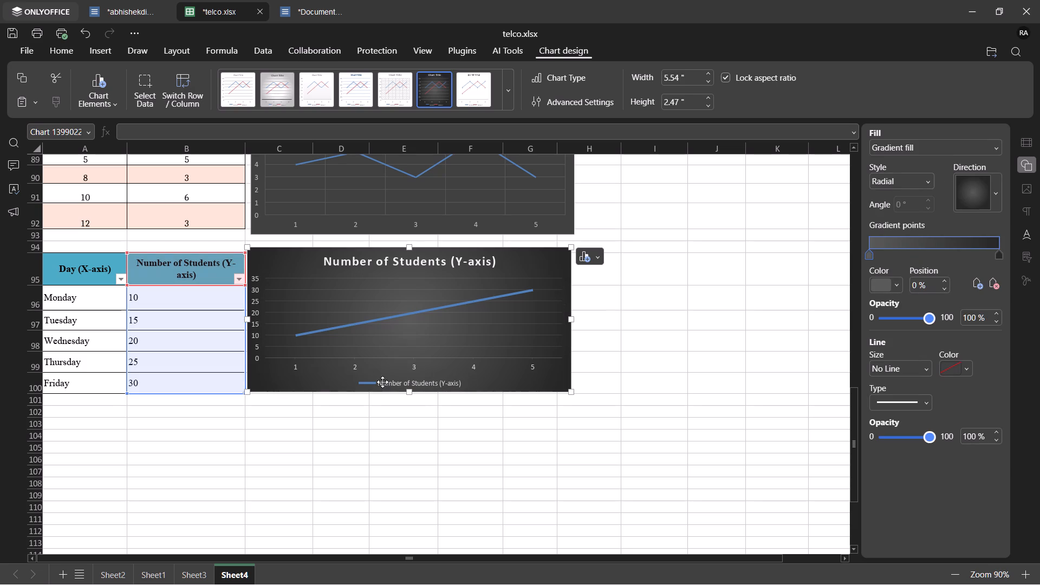
left_click(182, 488)
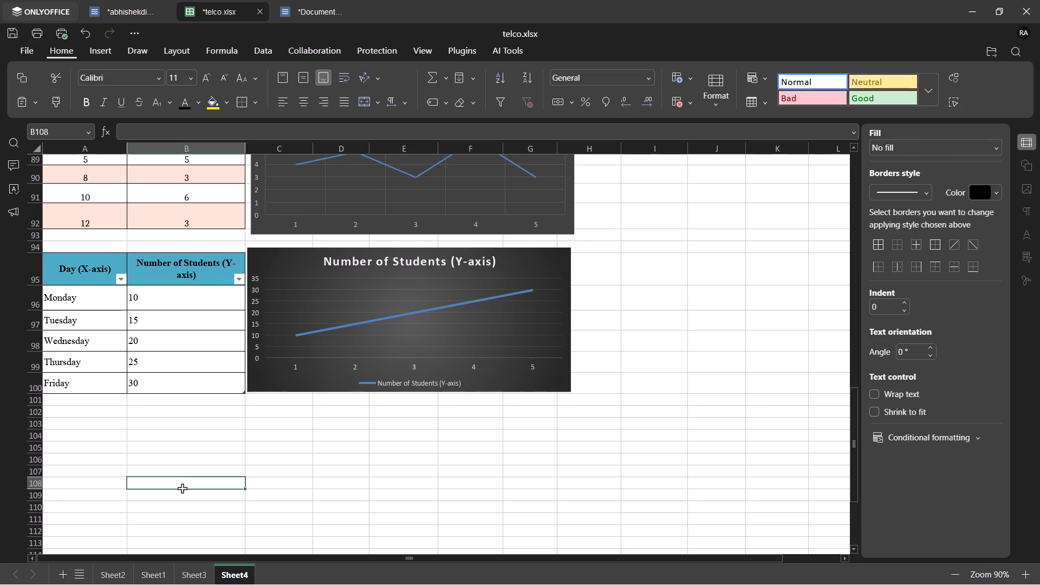
key("shift+super+s")
left_click_drag(43, 251, 568, 393)
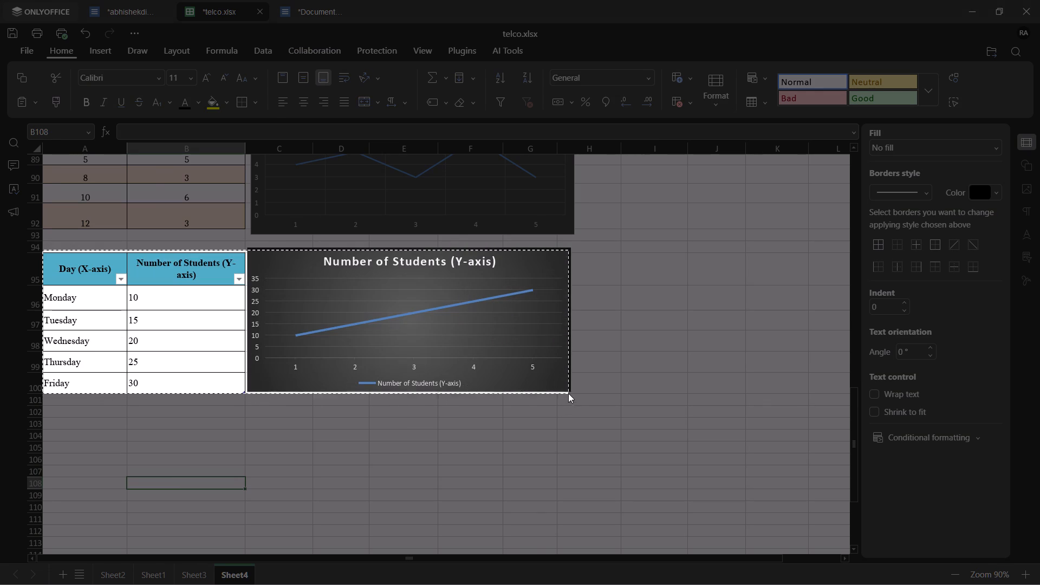
left_click_drag(568, 393, 568, 392)
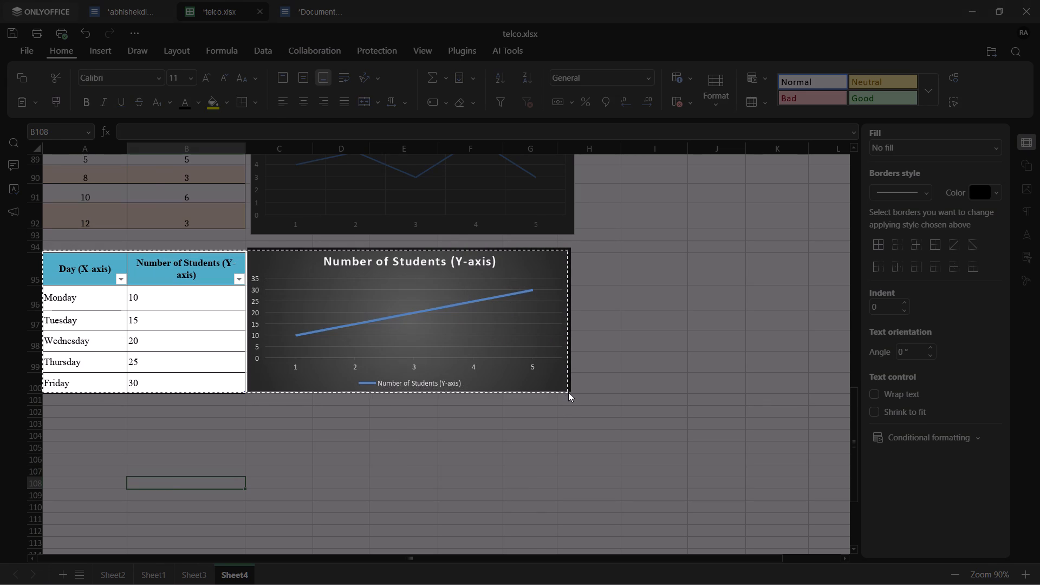
left_click_drag(568, 392, 568, 392)
left_click(132, 12)
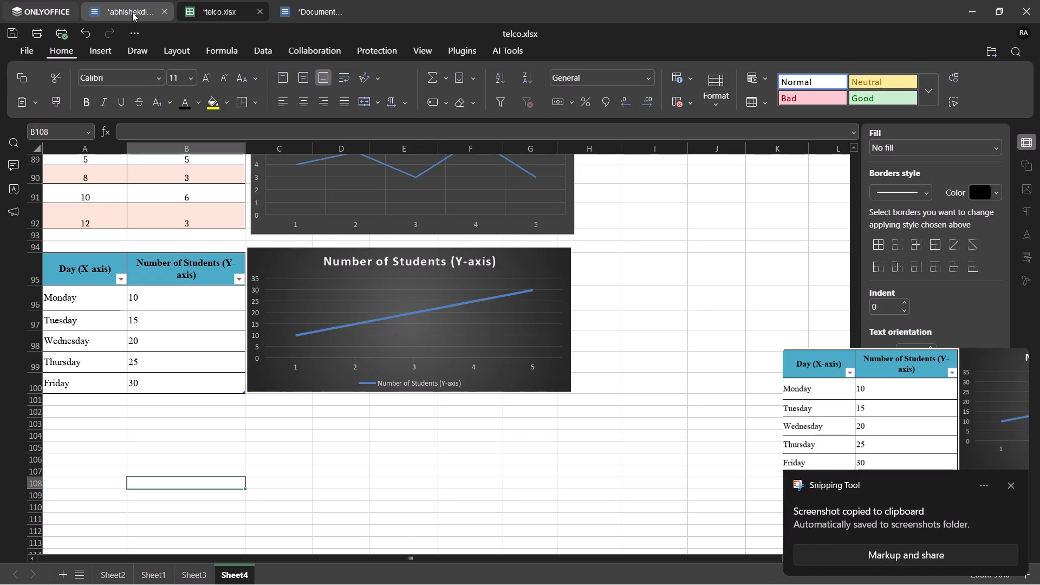
scroll(308, 335, "down", 4)
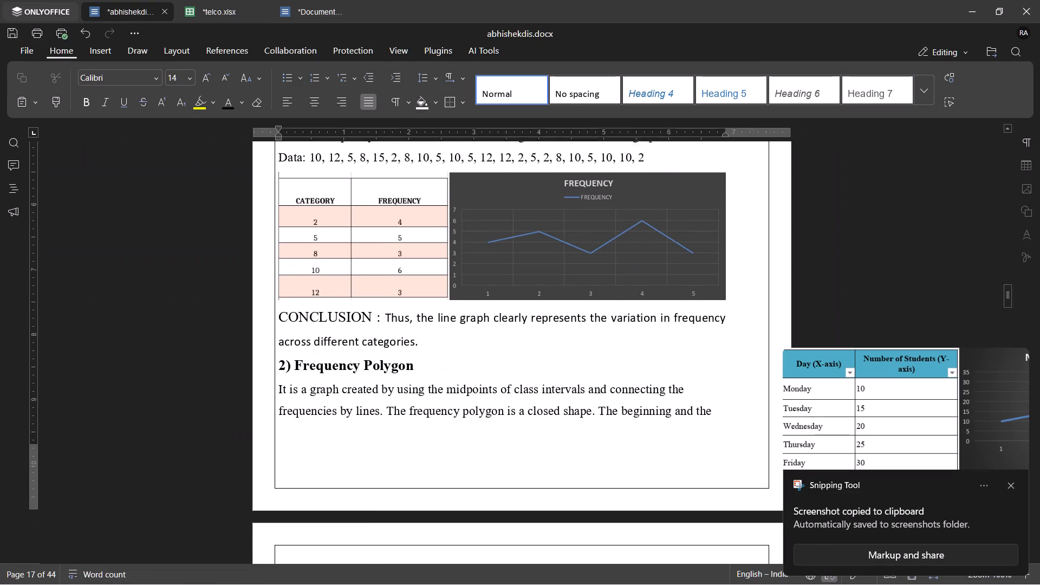
scroll(308, 335, "down", 1)
key("Return")
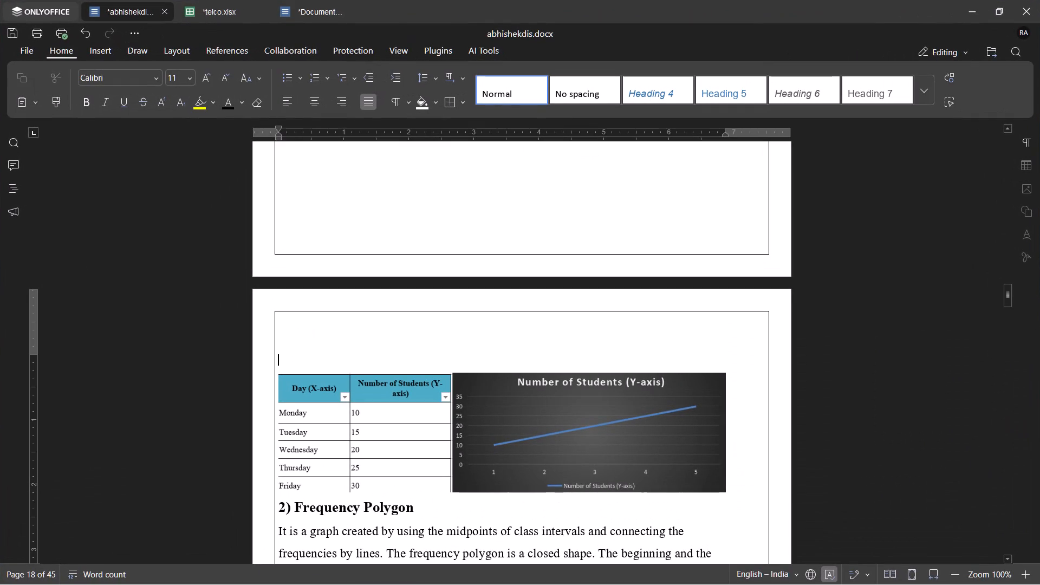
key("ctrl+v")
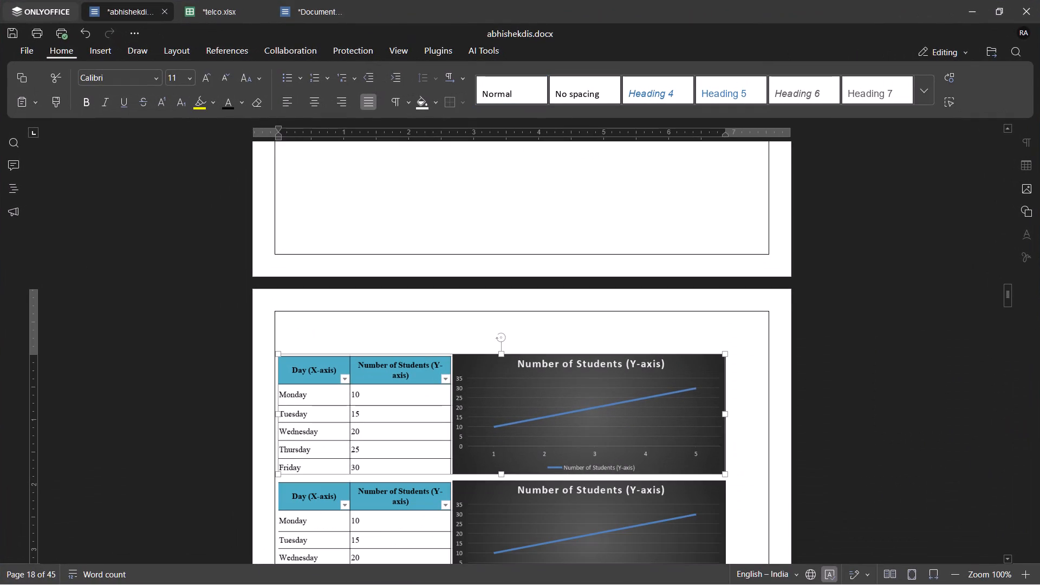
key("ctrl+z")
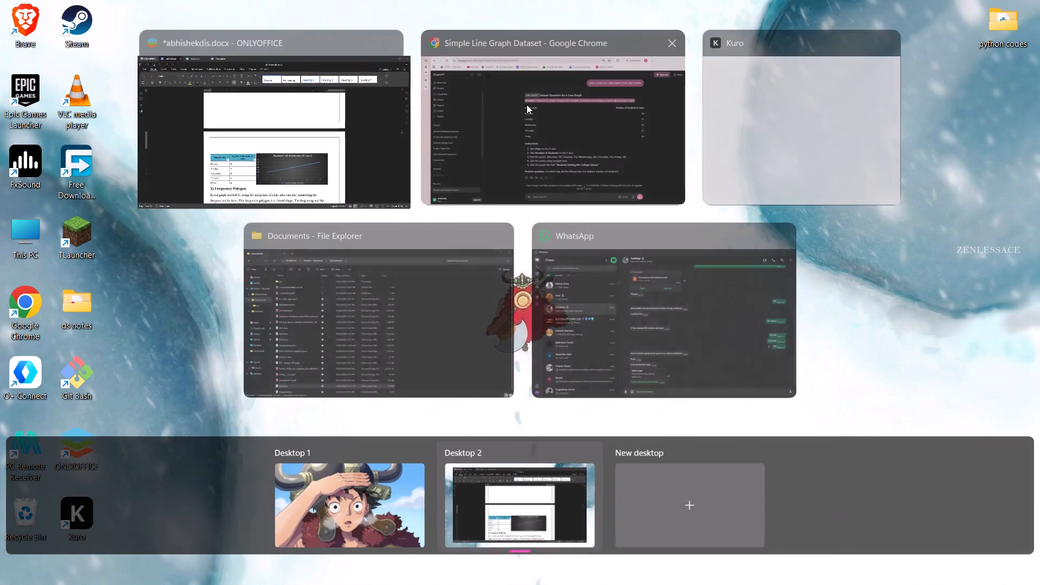
Switch back to the ChatGPT conversation to copy the college library line graph question.
left_click(523, 99)
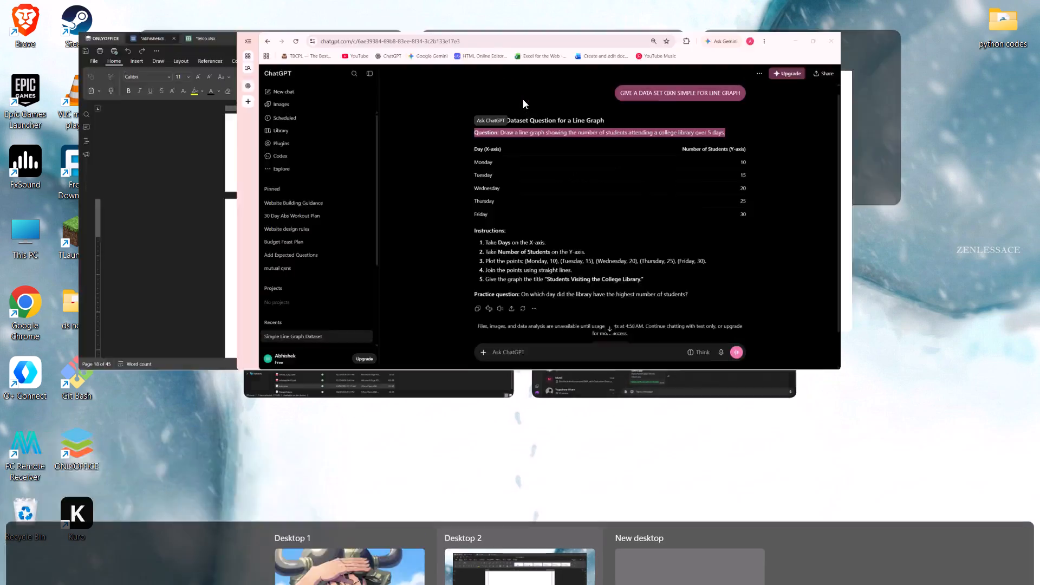
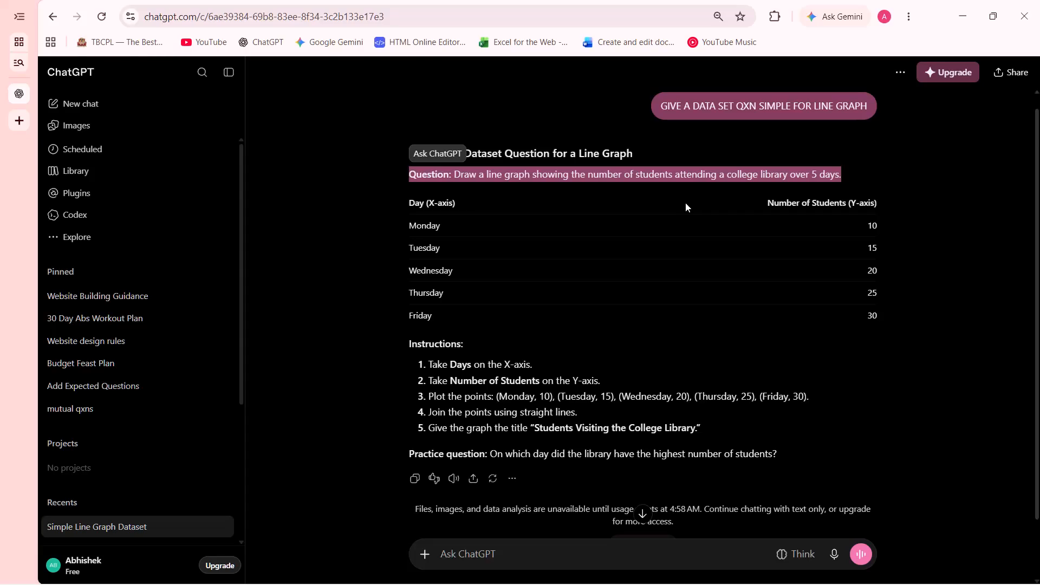
Return to abhishekdis.docx and paste the college library line graph question on the empty line above the students picture.
left_click(603, 153)
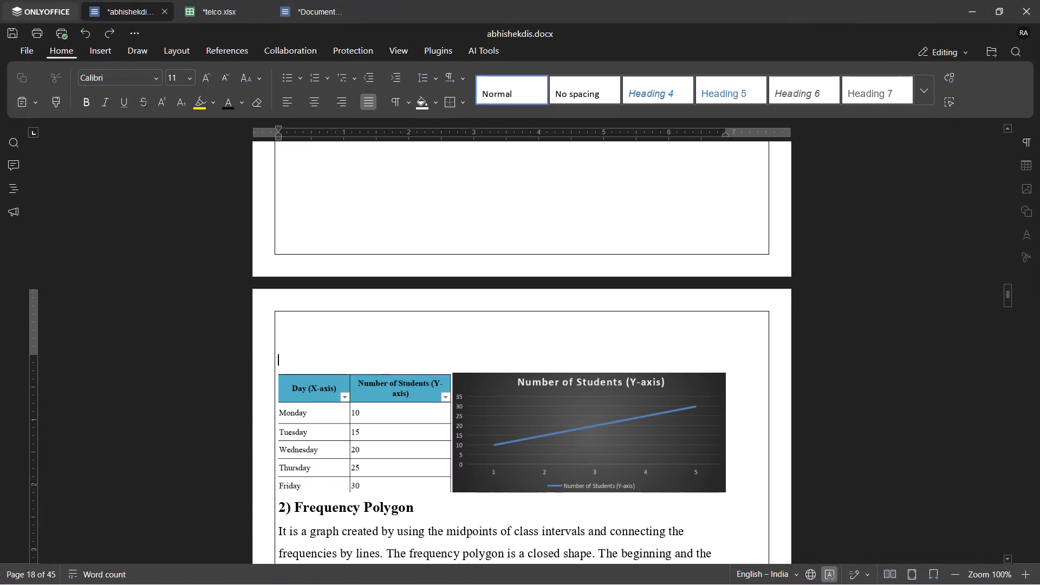
key("ctrl+v")
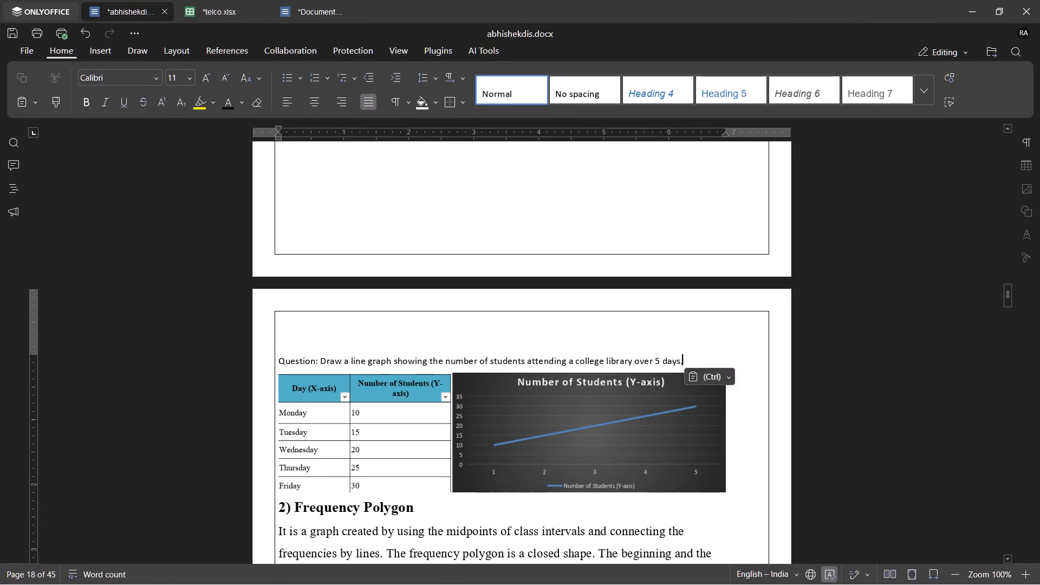
Set the pasted college library question's font size to 14.
triple_click(662, 363)
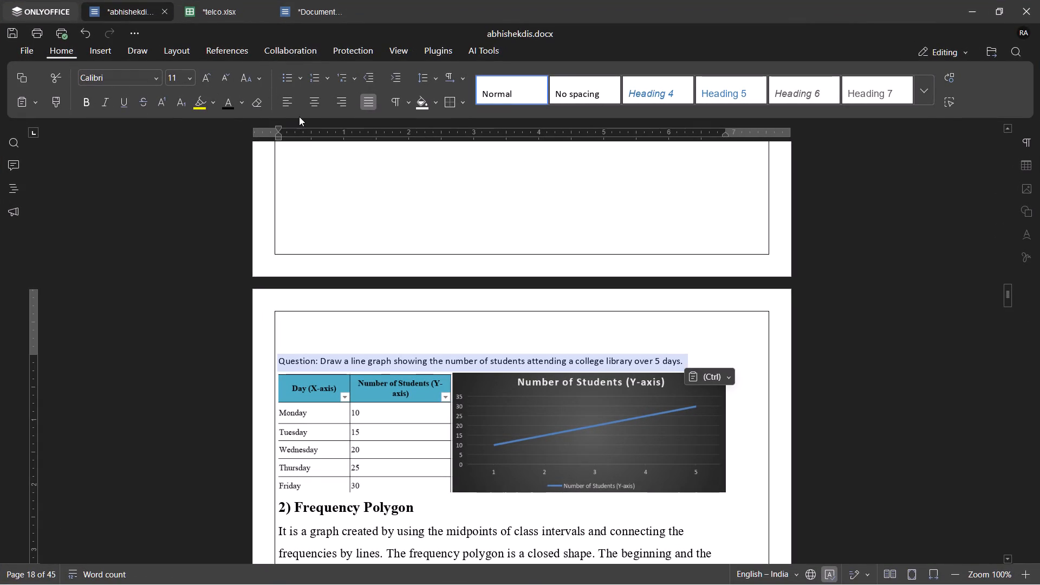
left_click(292, 102)
left_click(292, 102)
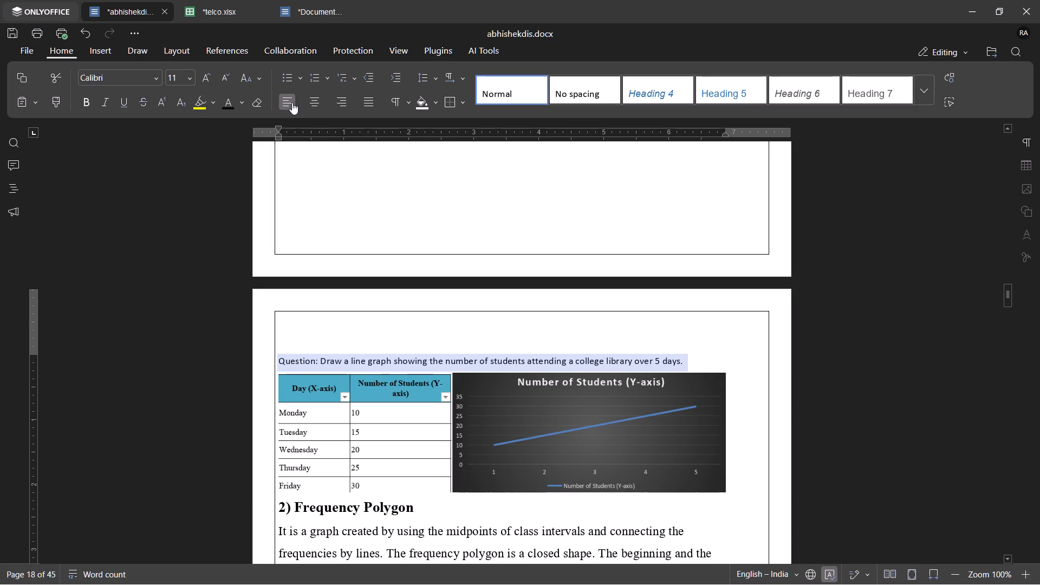
left_click(190, 80)
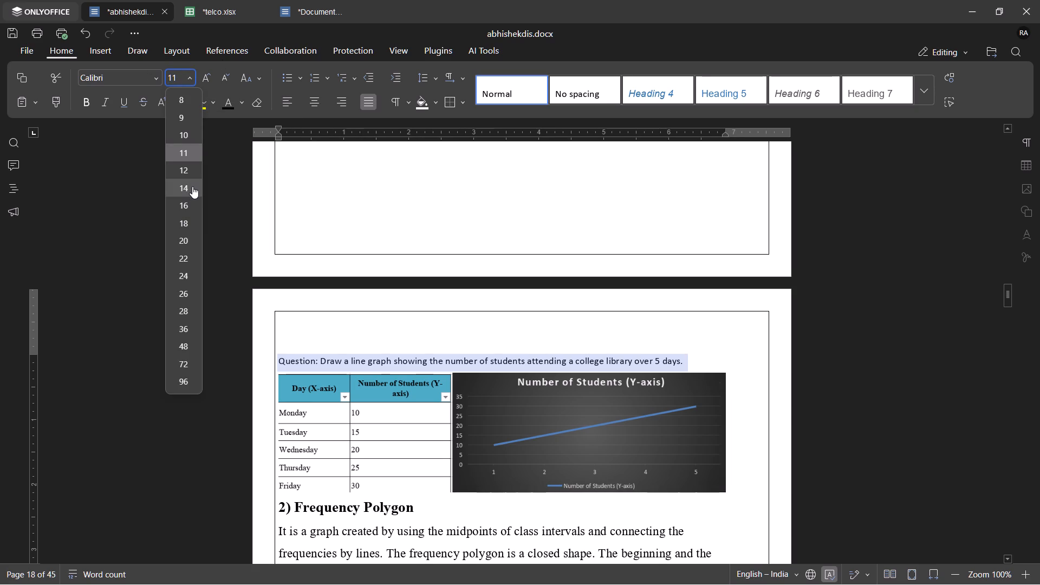
left_click(192, 186)
left_click(492, 93)
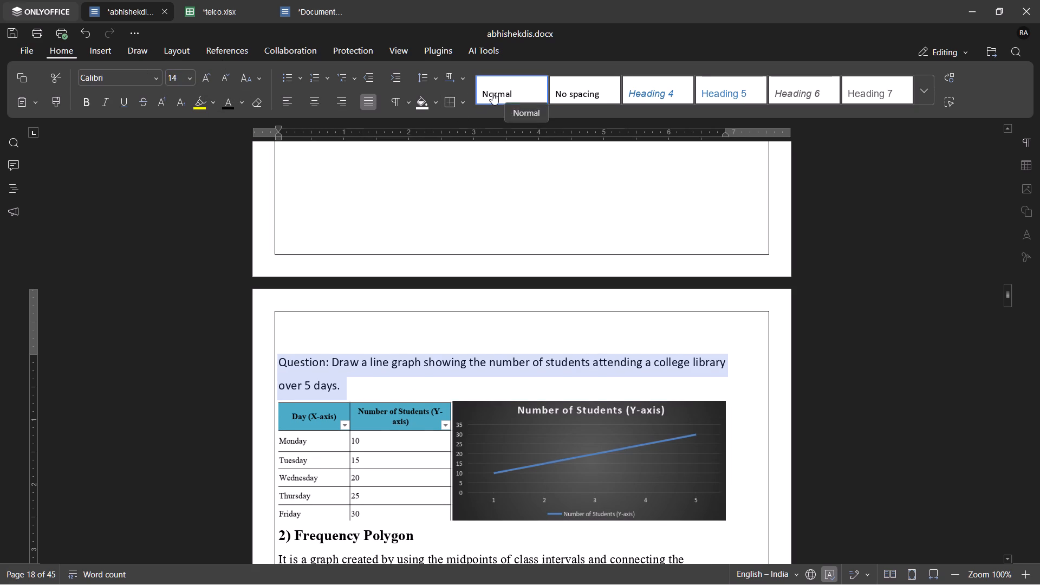
left_click(191, 76)
left_click(185, 188)
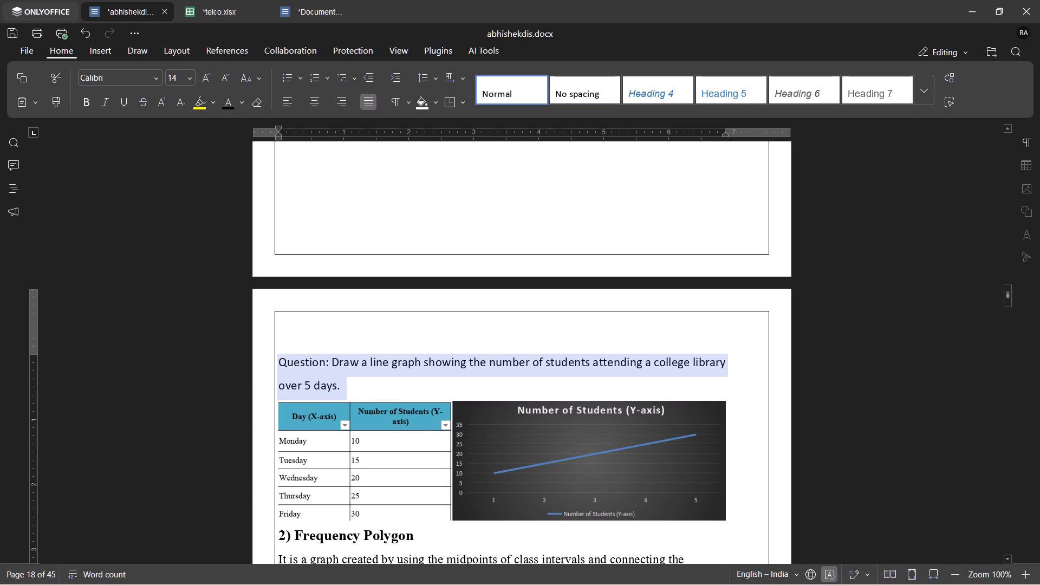
left_click(335, 303)
Replace the word "Question" before the colon in the college library sentence with "EXAMPLE 2 ".
scroll(335, 303, "up", 3)
scroll(335, 303, "down", 3)
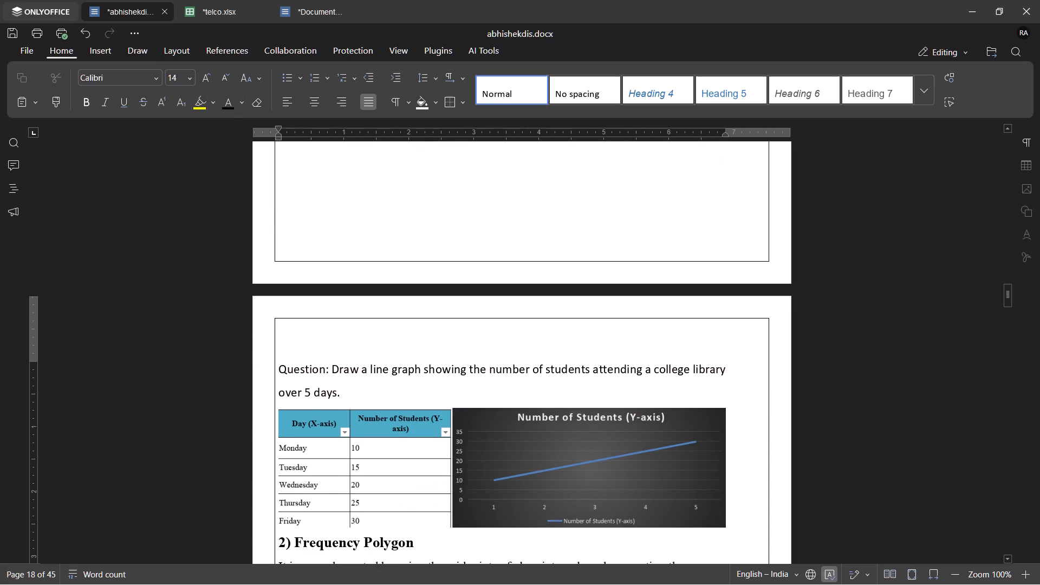
left_click(328, 368)
left_click(323, 368)
key("BackSpace")
key("BackSpace")
key("BackSpace")
key("BackSpace")
key("BackSpace")
key("BackSpace")
key("BackSpace")
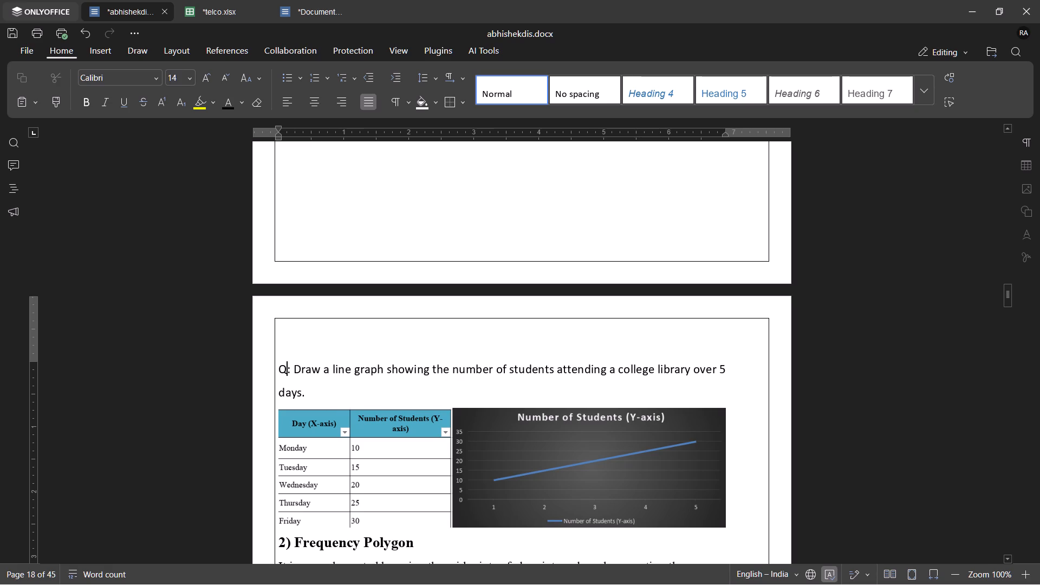
key("BackSpace")
type("EXAM")
type("PLE 2")
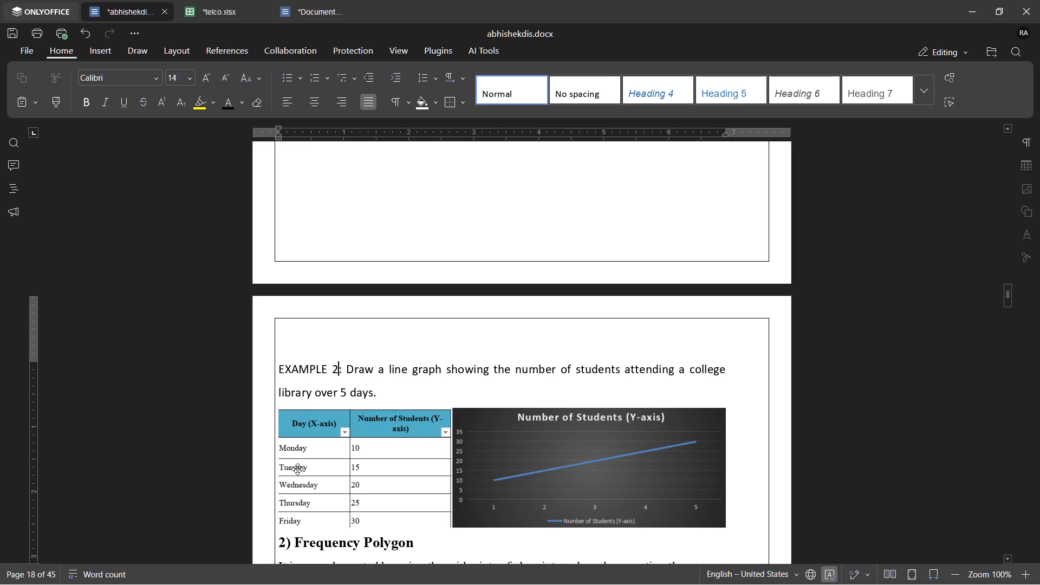
key("space")
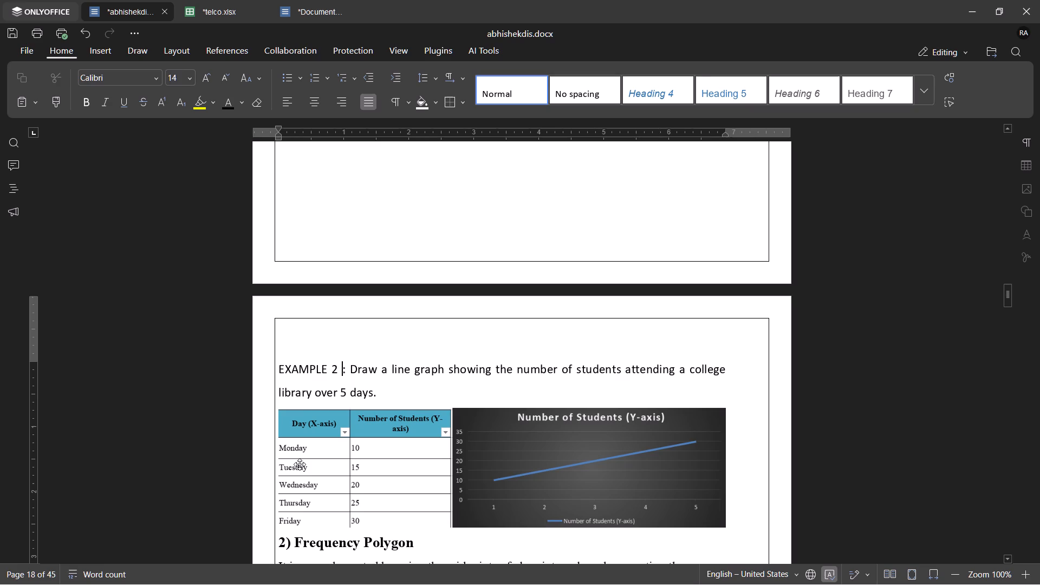
left_click(343, 372)
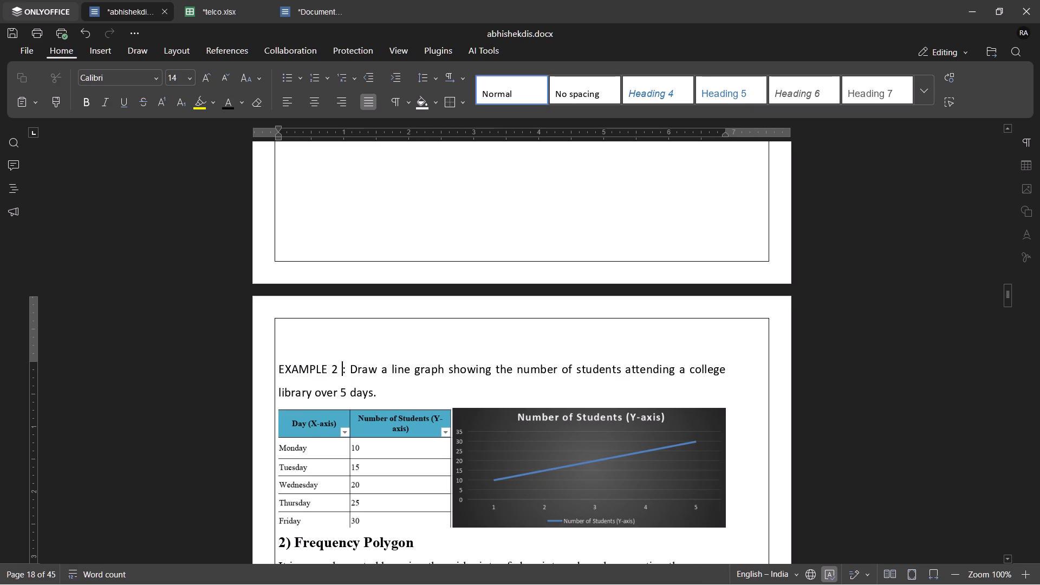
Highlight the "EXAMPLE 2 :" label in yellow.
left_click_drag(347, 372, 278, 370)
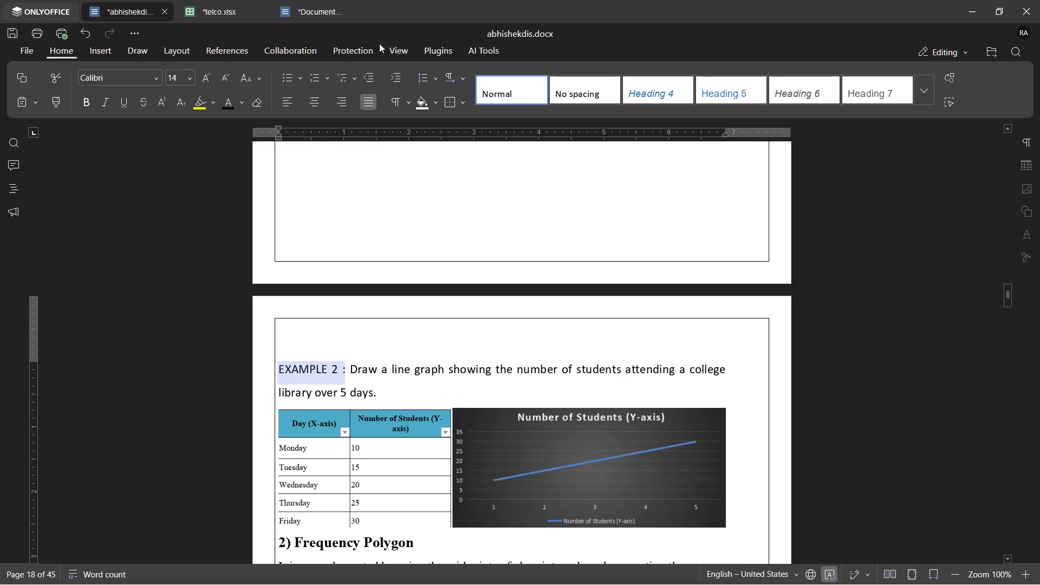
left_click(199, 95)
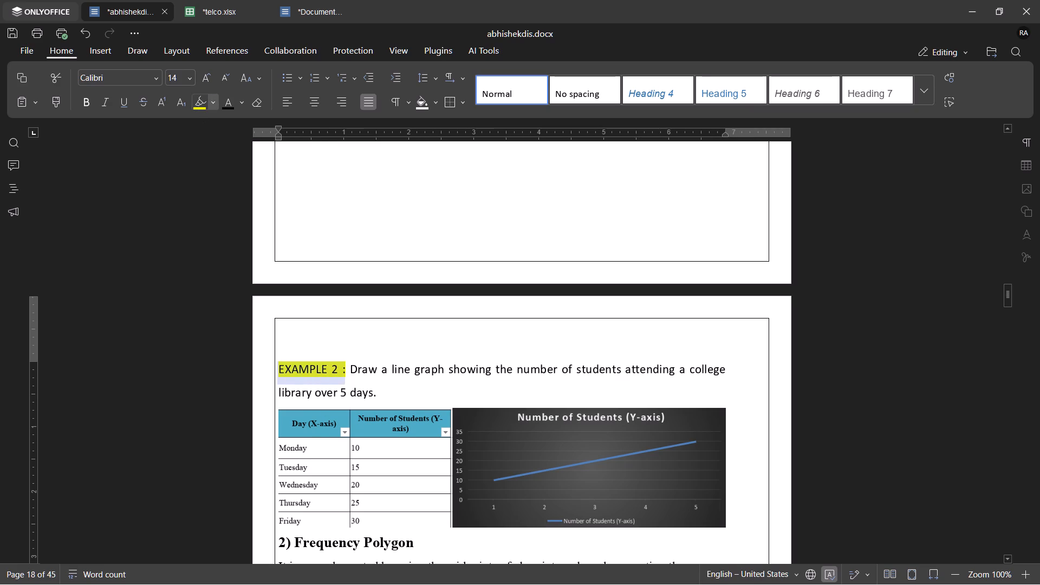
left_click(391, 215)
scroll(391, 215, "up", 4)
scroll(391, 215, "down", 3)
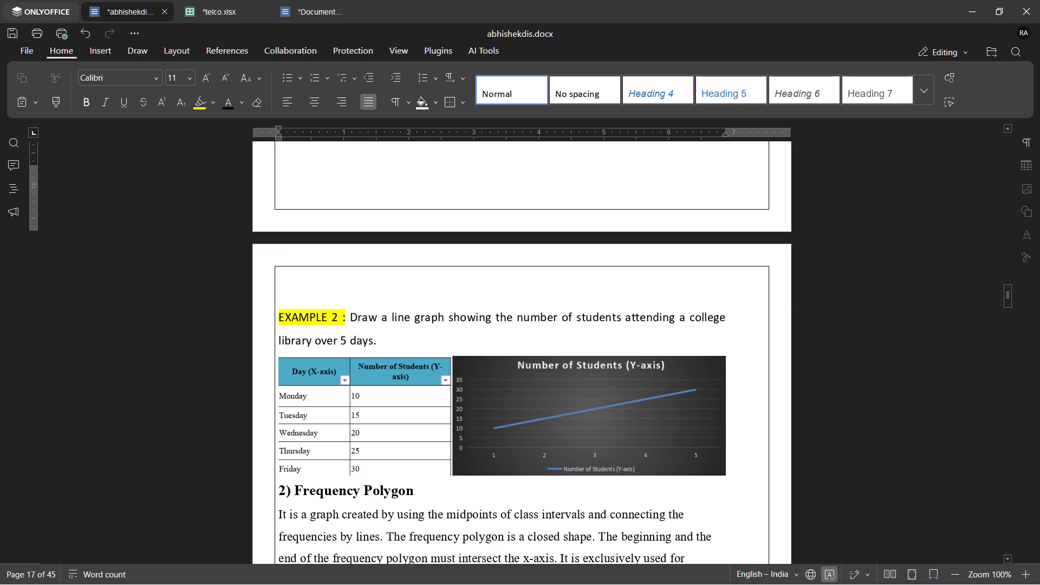
Apply the bold 18-point heading style to the "EXAMPLE 2 :" label and highlight it in yellow.
left_click_drag(346, 315, 278, 317)
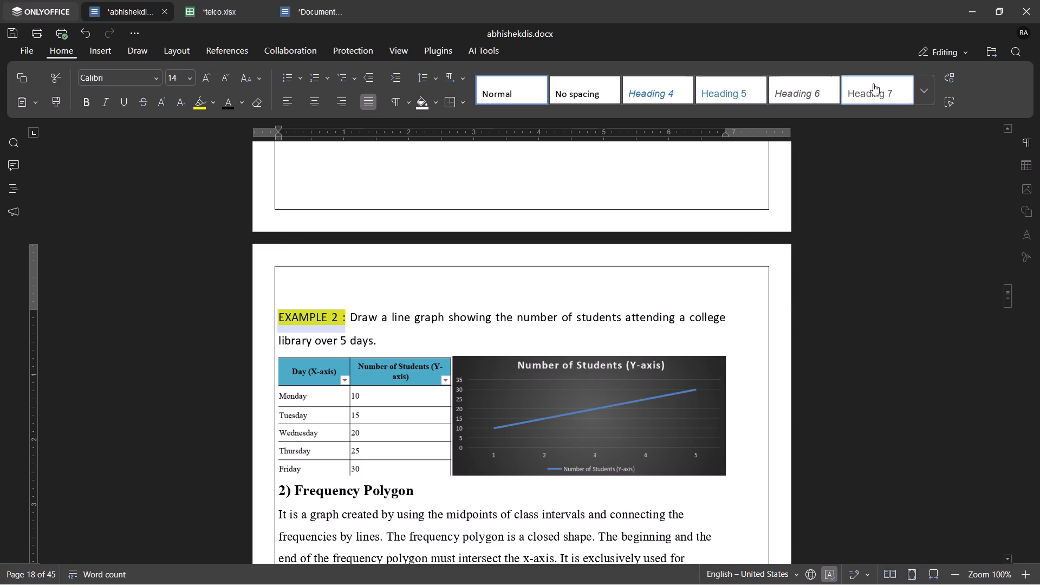
left_click(921, 89)
left_click(751, 124)
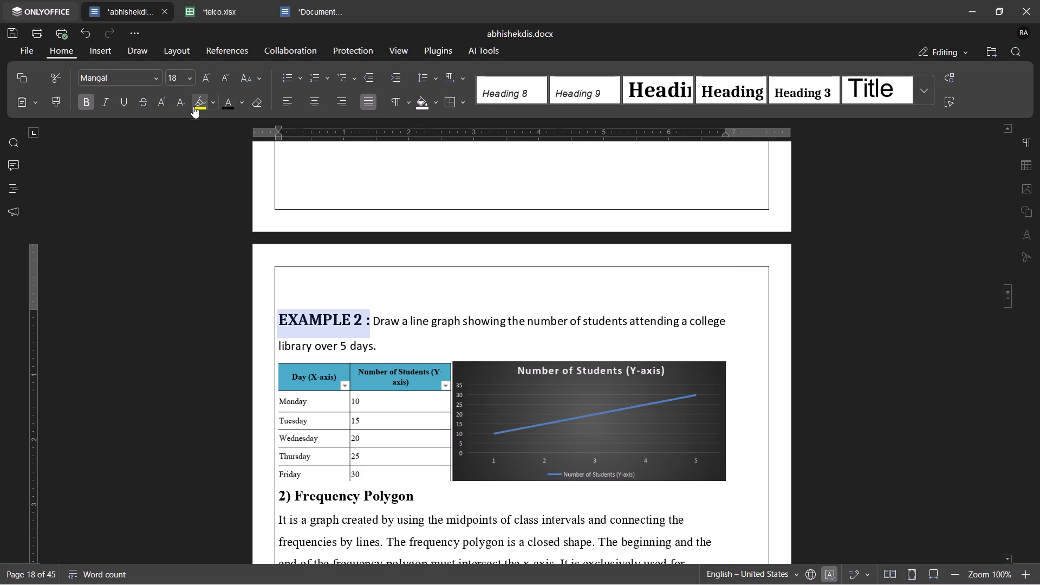
left_click(193, 103)
left_click(395, 239)
Review the 2.4 Line Graph section, comparing the layout of Example 1 and its conclusion with Example 2.
scroll(395, 239, "up", 5)
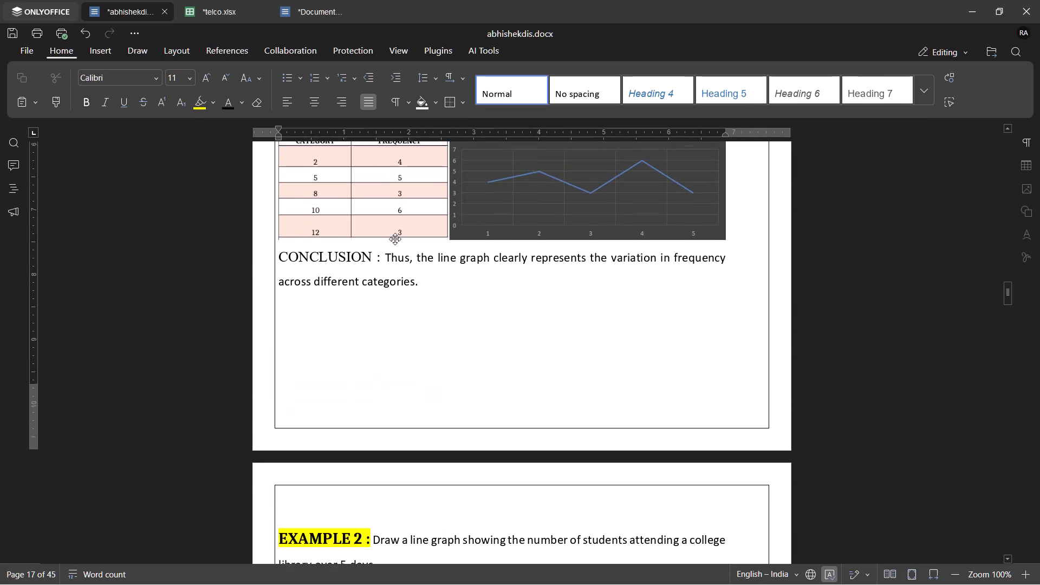
scroll(395, 239, "up", 3)
scroll(395, 239, "down", 3)
scroll(395, 239, "up", 5)
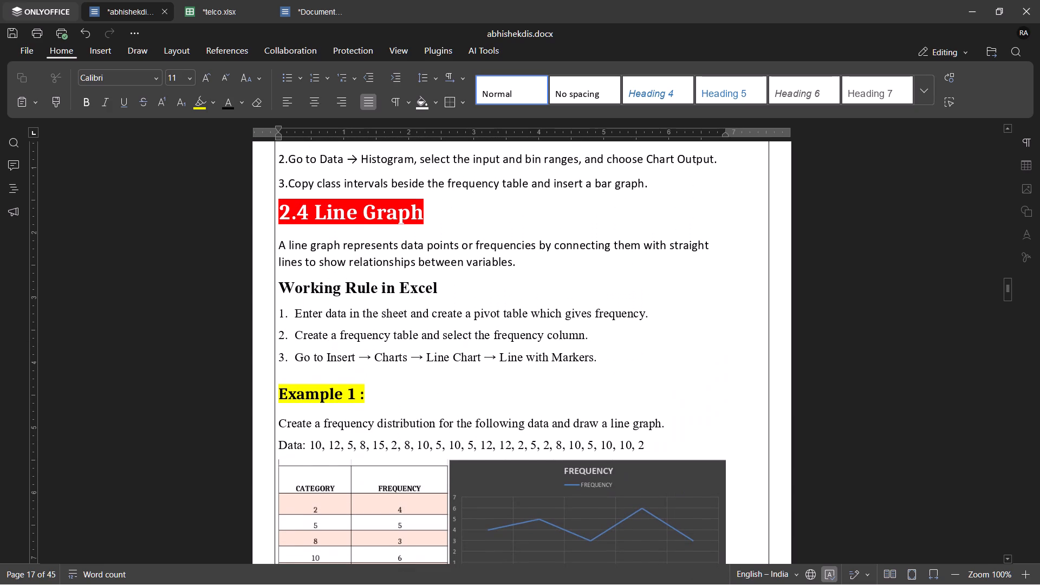
scroll(395, 239, "down", 2)
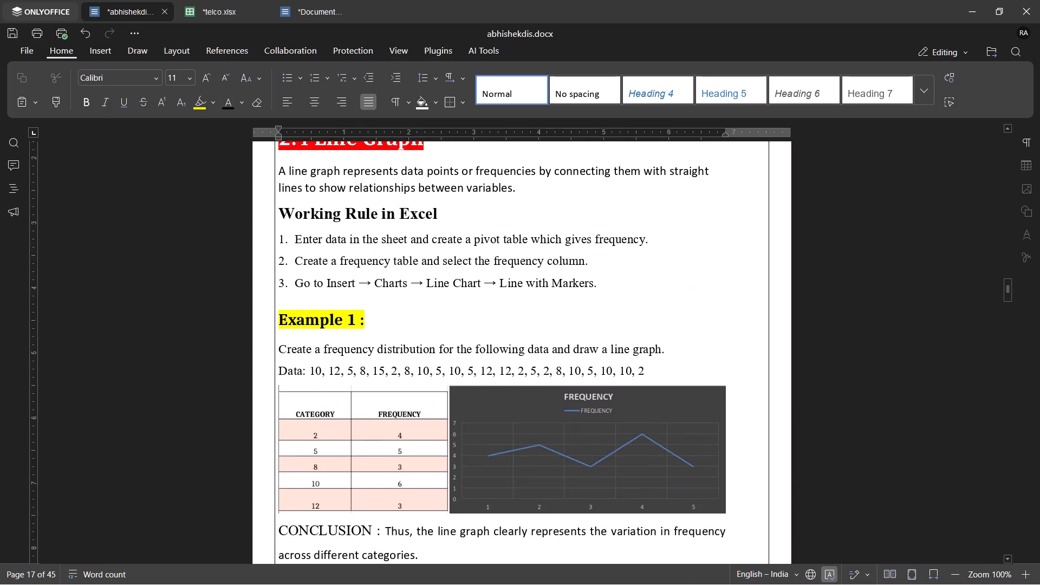
scroll(395, 239, "down", 5)
scroll(395, 239, "up", 1)
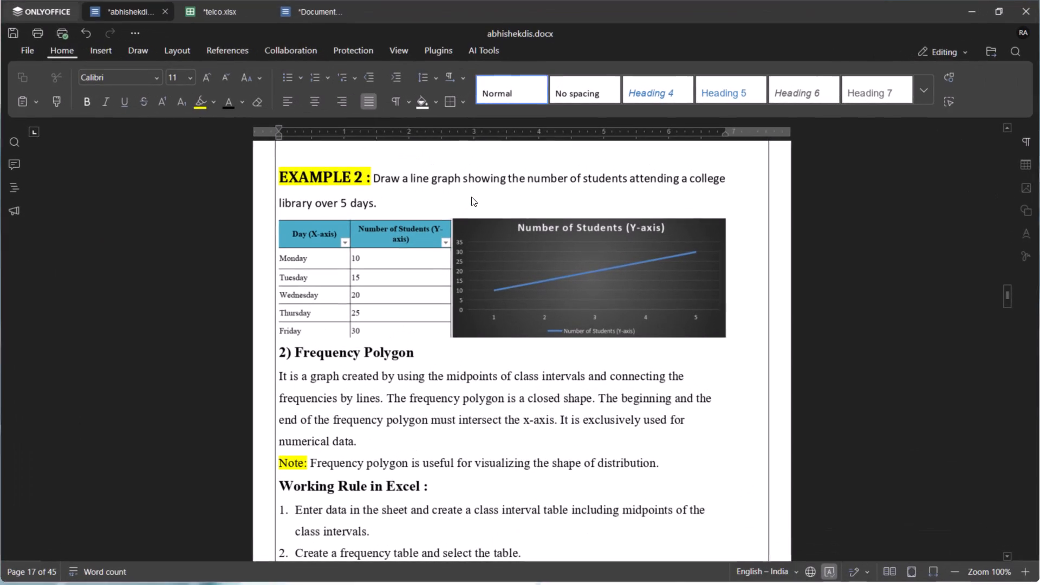
scroll(379, 237, "up", 4)
scroll(379, 237, "down", 4)
left_click(755, 338)
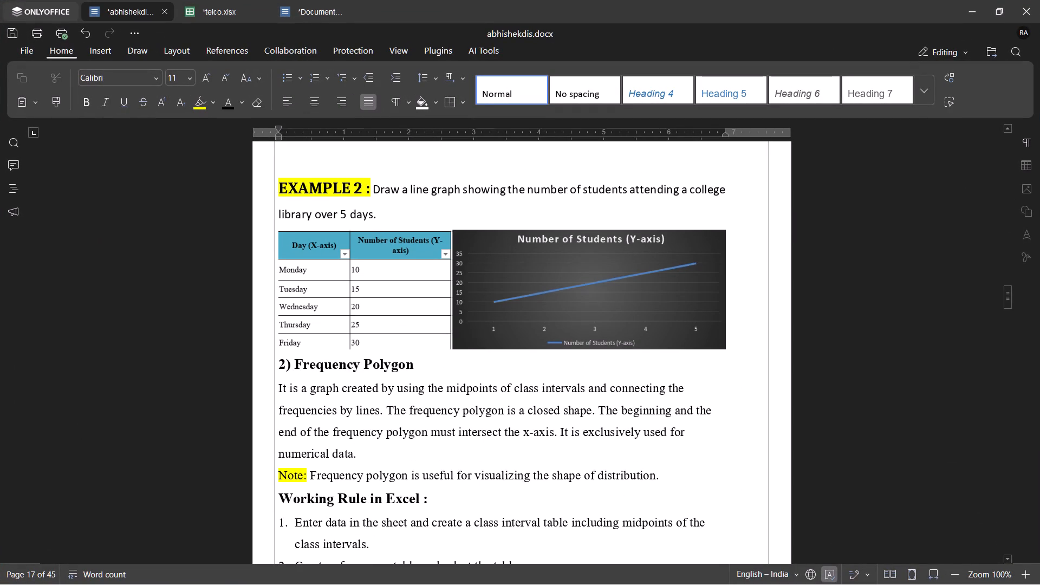
key("Return")
key("ctrl+v")
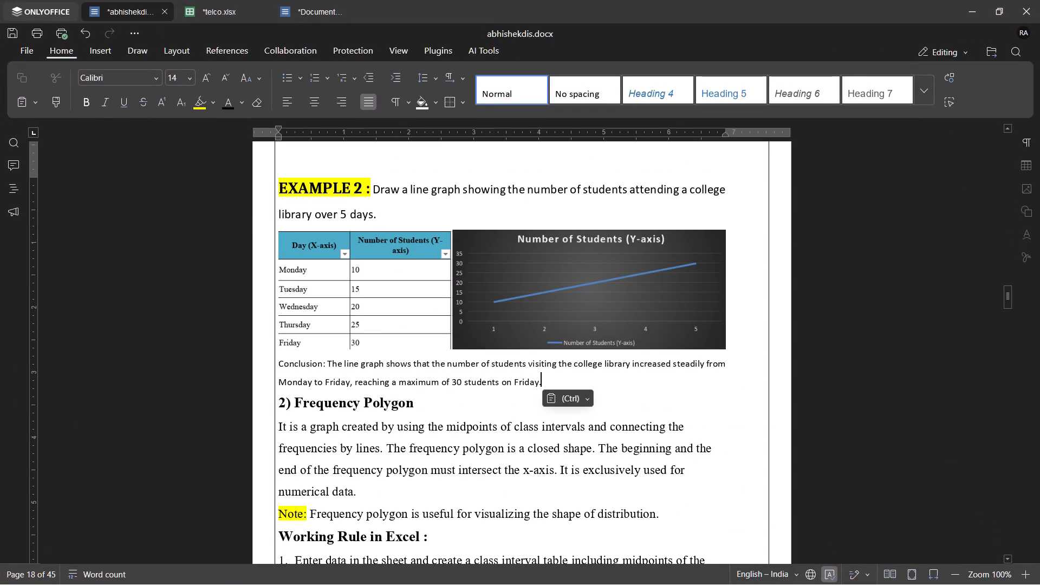
Set the highlight colour of the whole Example 2 conclusion paragraph to white.
triple_click(511, 377)
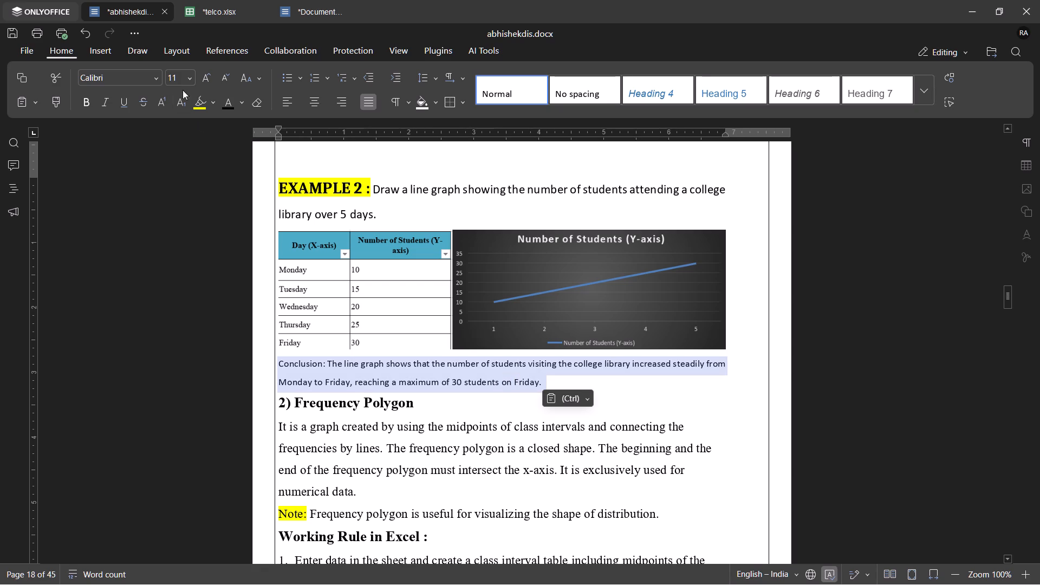
left_click(199, 99)
left_click(199, 99)
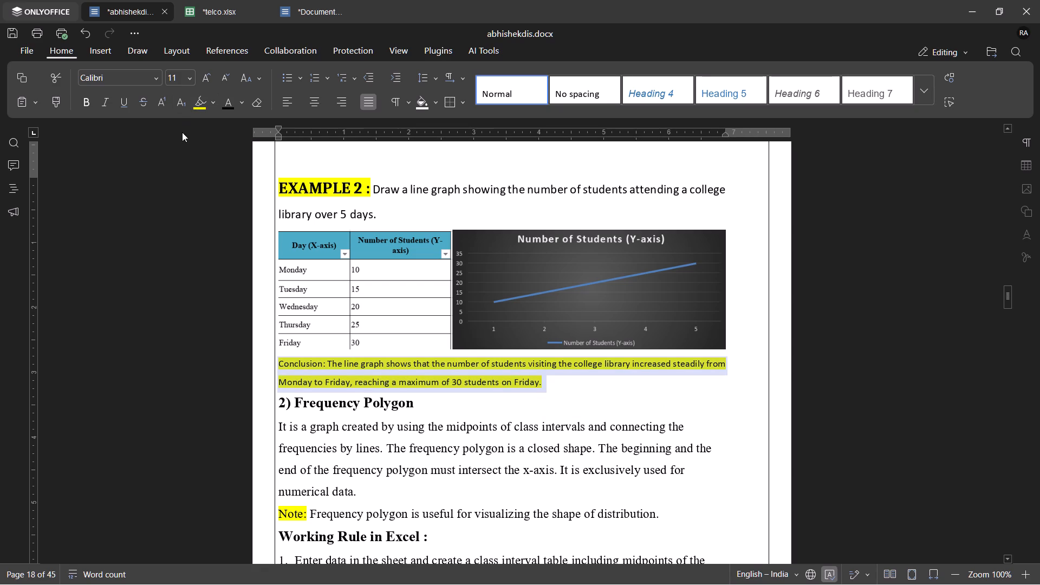
left_click(202, 95)
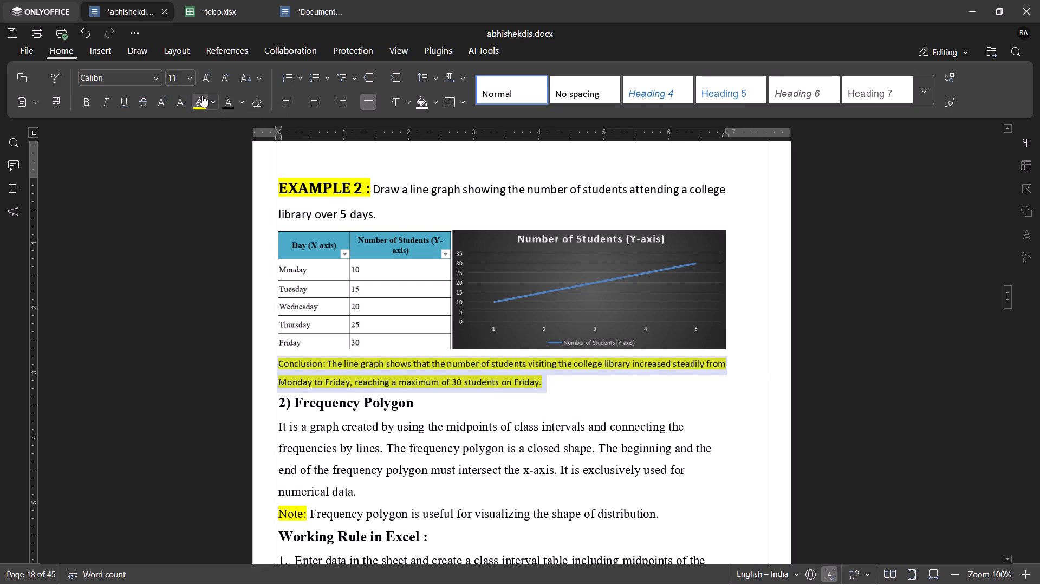
left_click(207, 99)
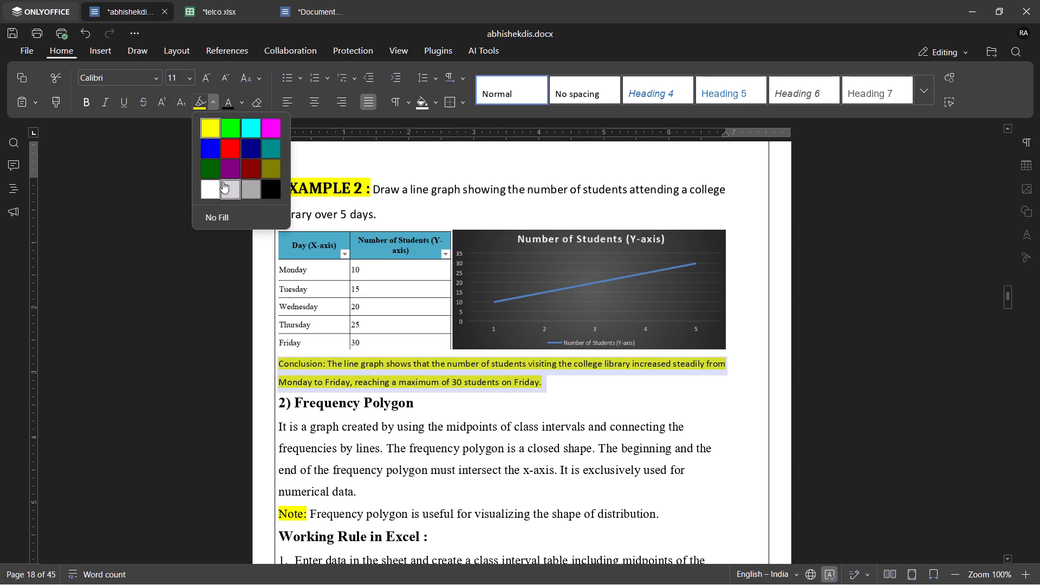
left_click(203, 190)
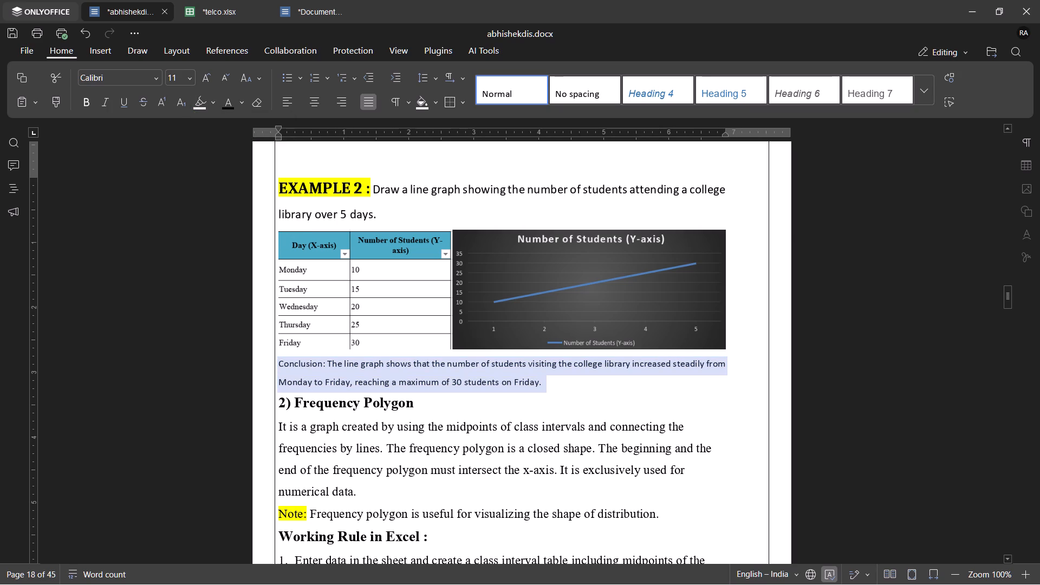
left_click(222, 170)
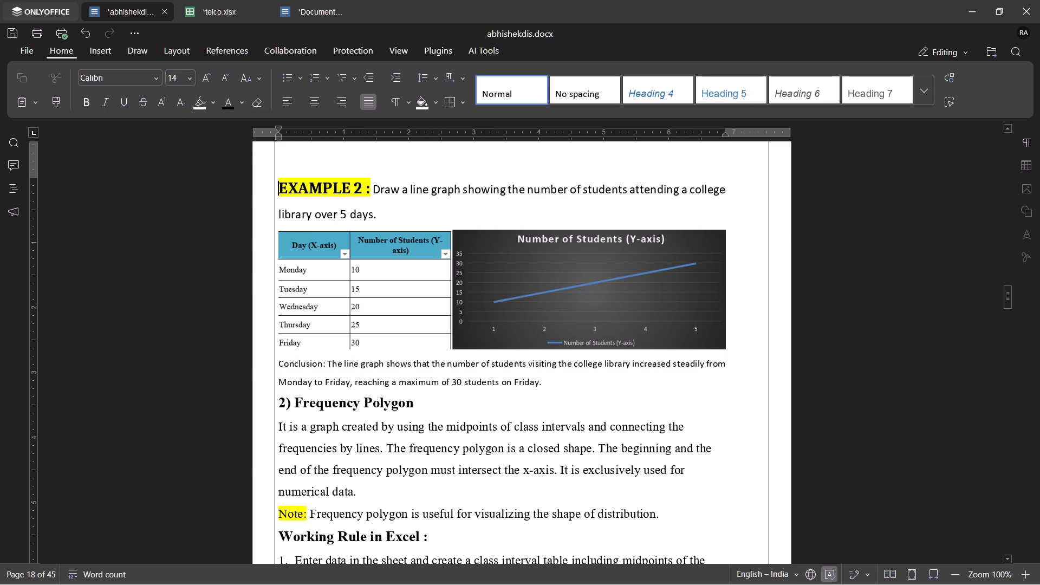
Set the Example 2 conclusion paragraph's font size to 14.
triple_click(347, 366)
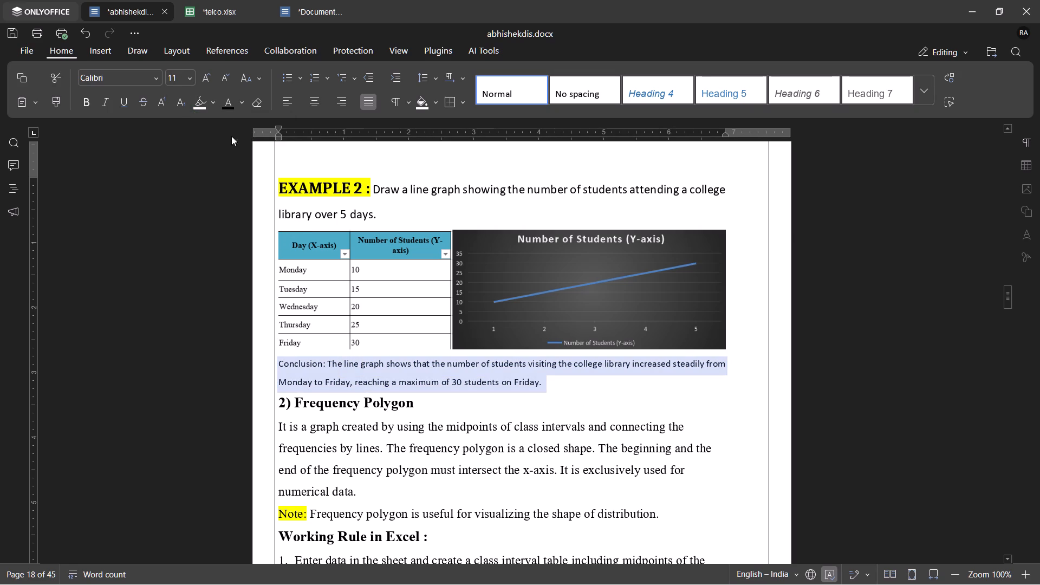
left_click(187, 77)
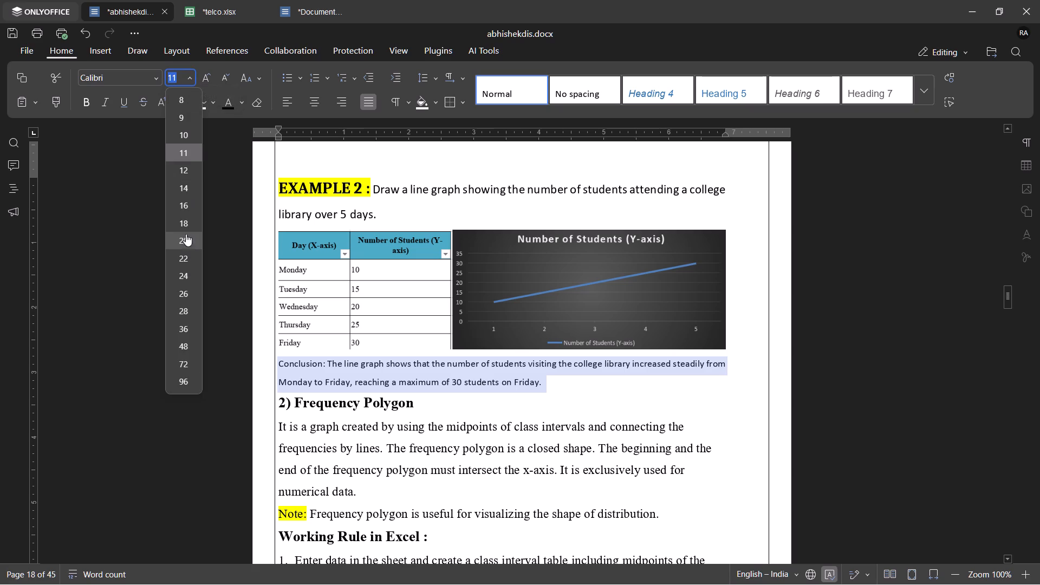
left_click(190, 189)
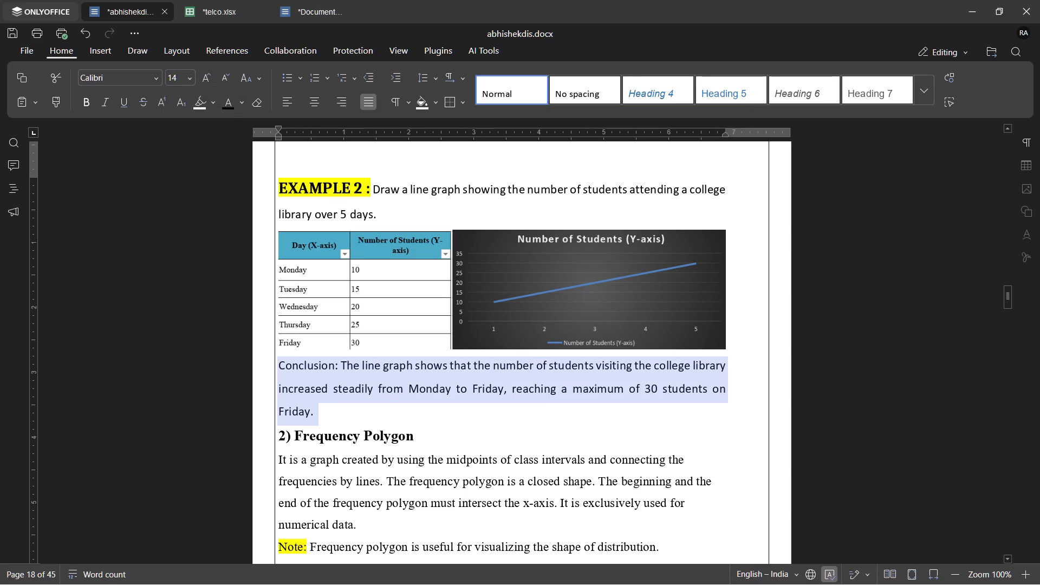
left_click(347, 376)
Compare the Example 2 conclusion's label and layout with the Example 1 conclusion on the preceding page.
scroll(347, 376, "up", 1)
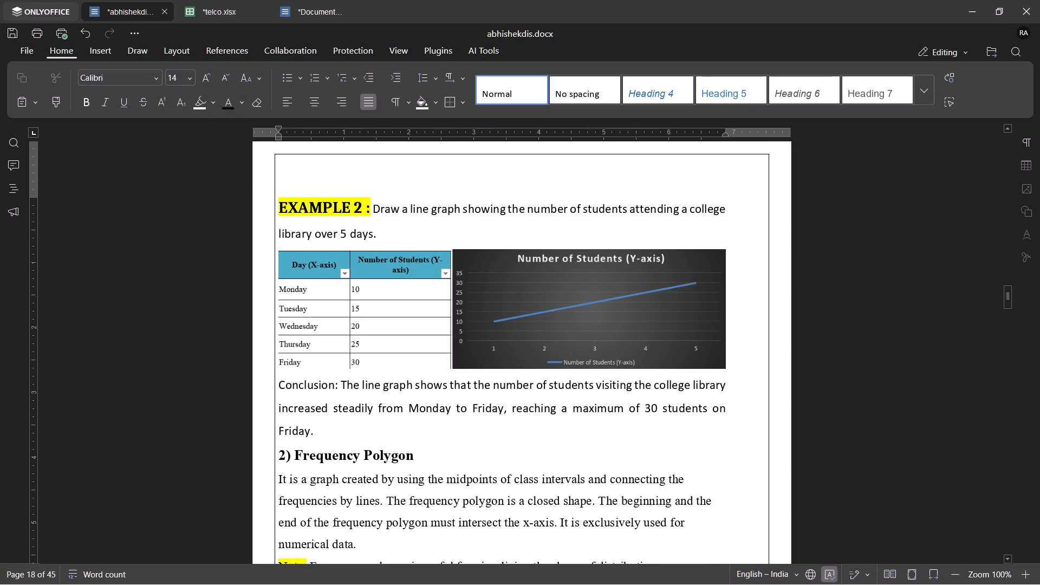
scroll(347, 376, "up", 8)
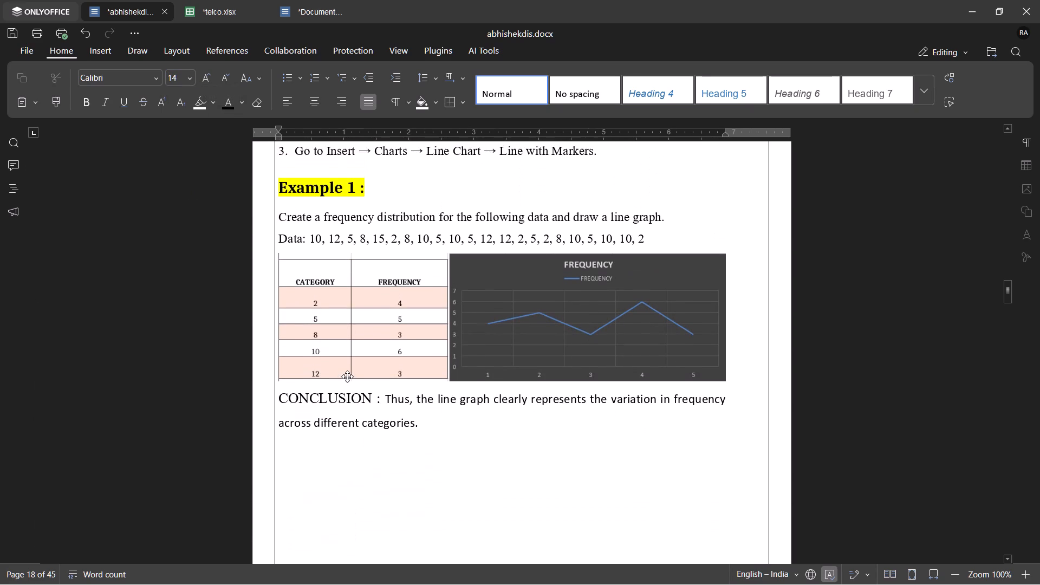
scroll(347, 376, "up", 1)
scroll(347, 376, "down", 6)
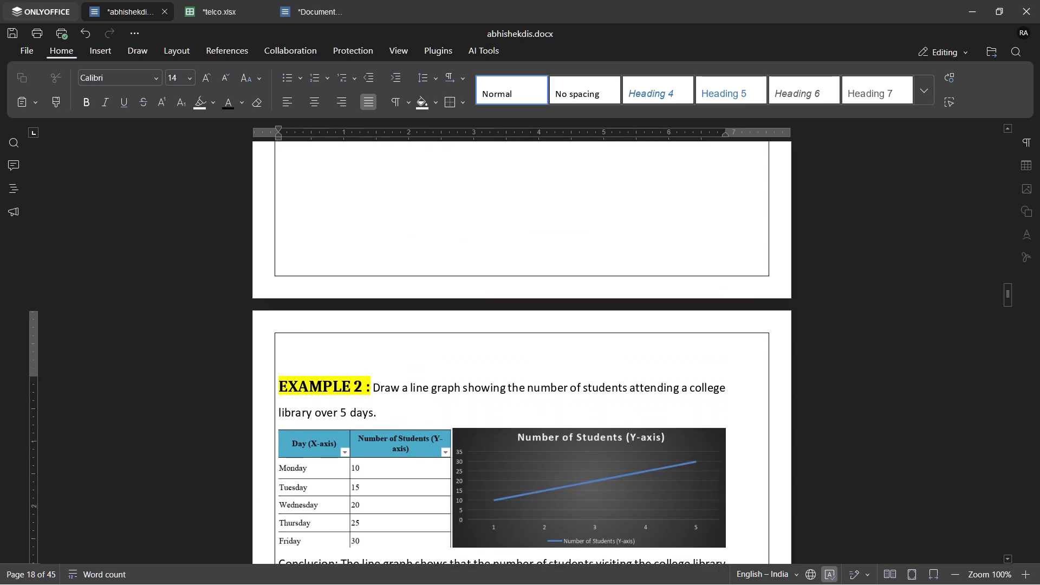
scroll(347, 376, "down", 4)
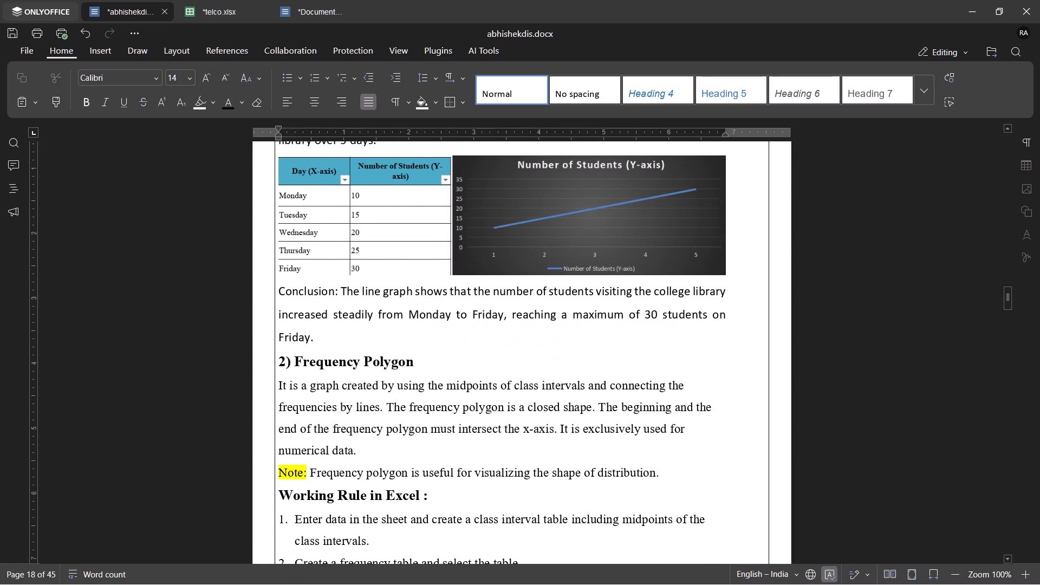
scroll(347, 376, "up", 7)
scroll(347, 376, "down", 6)
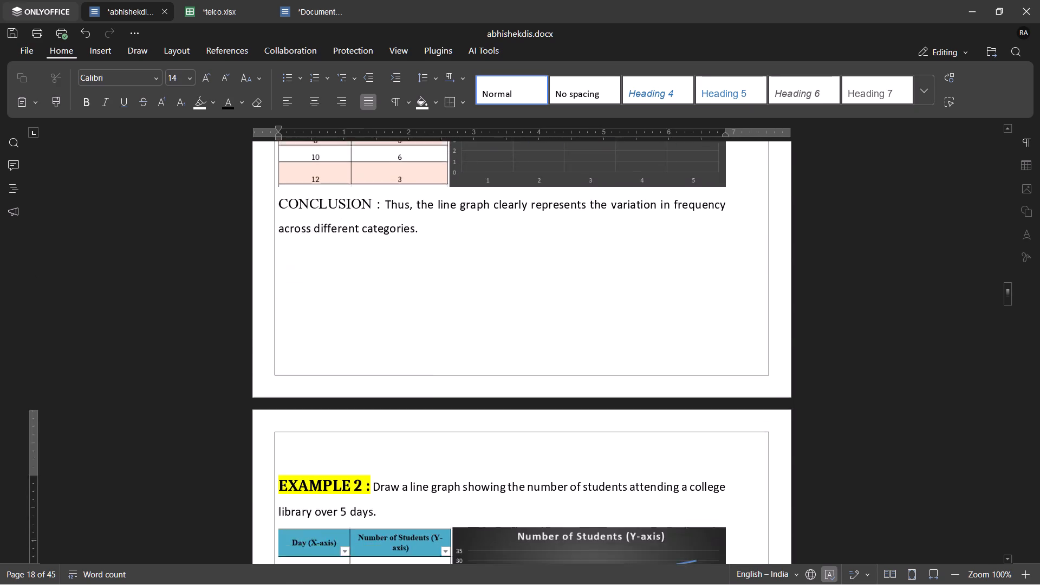
scroll(347, 376, "down", 4)
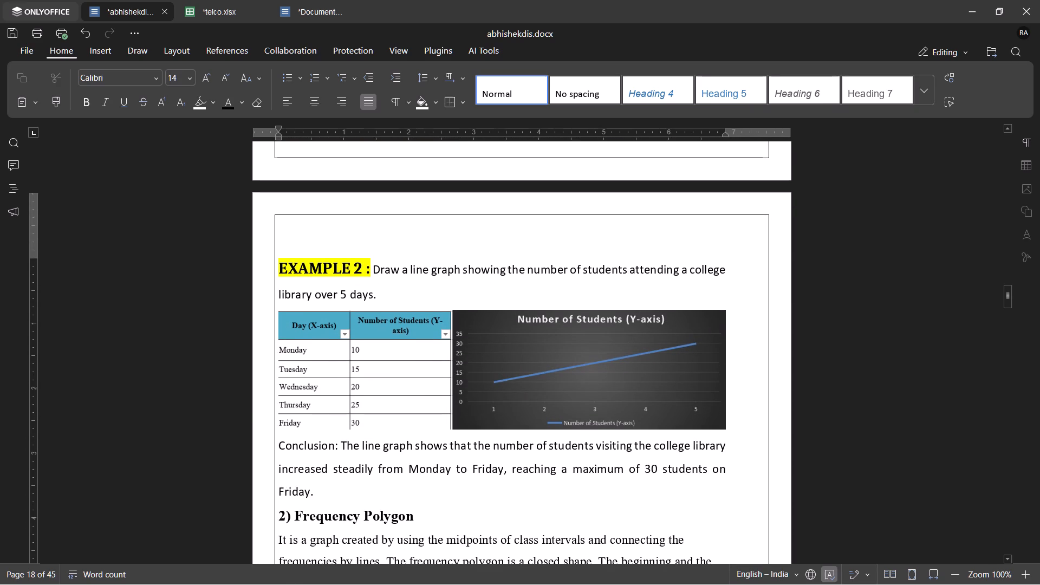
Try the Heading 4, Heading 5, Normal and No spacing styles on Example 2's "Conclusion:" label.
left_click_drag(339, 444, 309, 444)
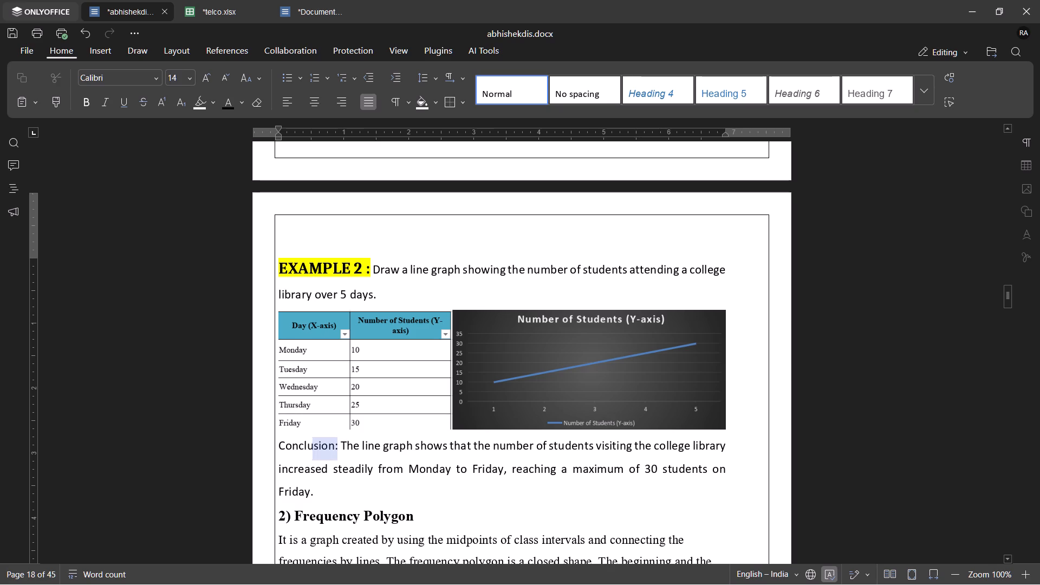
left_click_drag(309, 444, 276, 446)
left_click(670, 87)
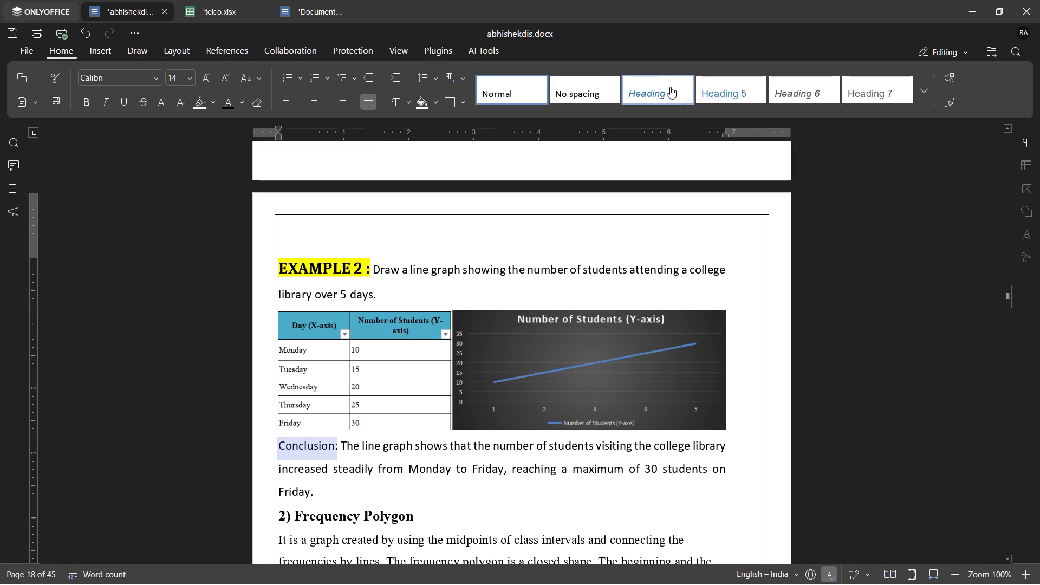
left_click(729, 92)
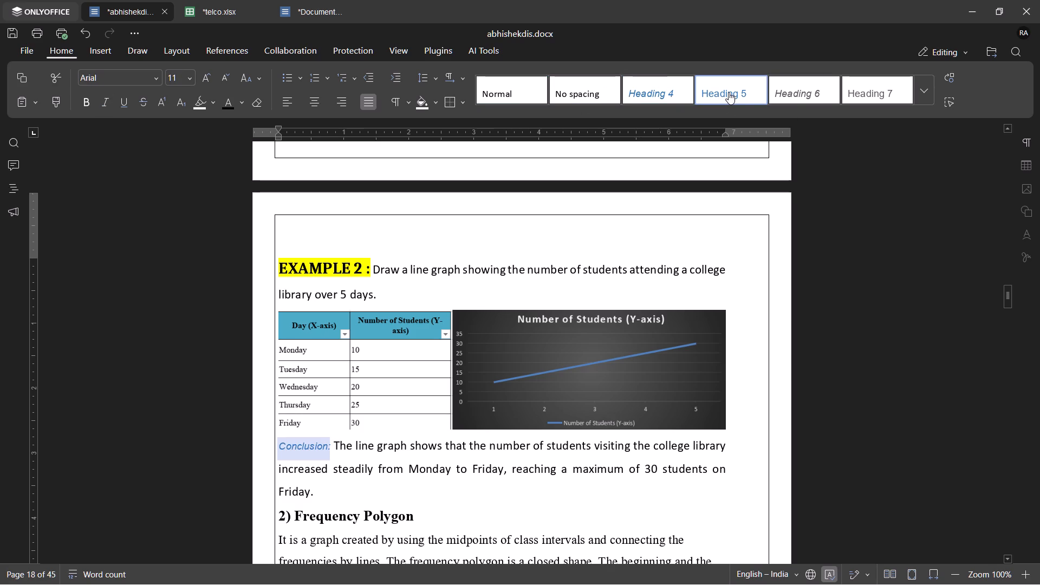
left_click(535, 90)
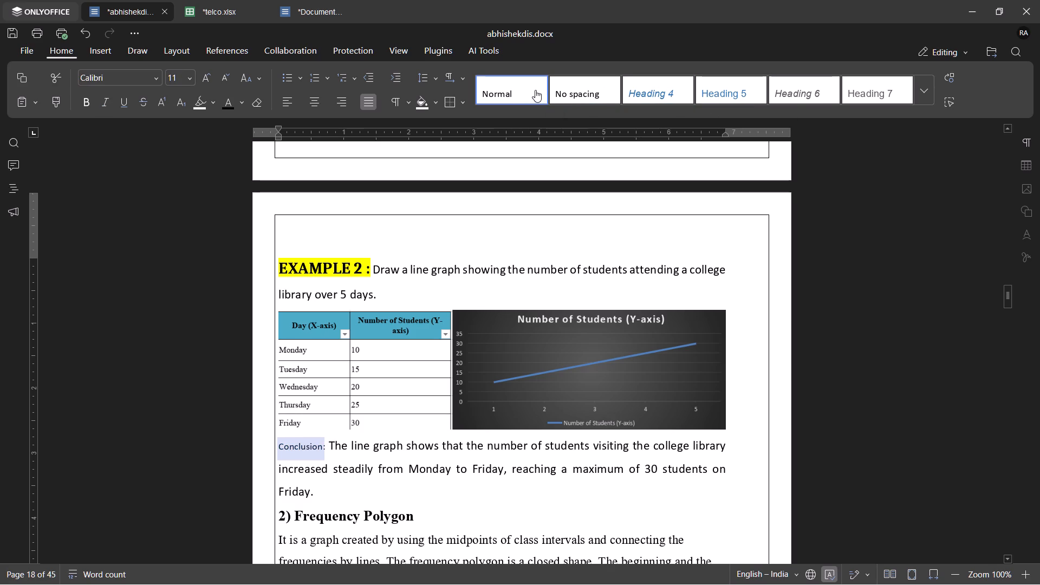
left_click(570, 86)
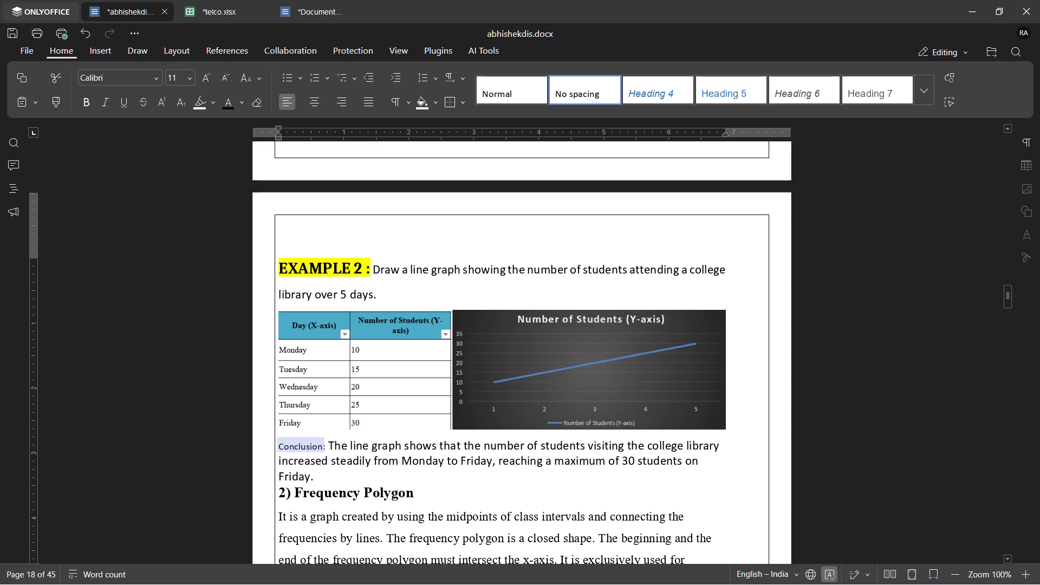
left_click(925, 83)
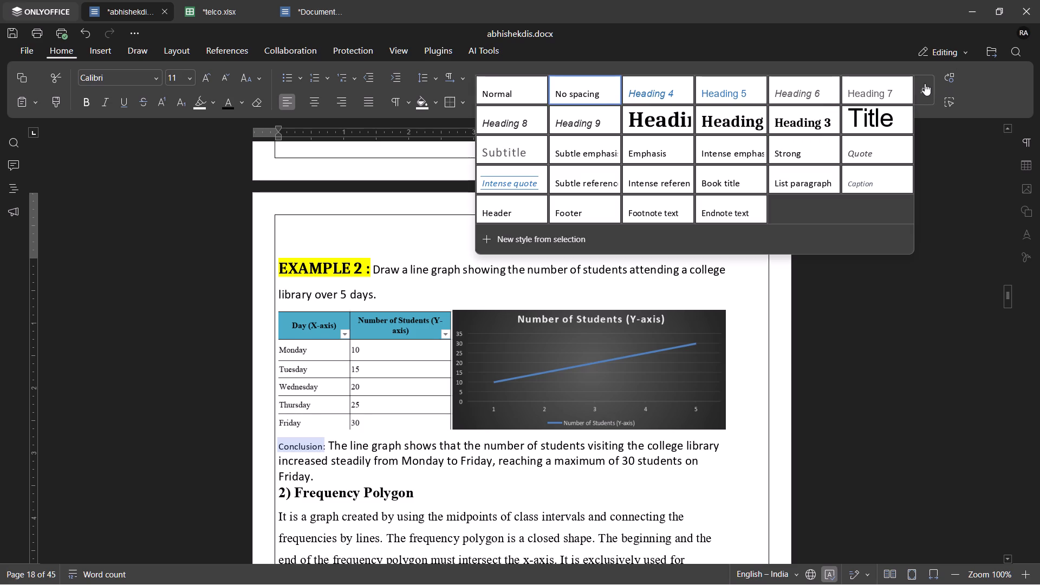
Check the Example 1 "CONCLUSION" label's formatting, then set Example 2's word "Conclusion" to size 16 in the Normal style.
scroll(395, 308, "up", 7)
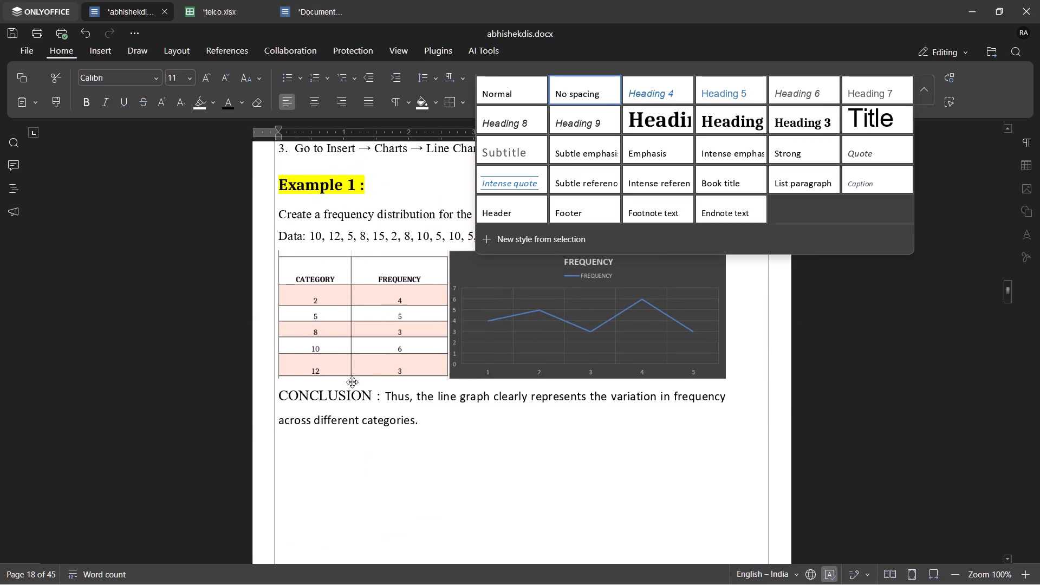
left_click_drag(374, 397, 265, 395)
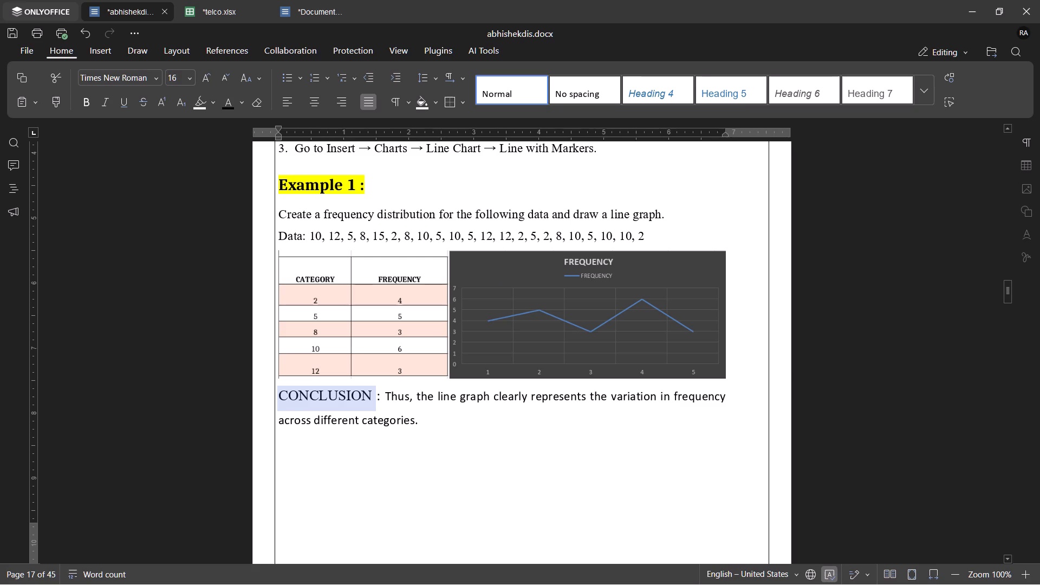
scroll(627, 178, "down", 7)
scroll(431, 365, "down", 2)
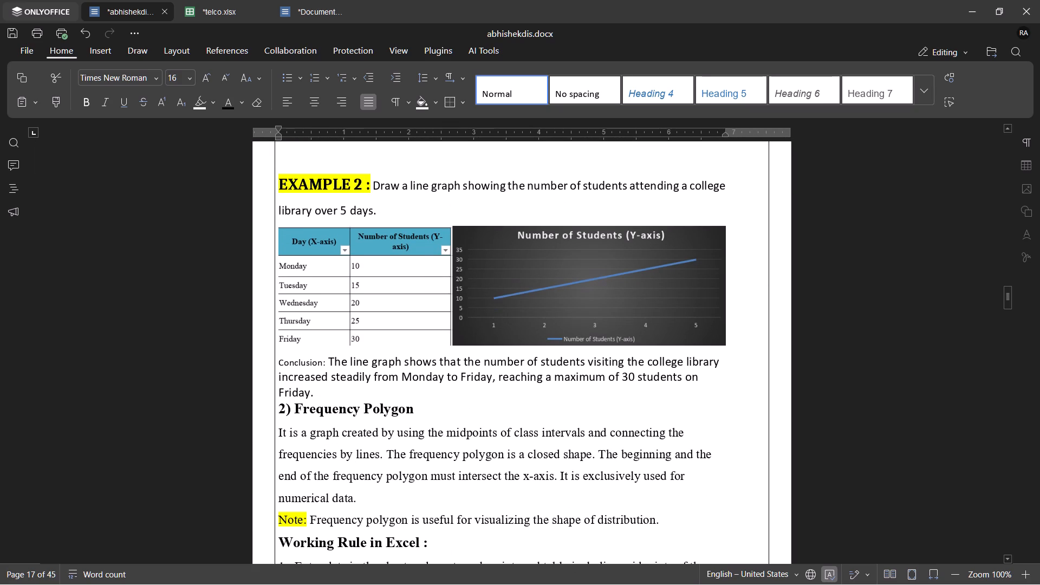
left_click_drag(322, 362, 271, 362)
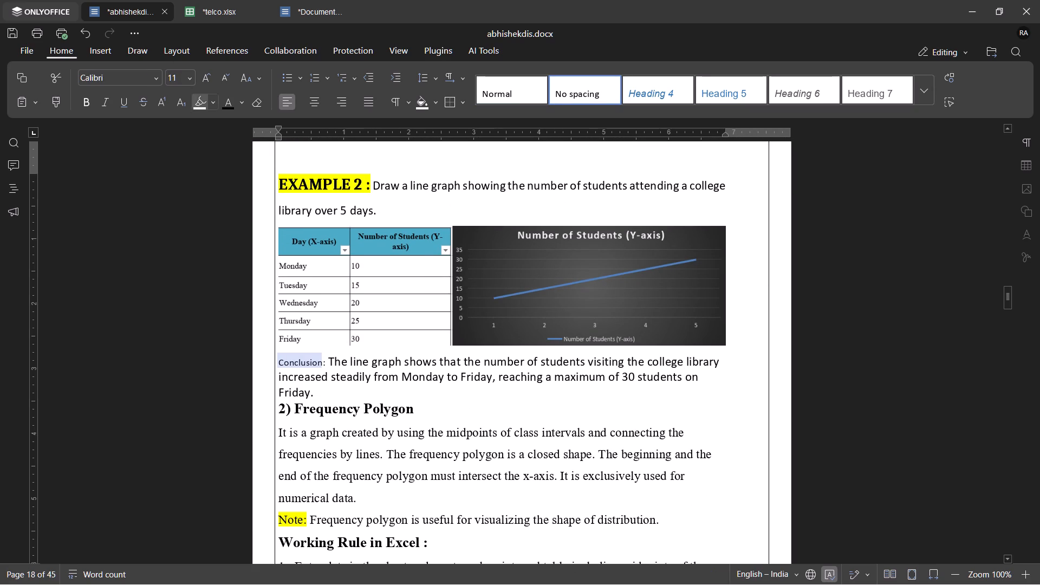
left_click(185, 79)
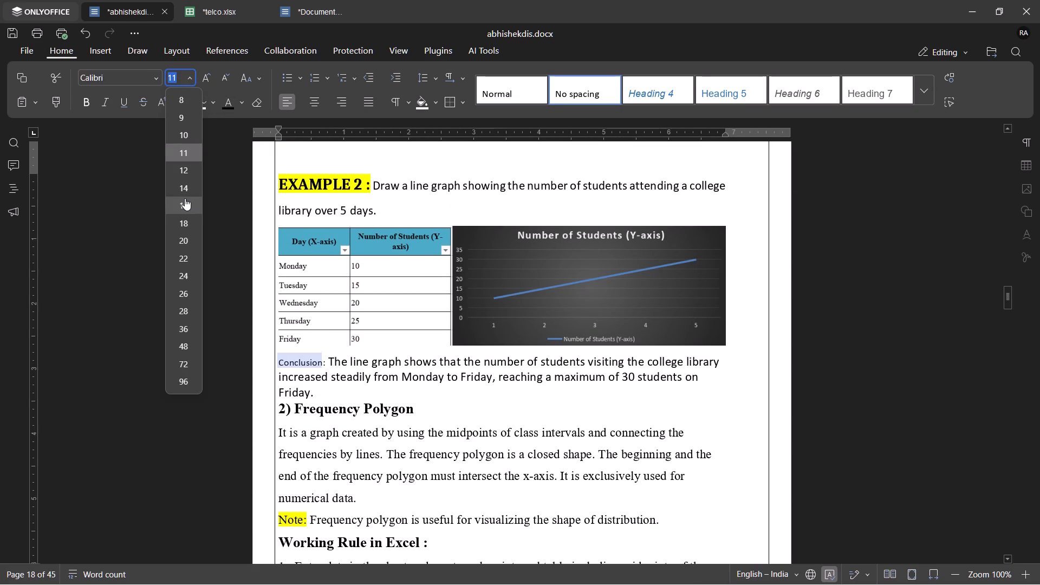
left_click(186, 206)
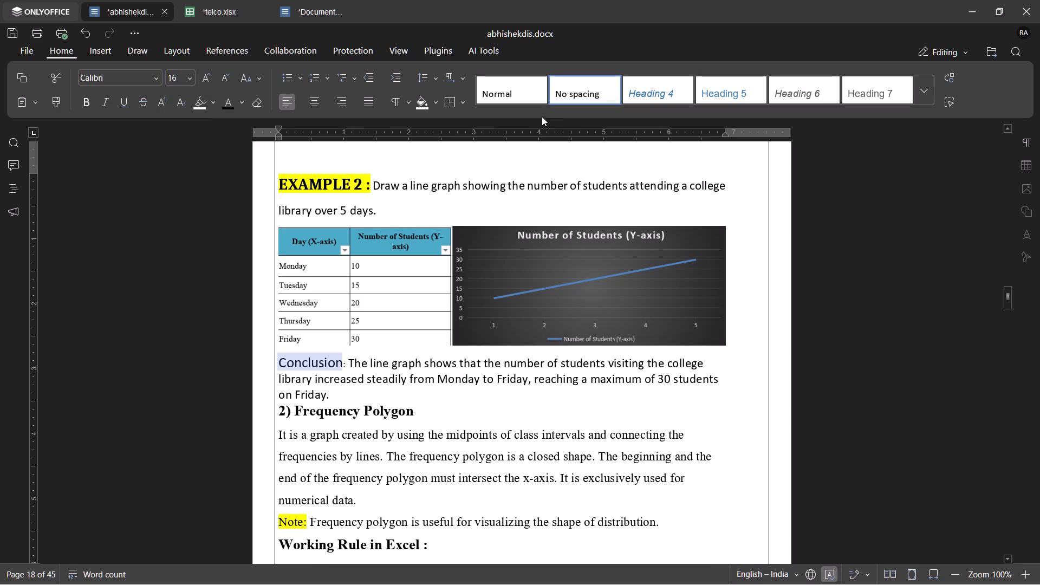
left_click(532, 100)
left_click(382, 404)
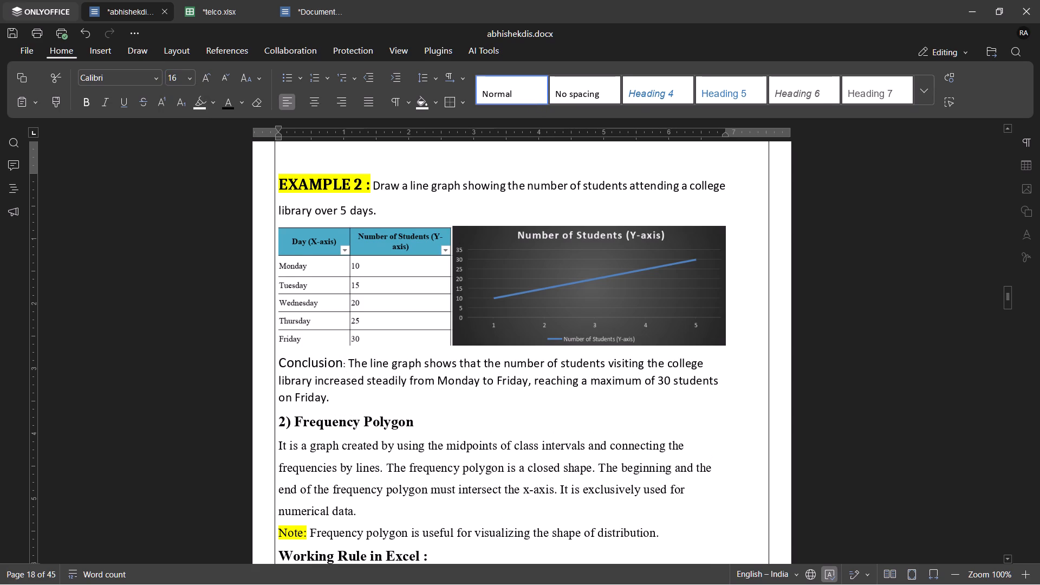
Insert a space before the colon in Example 2's "Conclusion:" label and set the colon's font size to 16.
scroll(382, 404, "up", 7)
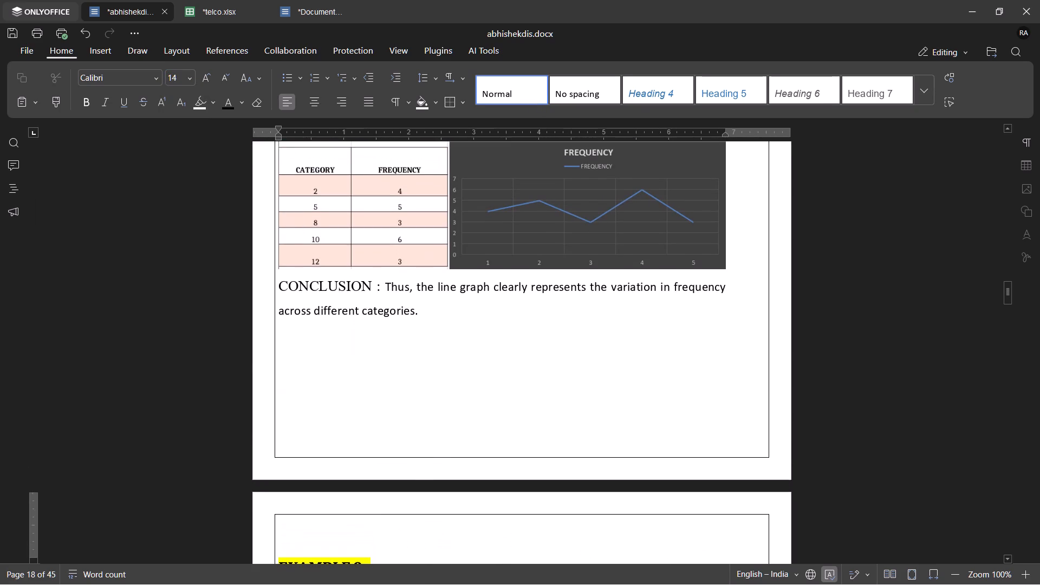
scroll(382, 404, "down", 9)
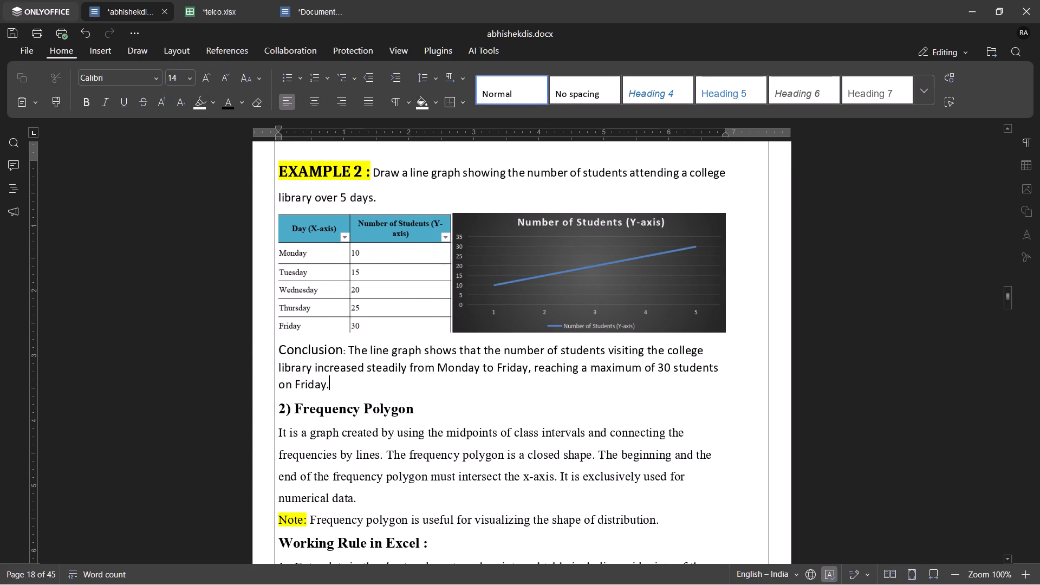
scroll(382, 404, "up", 4)
scroll(382, 404, "down", 3)
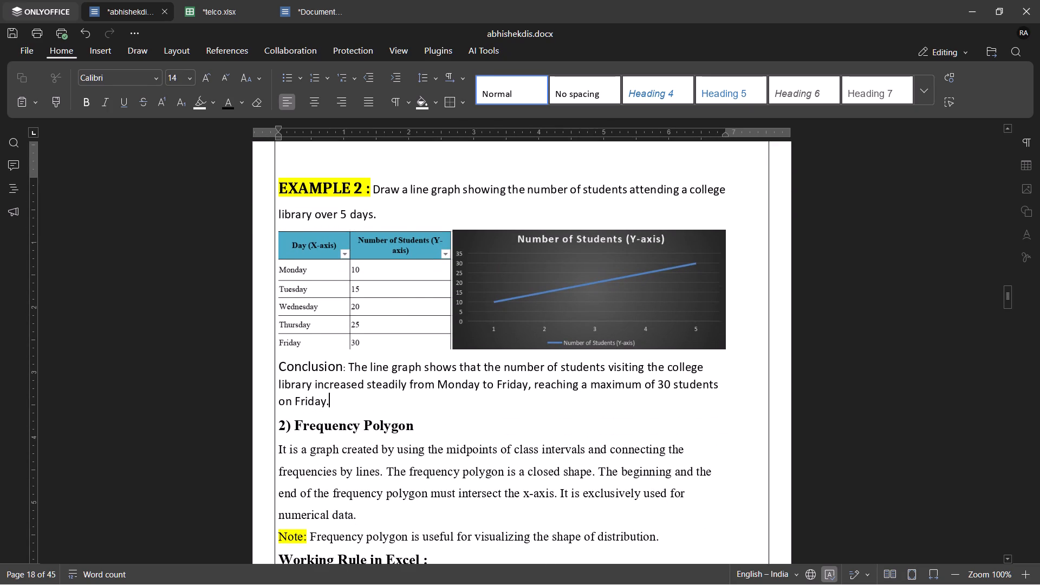
left_click(343, 369)
key("space")
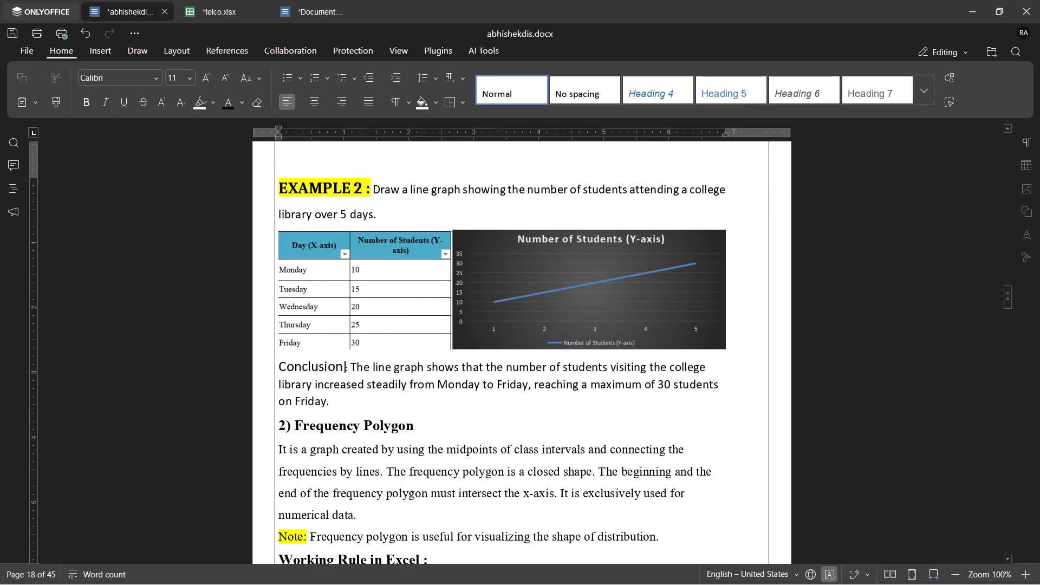
left_click(394, 394)
left_click_drag(350, 366, 337, 366)
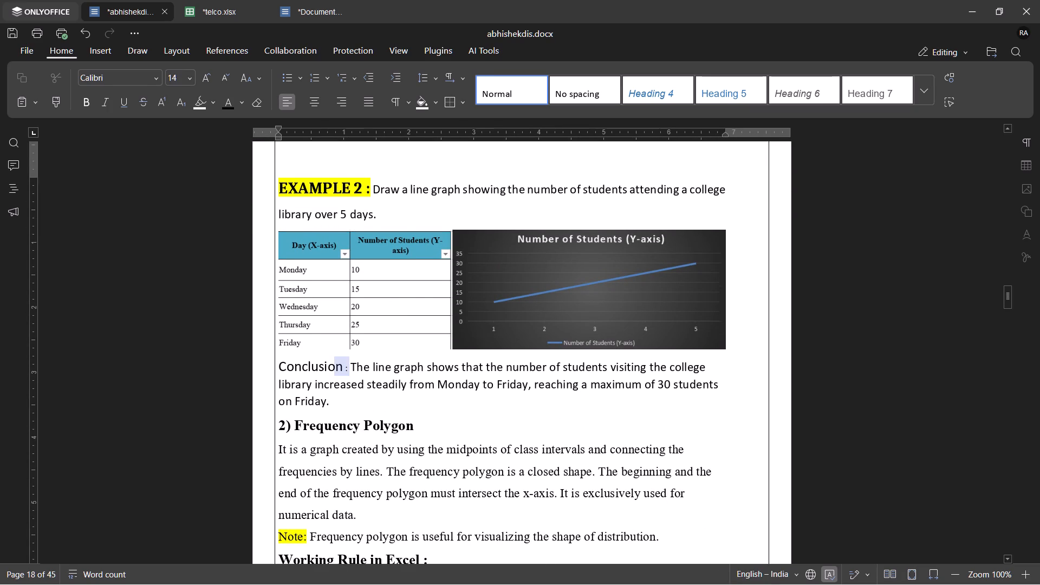
left_click(187, 78)
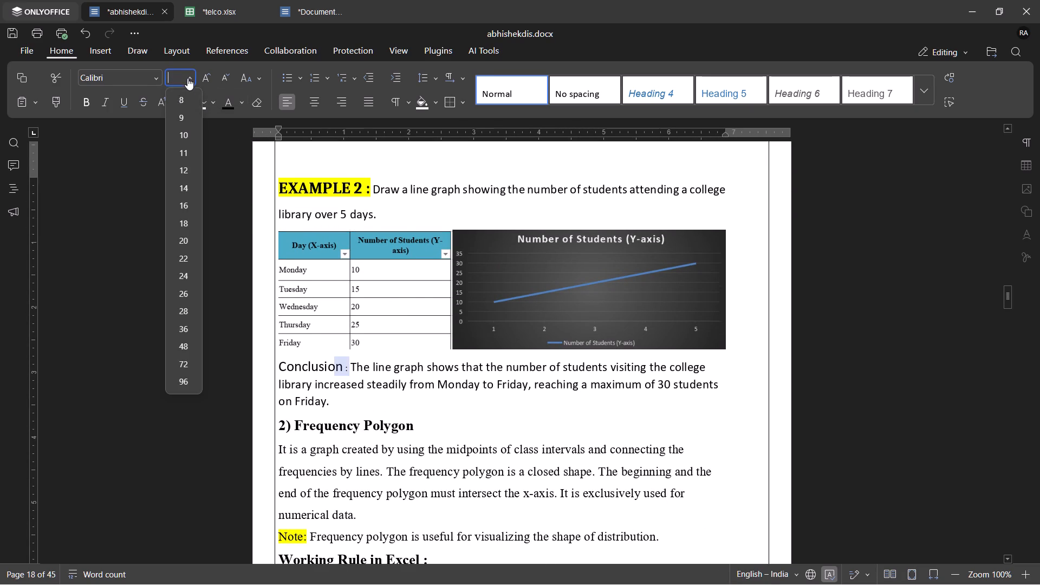
left_click(182, 200)
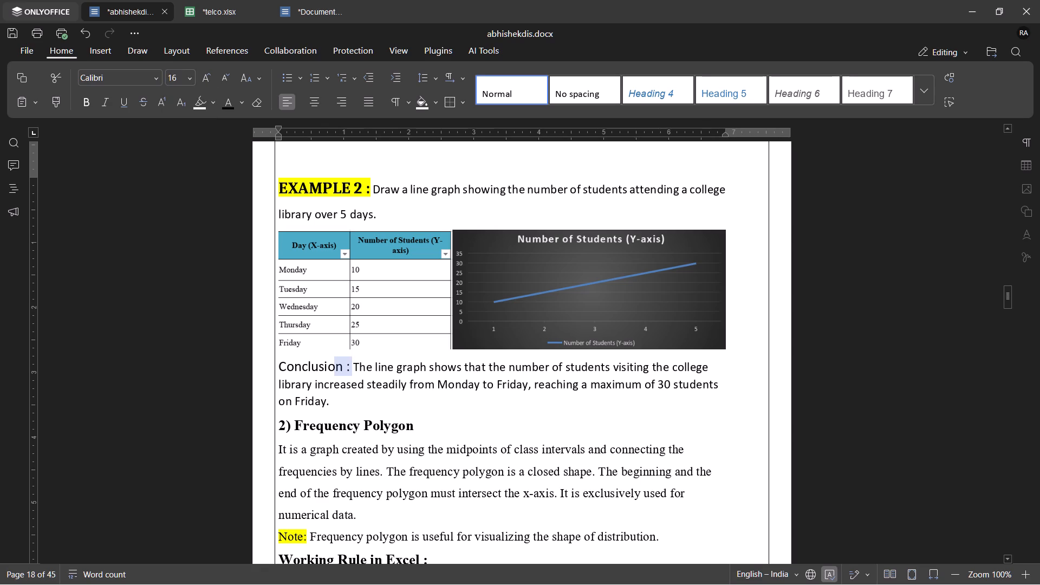
Review the Line Graph section's two examples and their conclusions, and the Frequency Polygon section that follows.
left_click(354, 428)
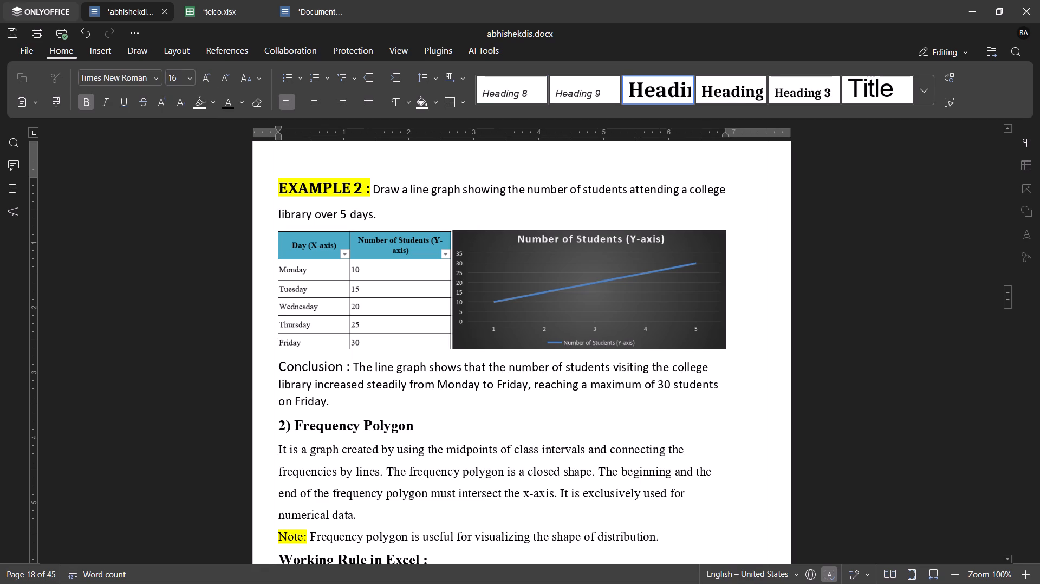
scroll(354, 428, "down", 6)
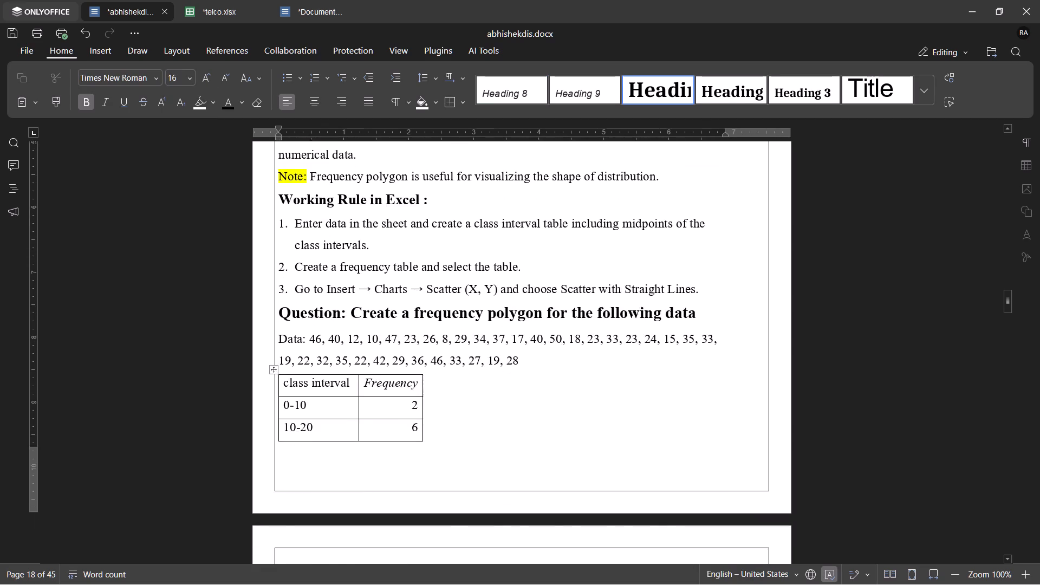
scroll(354, 428, "up", 10)
scroll(354, 428, "down", 2)
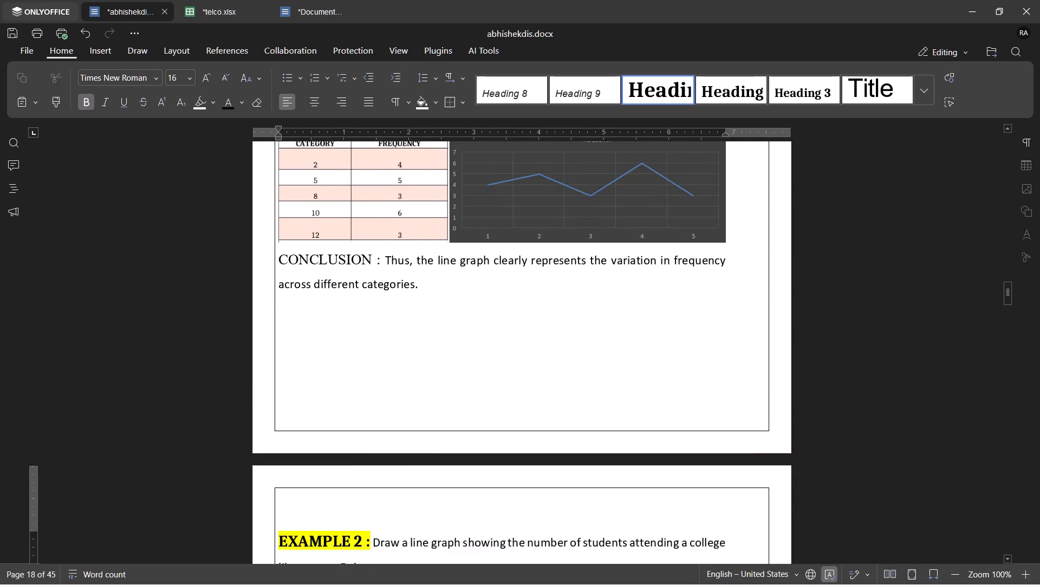
scroll(354, 428, "down", 3)
scroll(354, 428, "up", 3)
scroll(354, 428, "down", 6)
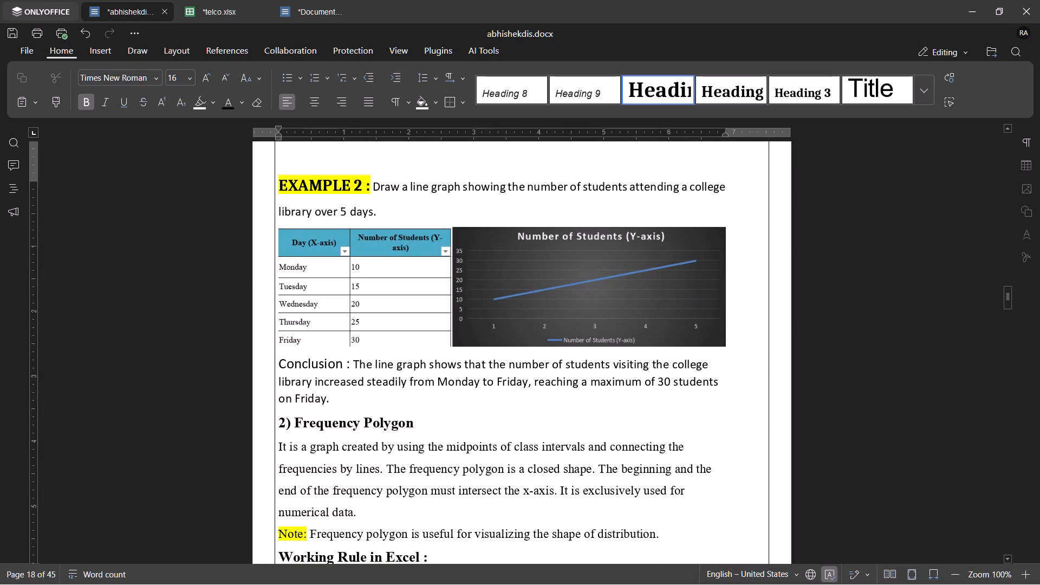
scroll(354, 428, "down", 1)
scroll(354, 428, "up", 9)
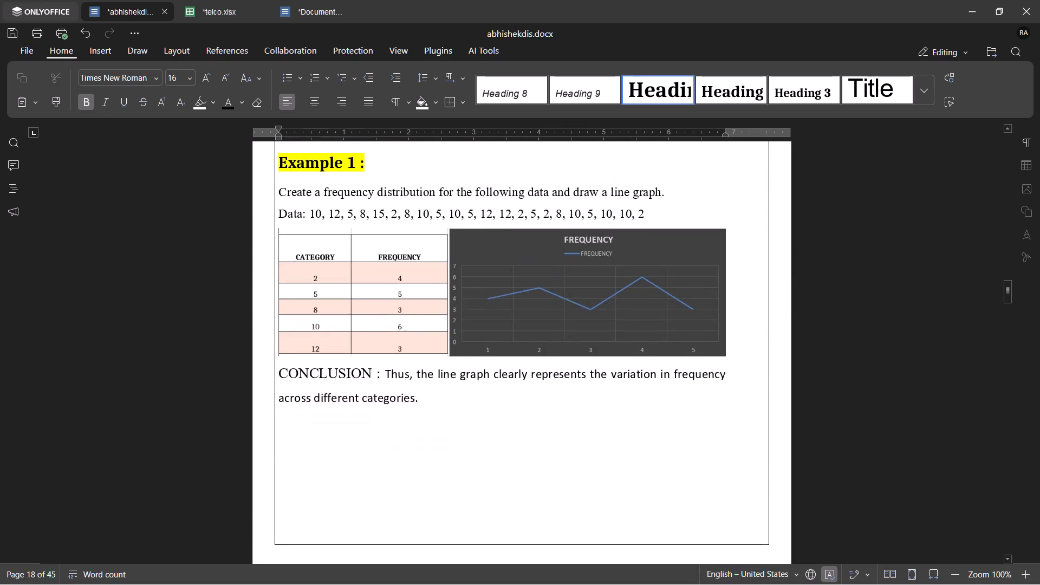
scroll(354, 428, "up", 3)
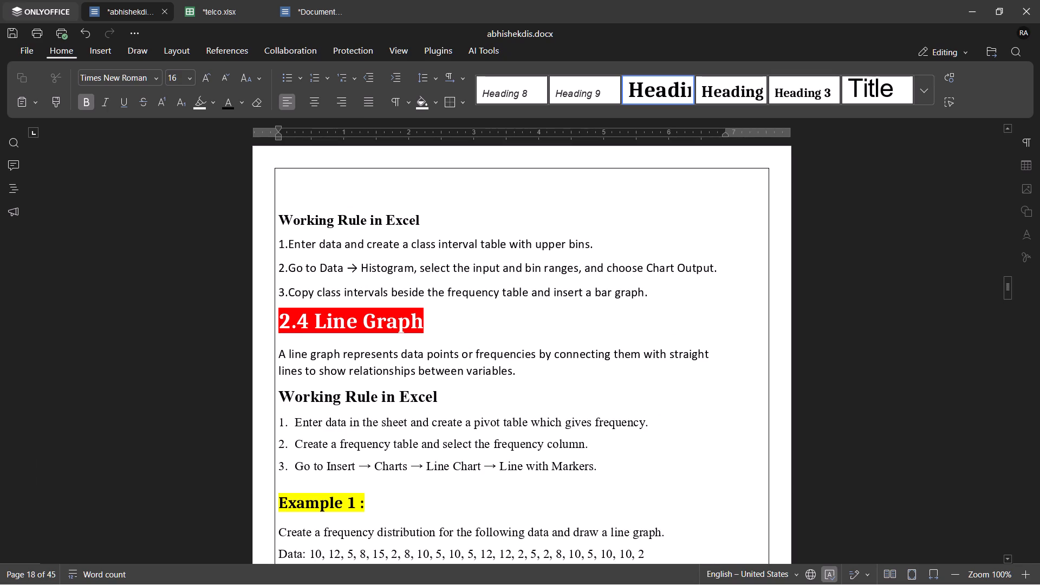
scroll(354, 428, "down", 8)
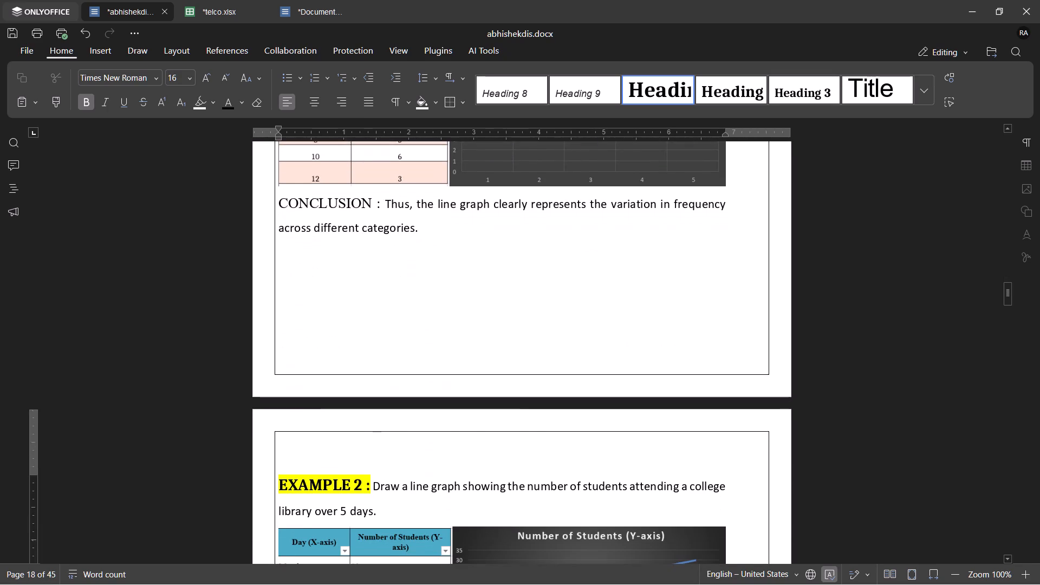
scroll(354, 428, "down", 6)
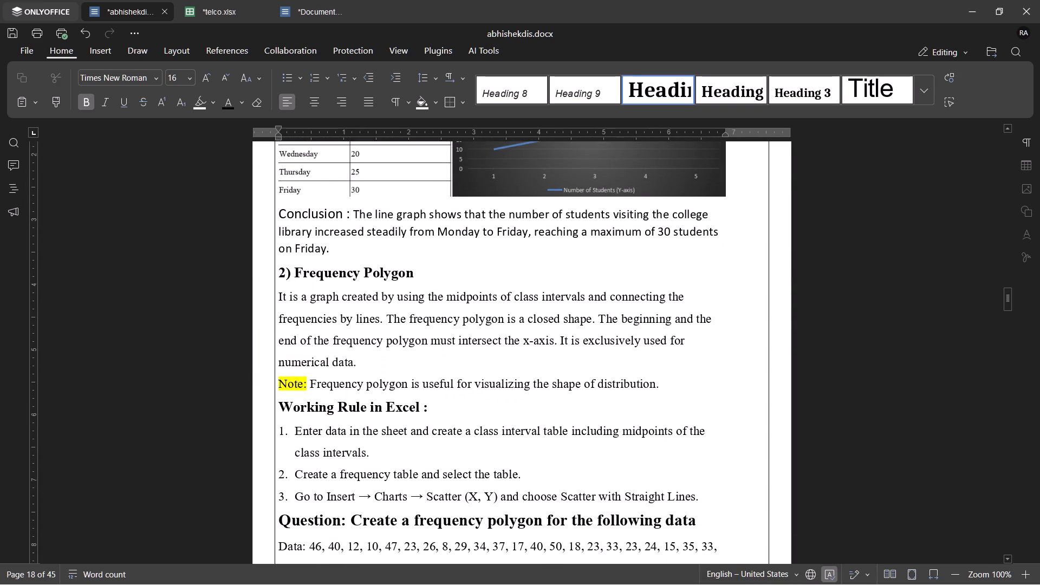
scroll(354, 428, "down", 1)
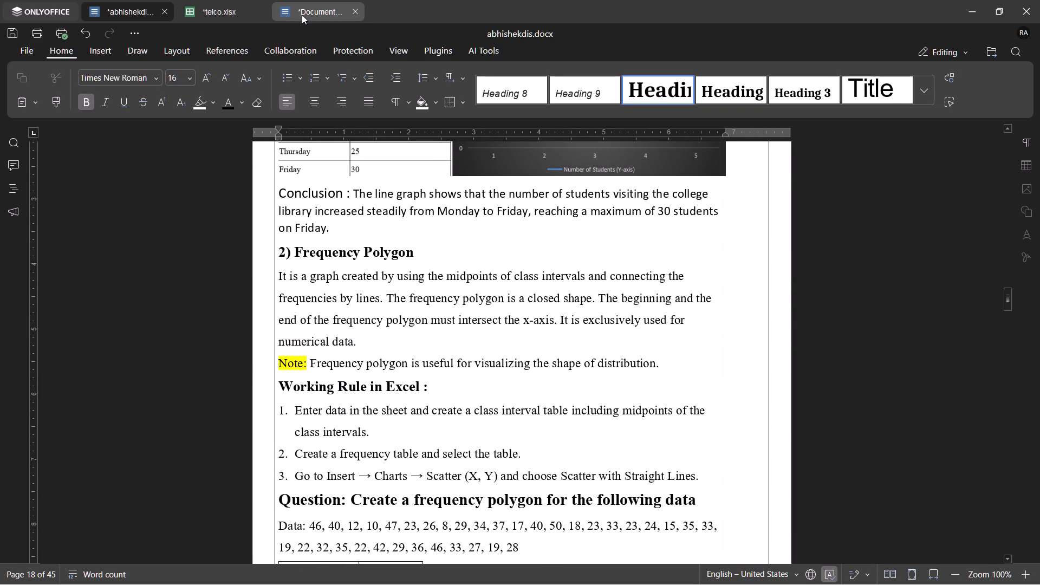
Check the numbered section outline in Document1, then return to the abhishekdis.docx report.
left_click(302, 15)
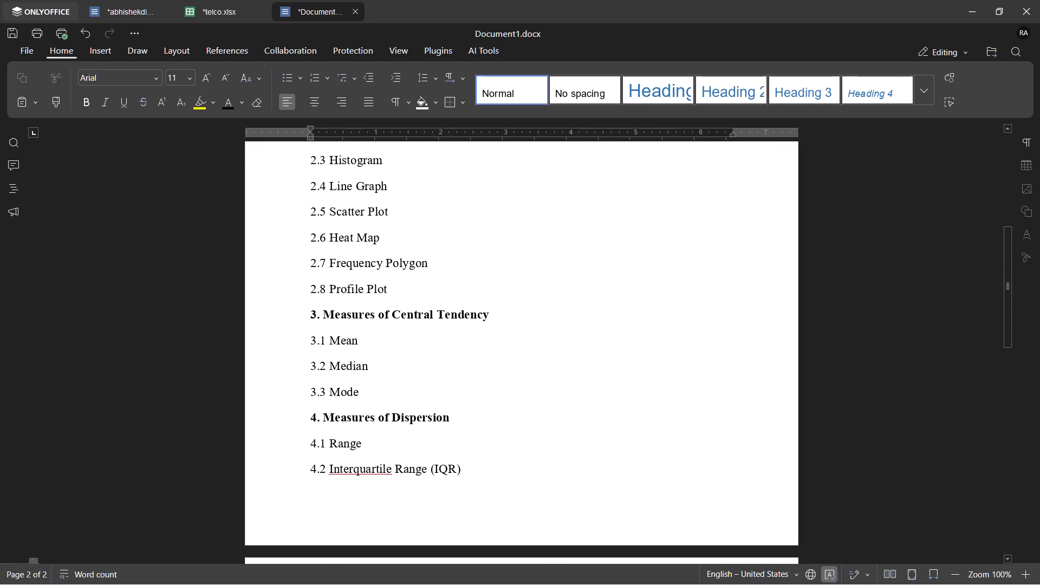
left_click(204, 12)
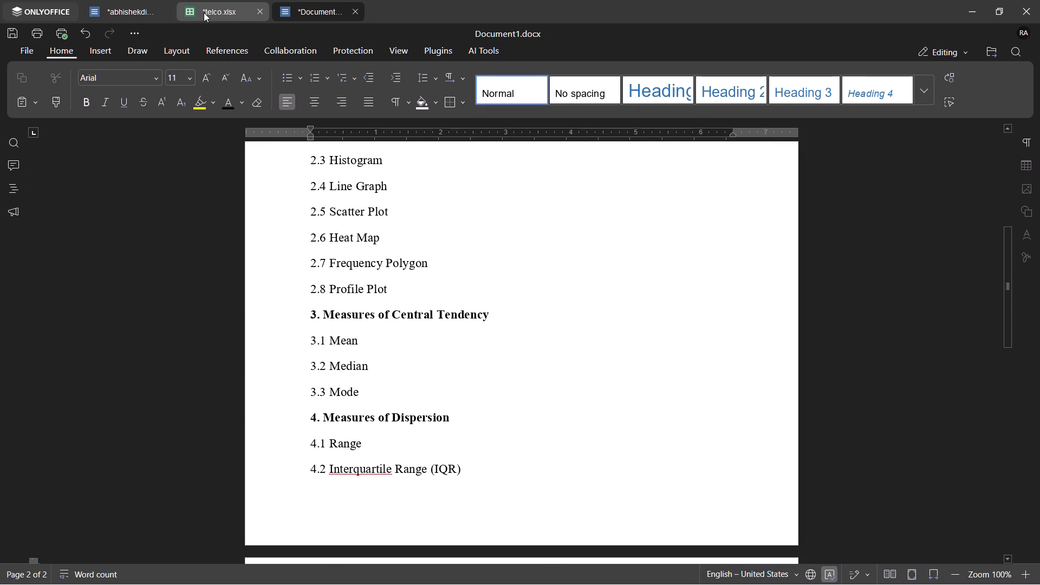
left_click(138, 4)
Look through the report from the frequency polygon question past the map chart, central tendency and quartile sections to covariance.
scroll(363, 299, "down", 4)
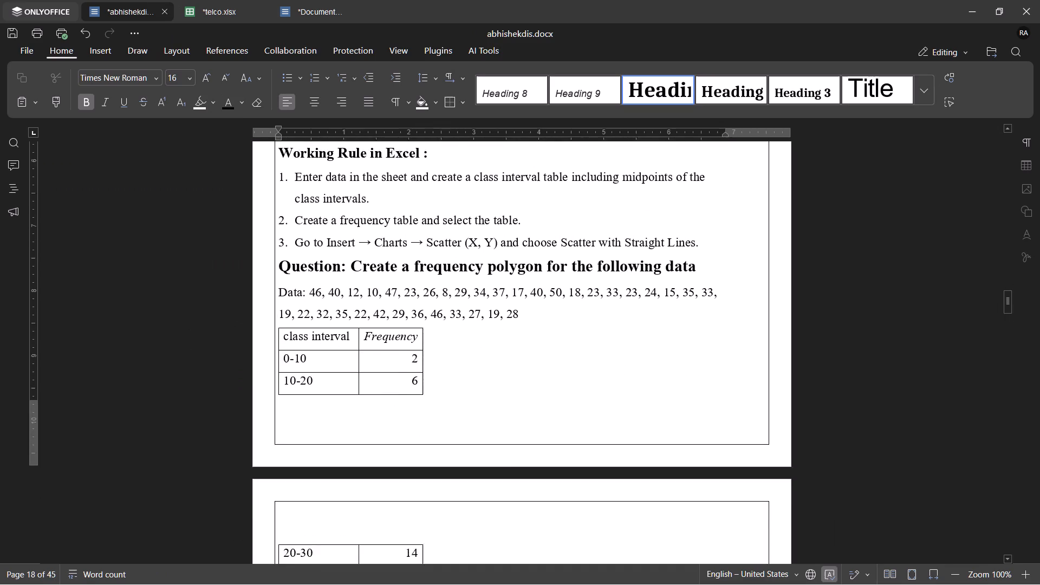
scroll(363, 299, "down", 10)
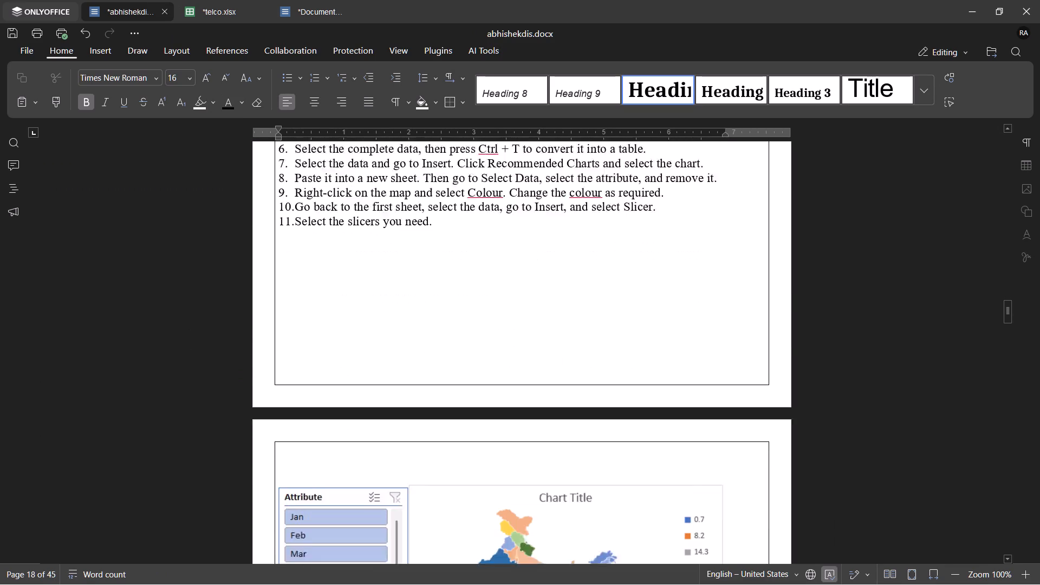
scroll(363, 299, "down", 9)
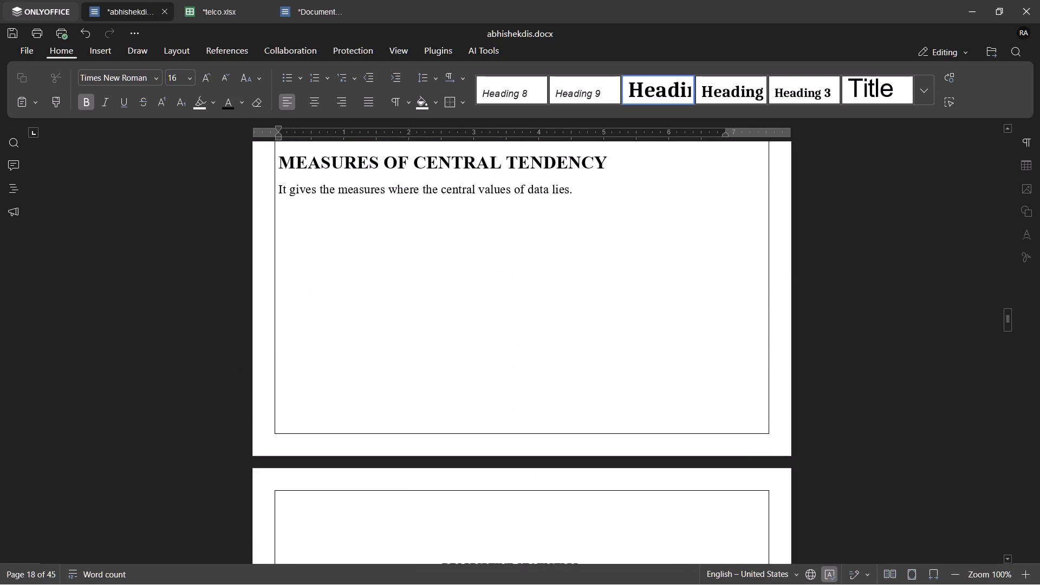
scroll(363, 299, "down", 12)
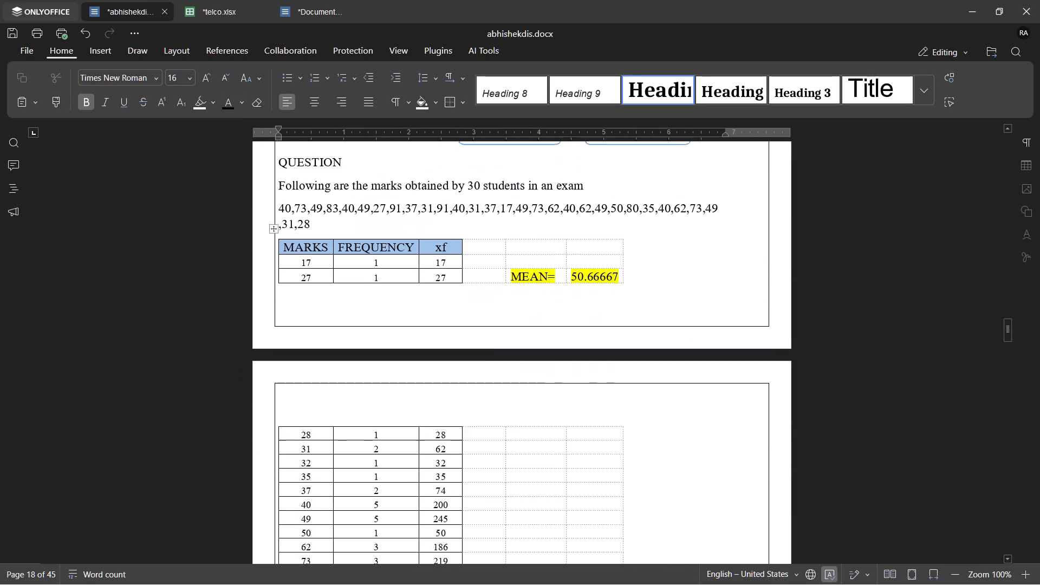
scroll(363, 299, "down", 11)
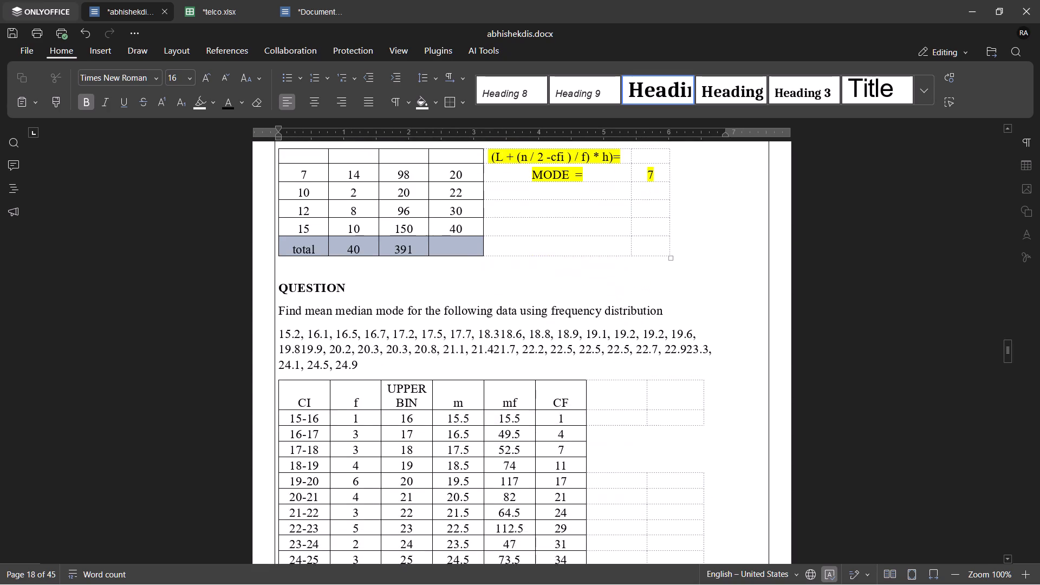
scroll(363, 299, "down", 14)
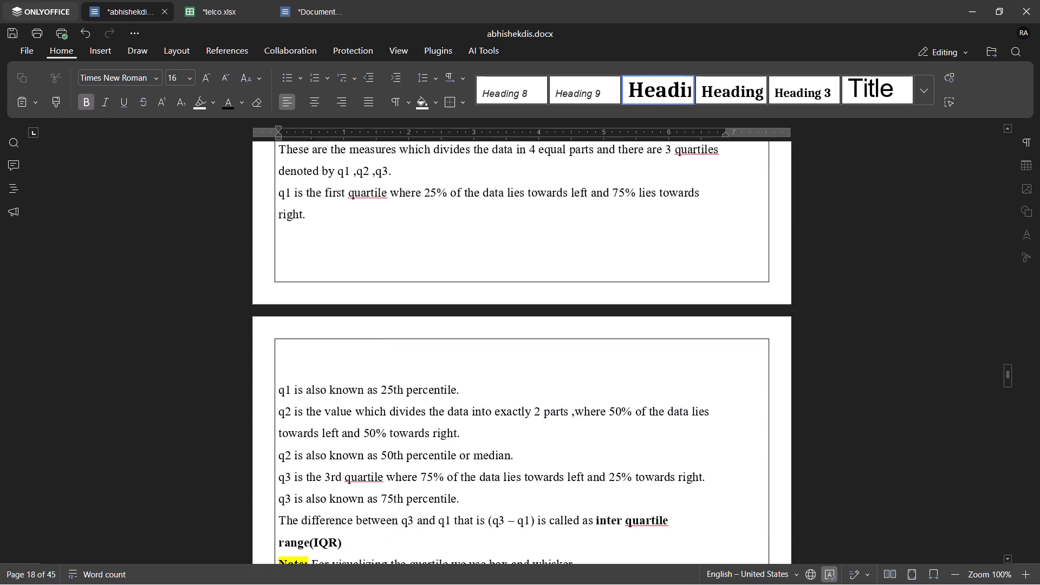
scroll(363, 299, "down", 19)
scroll(363, 299, "down", 4)
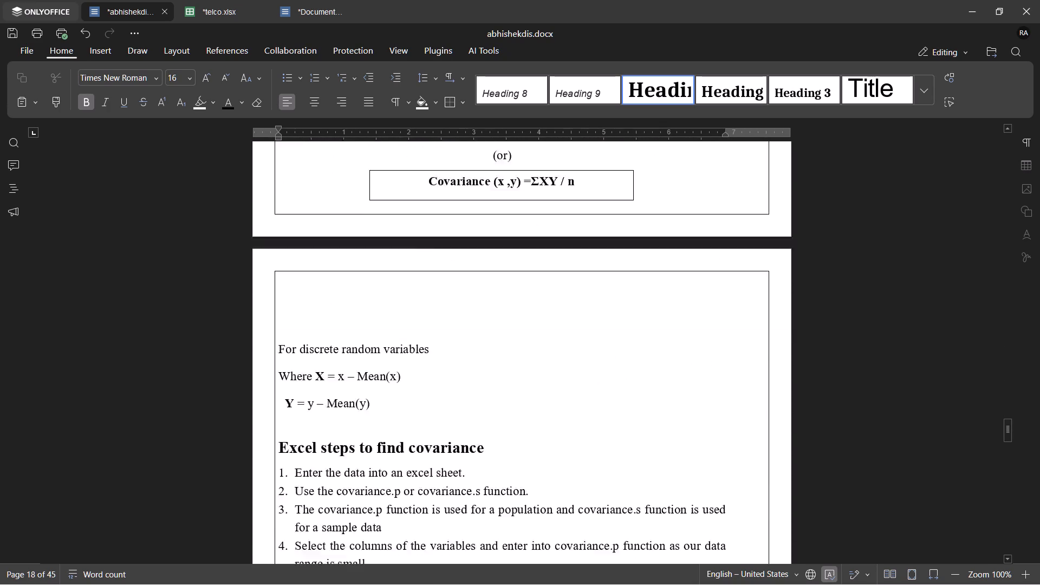
Look through the covariance, correlation and regression sections down to the data-types diagram on the report's last page.
scroll(363, 299, "up", 5)
scroll(363, 299, "down", 11)
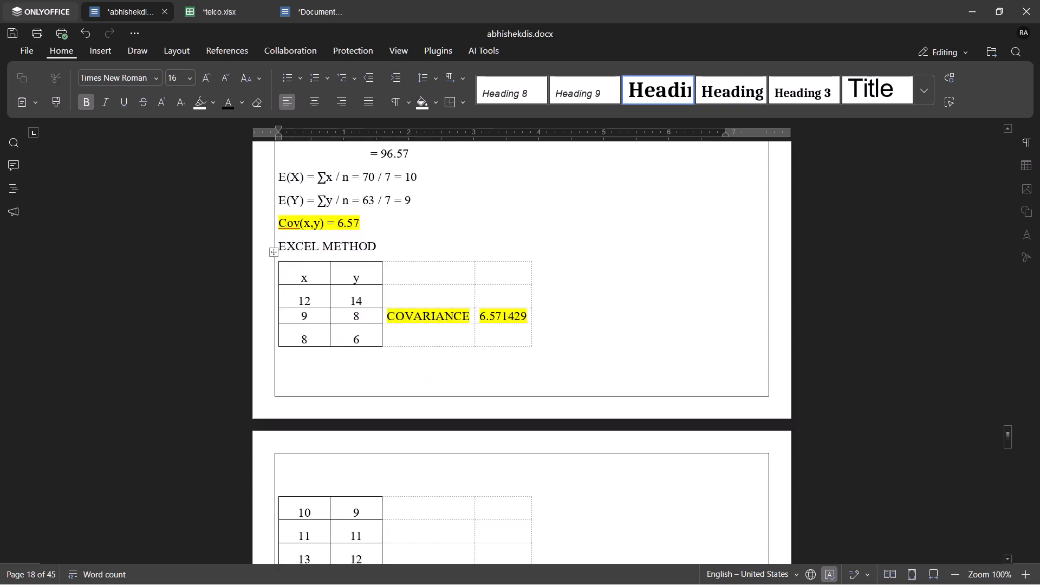
scroll(363, 299, "down", 12)
scroll(363, 299, "right", 1)
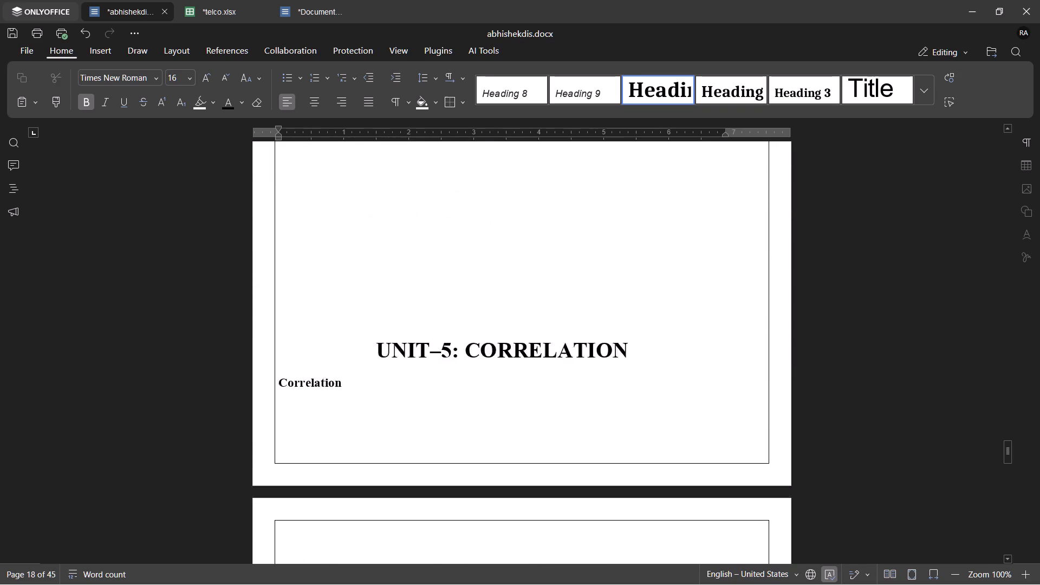
scroll(363, 299, "right", 1)
scroll(363, 299, "up", 1)
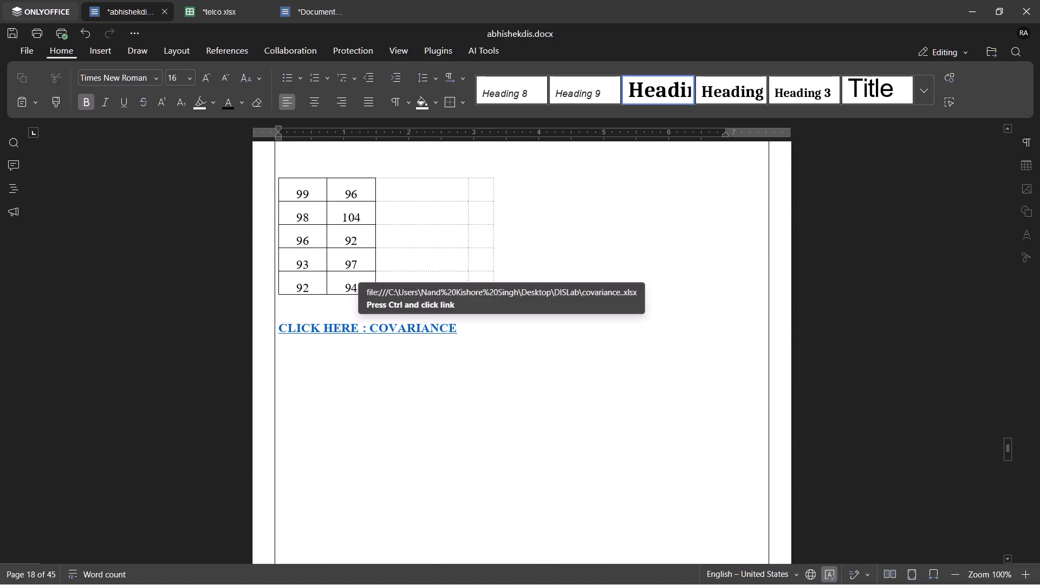
scroll(355, 325, "down", 11)
scroll(355, 325, "up", 6)
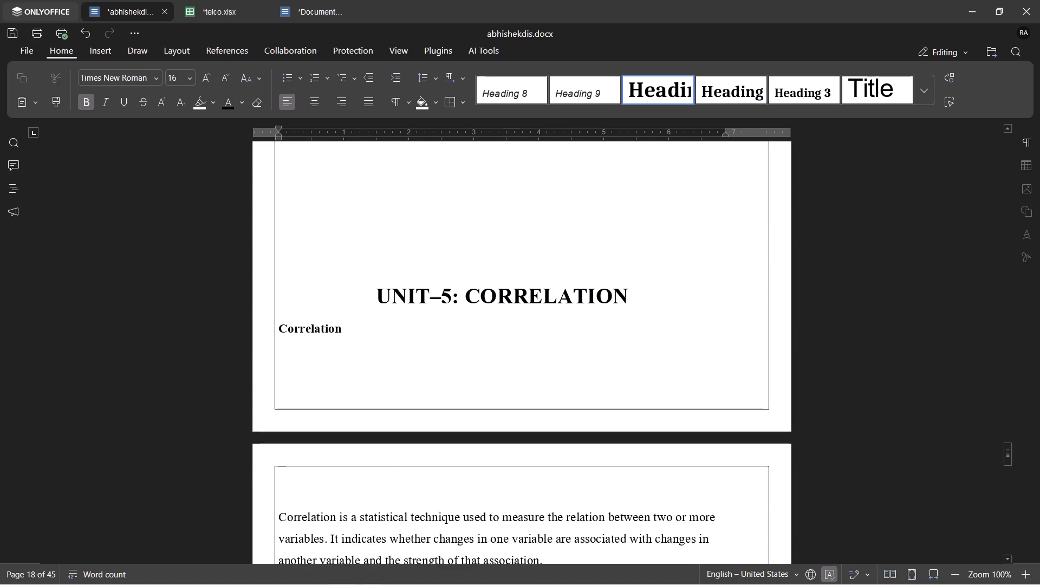
scroll(355, 325, "up", 1)
scroll(355, 325, "down", 18)
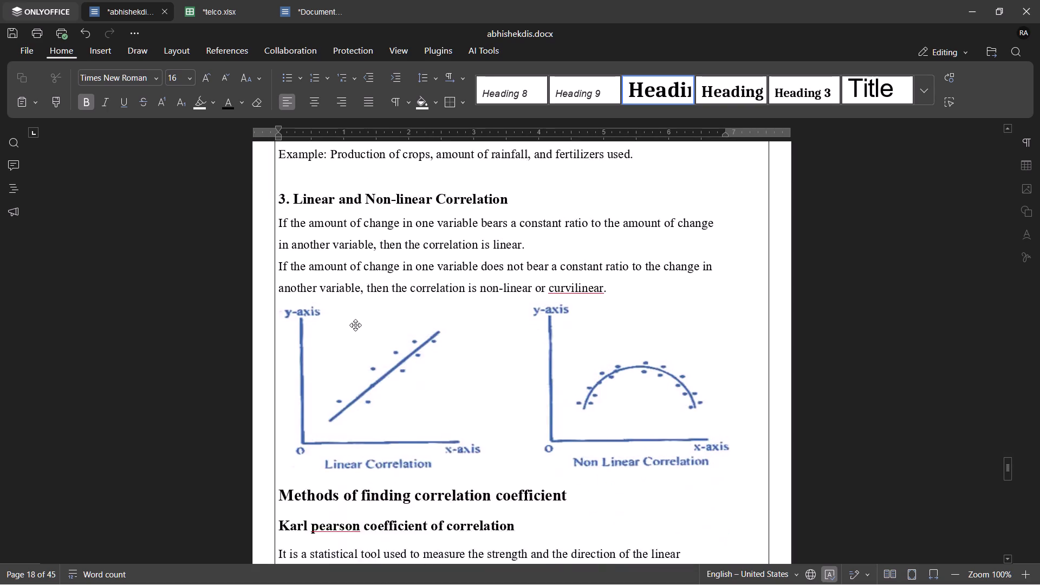
scroll(355, 325, "down", 19)
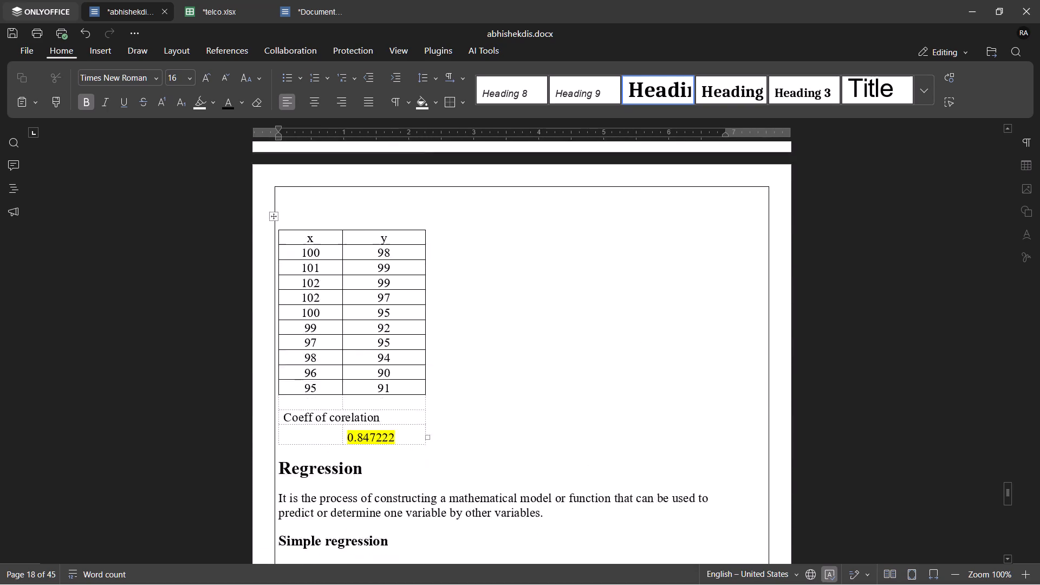
scroll(355, 325, "down", 17)
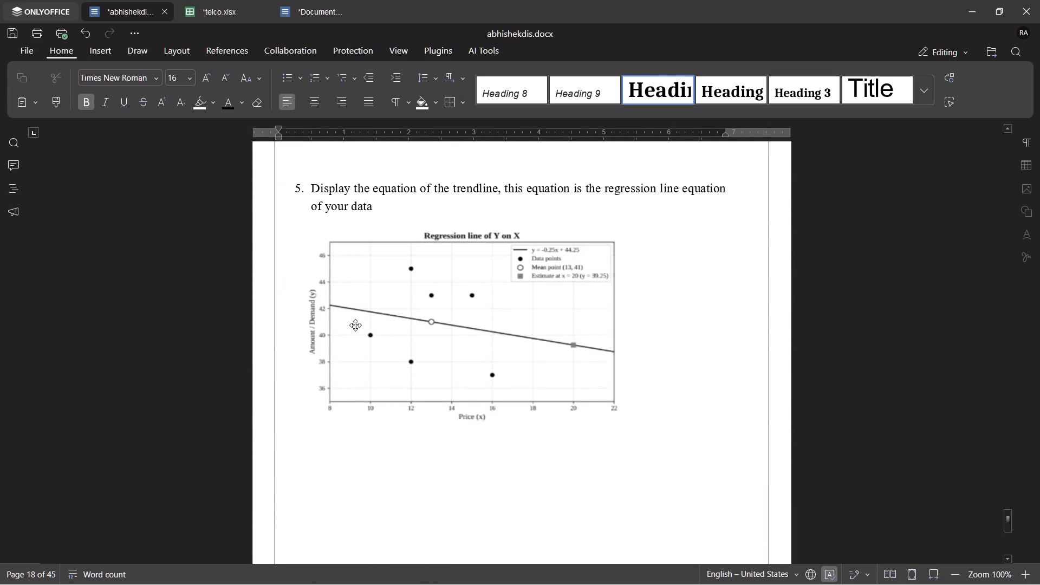
scroll(355, 325, "down", 15)
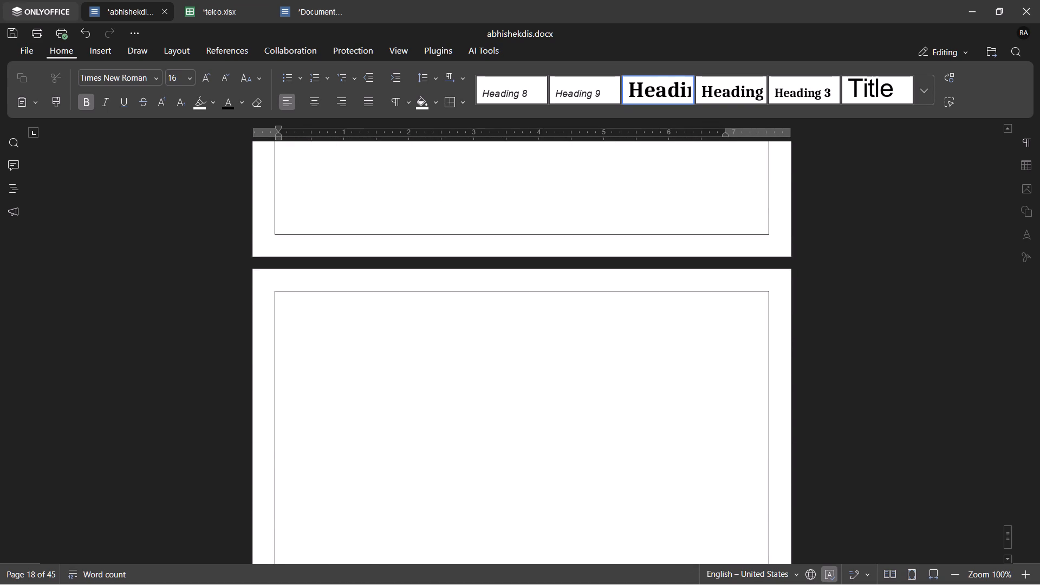
scroll(355, 325, "down", 10)
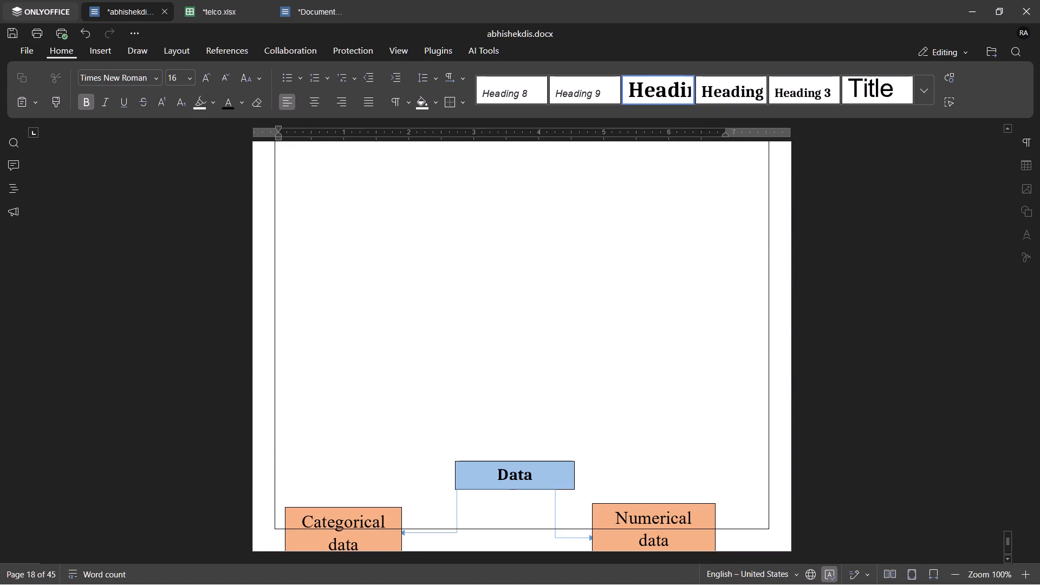
Move the diagram's "Numerical data" box, "Data" box and the connector pointing towards "Categorical data" higher on the last page.
left_click_drag(441, 477, 655, 545)
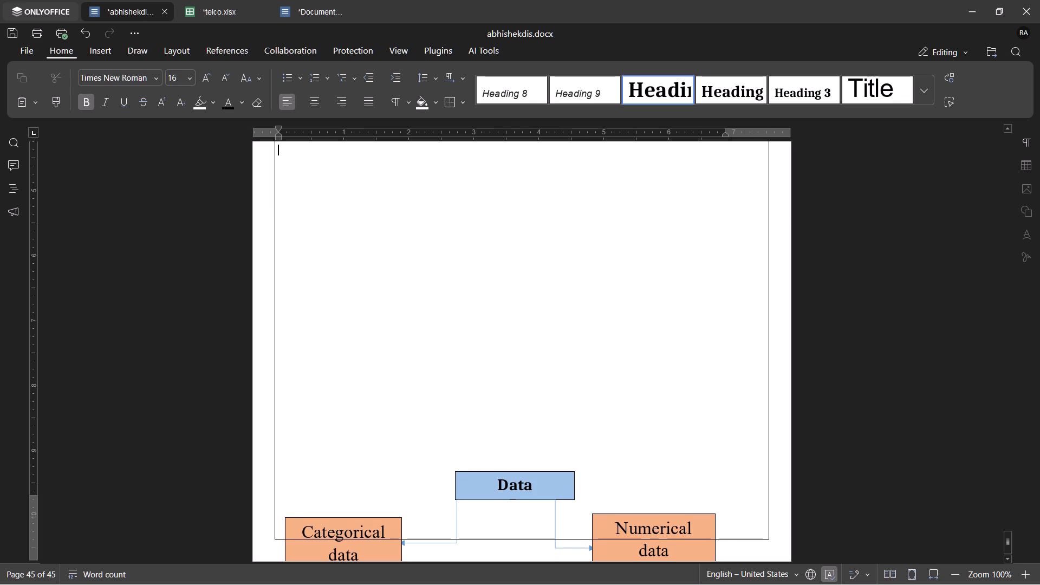
left_click_drag(655, 545, 706, 543)
left_click(718, 547)
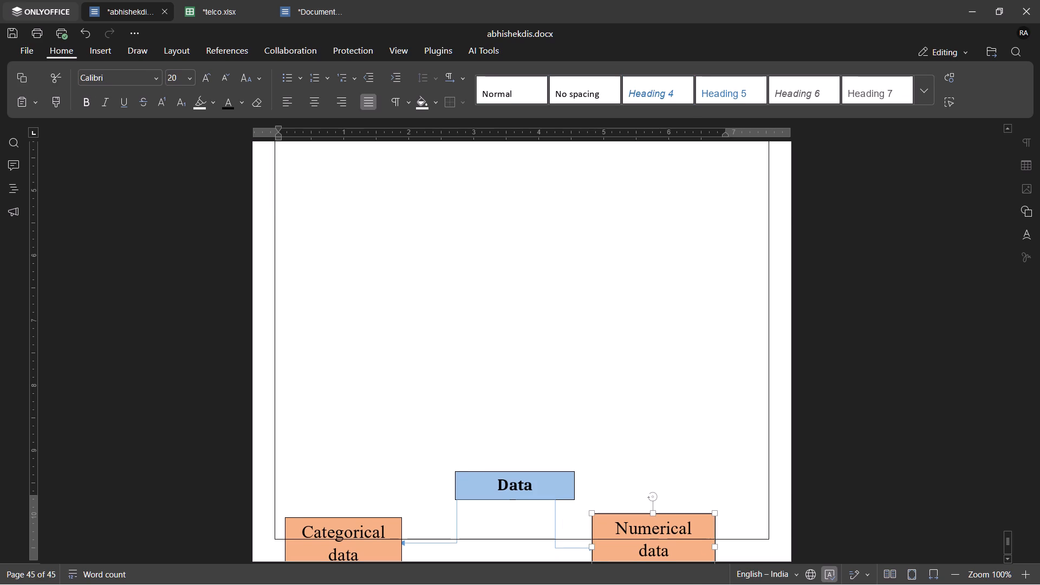
left_click_drag(639, 515, 625, 322)
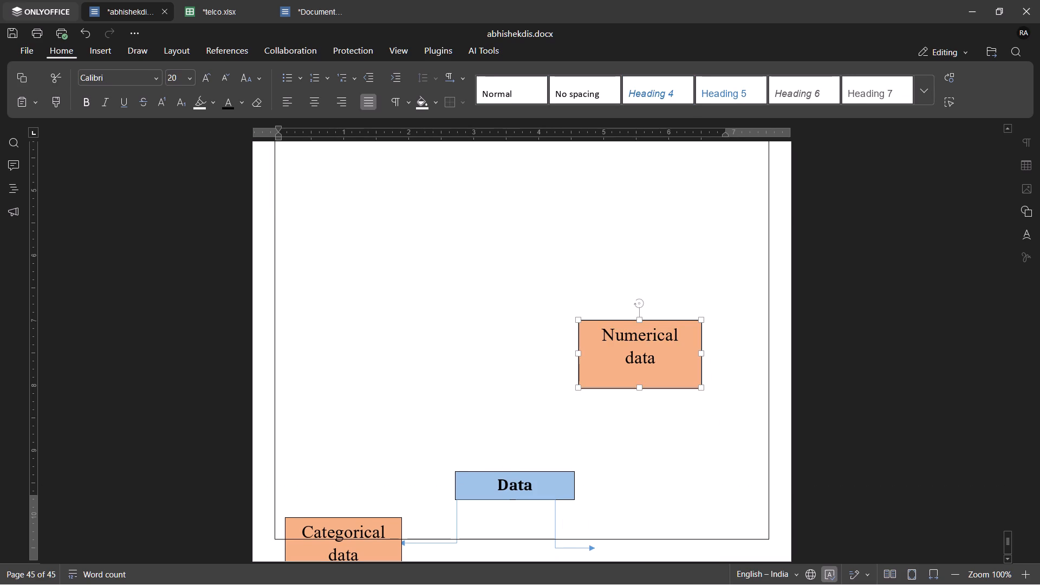
left_click_drag(498, 471, 491, 338)
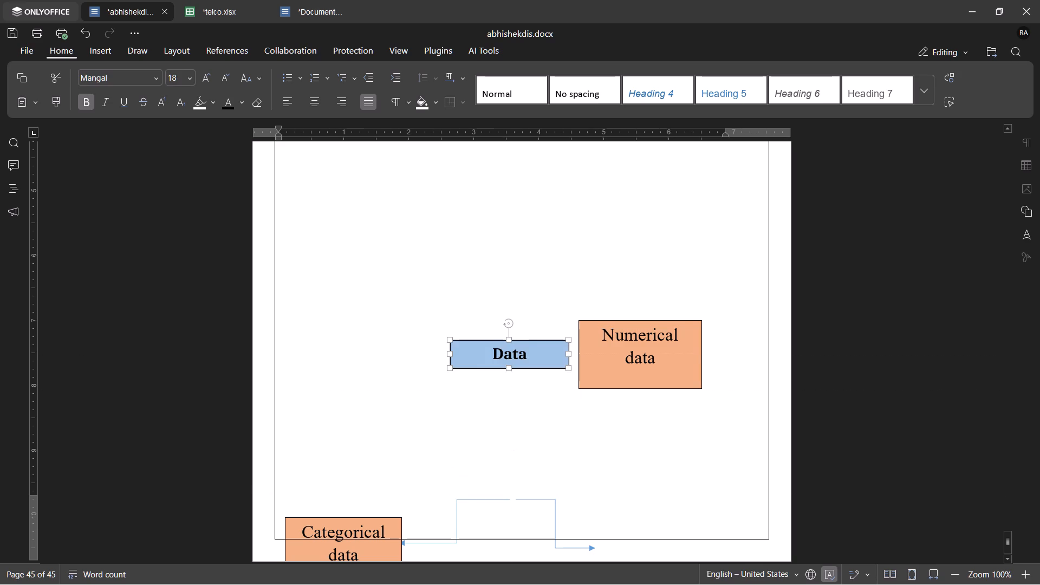
left_click_drag(461, 500, 473, 392)
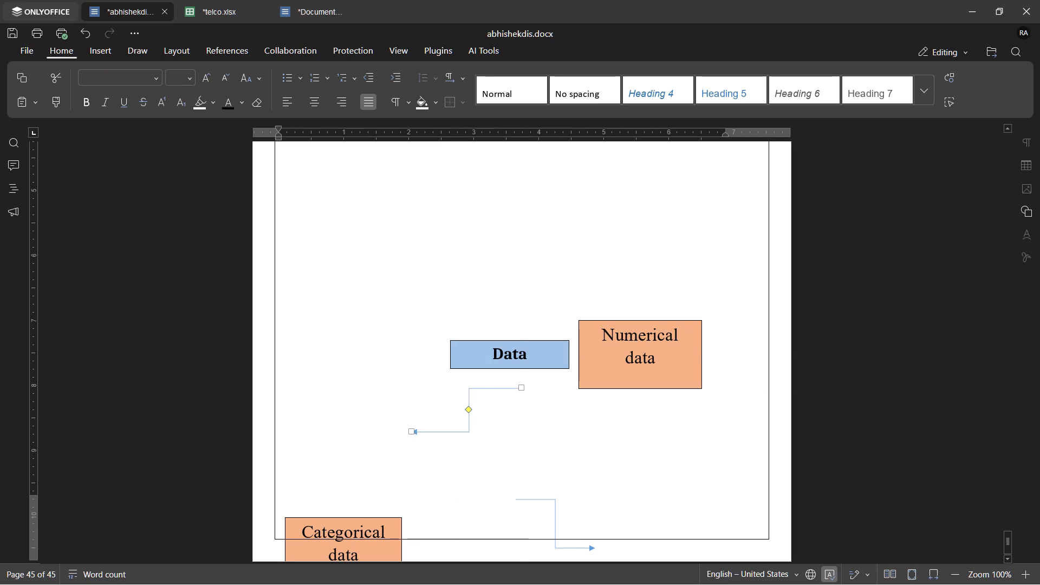
Delete the connector arrow that led from the "Data" box to the "Numerical data" box.
left_click(525, 503)
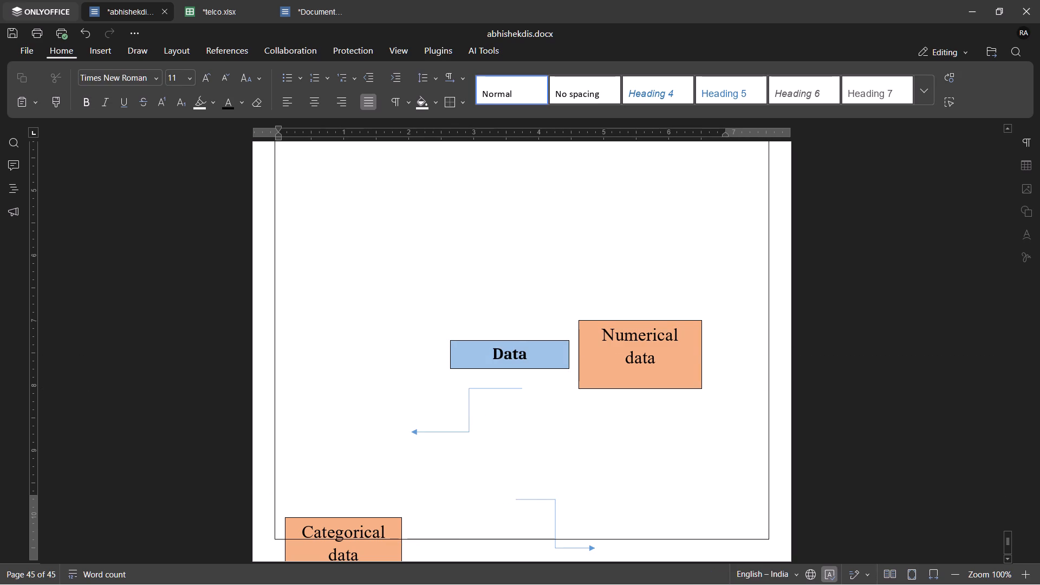
left_click(531, 499)
key("Delete")
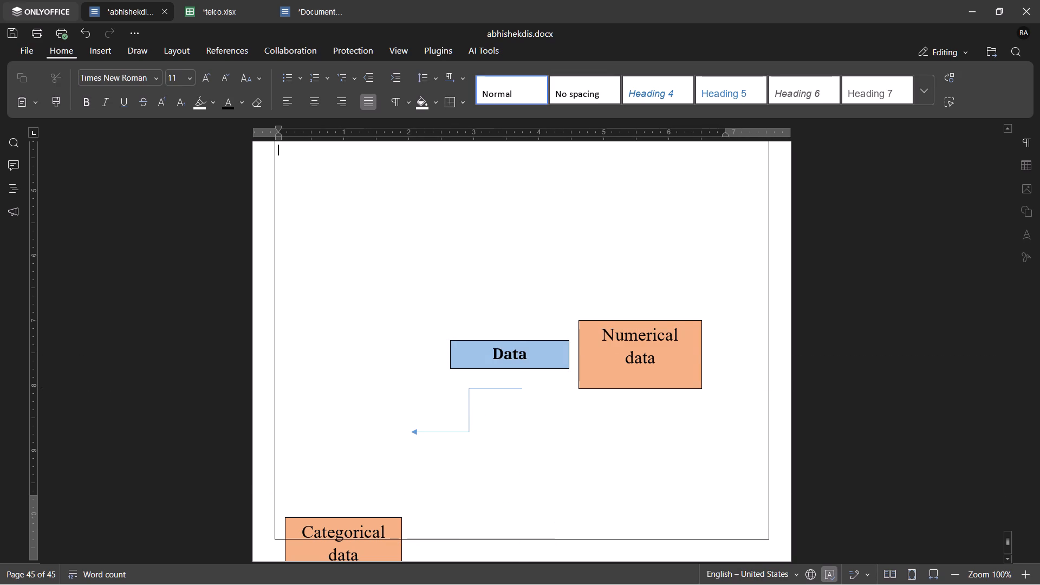
Delete the remaining connector arrow below the "Data" box on the last page.
left_click(470, 411)
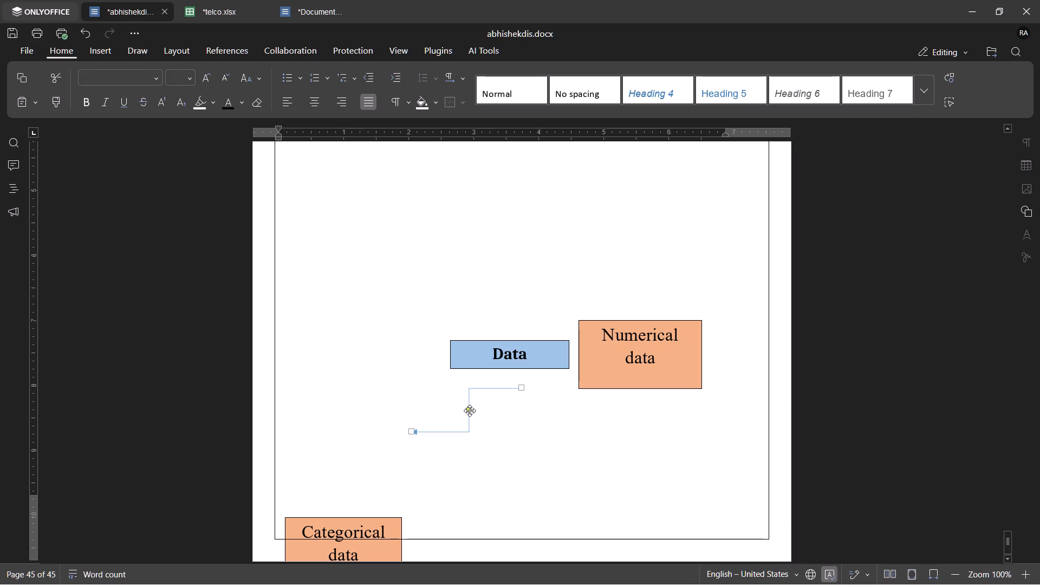
key("Delete")
Delete the blue "Data" box from the diagram on the last page.
left_click(478, 362)
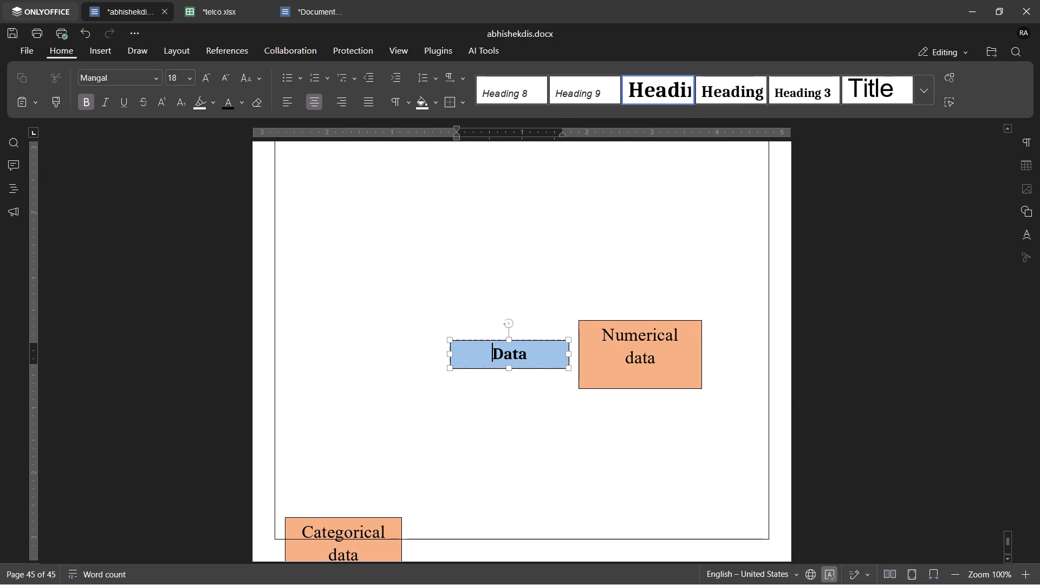
key("Delete")
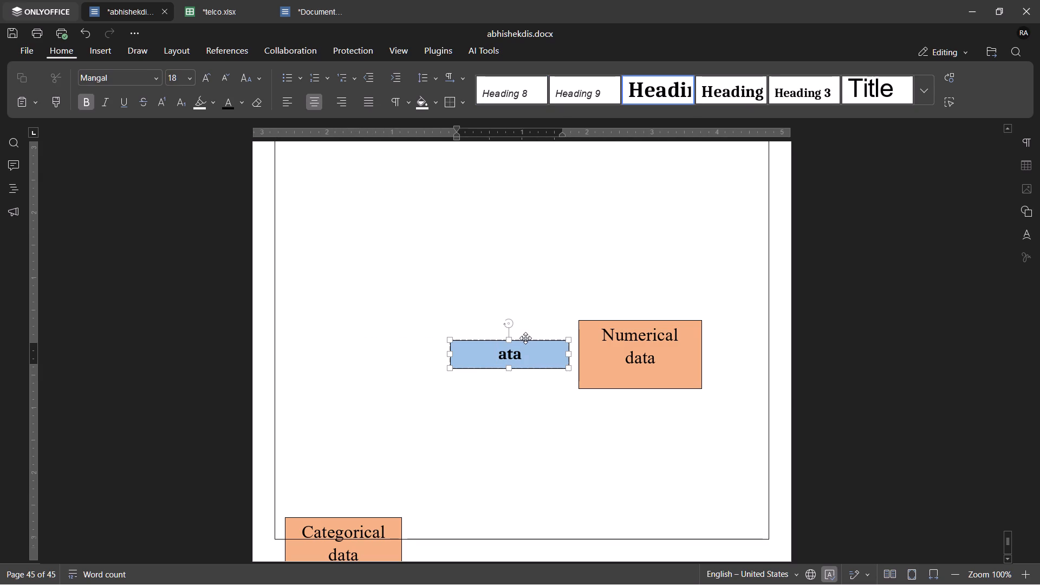
left_click(525, 338)
key("Delete")
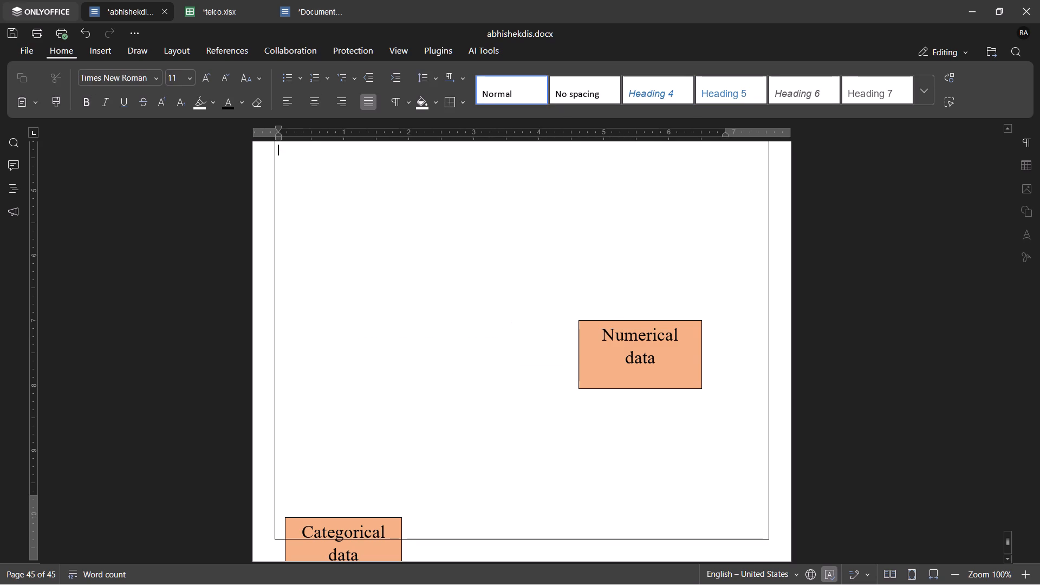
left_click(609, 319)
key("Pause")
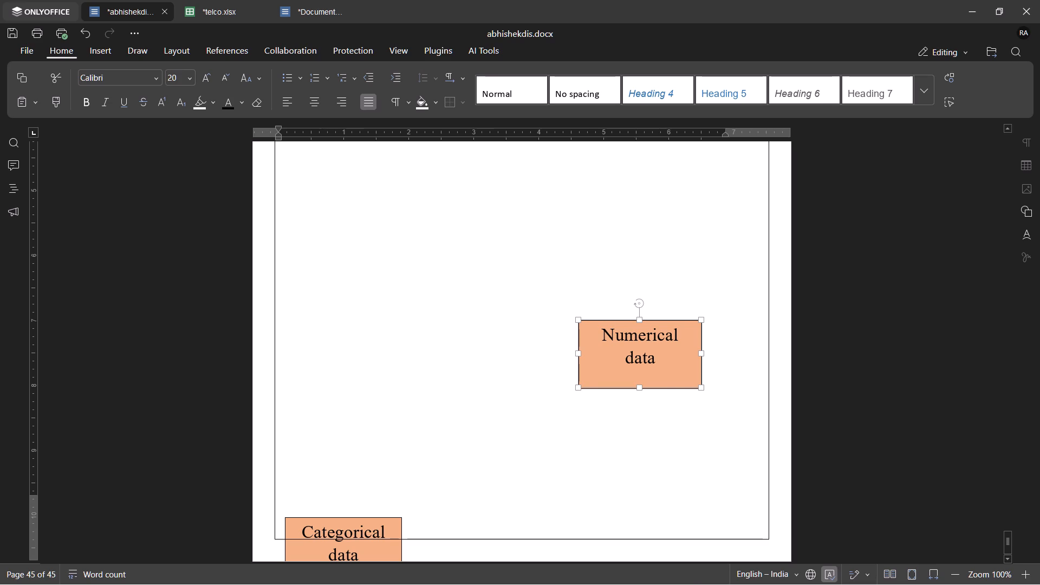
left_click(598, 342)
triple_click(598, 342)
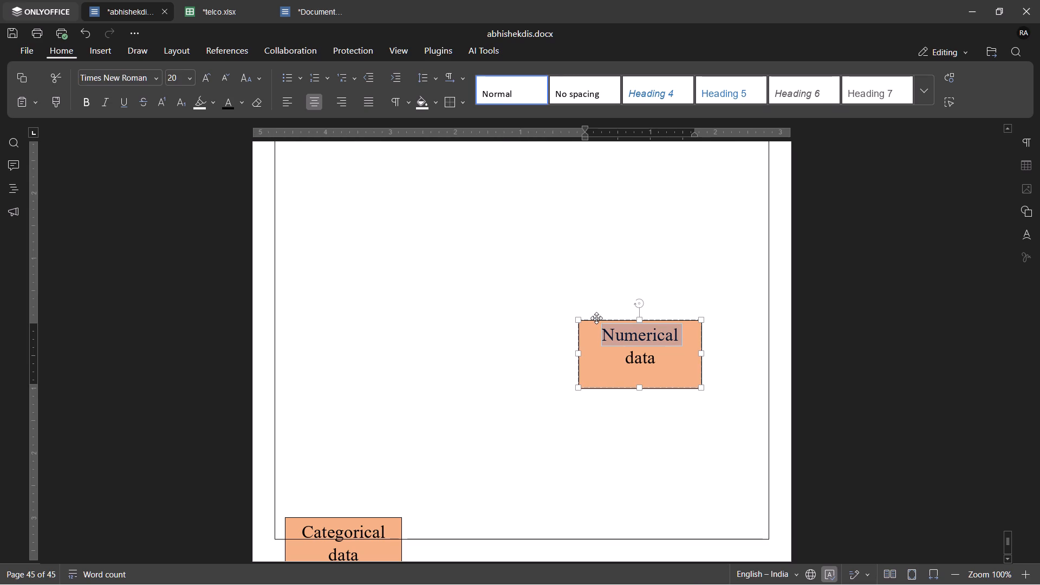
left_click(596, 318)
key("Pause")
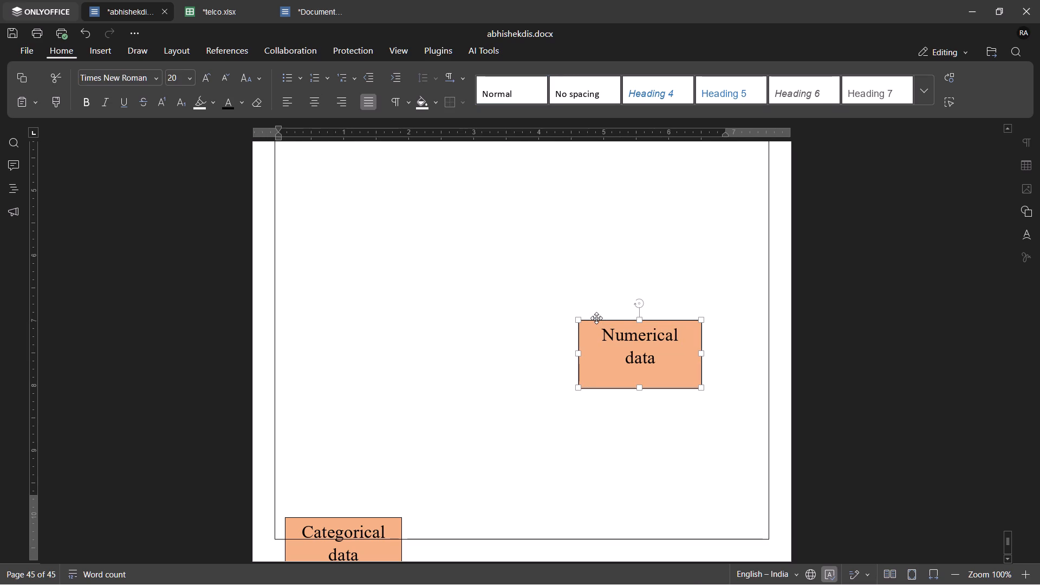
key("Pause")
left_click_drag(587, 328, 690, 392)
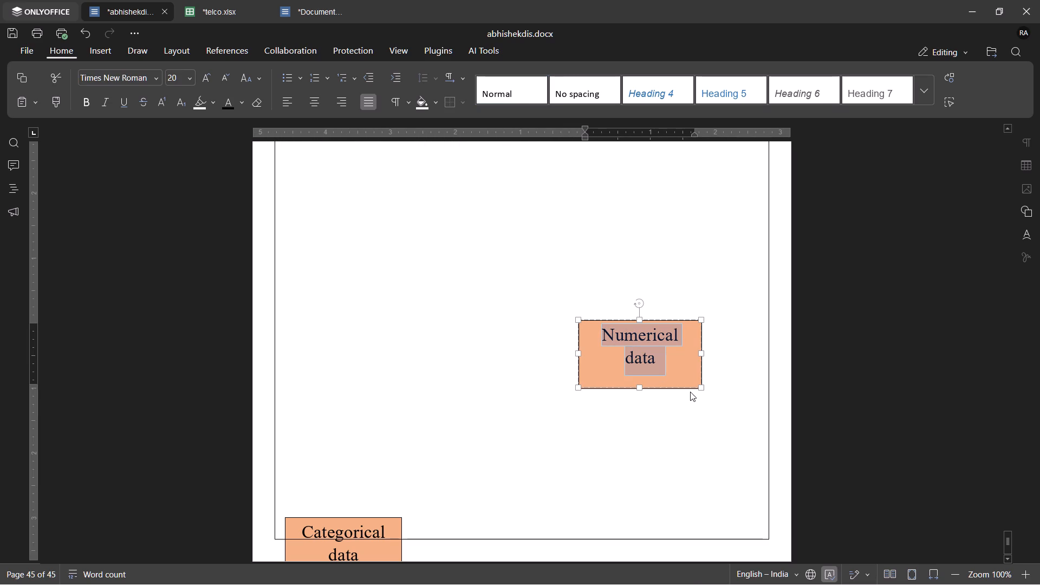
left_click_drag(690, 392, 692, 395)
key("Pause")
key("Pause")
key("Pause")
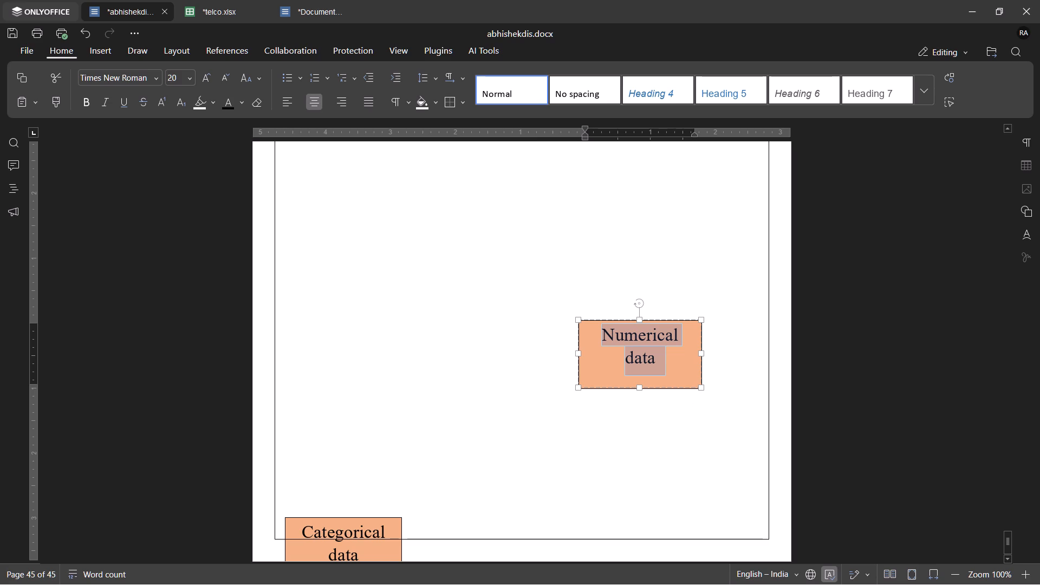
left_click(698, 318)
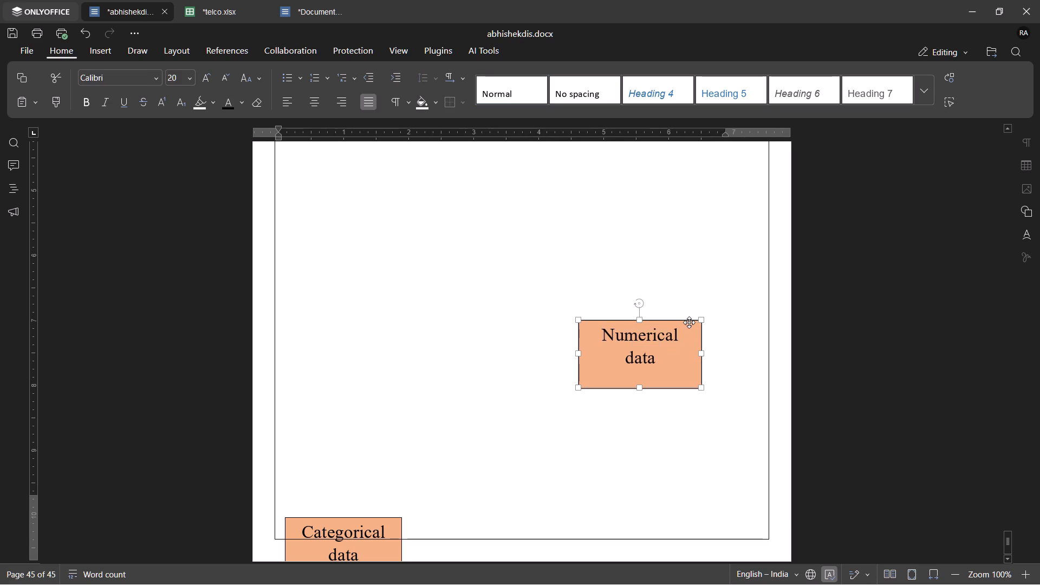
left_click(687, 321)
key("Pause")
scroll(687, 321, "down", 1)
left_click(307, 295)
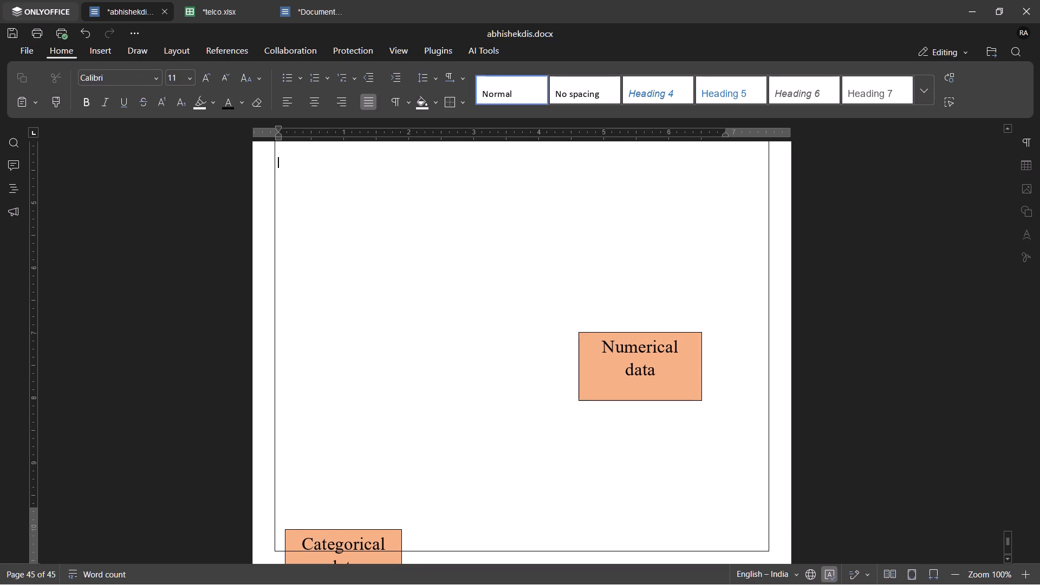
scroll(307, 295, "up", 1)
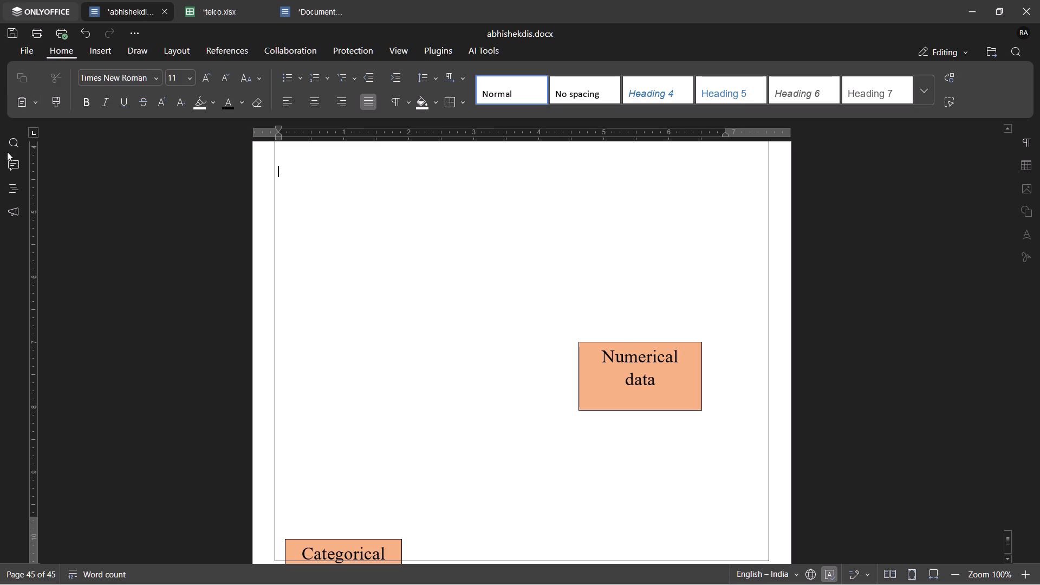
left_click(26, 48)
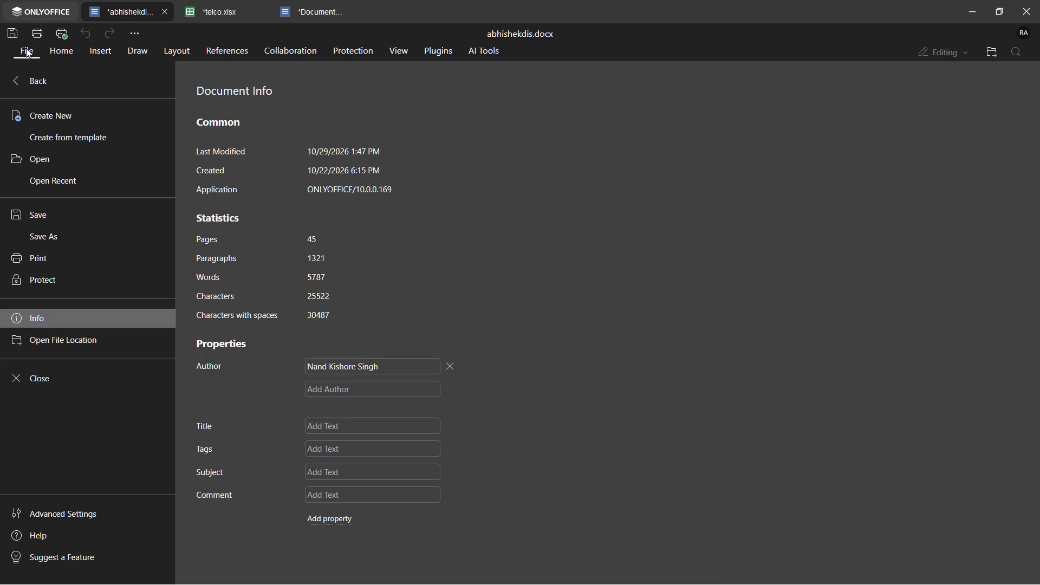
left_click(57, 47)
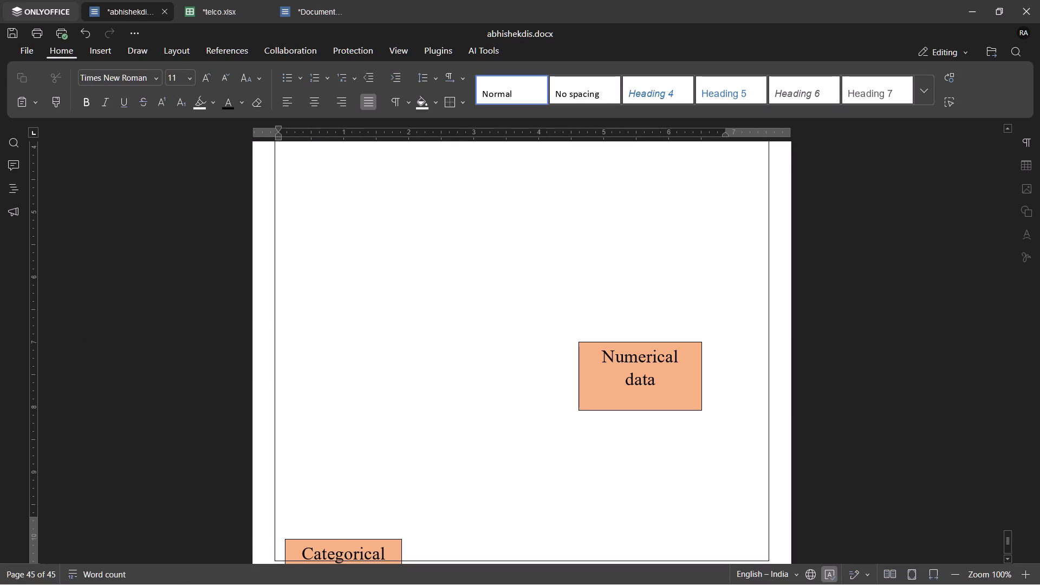
Bring the "Categorical data" box up beside the "Numerical data" box and delete it from the last page.
scroll(492, 317, "down", 3)
left_click(370, 519)
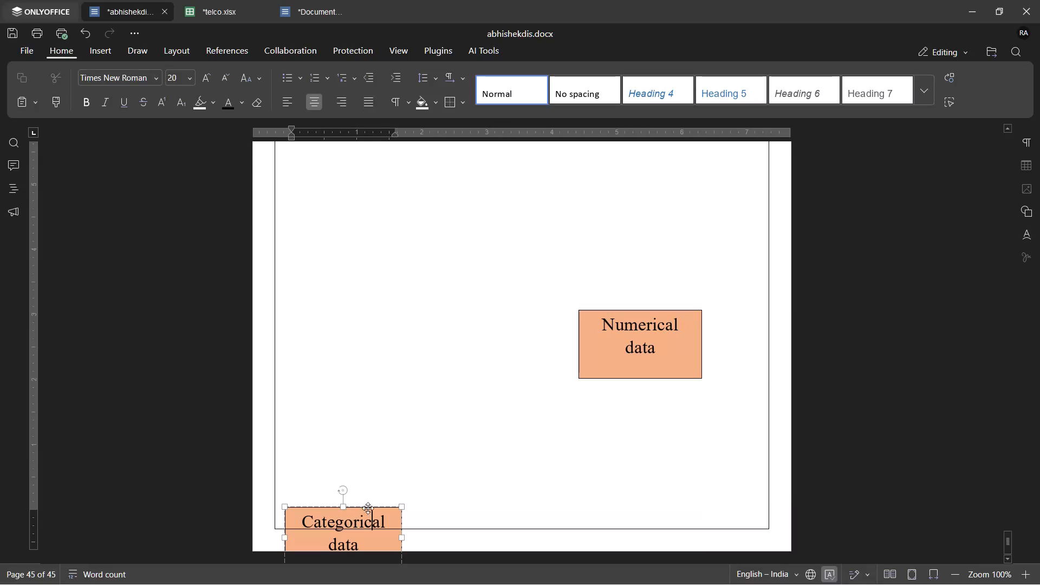
left_click_drag(364, 509, 539, 298)
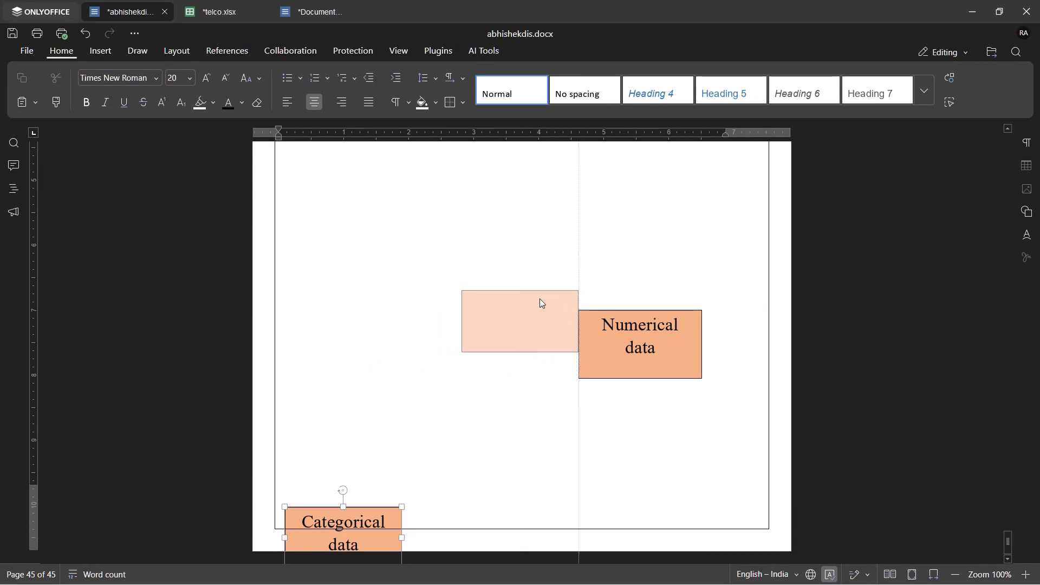
left_click_drag(539, 298, 539, 312)
left_click(558, 322)
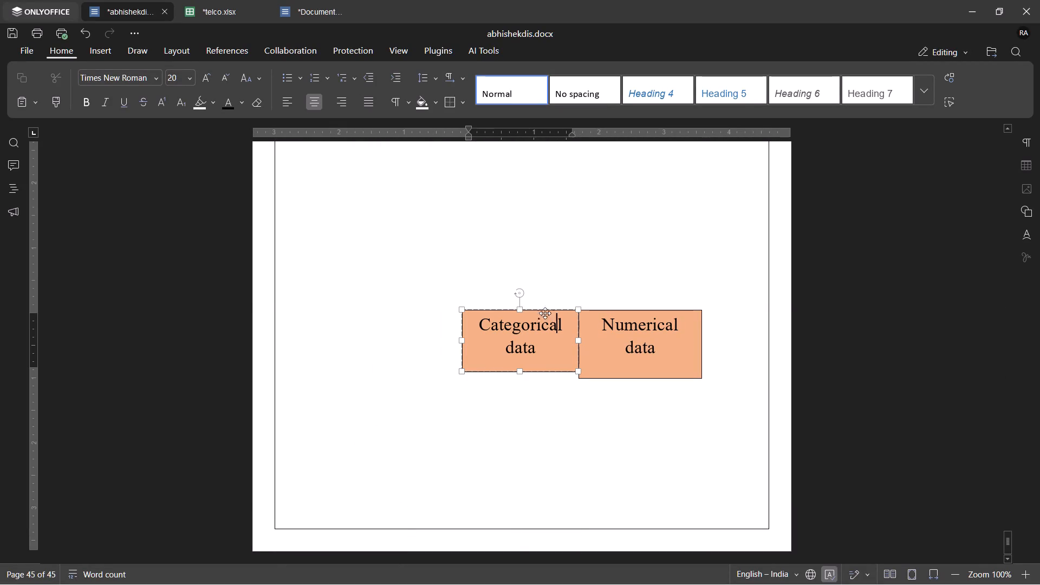
left_click(540, 310)
key("Delete")
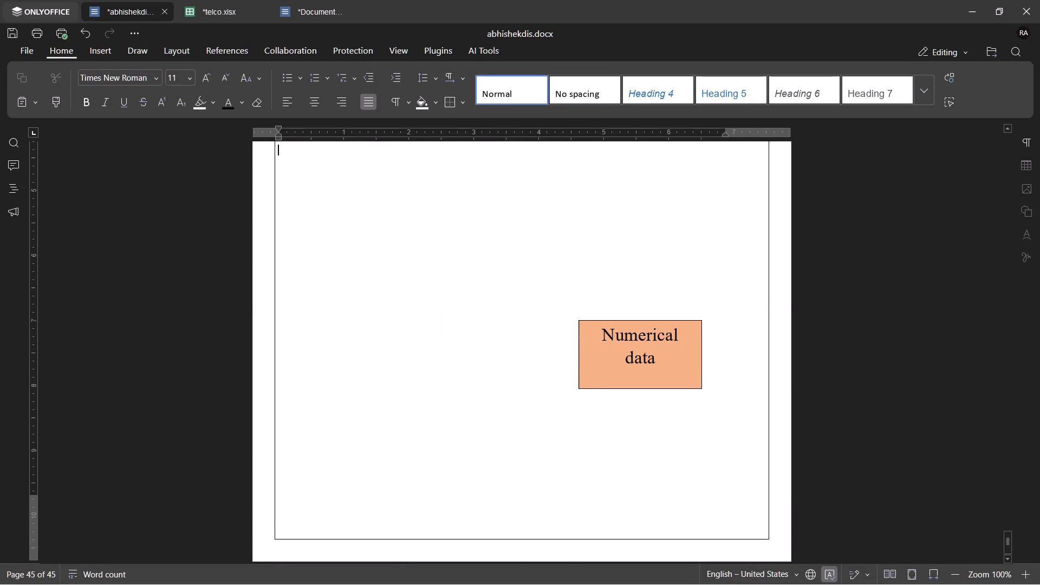
Delete the "Numerical data" box from the last page.
left_click(592, 320)
key("Delete")
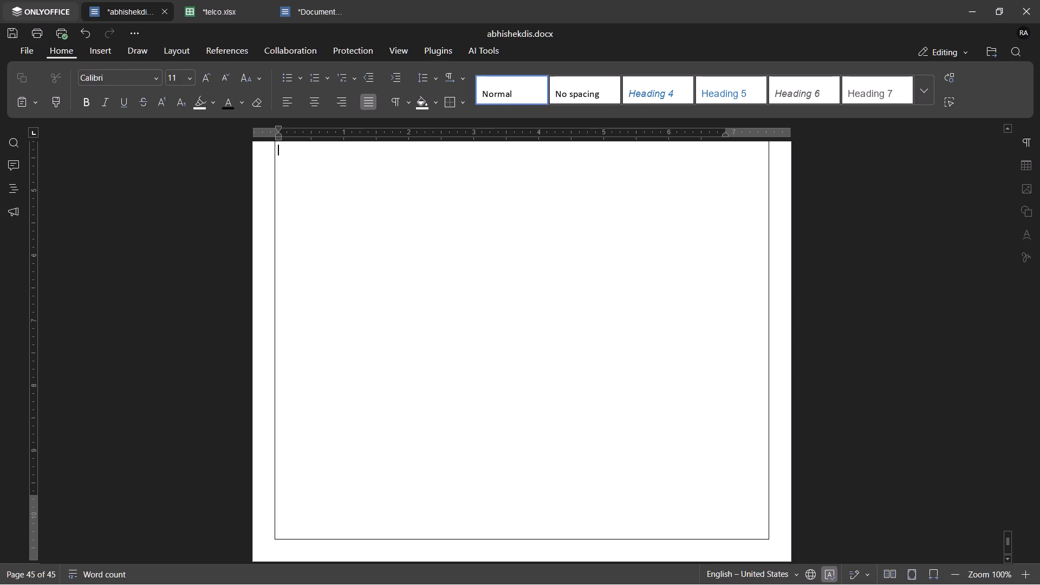
Look back through the report to the 2.4 Line Graph section and examine its two examples and the Frequency Polygon section.
scroll(592, 320, "up", 16)
scroll(592, 320, "up", 9)
scroll(592, 320, "up", 13)
scroll(592, 320, "up", 20)
scroll(592, 320, "up", 3)
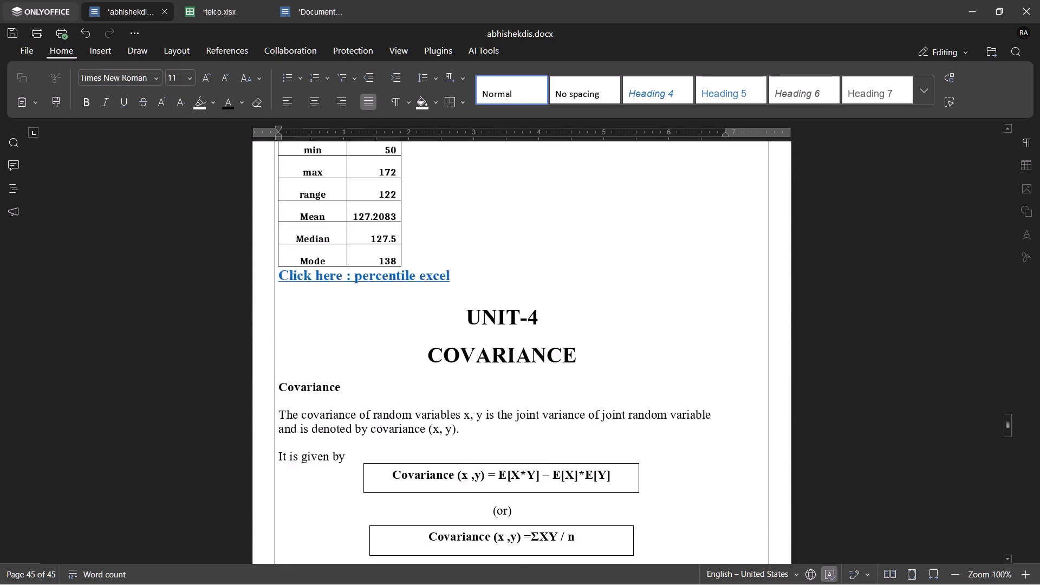
scroll(592, 320, "up", 20)
scroll(592, 320, "up", 20)
scroll(592, 320, "up", 4)
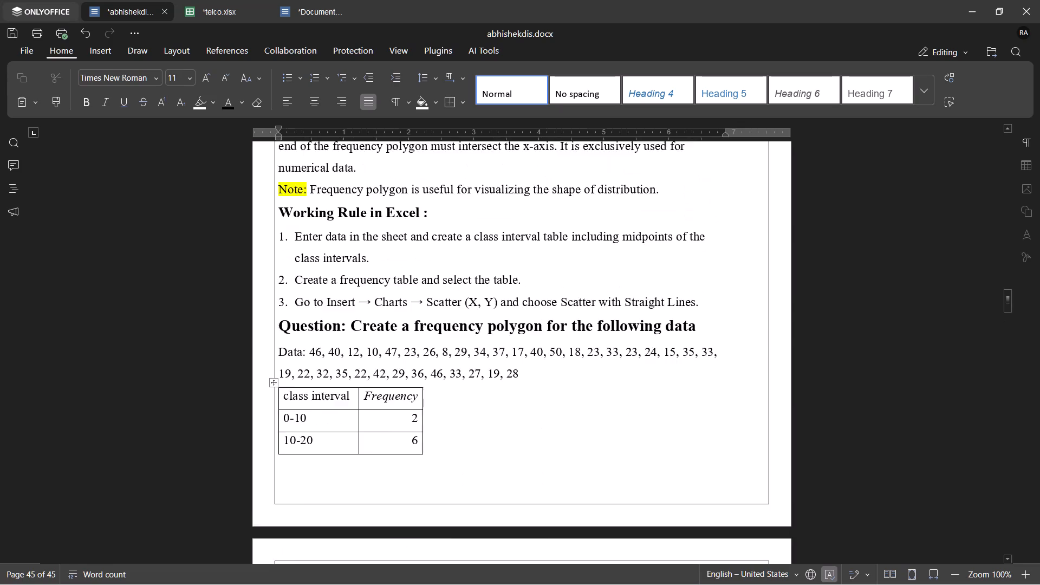
scroll(592, 320, "up", 11)
scroll(592, 320, "down", 12)
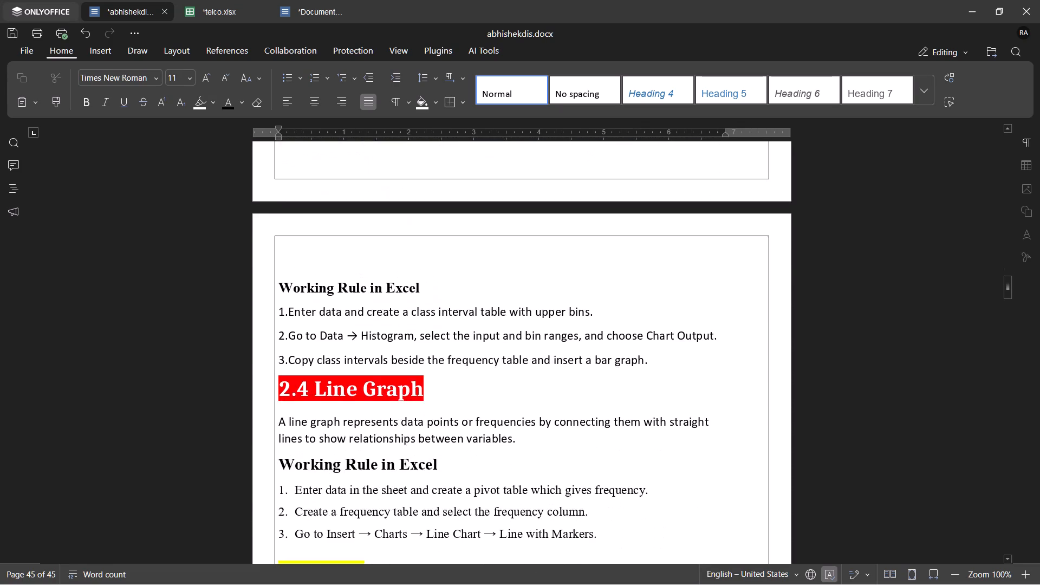
scroll(592, 320, "down", 4)
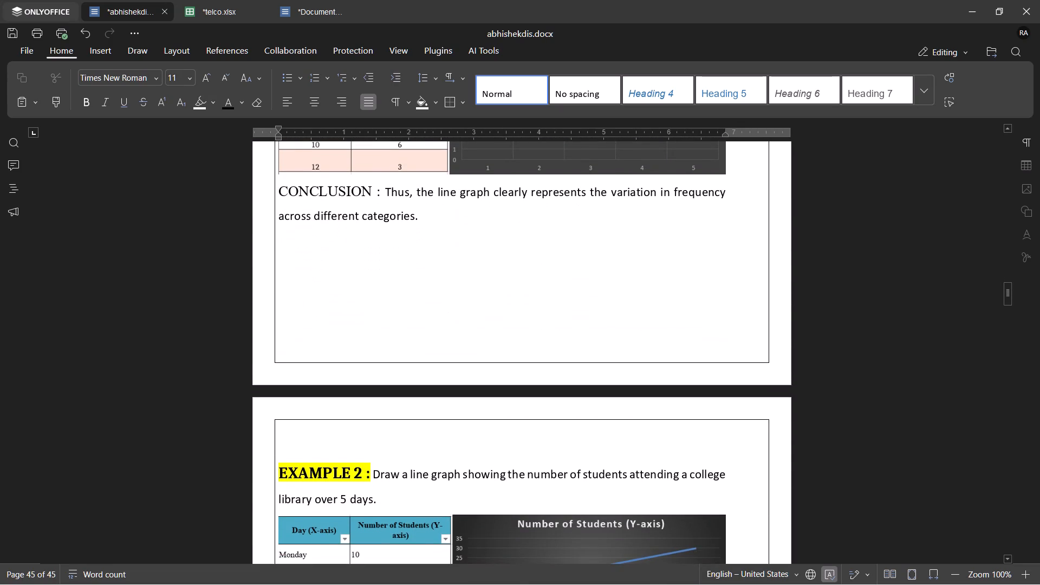
scroll(592, 320, "right", 1)
scroll(592, 320, "up", 3)
left_click(502, 326)
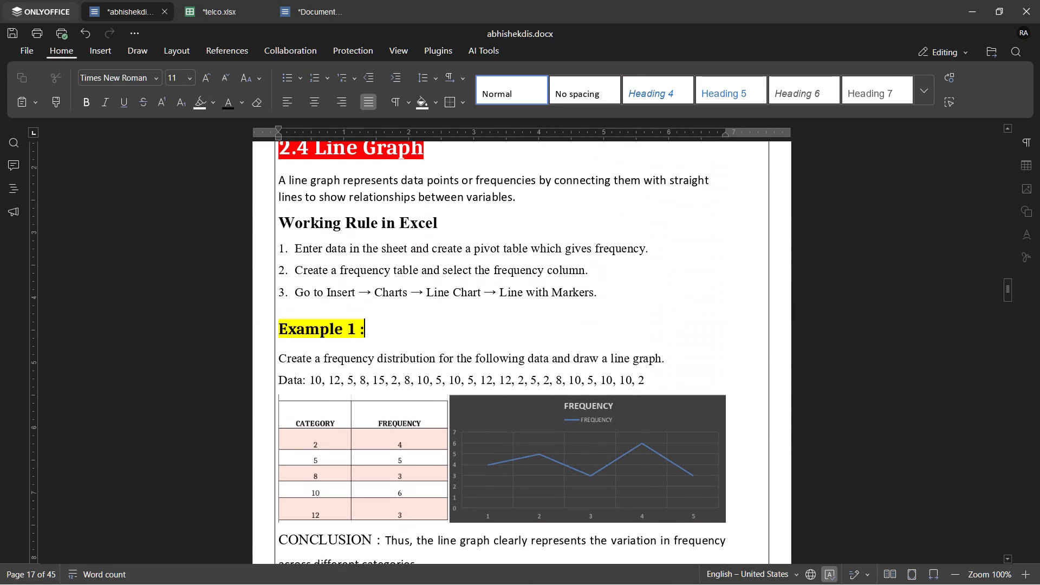
scroll(502, 326, "up", 1)
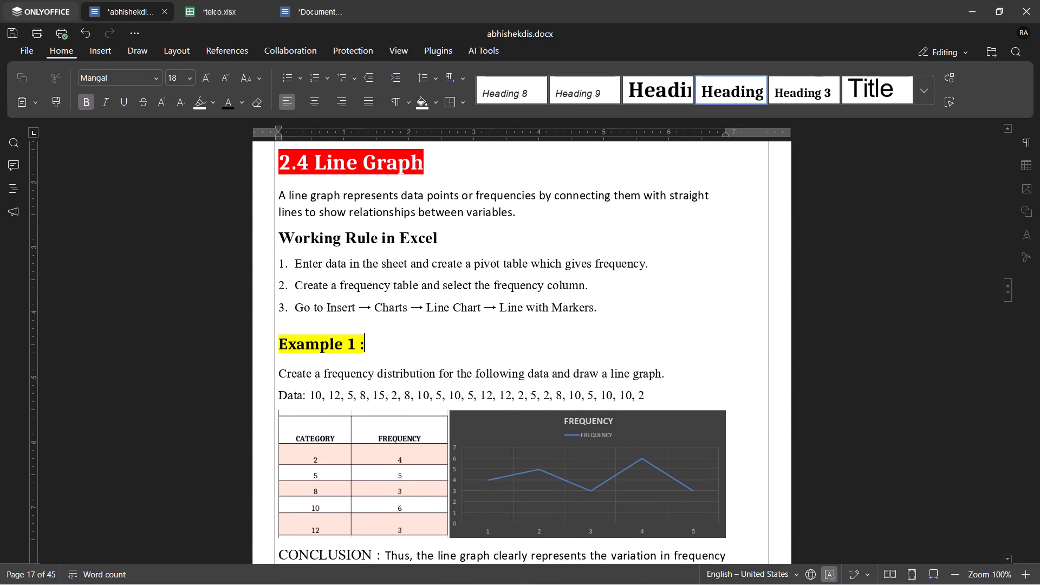
scroll(502, 326, "down", 7)
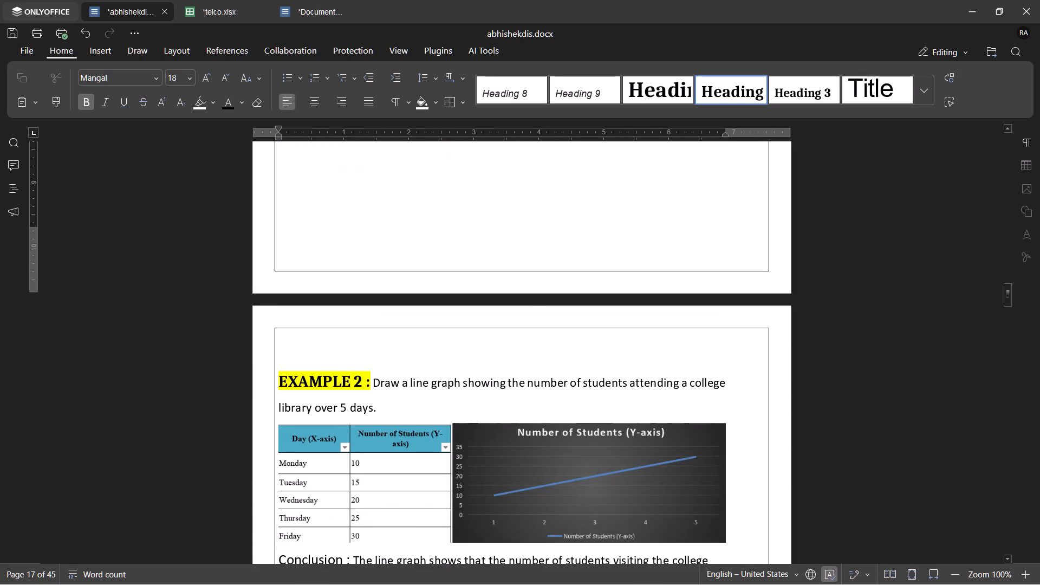
scroll(502, 326, "up", 9)
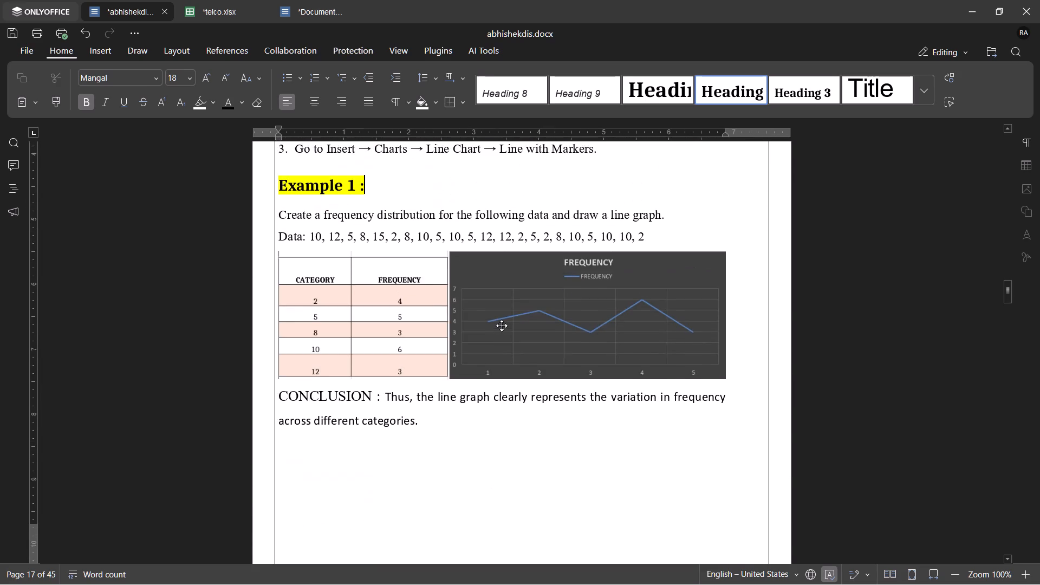
scroll(502, 326, "down", 13)
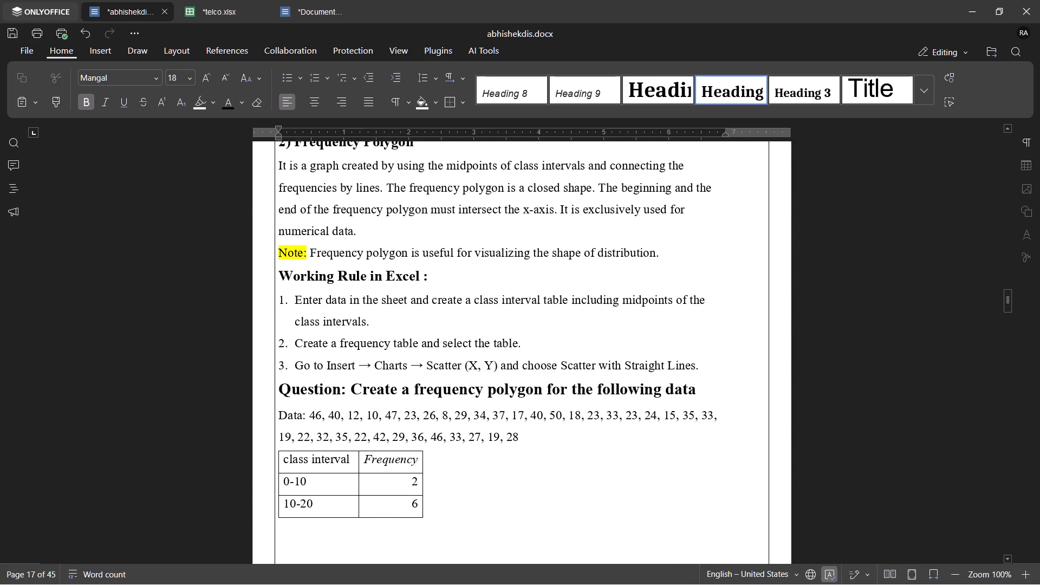
scroll(502, 326, "up", 4)
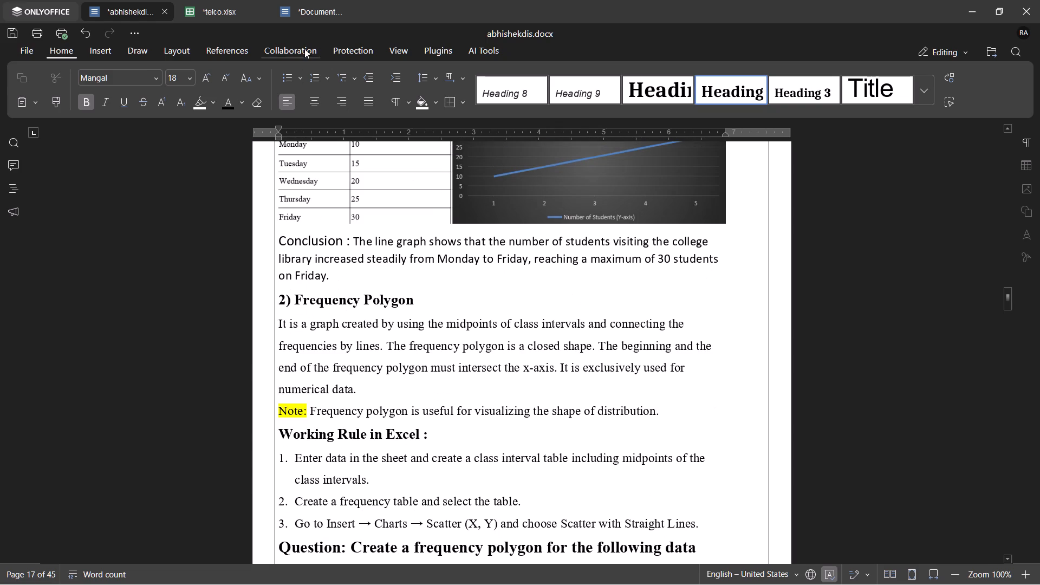
Check the topic outline in Document1 and the line graph tables in telco.xlsx, and return to the report's Line Graph section.
left_click(299, 16)
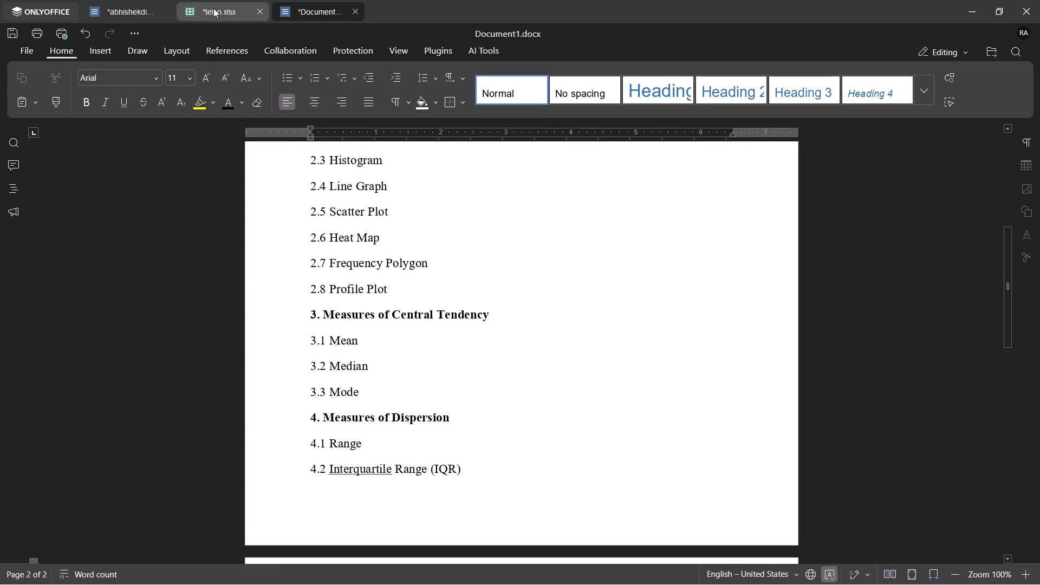
left_click_drag(211, 10, 210, 15)
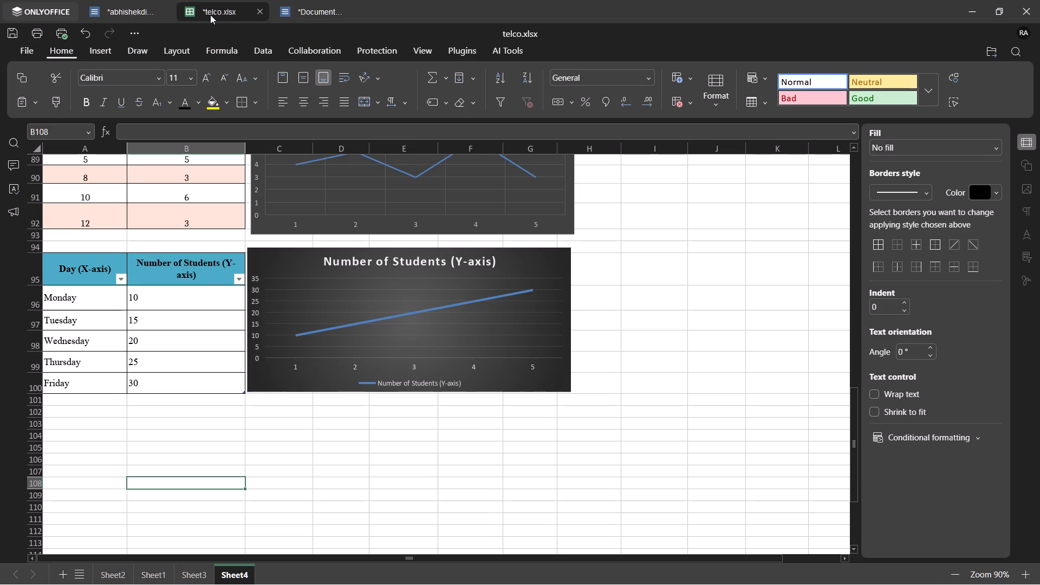
left_click(132, 15)
scroll(341, 263, "down", 1)
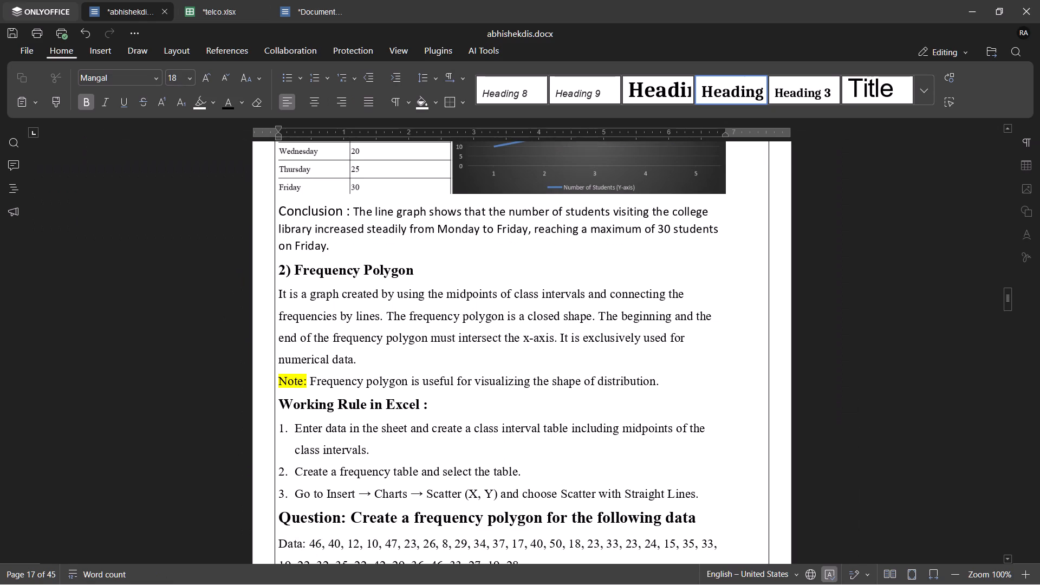
scroll(324, 269, "up", 13)
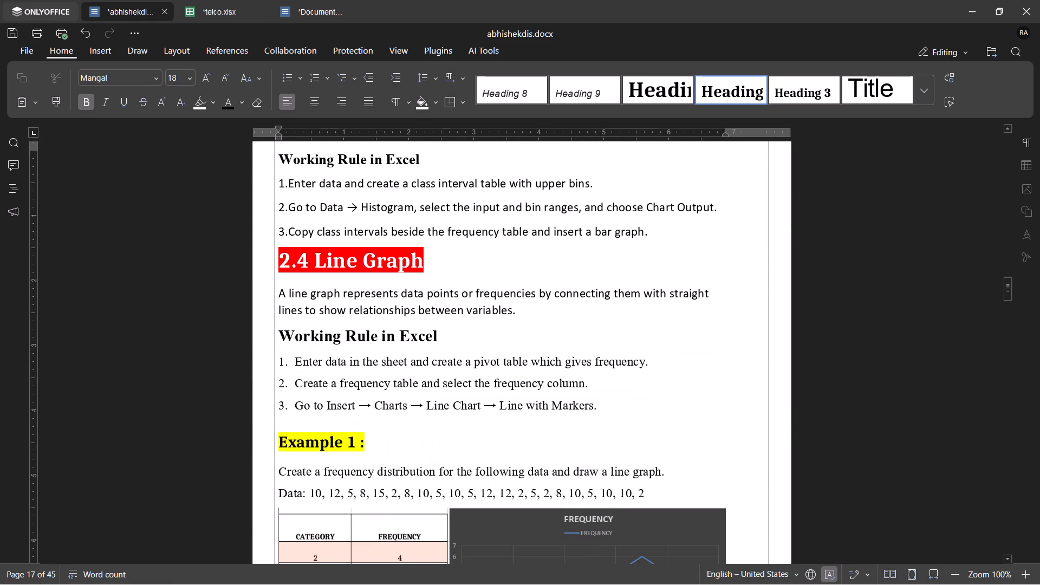
scroll(324, 269, "down", 4)
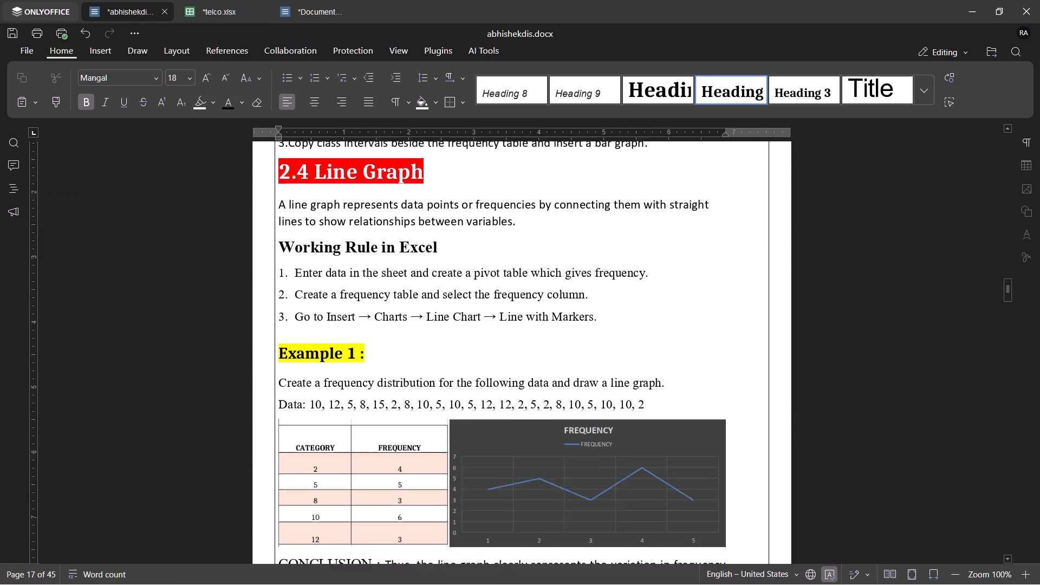
Add a new line reading "SCATTER PLOT" below the Example 2 line graph conclusion, above the Frequency Polygon section.
scroll(324, 269, "down", 5)
scroll(350, 365, "down", 4)
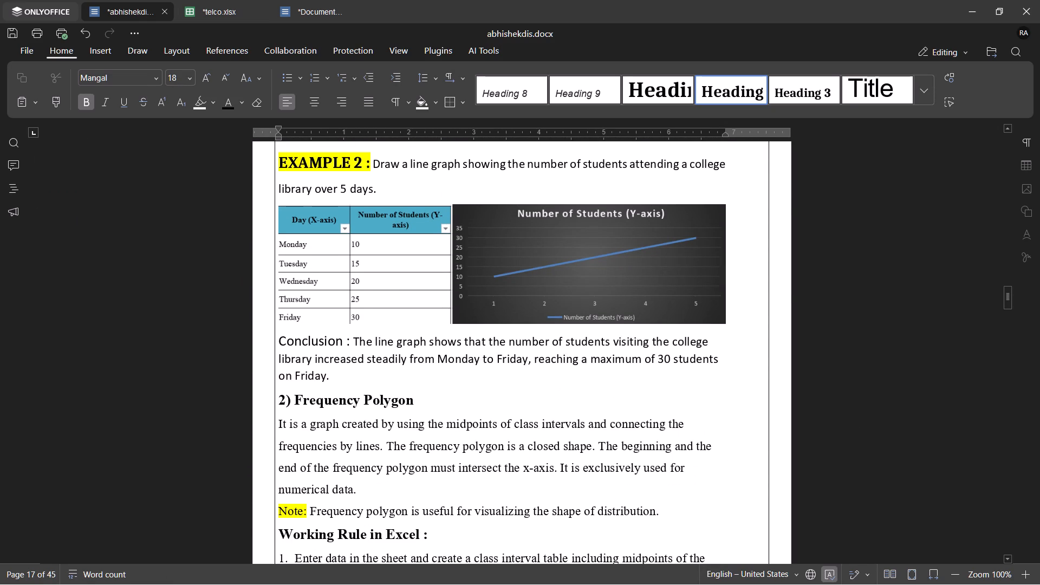
scroll(350, 365, "down", 1)
scroll(356, 411, "down", 6)
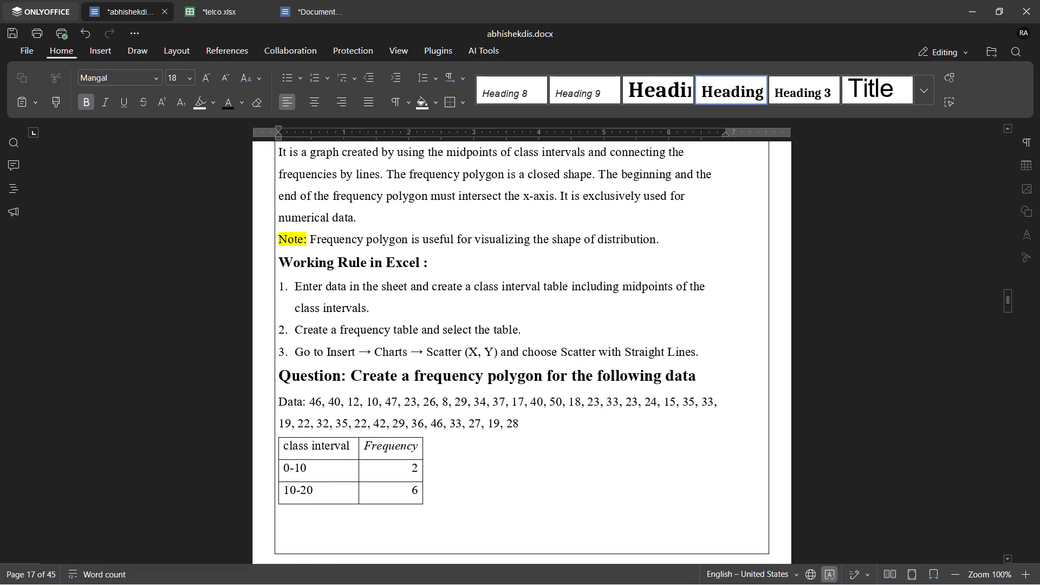
scroll(356, 411, "up", 2)
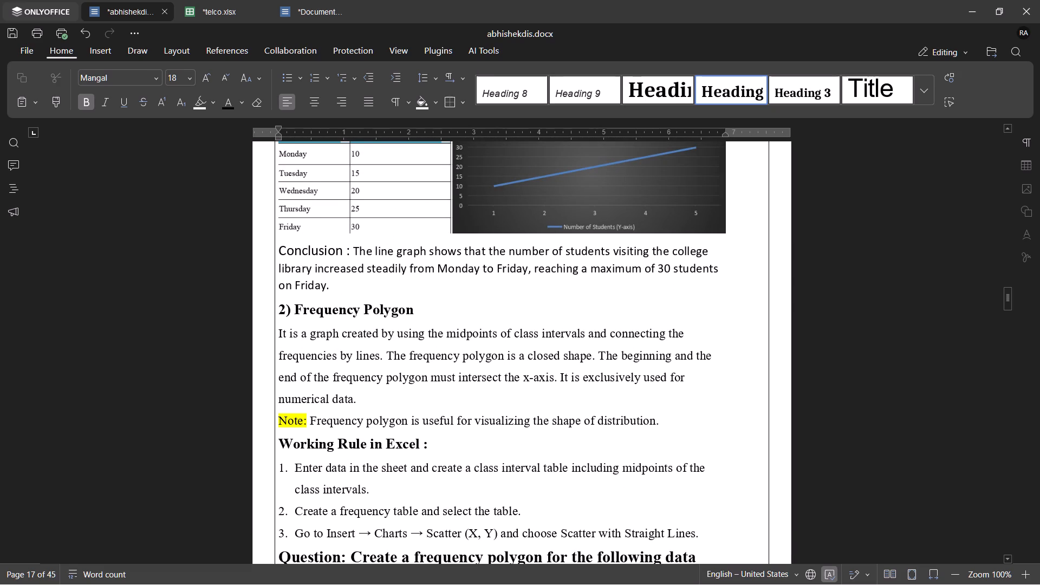
left_click(334, 286)
key("Return")
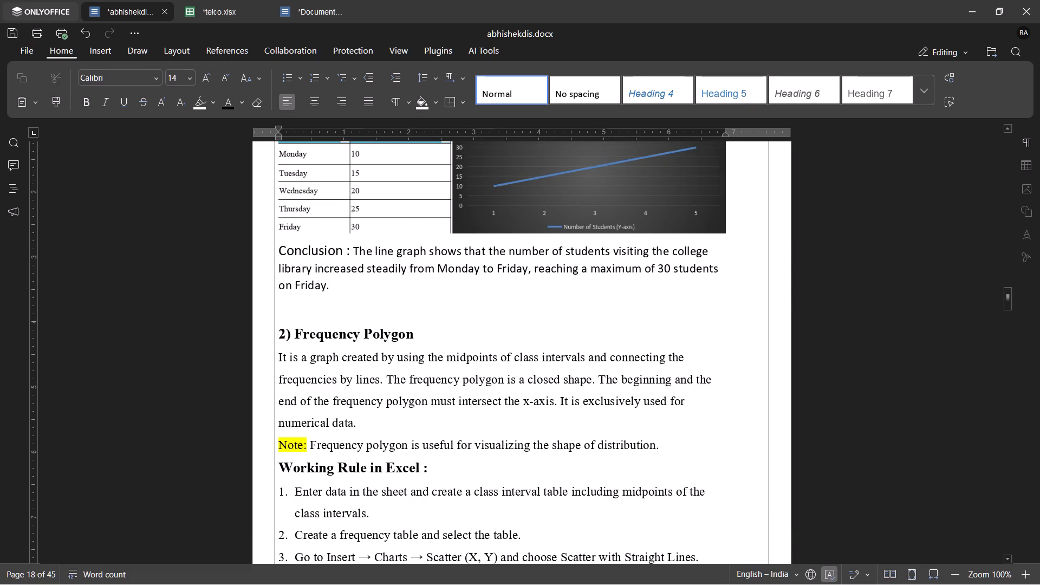
type("SCATTER PLOT")
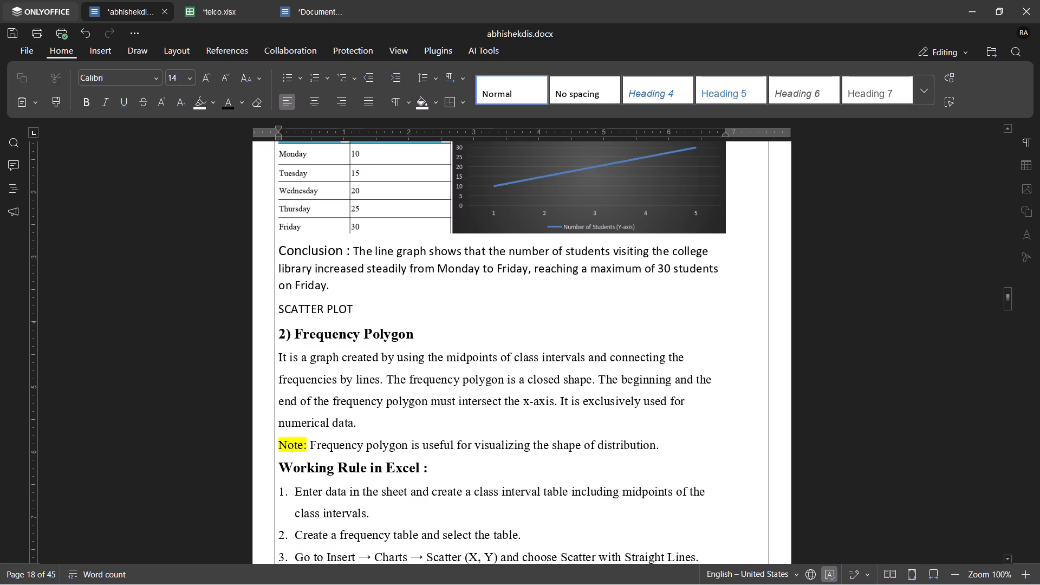
Format the SCATTER PLOT line with red highlighting, white text, the Heading 1 style and font size 18.
left_click_drag(356, 307, 274, 307)
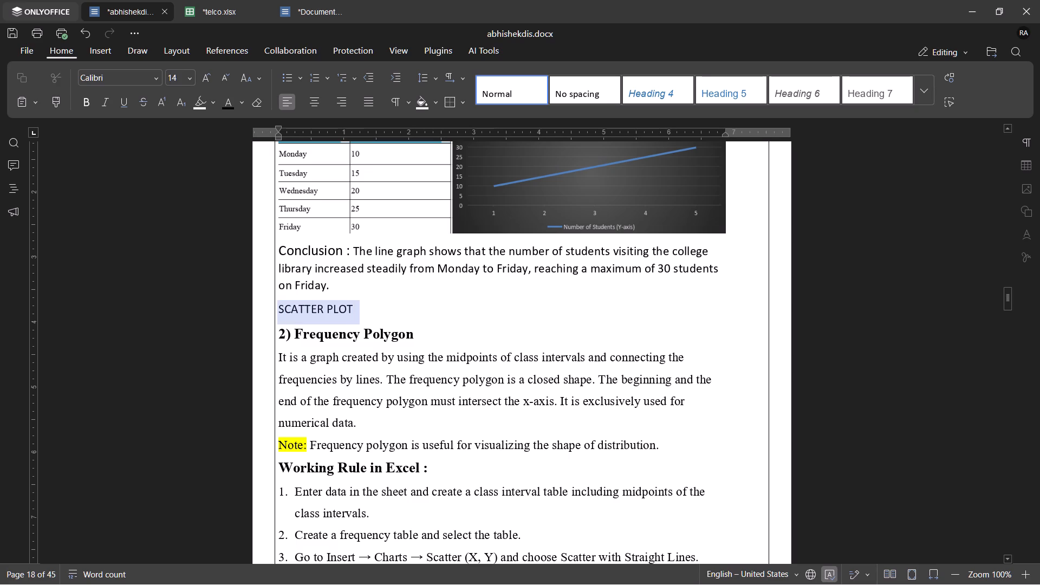
left_click_drag(274, 307, 274, 307)
left_click(212, 96)
left_click(229, 149)
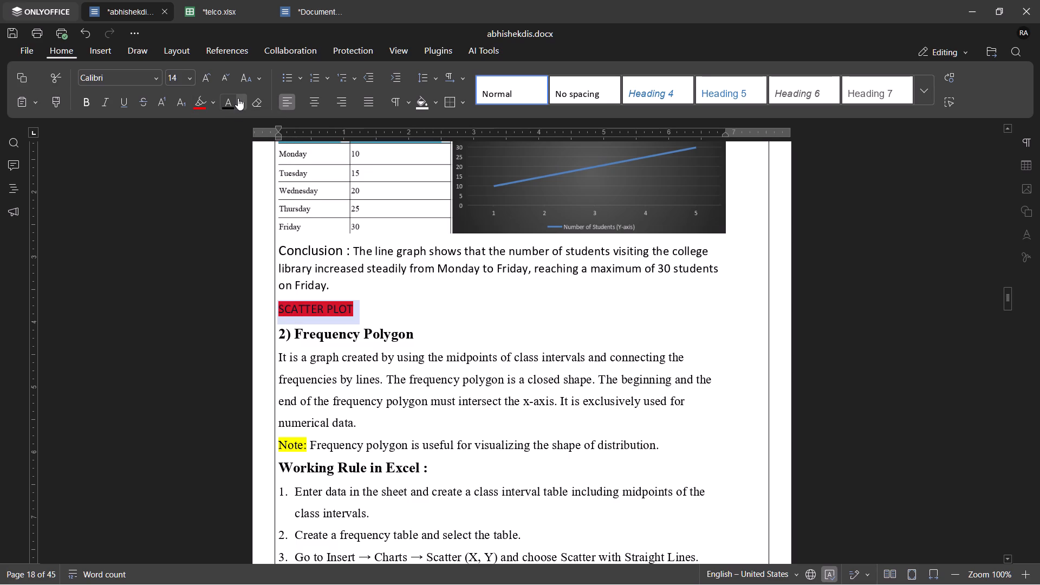
left_click(238, 97)
left_click(233, 156)
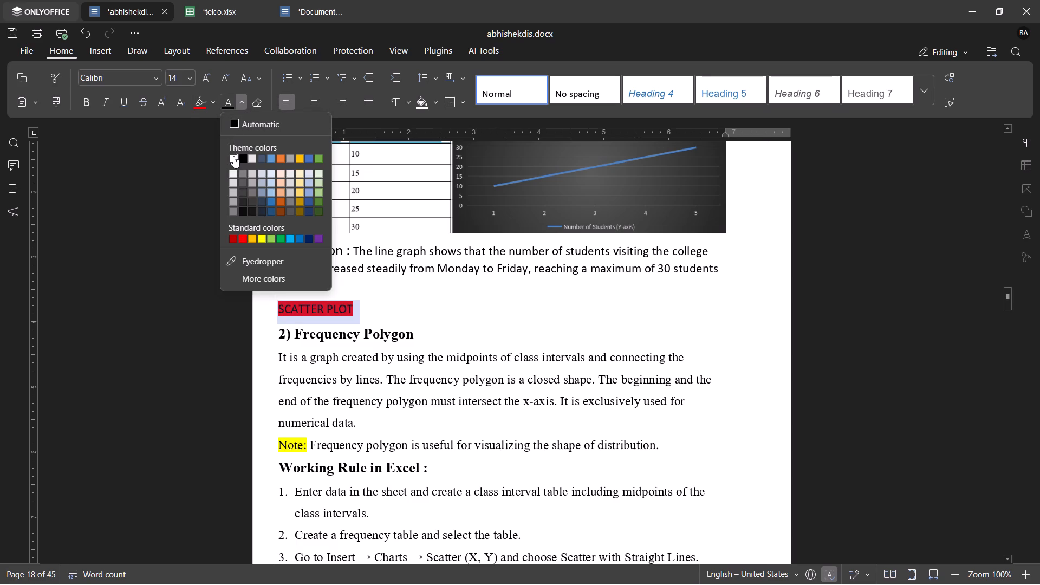
left_click(921, 99)
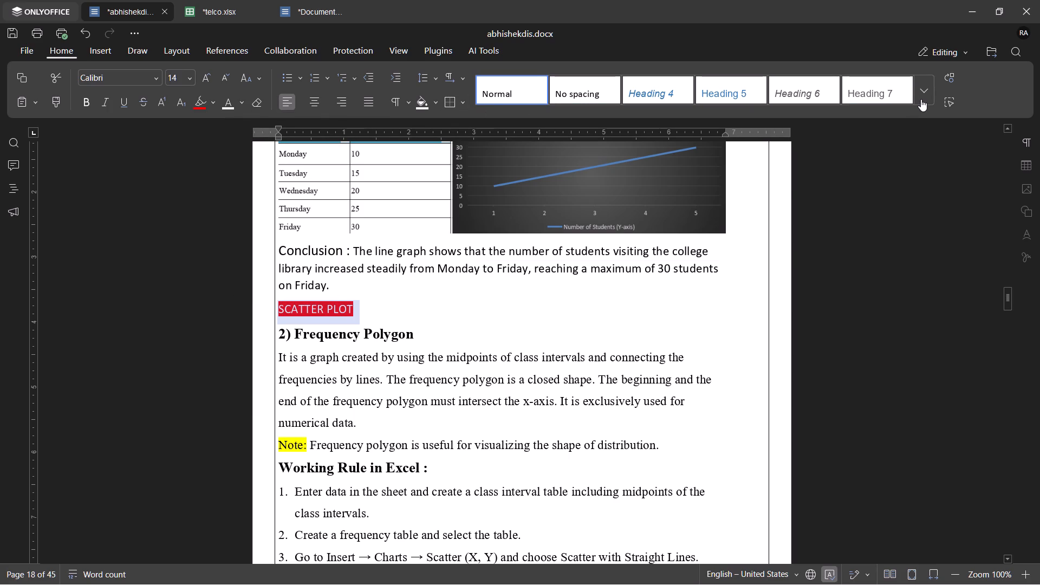
left_click(664, 127)
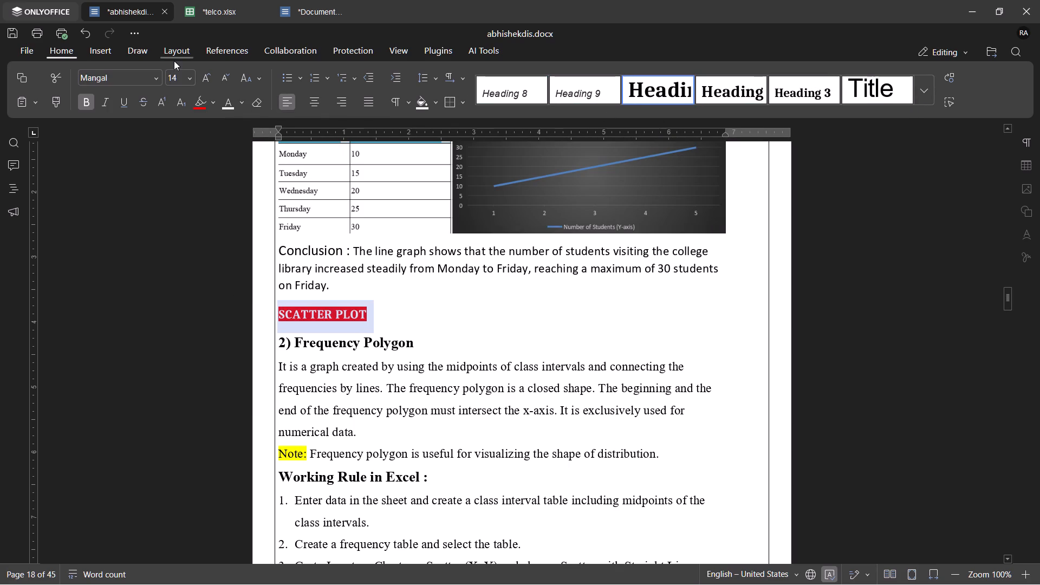
left_click(188, 75)
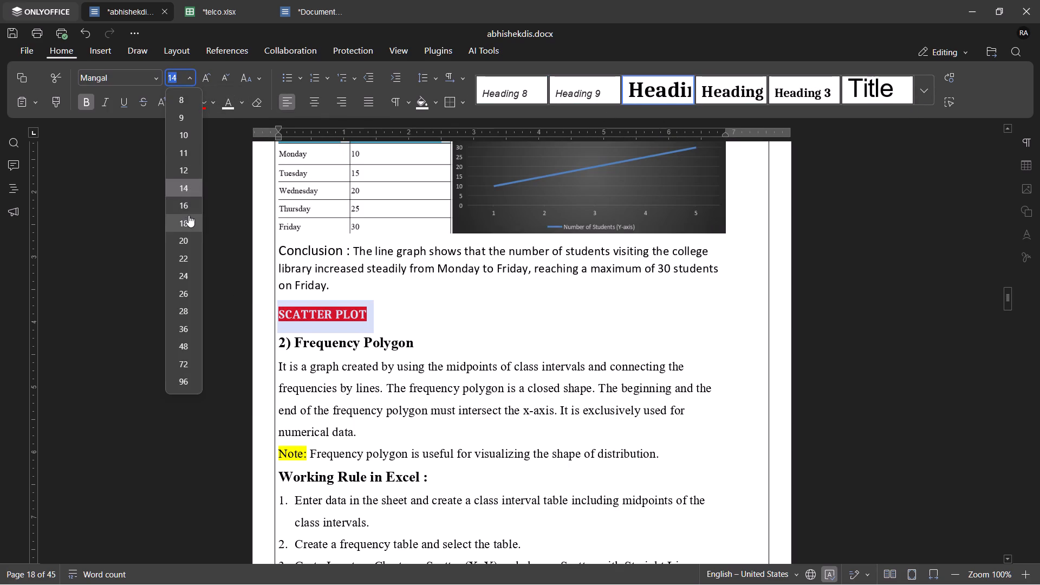
left_click(188, 215)
left_click(453, 314)
Compare with the 2.4 Line Graph heading, reapply Heading 1 to the SCATTER PLOT heading and make its text white.
scroll(453, 314, "up", 5)
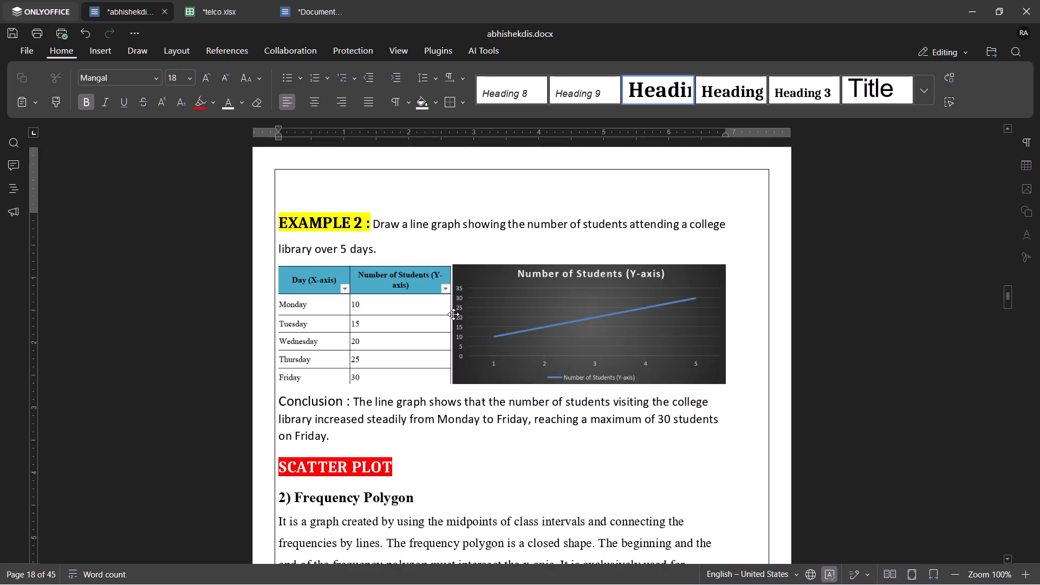
scroll(453, 314, "up", 10)
scroll(453, 314, "down", 7)
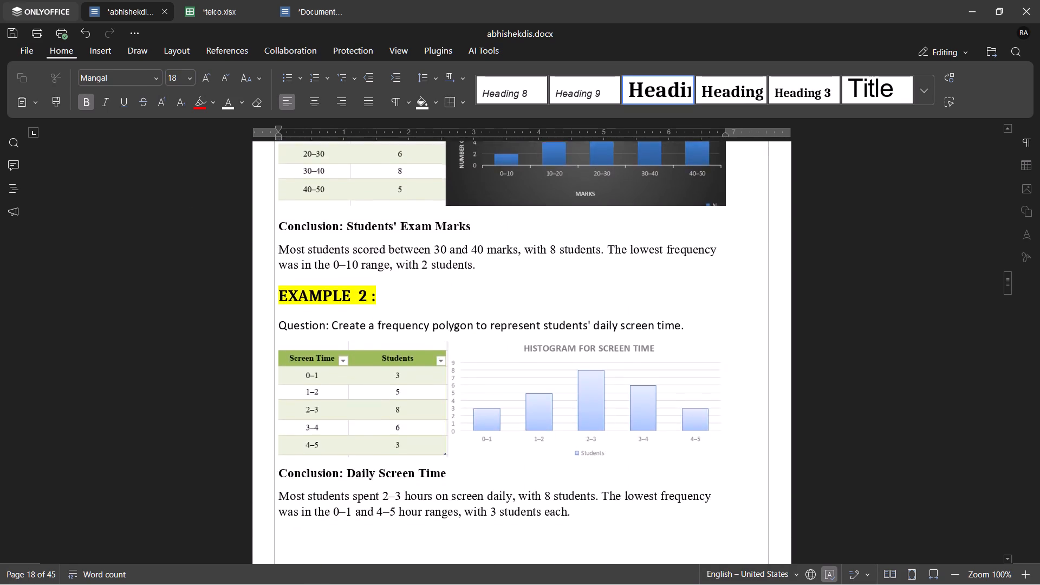
scroll(453, 314, "down", 5)
scroll(453, 314, "up", 4)
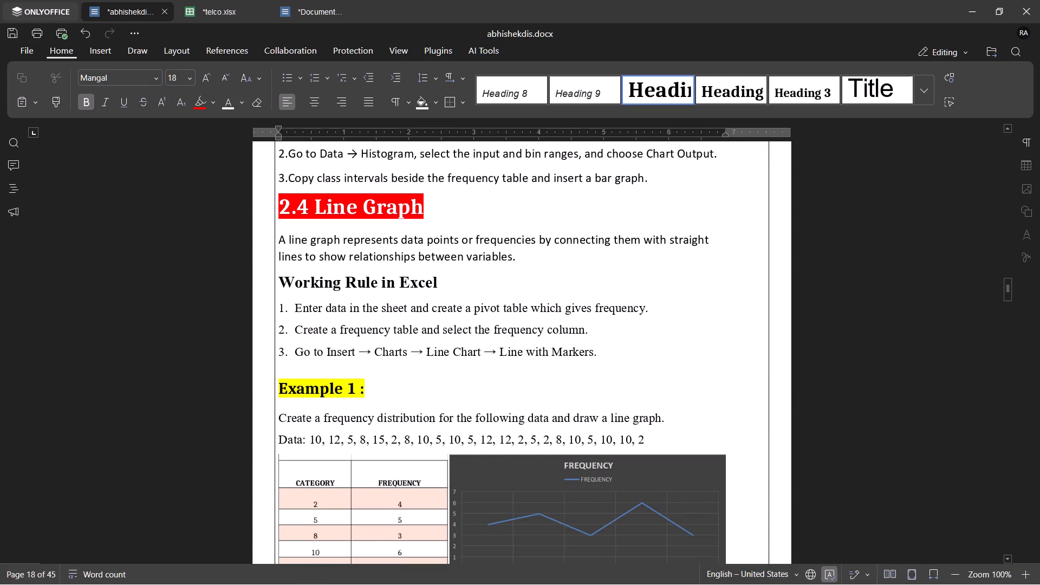
left_click_drag(432, 201, 278, 205)
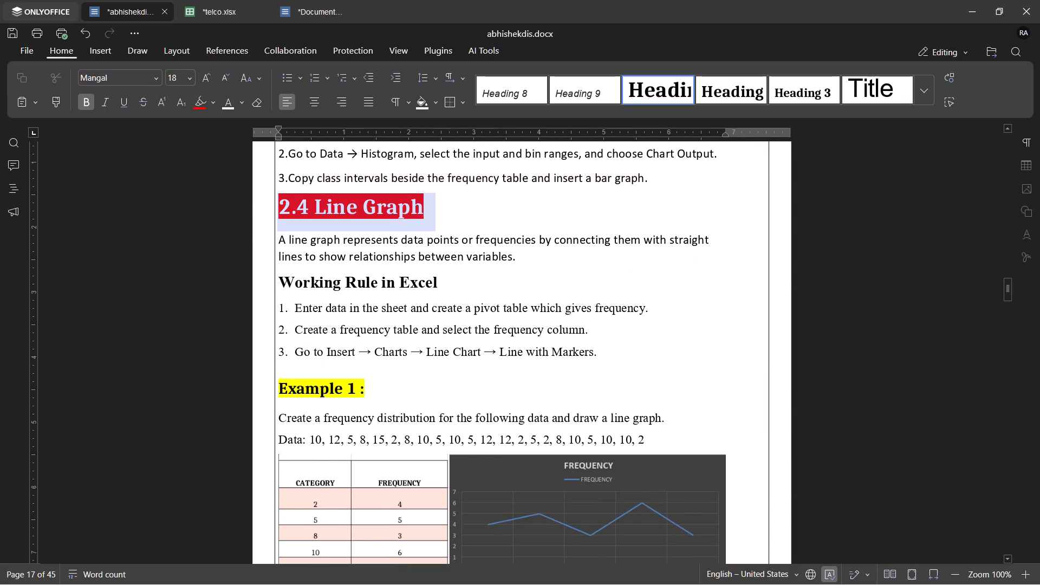
left_click_drag(278, 205, 277, 205)
scroll(379, 327, "down", 9)
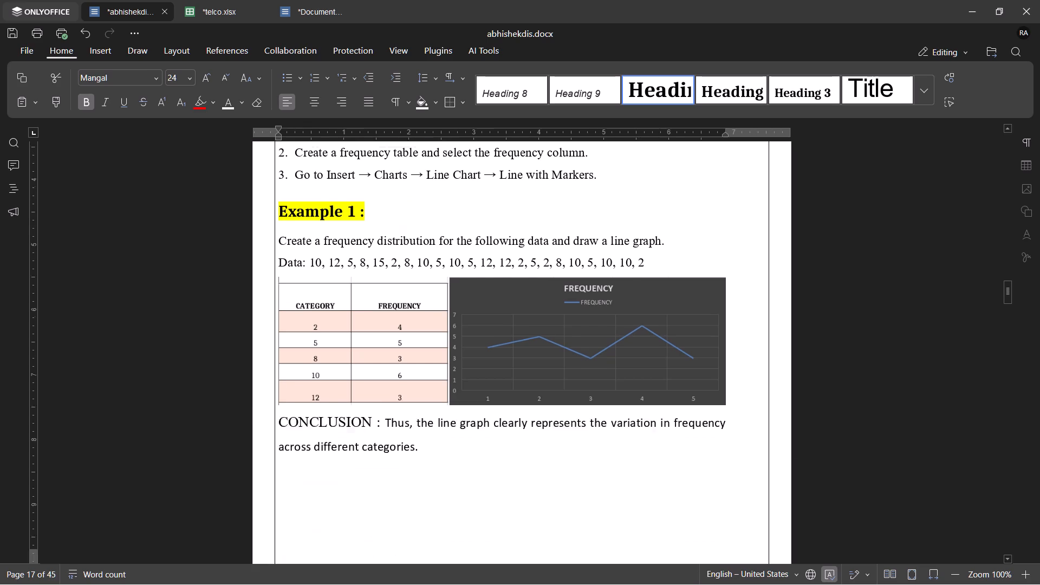
scroll(379, 327, "down", 1)
left_click_drag(397, 393, 329, 393)
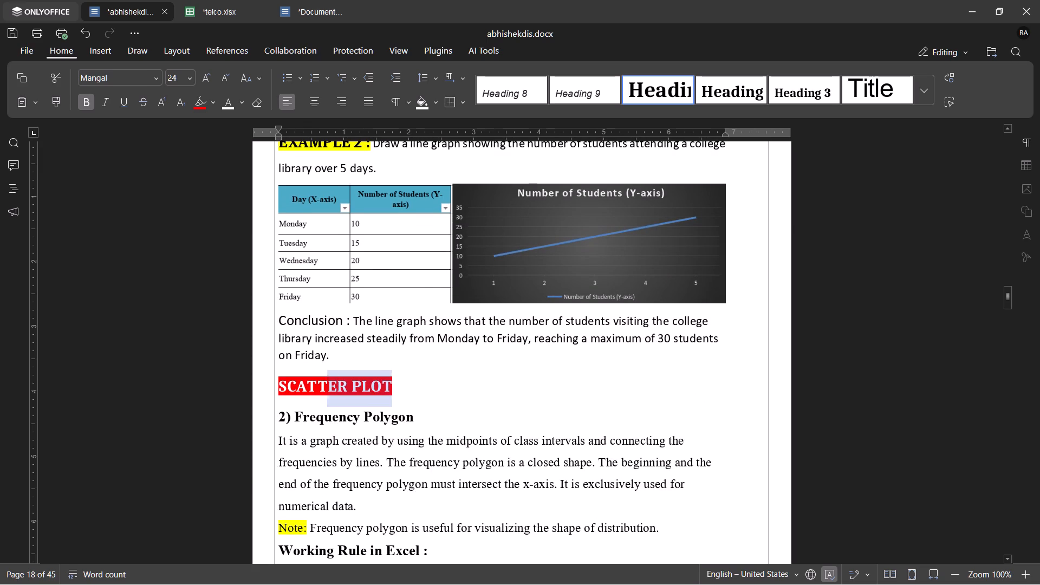
left_click_drag(329, 393, 278, 392)
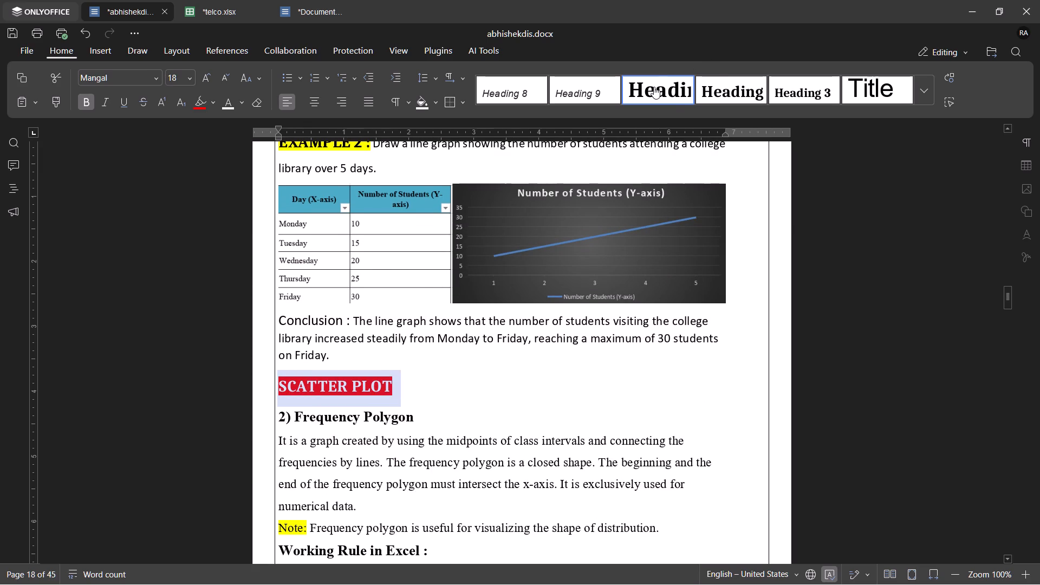
left_click(654, 87)
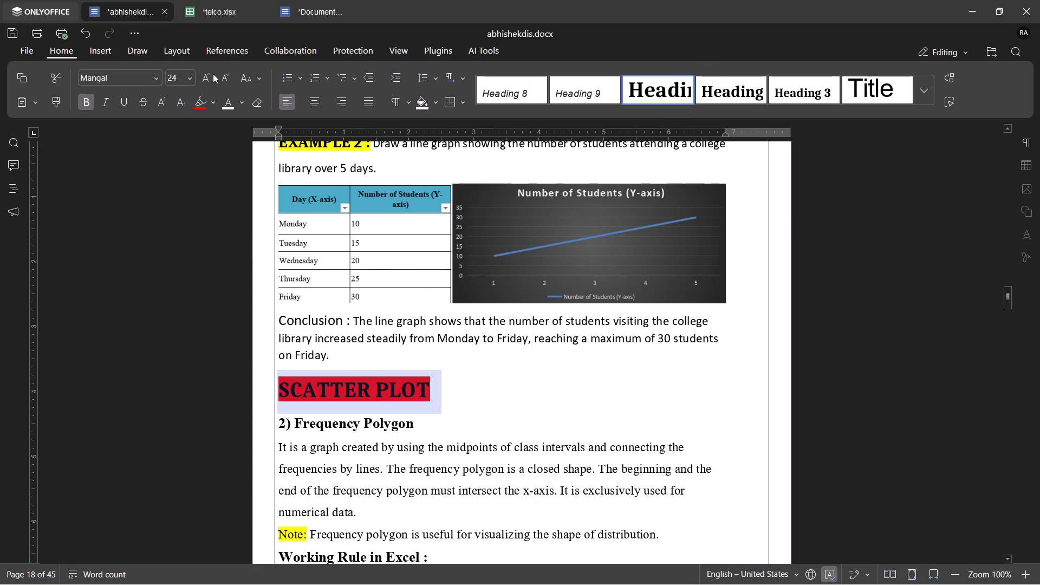
left_click(229, 100)
left_click(412, 319)
Check the section number in the Document1 outline and prefix the SCATTER PLOT heading with "2.5".
scroll(412, 319, "down", 3)
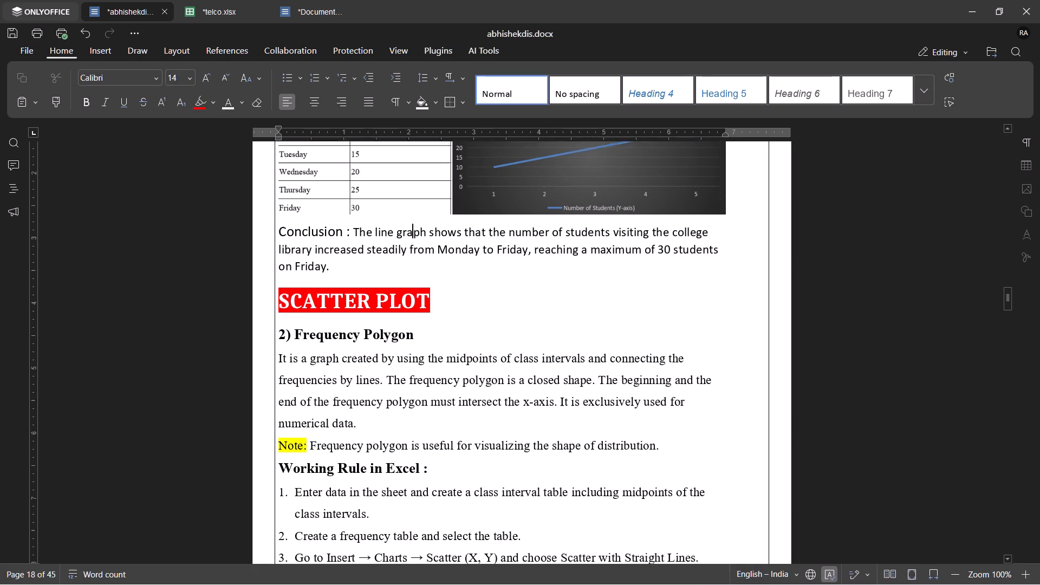
scroll(412, 319, "down", 1)
left_click(280, 301)
scroll(280, 301, "up", 5)
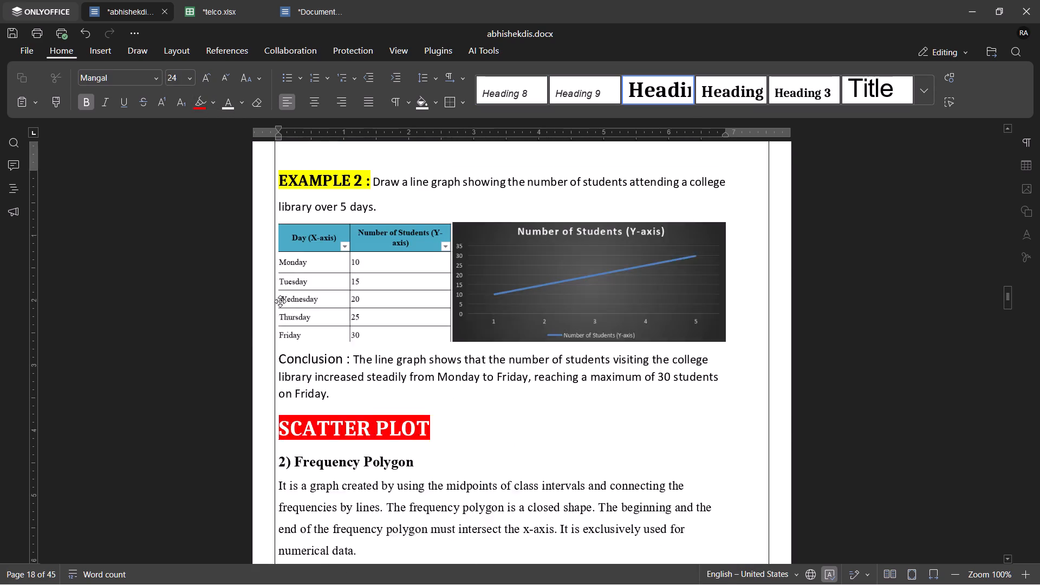
scroll(280, 301, "up", 2)
left_click(317, 5)
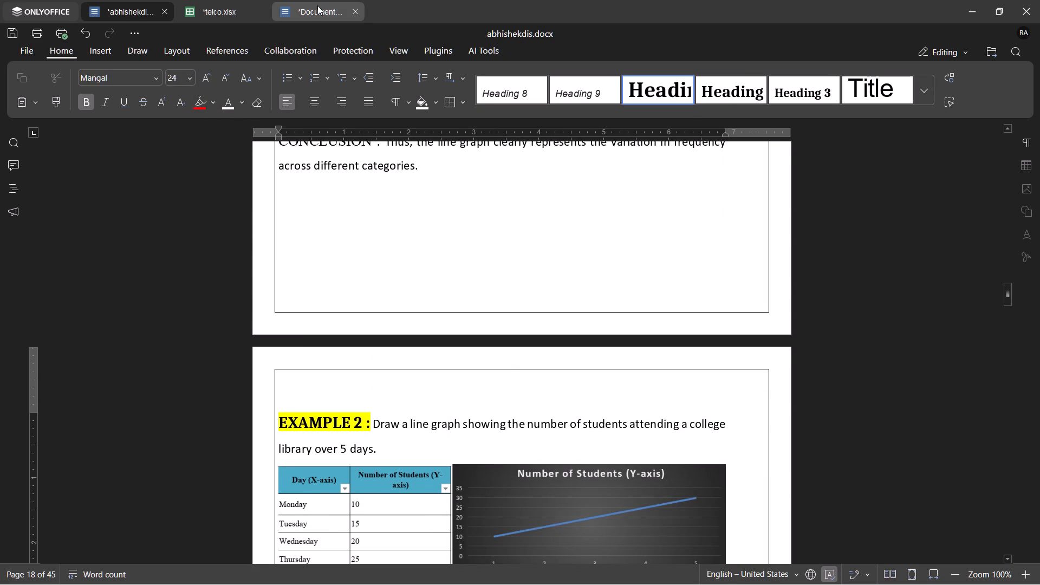
left_click(153, 11)
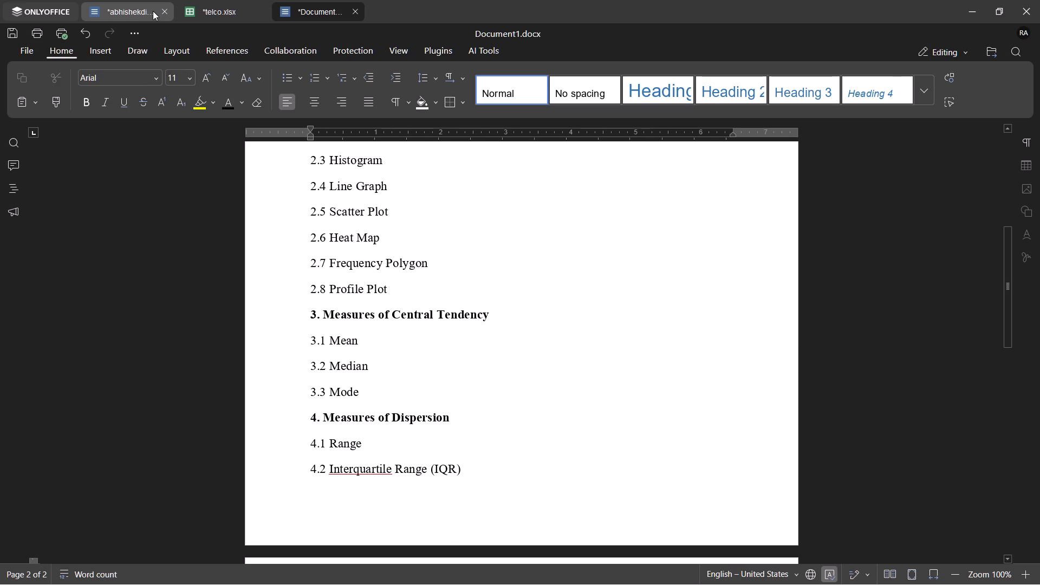
scroll(484, 401, "down", 8)
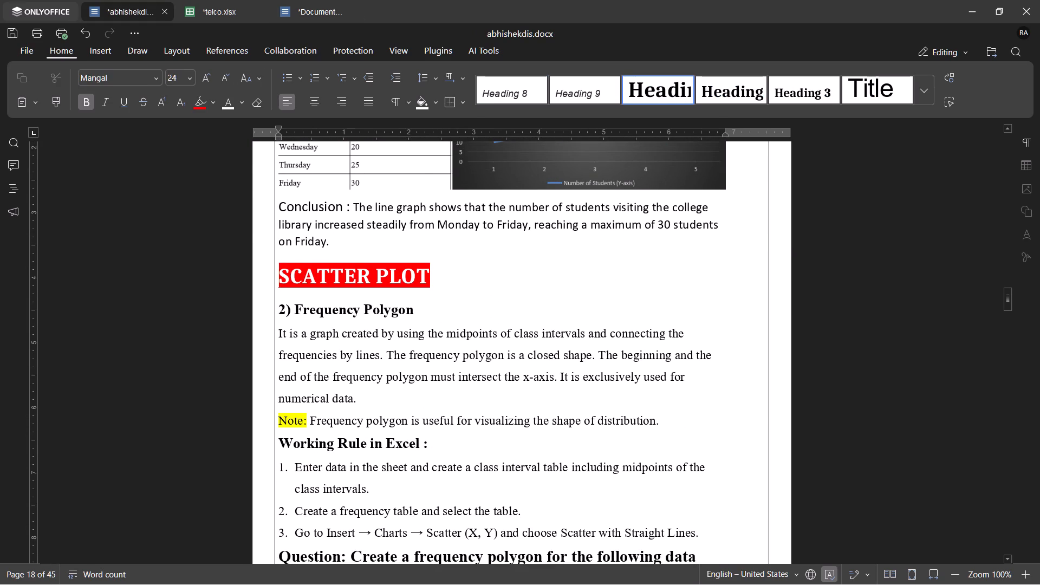
type("2.")
key("5")
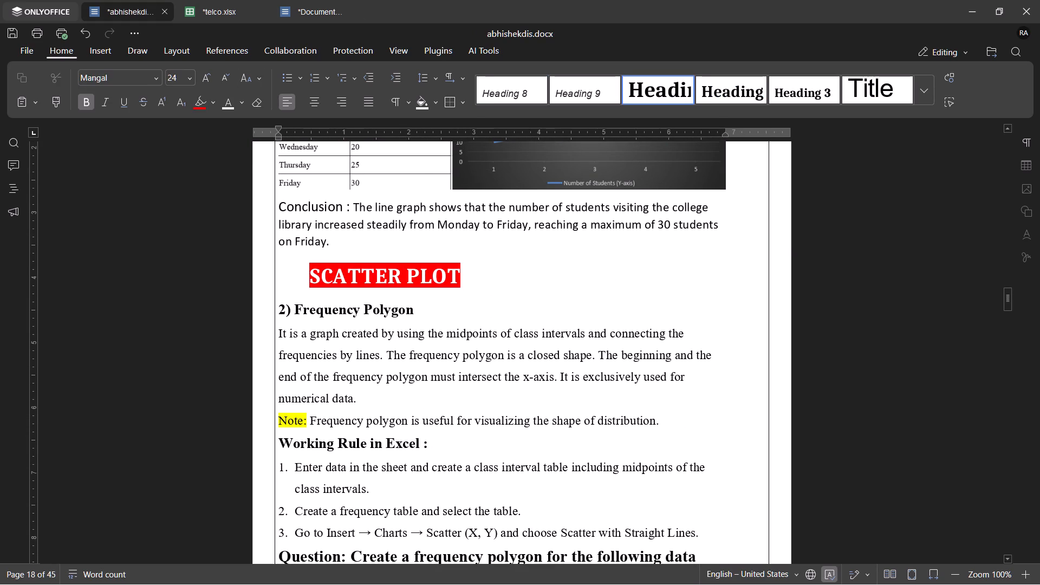
Highlight the "2.5" prefix in red and put a space between it and SCATTER PLOT.
left_click_drag(307, 275, 282, 278)
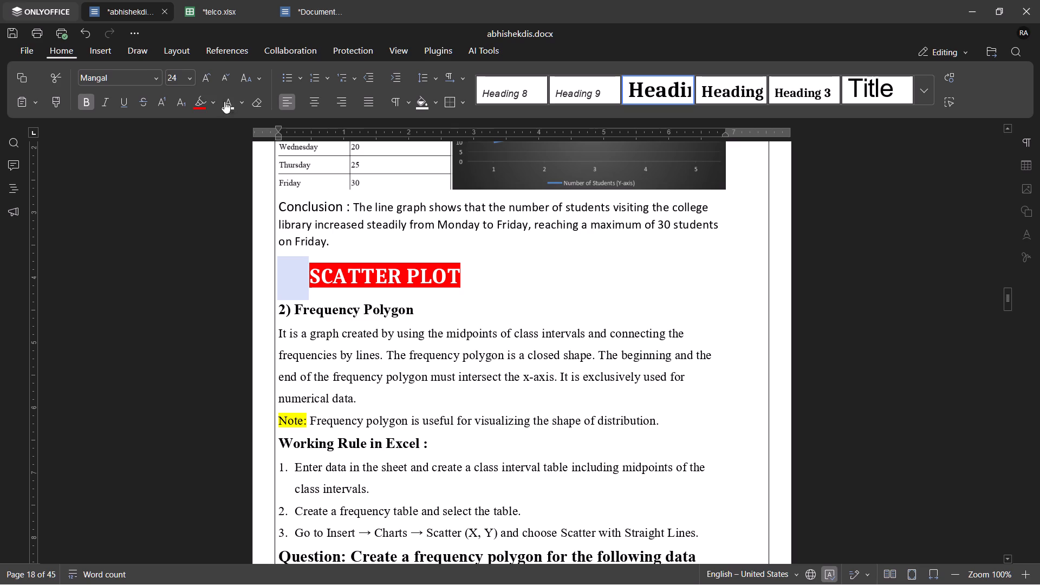
left_click(198, 97)
left_click(369, 277)
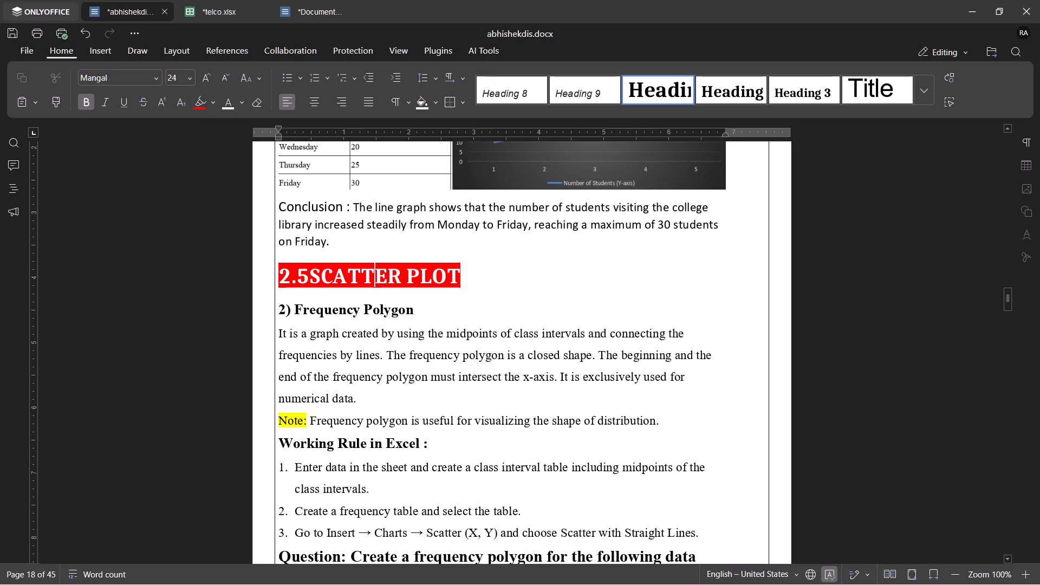
left_click(305, 275)
key("space")
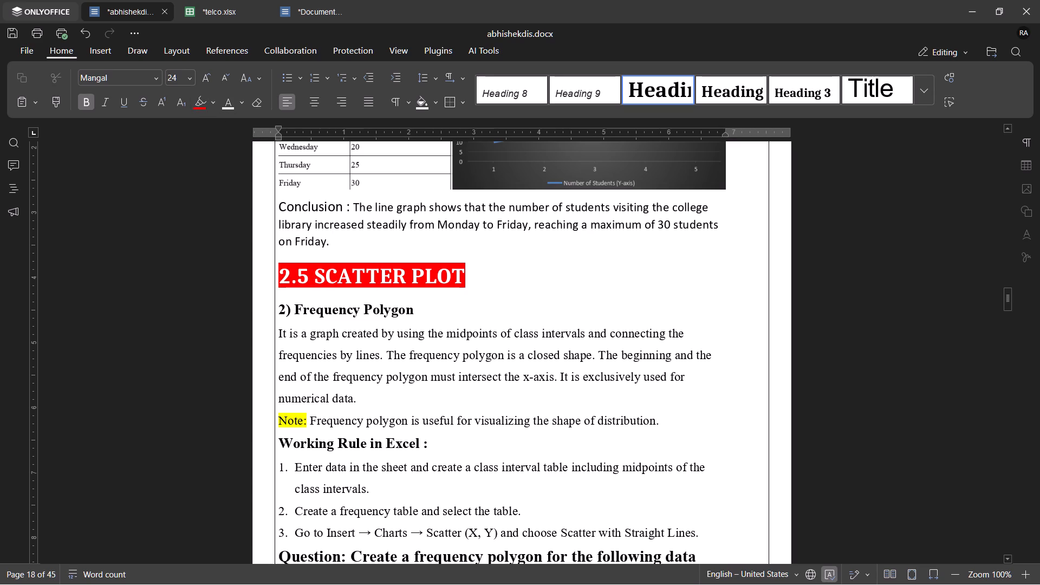
Append a space and colon to the end of the 2.5 SCATTER PLOT heading.
left_click(413, 314)
left_click(460, 285)
key("space")
key("shift+colon")
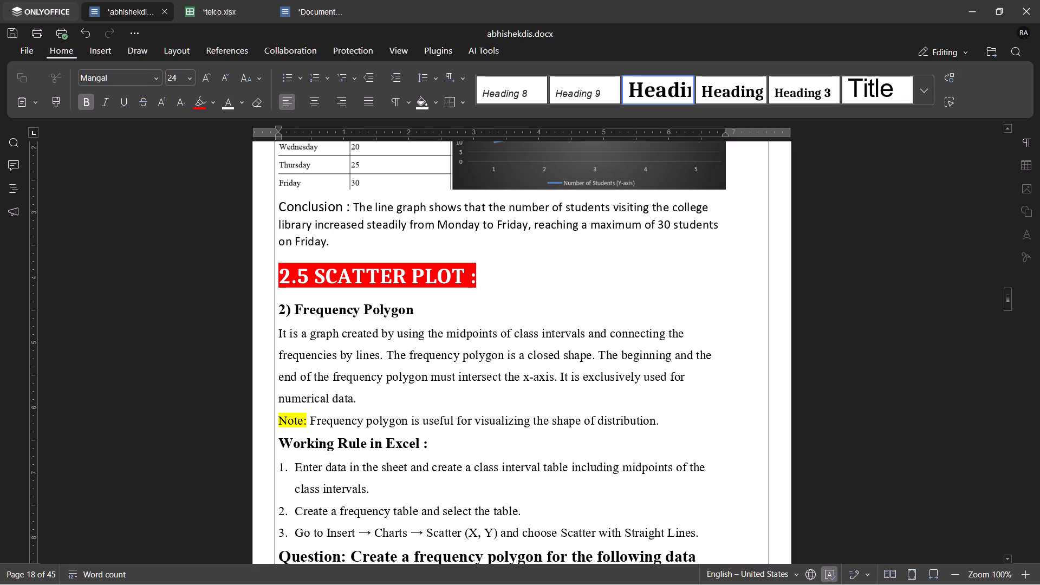
left_click(495, 278)
Append a space and colon to the 2.4 Line Graph heading and apply the red highlight to the addition.
scroll(495, 278, "up", 10)
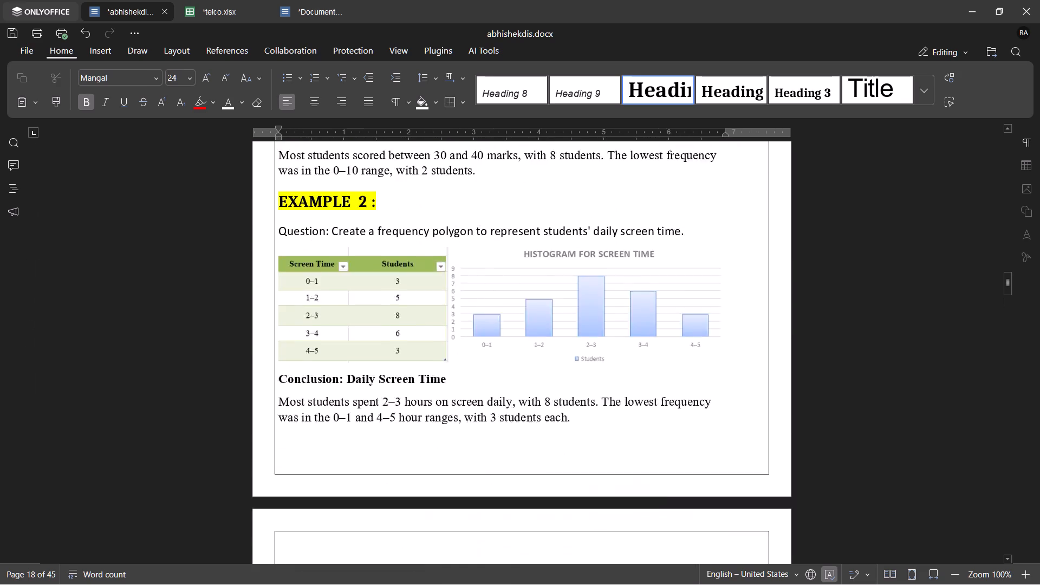
scroll(495, 278, "down", 5)
scroll(495, 278, "up", 1)
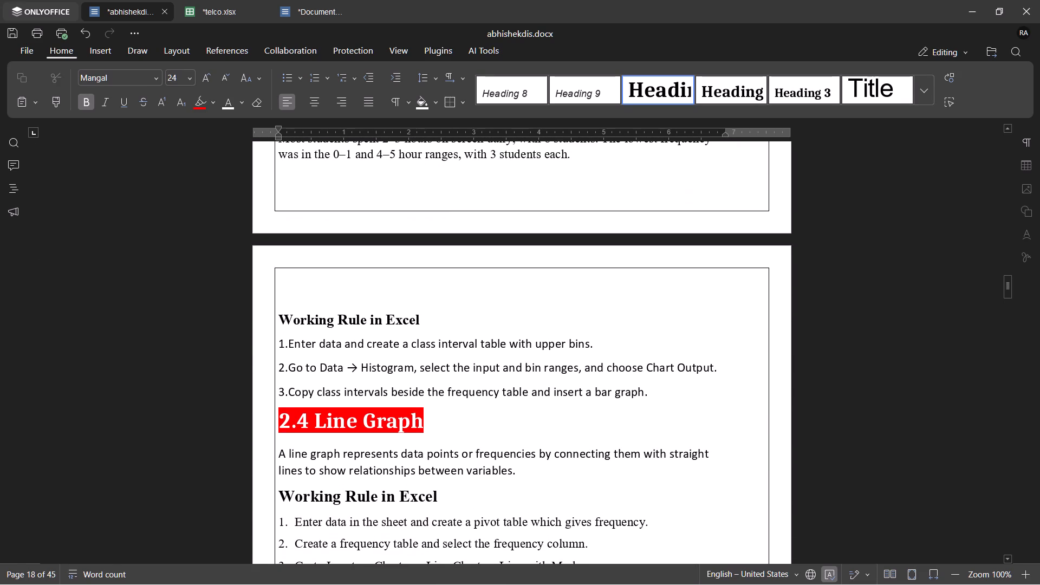
left_click(424, 427)
key("space")
key("shift+colon")
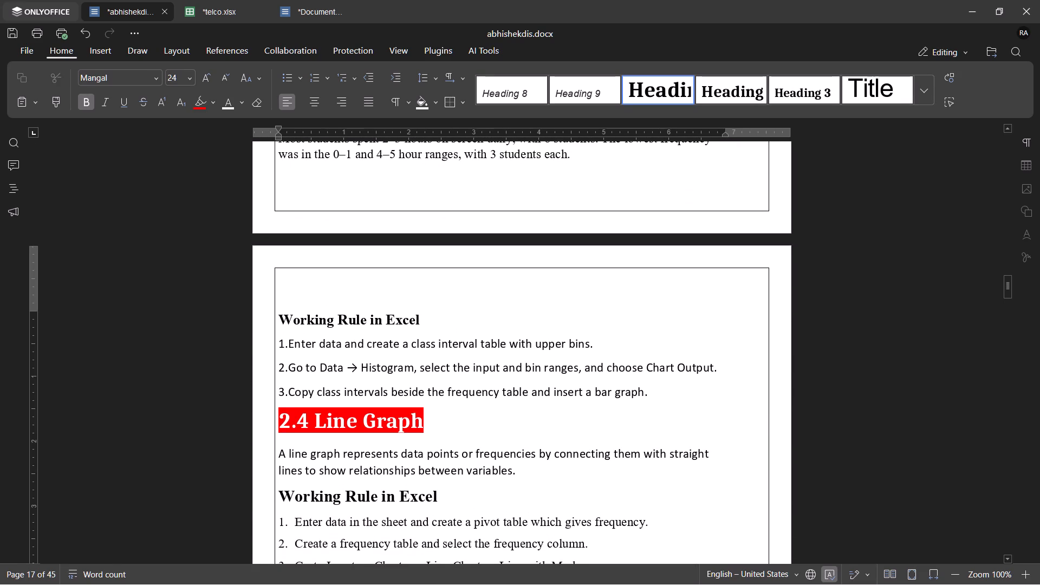
left_click_drag(422, 419, 449, 420)
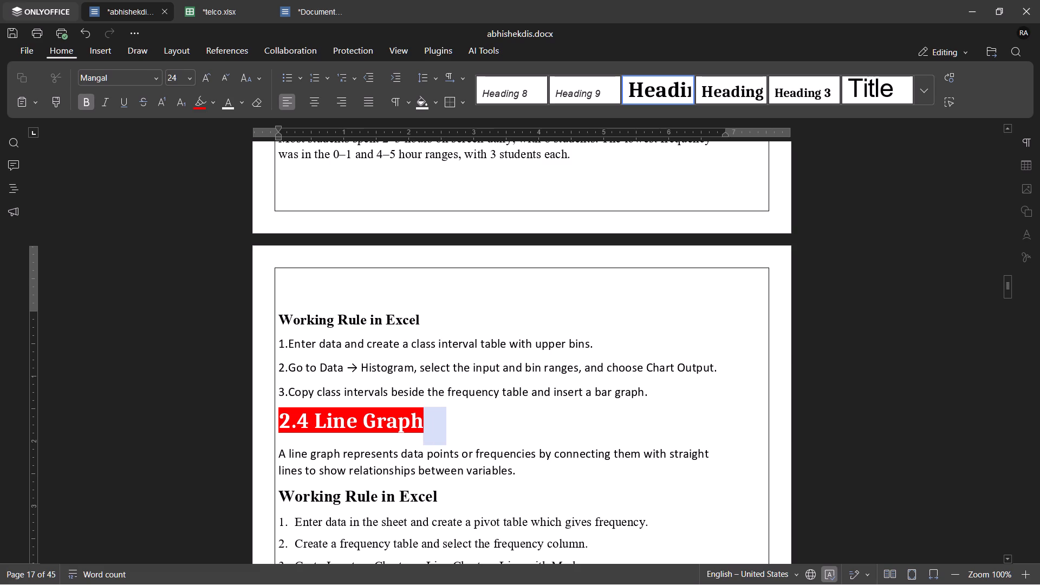
left_click_drag(449, 420, 450, 421)
left_click(199, 96)
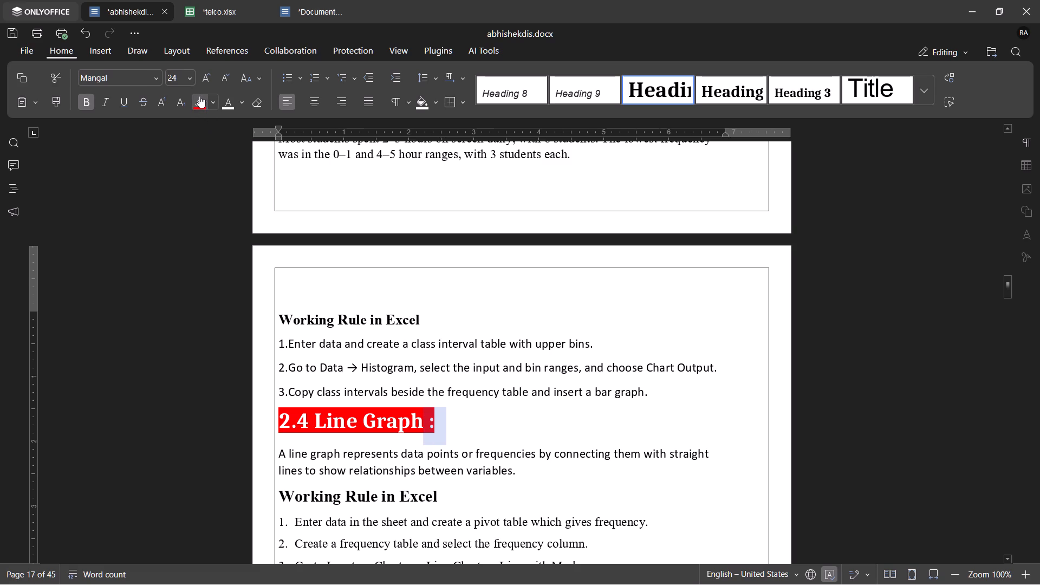
left_click(430, 298)
Append a space and colon, followed by a trailing space, to the 2.3 HISTOGRAM heading.
scroll(430, 298, "up", 9)
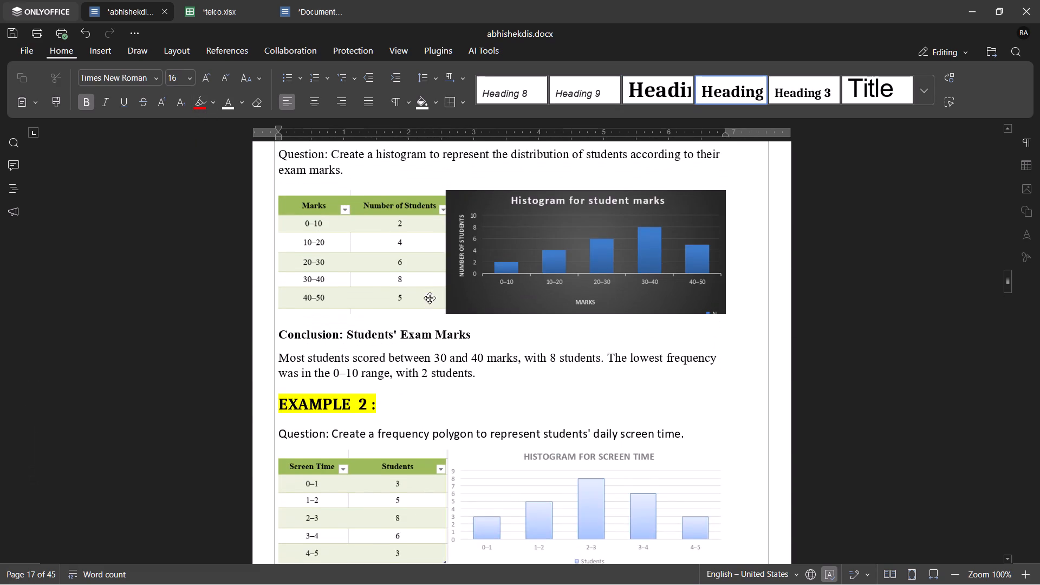
scroll(430, 298, "up", 5)
scroll(430, 298, "down", 4)
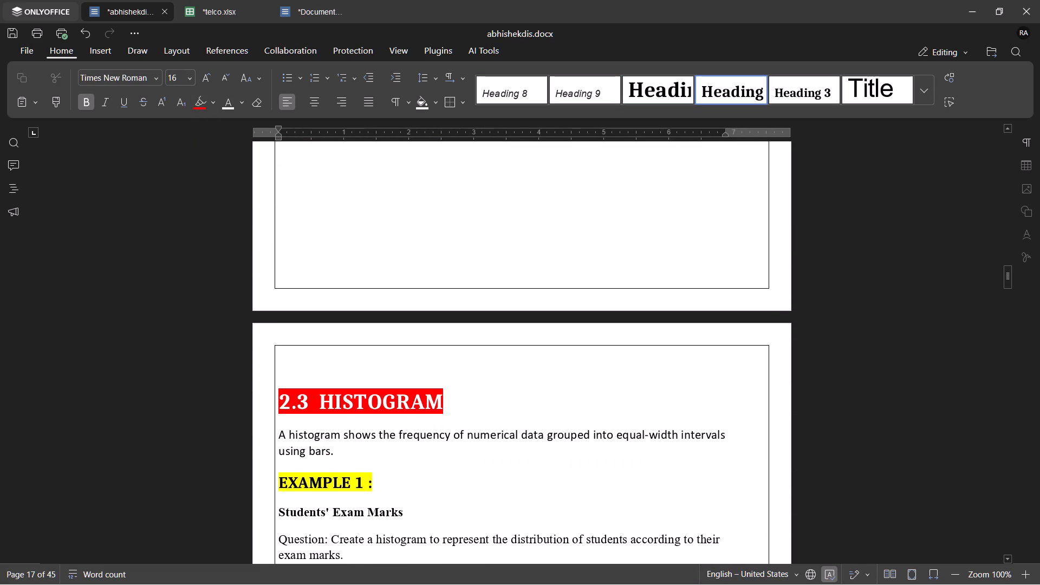
left_click(440, 398)
key("space")
type(":")
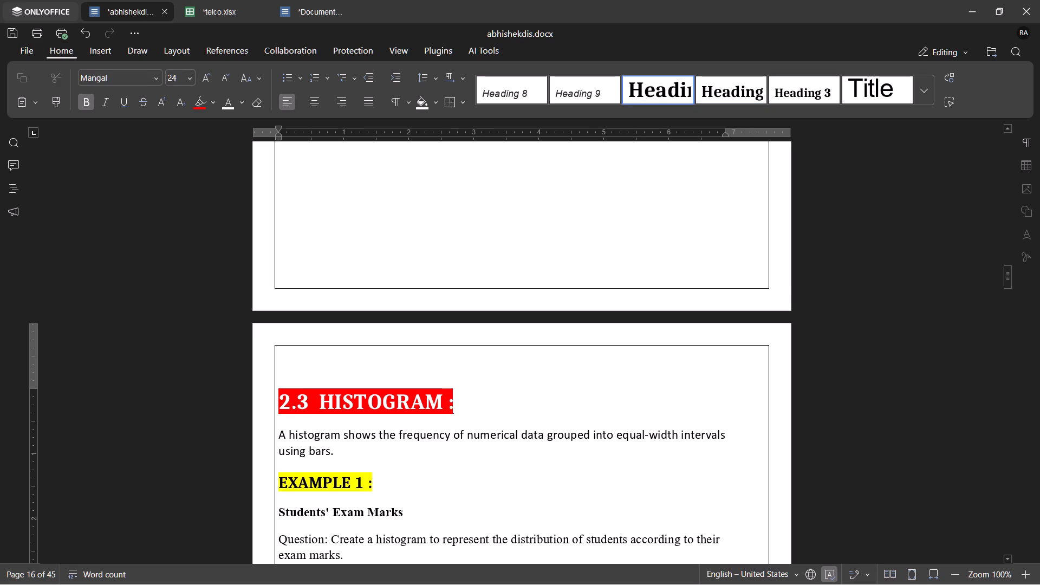
key("space")
Review the section headings from the bar graphs through 2.5 SCATTER PLOT and check the section list in the Document1 outline.
scroll(484, 356, "down", 6)
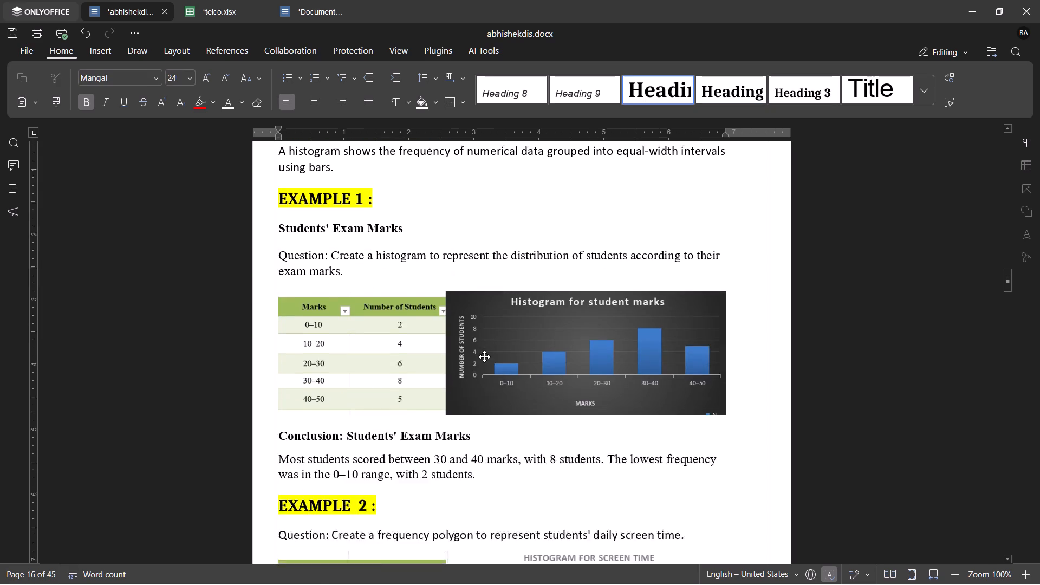
scroll(484, 356, "down", 5)
scroll(484, 356, "up", 8)
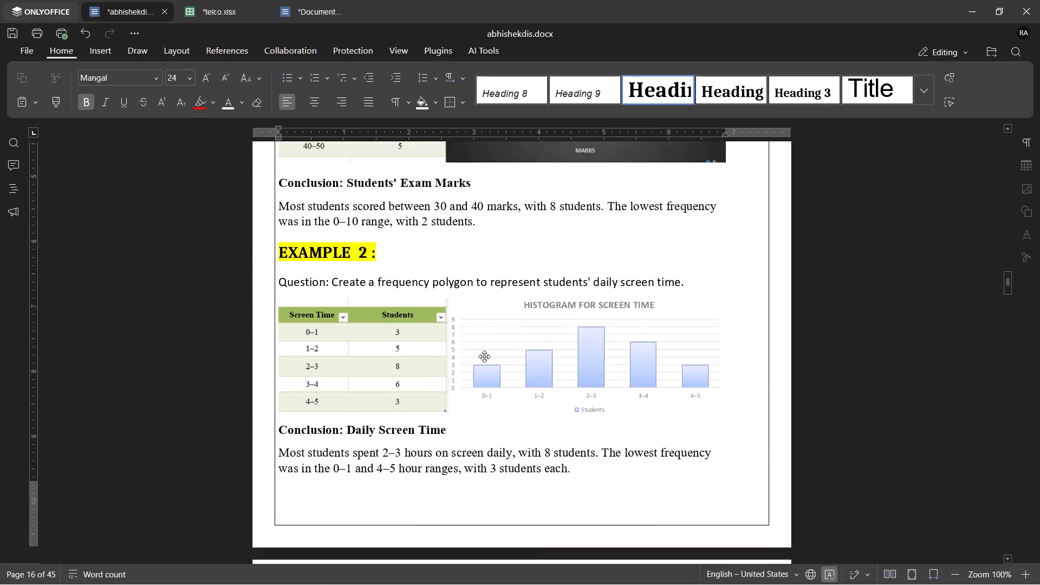
scroll(484, 356, "up", 18)
scroll(484, 356, "down", 2)
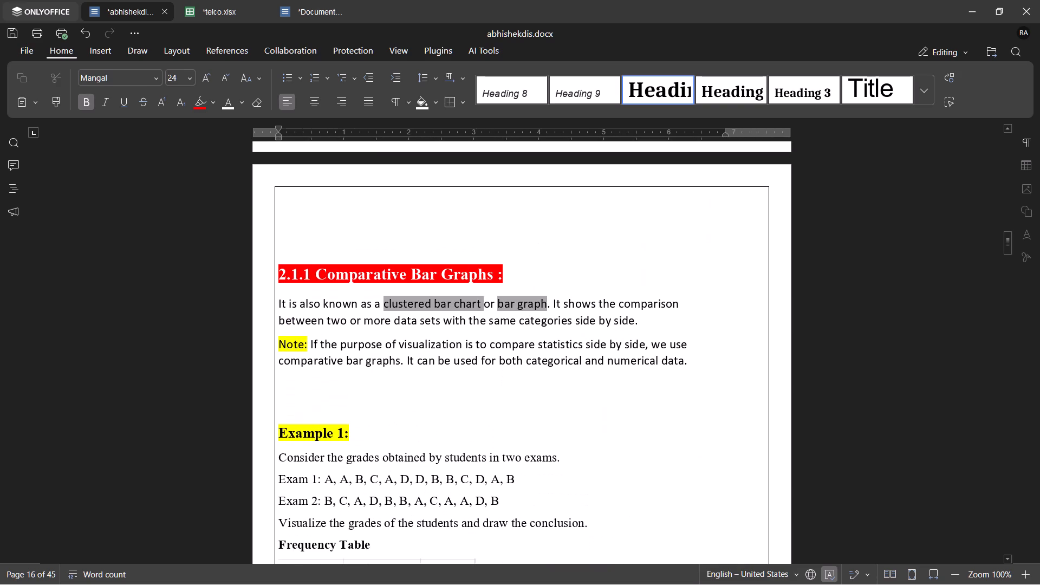
scroll(503, 305, "up", 15)
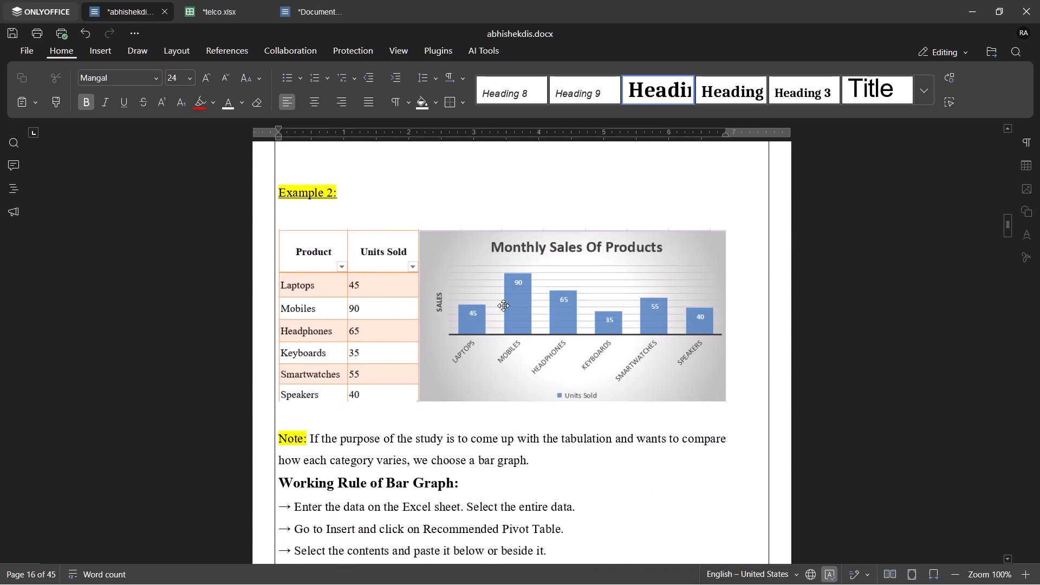
scroll(503, 305, "down", 6)
scroll(503, 305, "up", 8)
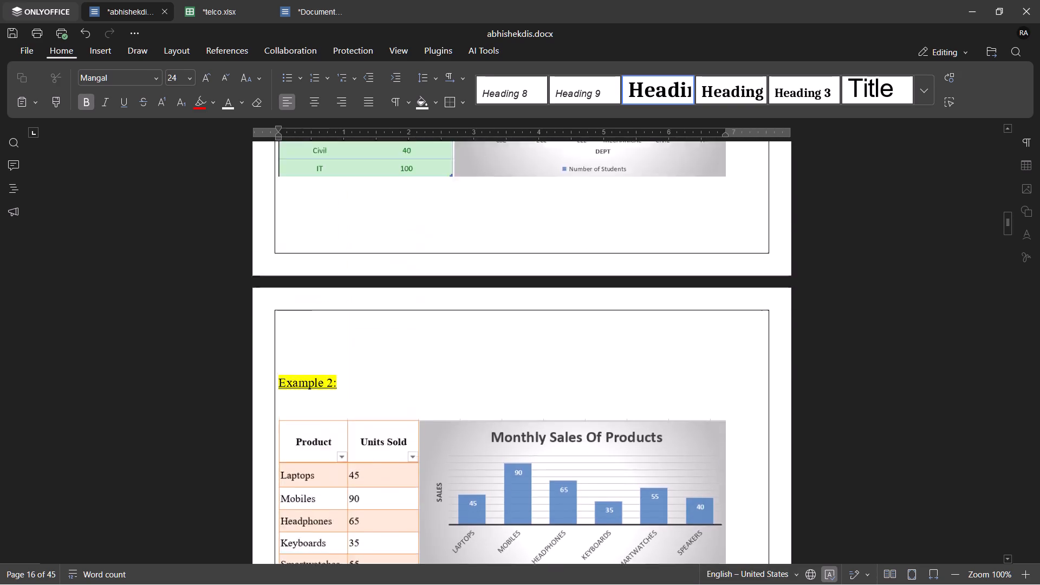
scroll(503, 305, "up", 2)
scroll(503, 305, "down", 20)
scroll(503, 305, "down", 8)
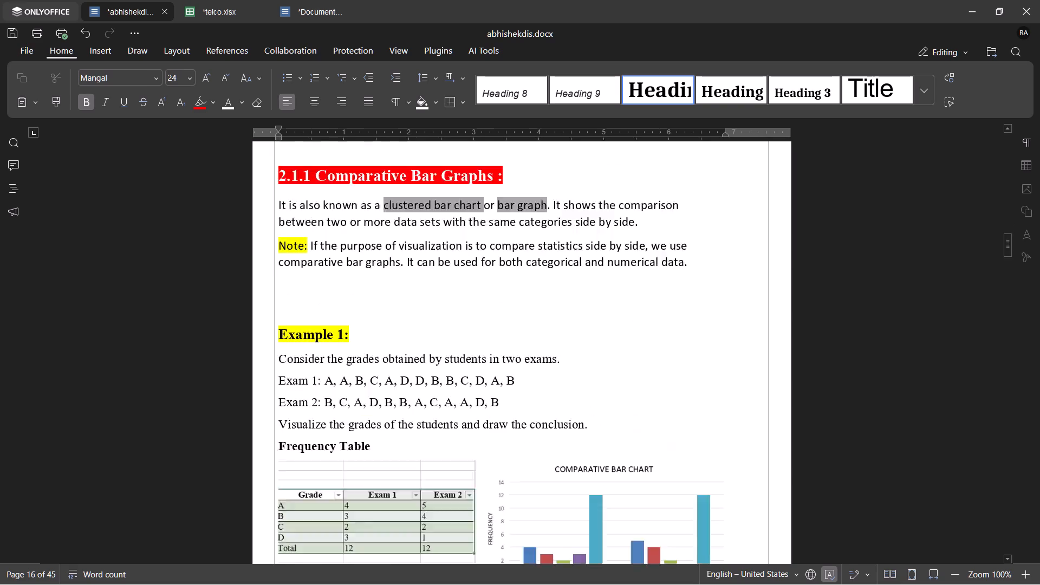
scroll(503, 305, "down", 20)
scroll(503, 305, "down", 9)
scroll(503, 305, "up", 3)
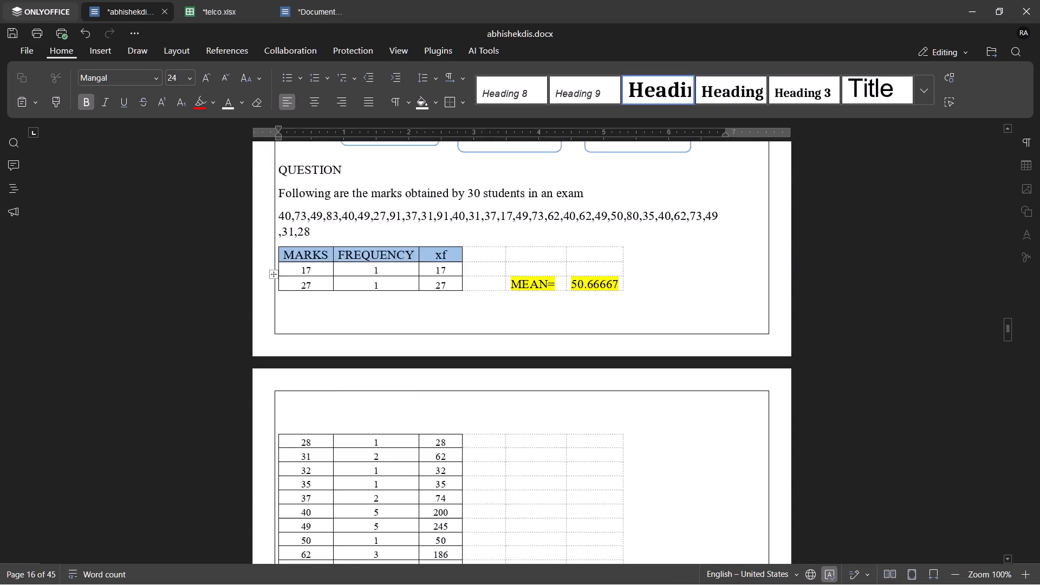
scroll(503, 305, "up", 18)
scroll(503, 305, "down", 3)
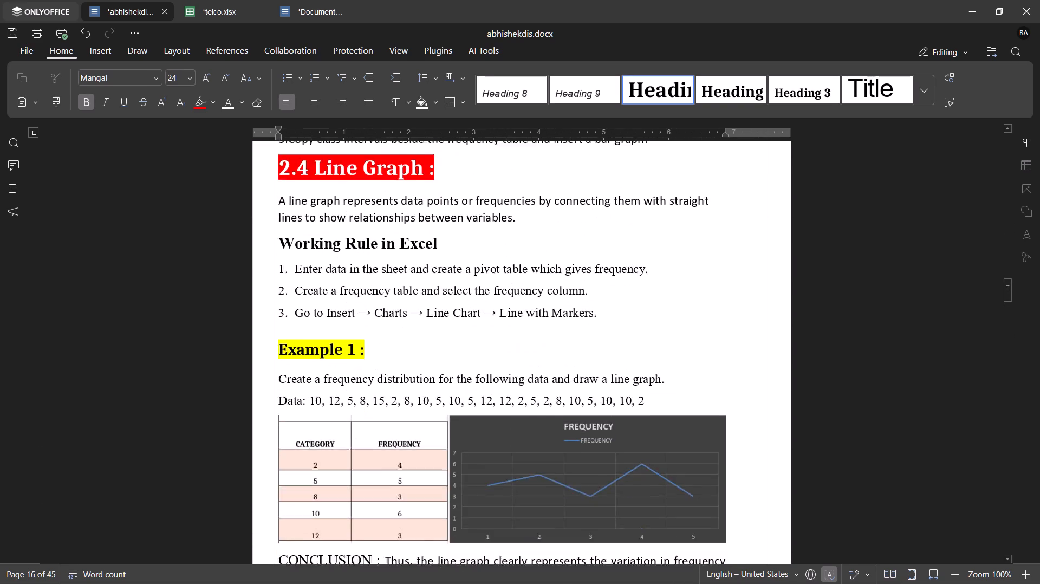
scroll(503, 305, "down", 11)
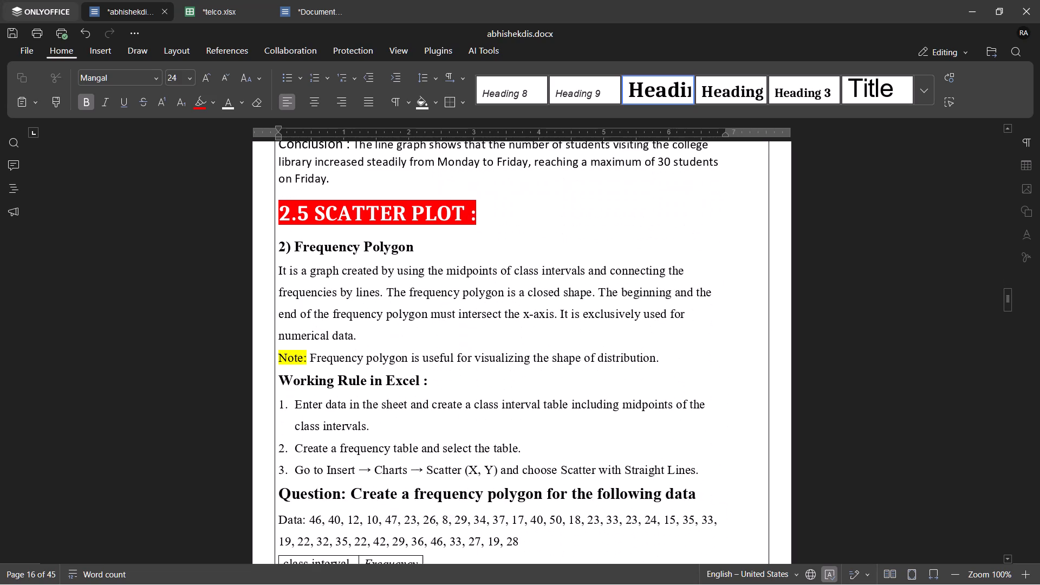
left_click(311, 13)
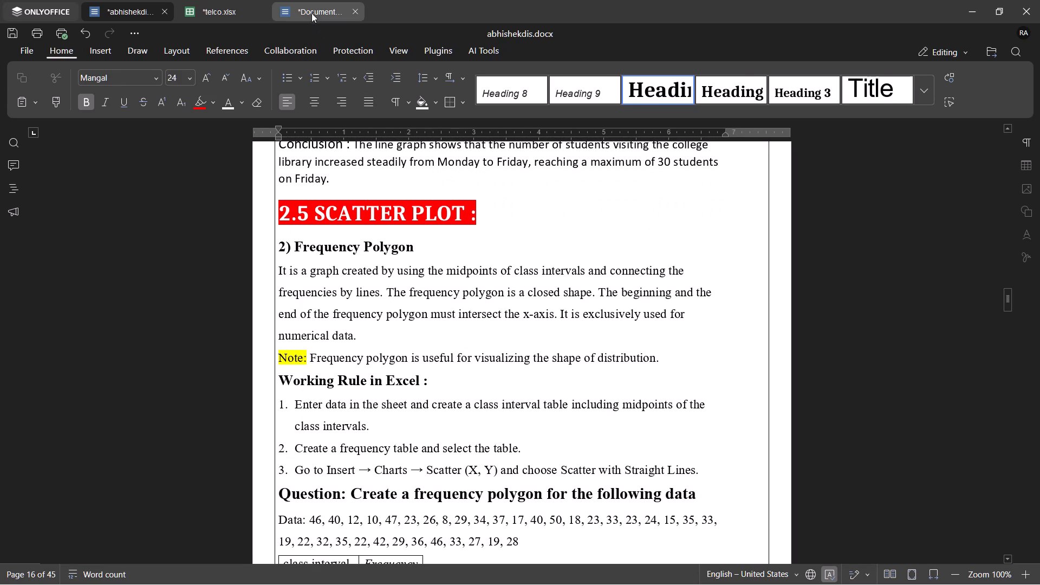
left_click(133, 7)
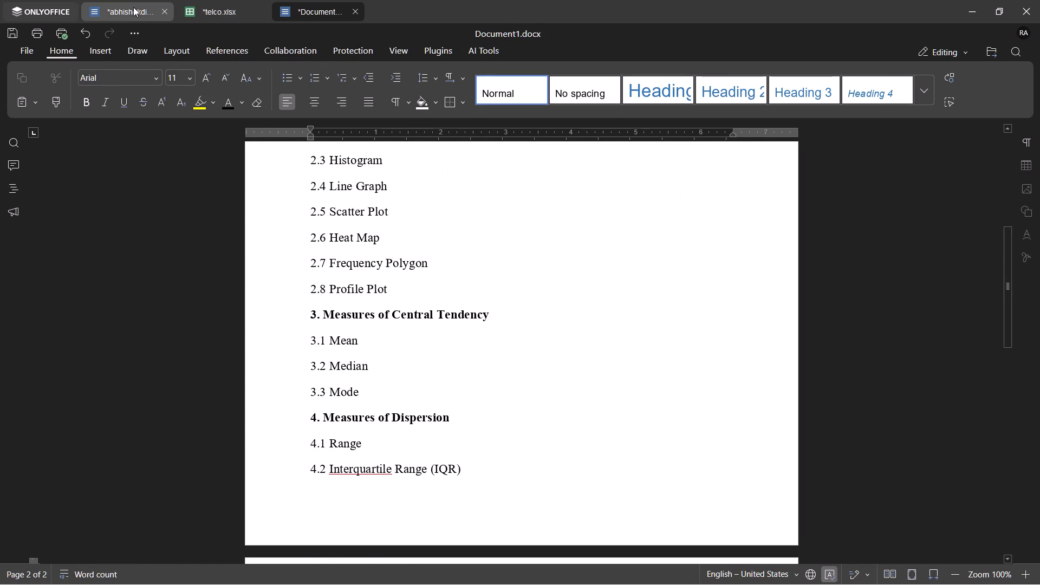
scroll(370, 320, "down", 1)
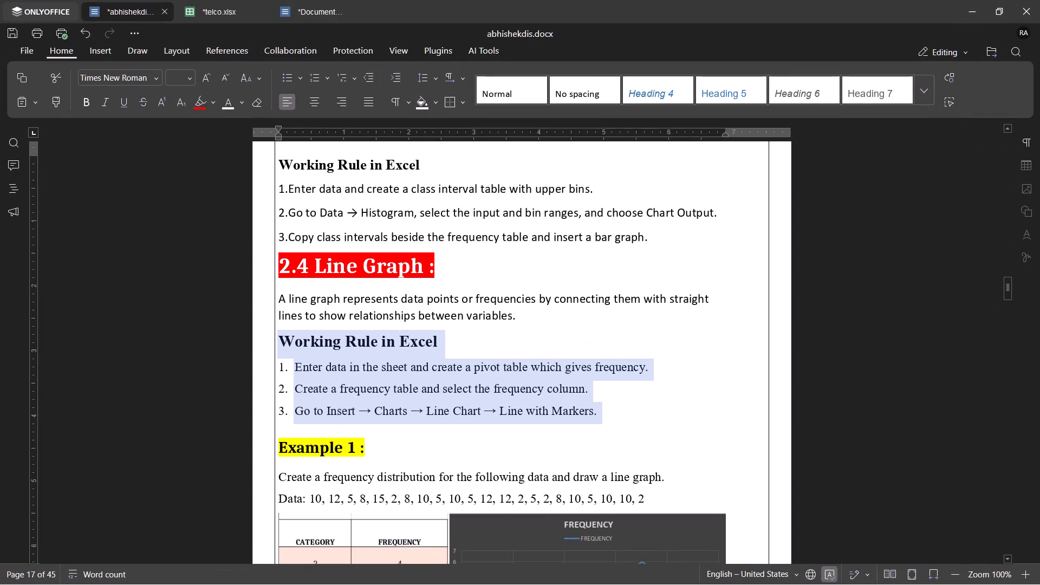
scroll(392, 383, "down", 7)
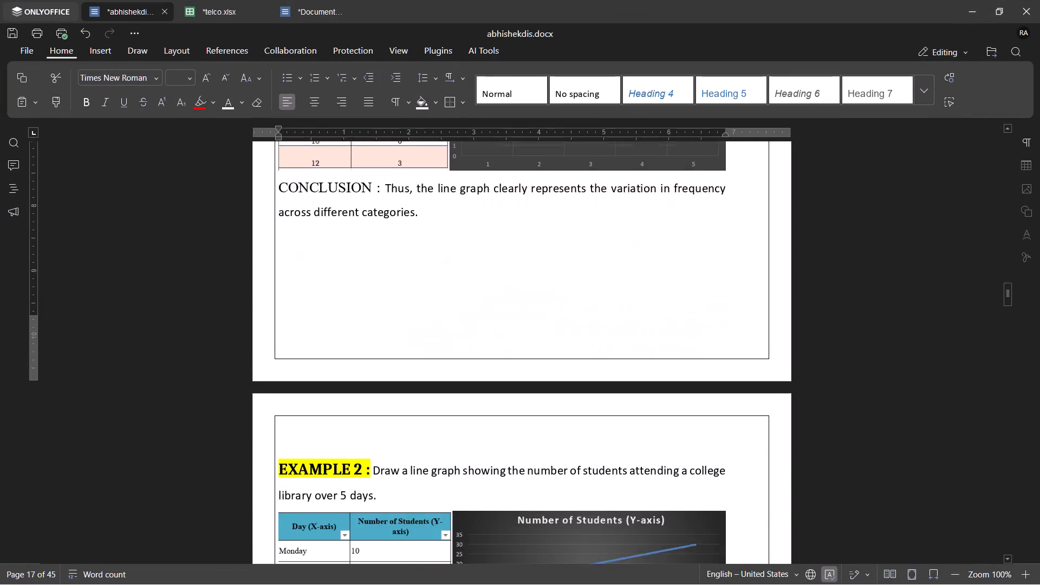
scroll(392, 383, "down", 3)
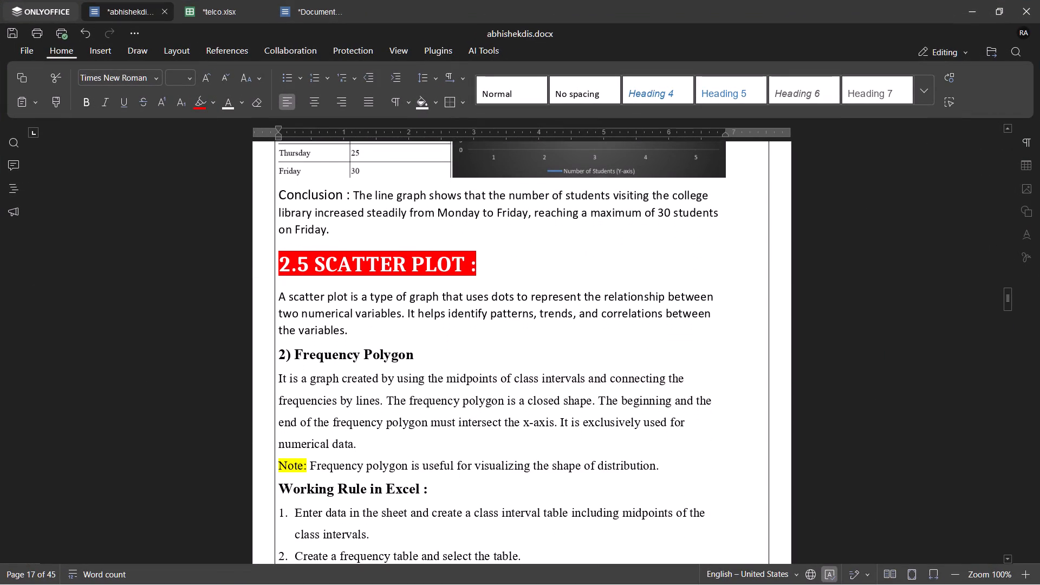
left_click(386, 327)
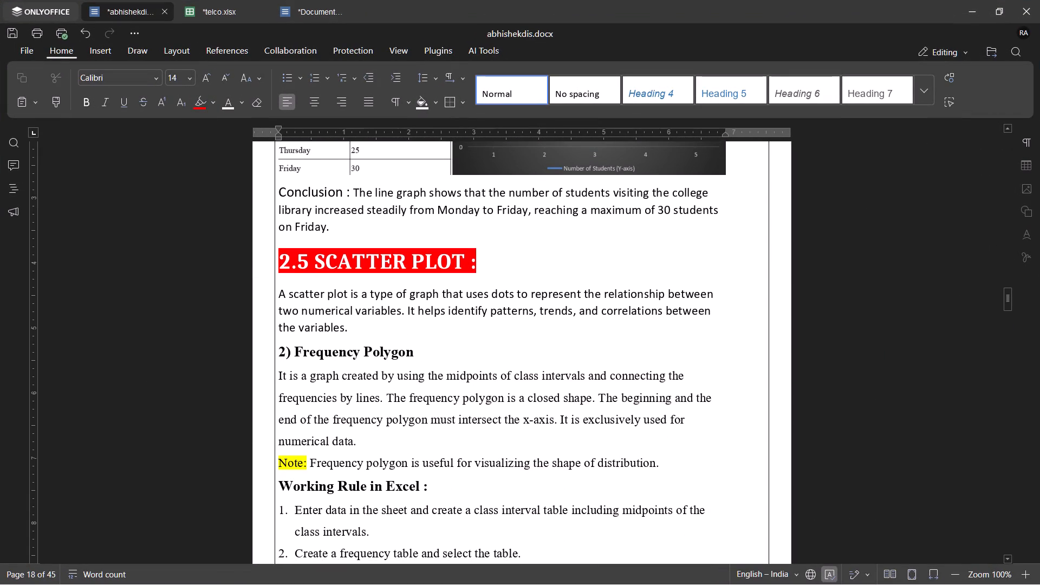
left_click(386, 327)
left_click(386, 327)
left_click(349, 327)
double_click(349, 327)
left_click(400, 327)
left_click(400, 327)
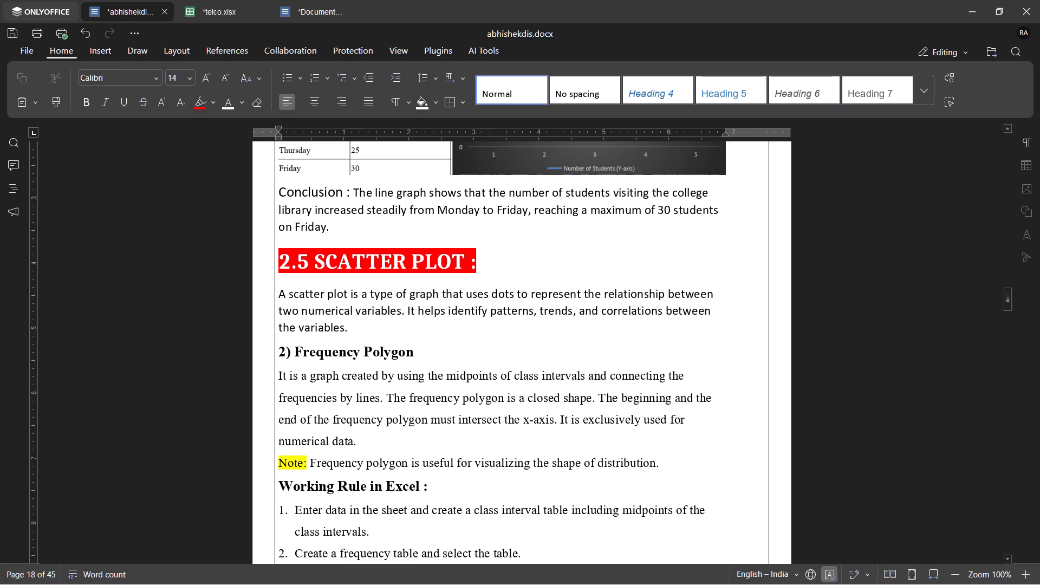
scroll(400, 327, "down", 2)
scroll(400, 327, "up", 3)
left_click(460, 231)
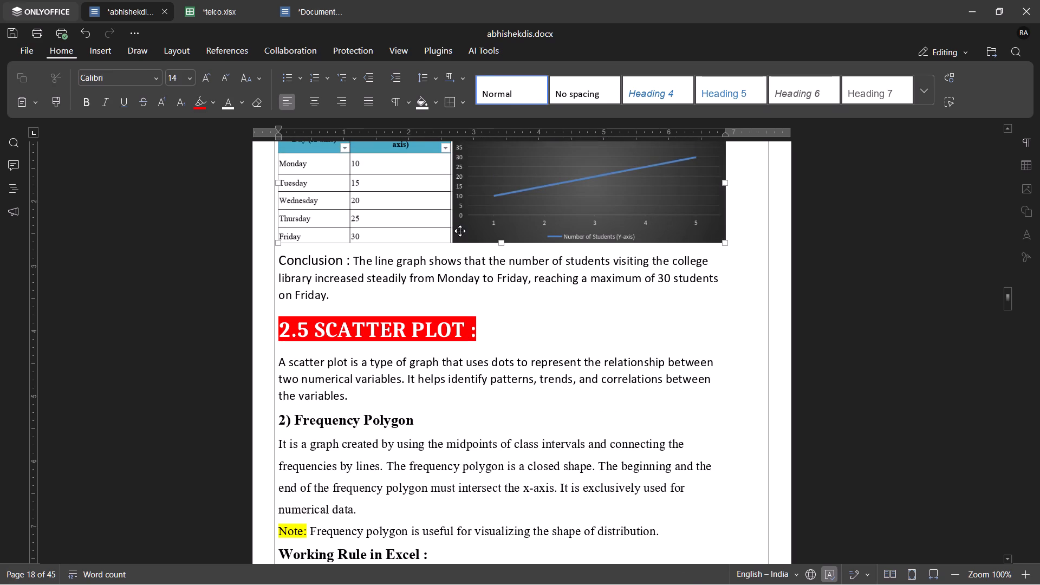
left_click(443, 270)
scroll(443, 270, "down", 2)
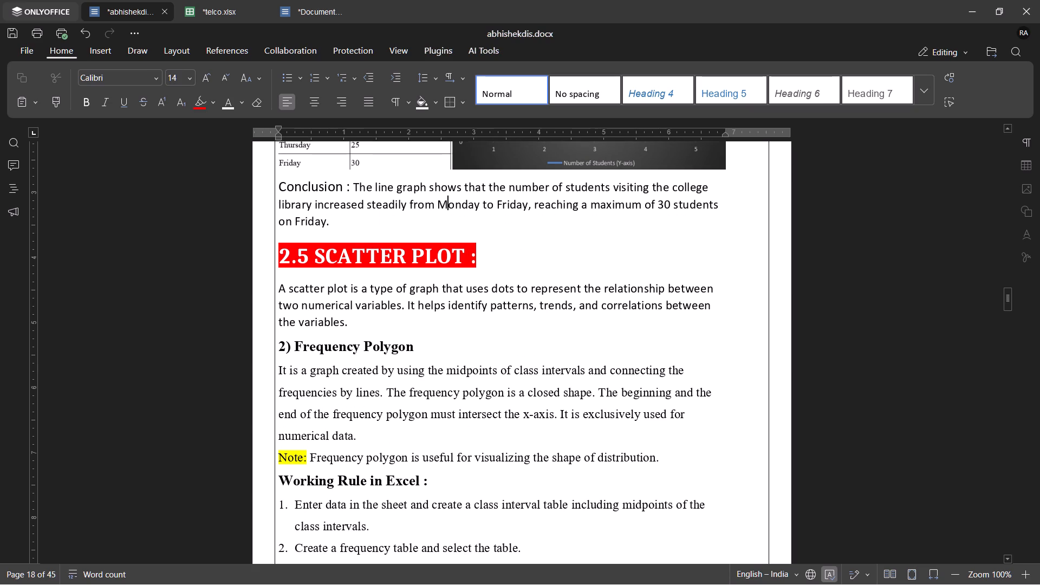
left_click(348, 322)
left_click(348, 322)
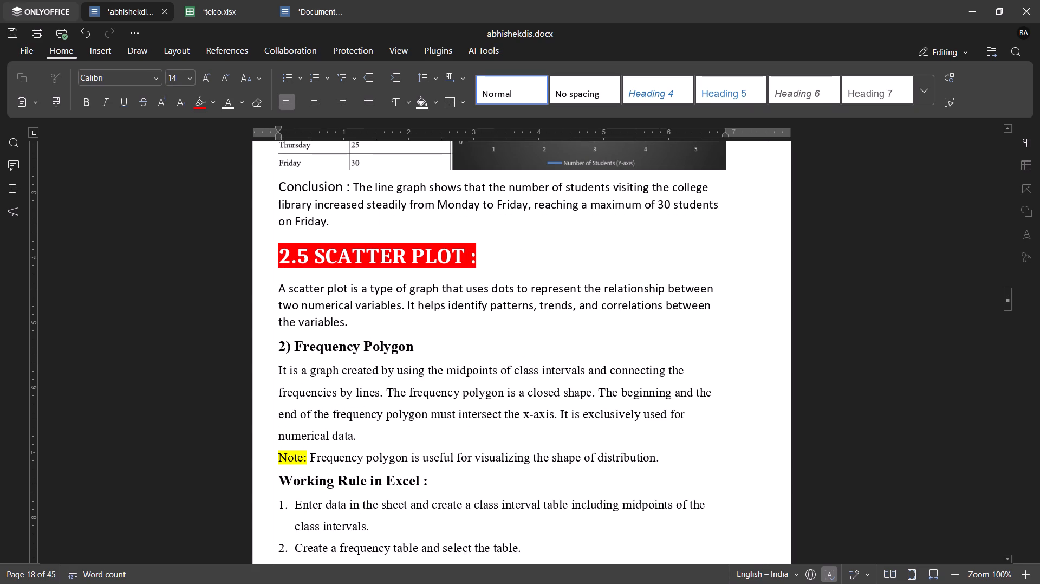
left_click(407, 334)
left_click(422, 347)
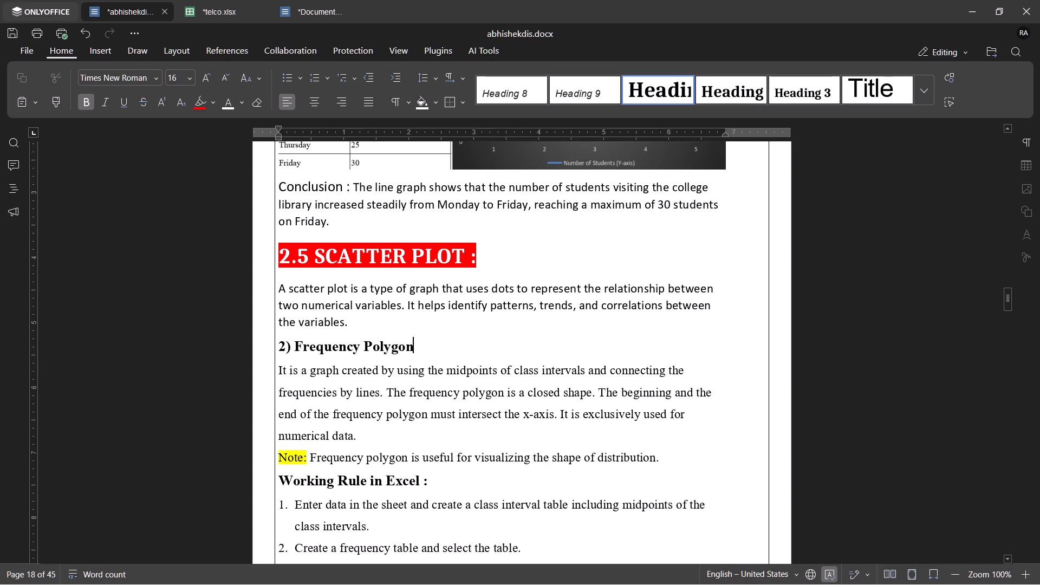
left_click(341, 319)
left_click(357, 320)
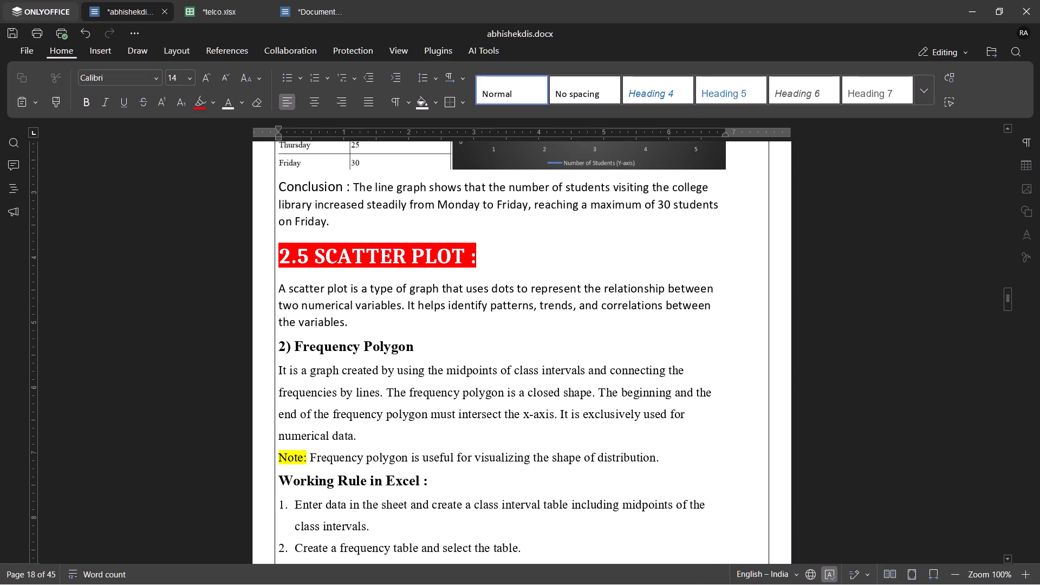
left_click(349, 324)
left_click(327, 321)
key("Right")
key("Right")
key("Right")
key("Right")
key("Right")
key("Return")
key("ctrl+v")
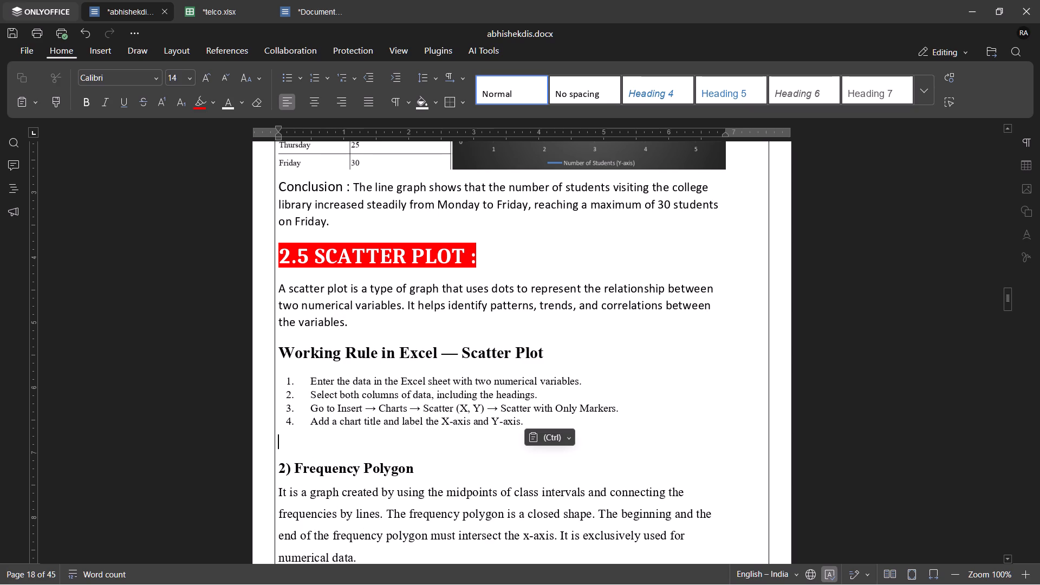
Apply the Normal style and font size 14 to the four pasted steps under "Working Rule in Excel — Scatter Plot".
scroll(429, 319, "up", 10)
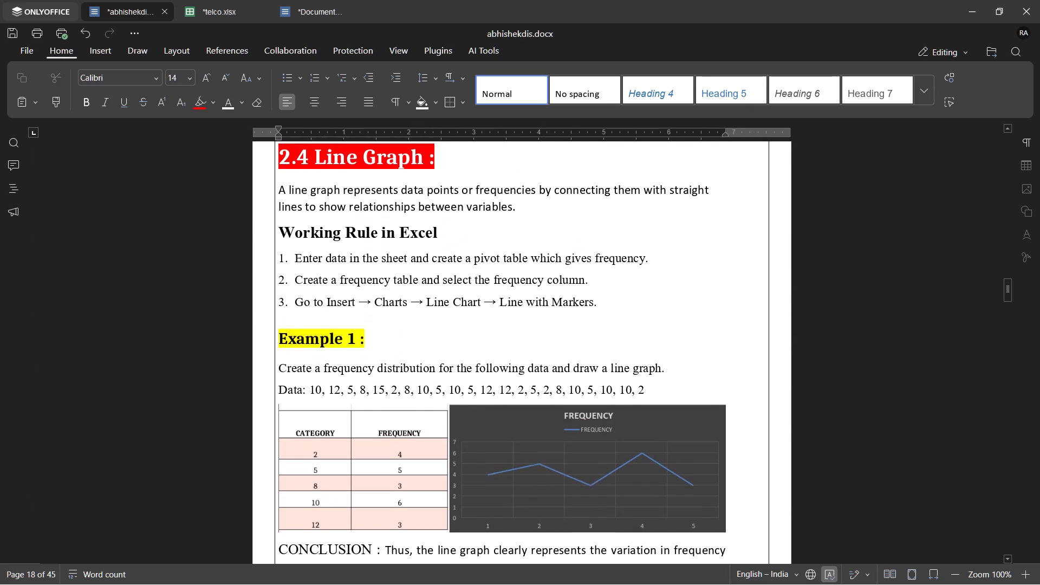
scroll(429, 319, "up", 1)
scroll(429, 319, "down", 11)
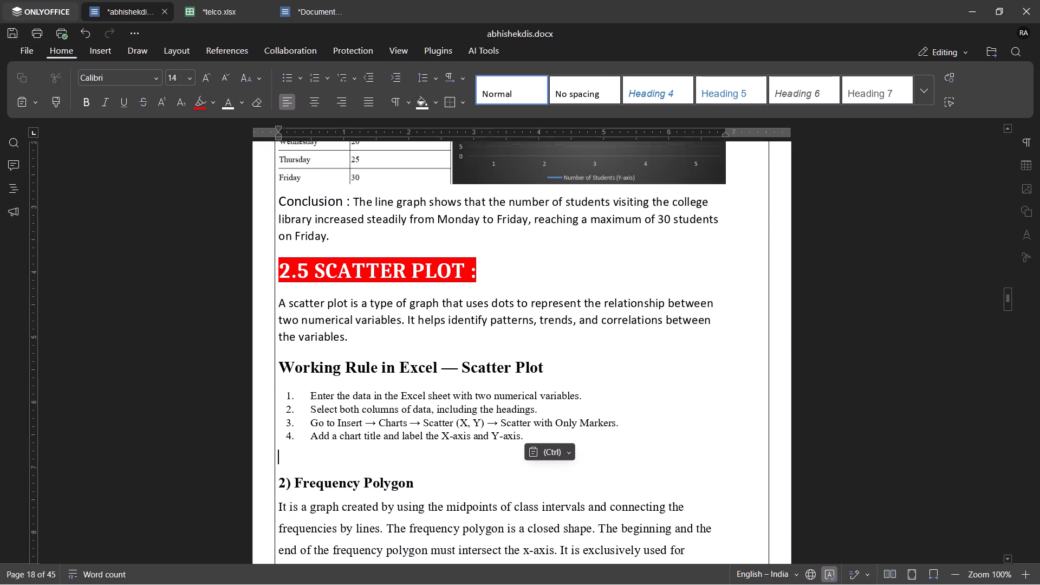
scroll(429, 319, "down", 2)
left_click_drag(287, 347, 598, 386)
left_click_drag(598, 386, 317, 318)
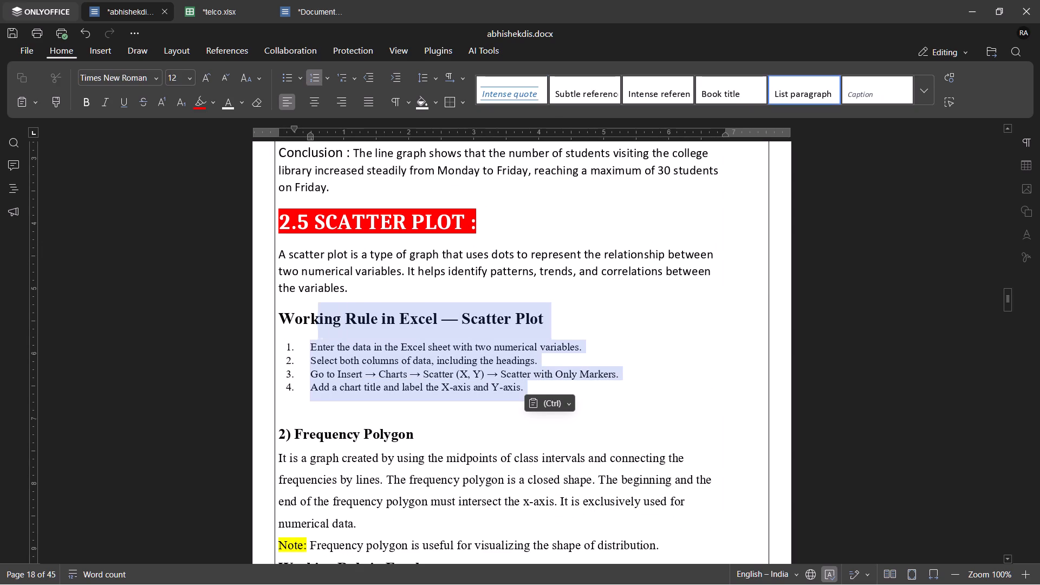
left_click_drag(317, 318, 283, 344)
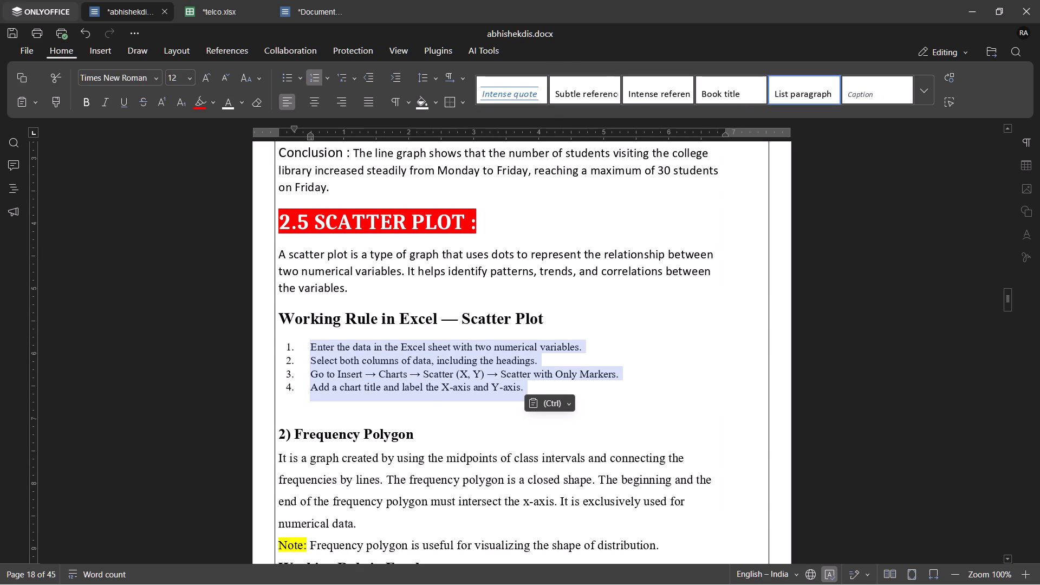
left_click(923, 88)
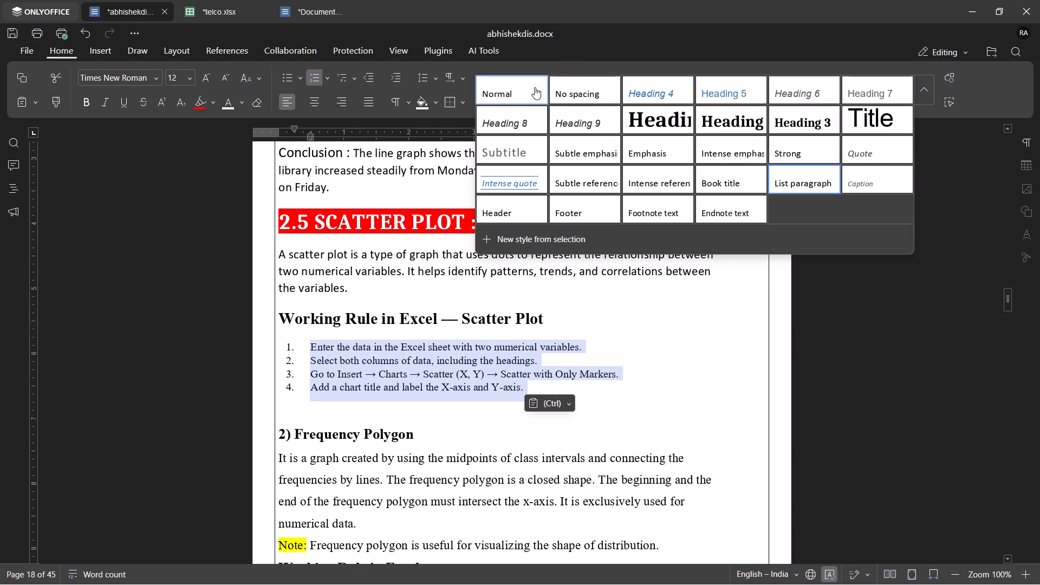
left_click(532, 88)
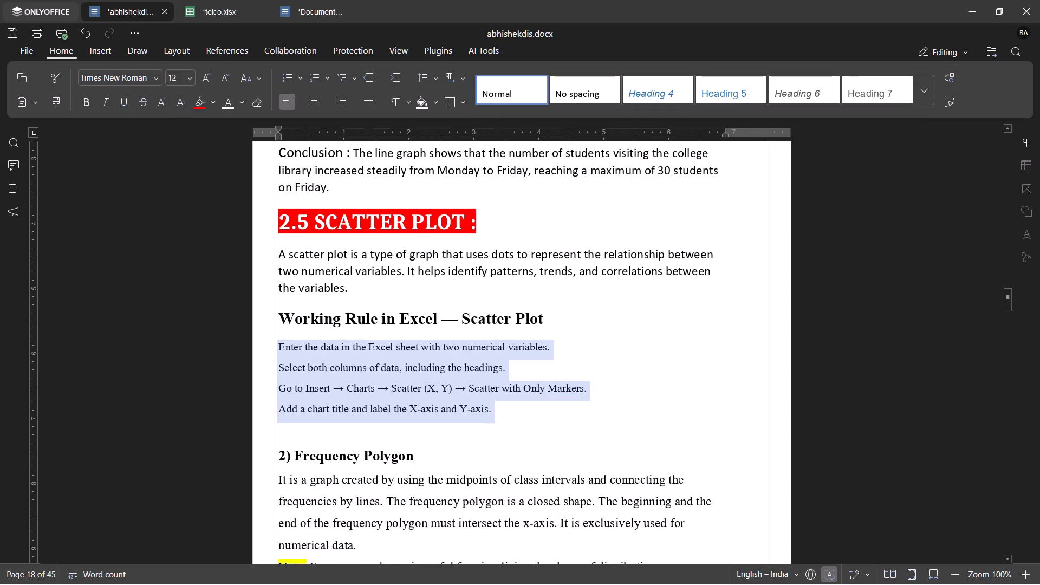
left_click(188, 77)
left_click(180, 191)
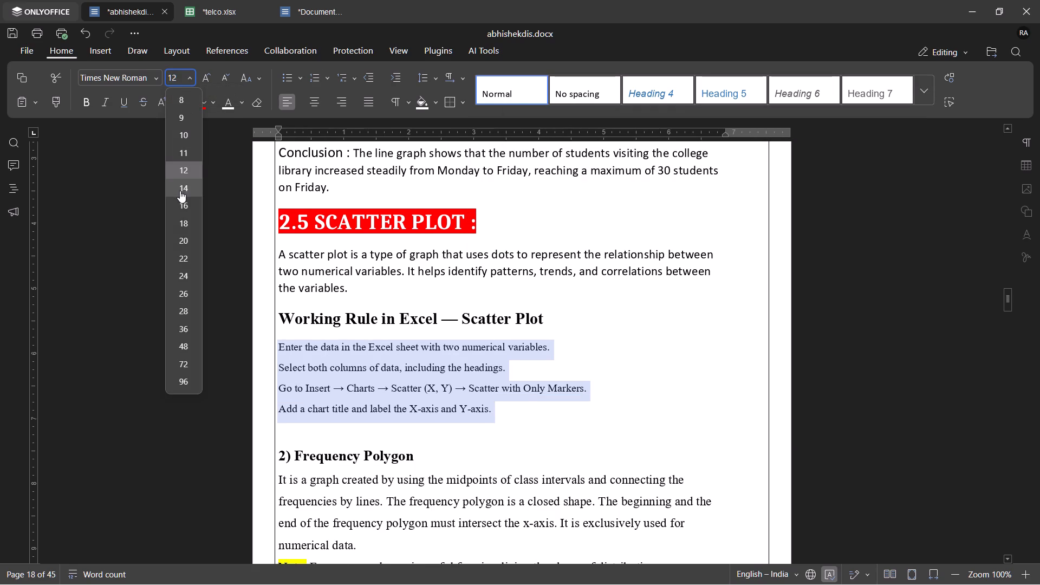
Number the four scatter plot working-rule lines manually with the prefixes "1.", "2.", "3." and "4.".
left_click(280, 350)
type("1.")
key("Down")
key("Left")
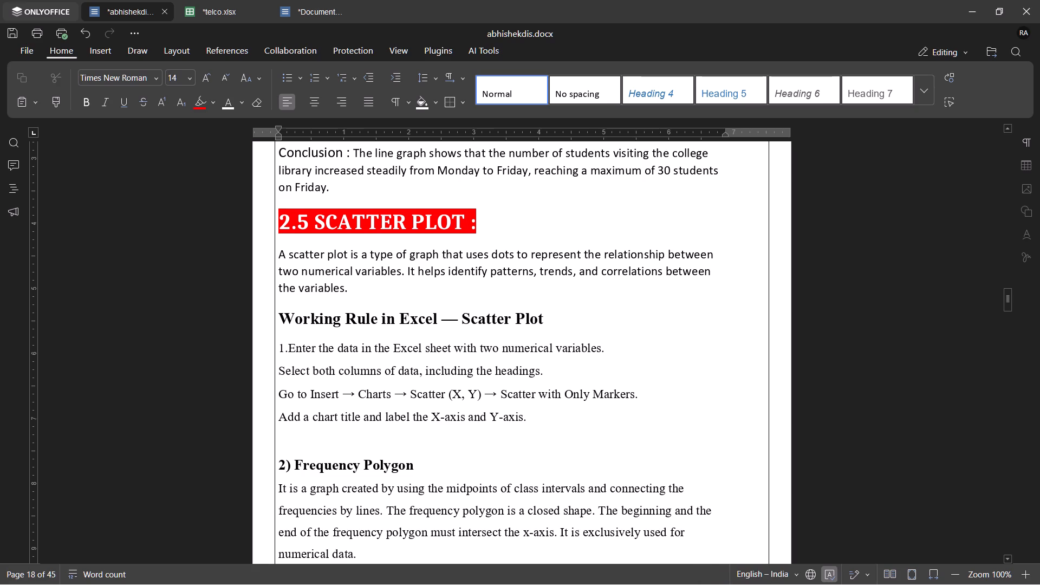
type("2.")
key("Down")
key("Left")
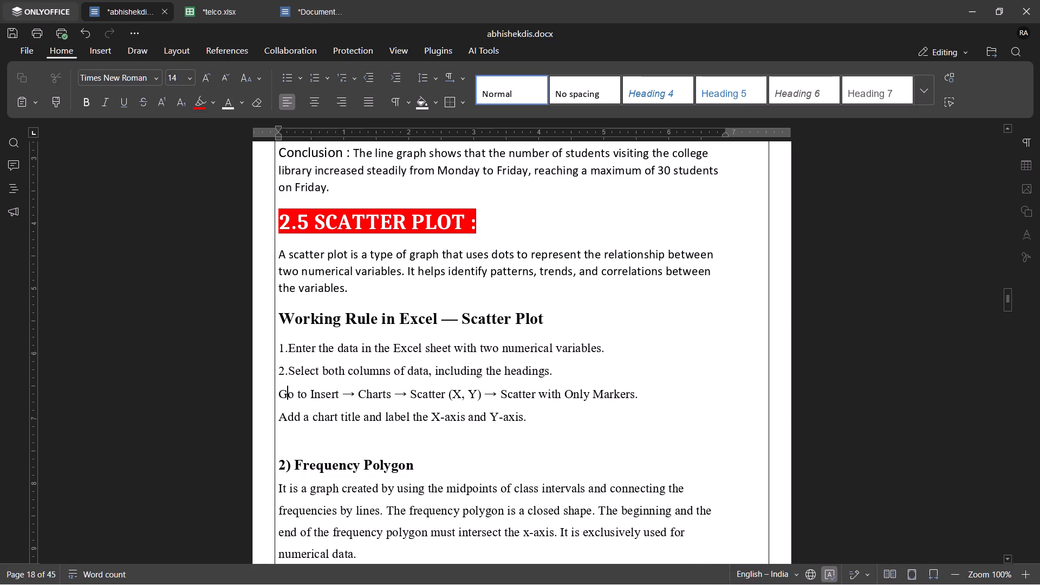
type("3,")
key("BackSpace")
key("period")
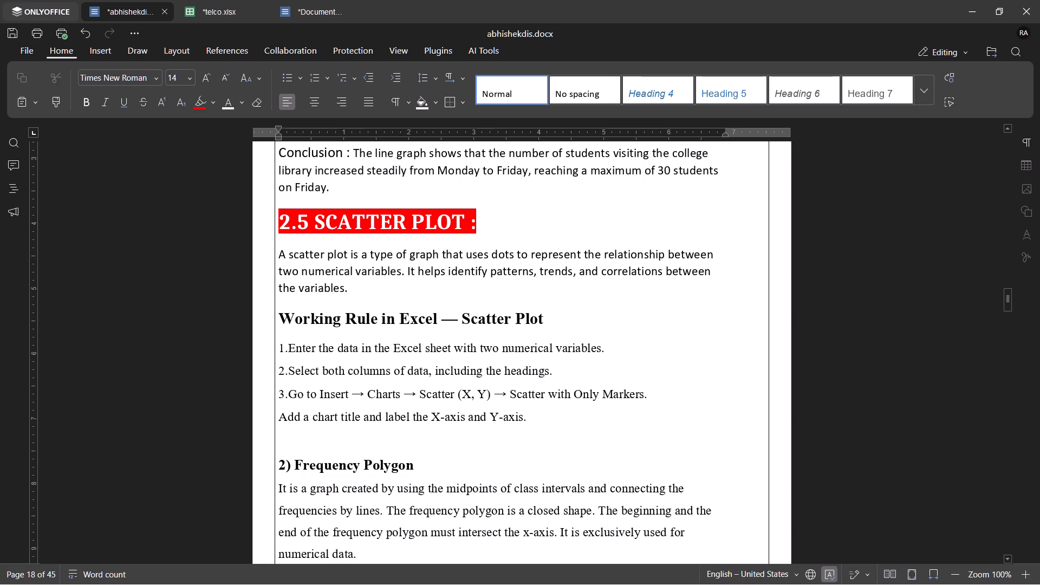
key("Right")
key("Down")
key("Left")
key("Left")
type("4.")
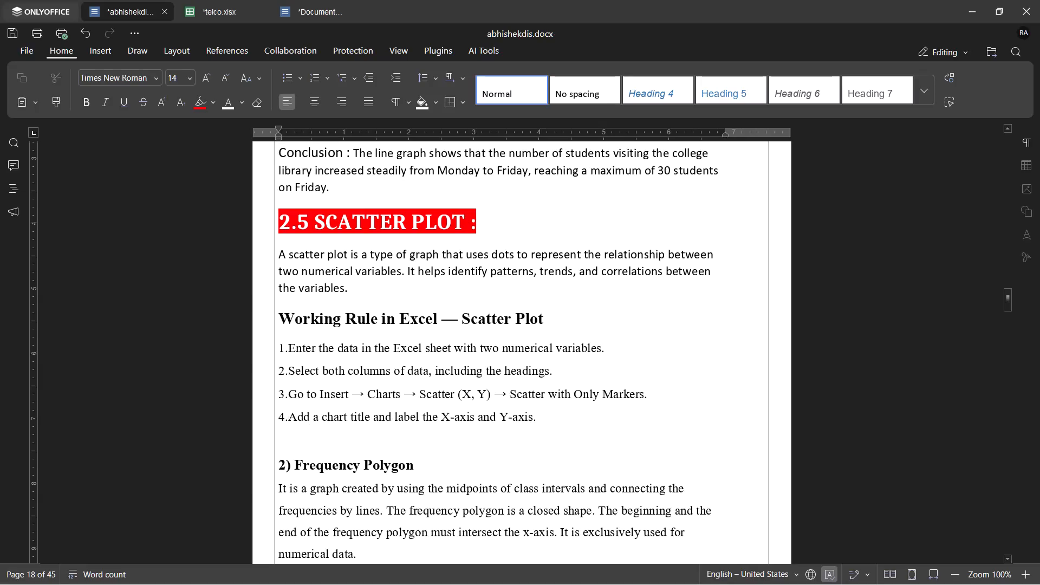
Review the layout of the 2.4 Line Graph section and its examples against the new 2.5 SCATTER PLOT text.
scroll(527, 383, "down", 2)
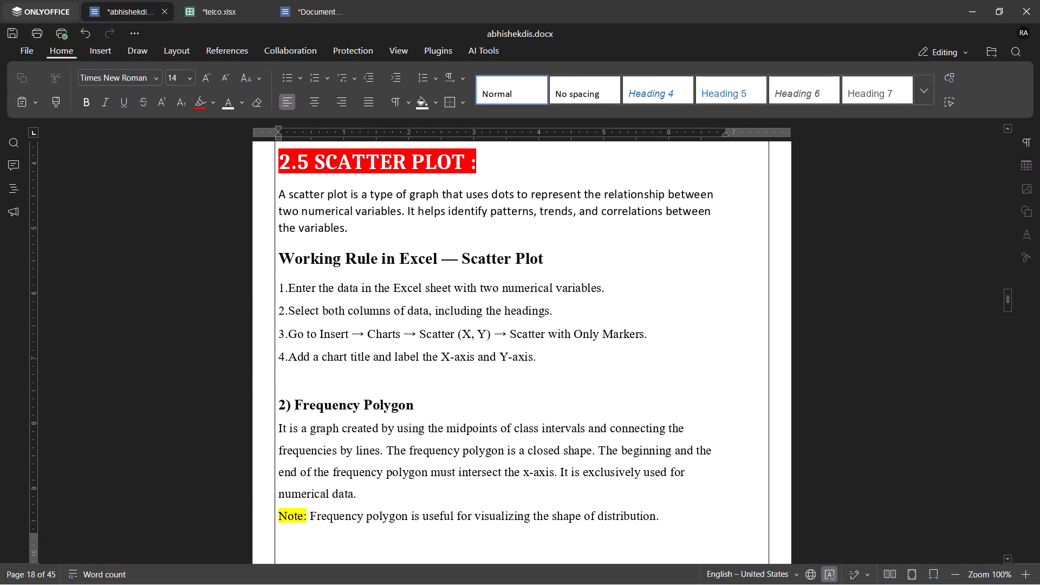
scroll(527, 383, "up", 16)
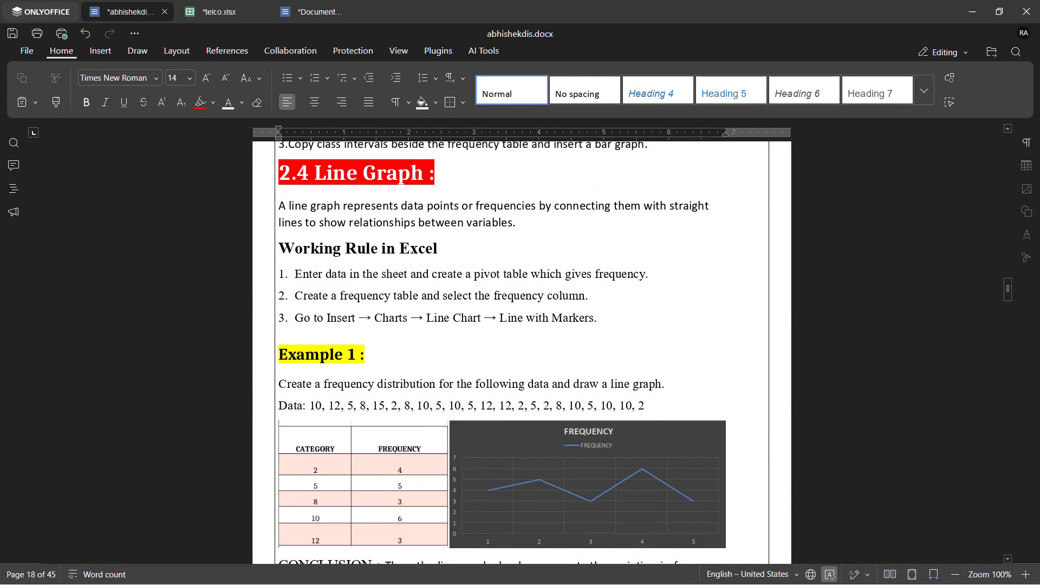
scroll(527, 383, "up", 2)
scroll(527, 383, "down", 10)
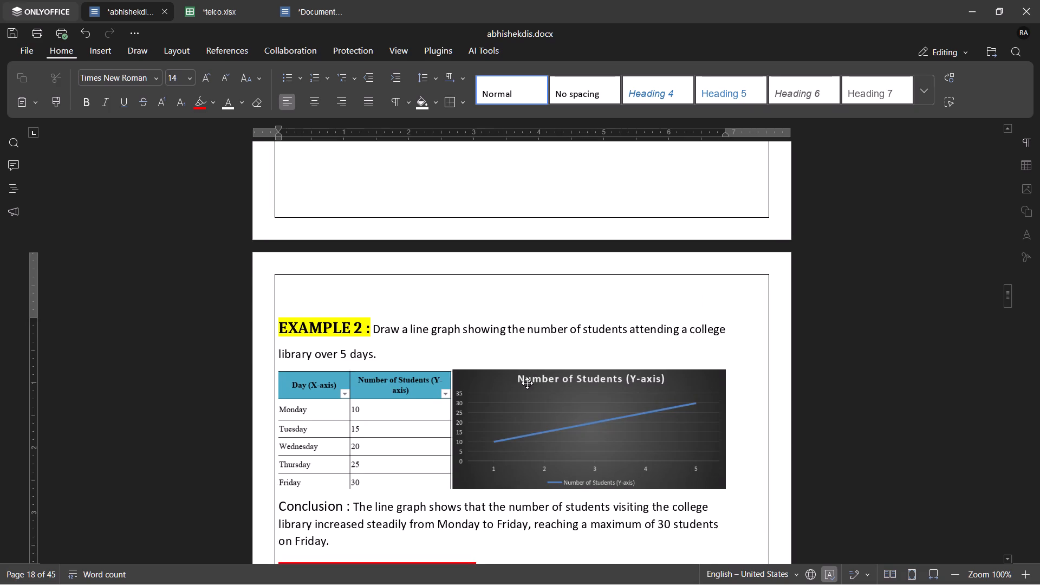
scroll(527, 383, "down", 6)
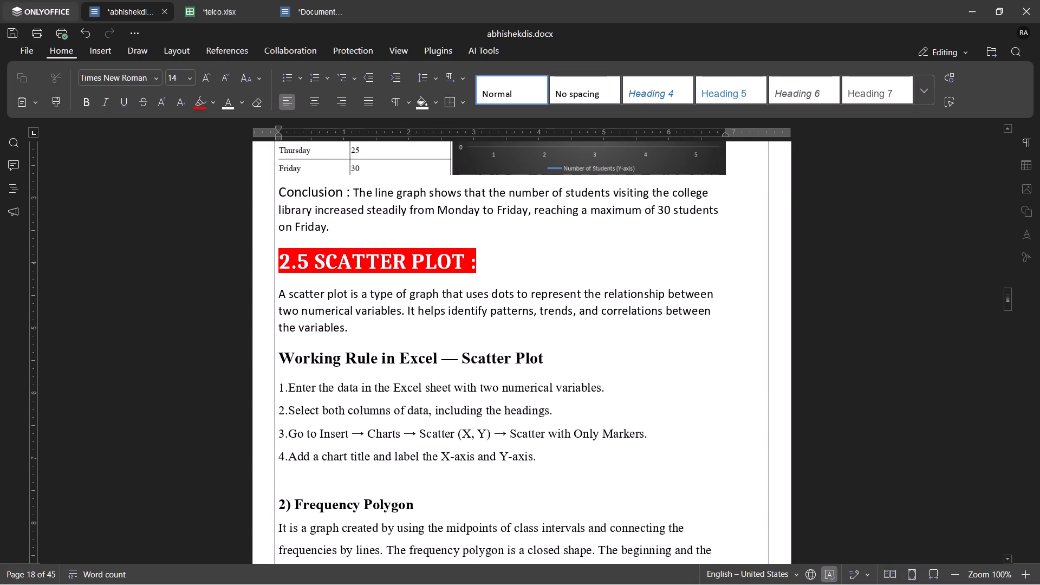
left_click(556, 352)
scroll(556, 352, "down", 3)
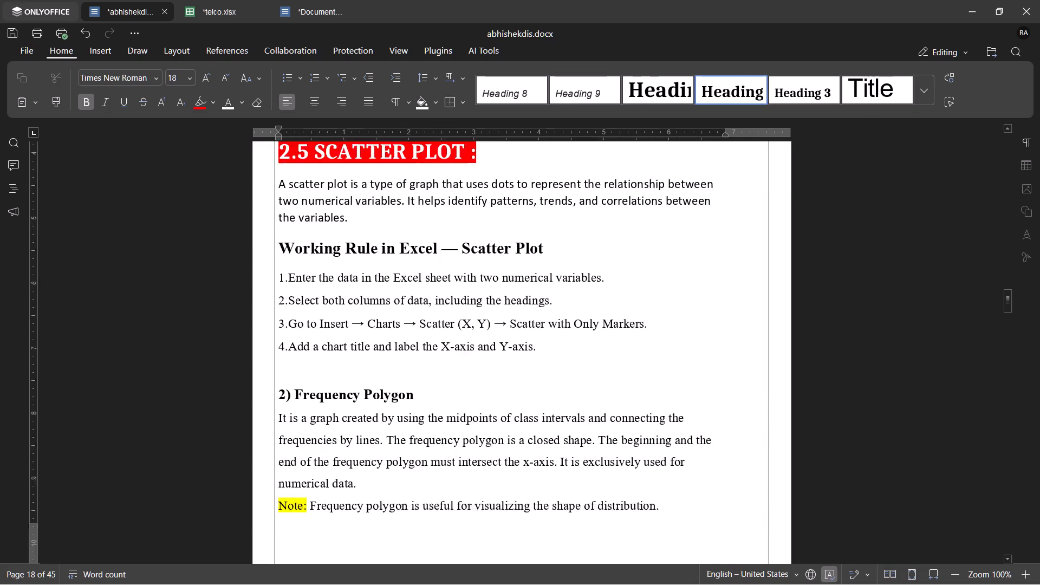
scroll(556, 352, "down", 1)
left_click(534, 309)
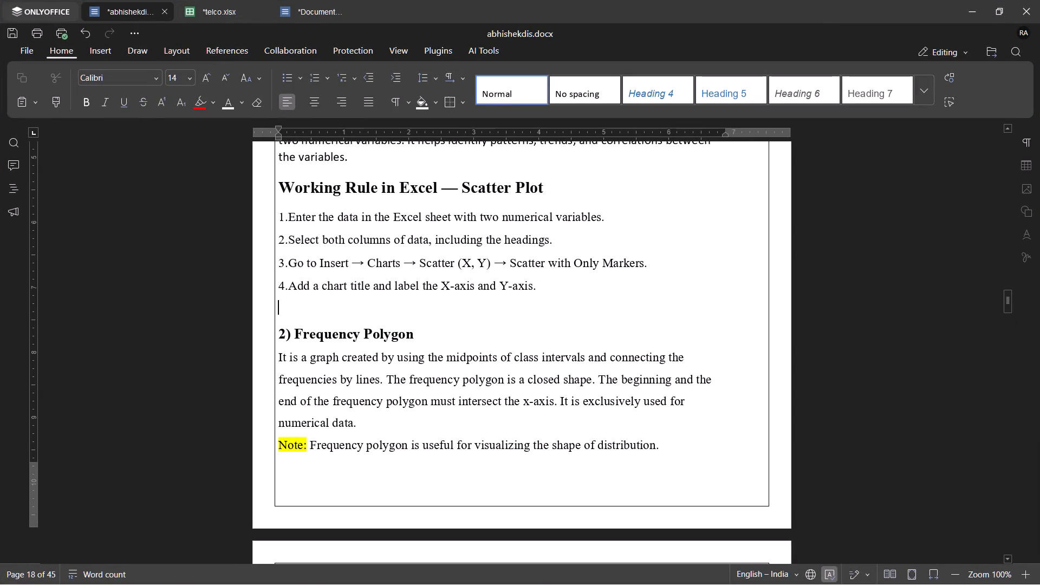
key("ctrl+v")
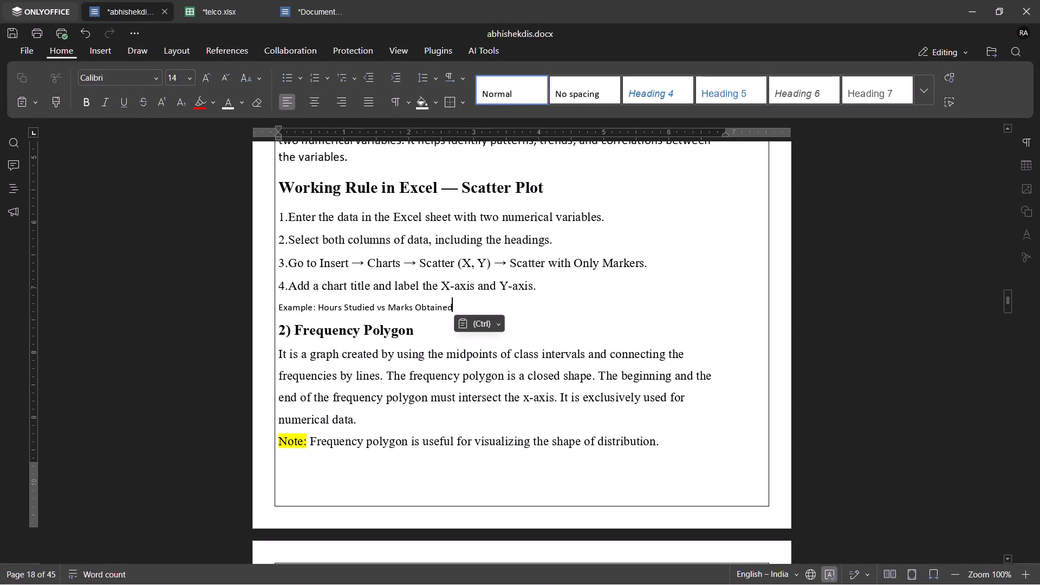
left_click_drag(456, 313, 276, 303)
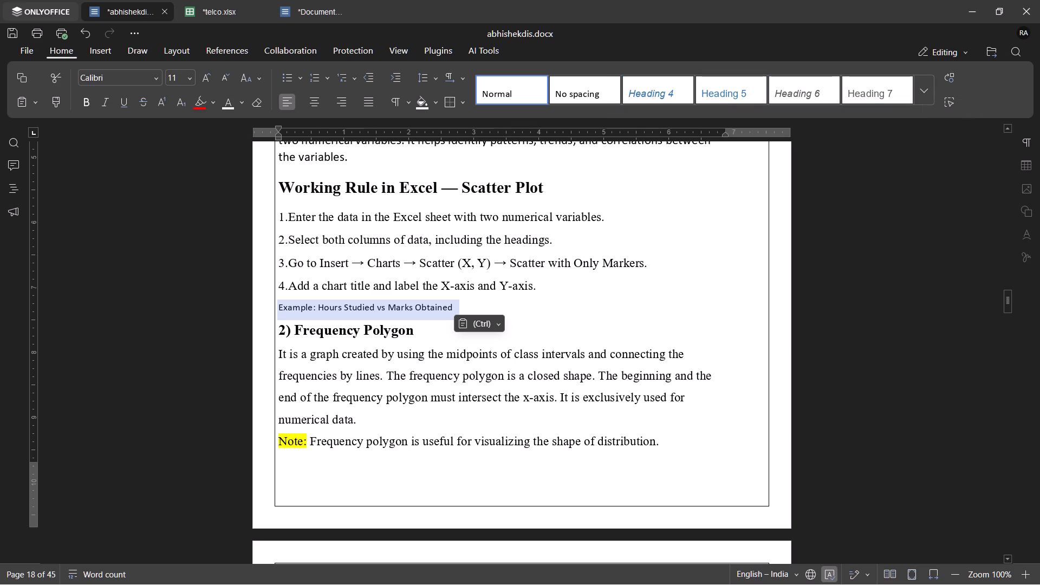
left_click(482, 304)
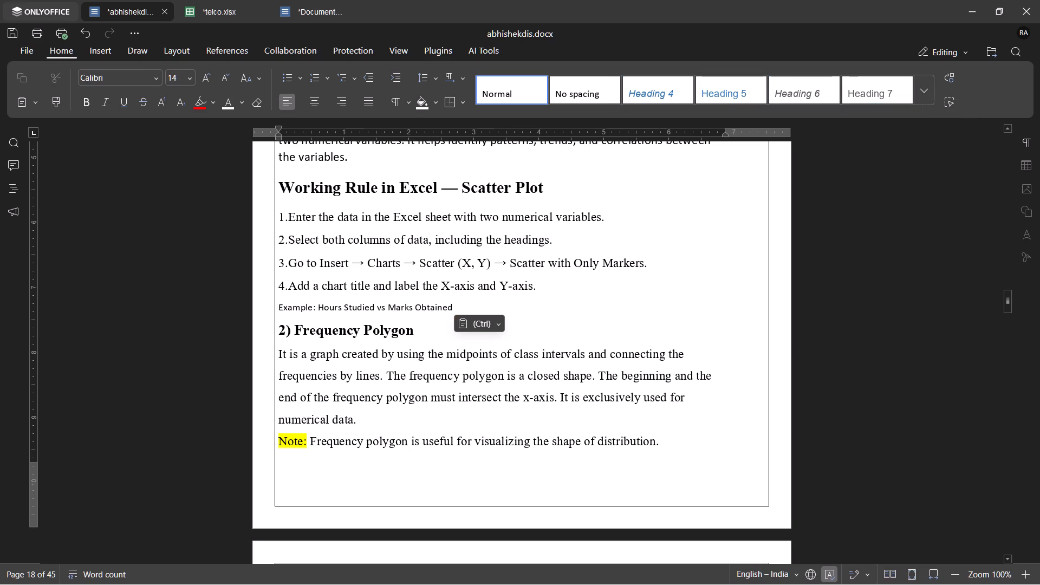
Split "Example:" onto its own line and format it with the Heading 2 style and a yellow highlight.
left_click(318, 313)
key("Return")
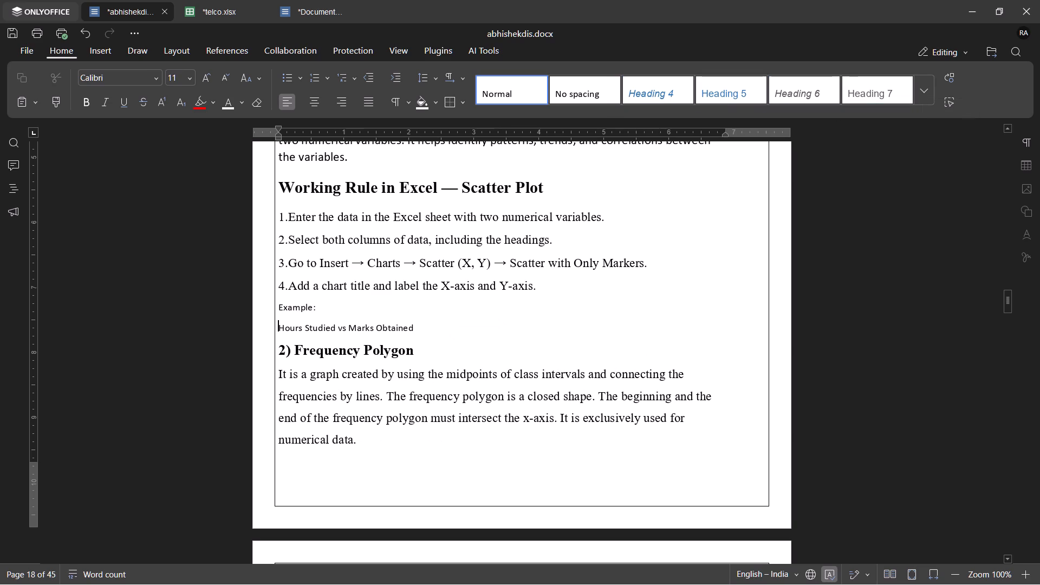
left_click_drag(339, 305, 271, 305)
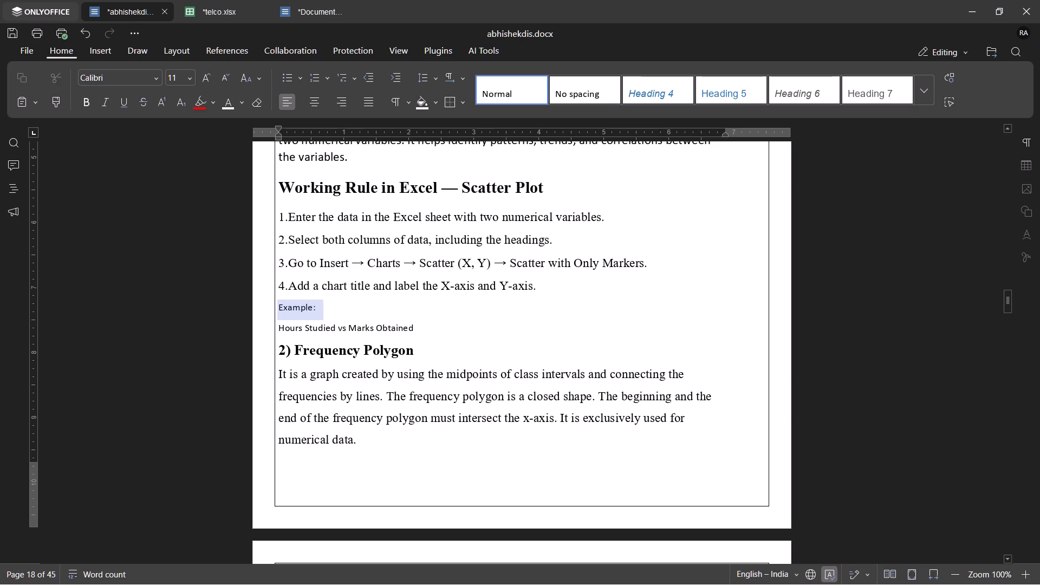
left_click_drag(271, 305, 268, 306)
left_click(922, 94)
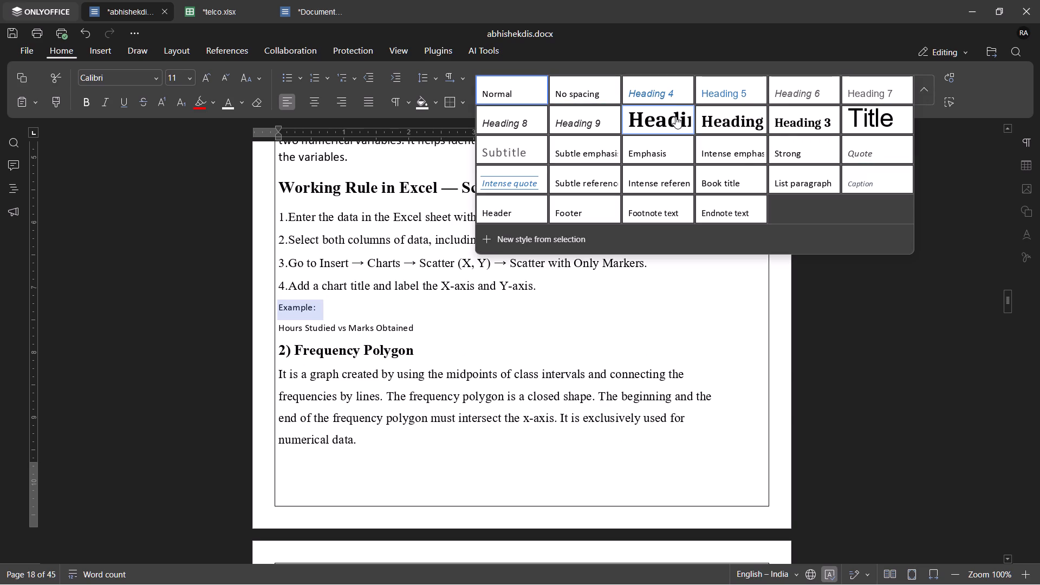
left_click(723, 116)
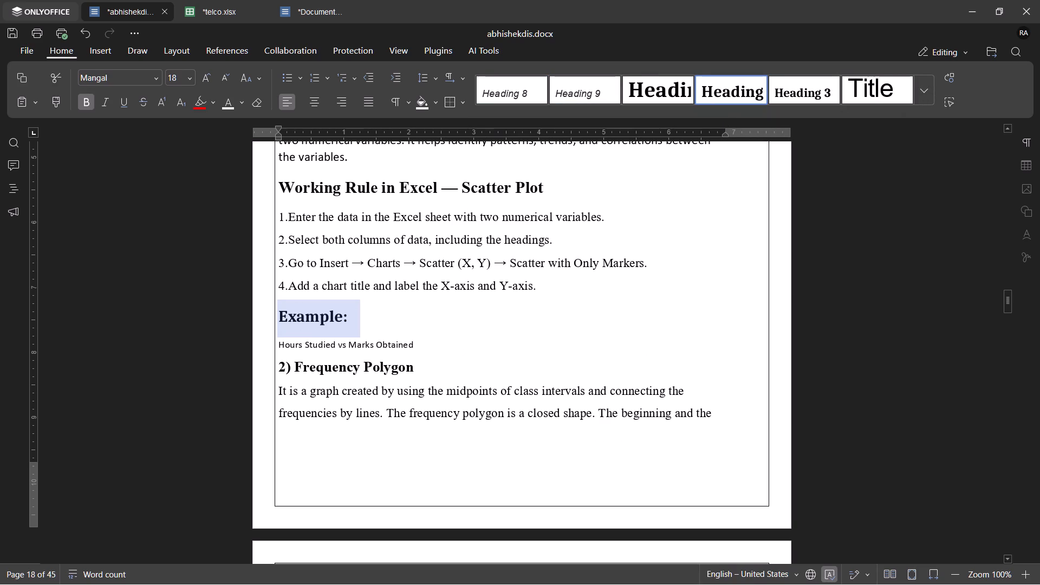
left_click(211, 100)
left_click(206, 138)
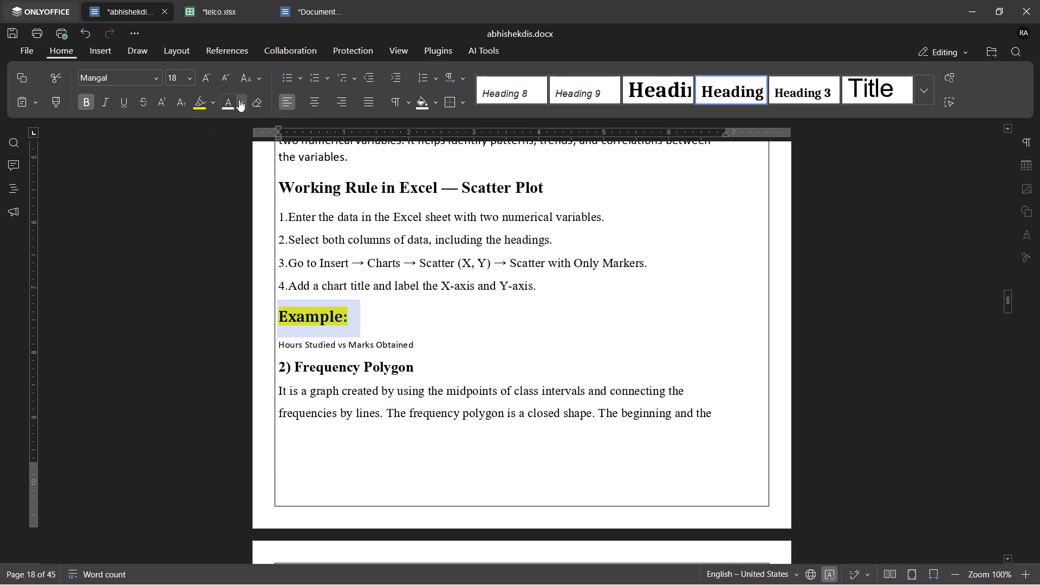
Apply the Normal style and font size 14 to the line "Hours Studied vs Marks Obtained".
left_click(357, 345)
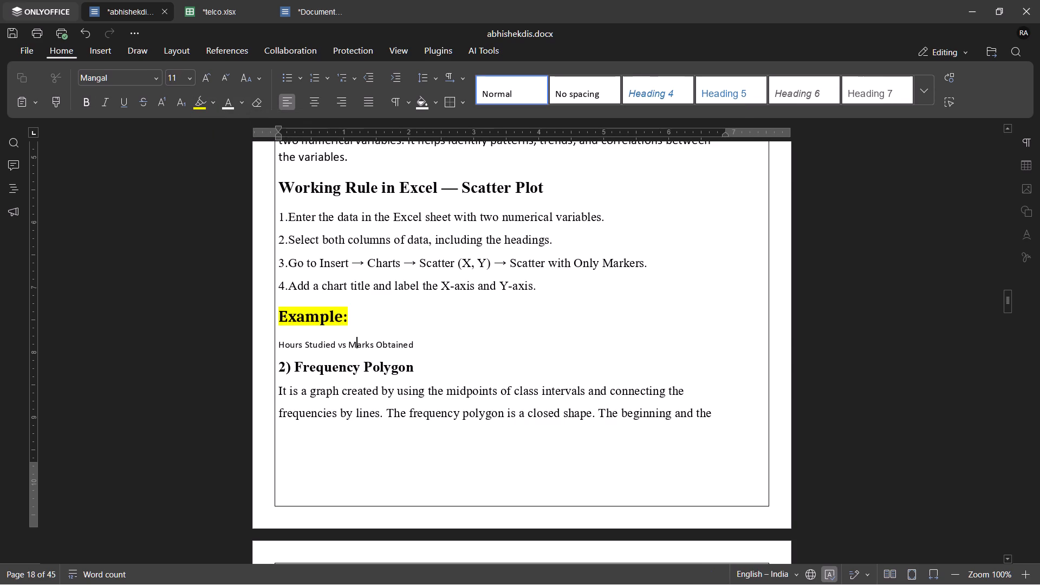
left_click_drag(418, 346, 277, 348)
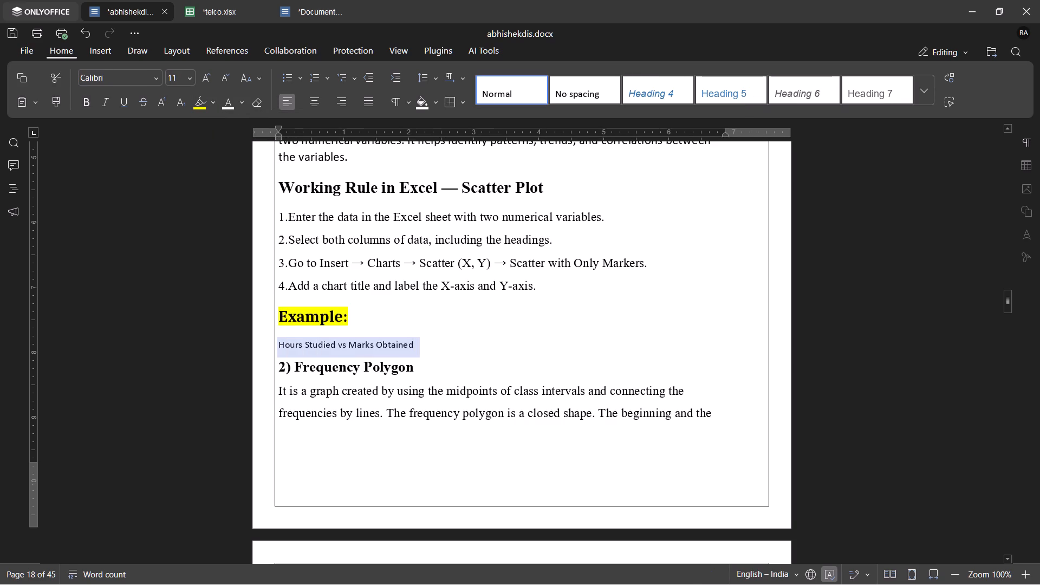
left_click(525, 87)
left_click(185, 83)
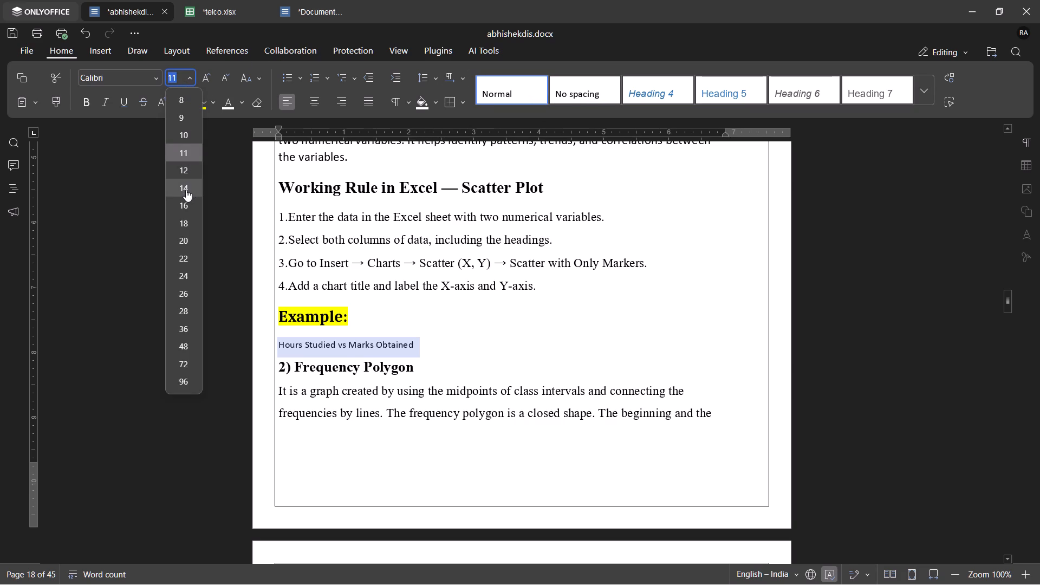
left_click(186, 190)
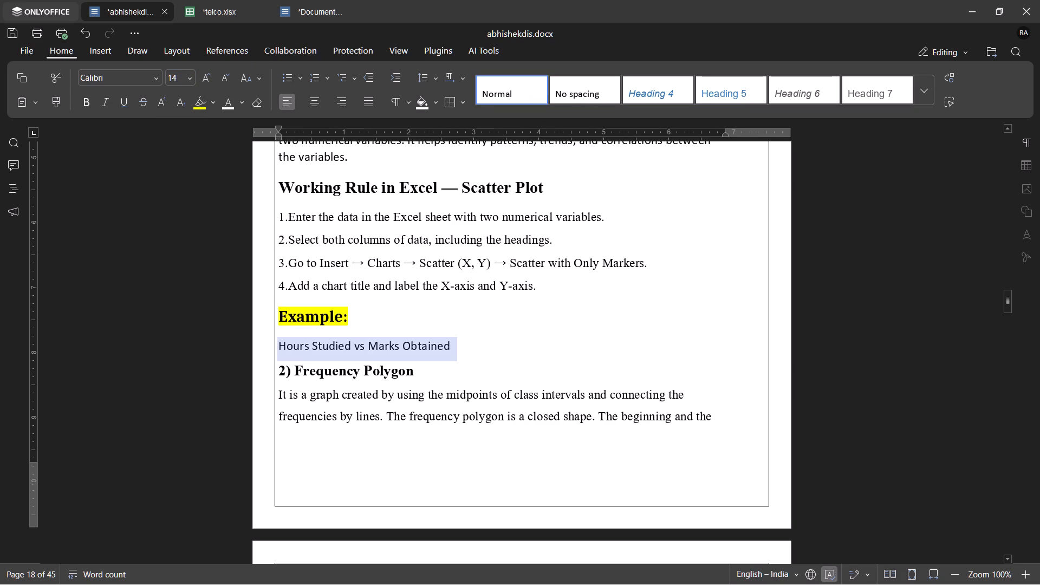
Join "Hours Studied vs Marks Obtained" back onto the highlighted "Example:" line.
left_click(277, 341)
key("BackSpace")
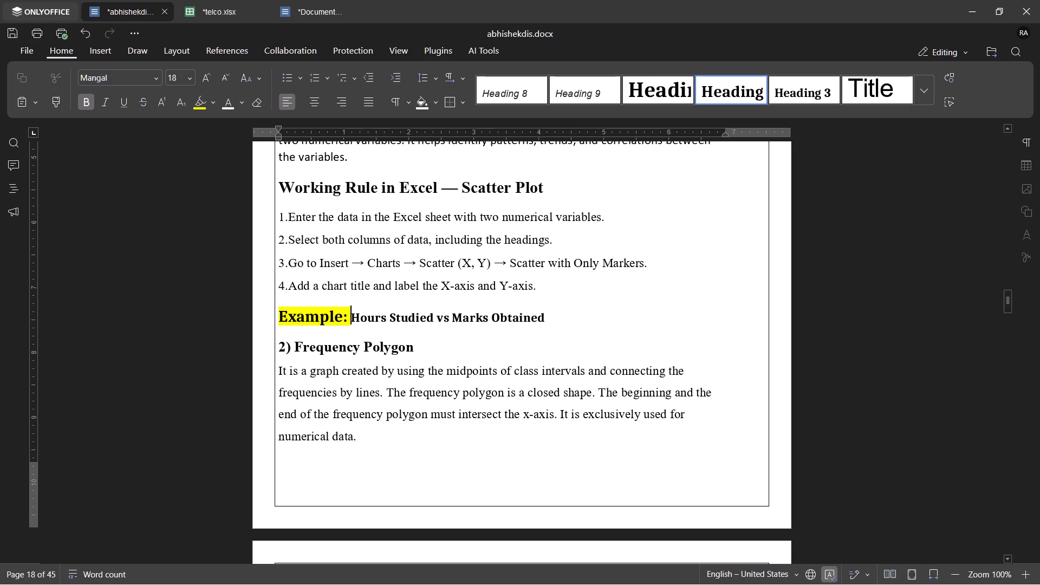
left_click_drag(563, 322, 531, 301)
left_click(531, 301)
Number the highlighted scatter plot example label so that it reads "Example 1 :".
scroll(531, 301, "down", 4)
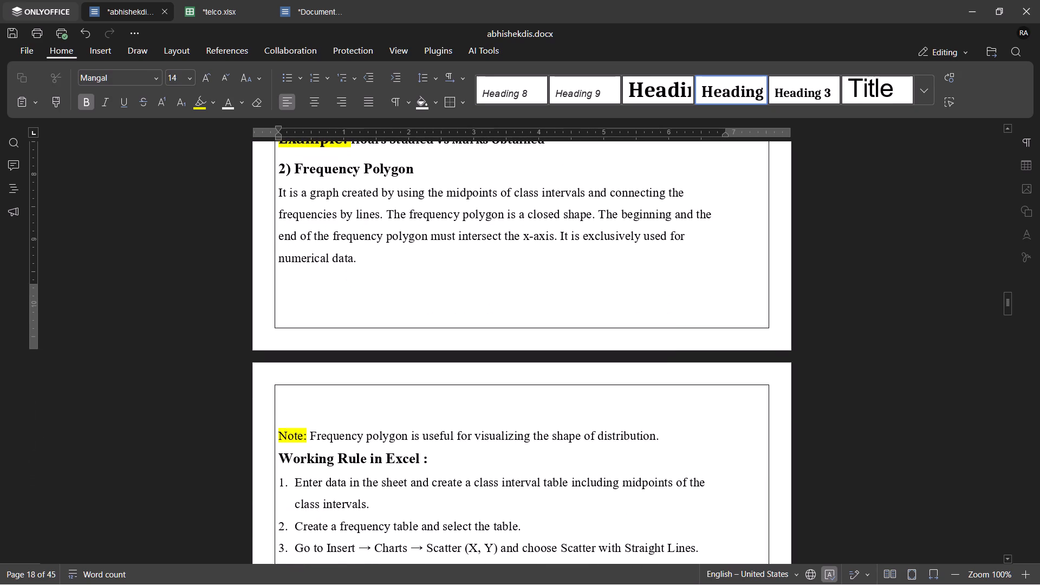
scroll(531, 301, "up", 2)
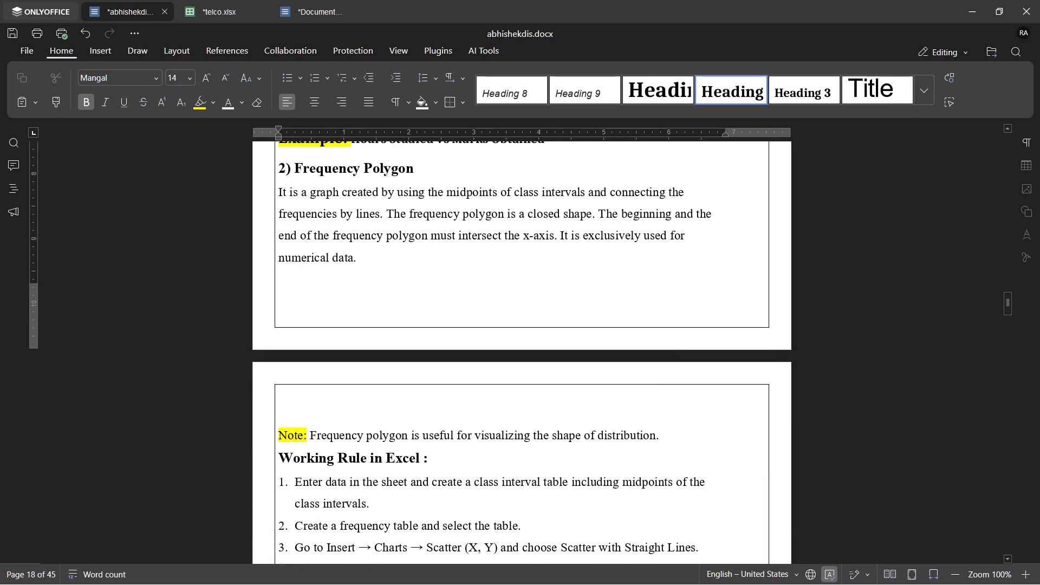
scroll(531, 301, "up", 3)
scroll(531, 301, "down", 1)
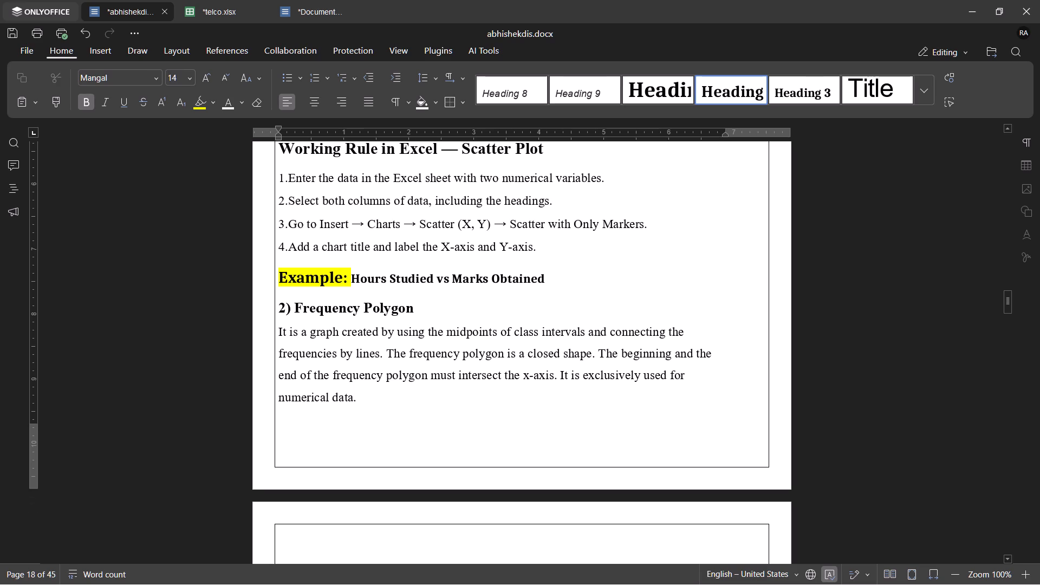
left_click(342, 277)
key("space")
type("1")
key("space")
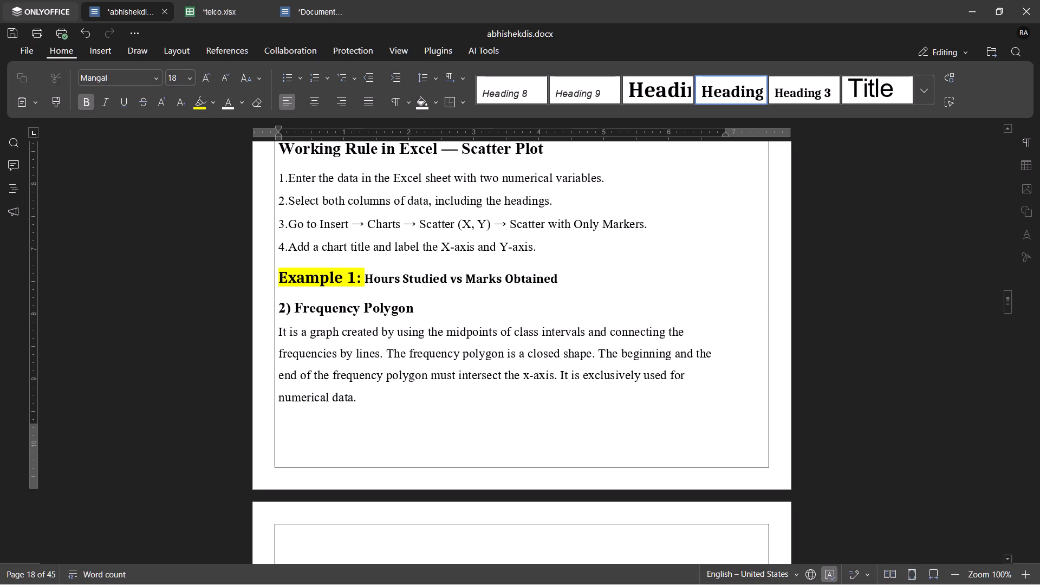
Review the layout of the line graph examples, their tables, charts and conclusions, against the 2.5 SCATTER PLOT section and the text following it.
scroll(400, 311, "up", 3)
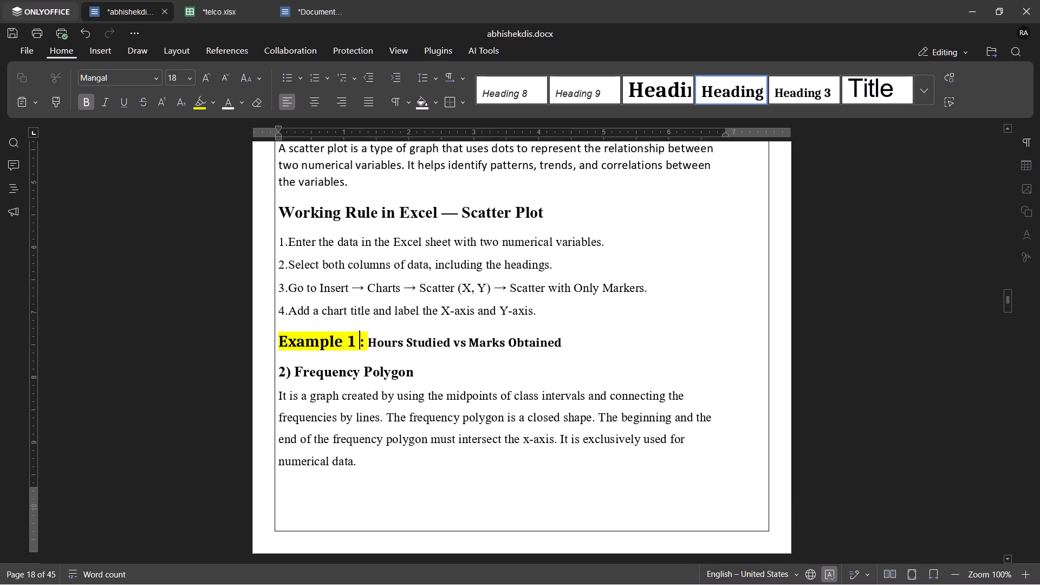
scroll(400, 311, "up", 7)
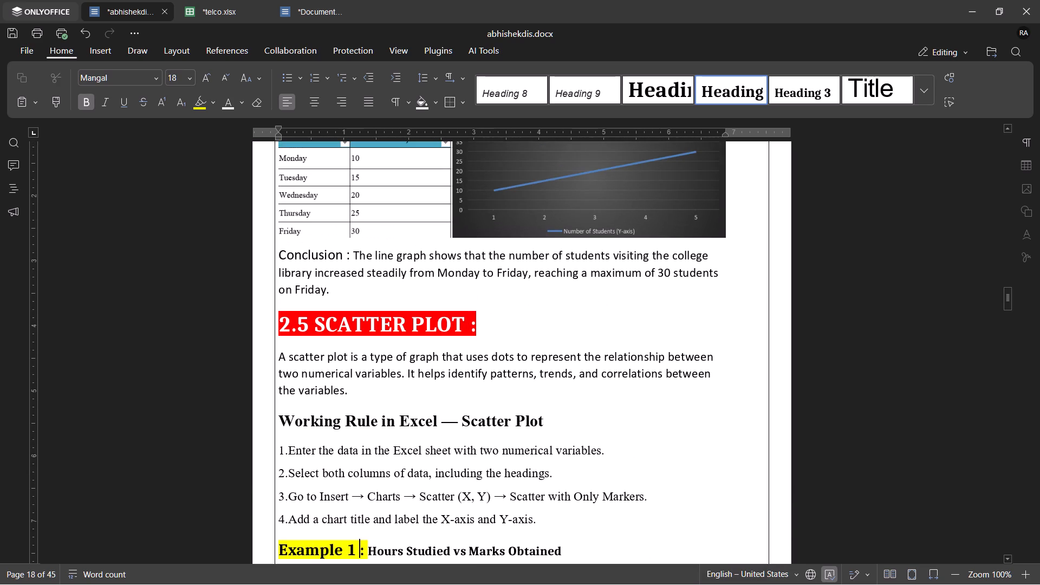
scroll(400, 311, "up", 6)
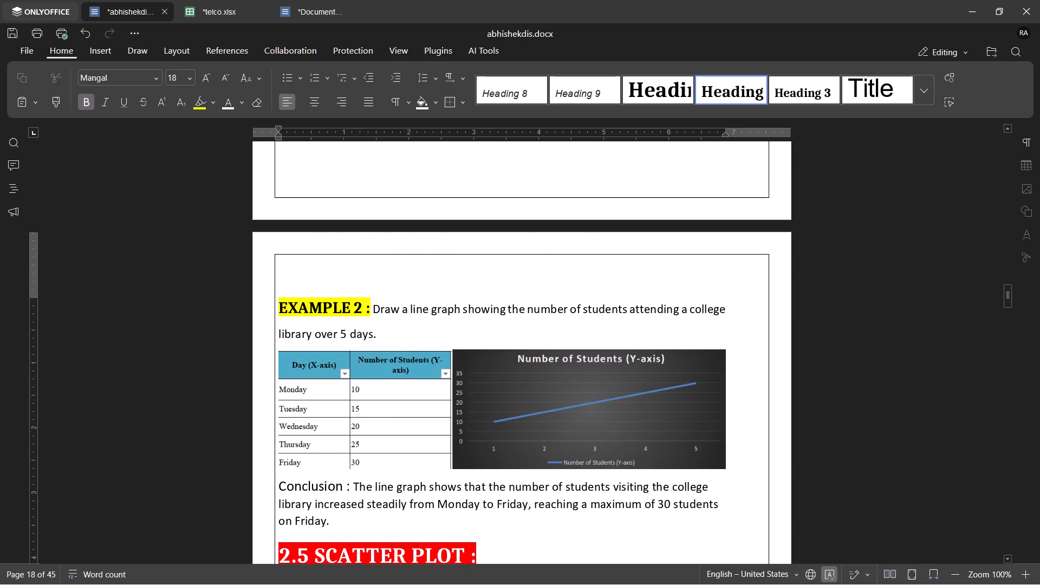
scroll(400, 311, "down", 8)
scroll(400, 311, "up", 1)
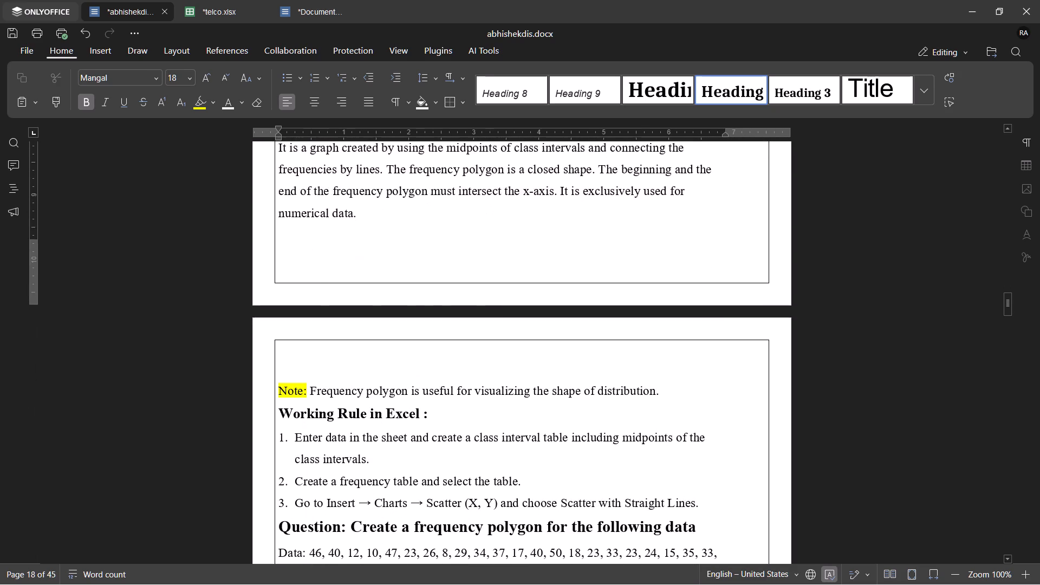
scroll(400, 311, "up", 4)
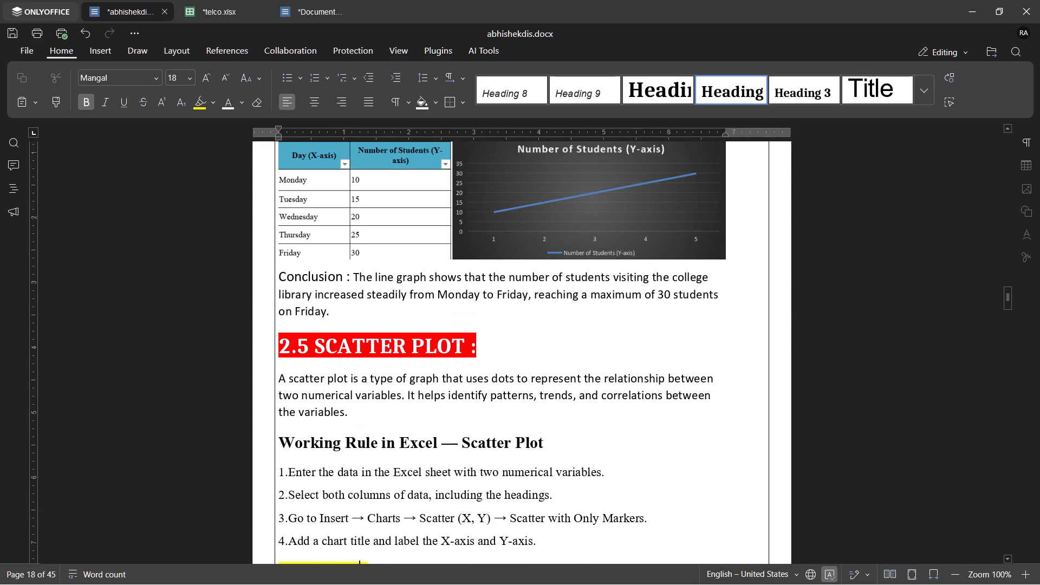
scroll(400, 311, "up", 3)
scroll(400, 311, "down", 6)
scroll(400, 311, "up", 12)
scroll(400, 311, "down", 6)
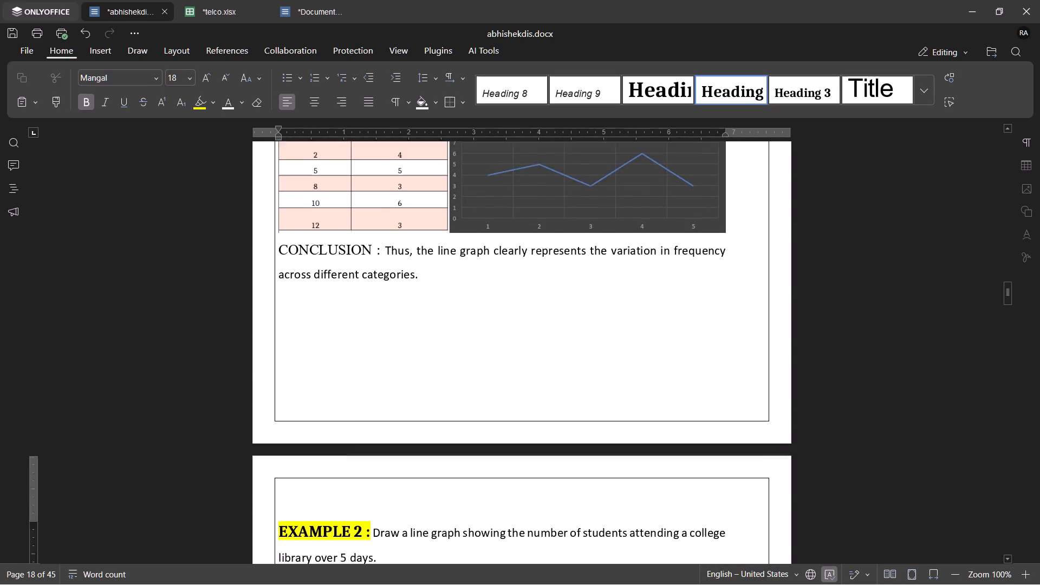
scroll(400, 311, "down", 8)
scroll(400, 311, "up", 1)
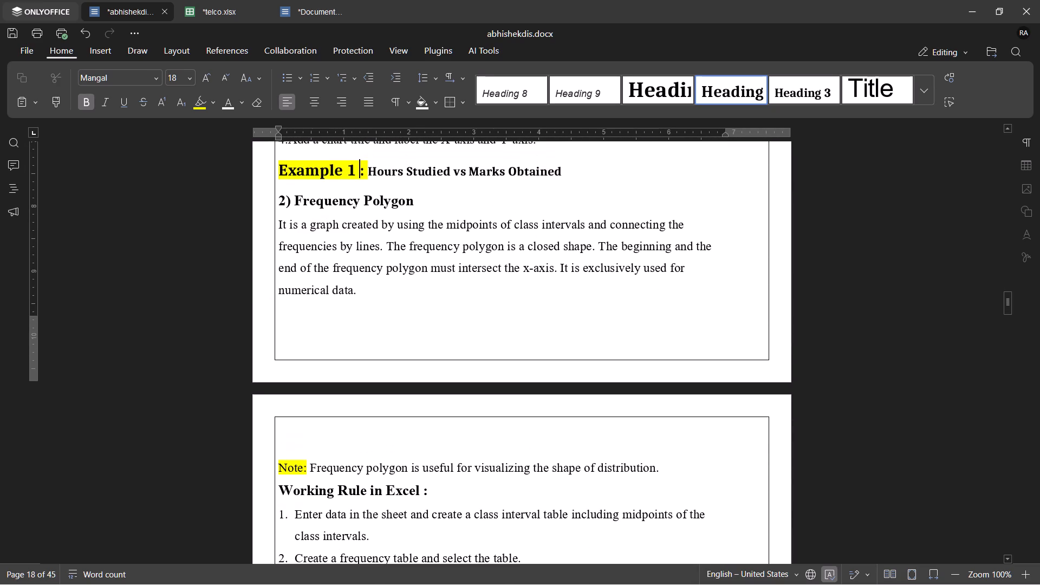
scroll(400, 311, "up", 1)
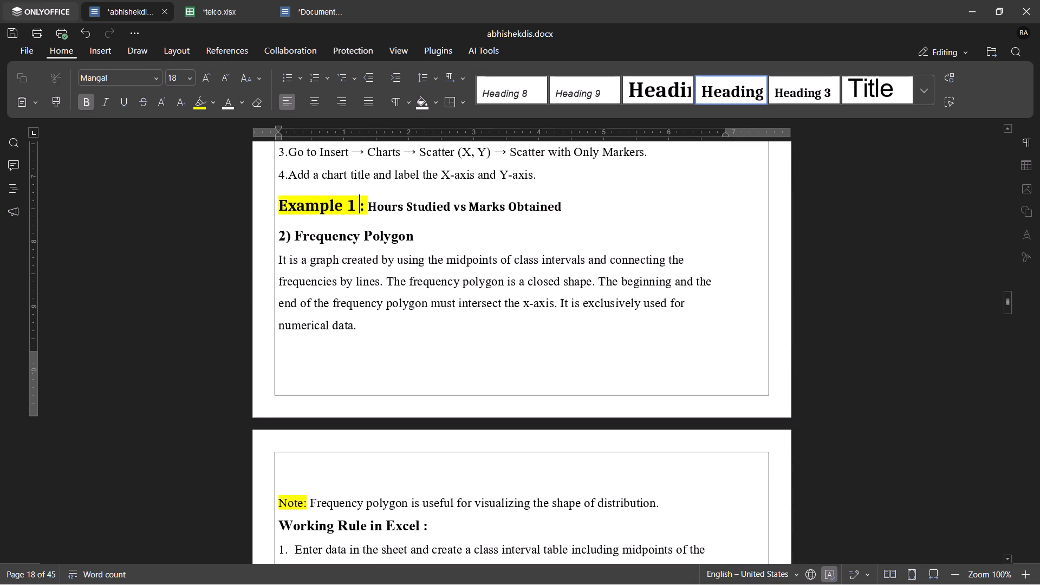
left_click(562, 204)
left_click(216, 3)
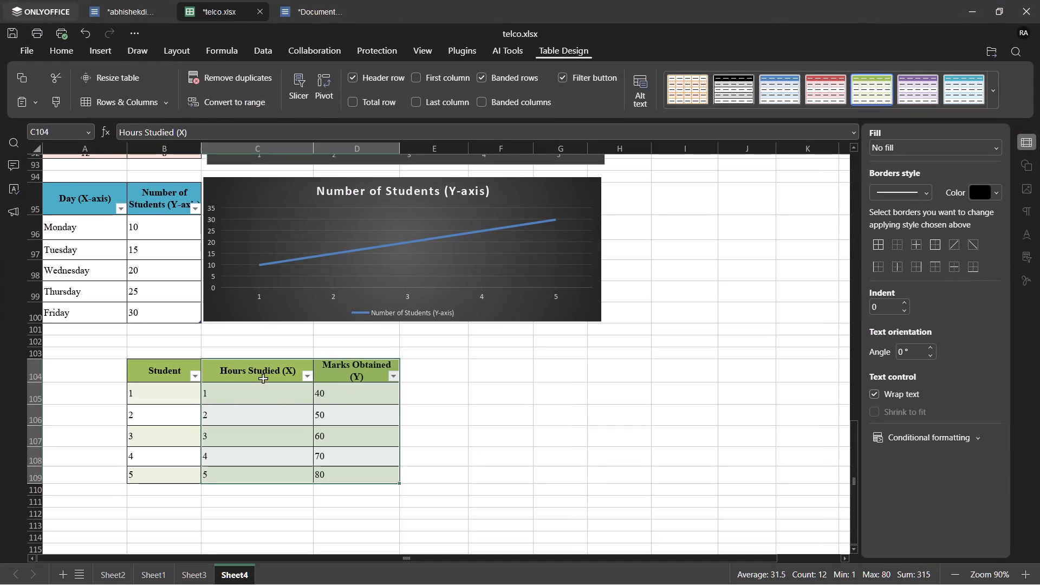
left_click(102, 45)
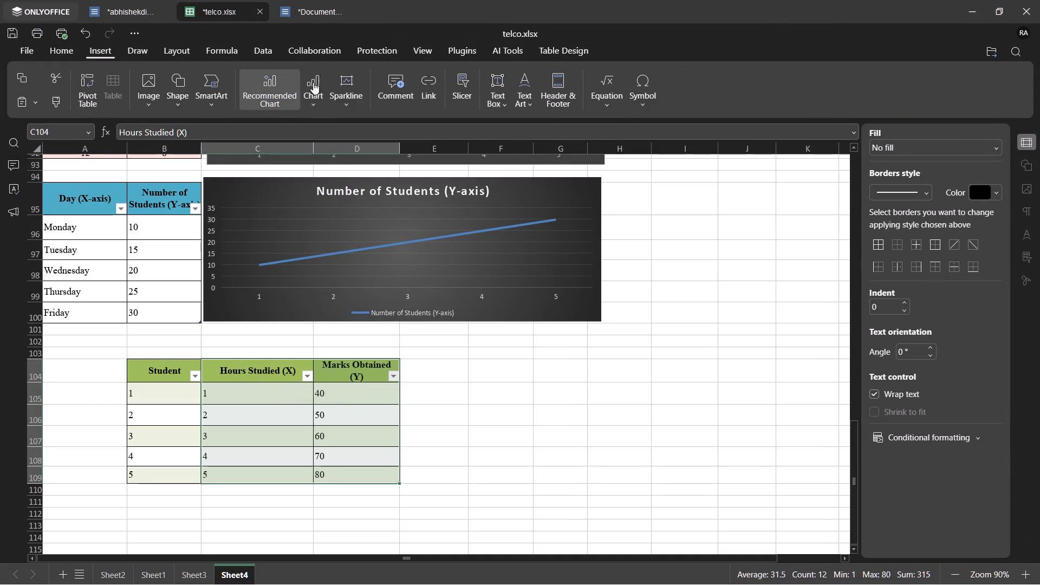
left_click(271, 89)
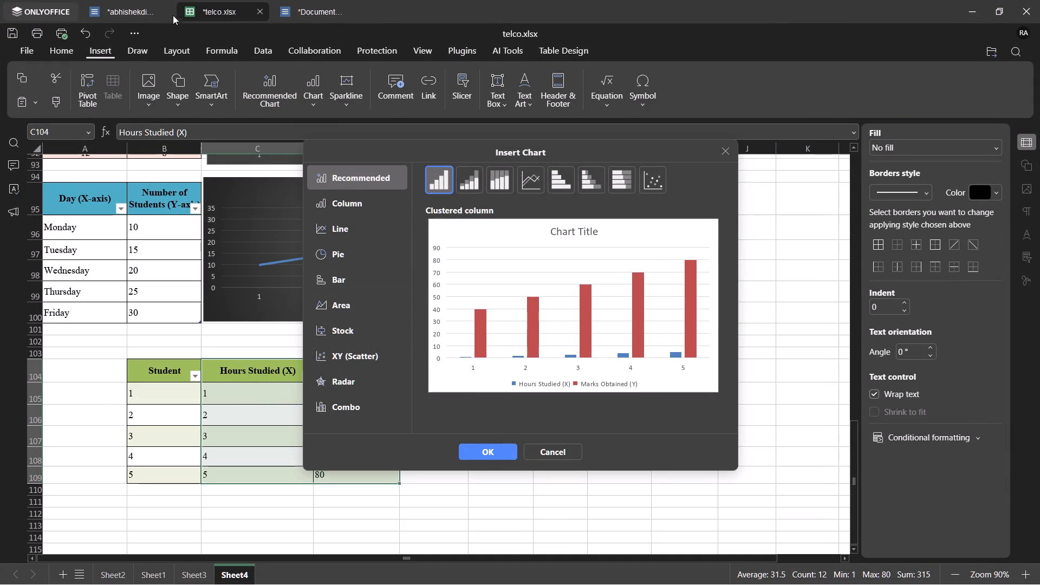
left_click(131, 9)
scroll(405, 305, "up", 2)
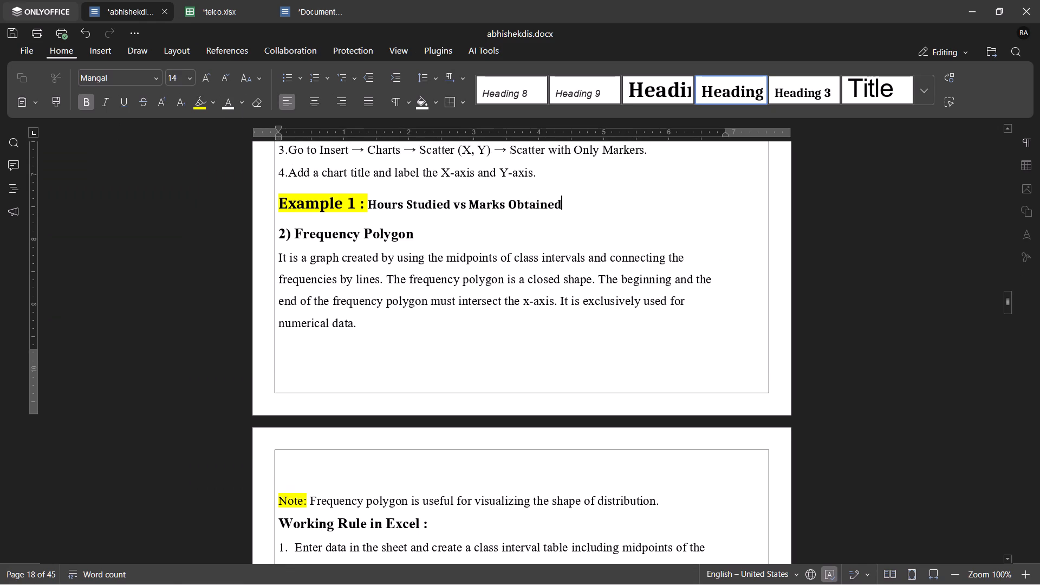
scroll(405, 305, "up", 3)
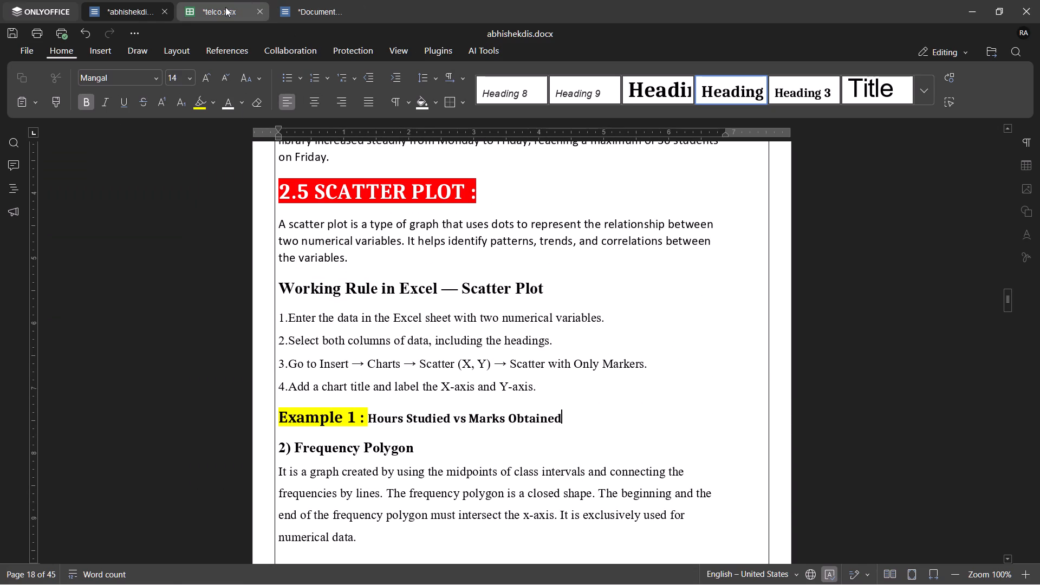
left_click(225, 7)
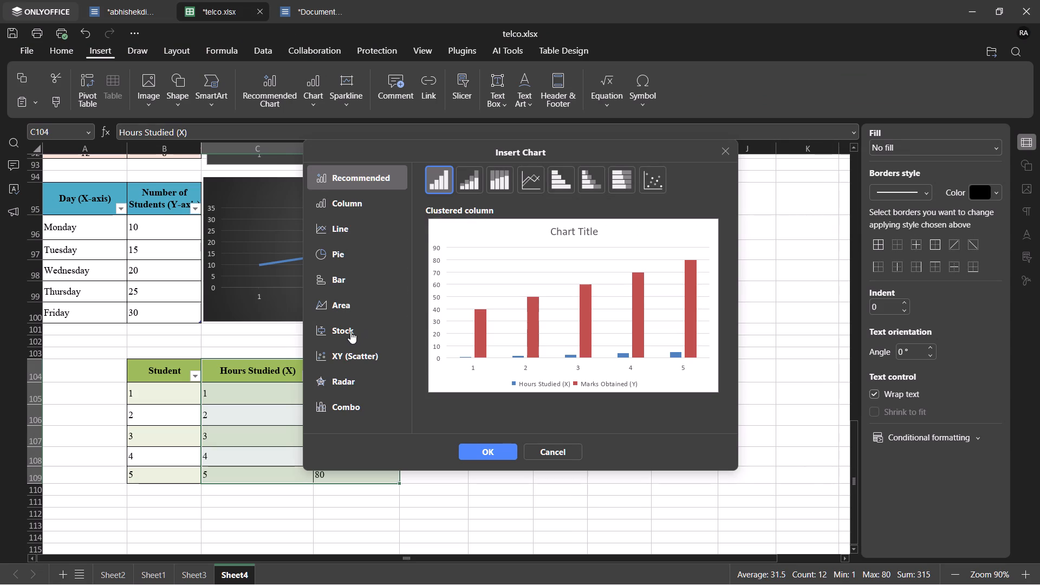
left_click(342, 365)
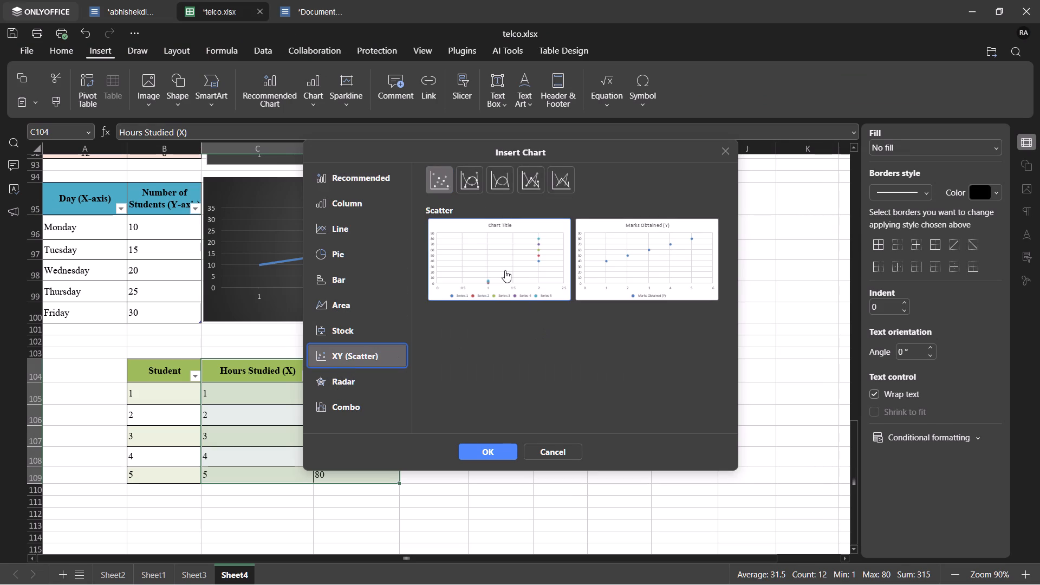
left_click(432, 189)
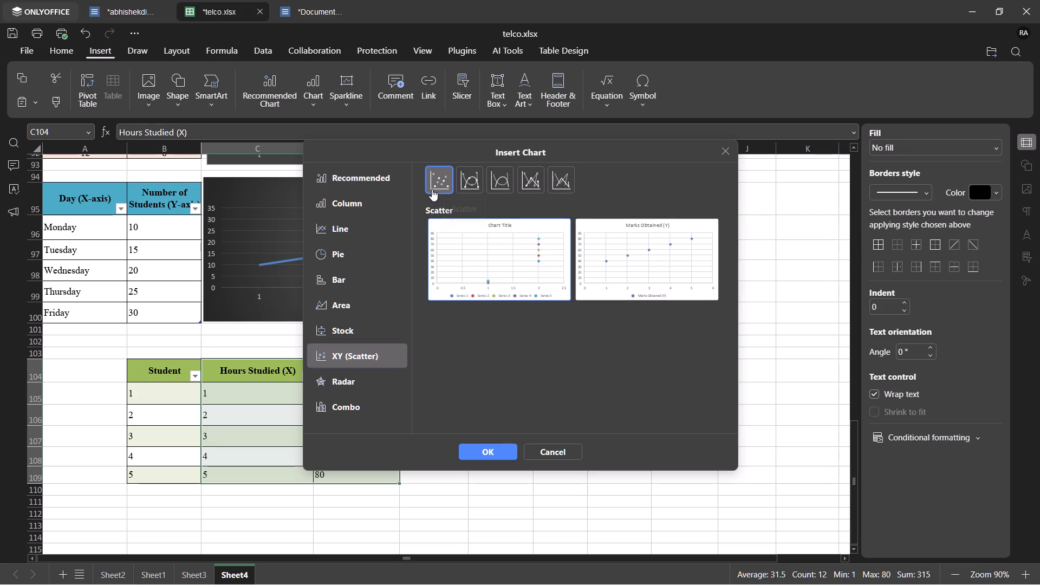
left_click(454, 217)
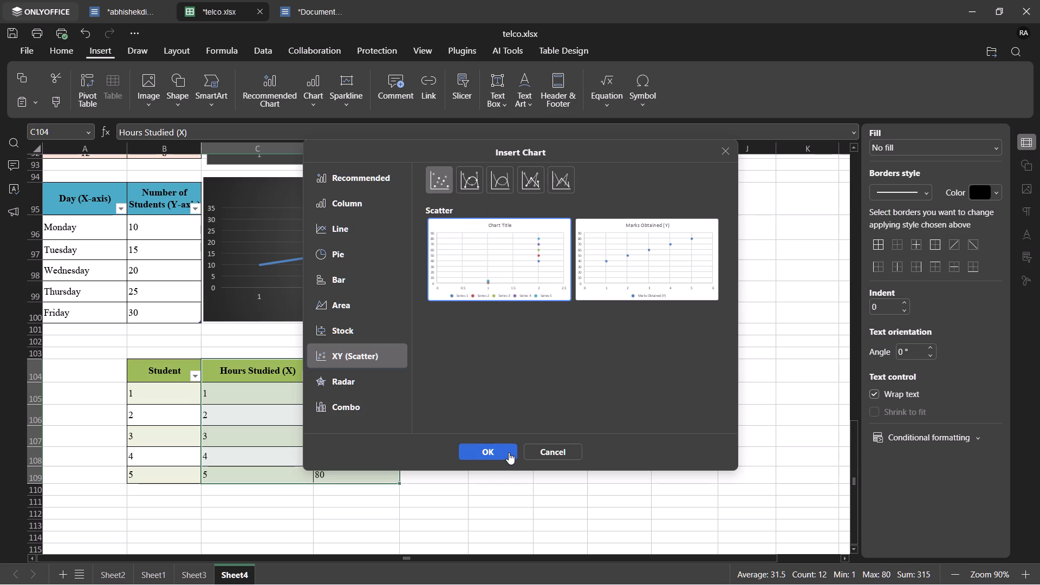
left_click(504, 454)
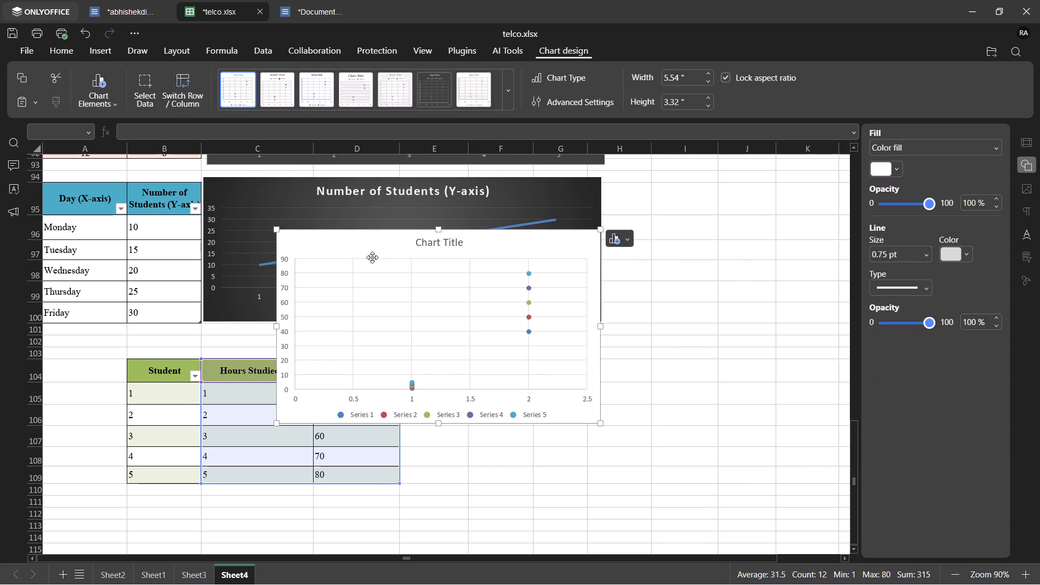
Move the scatter chart beside the student marks table and shorten it from its top edge to about 2.54" high.
left_click_drag(369, 248, 500, 329)
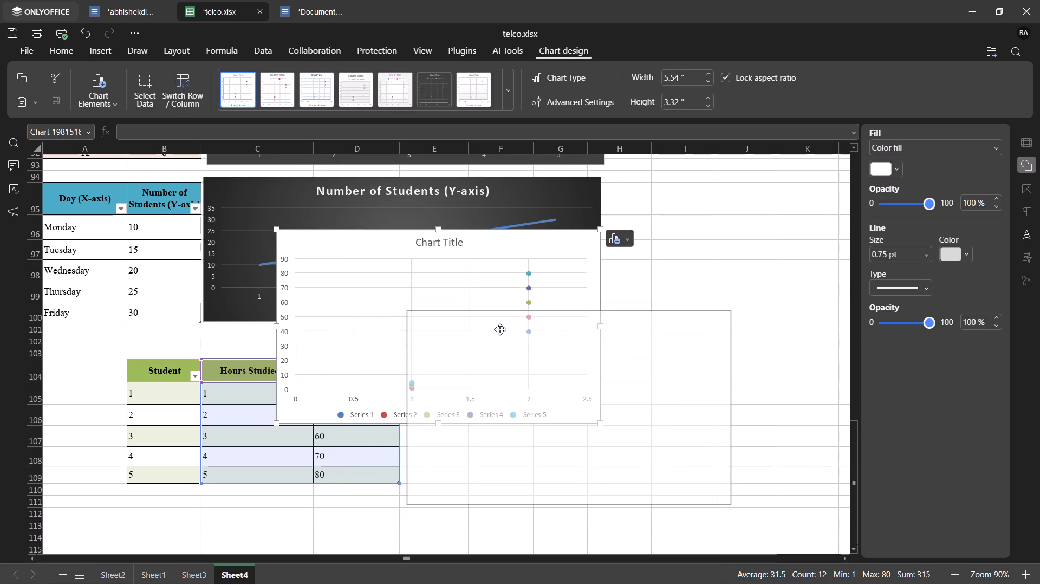
left_click_drag(500, 329, 499, 333)
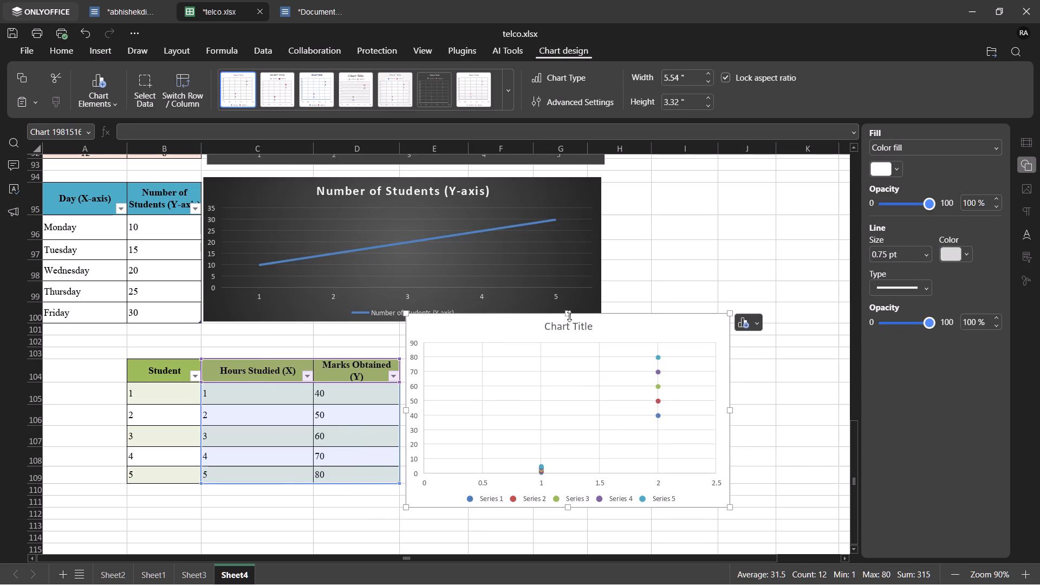
left_click_drag(568, 313, 565, 360)
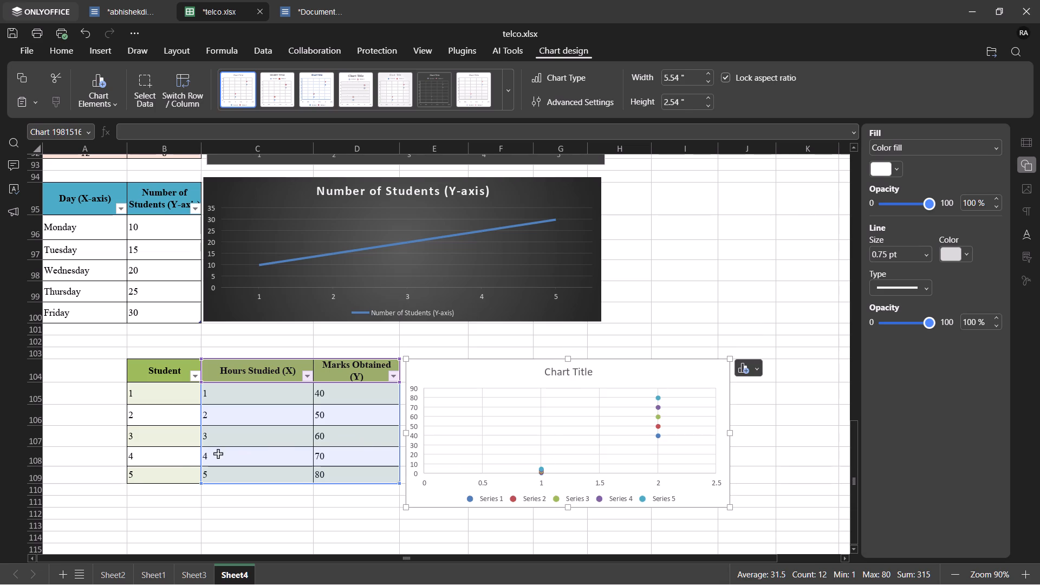
Increase the heights of rows 109 and 108 and header row 104 in the student marks table.
left_click_drag(37, 484, 41, 499)
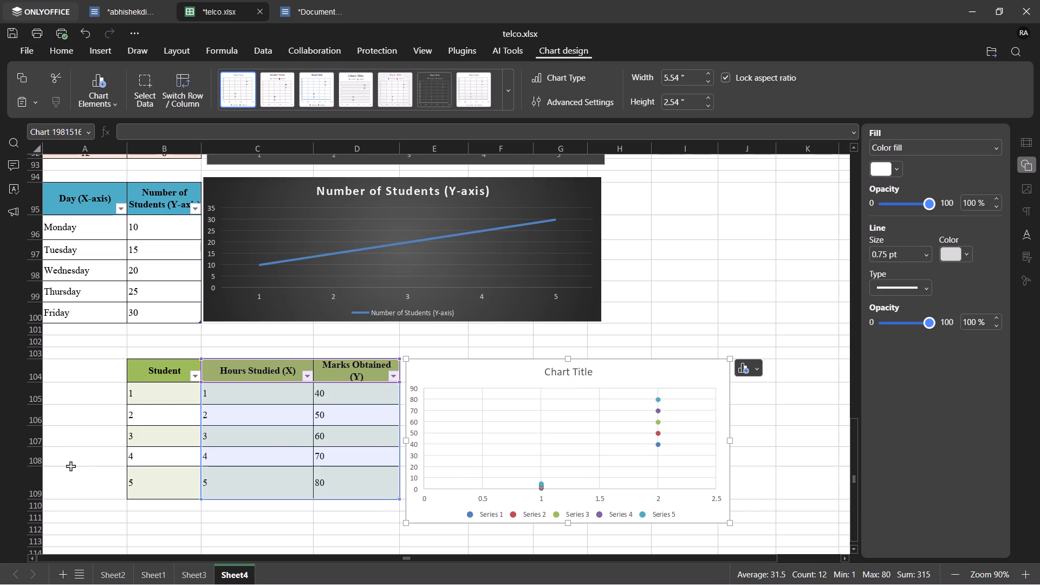
left_click_drag(36, 465, 34, 472)
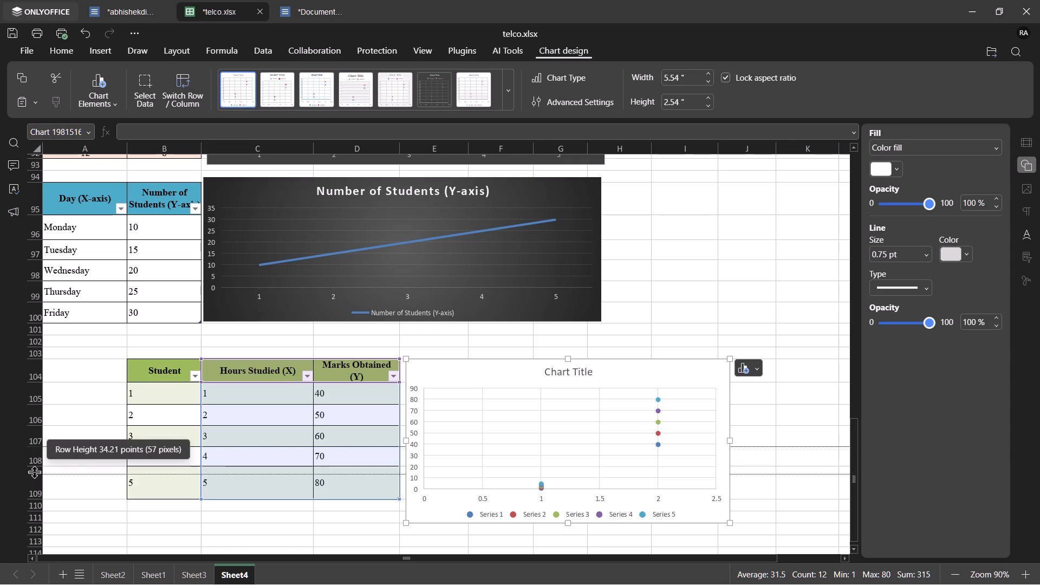
left_click(32, 505)
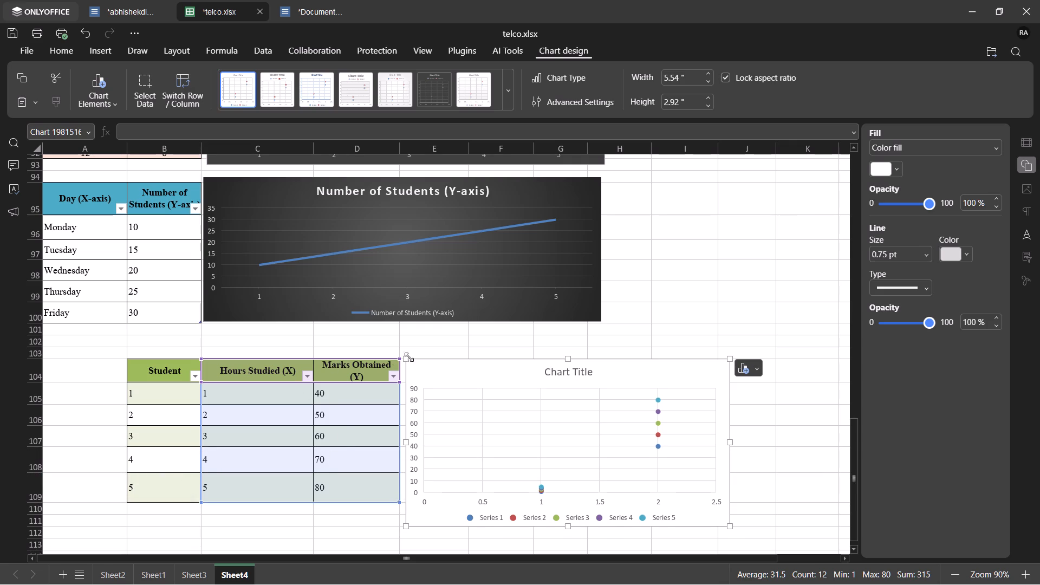
left_click_drag(37, 381, 38, 391)
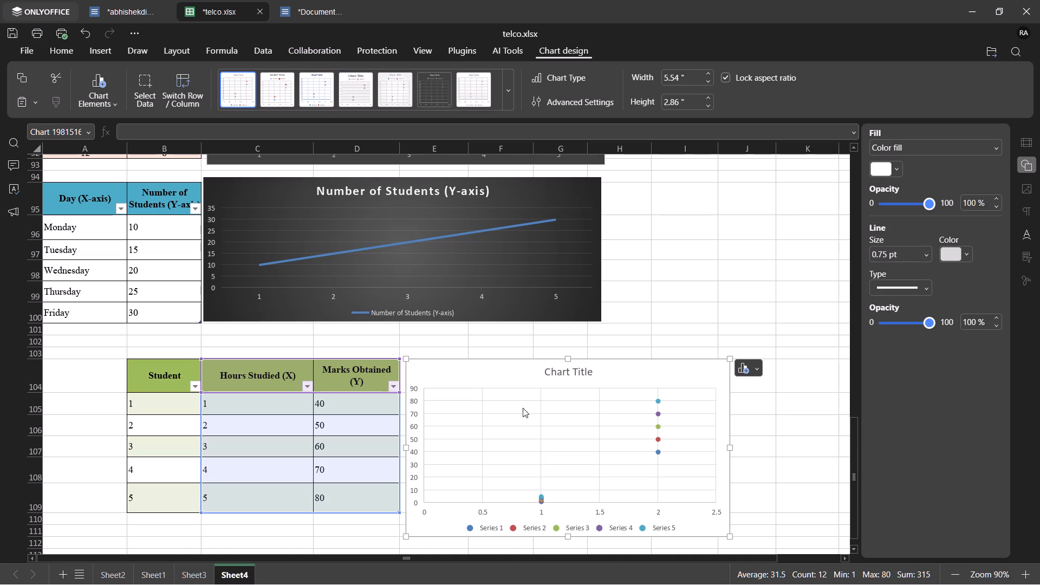
Align the scatter chart against the table's Marks Obtained (Y) column and reduce its height to about 2.78" to match the table's bottom.
left_click_drag(491, 366, 490, 362)
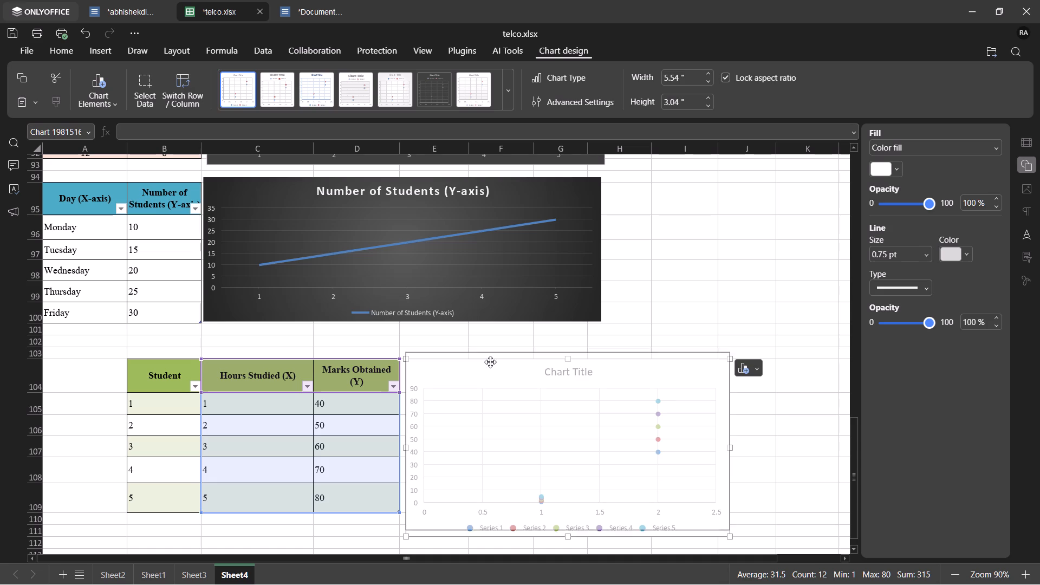
left_click_drag(490, 362, 485, 357)
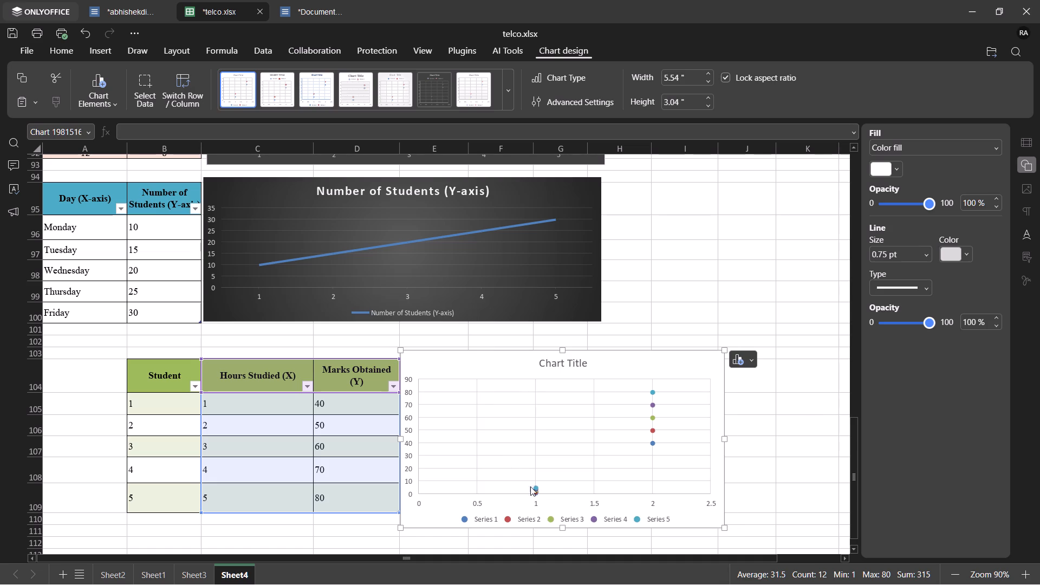
left_click(567, 532)
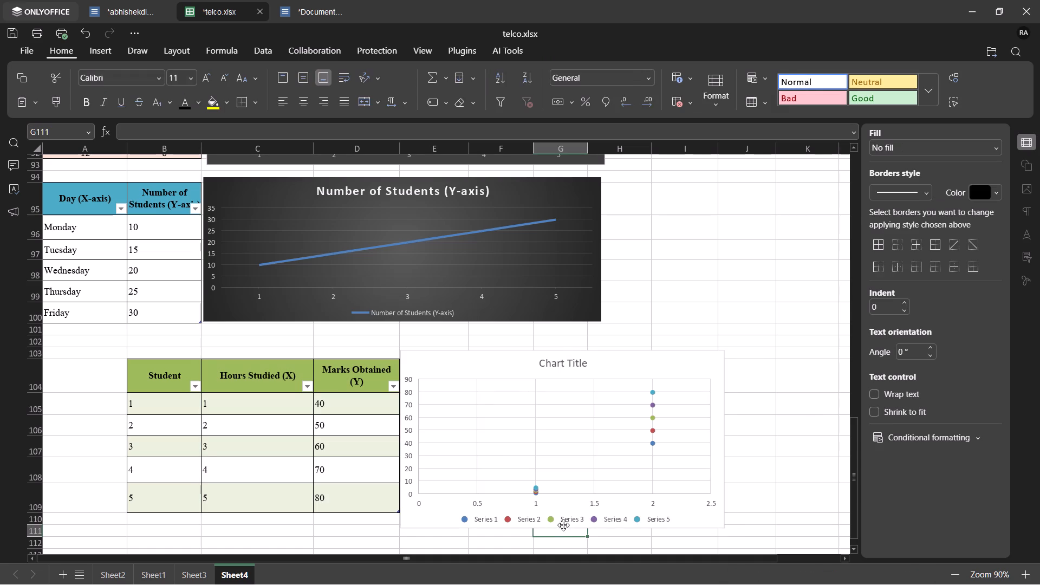
left_click(563, 525)
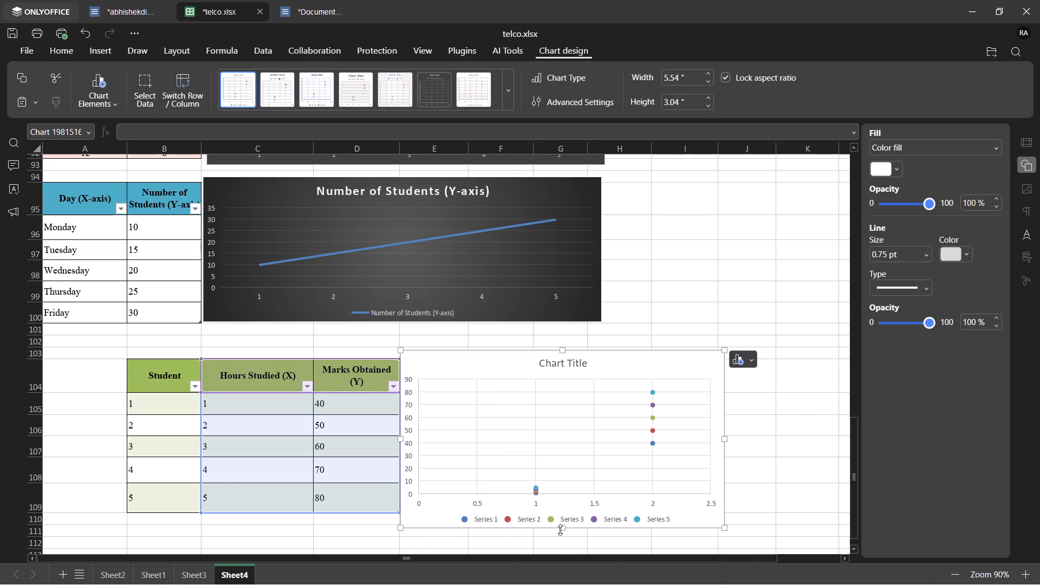
left_click_drag(560, 530, 560, 513)
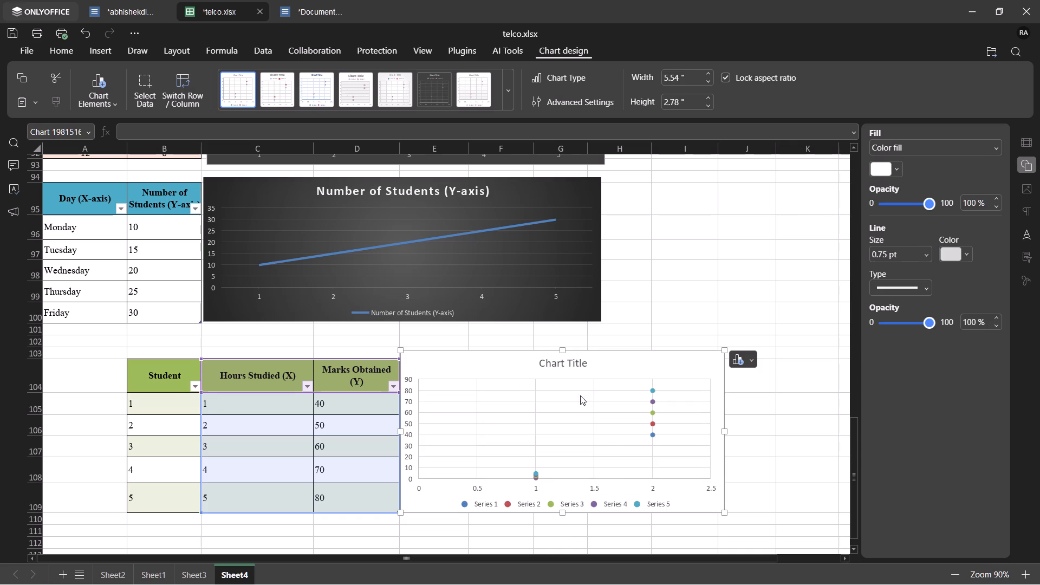
triple_click(576, 361)
key("BackSpace")
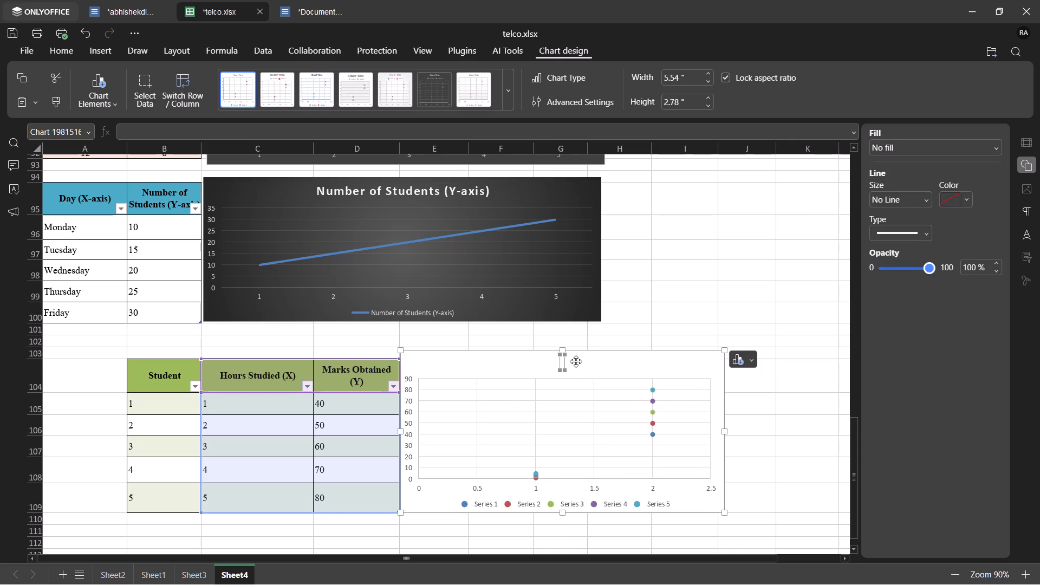
type("SCATTER PLOT FOR")
key("space")
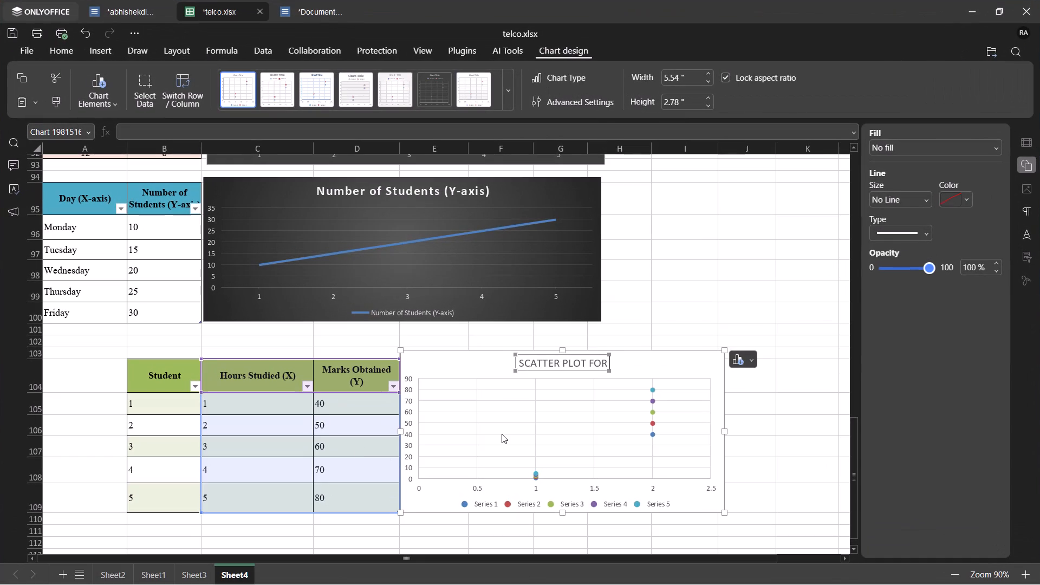
type("ST")
type("UDY")
key("BackSpace")
type("IED")
key("space")
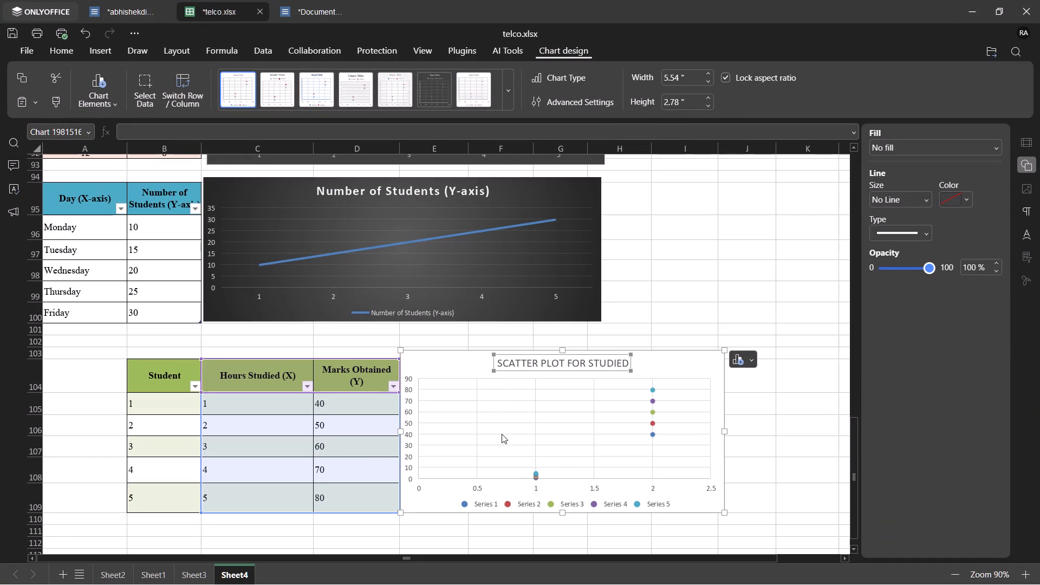
type("HRS VS")
key("space")
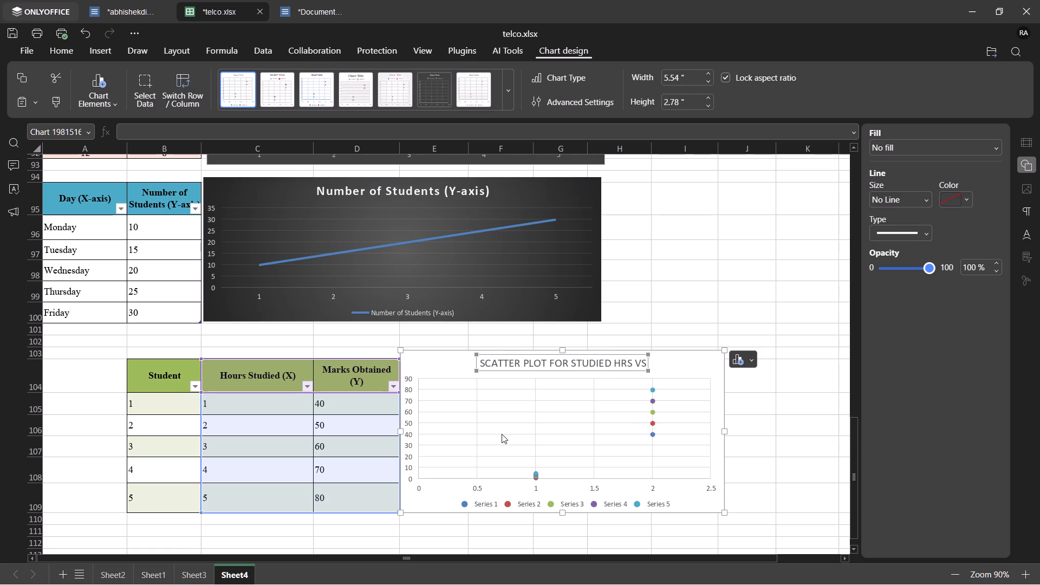
type("MARKS ONB")
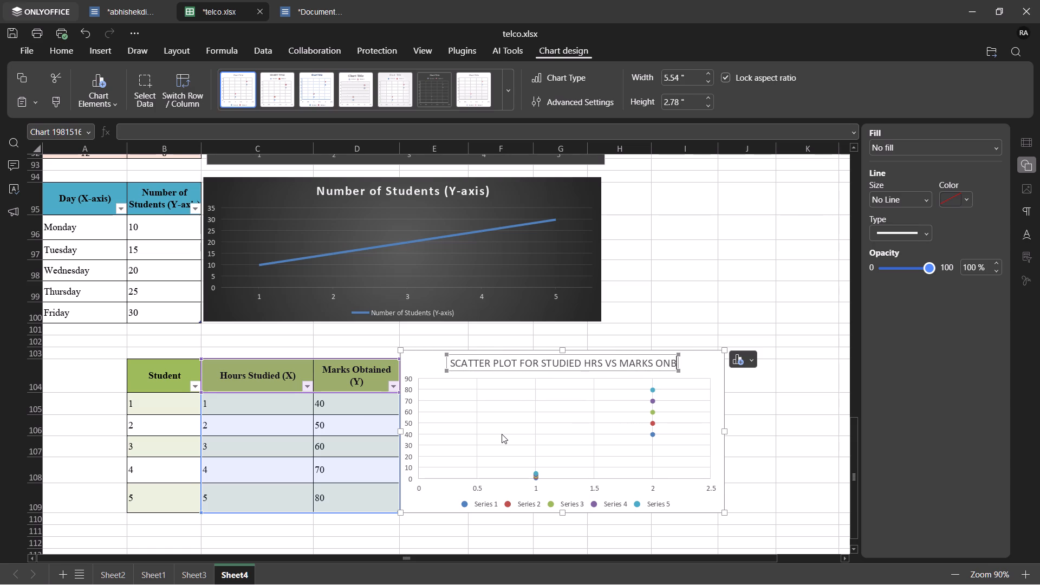
key("BackSpace")
key("BackSpace")
type("BTAINES")
key("BackSpace")
key("d")
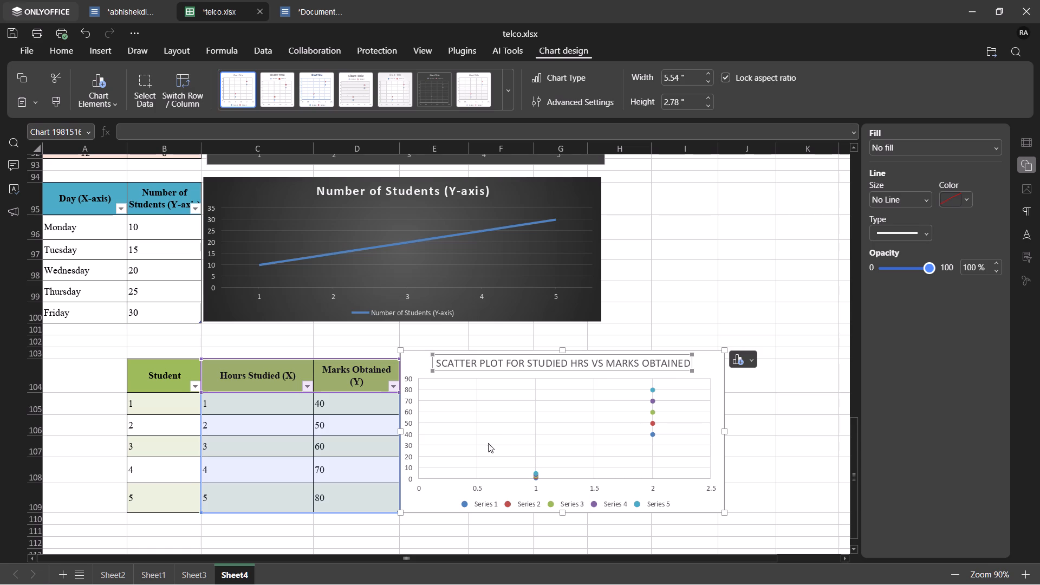
Set the scatter chart title's font colour to black.
triple_click(473, 362)
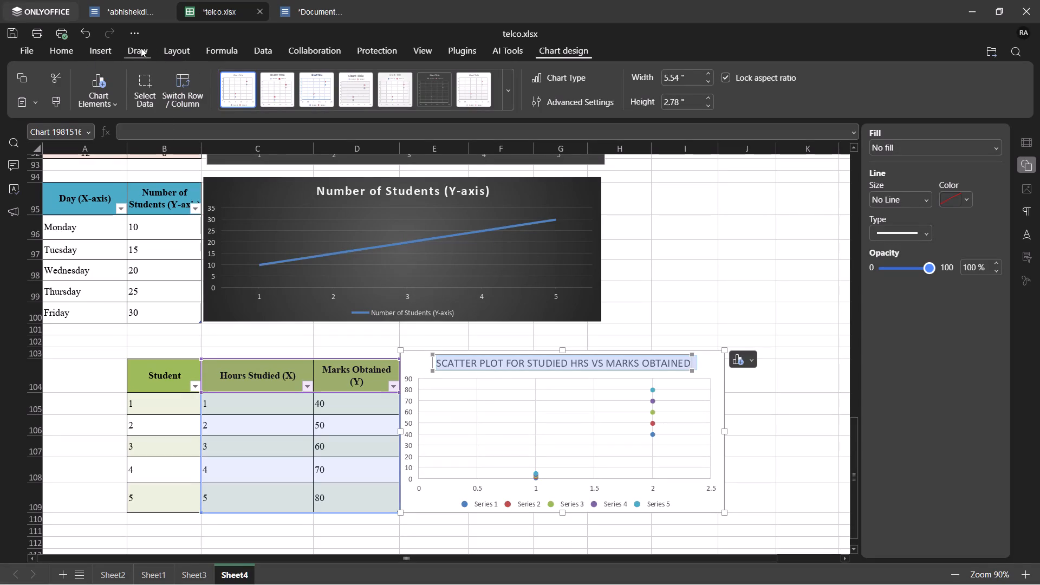
left_click(71, 48)
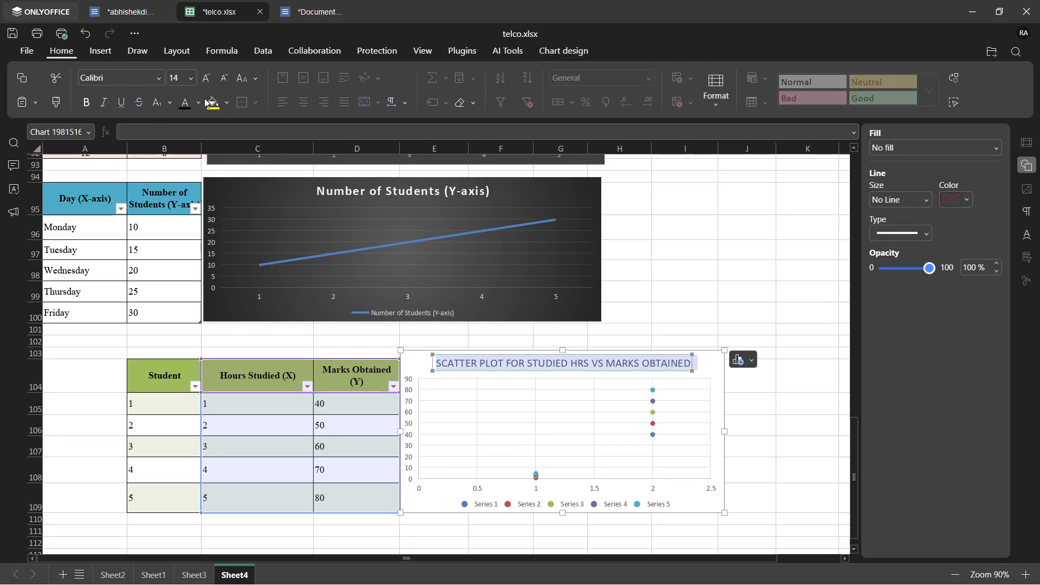
left_click(187, 102)
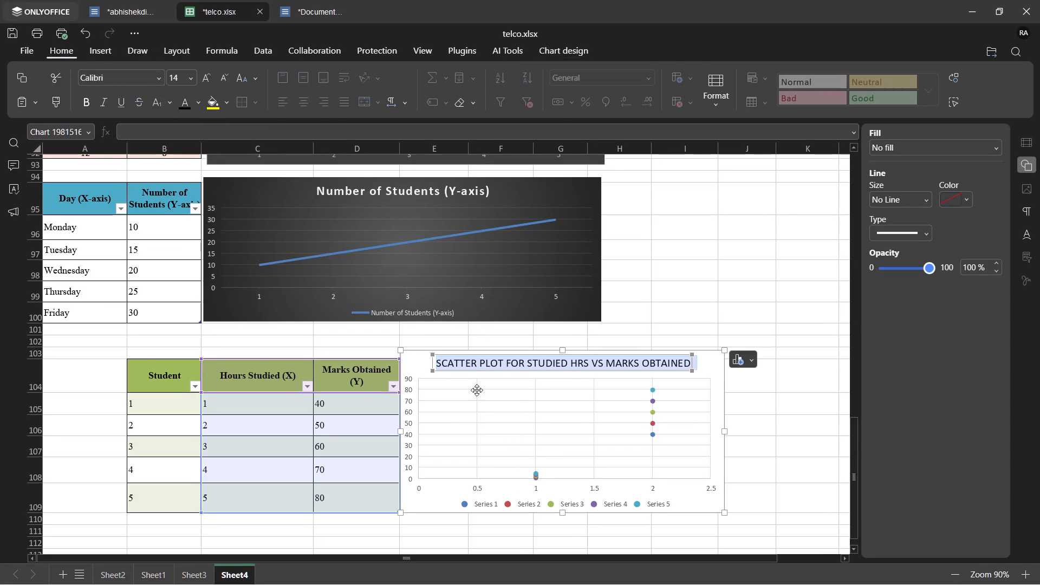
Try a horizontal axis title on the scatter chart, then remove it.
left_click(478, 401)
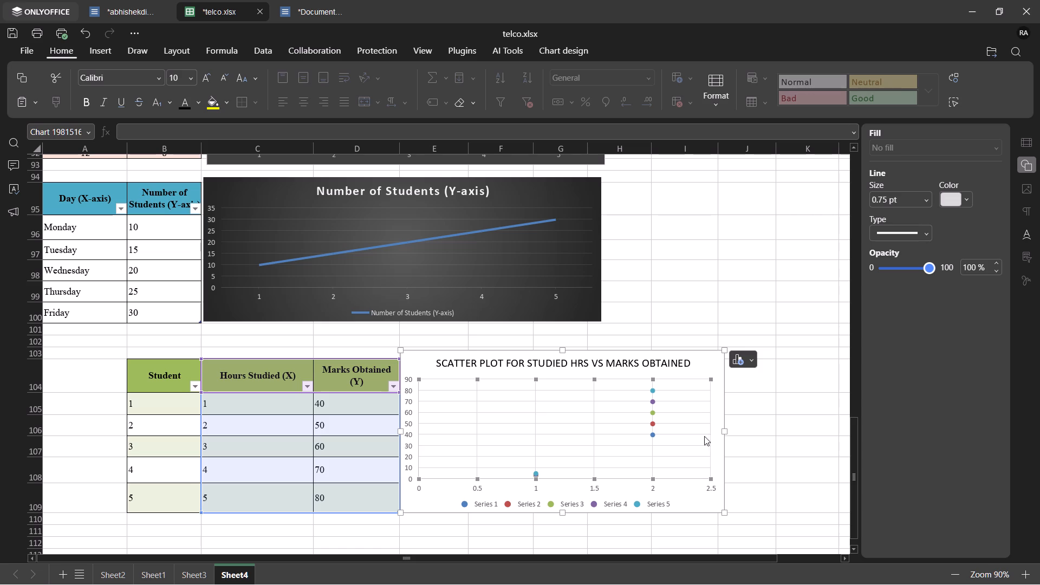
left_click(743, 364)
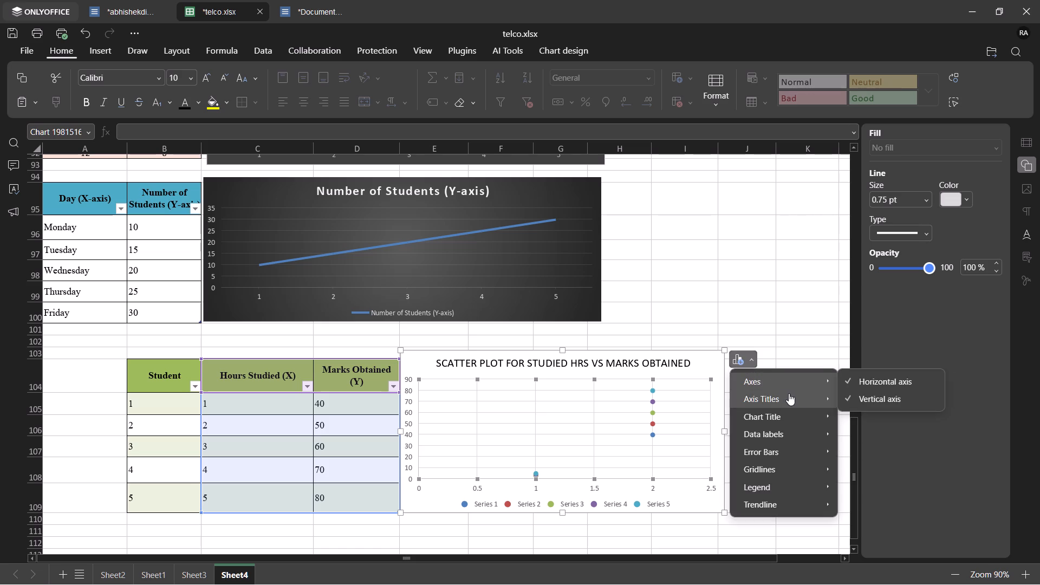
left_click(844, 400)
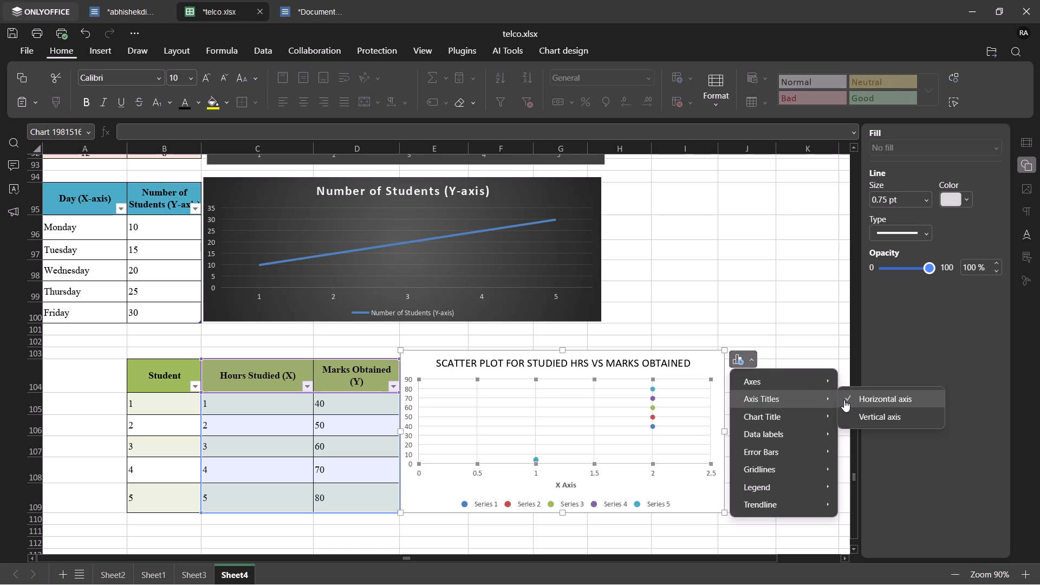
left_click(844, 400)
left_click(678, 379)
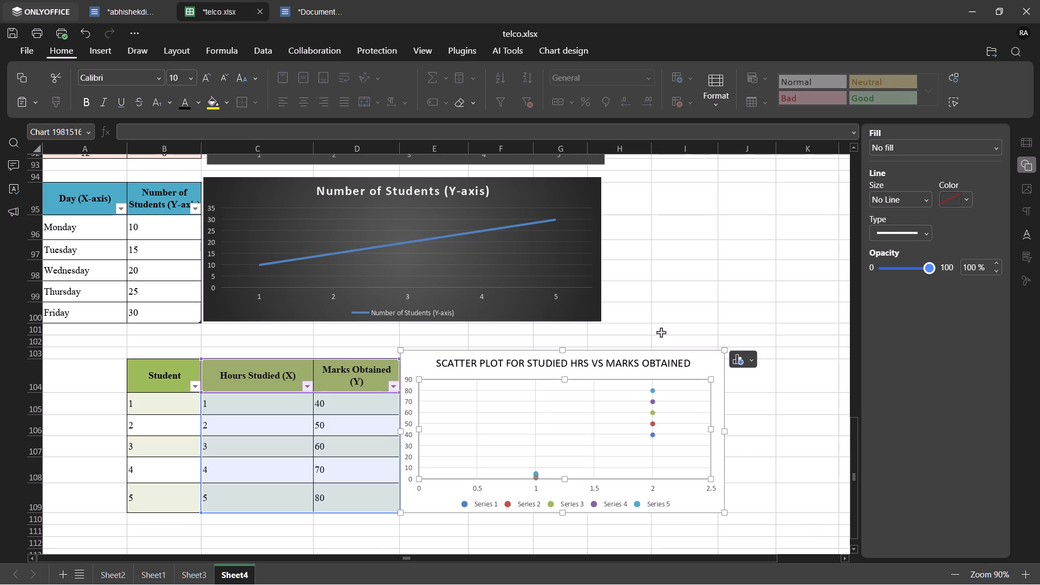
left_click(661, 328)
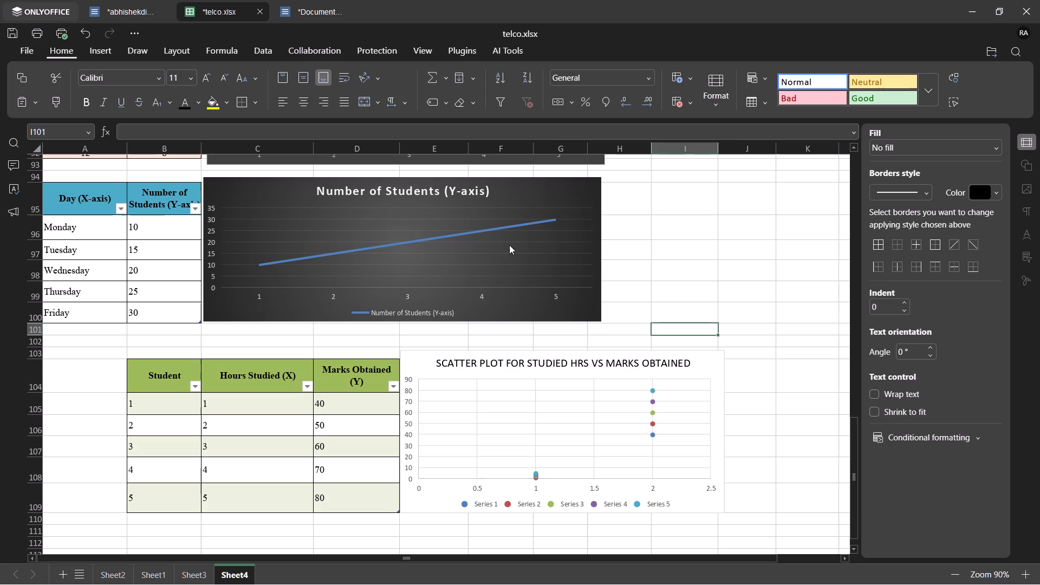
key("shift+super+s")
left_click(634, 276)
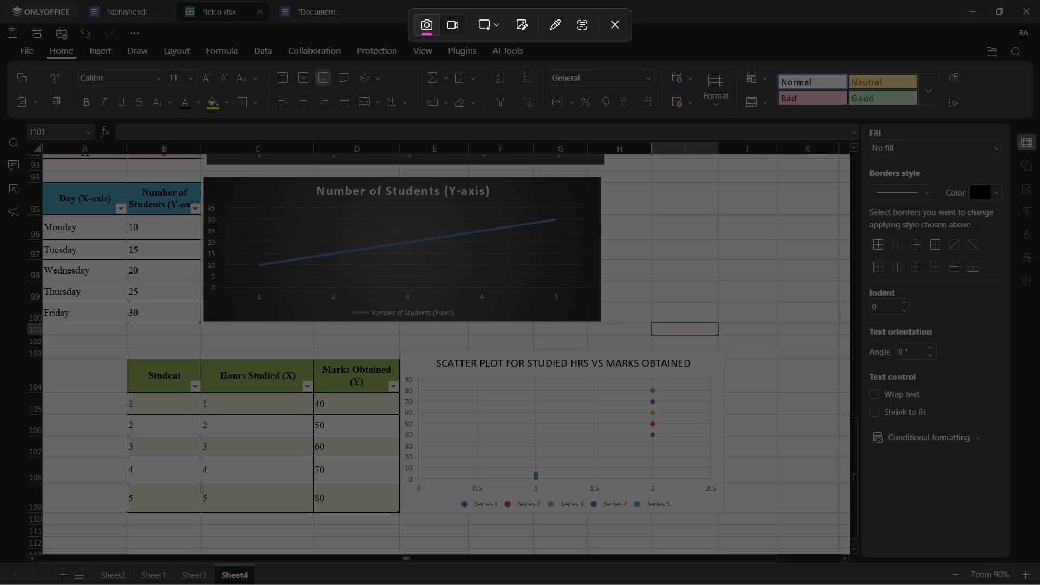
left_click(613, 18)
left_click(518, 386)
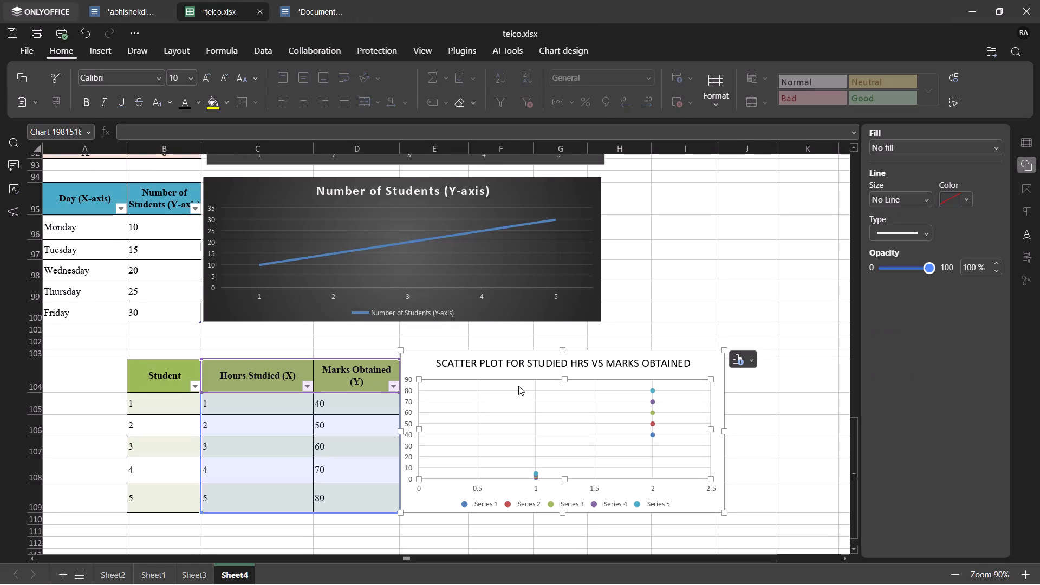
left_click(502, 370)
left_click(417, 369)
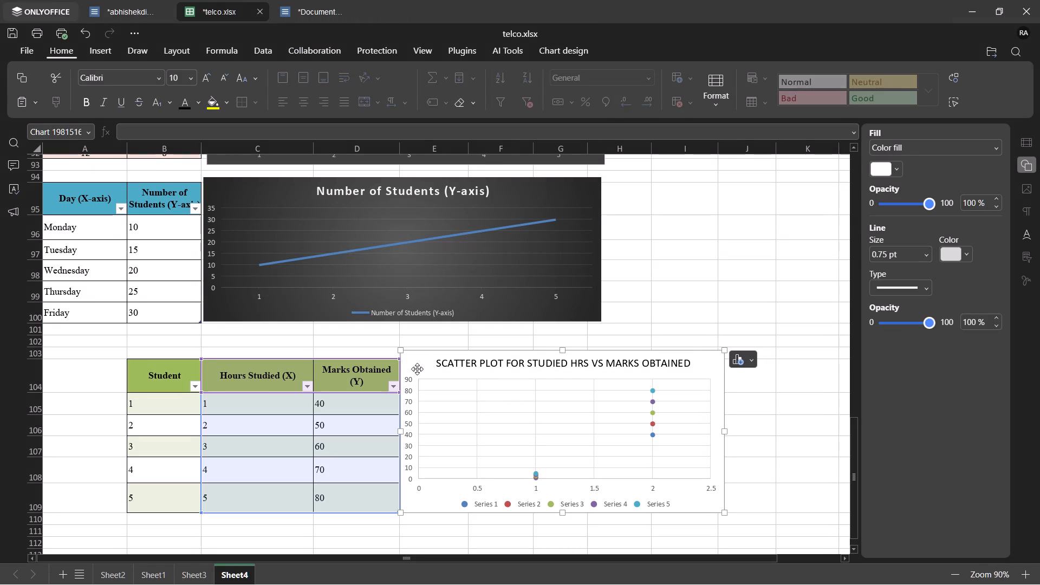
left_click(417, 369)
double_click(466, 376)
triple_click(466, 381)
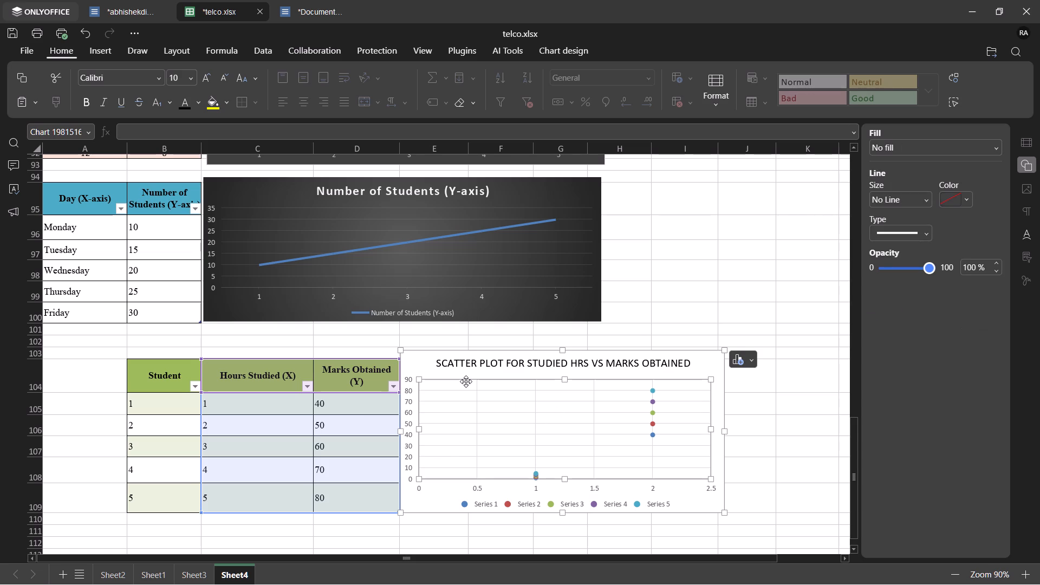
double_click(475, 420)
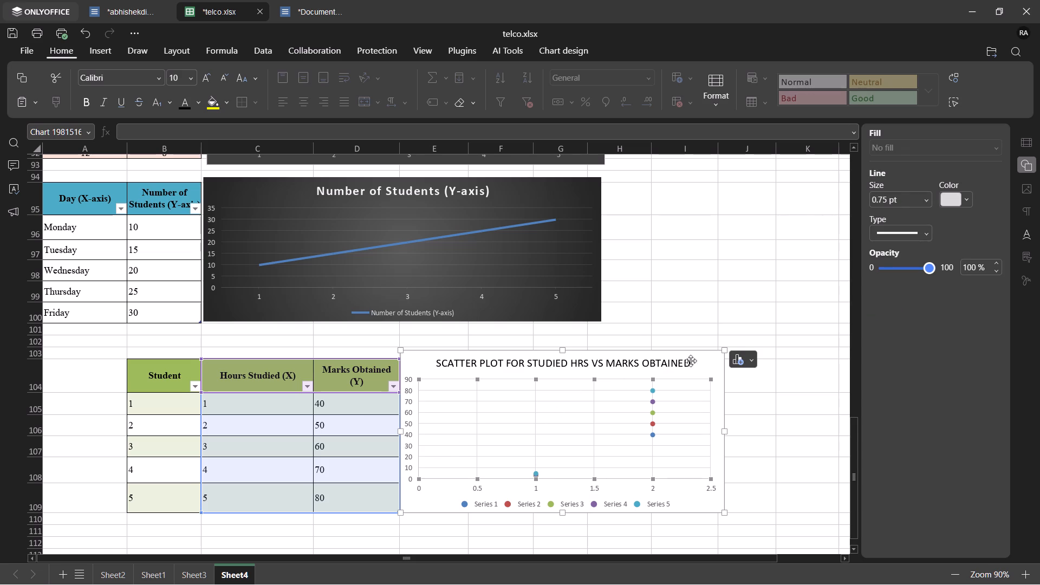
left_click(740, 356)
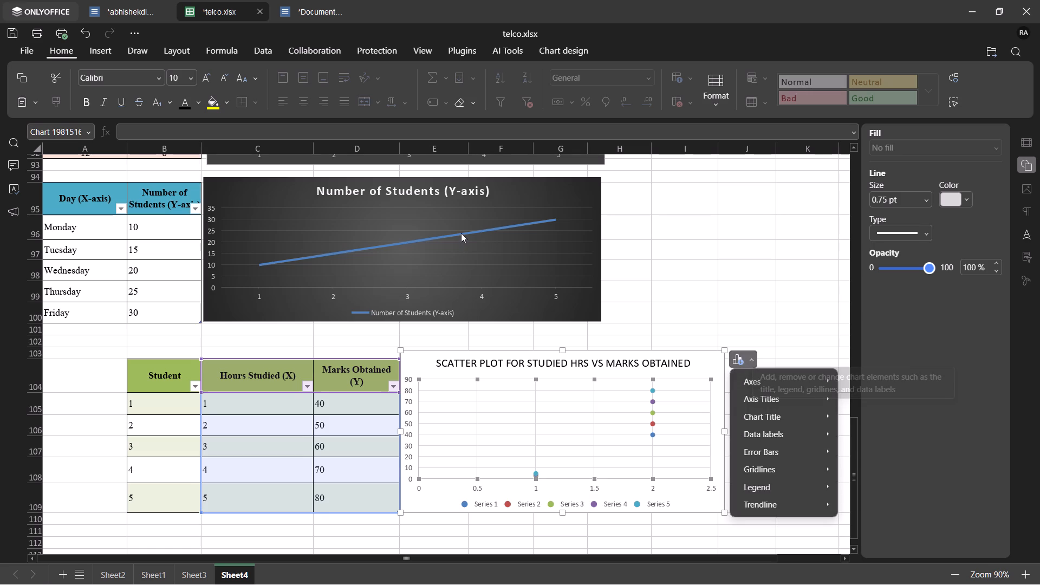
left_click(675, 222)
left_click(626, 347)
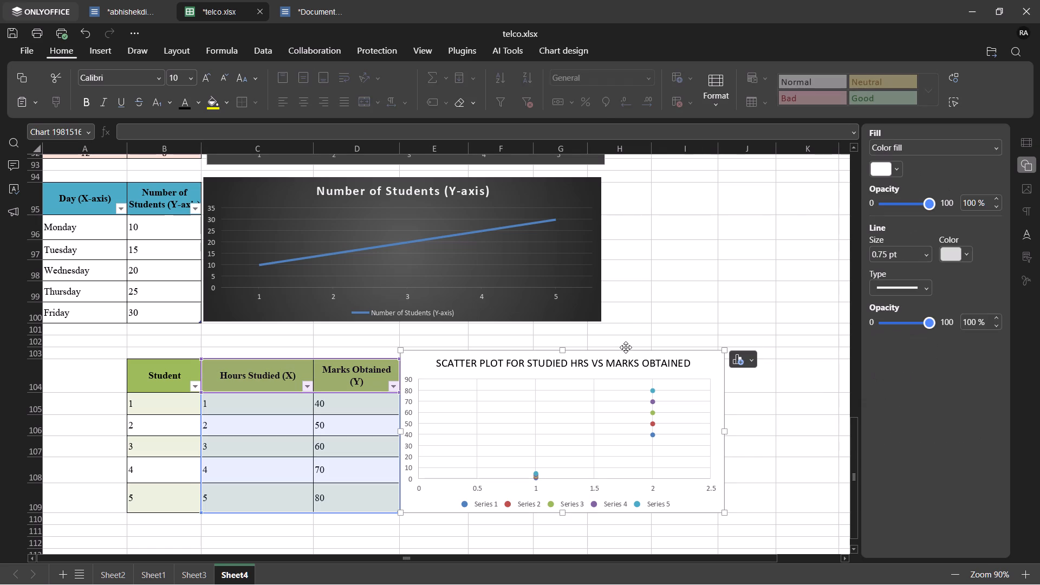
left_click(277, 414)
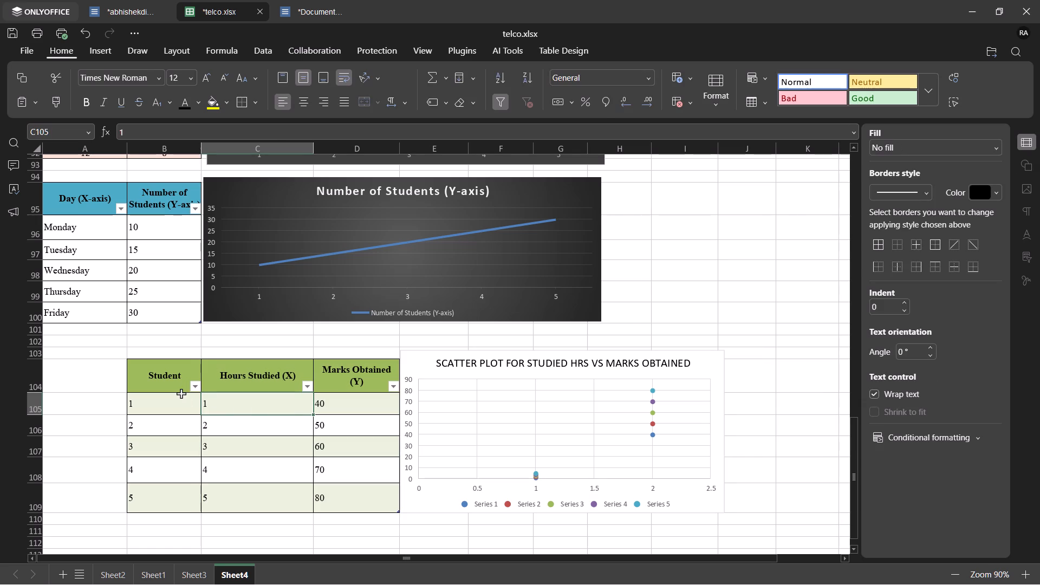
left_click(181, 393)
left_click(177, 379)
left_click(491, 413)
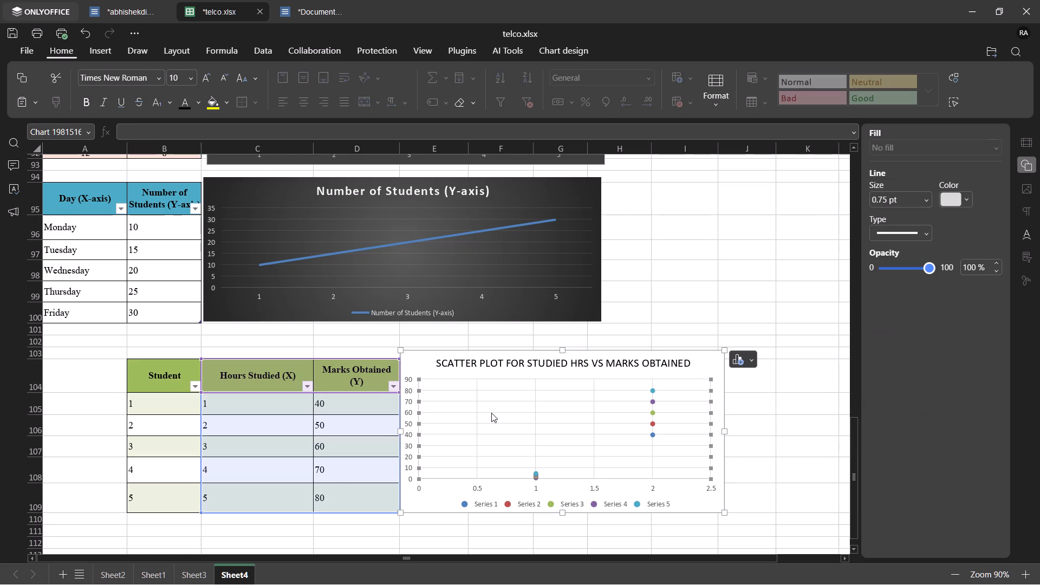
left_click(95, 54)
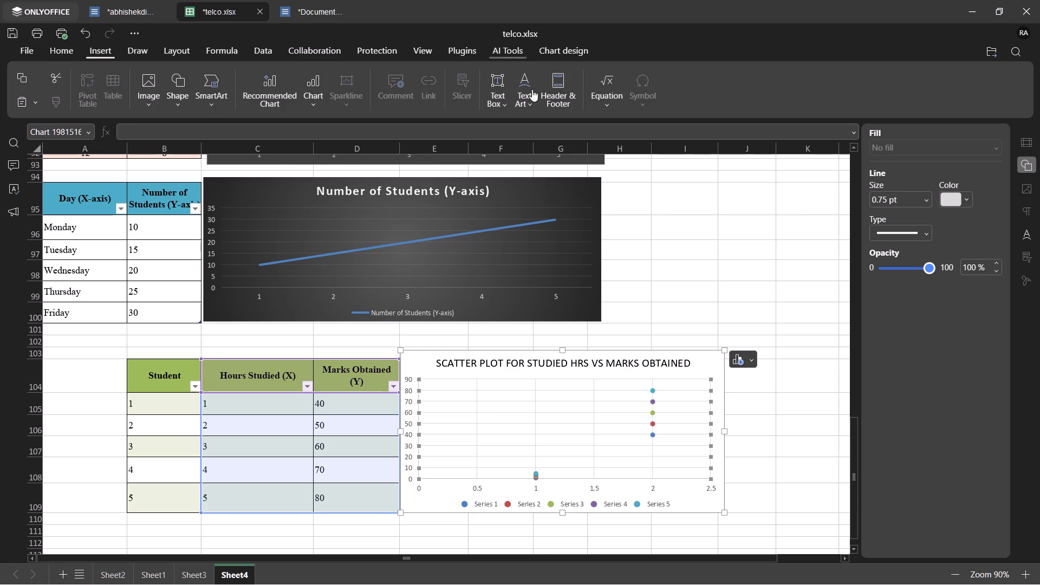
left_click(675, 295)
Apply the dark radial-gradient chart style to the scatter chart, matching the line chart above it.
left_click(534, 401)
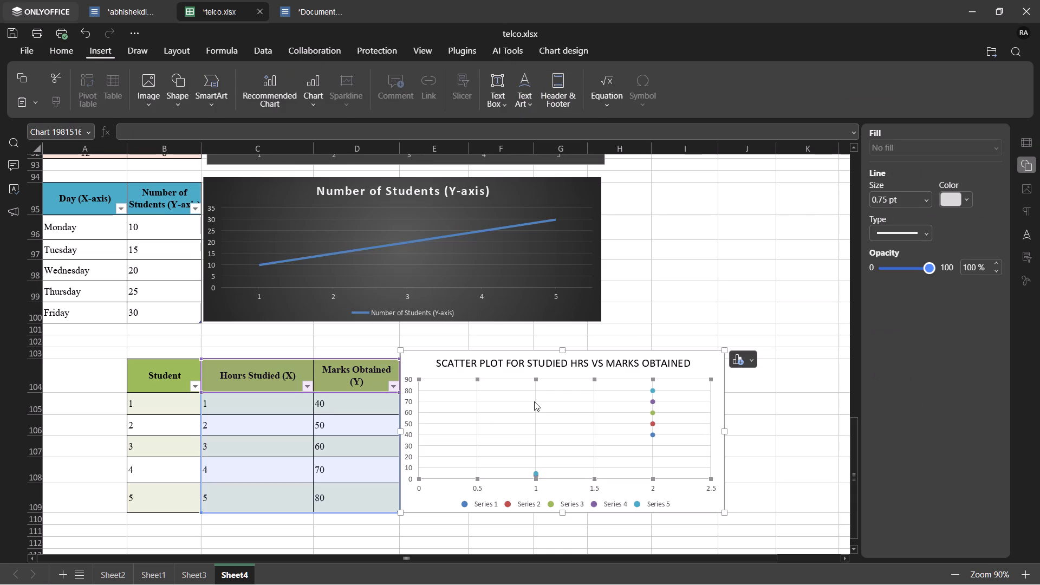
left_click(555, 56)
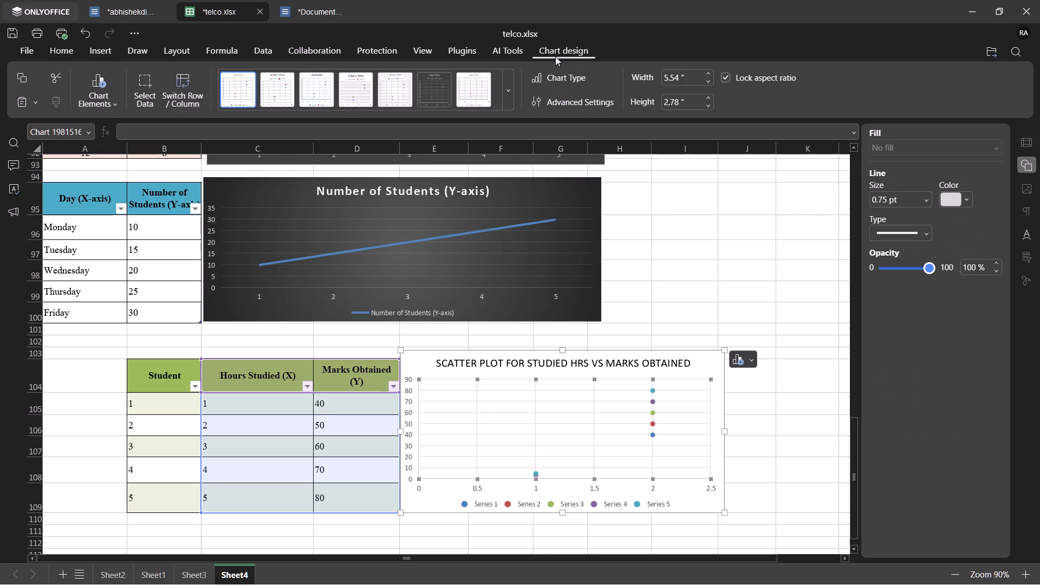
left_click(506, 92)
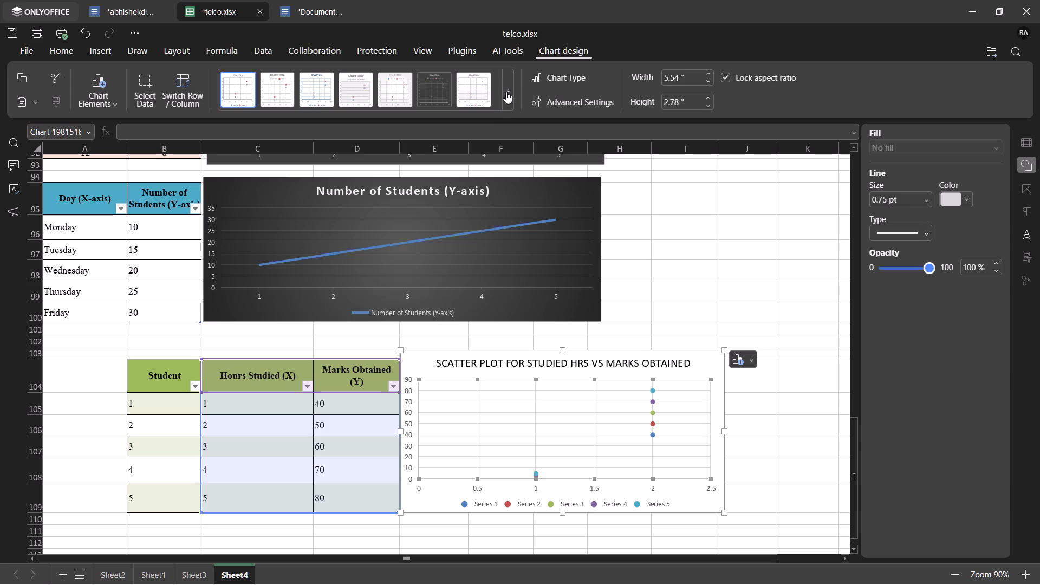
left_click(246, 135)
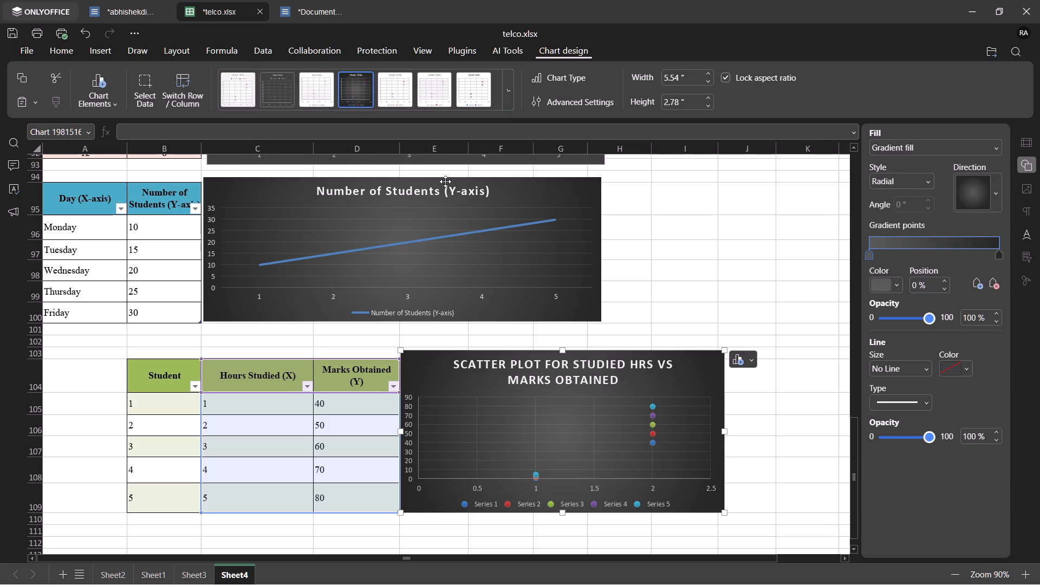
left_click(665, 249)
Capture a screenshot of the student marks table together with the scatter chart beside it.
key("shift+super+s")
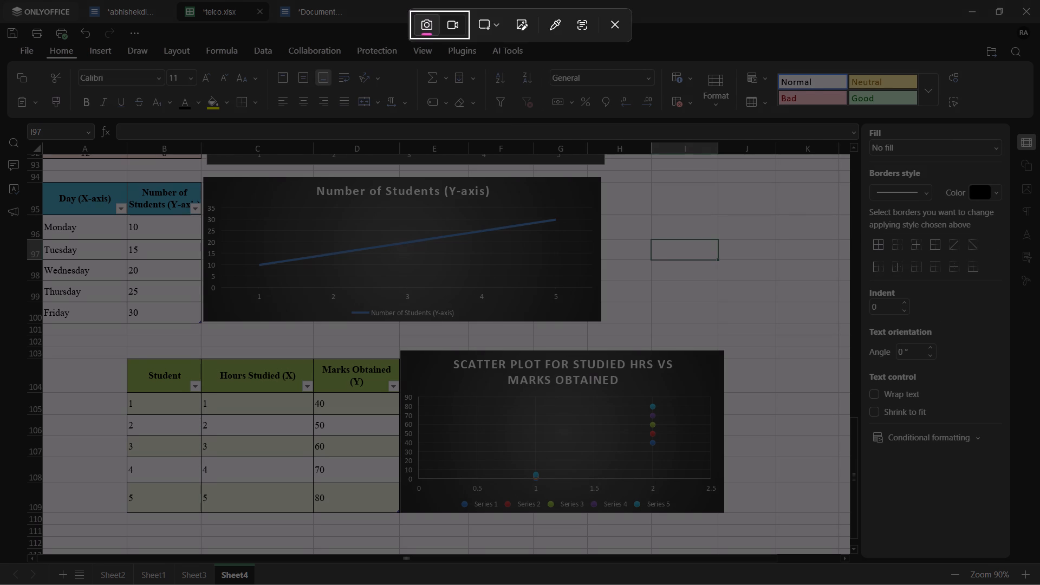
left_click_drag(127, 359, 718, 517)
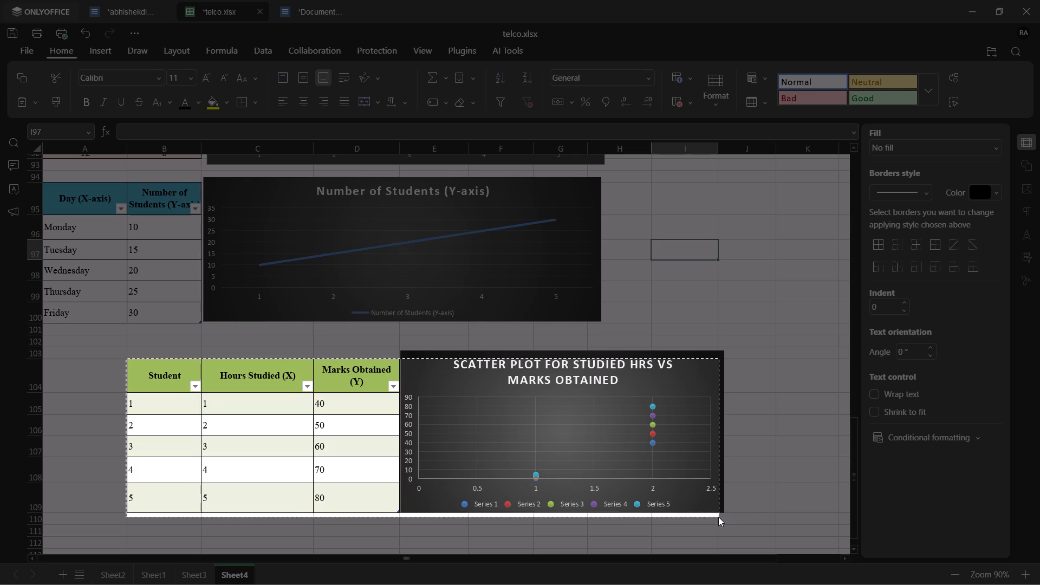
left_click_drag(718, 517, 723, 507)
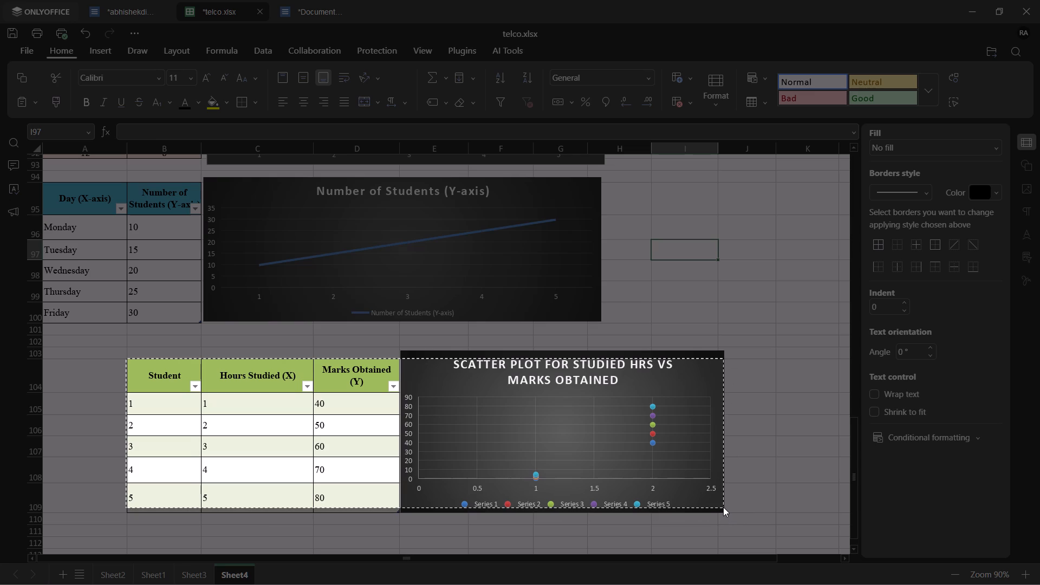
left_click_drag(723, 507, 725, 511)
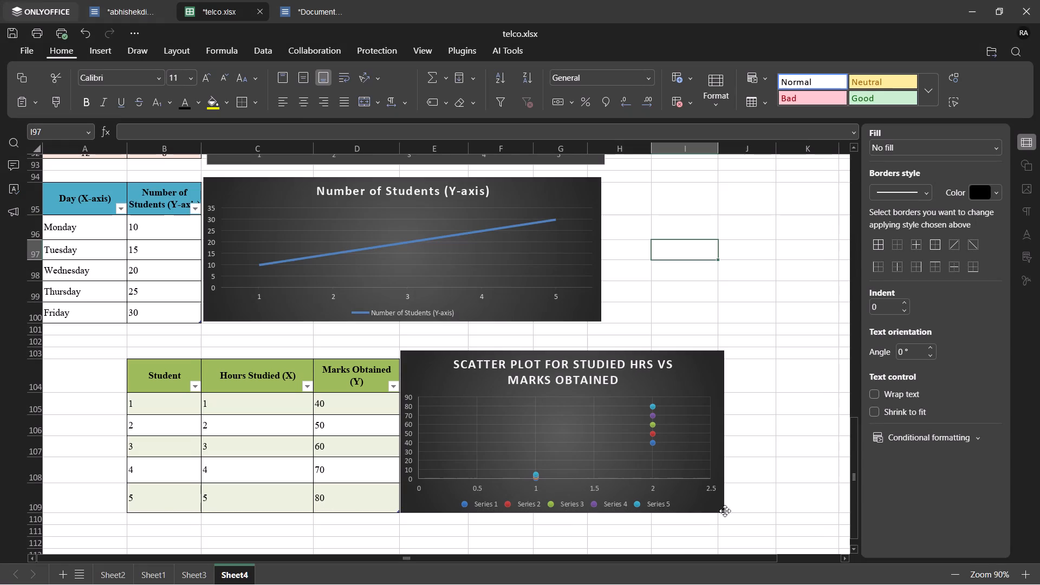
Paste the captured table and scatter chart on a new line below "Example 1 : Hours Studied vs Marks Obtained" in abhishekdis.docx.
left_click(113, 16)
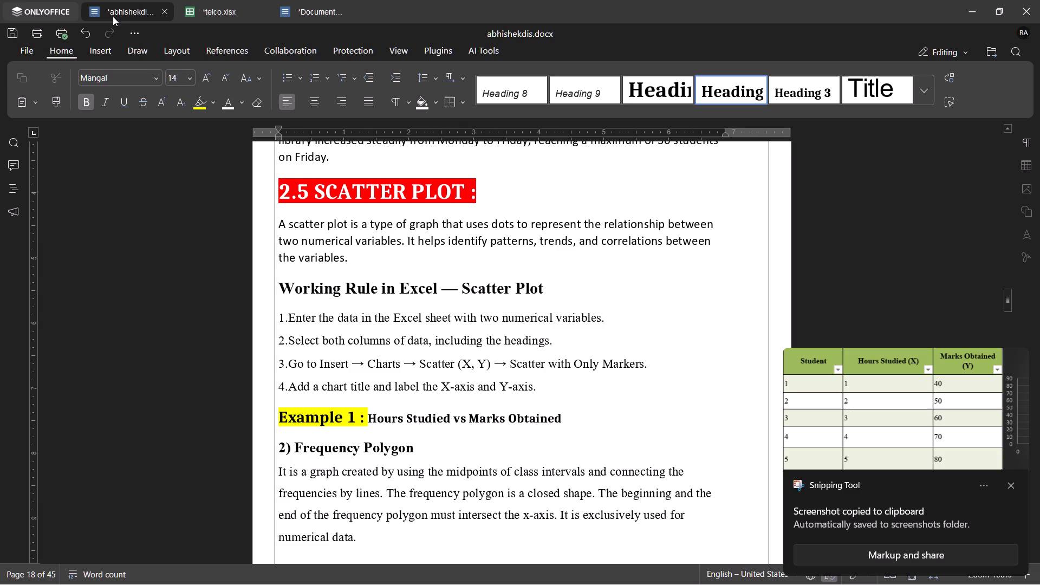
scroll(326, 392, "down", 5)
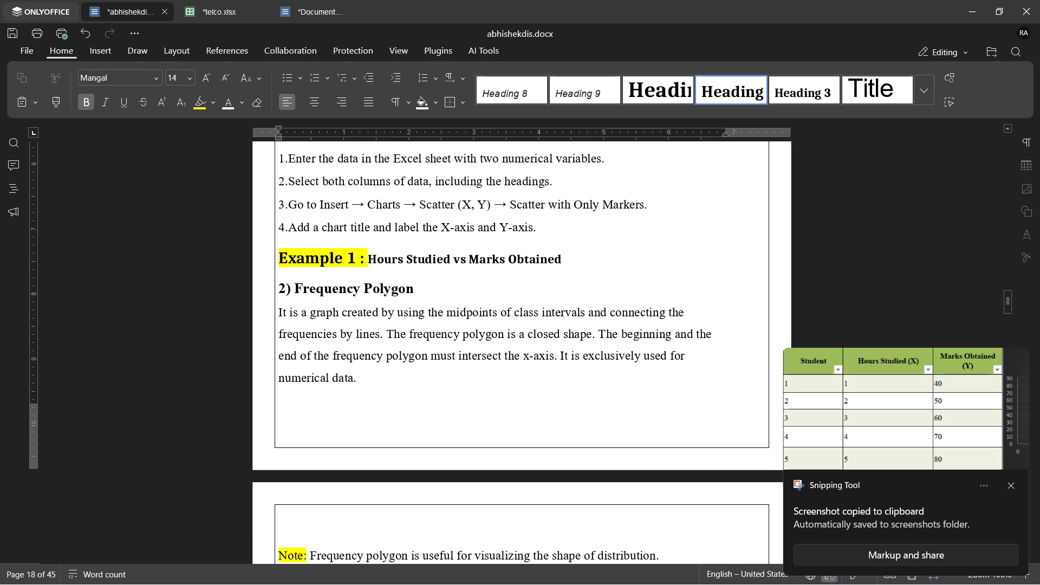
key("Return")
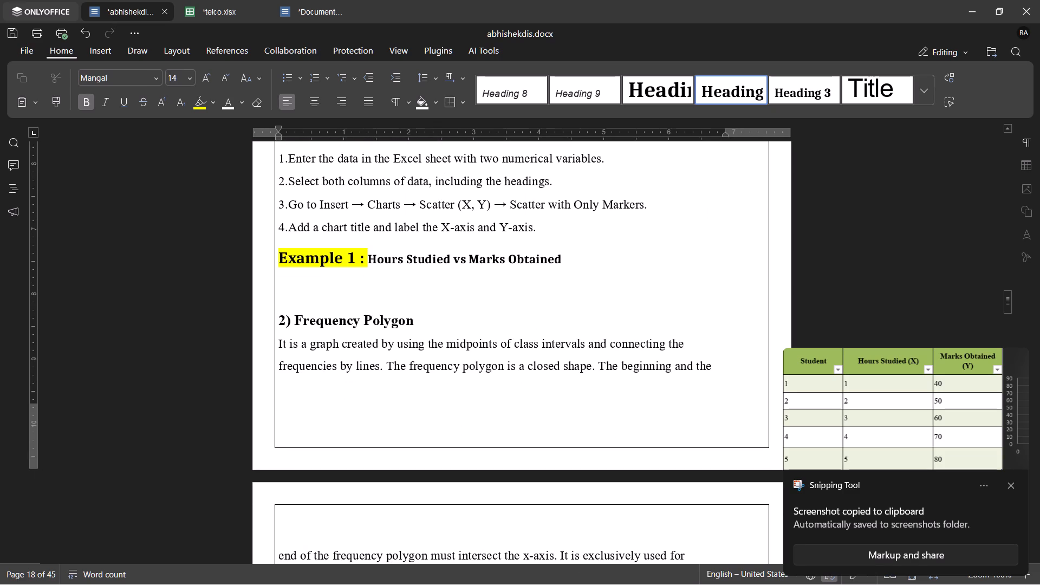
key("ctrl+v")
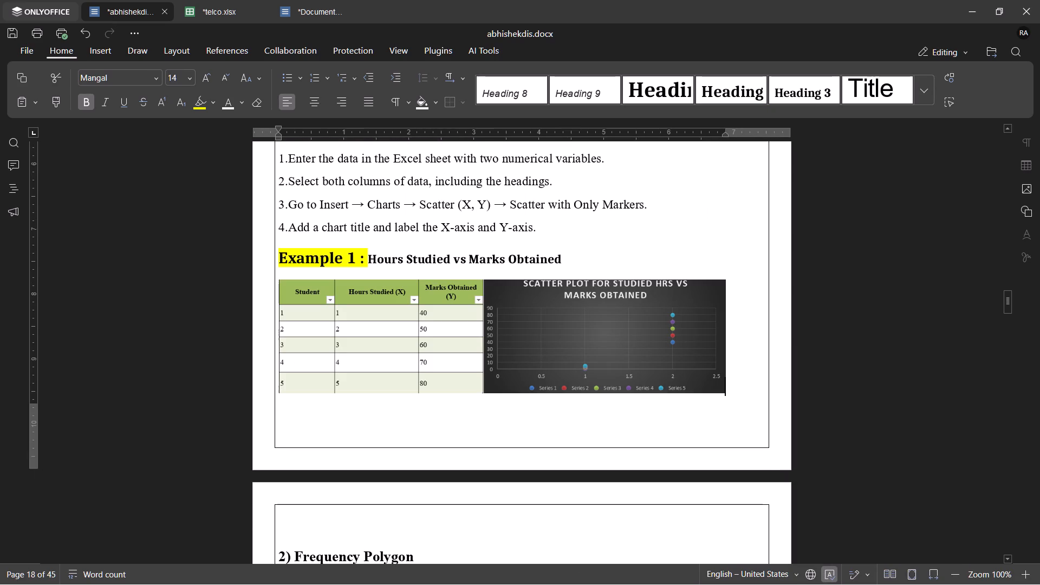
left_click(513, 433)
Review the 2.5 Scatter Plot section's text and pasted picture, along with the line graph conclusion before it.
scroll(551, 402, "down", 3)
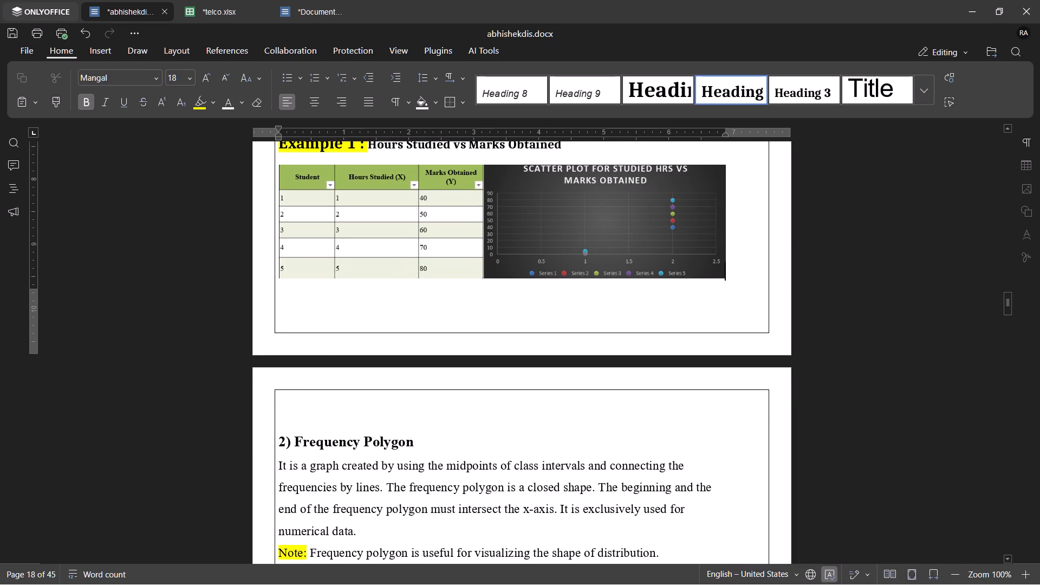
scroll(551, 402, "up", 5)
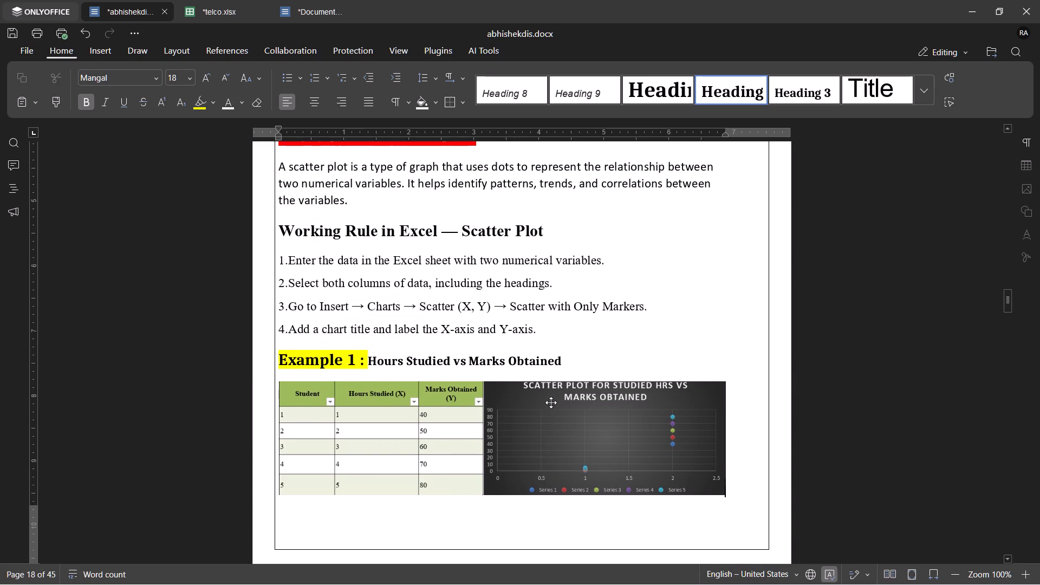
scroll(551, 402, "up", 1)
scroll(551, 402, "down", 3)
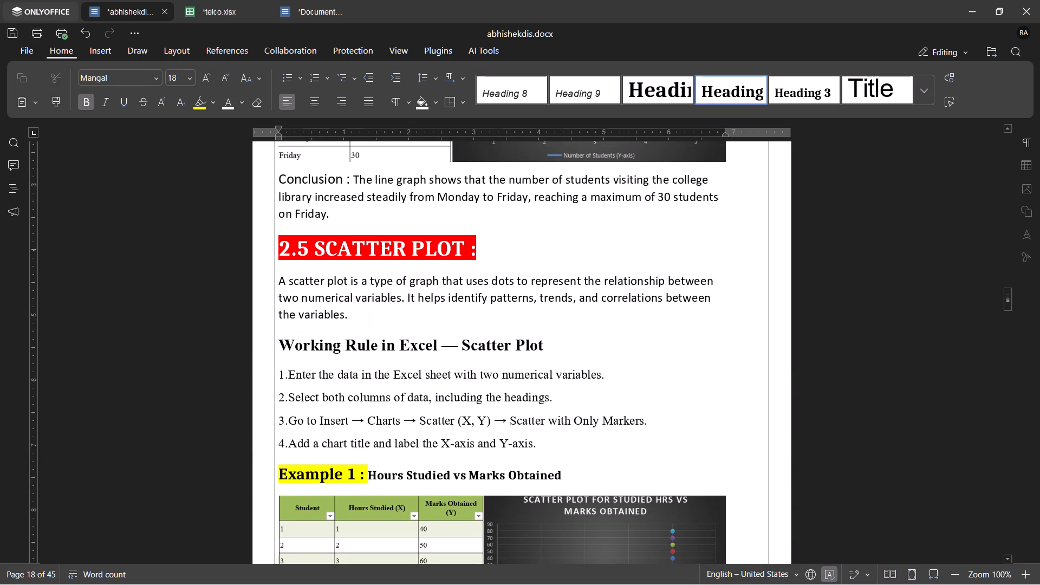
scroll(551, 402, "down", 1)
scroll(551, 402, "up", 5)
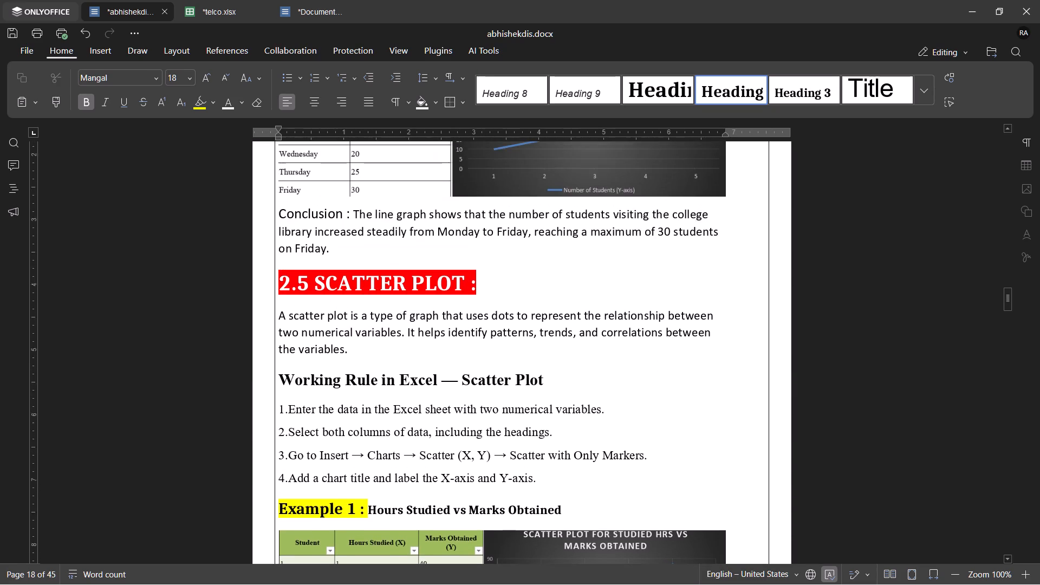
scroll(551, 402, "up", 2)
scroll(551, 402, "down", 6)
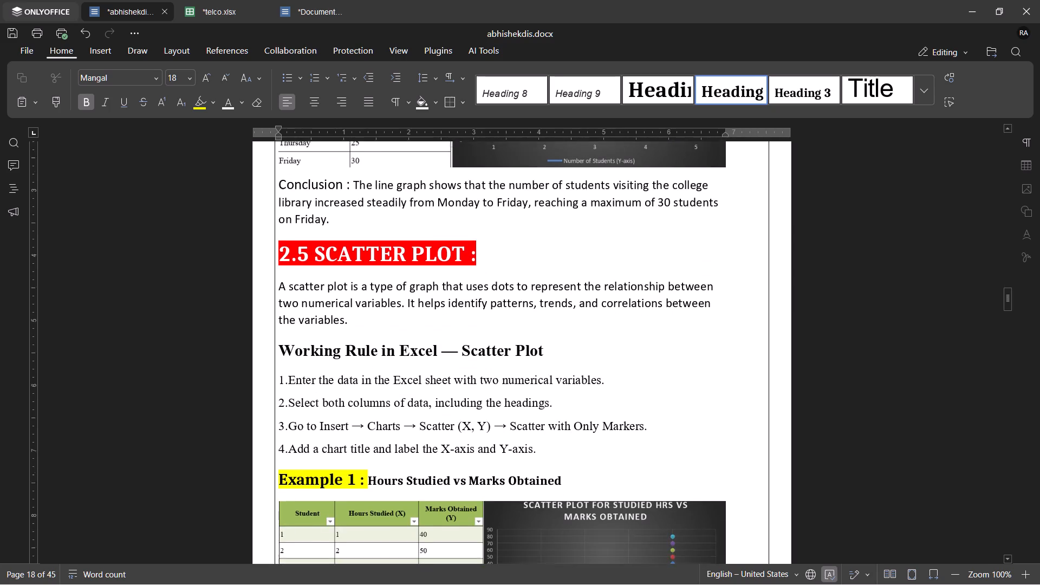
scroll(551, 402, "down", 3)
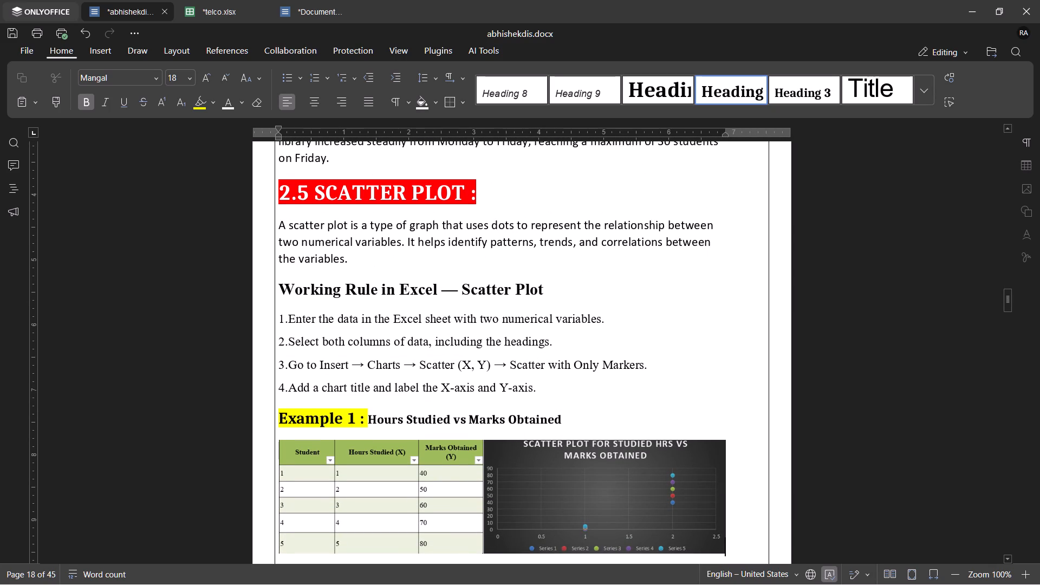
scroll(551, 402, "down", 6)
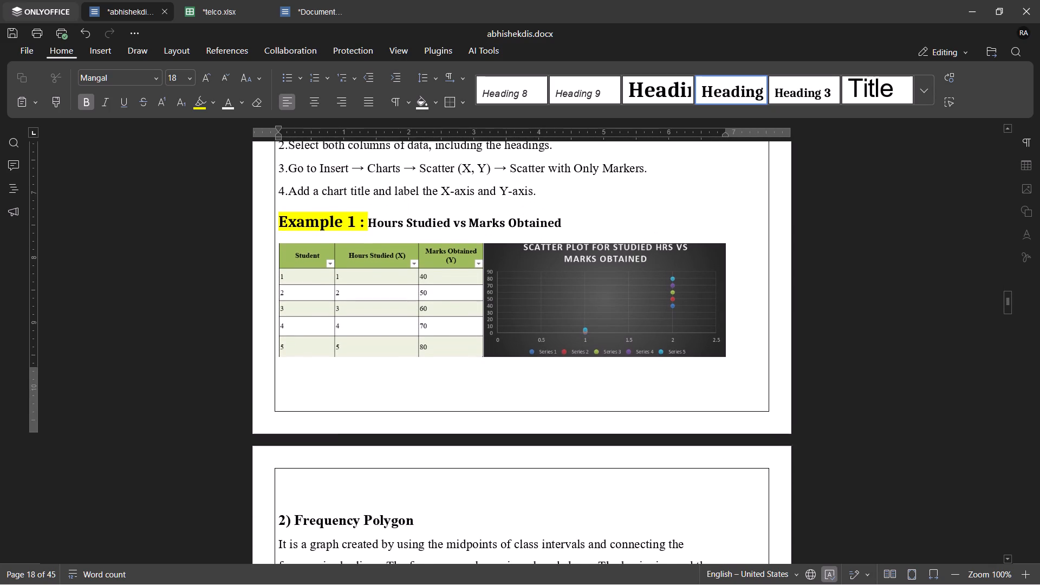
scroll(551, 402, "down", 1)
scroll(551, 402, "up", 3)
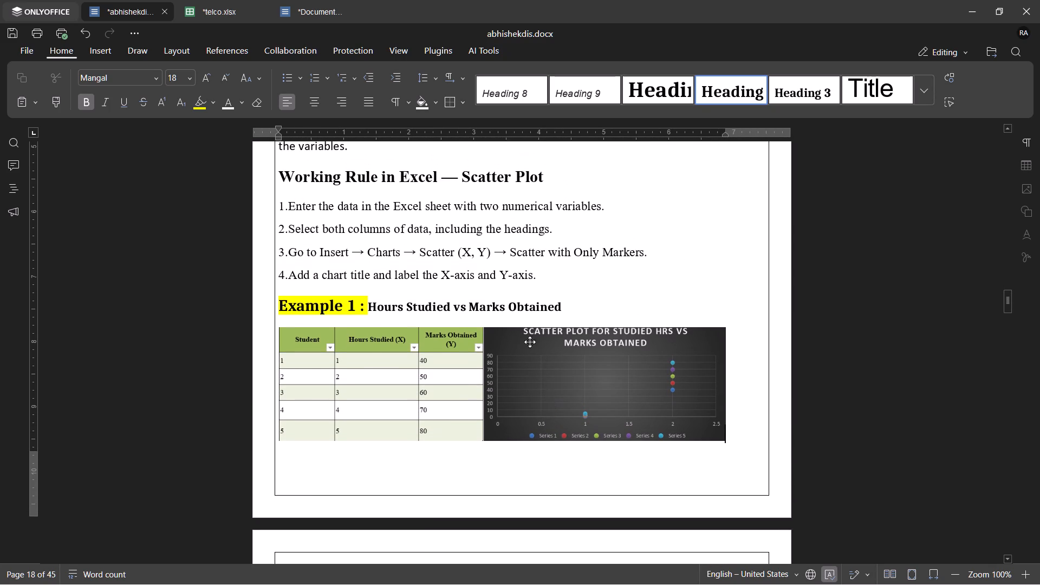
left_click_drag(559, 276, 282, 214)
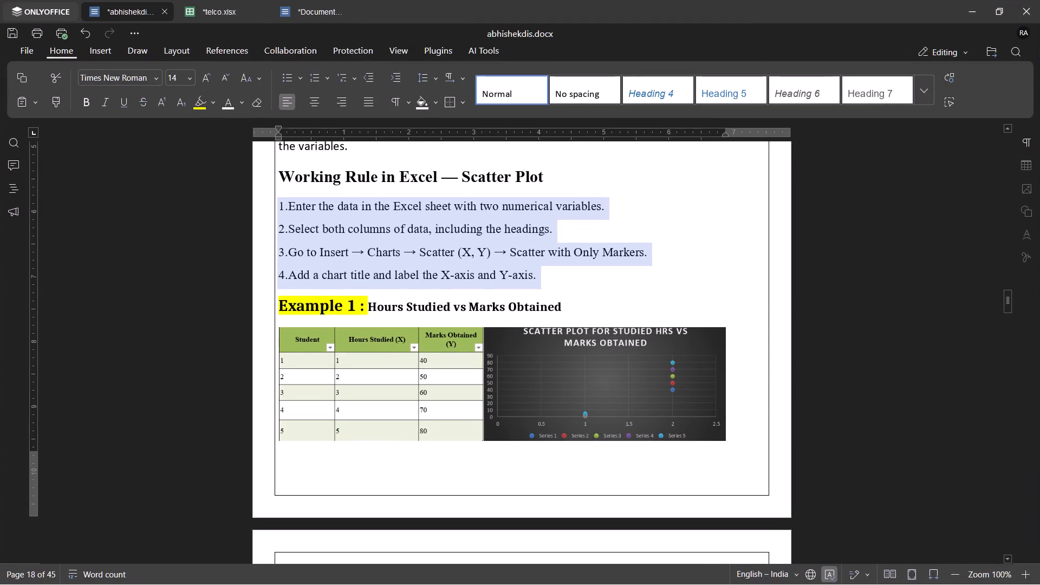
key("ctrl+v")
Format the three pasted working-rule points with font size 14 and the Normal style.
left_click_drag(512, 236, 401, 229)
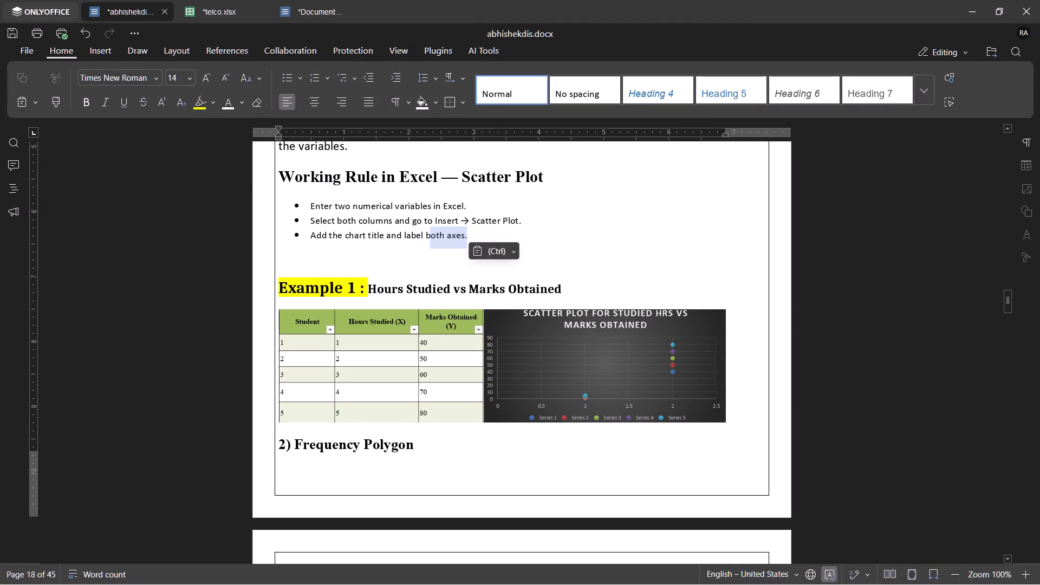
left_click_drag(401, 229, 289, 207)
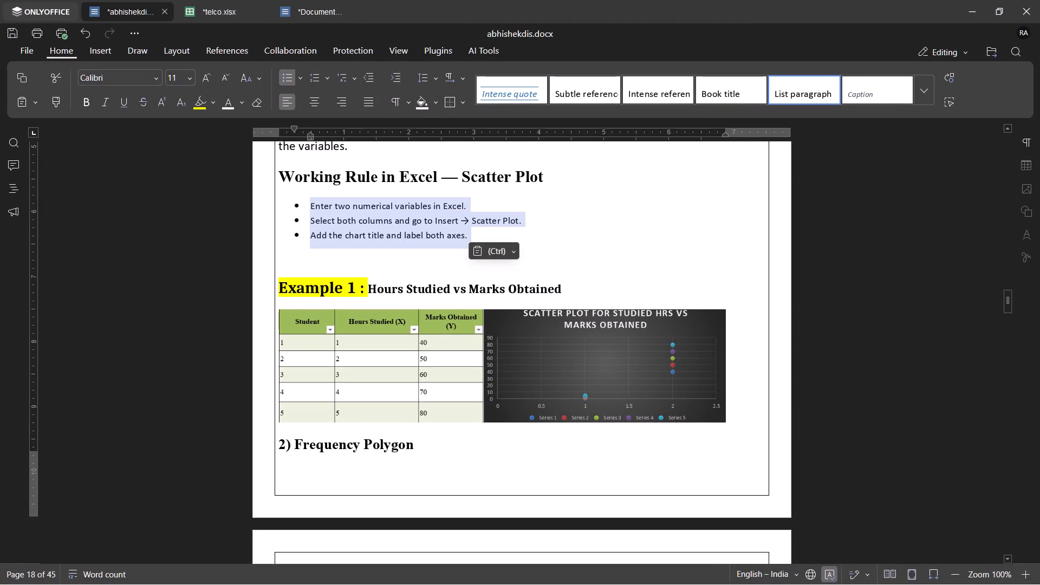
left_click(186, 80)
left_click(184, 191)
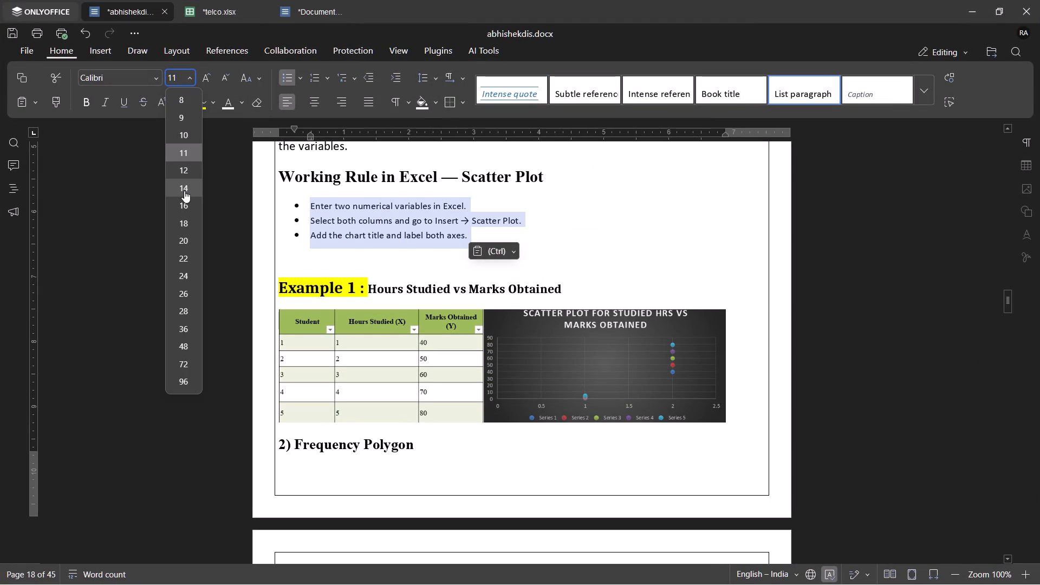
left_click(921, 93)
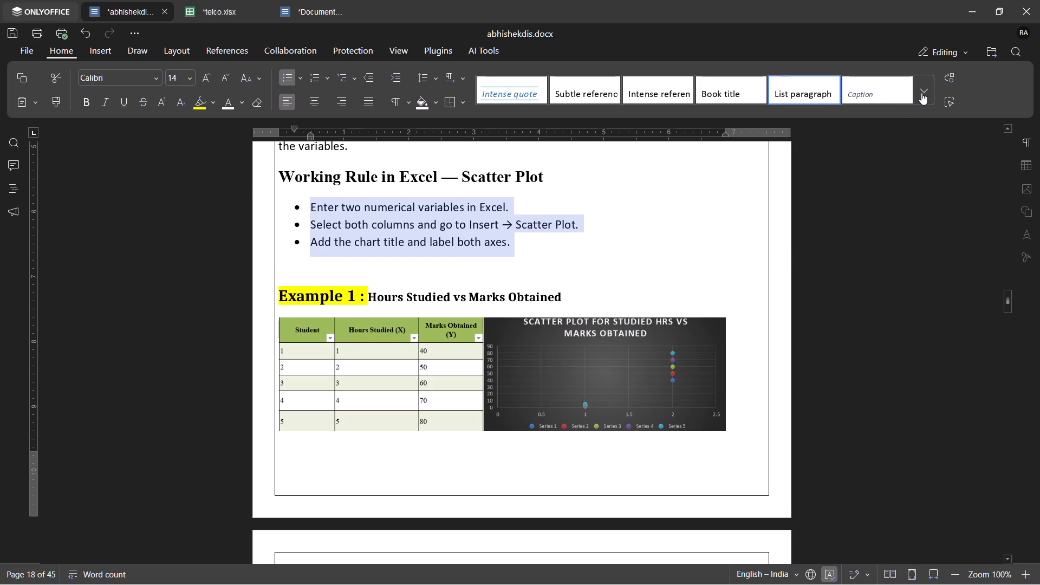
left_click(513, 99)
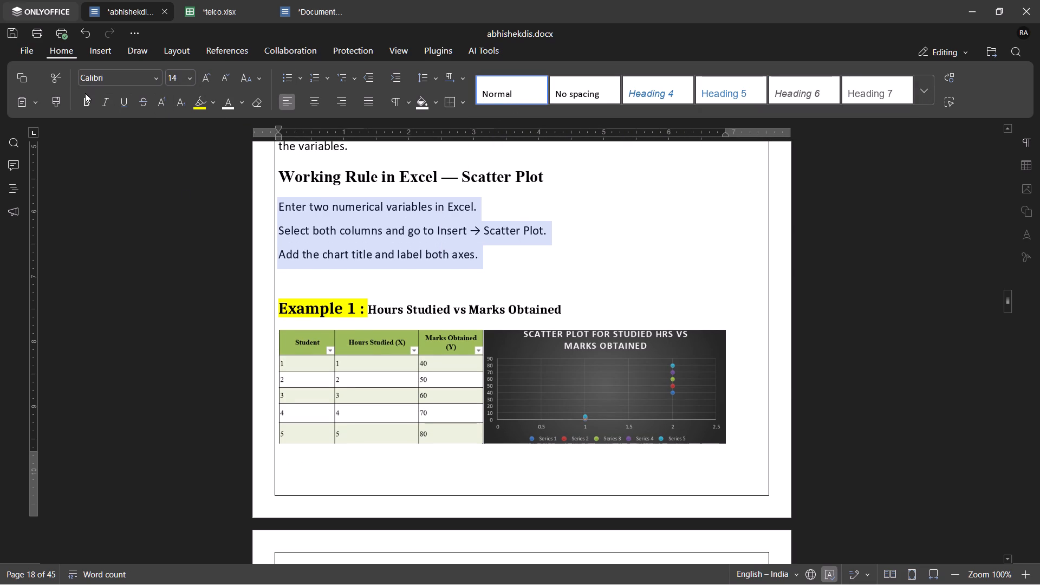
Number the three Scatter Plot working-rule lines by adding 1., 2. and 3. directly before their text.
left_click(97, 53)
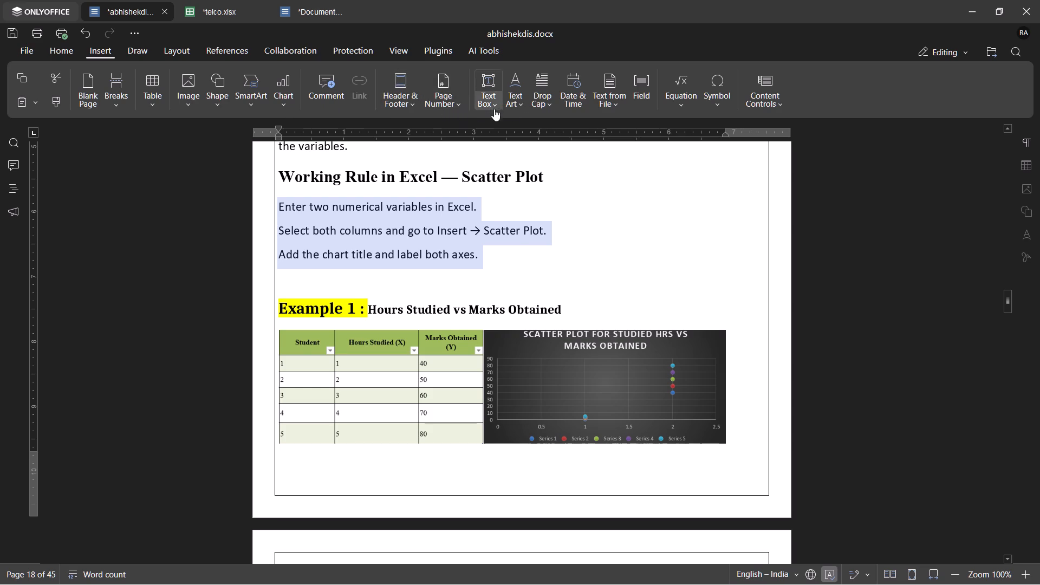
left_click(619, 186)
left_click(279, 208)
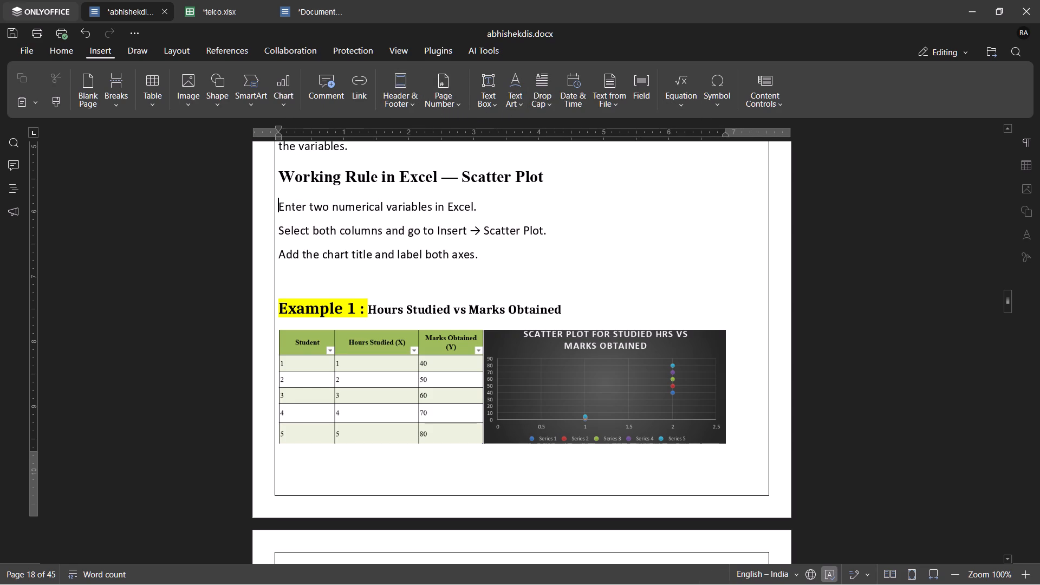
key("1")
key("period")
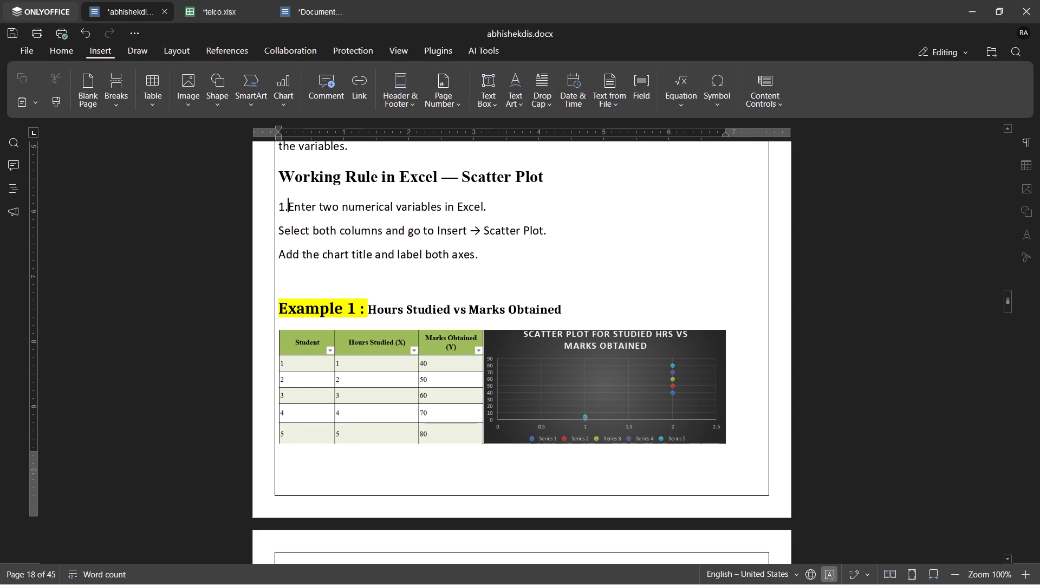
key("Down")
key("Left")
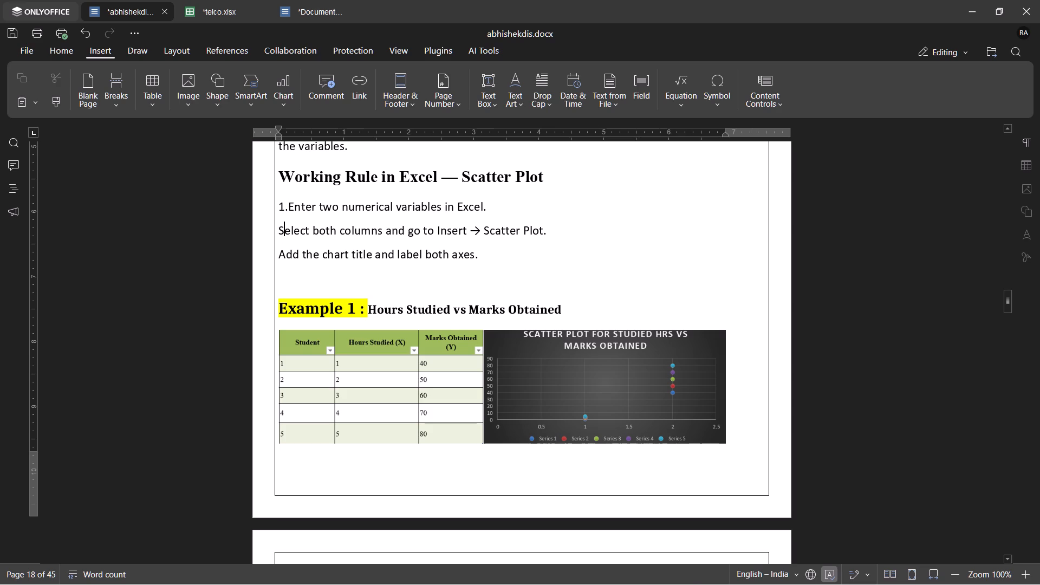
key("Left")
key("2")
key("period")
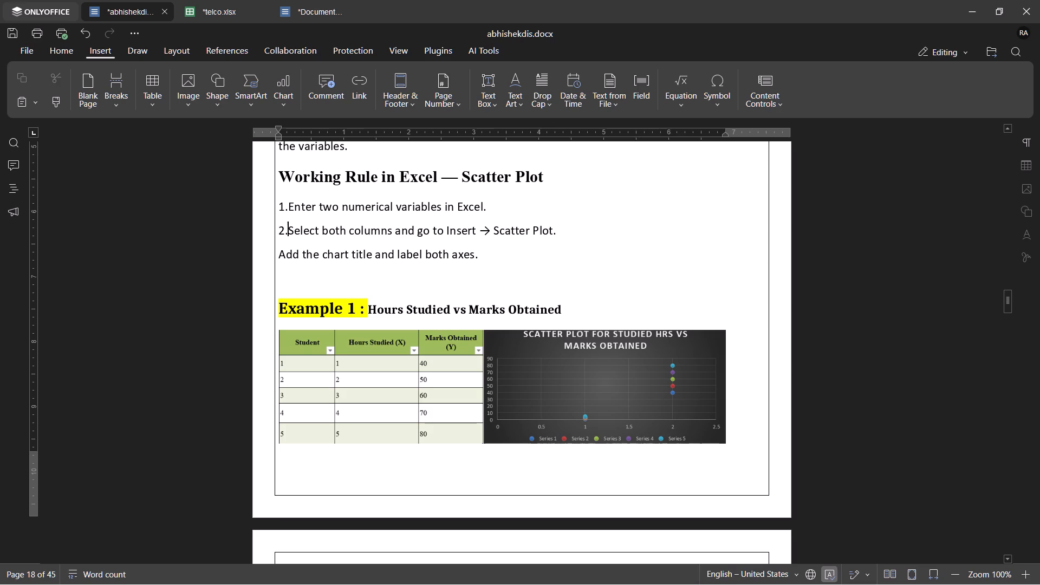
key("Down")
key("Left")
key("3")
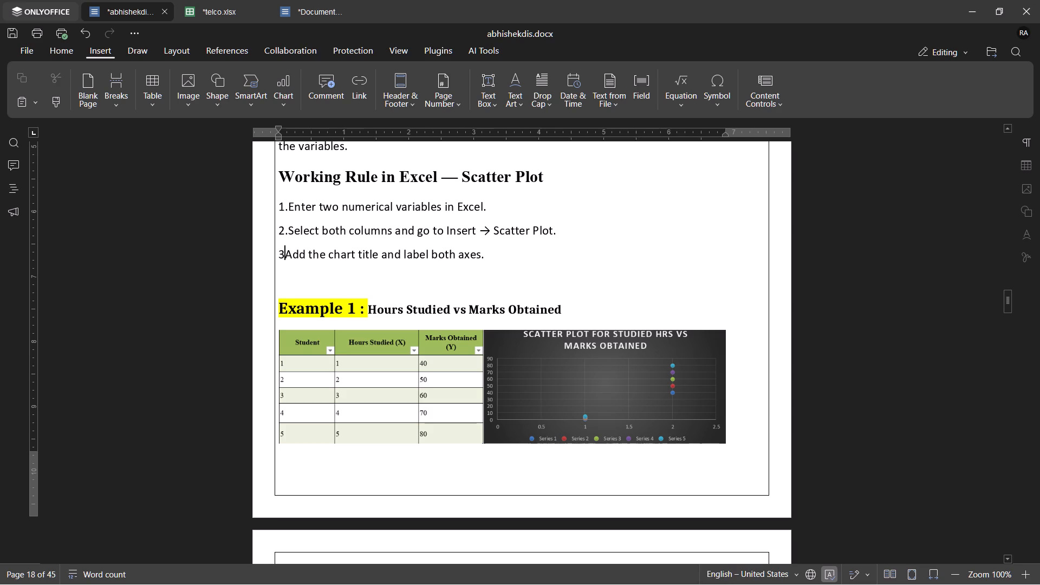
key("period")
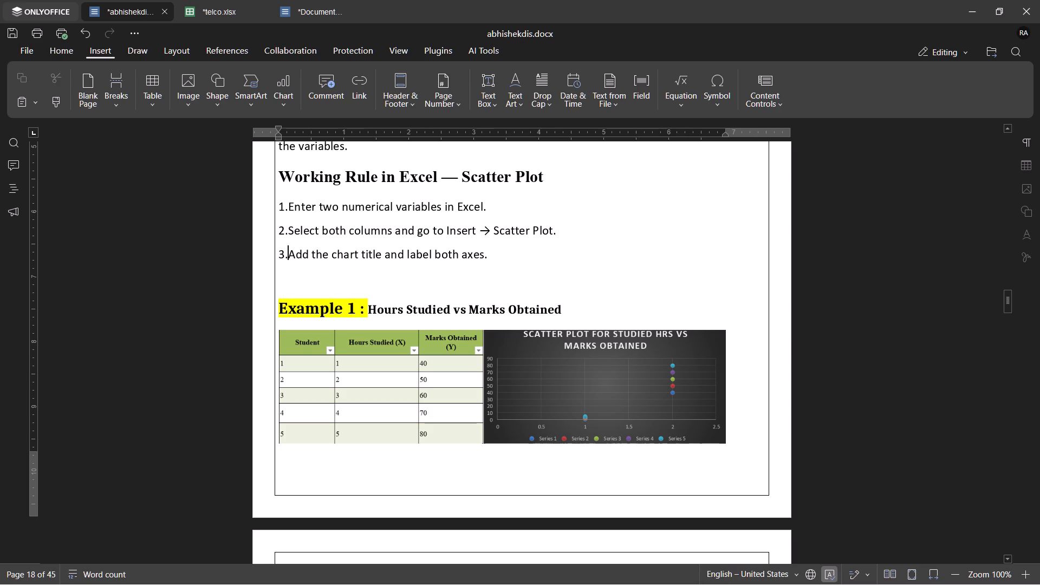
Delete the blank line between the third working-rule point and the Example 1 heading.
left_click(331, 262)
scroll(331, 262, "down", 2)
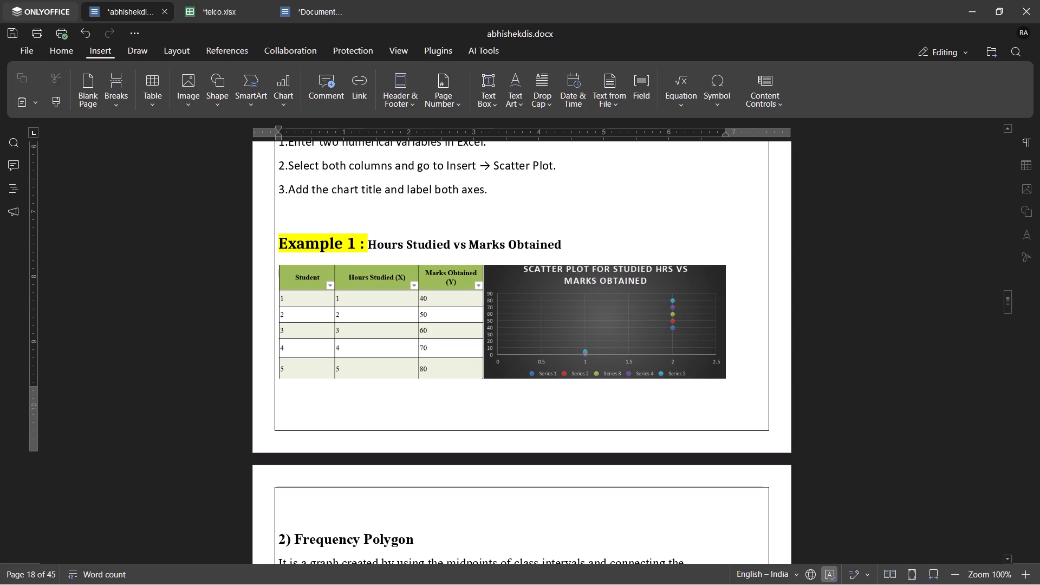
left_click(292, 210)
key("BackSpace")
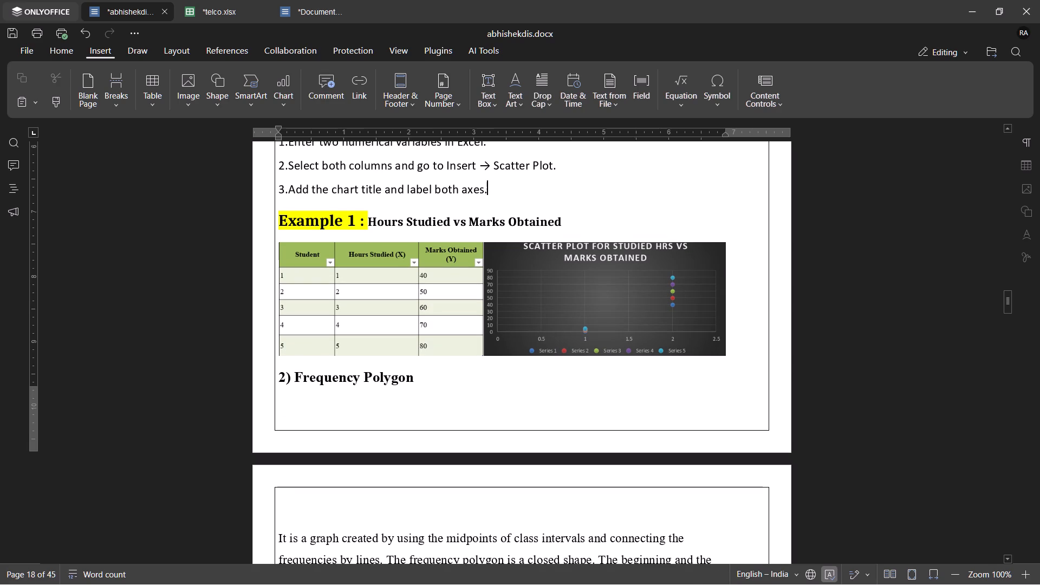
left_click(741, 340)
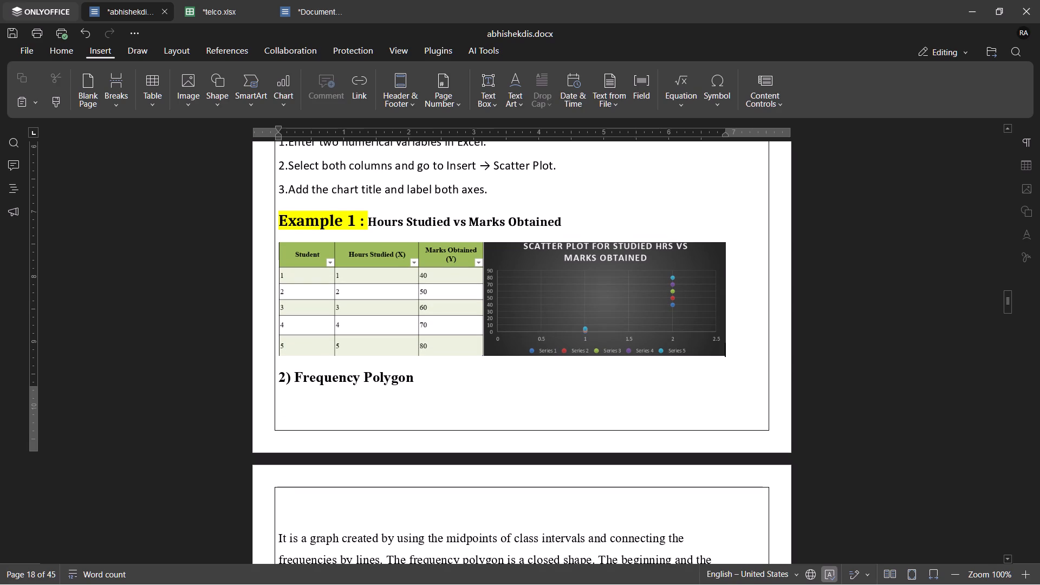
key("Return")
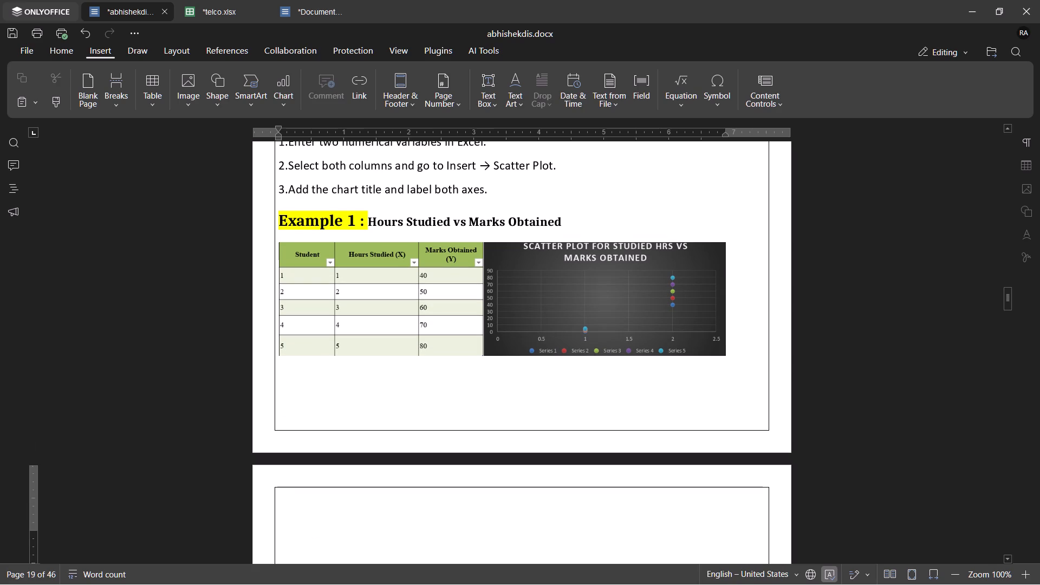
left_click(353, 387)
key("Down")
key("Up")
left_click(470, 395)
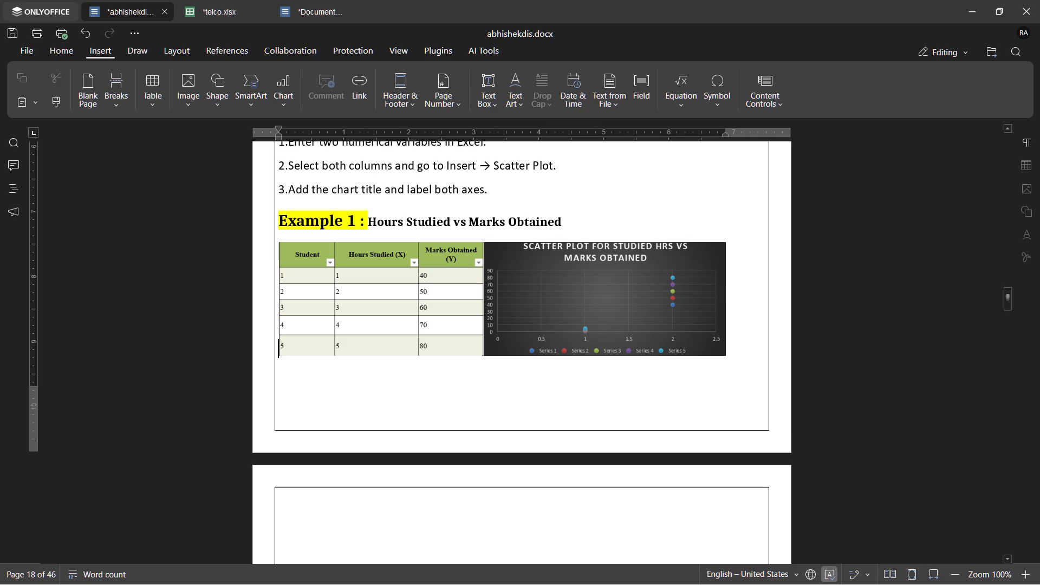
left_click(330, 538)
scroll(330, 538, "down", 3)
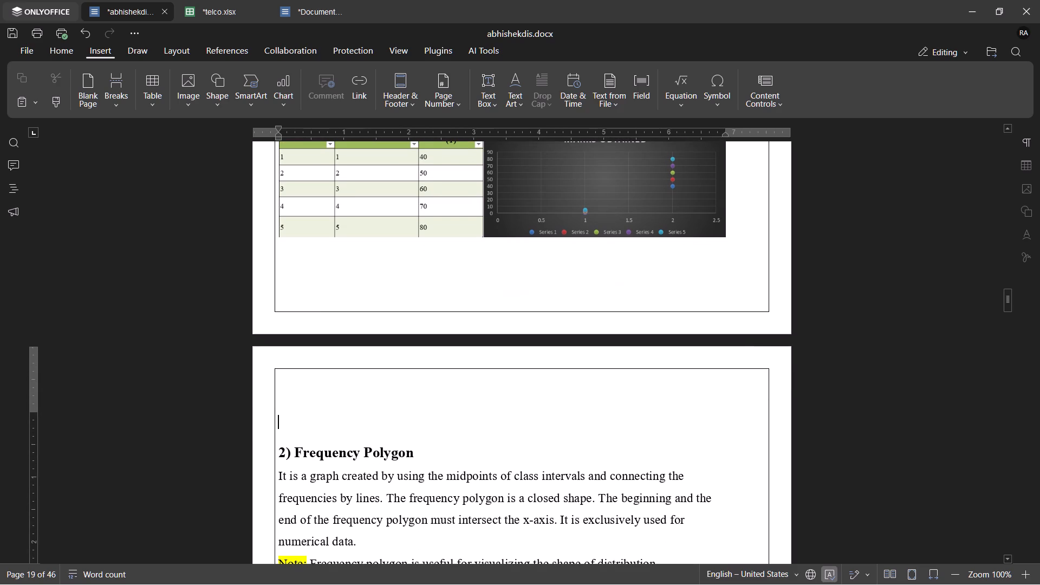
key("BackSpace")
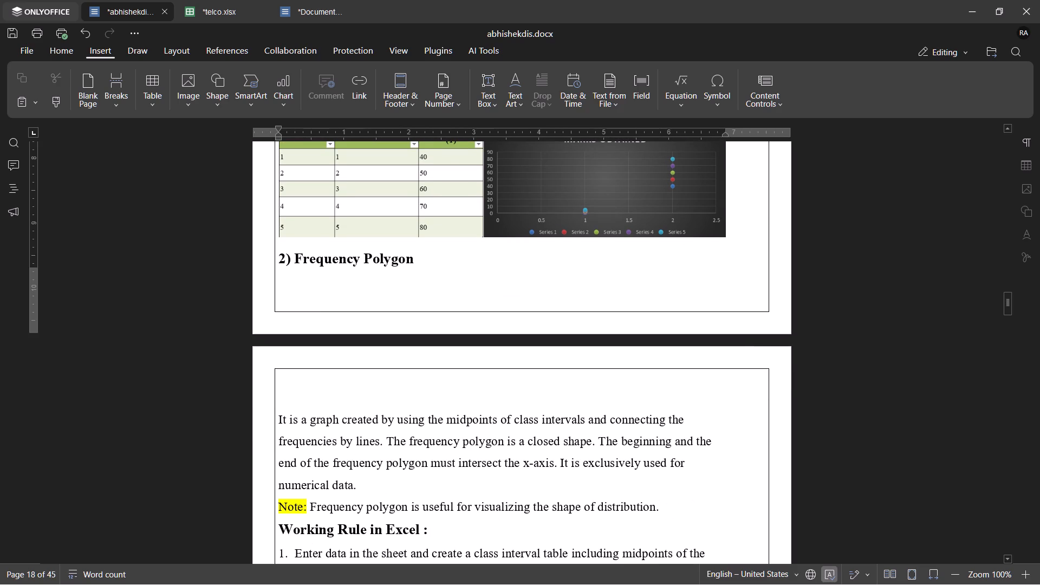
Add an empty line between the table-and-scatter-chart picture and the "2) Frequency Polygon" heading.
key("Return")
key("c")
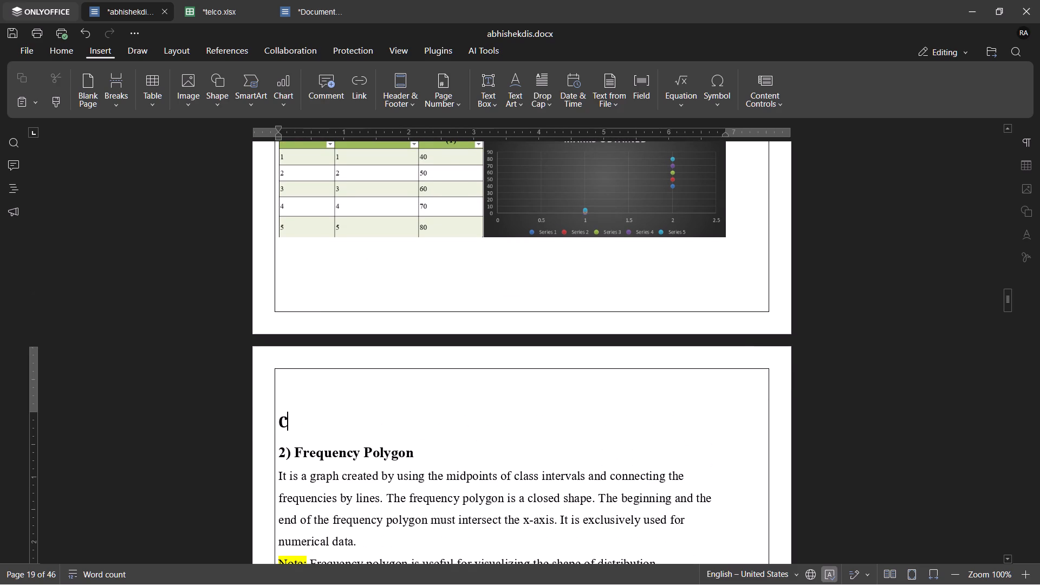
key("BackSpace")
Slightly reduce the height of the Example 1 table-and-scatter-chart picture to make room below it.
scroll(300, 447, "up", 4)
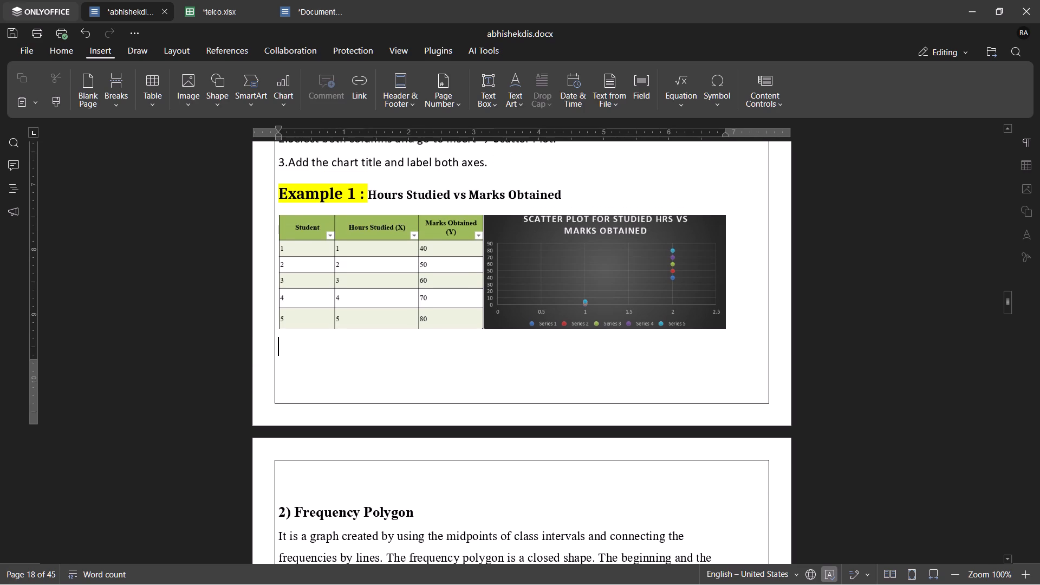
scroll(300, 447, "up", 2)
left_click(371, 400)
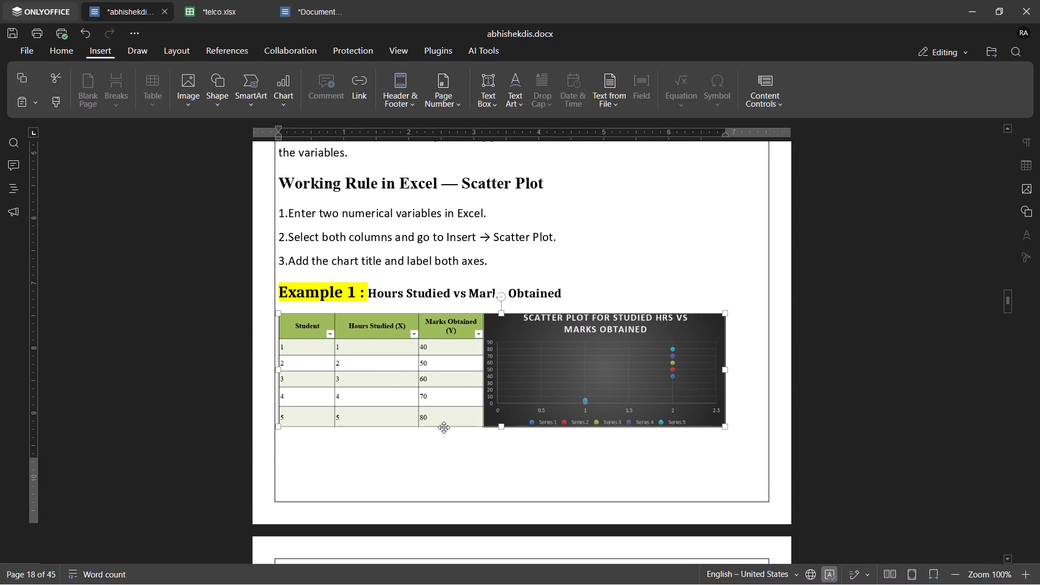
left_click_drag(499, 427, 508, 407)
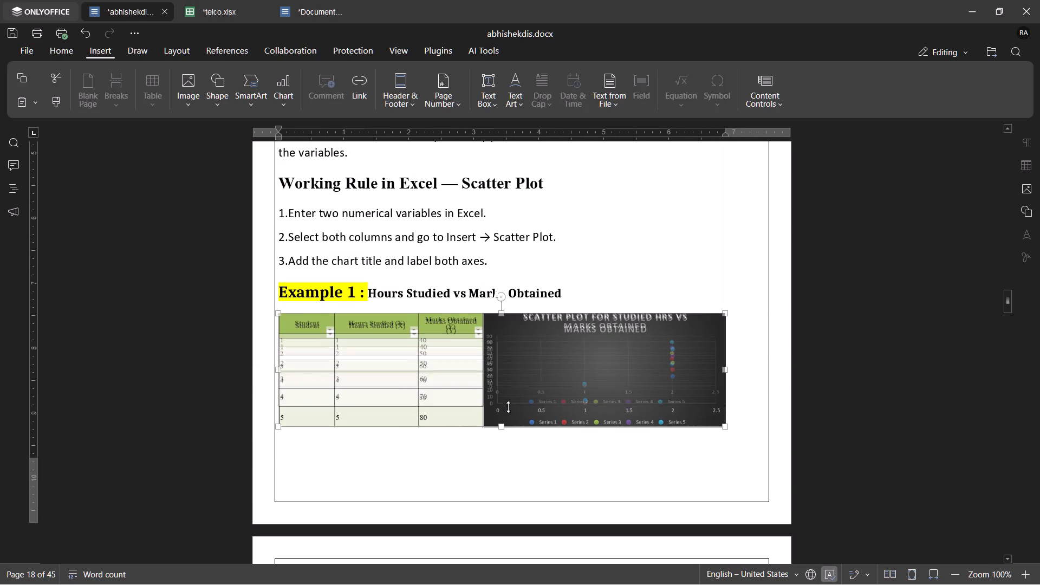
left_click_drag(508, 407, 509, 420)
Enter the word "conclusion" on the empty line below the Example 1 picture.
left_click(499, 464)
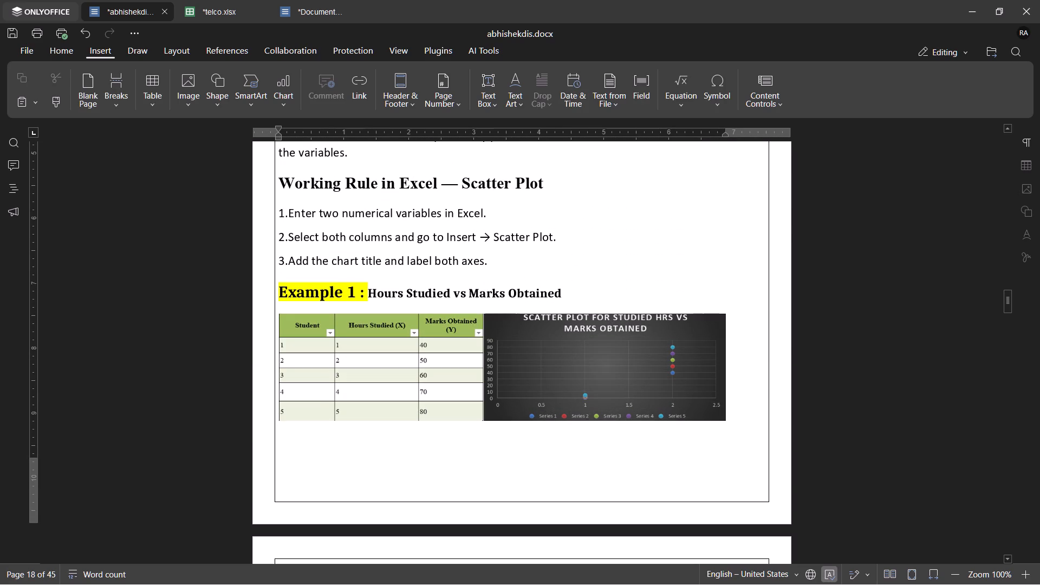
key("c")
key("o")
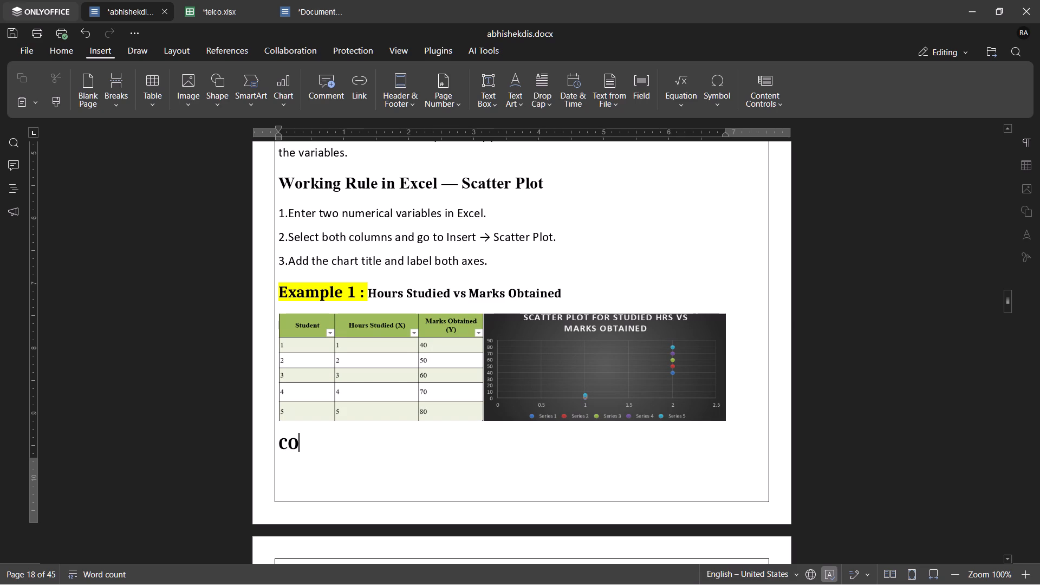
key("BackSpace")
key("BackSpace")
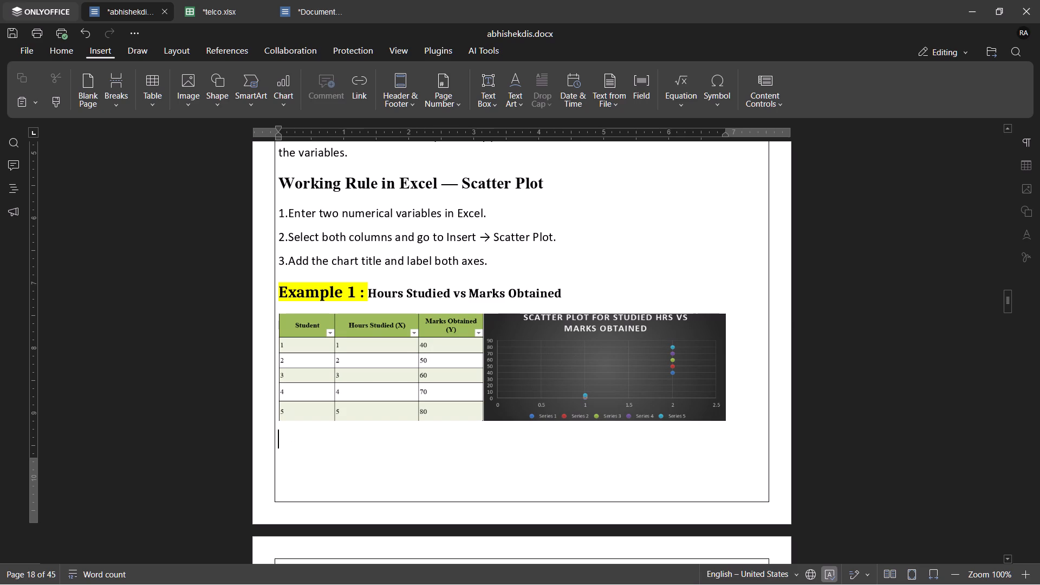
type("con")
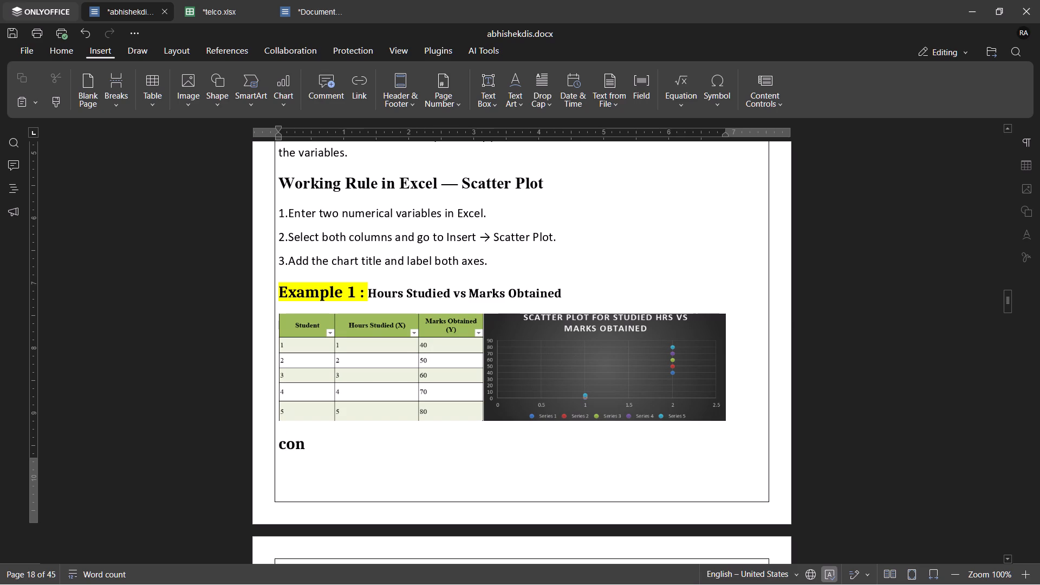
type("clus")
type("ion")
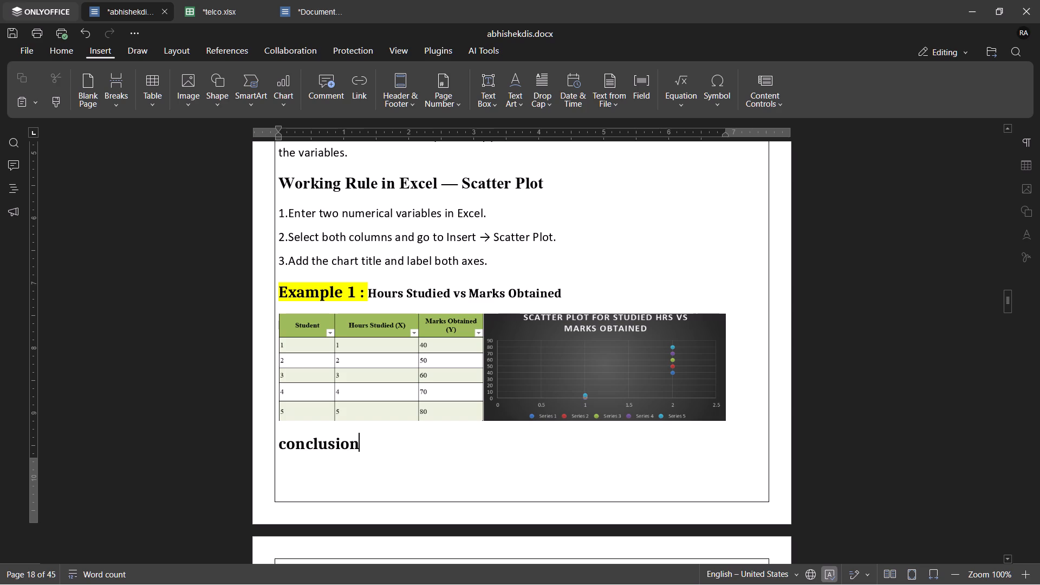
Apply the Normal style with font size 18 to the word "conclusion".
left_click_drag(362, 436, 278, 450)
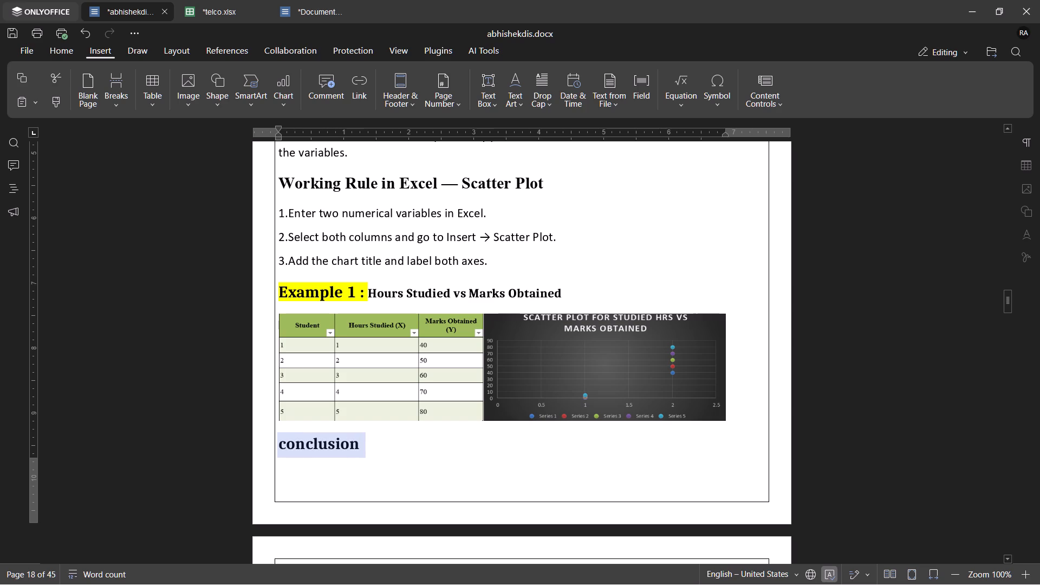
left_click(61, 53)
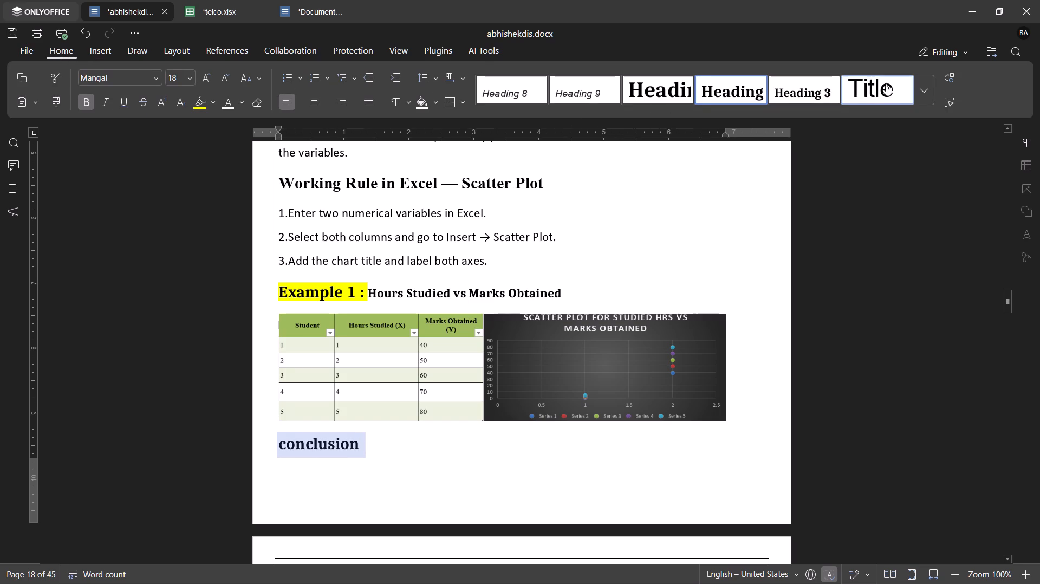
left_click(921, 90)
left_click(512, 81)
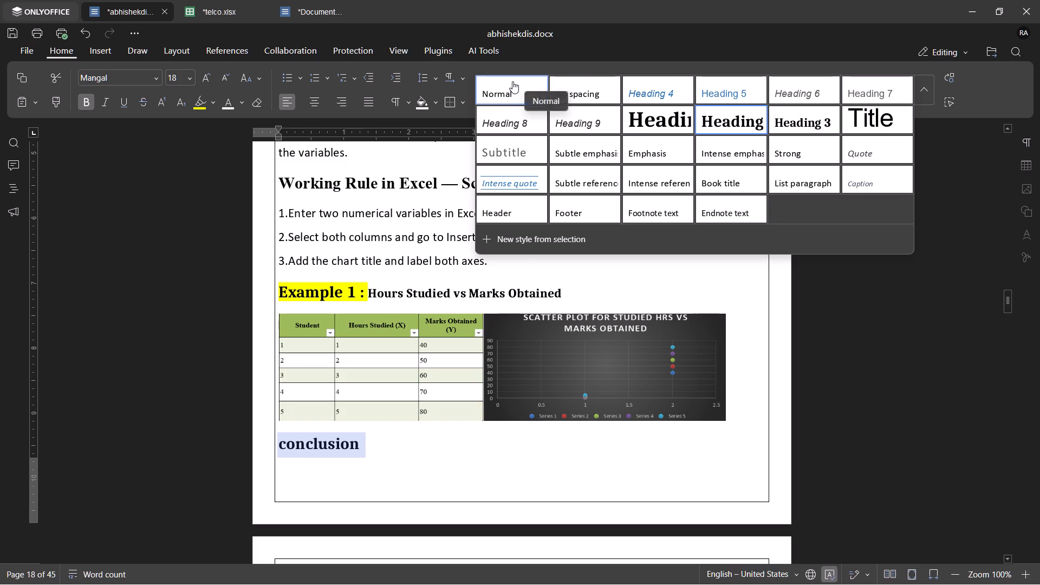
left_click(185, 76)
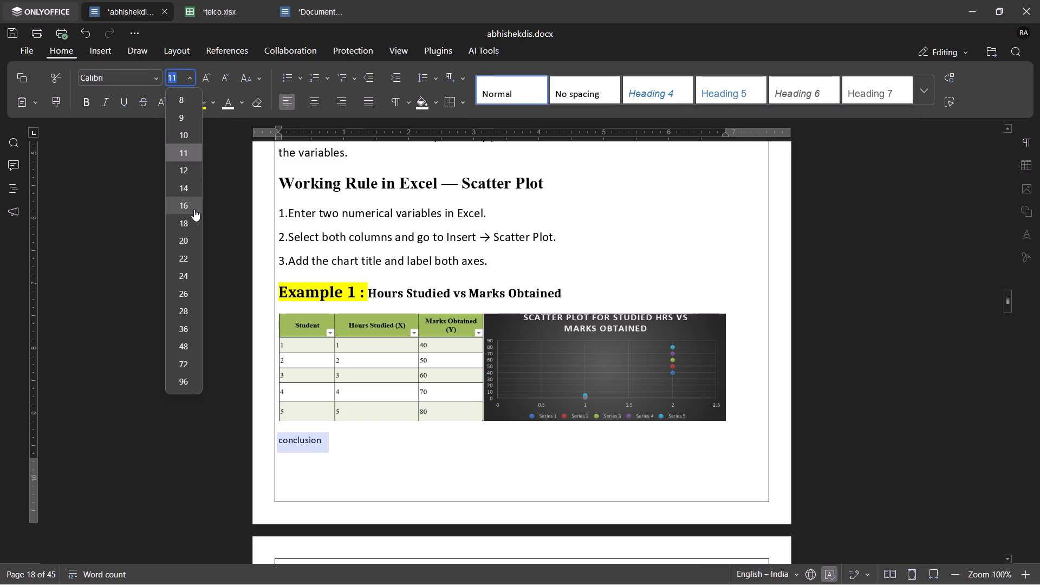
left_click(194, 223)
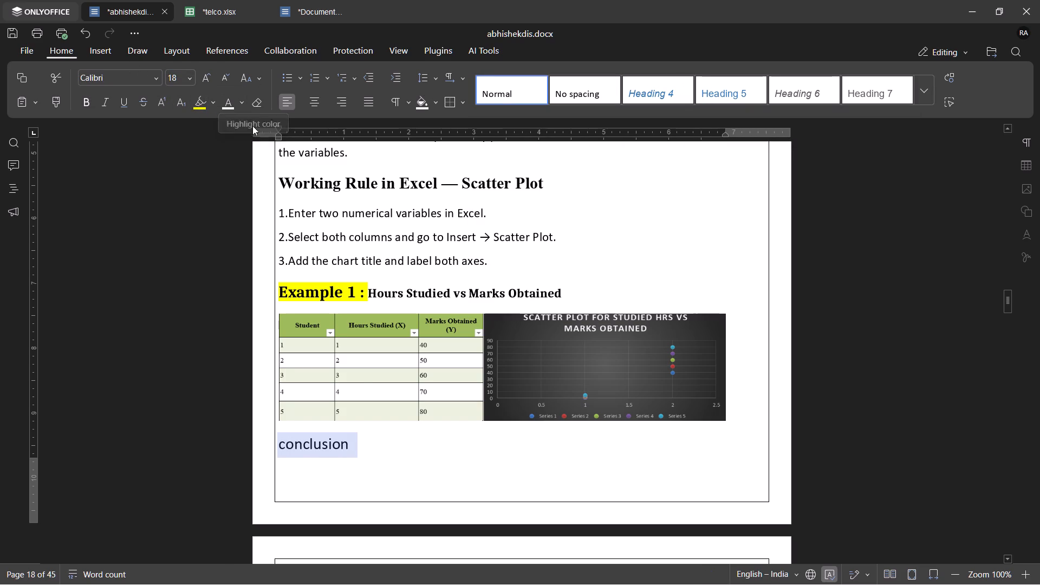
left_click(284, 443)
key("BackSpace")
key("c")
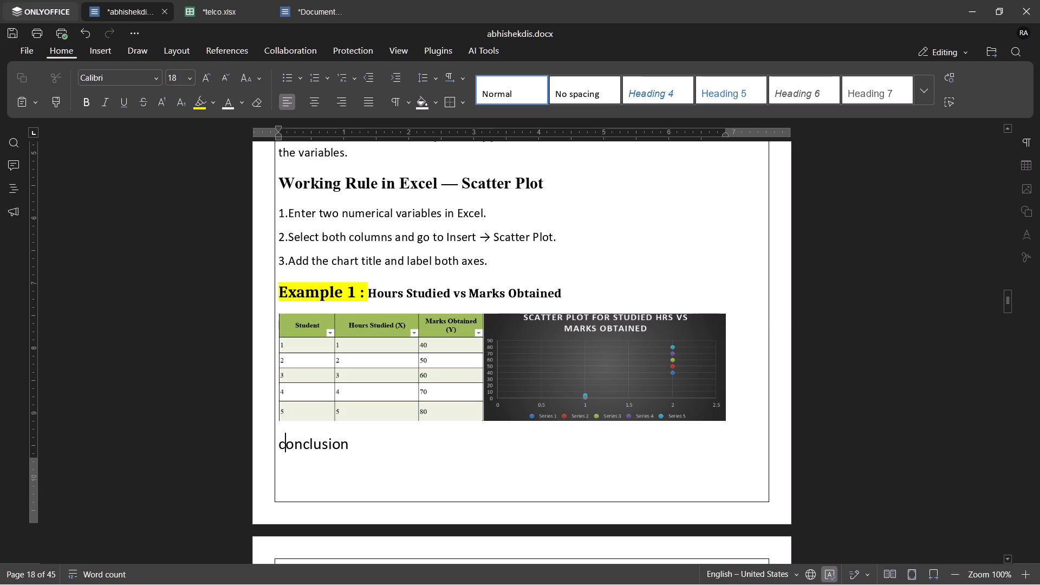
key("BackSpace")
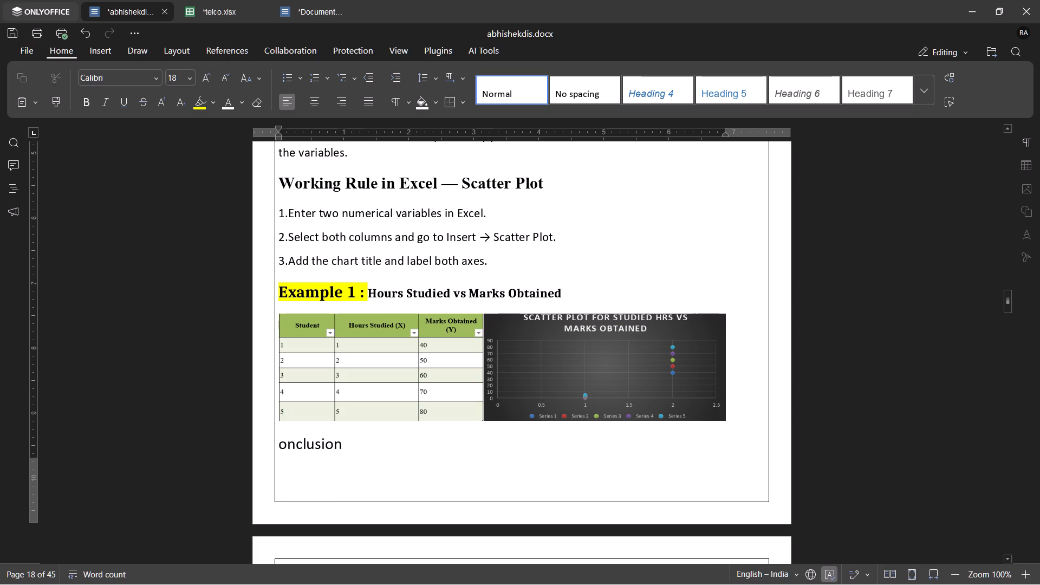
key("c")
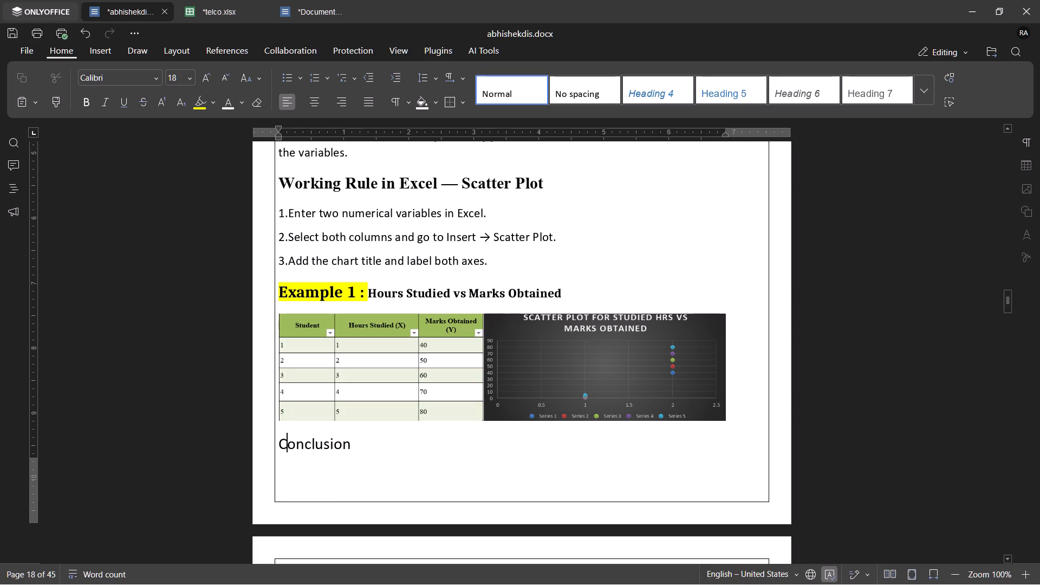
left_click(352, 446)
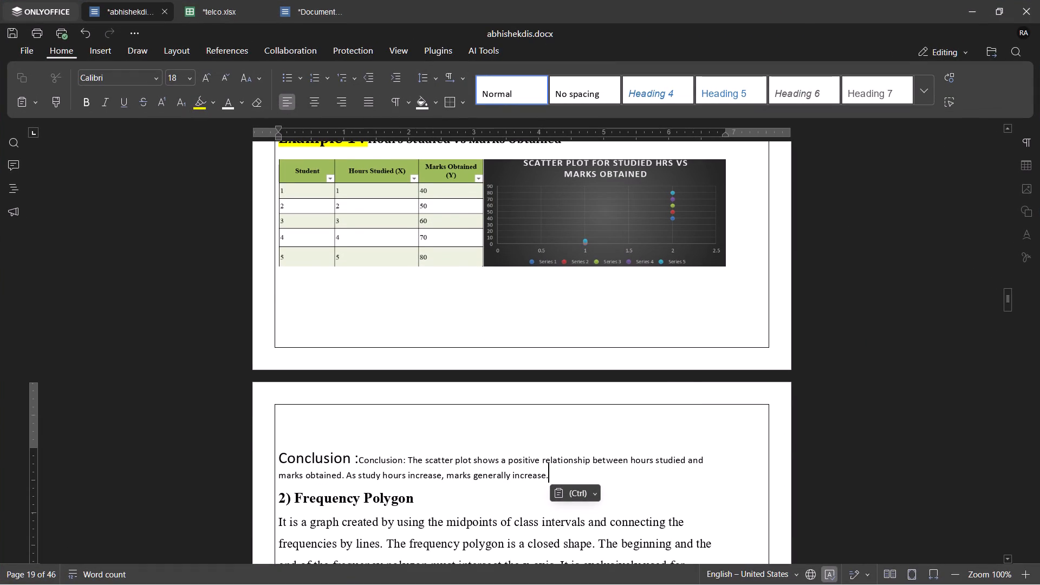
left_click(344, 125)
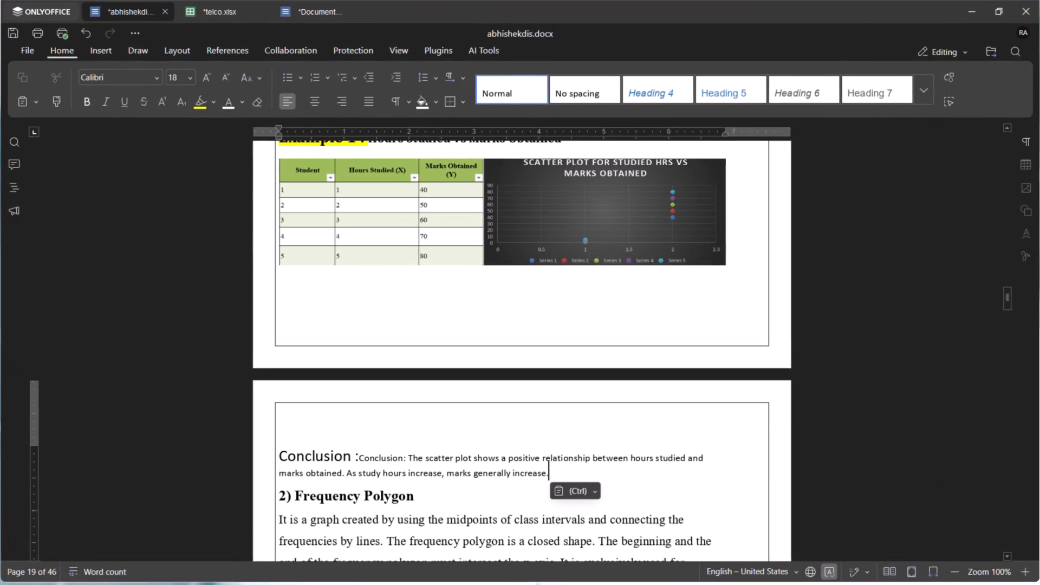
left_click_drag(548, 477, 363, 455)
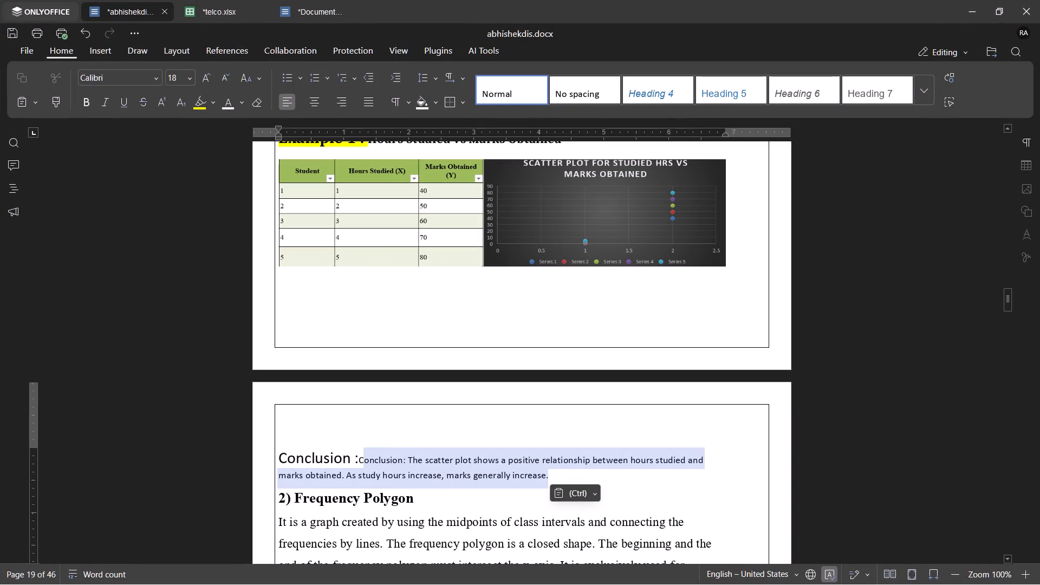
left_click_drag(363, 455, 359, 457)
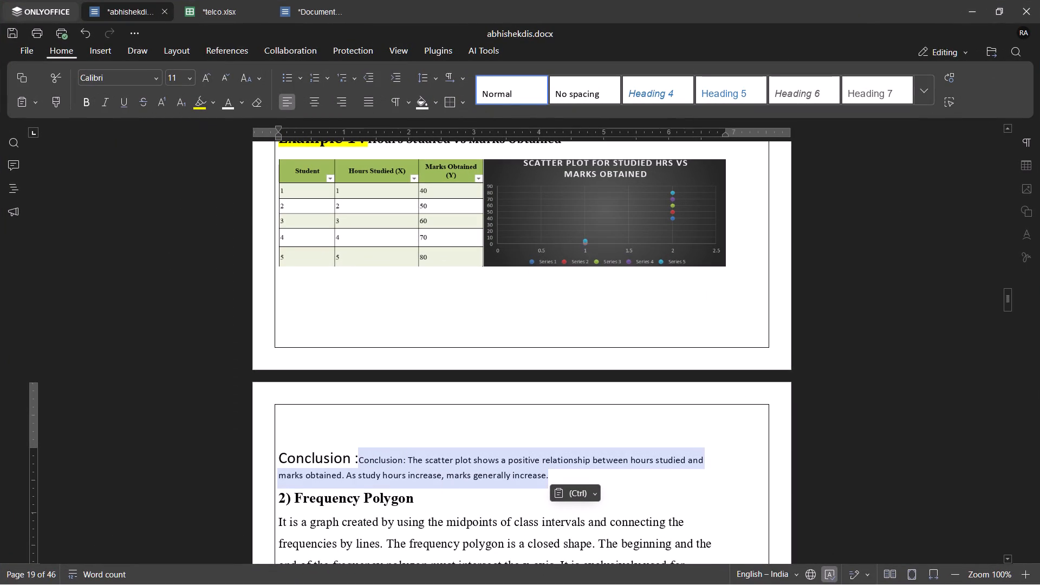
left_click(408, 457)
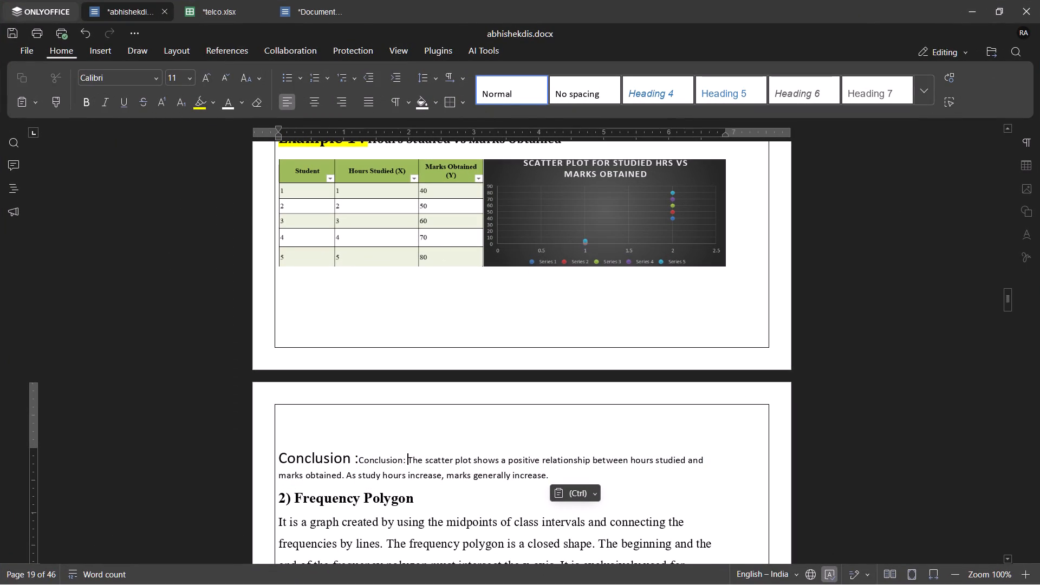
key("BackSpace")
key("BackSpace")
key("BackSpace")
key("BackSpace")
key("BackSpace")
key("BackSpace")
key("BackSpace")
key("BackSpace")
key("BackSpace")
key("BackSpace")
key("BackSpace")
key("BackSpace")
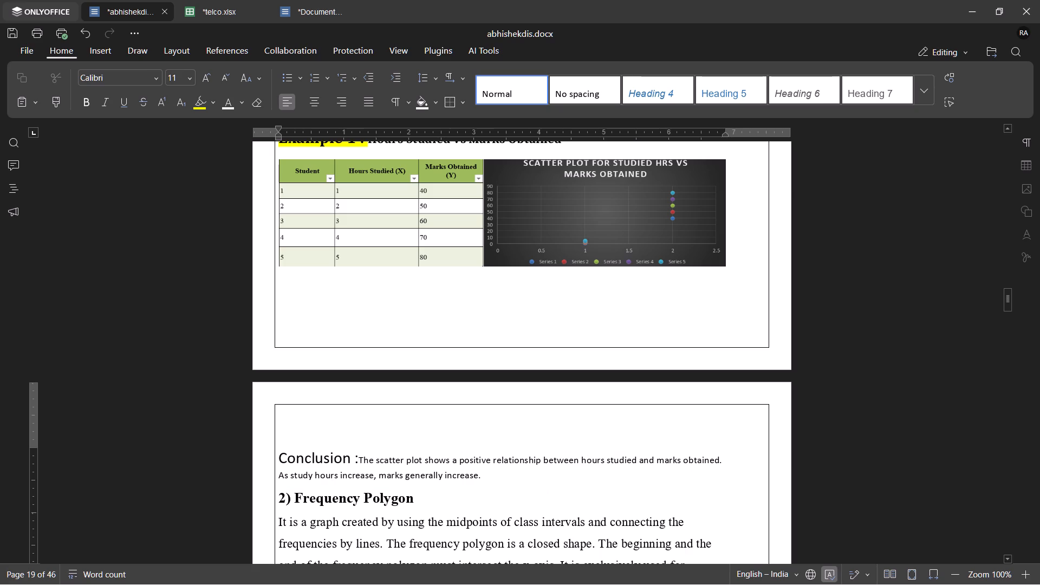
Set the font size of the pasted conclusion sentences to 14, leaving out the "Conclusion :" label.
left_click_drag(480, 474, 354, 456)
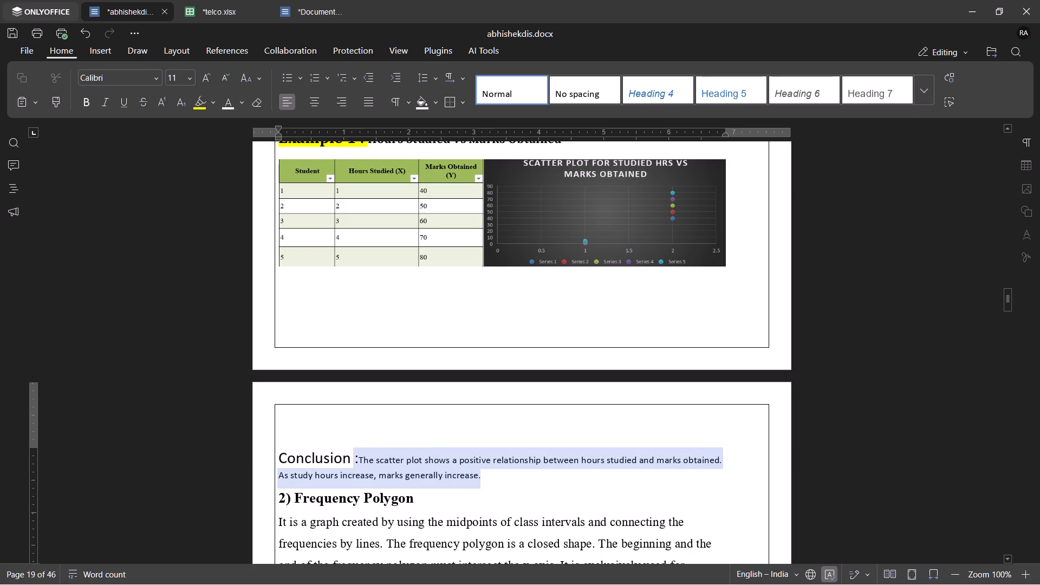
left_click_drag(354, 456, 360, 456)
left_click(184, 77)
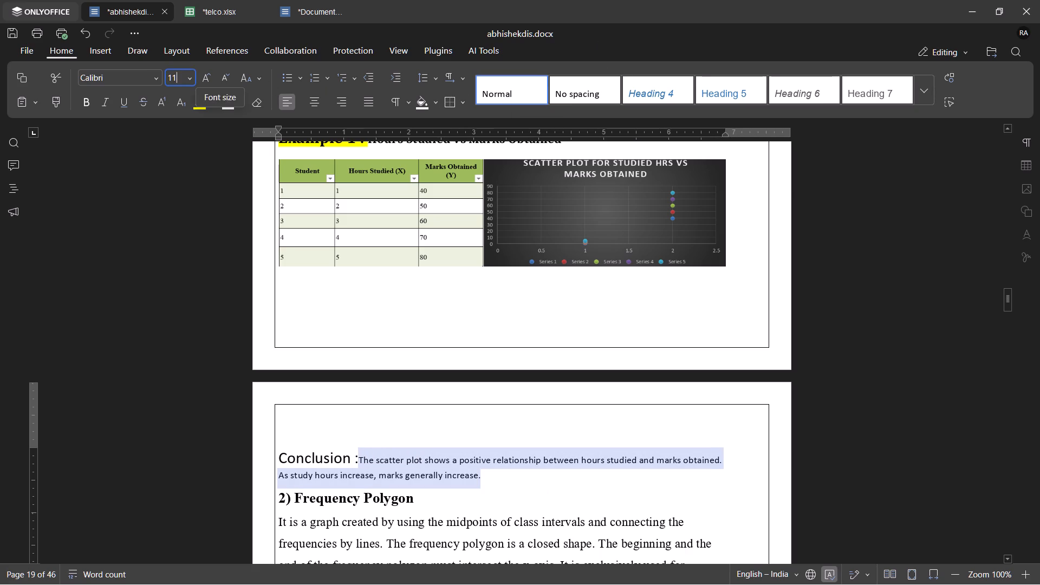
left_click(188, 79)
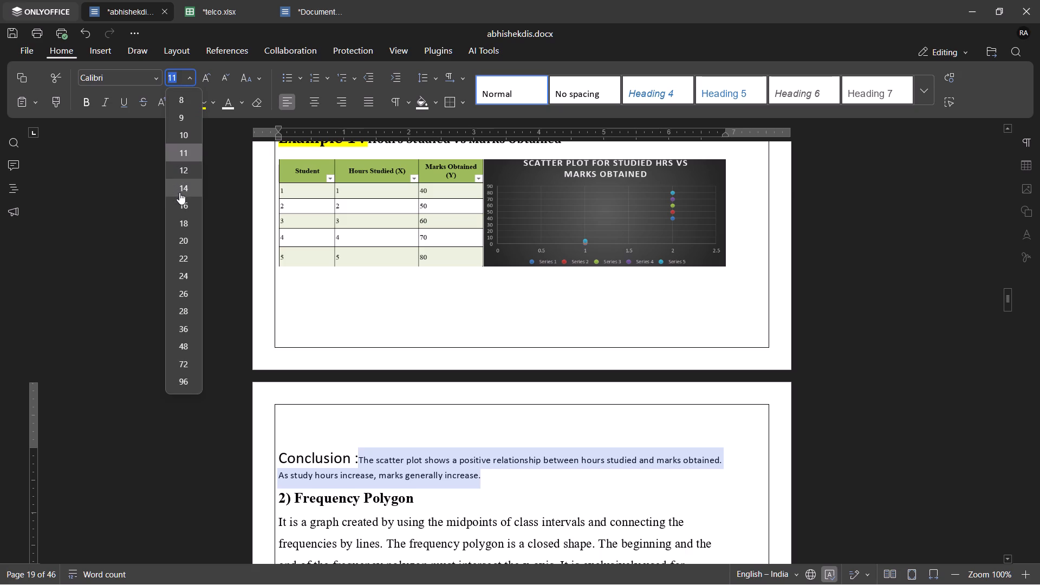
left_click(179, 192)
left_click(381, 419)
Insert a space between "Conclusion :" and the sentence beginning "The scatter plot shows".
scroll(381, 419, "down", 1)
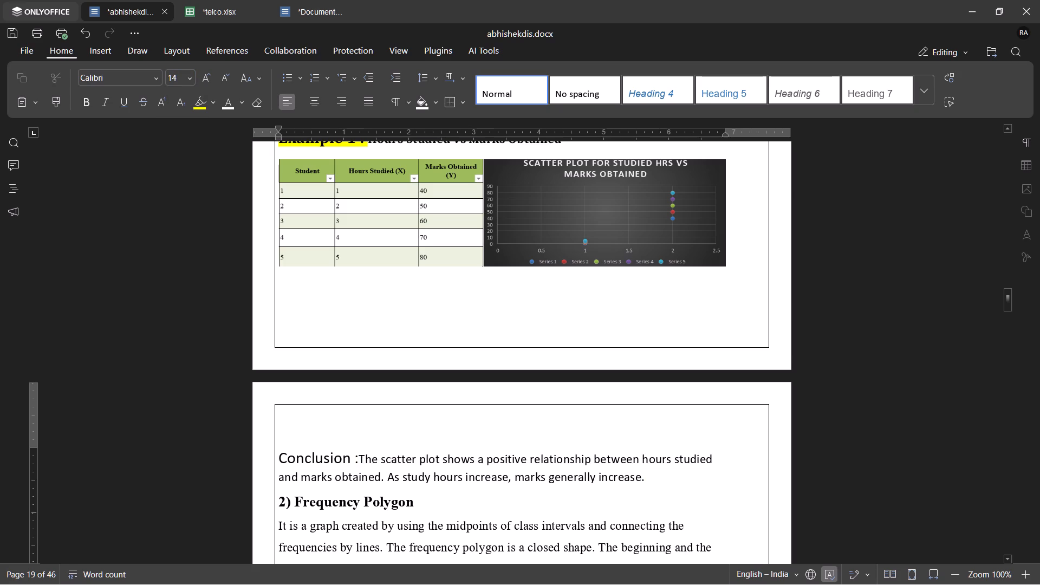
scroll(381, 419, "down", 2)
left_click(359, 382)
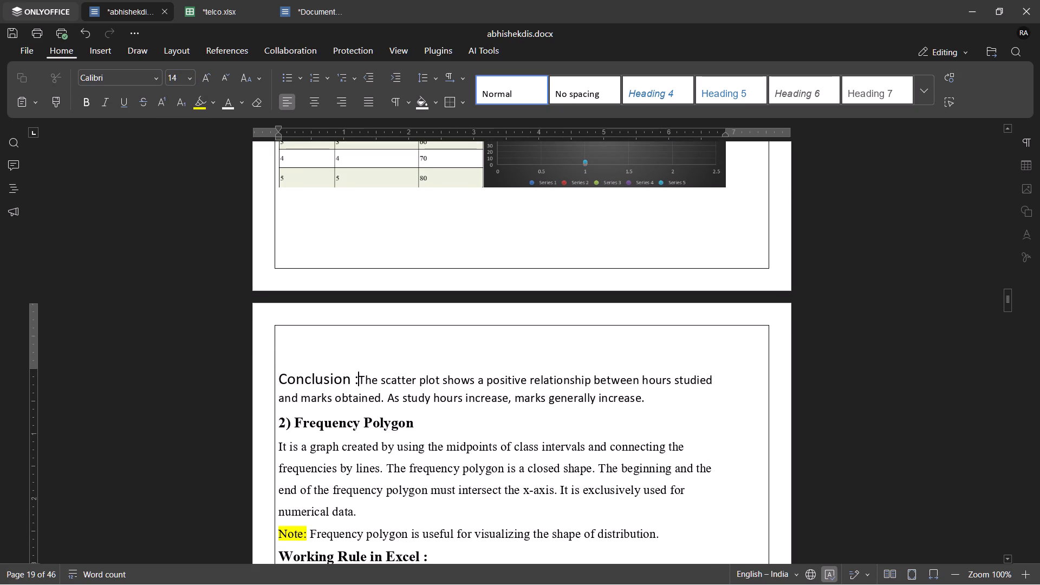
key("space")
scroll(359, 382, "up", 3)
scroll(359, 382, "down", 1)
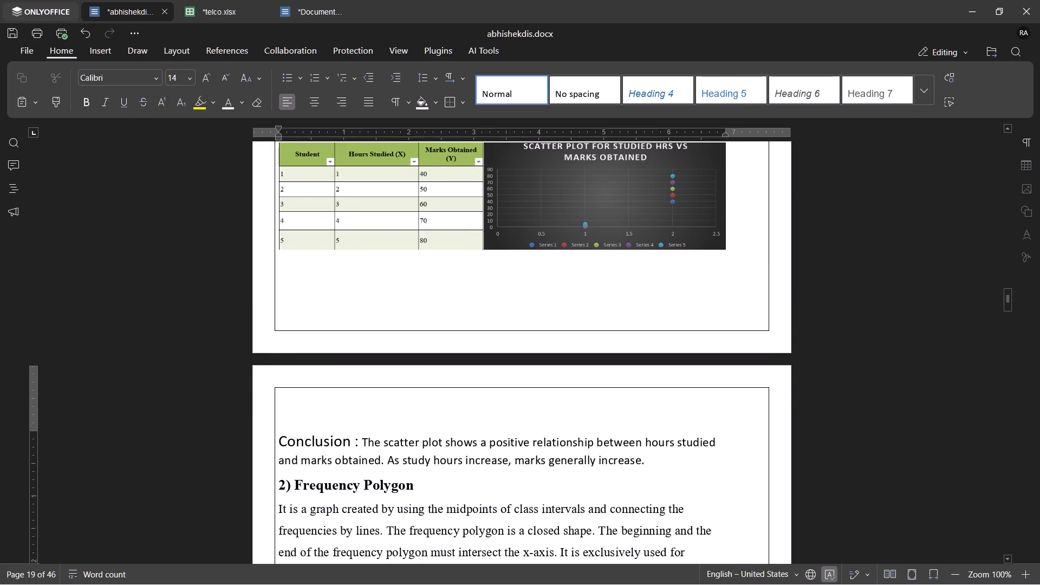
Review the 2.5 Scatter Plot section, its Example 1 and conclusion, and compare them with the preceding line graph Example 2.
scroll(359, 382, "up", 5)
scroll(359, 382, "down", 4)
scroll(359, 382, "up", 5)
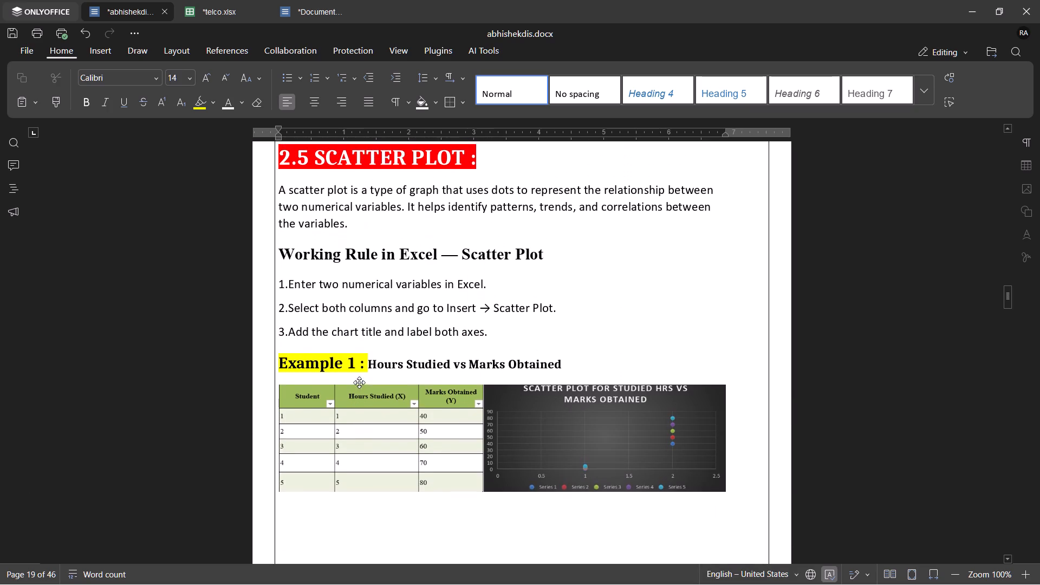
scroll(359, 382, "up", 3)
scroll(359, 382, "down", 2)
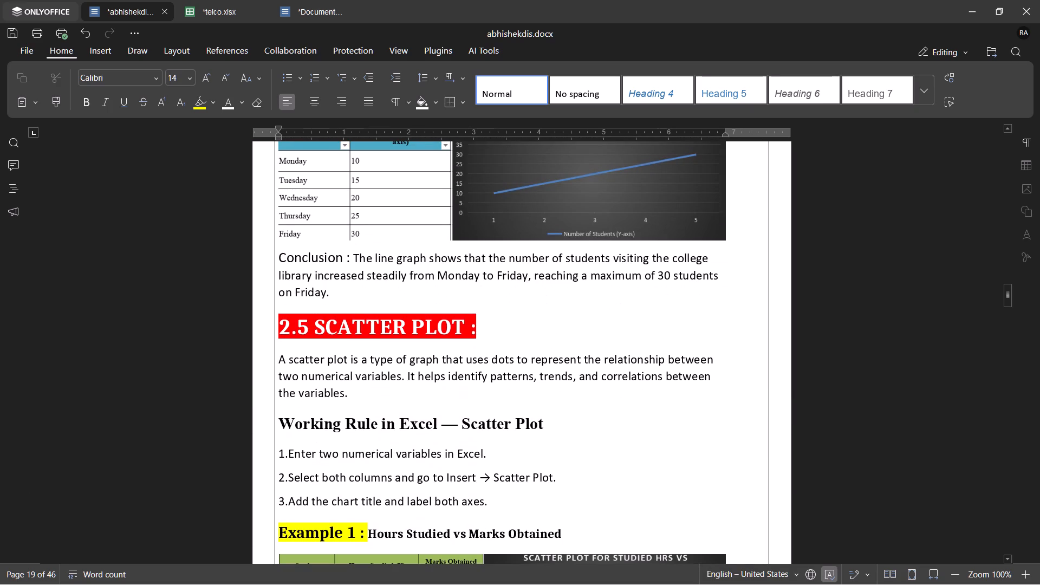
left_click_drag(279, 359, 402, 396)
left_click(402, 396)
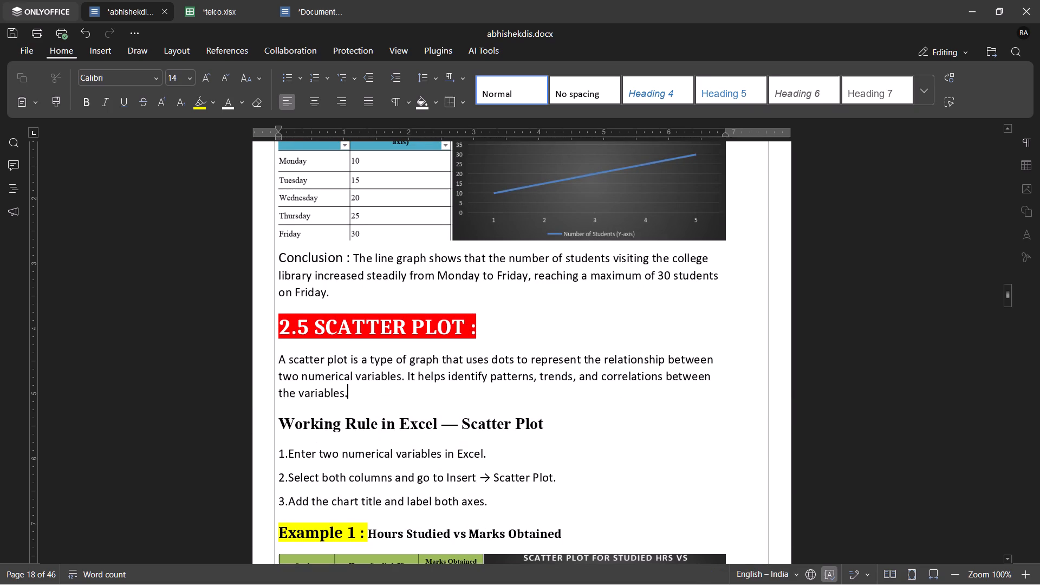
scroll(402, 396, "up", 5)
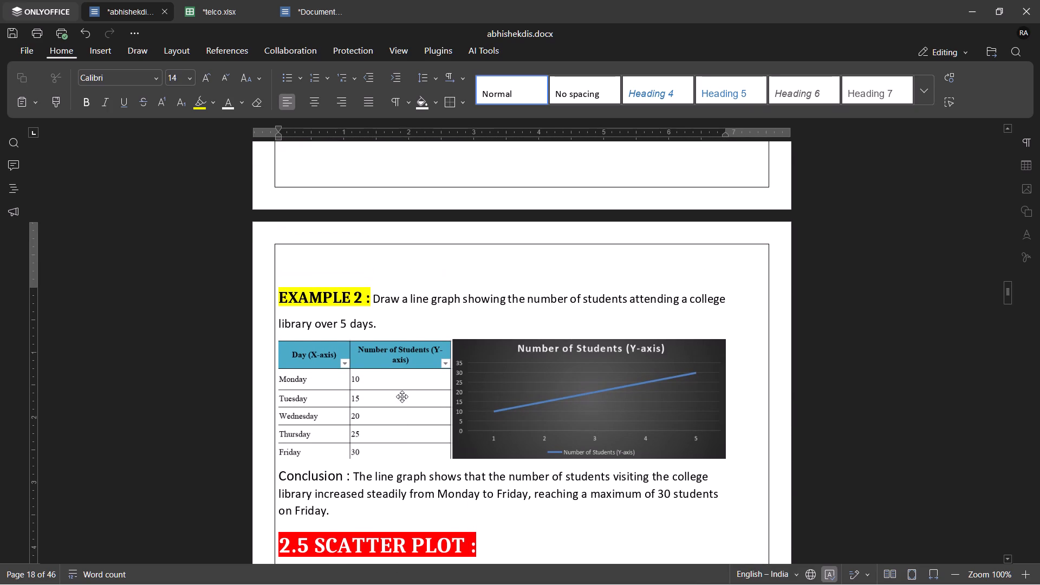
scroll(402, 396, "up", 3)
scroll(402, 396, "down", 5)
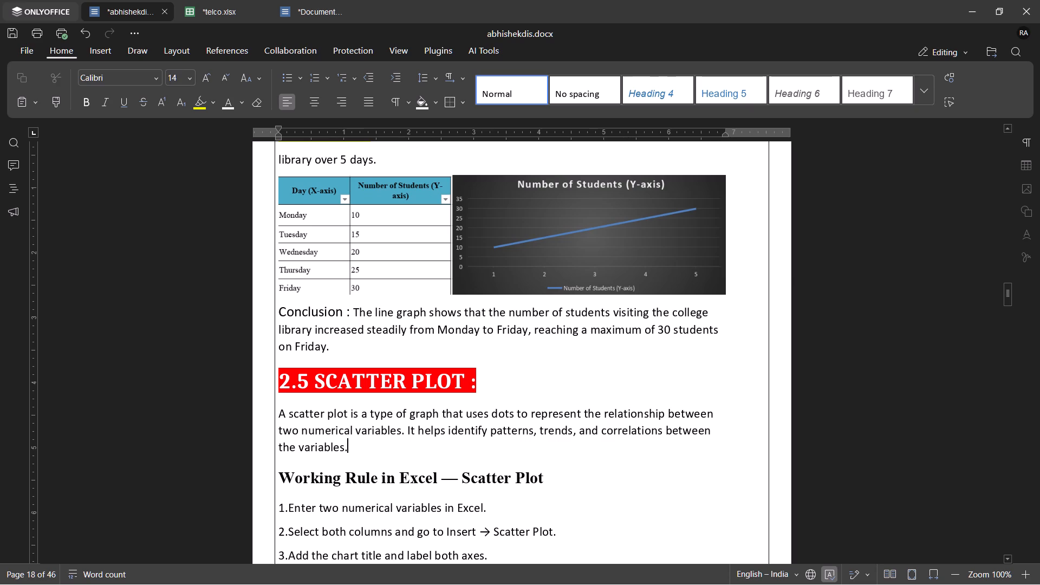
scroll(402, 396, "up", 2)
scroll(402, 396, "down", 5)
scroll(402, 396, "up", 4)
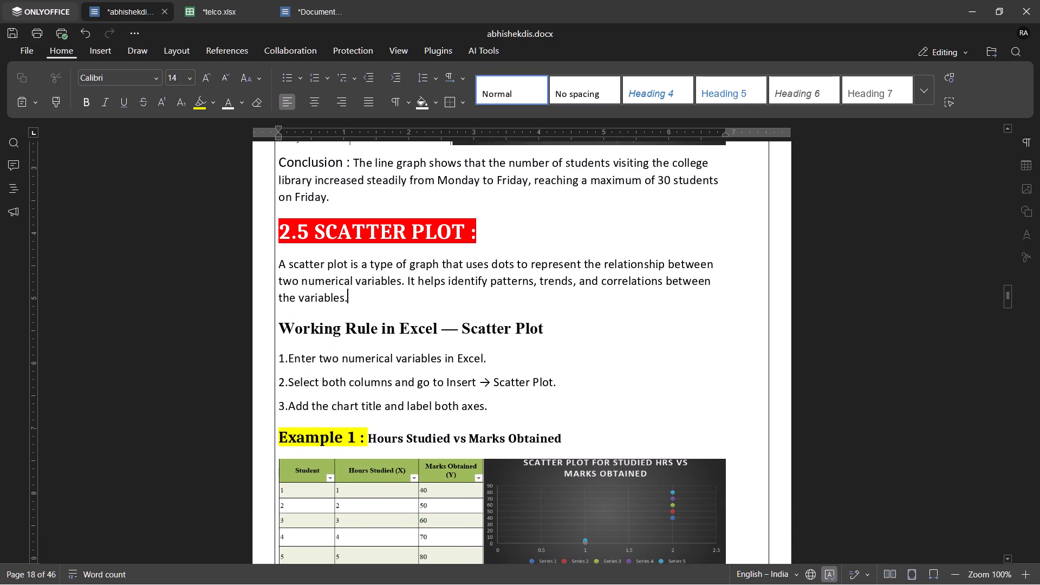
scroll(402, 396, "up", 5)
scroll(402, 396, "down", 8)
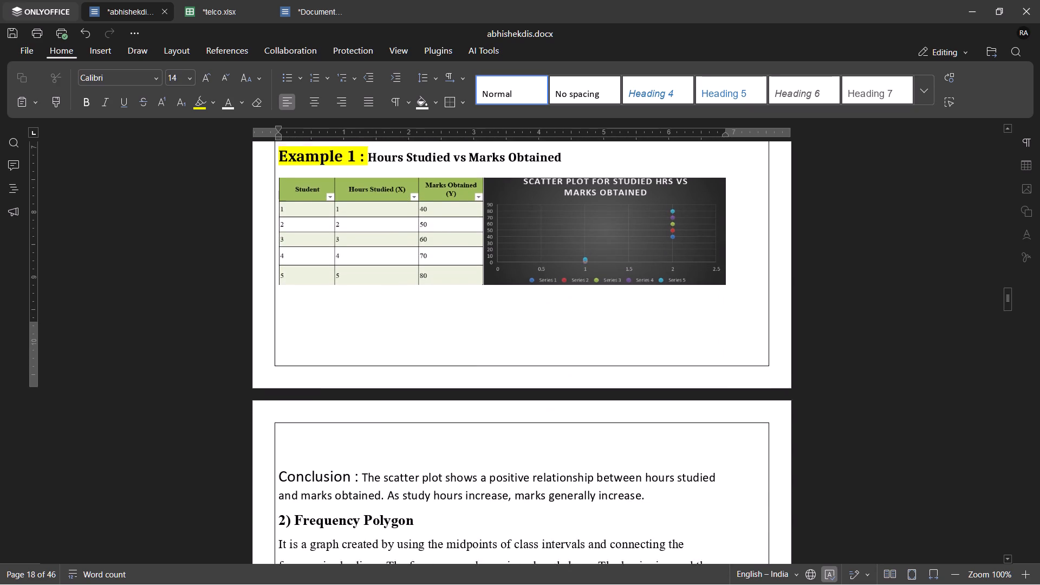
scroll(402, 396, "down", 4)
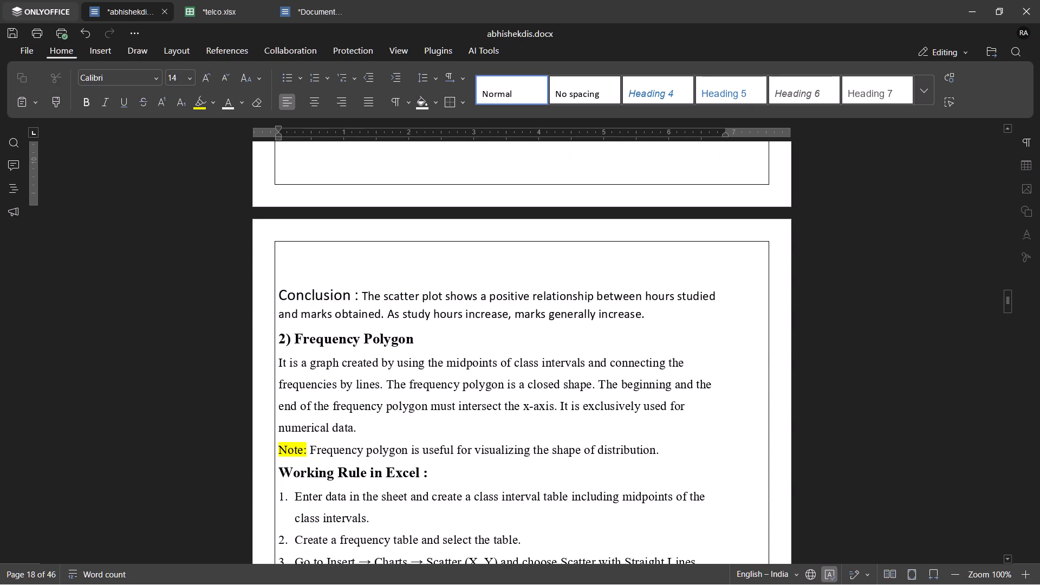
scroll(402, 396, "up", 8)
scroll(402, 396, "down", 2)
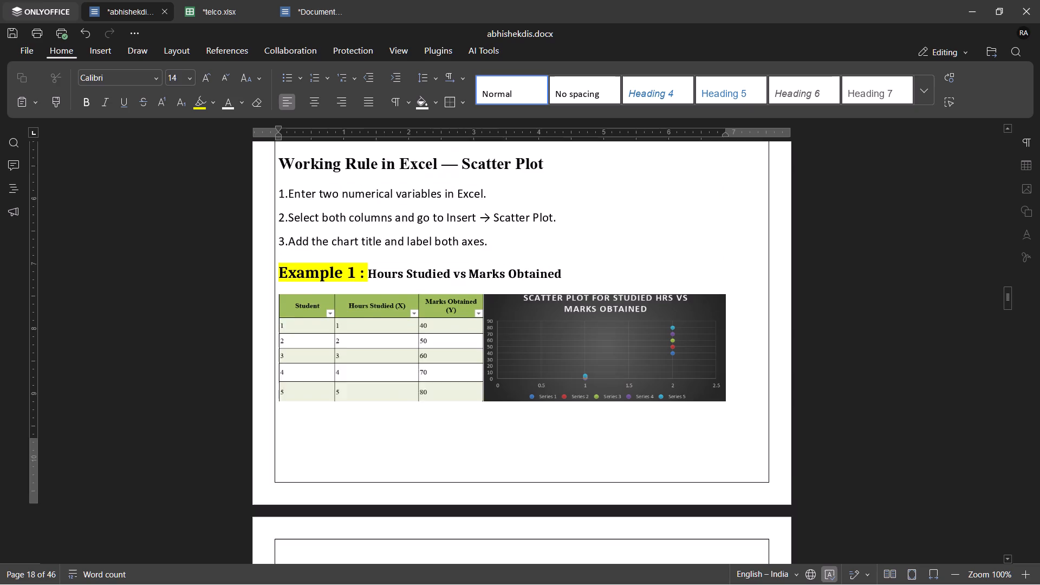
scroll(402, 396, "down", 2)
scroll(402, 396, "up", 2)
scroll(402, 396, "down", 3)
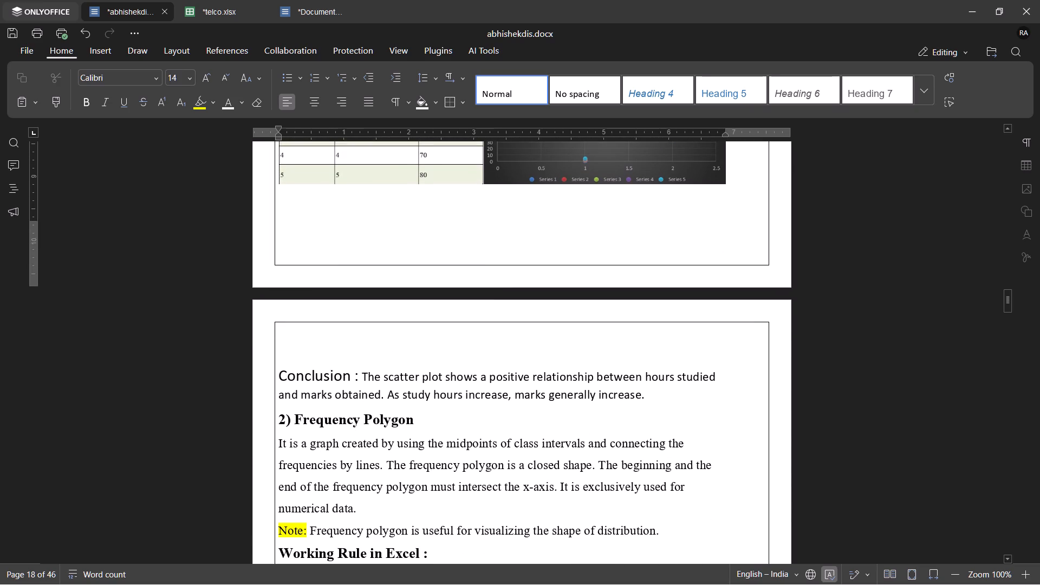
Change the scatter plot's "Conclusion :" label to "Conclusions :".
left_click(350, 379)
type("s")
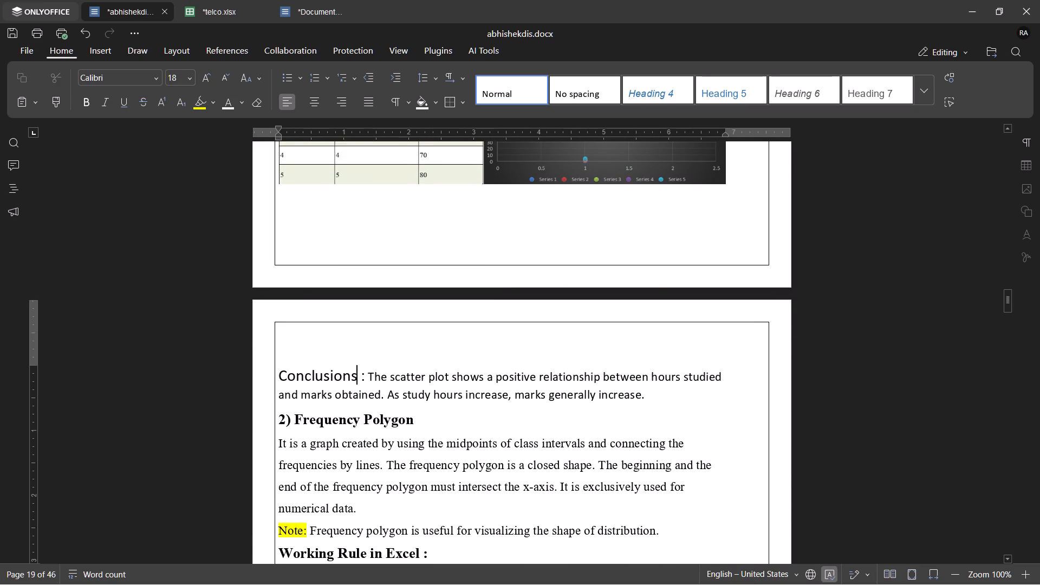
key("space")
key("BackSpace")
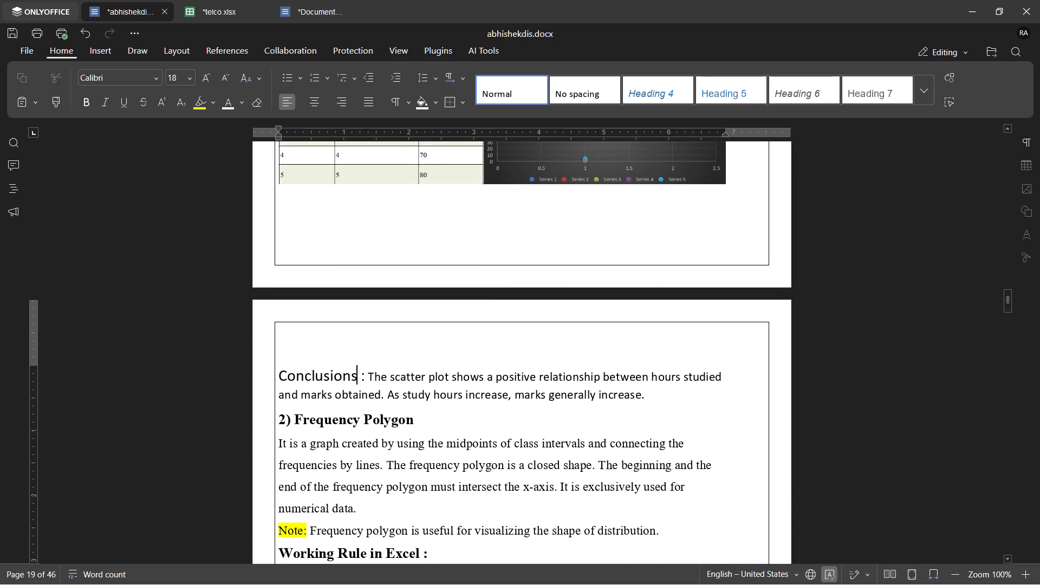
Insert "Example 1:" before the sentence beginning "The scatter plot shows" in the conclusions.
left_click(370, 377)
type("ex")
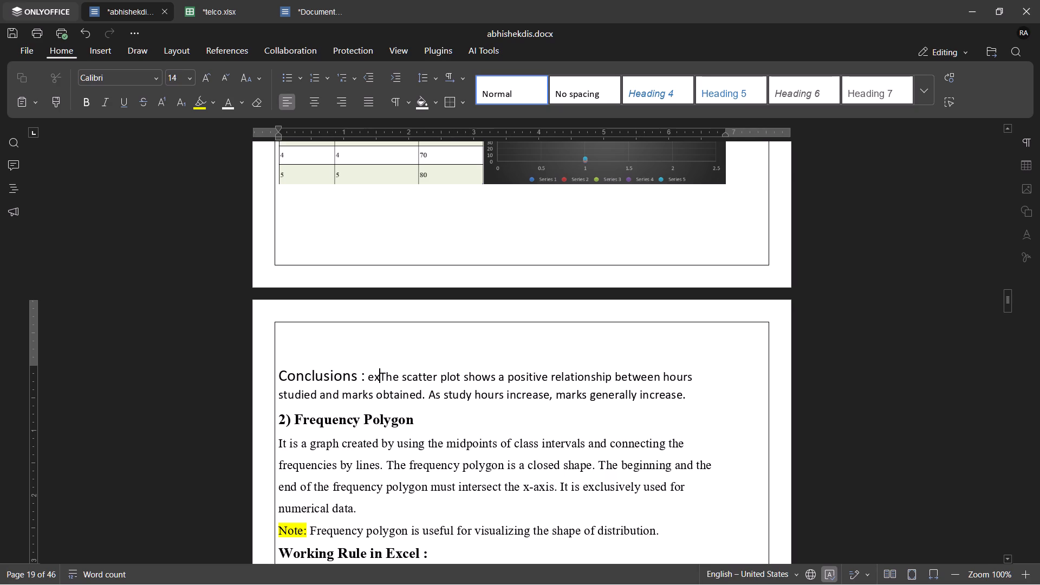
key("BackSpace")
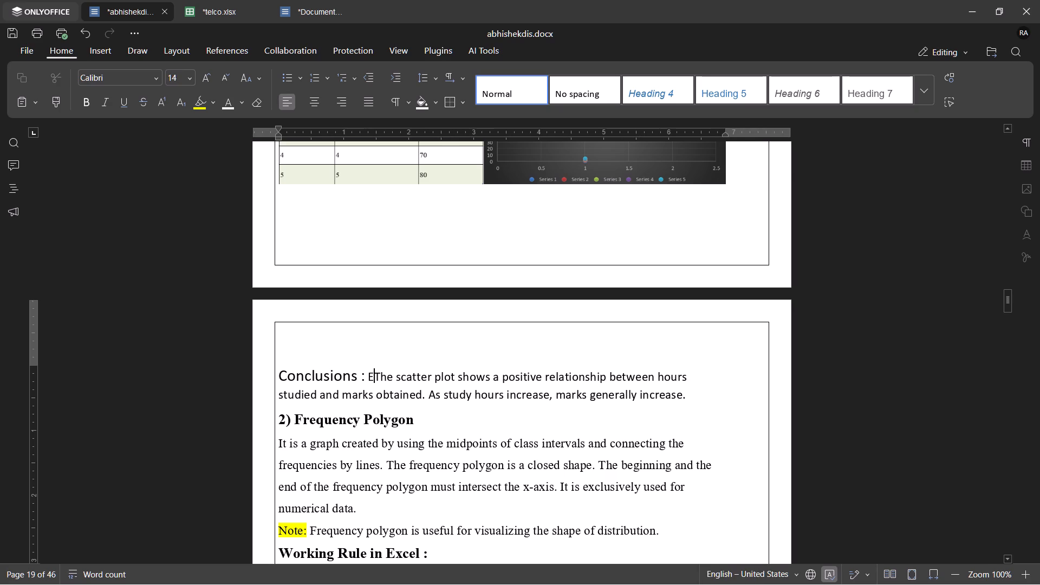
type("xample 1")
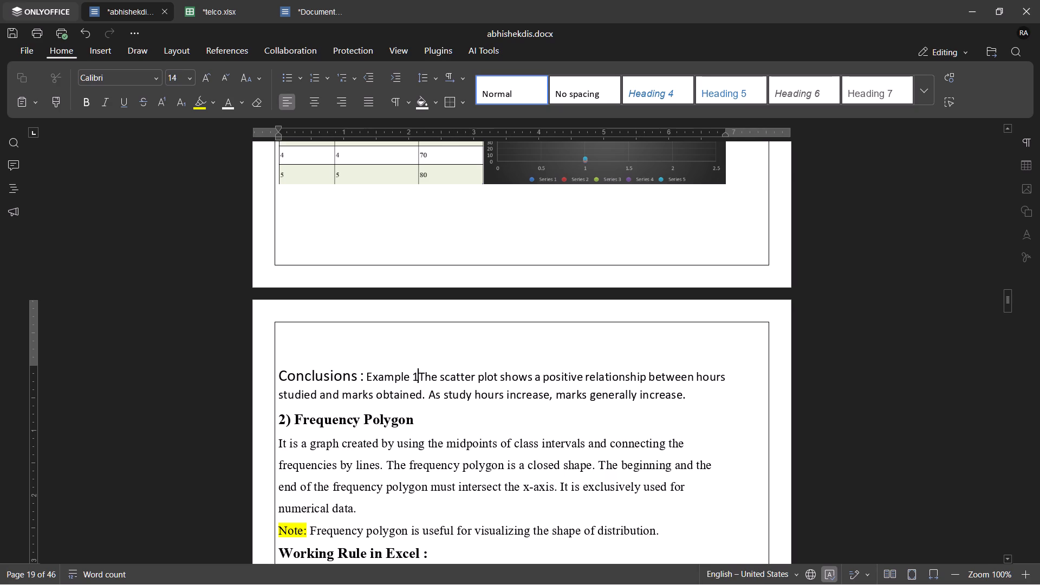
key("shift+colon")
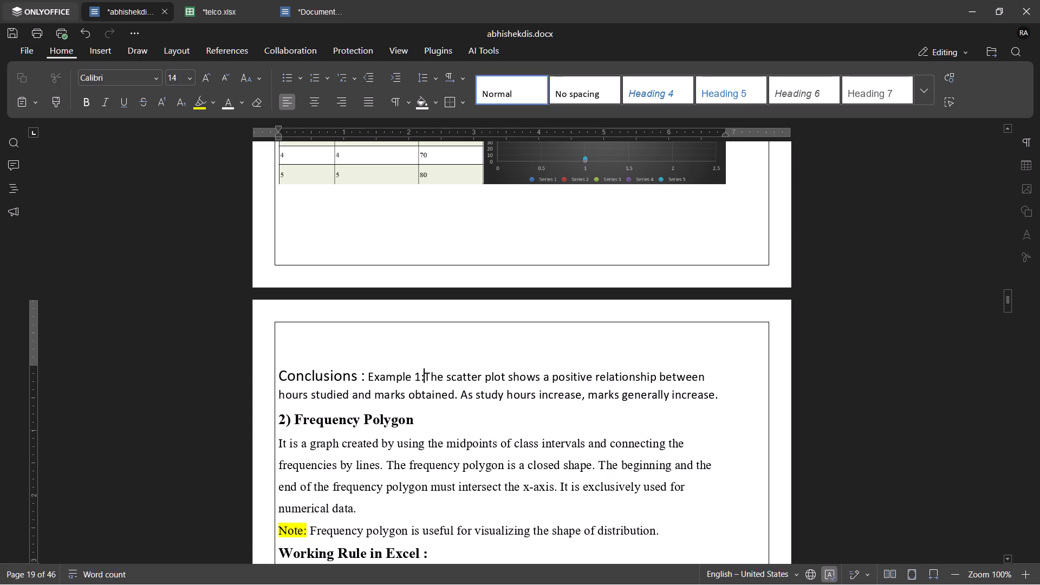
Look over the scatter plot section again, from its definition and working rule to the Example 1 picture.
scroll(333, 424, "up", 3)
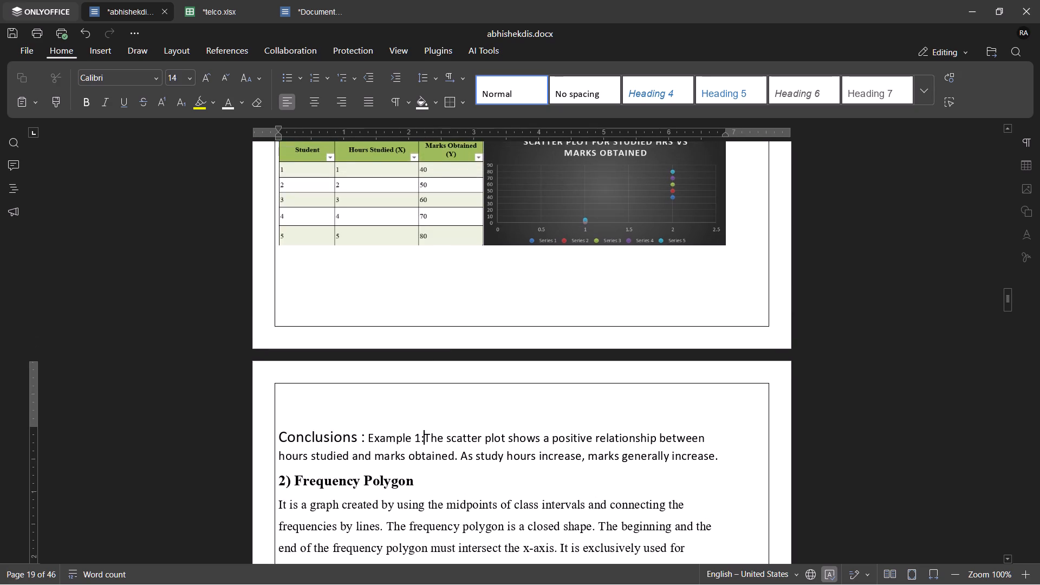
scroll(333, 424, "up", 4)
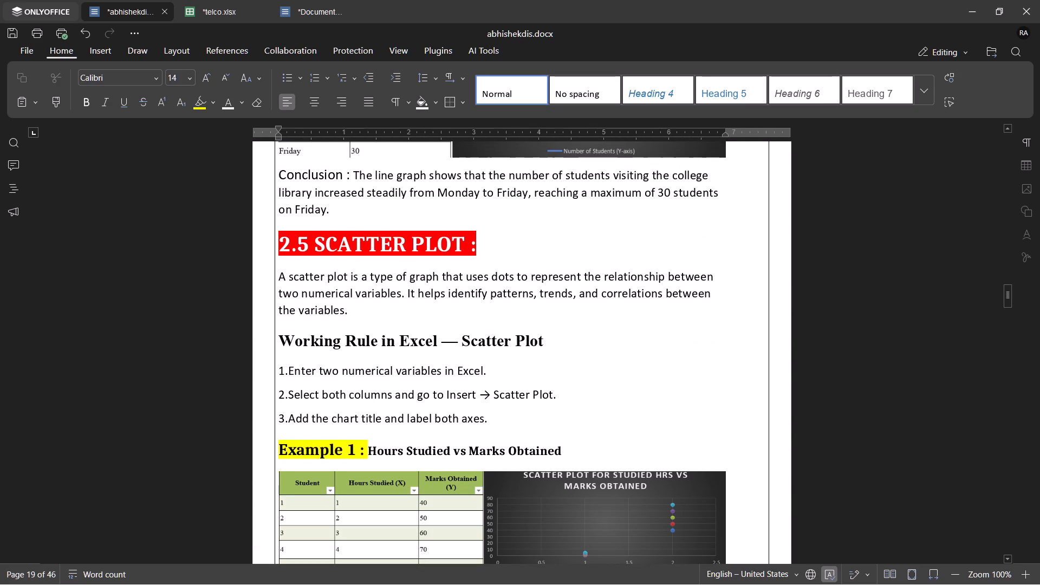
scroll(333, 424, "down", 4)
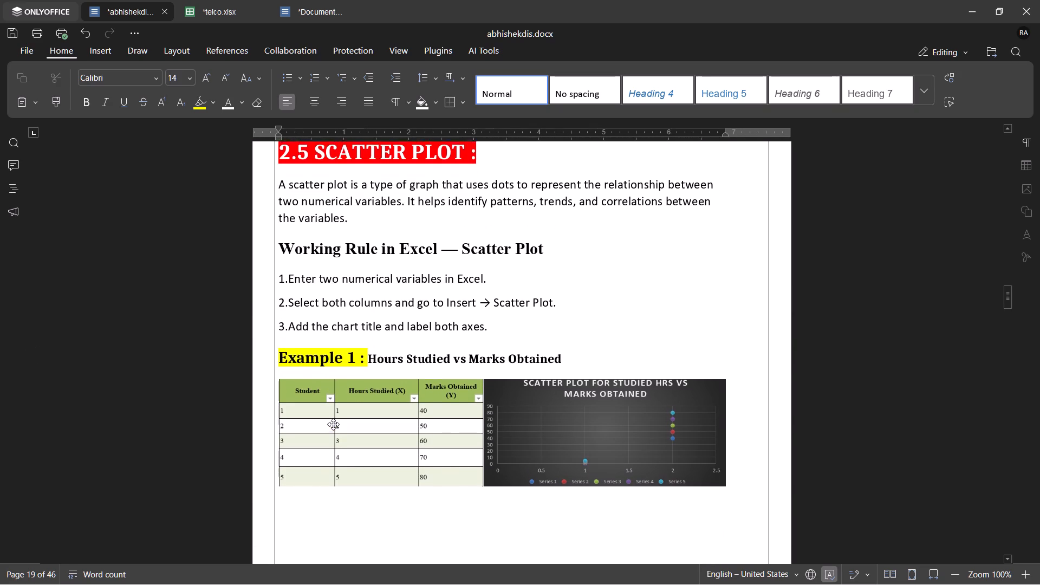
scroll(333, 424, "down", 5)
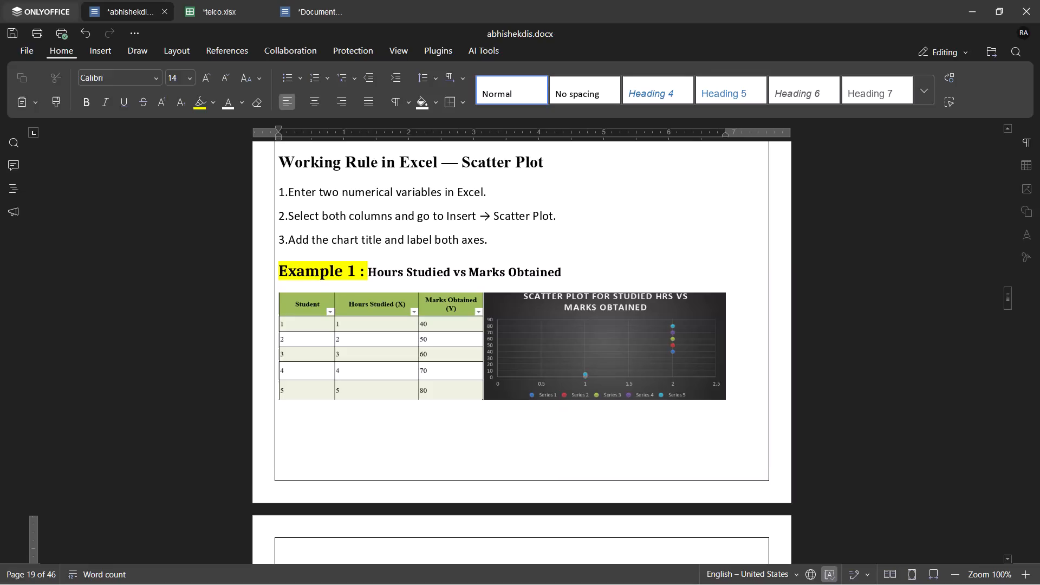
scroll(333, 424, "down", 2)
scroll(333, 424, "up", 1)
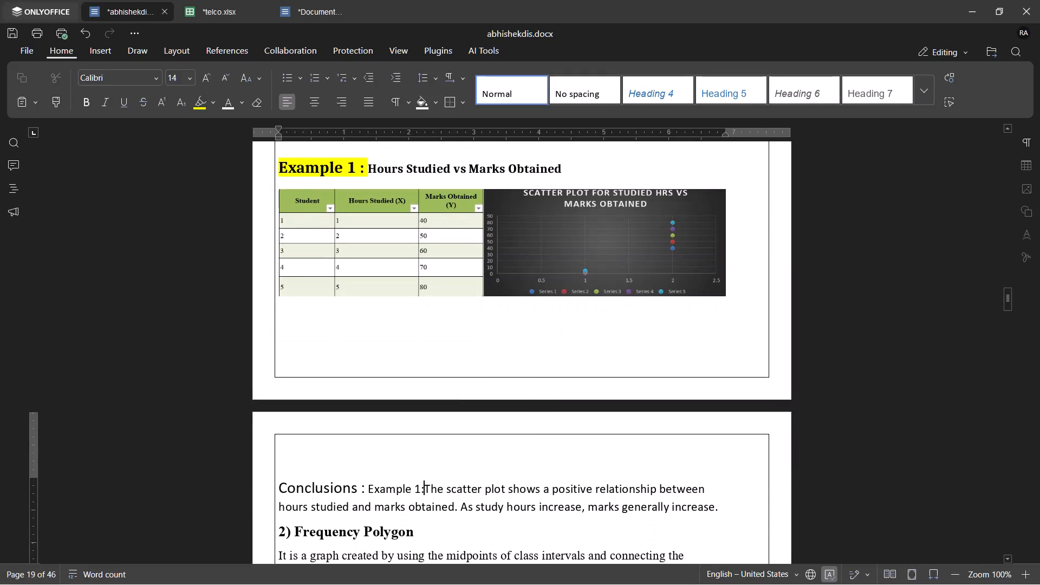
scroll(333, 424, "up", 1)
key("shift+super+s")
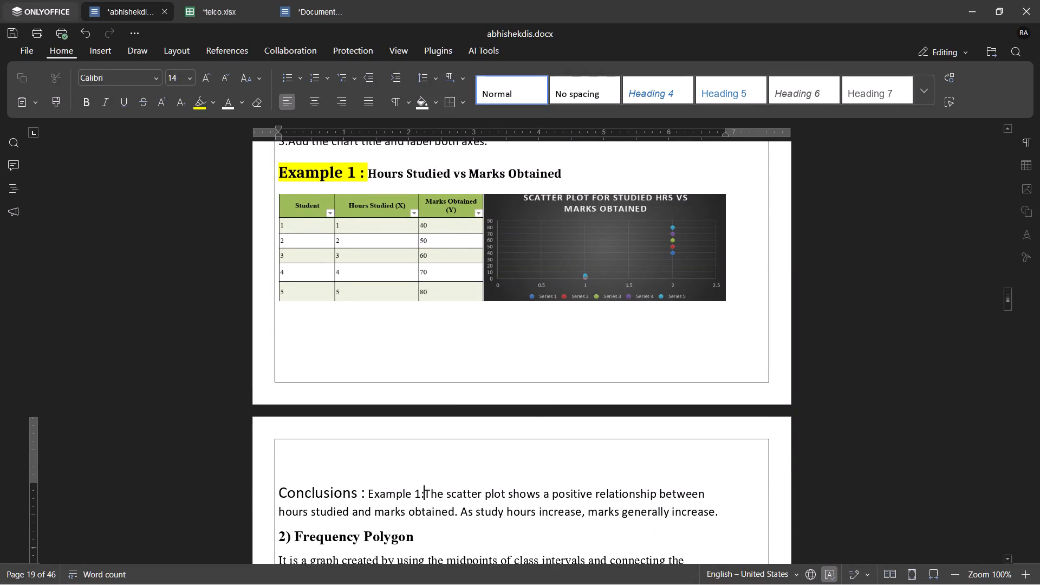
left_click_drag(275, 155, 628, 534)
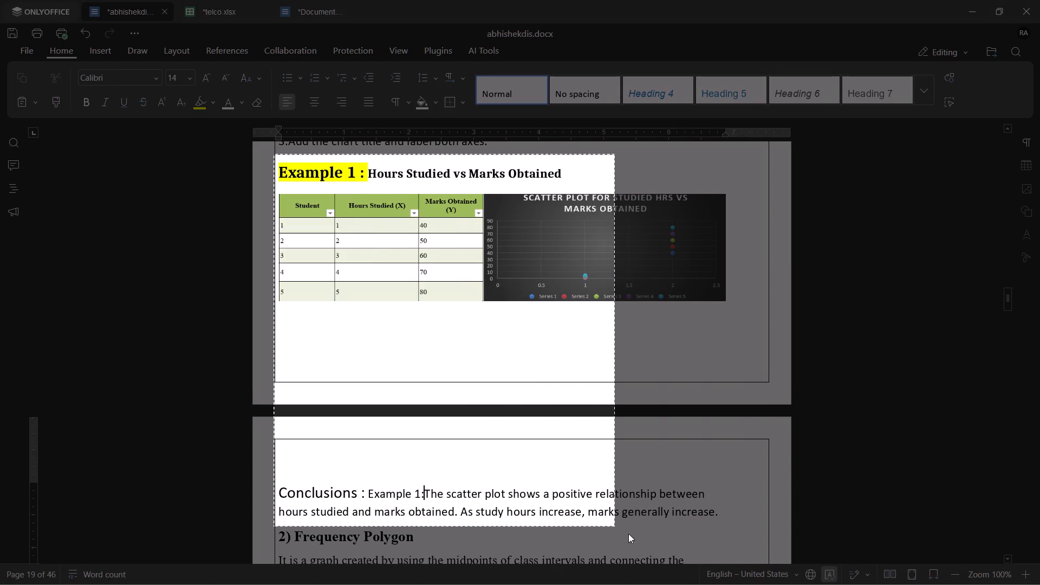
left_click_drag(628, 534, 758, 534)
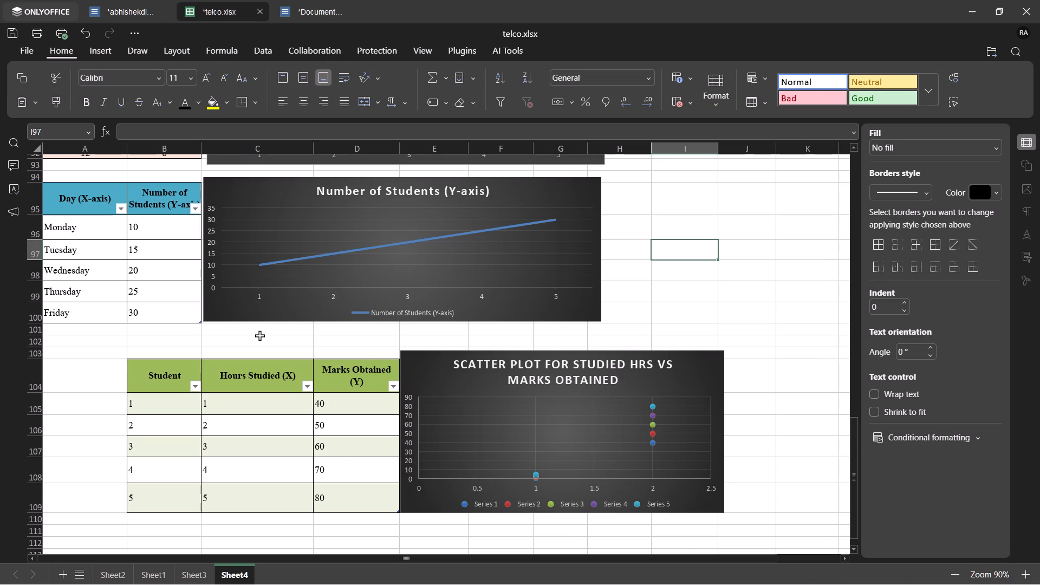
scroll(259, 335, "down", 6)
left_click(148, 289)
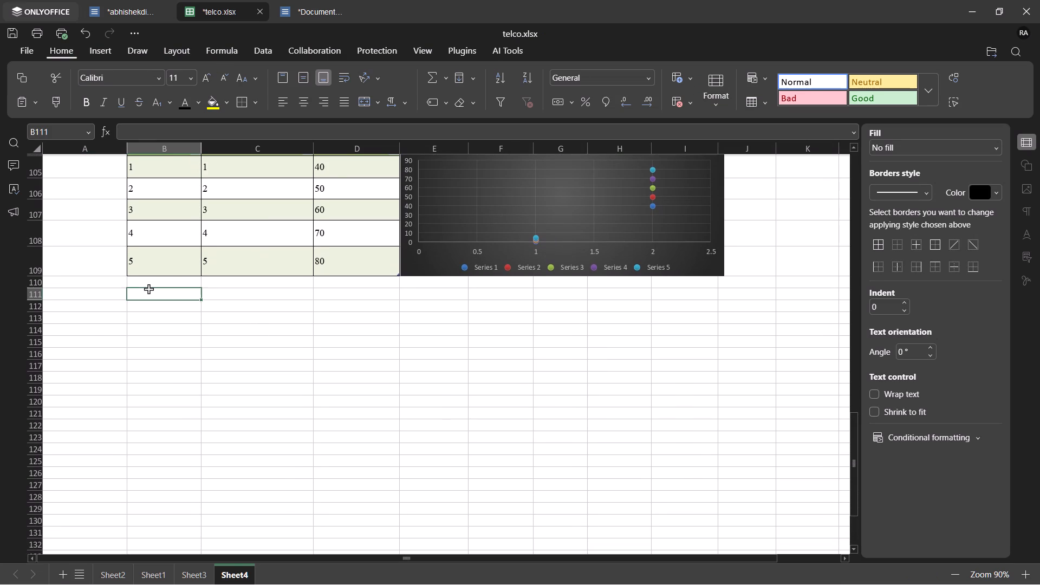
key("ctrl+v")
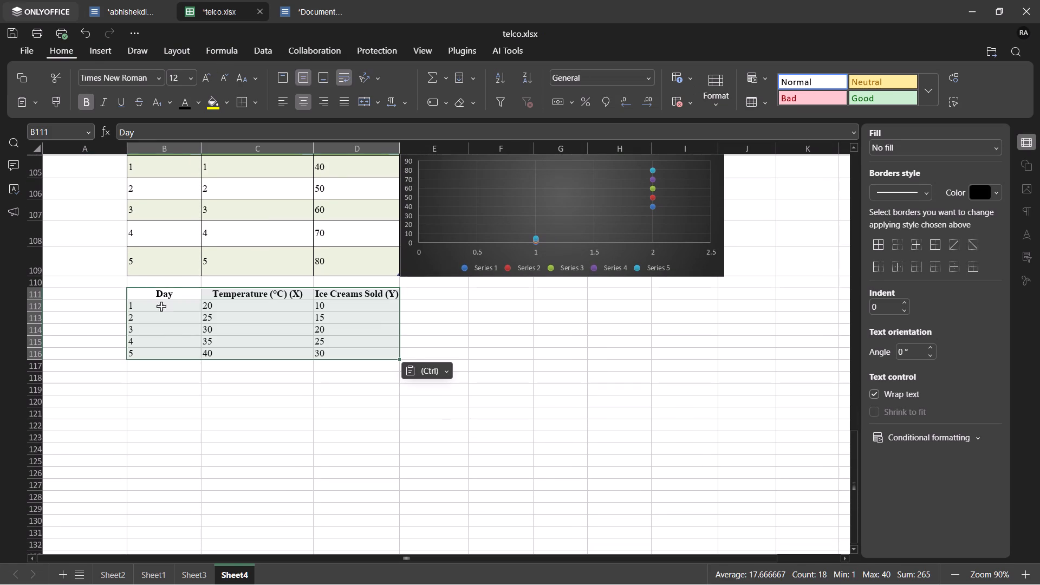
Increase the heights of rows 111 to 116, with header row 111 at about 29 points.
left_click_drag(31, 298, 32, 310)
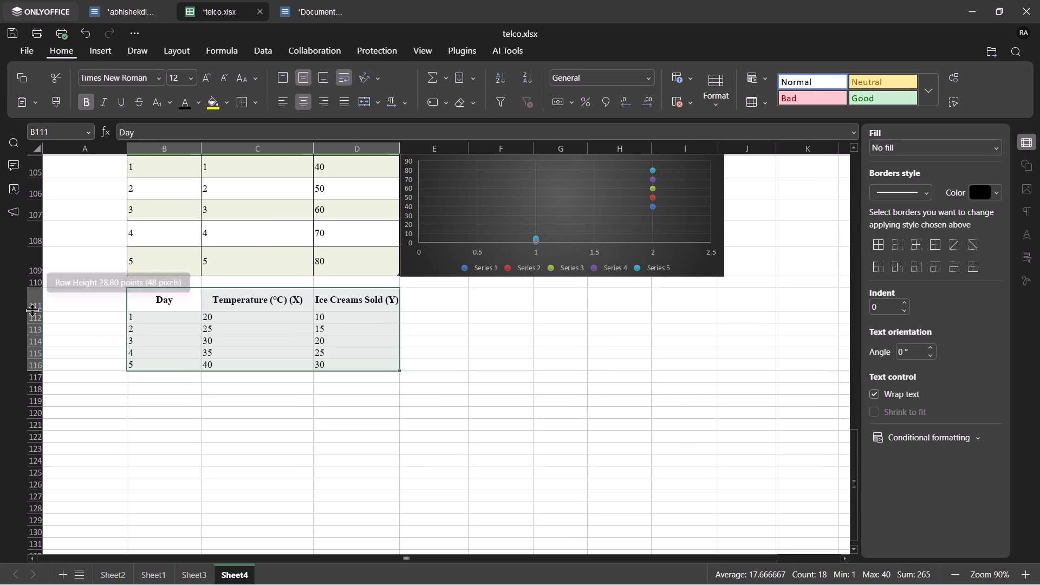
left_click_drag(32, 323, 32, 333)
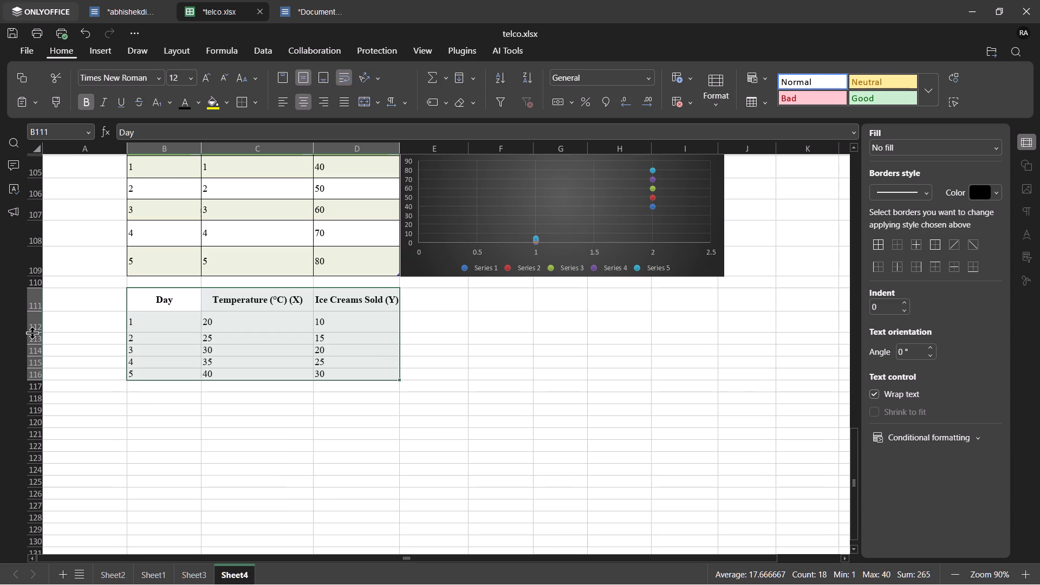
left_click_drag(34, 343, 35, 353)
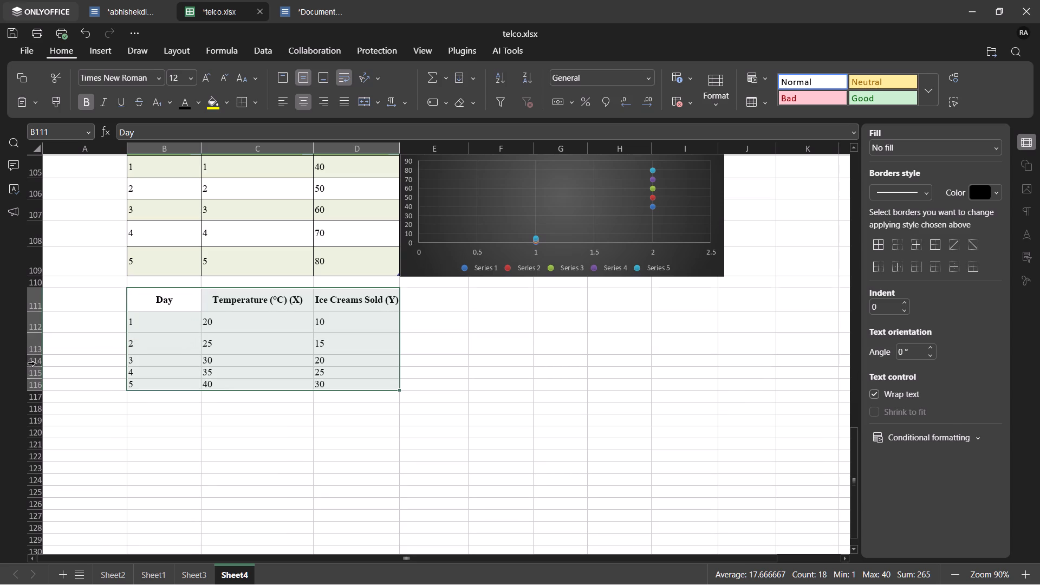
left_click_drag(35, 366, 35, 376)
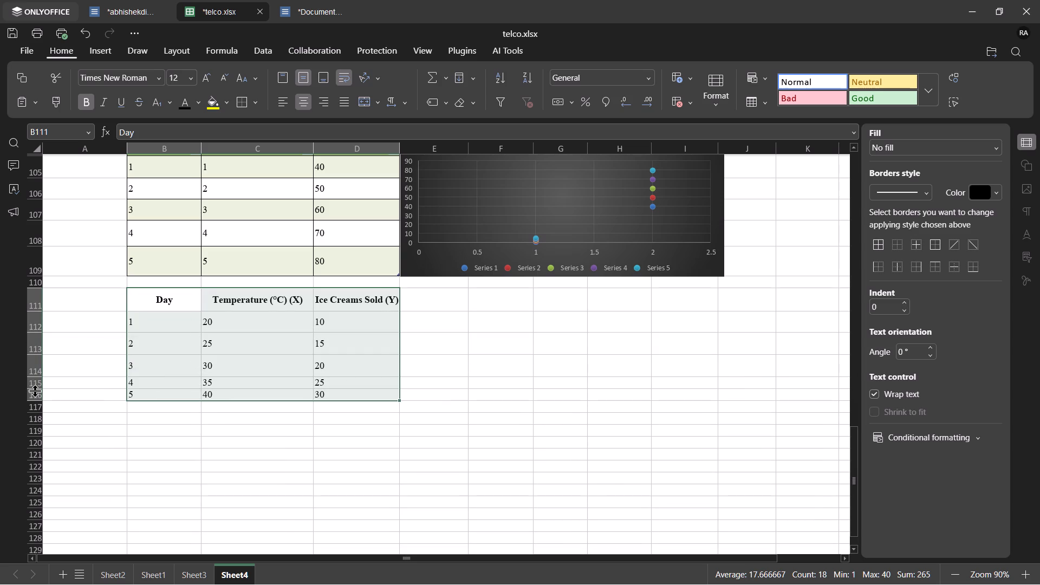
left_click_drag(35, 389, 35, 396)
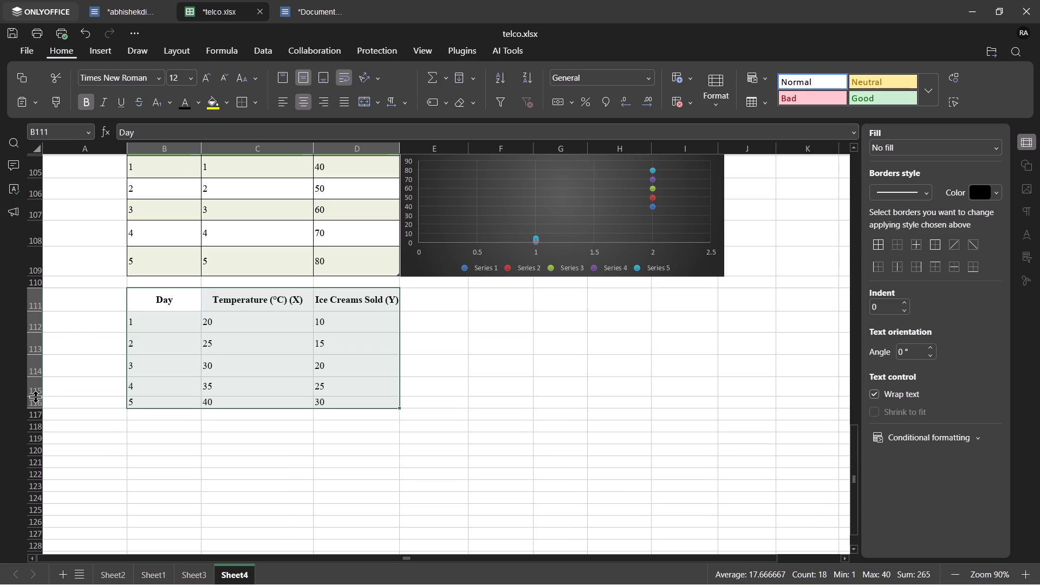
left_click_drag(32, 408, 34, 418)
Convert the pasted temperature and ice cream sales range B111:D116 into a formatted table.
left_click_drag(145, 290, 316, 392)
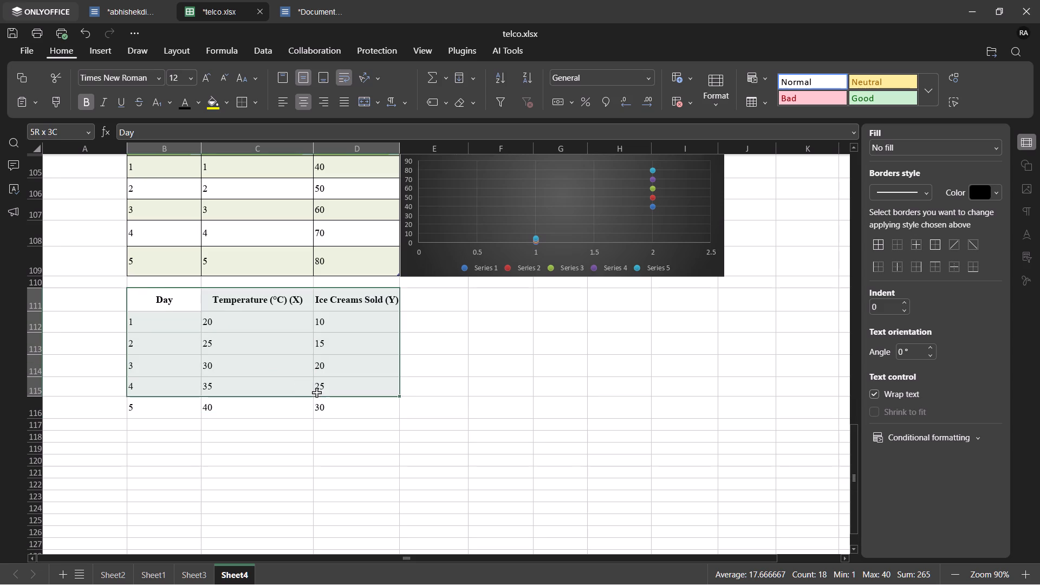
left_click_drag(316, 392, 344, 407)
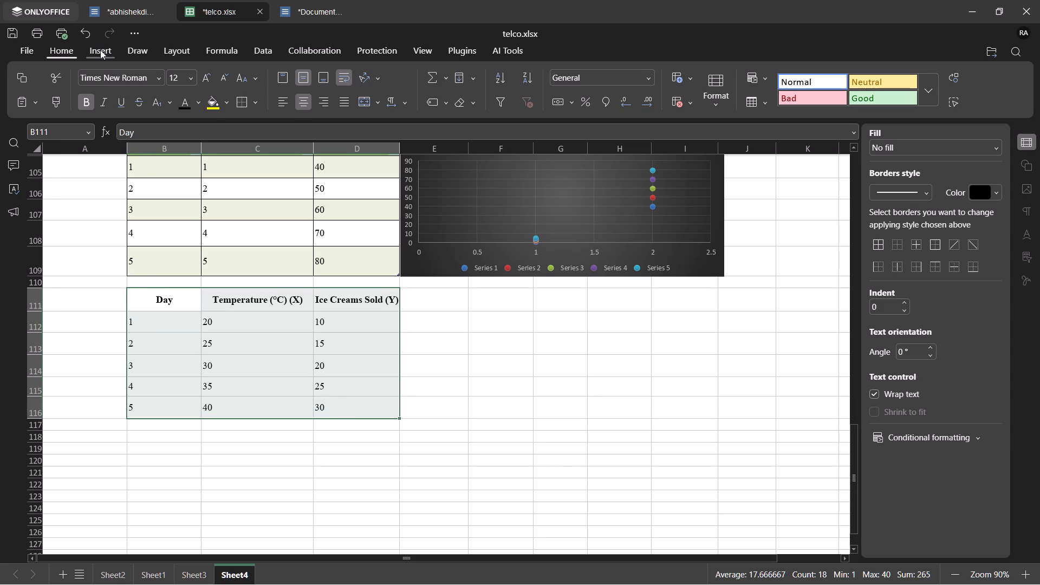
left_click(100, 50)
left_click(109, 87)
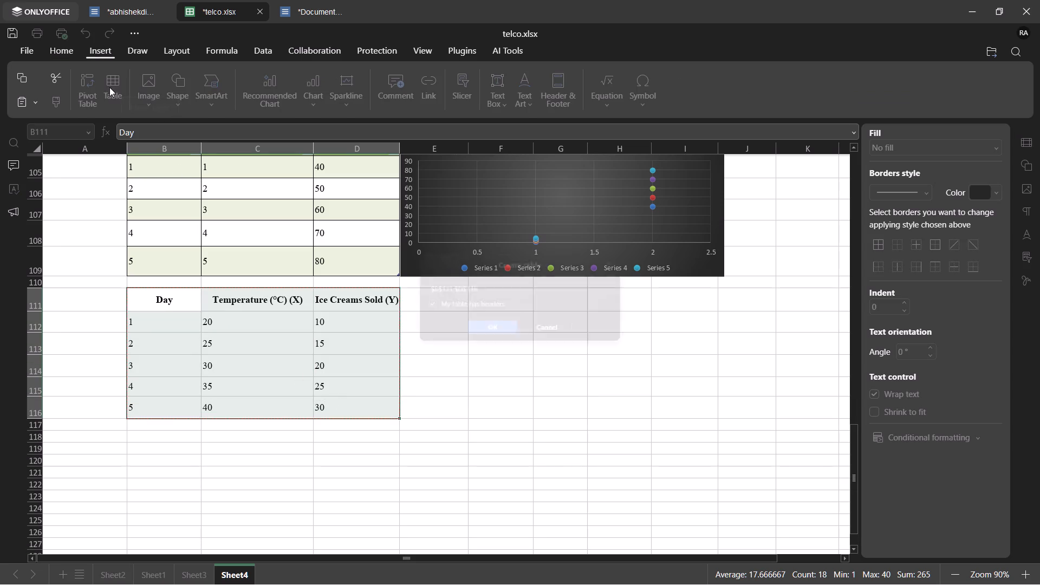
left_click(496, 330)
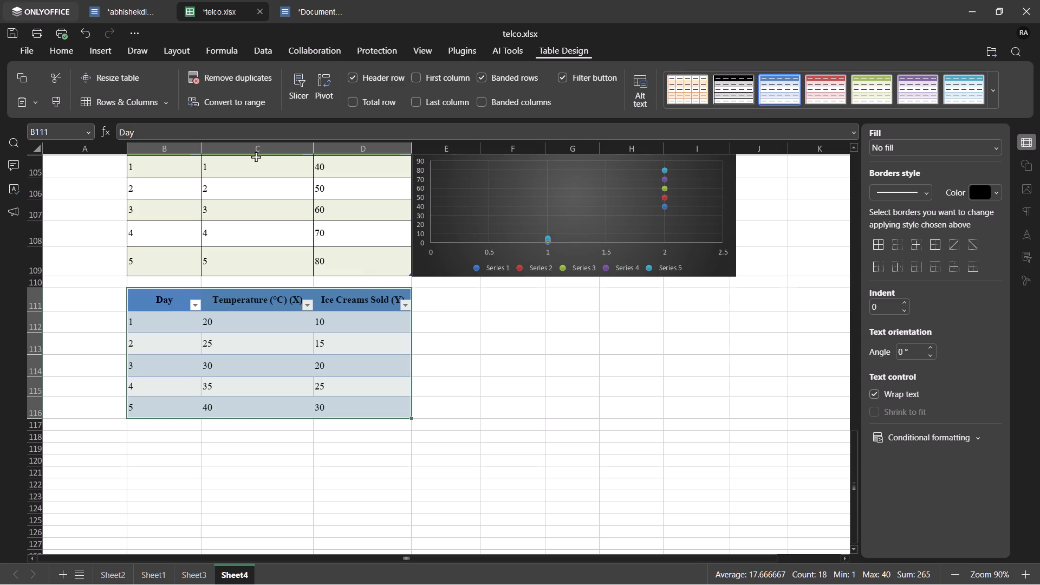
Widen columns B, C and D so the table's headers clear their filter arrows, with column C about 28.3 symbols wide.
left_click(197, 318)
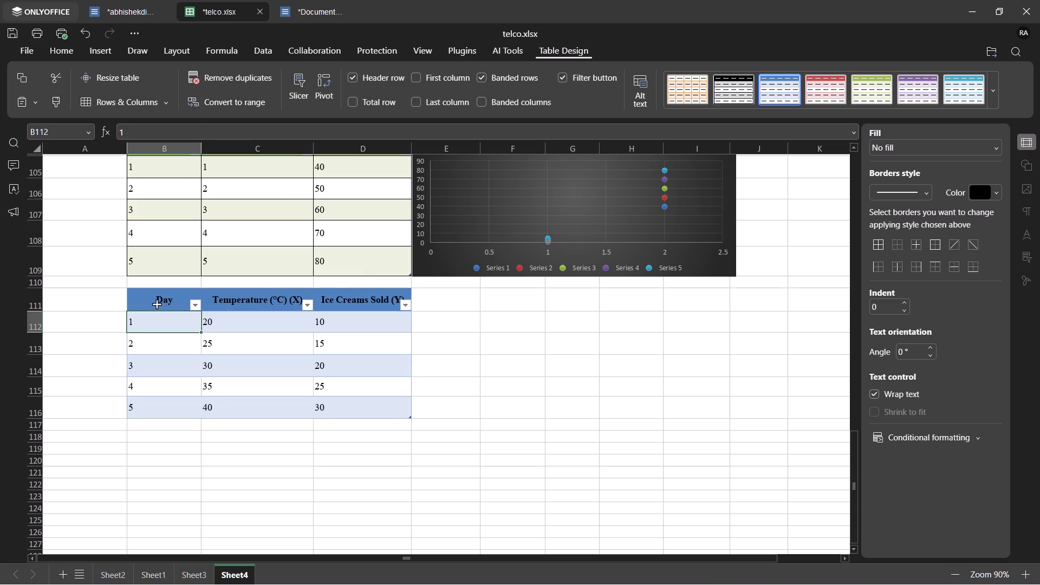
left_click(157, 304)
scroll(161, 210, "up", 1)
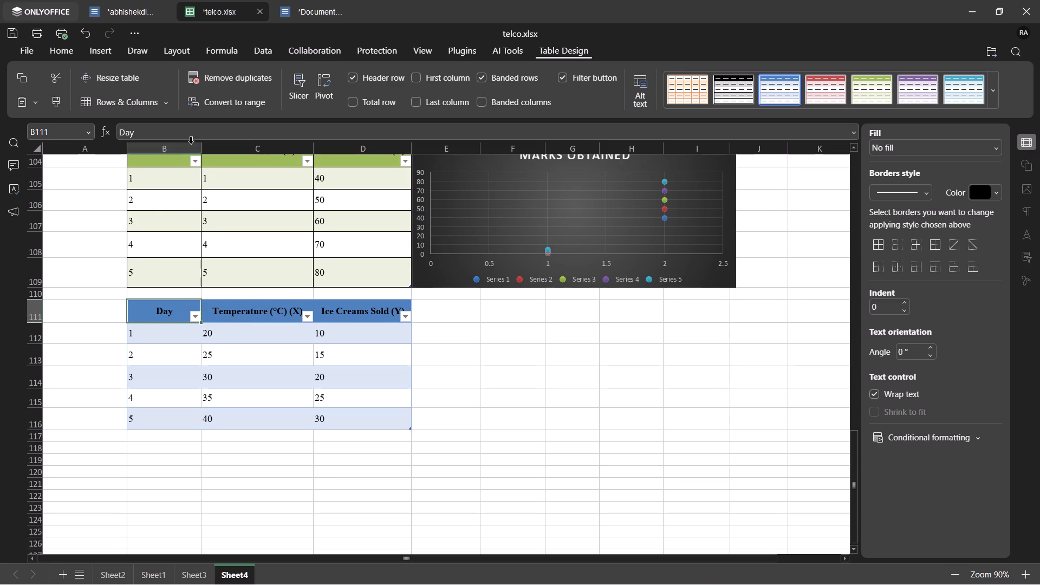
left_click_drag(200, 149, 216, 149)
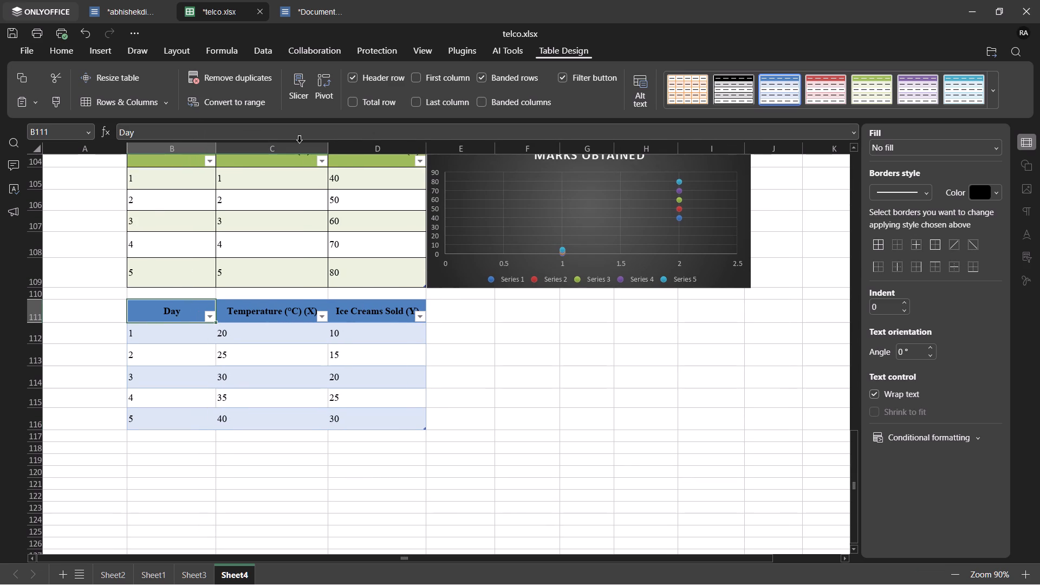
left_click_drag(326, 148, 337, 148)
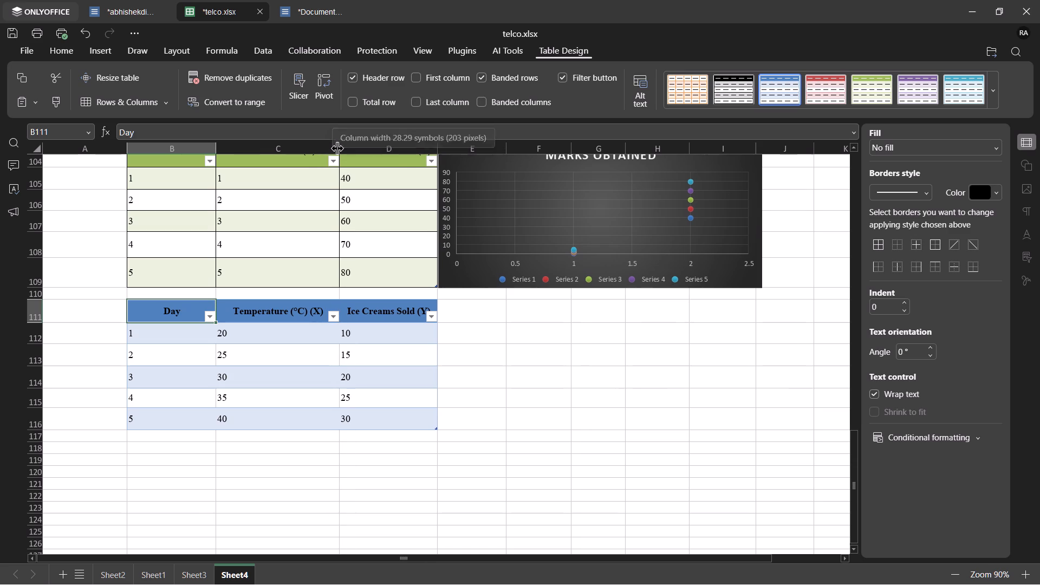
left_click_drag(434, 147, 451, 151)
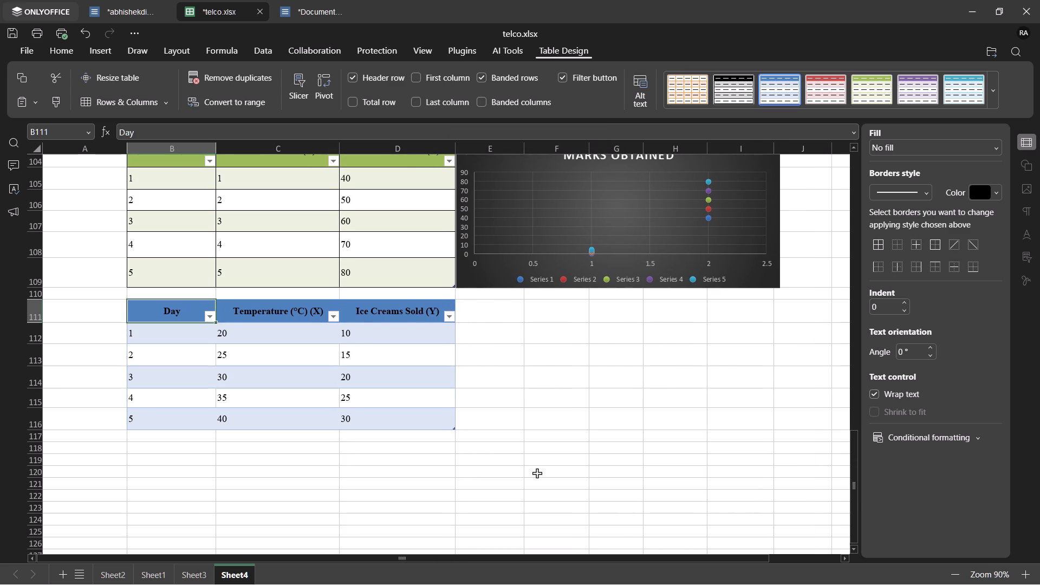
left_click(537, 473)
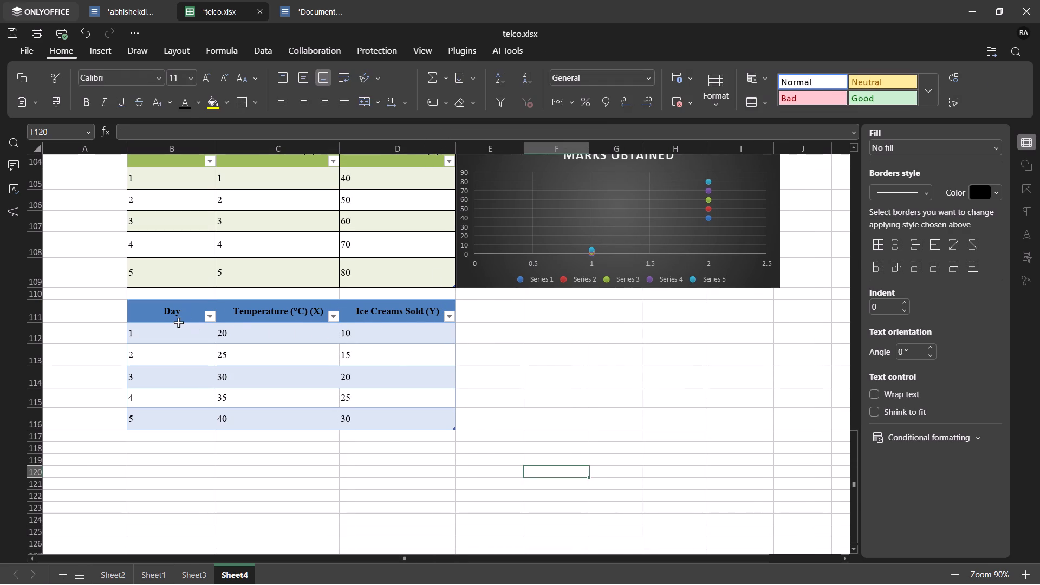
Apply the light orange bordered table style to the temperature and ice cream sales table.
left_click(178, 322)
left_click_drag(173, 313, 409, 426)
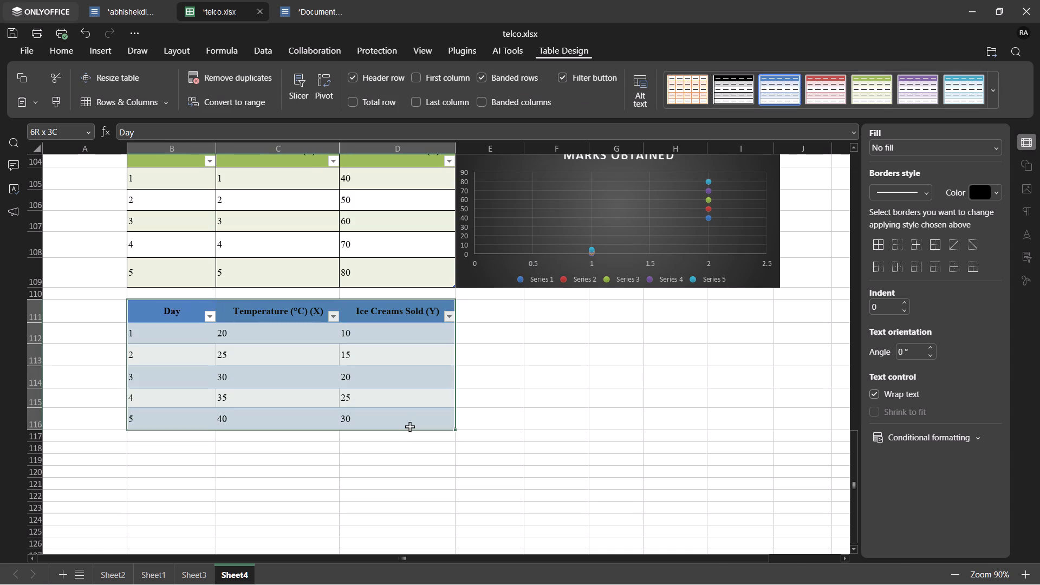
left_click_drag(409, 426, 408, 422)
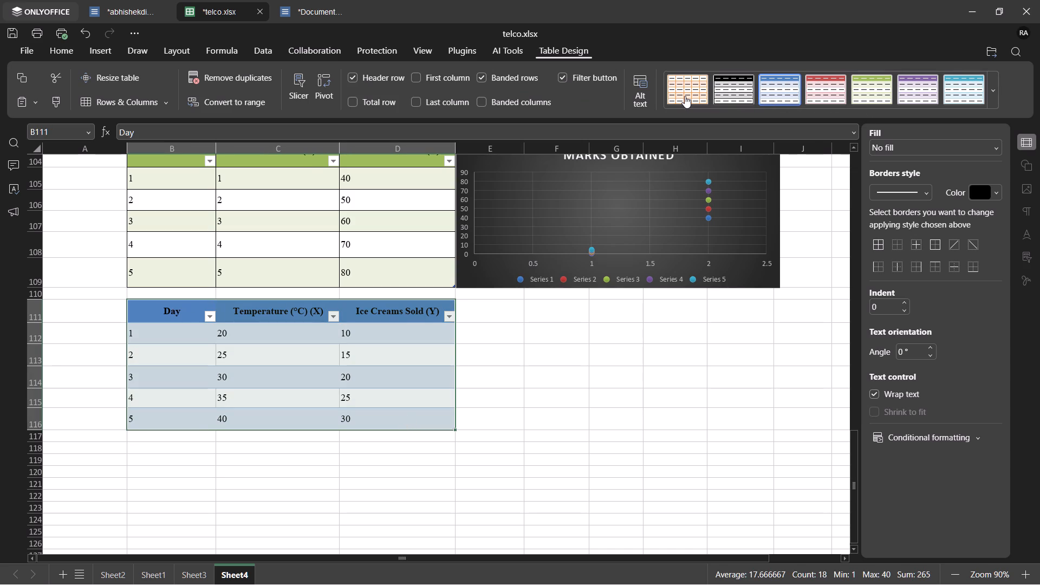
left_click(685, 96)
left_click(576, 385)
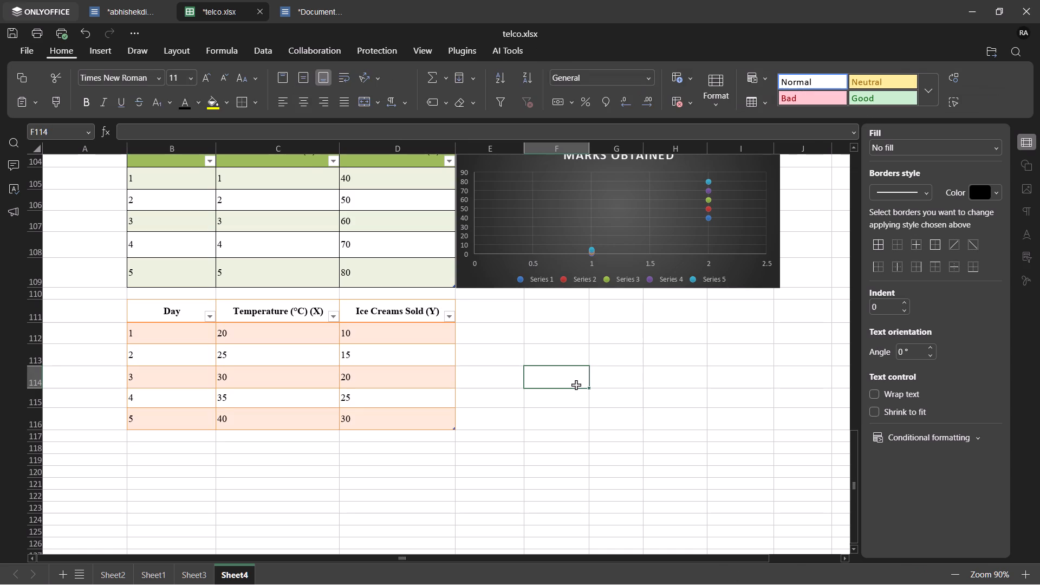
Increase the heights of the table's data rows 112 to 116 further, to about 30–35 points each.
scroll(576, 385, "up", 4)
scroll(576, 385, "down", 5)
scroll(576, 385, "up", 2)
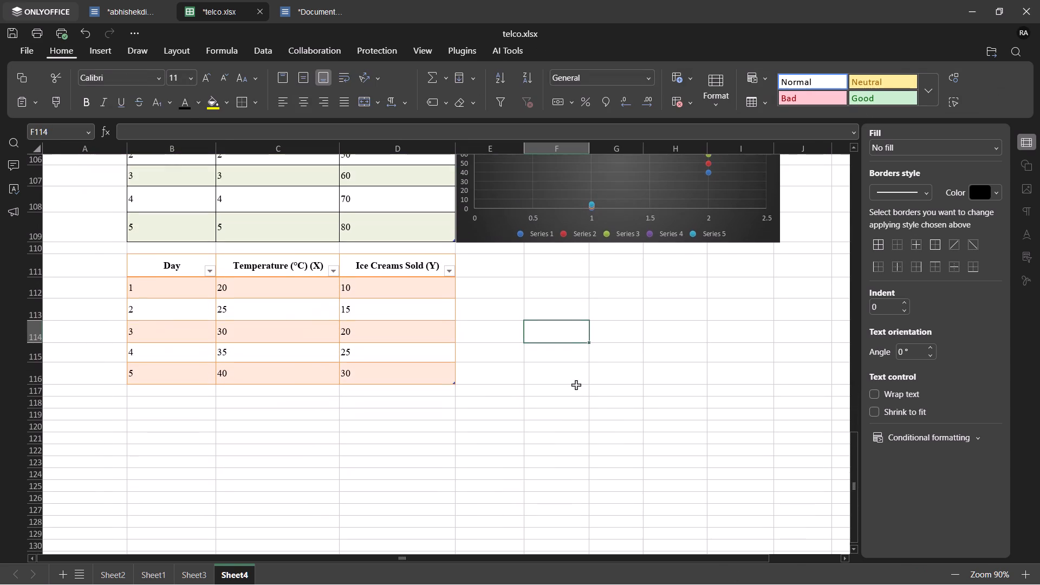
scroll(576, 385, "up", 1)
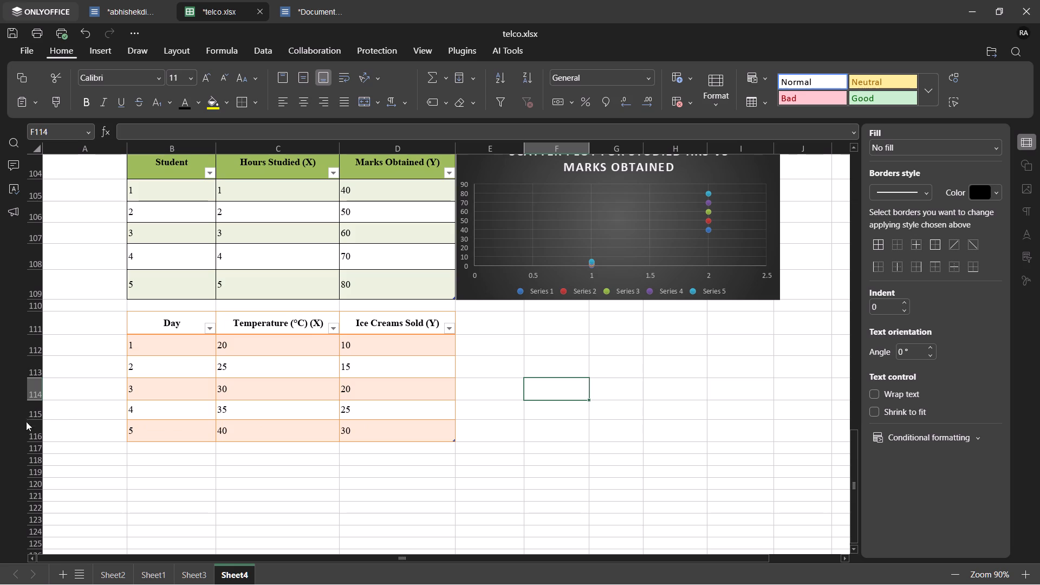
left_click_drag(36, 443, 38, 450)
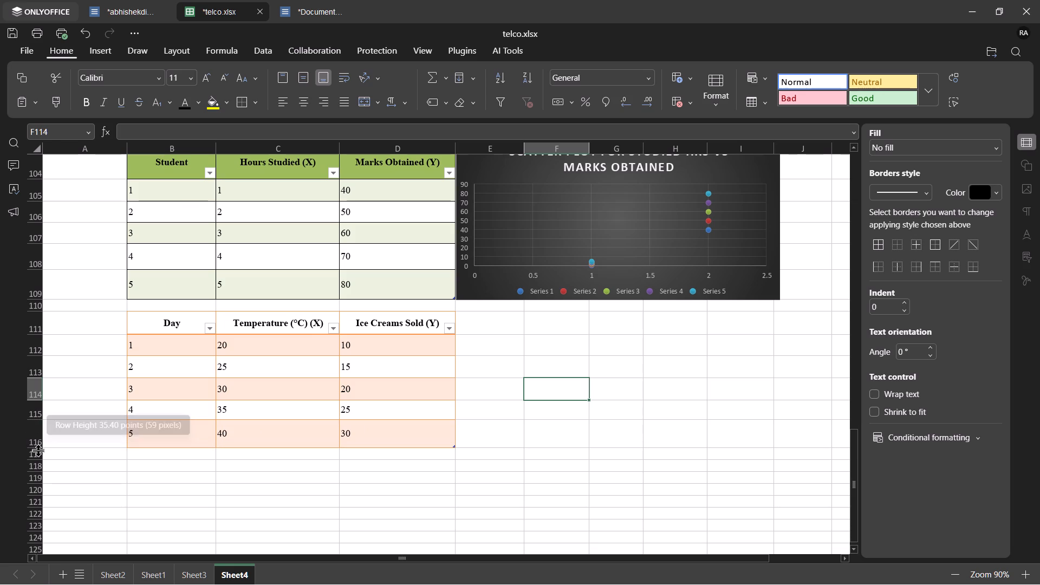
left_click(34, 420)
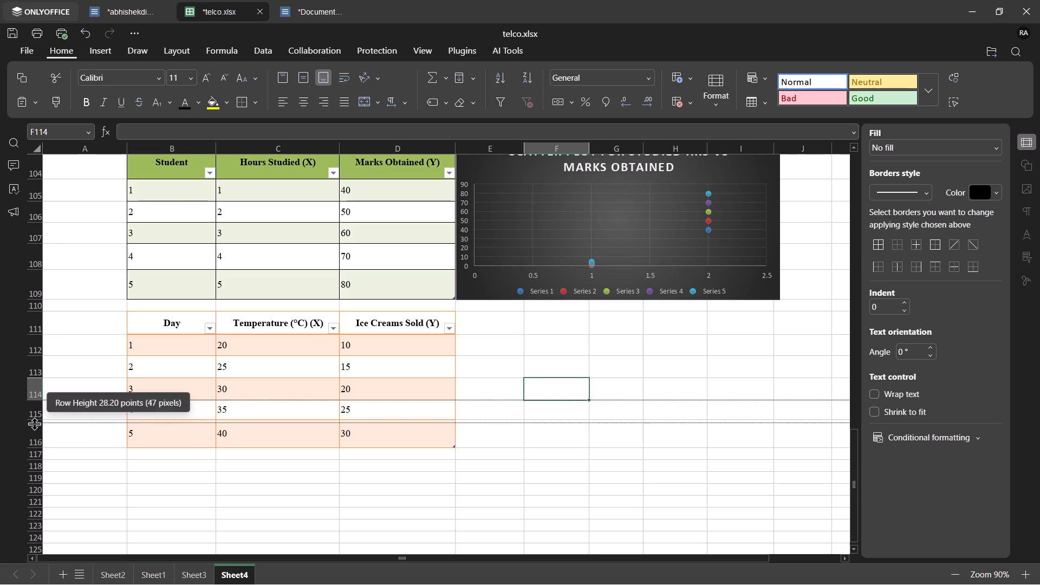
left_click_drag(32, 396, 34, 405)
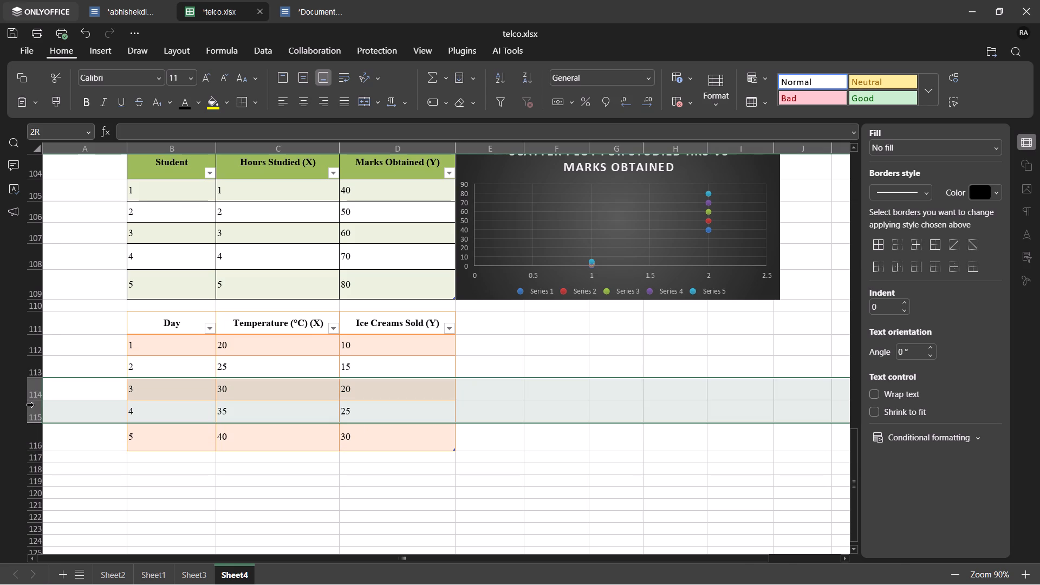
left_click_drag(34, 405, 34, 402)
left_click(33, 399)
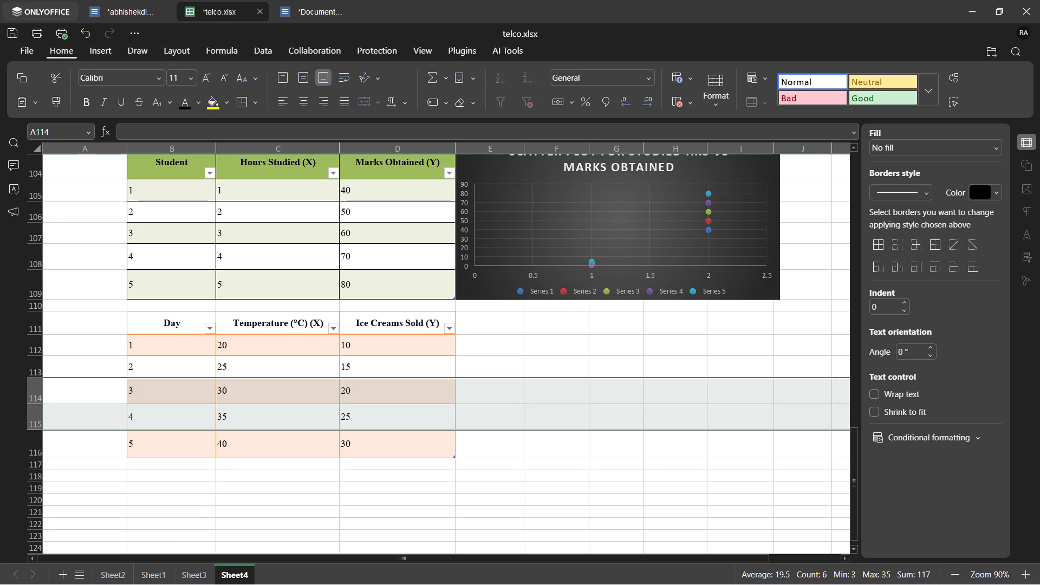
left_click_drag(33, 379, 31, 385)
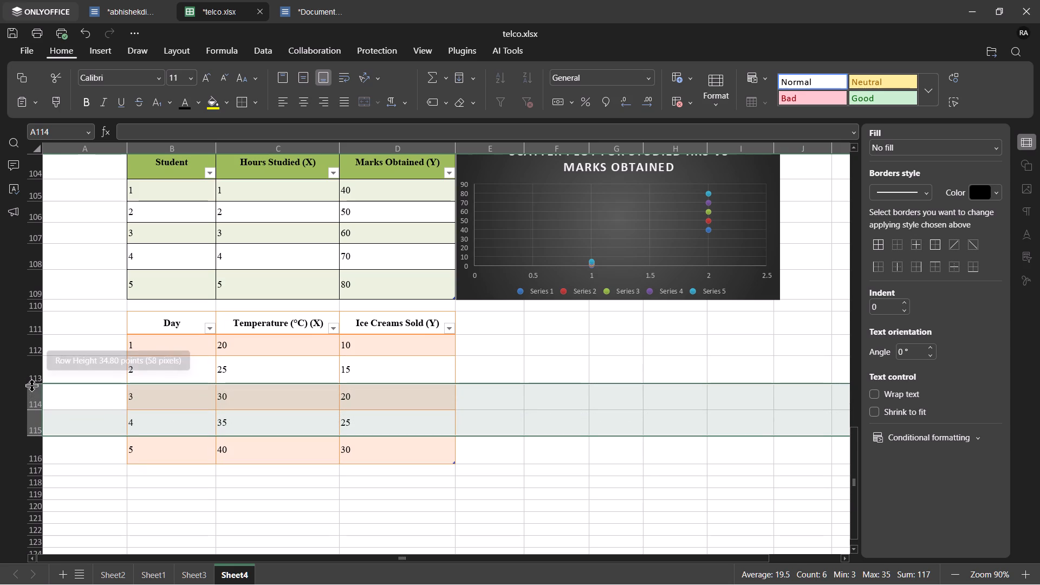
left_click(80, 355)
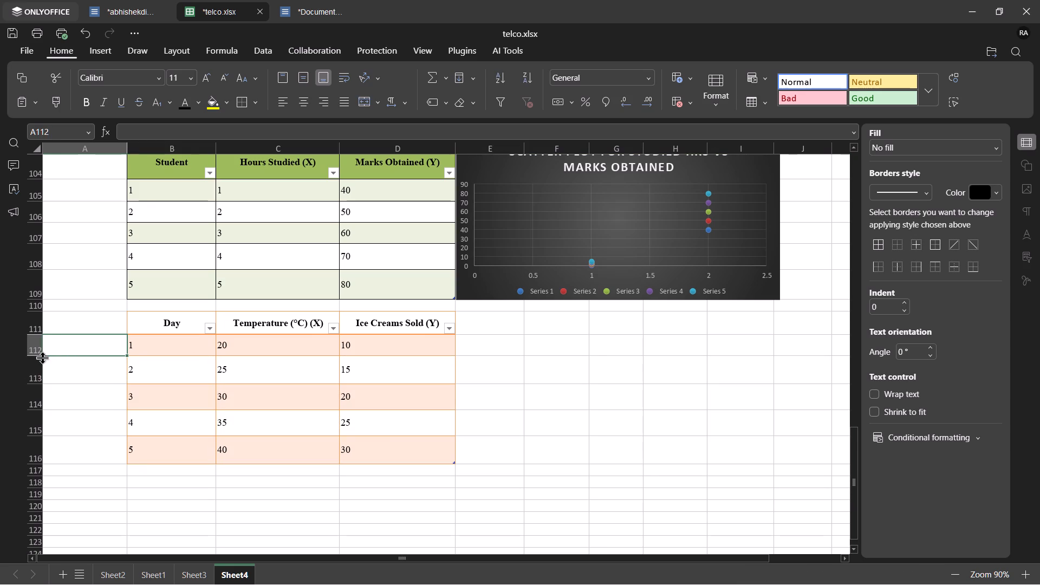
left_click(41, 357)
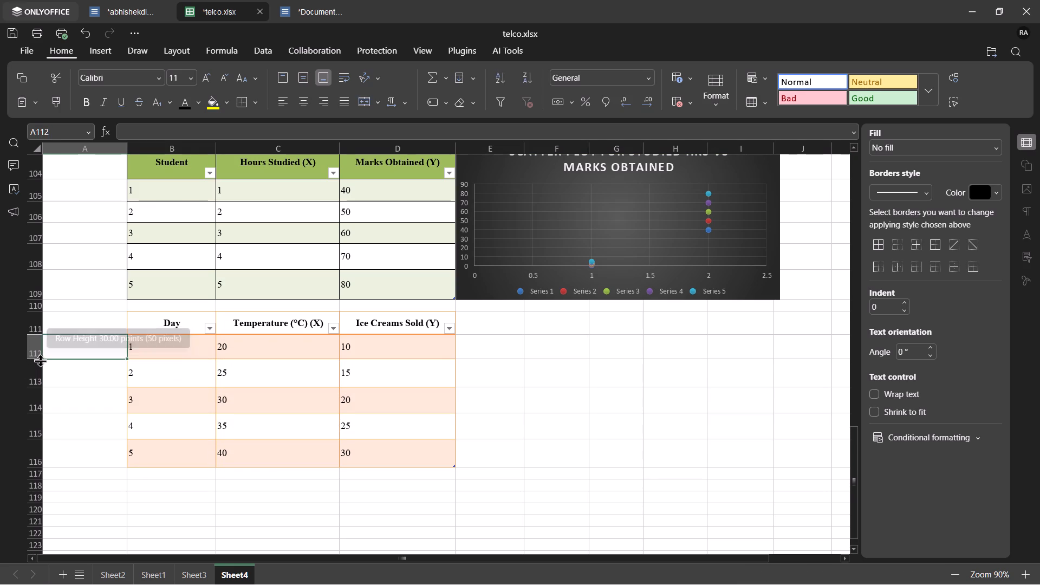
left_click(283, 477)
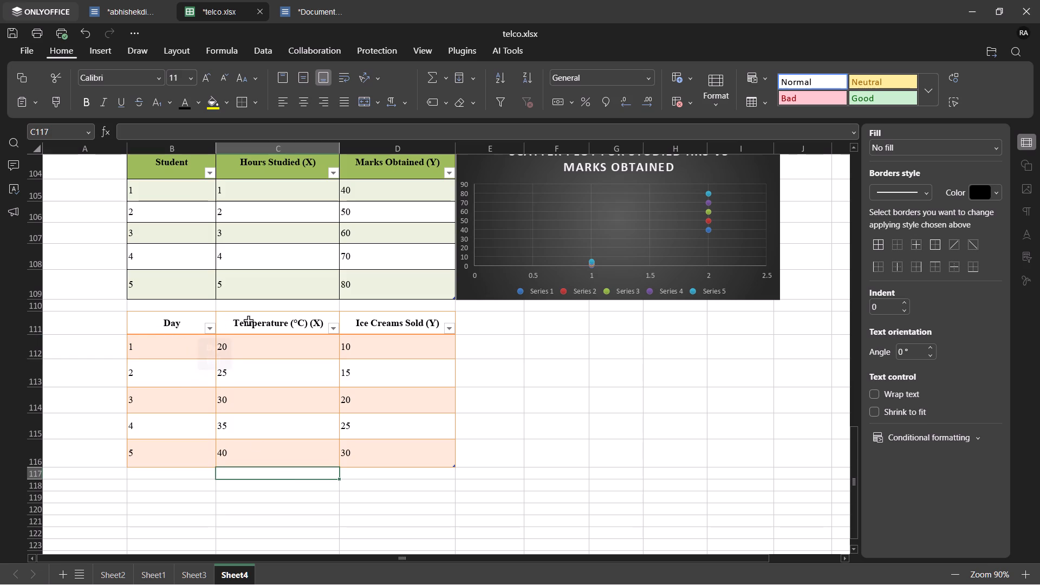
Insert an XY scatter chart from the Temperature and Ice Creams Sold columns, C111:D116, using the first multi-series layout.
left_click_drag(264, 324, 406, 453)
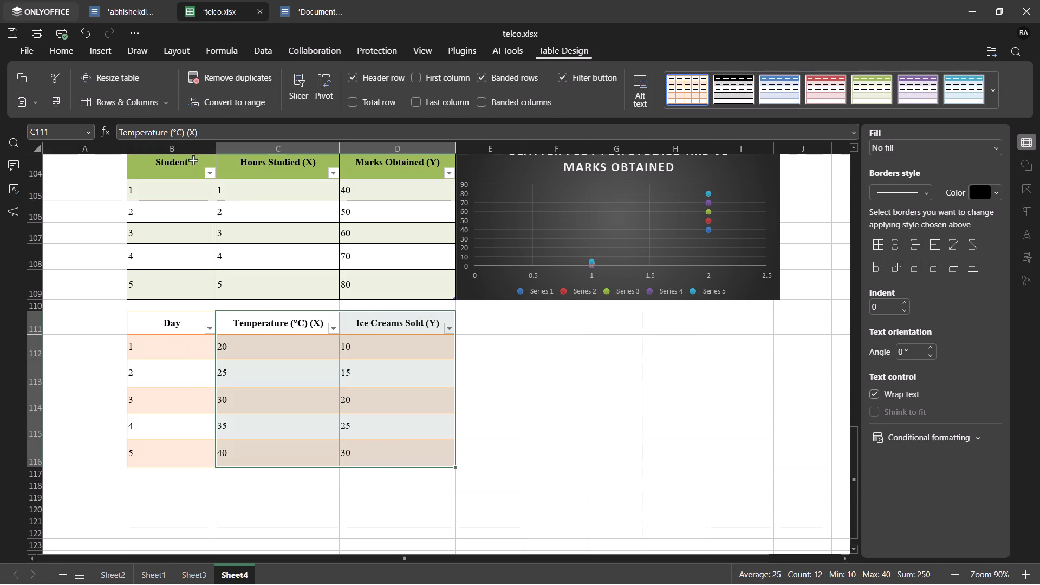
left_click(98, 50)
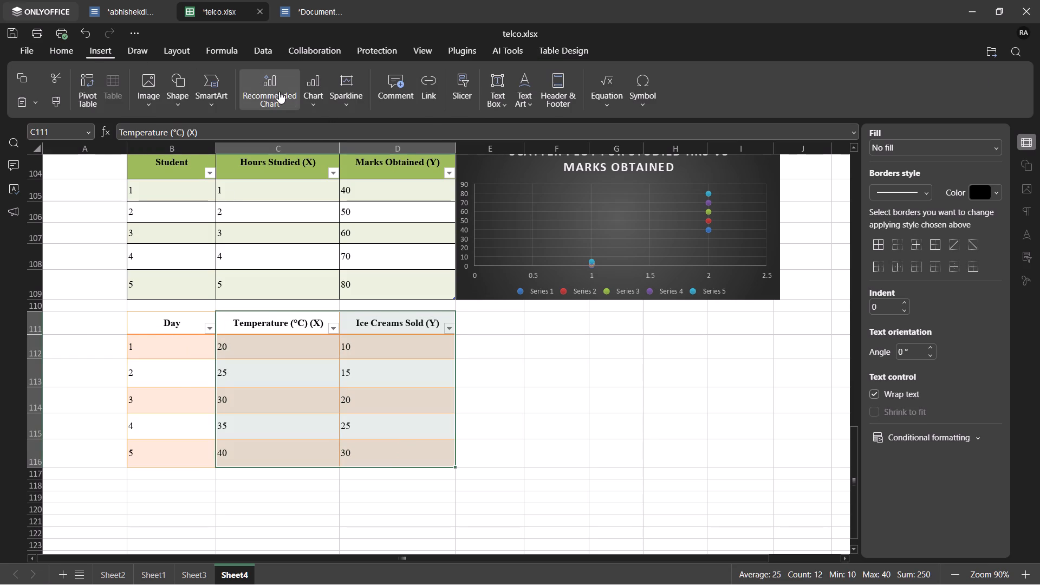
left_click(279, 92)
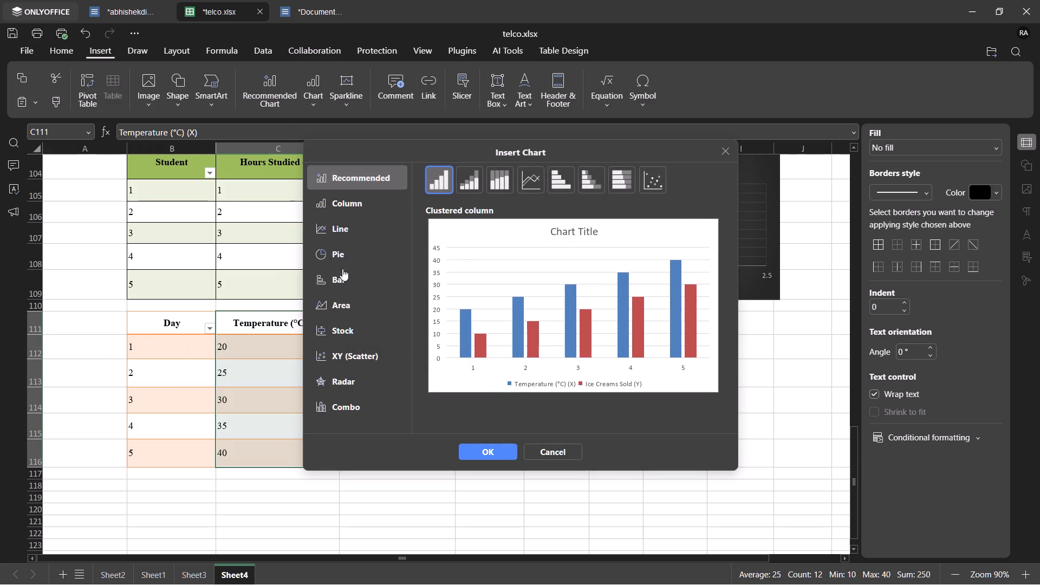
left_click(329, 356)
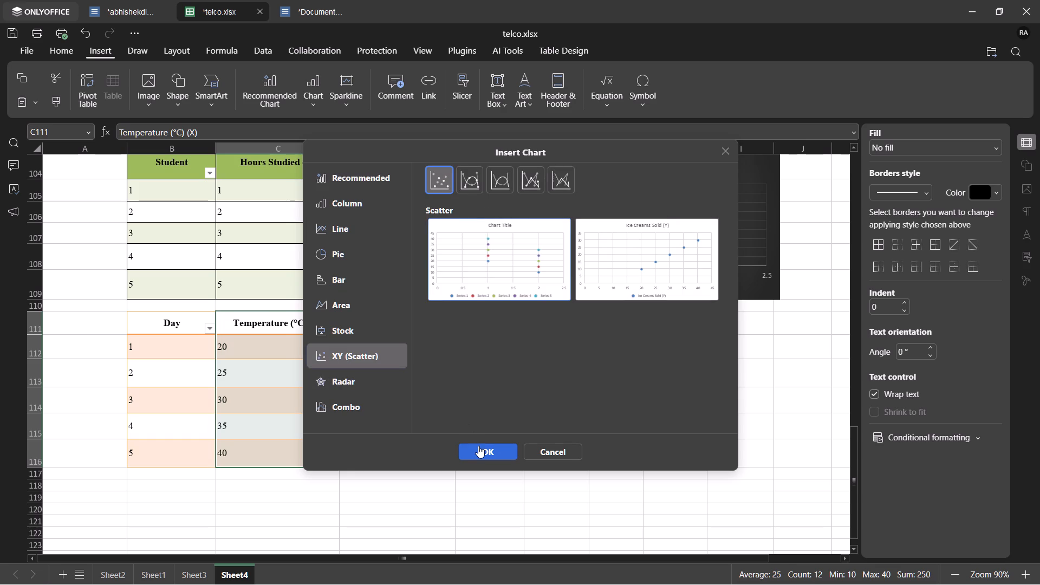
left_click(478, 446)
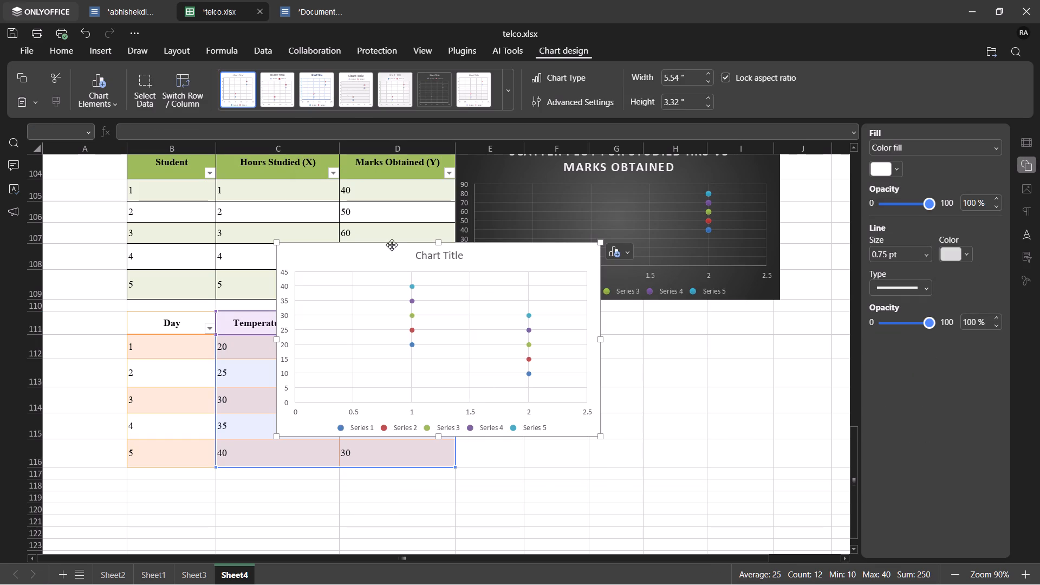
Move the new scatter chart beside the ice cream sales table, directly below the marks chart and aligned with column E's edge.
left_click_drag(387, 250, 574, 323)
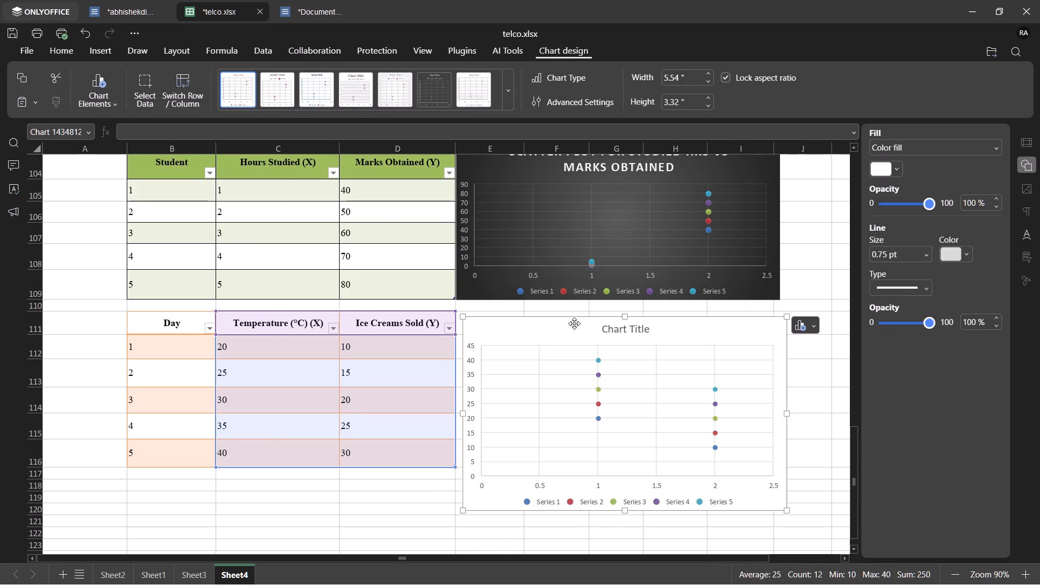
left_click_drag(545, 330, 540, 318)
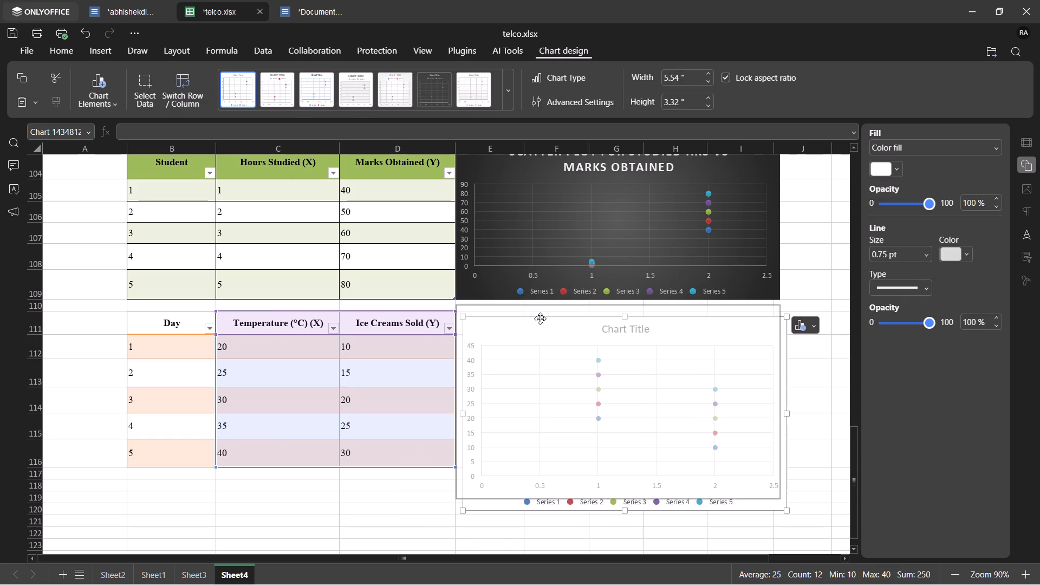
Place the new scatter chart flush against the bottom edge of the marks chart, aligned with column E's edge.
left_click_drag(540, 318, 539, 316)
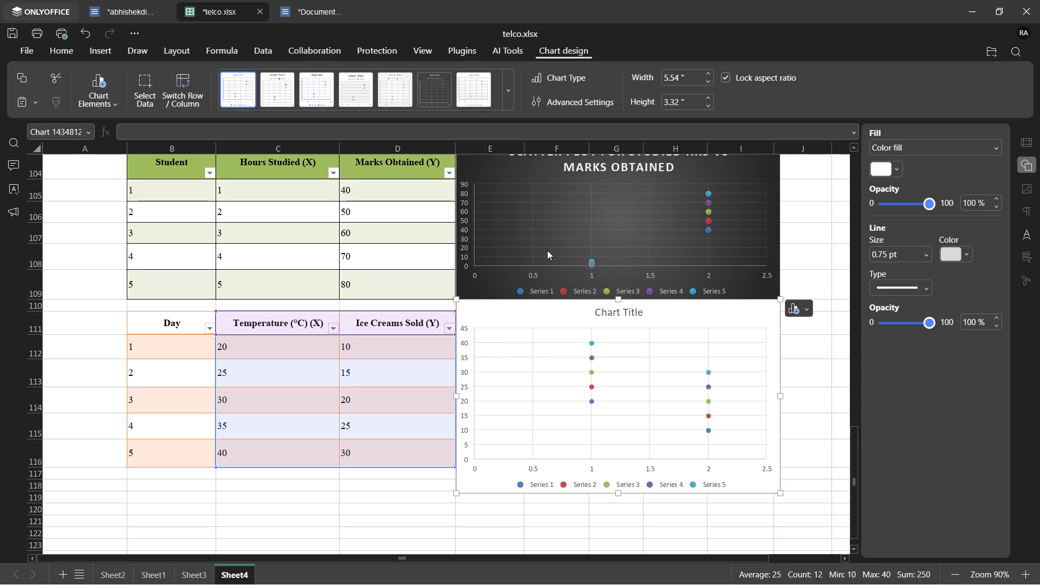
scroll(434, 347, "up", 2)
scroll(434, 347, "down", 2)
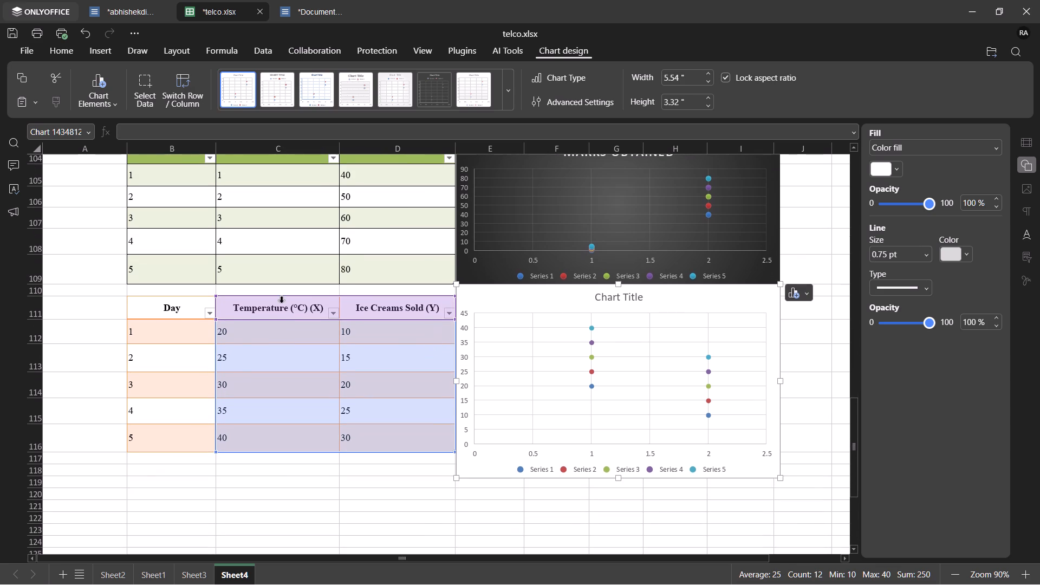
Move the whole temperature and ice cream sales table down one row, so its header sits in row 112.
left_click(187, 320)
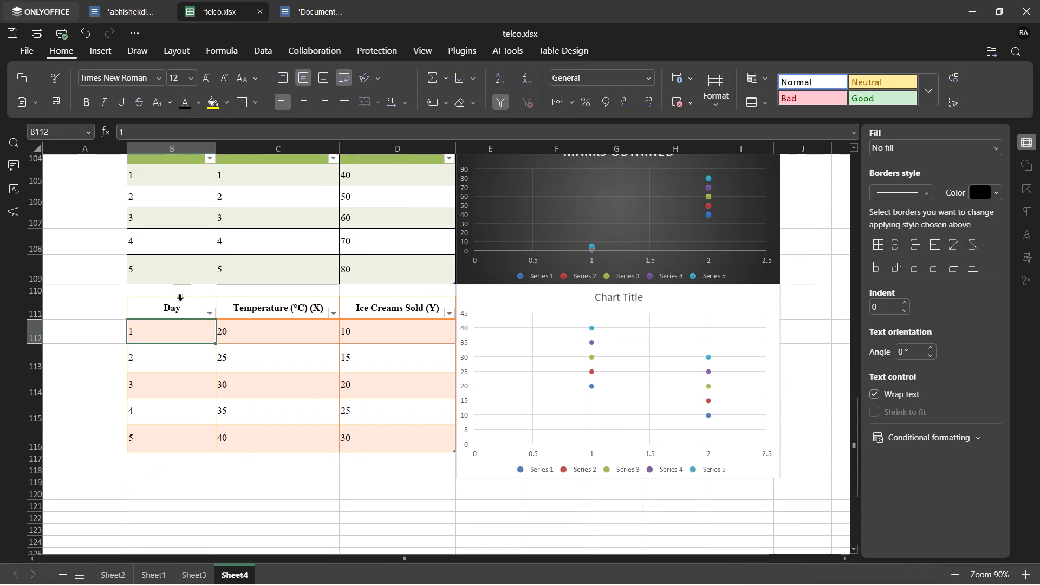
left_click(180, 301)
left_click(180, 301)
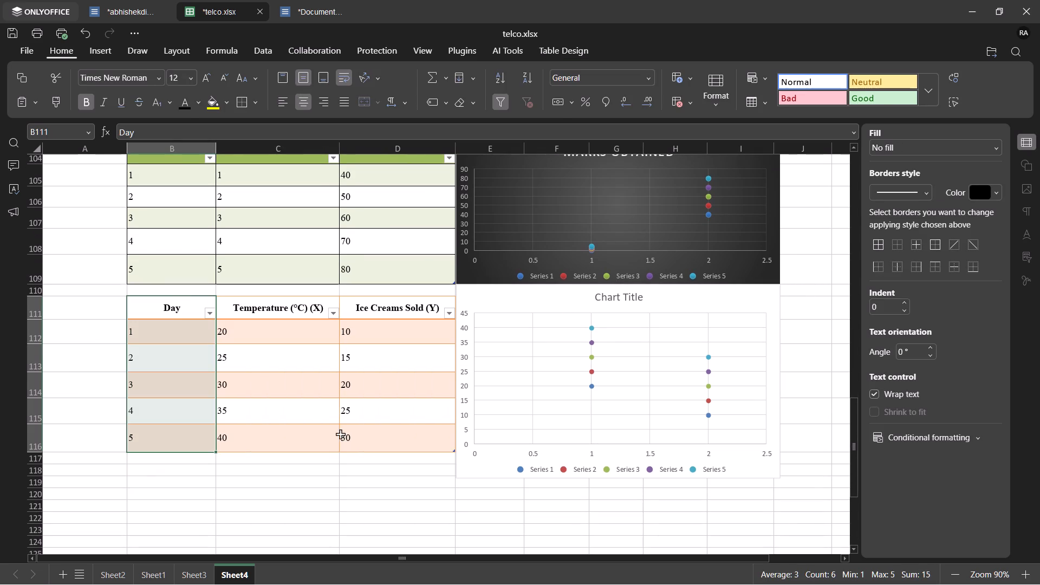
left_click(176, 301)
left_click_drag(175, 308, 386, 433)
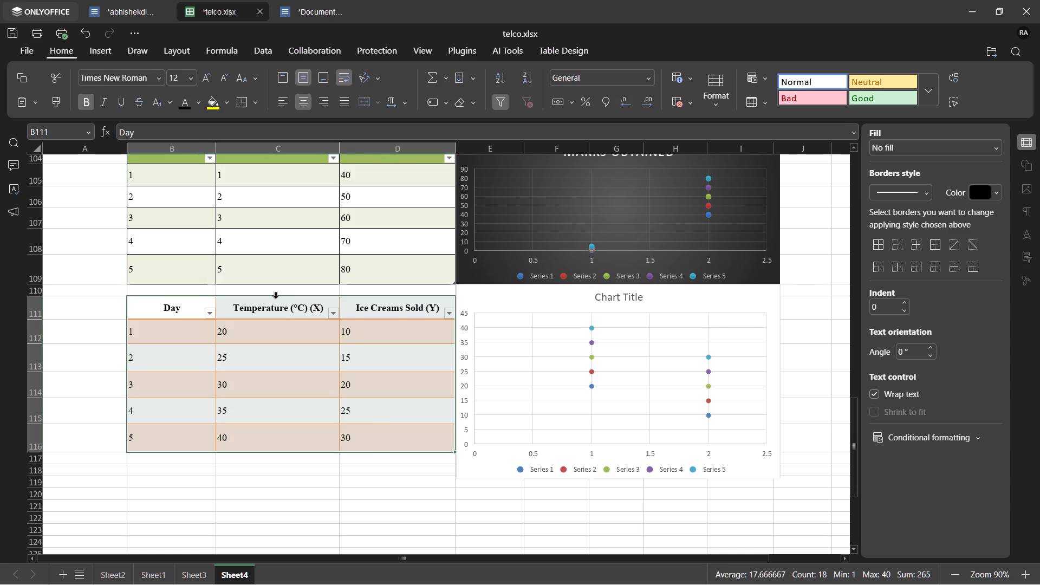
left_click(280, 298)
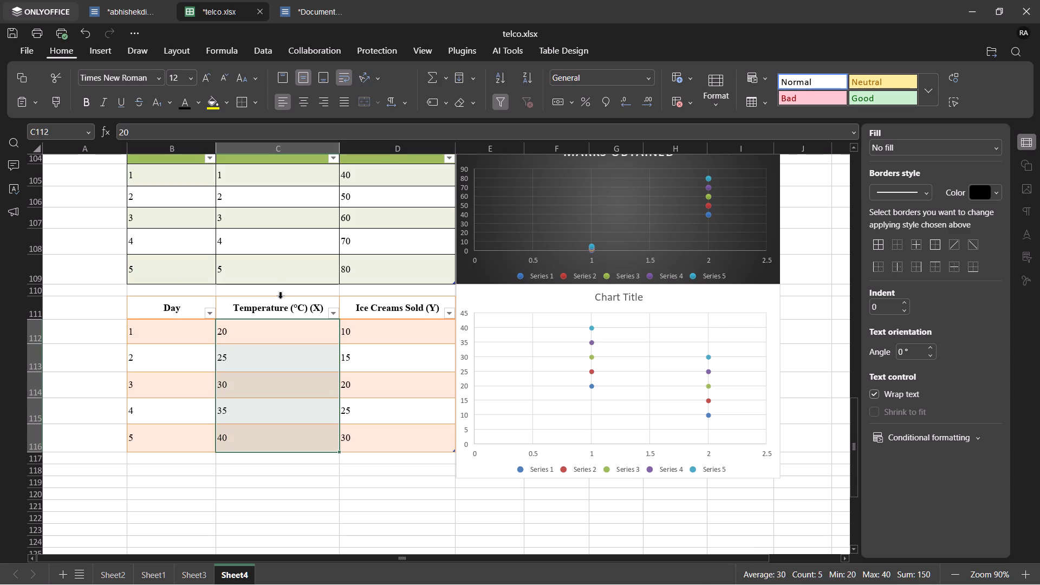
left_click_drag(200, 308, 385, 438)
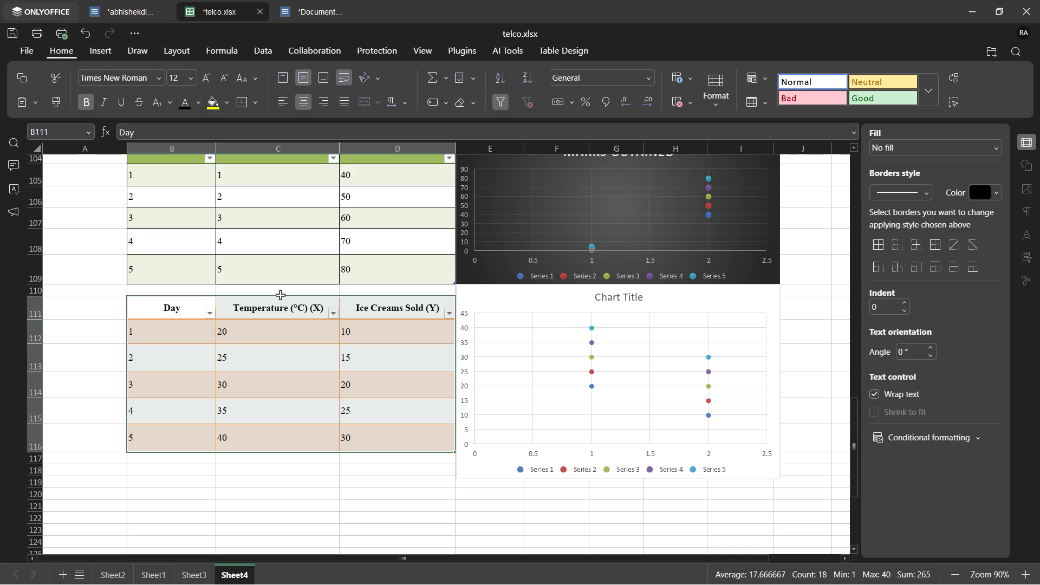
left_click_drag(279, 295, 283, 309)
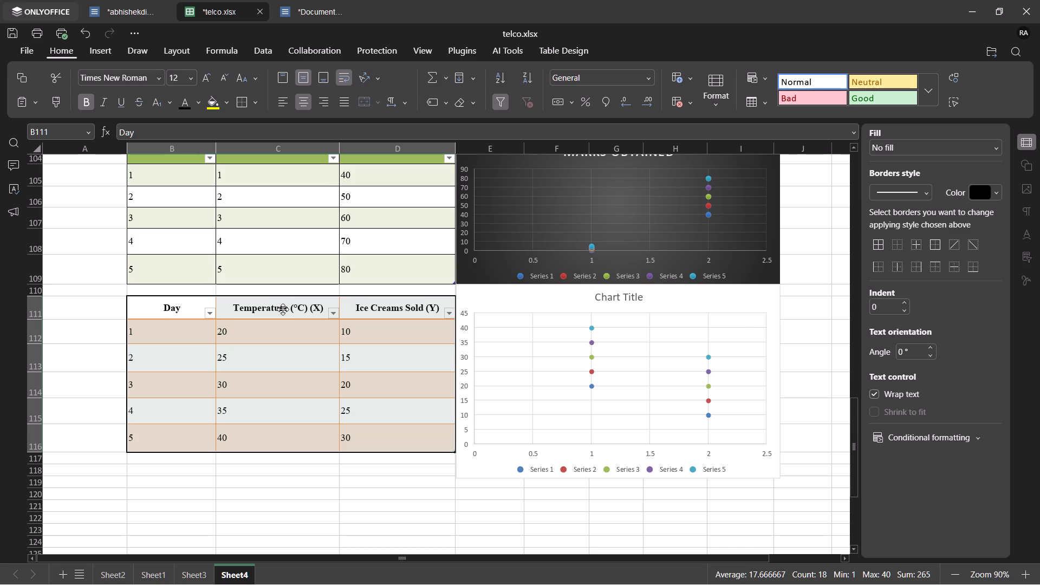
left_click_drag(283, 309, 283, 322)
left_click(455, 419)
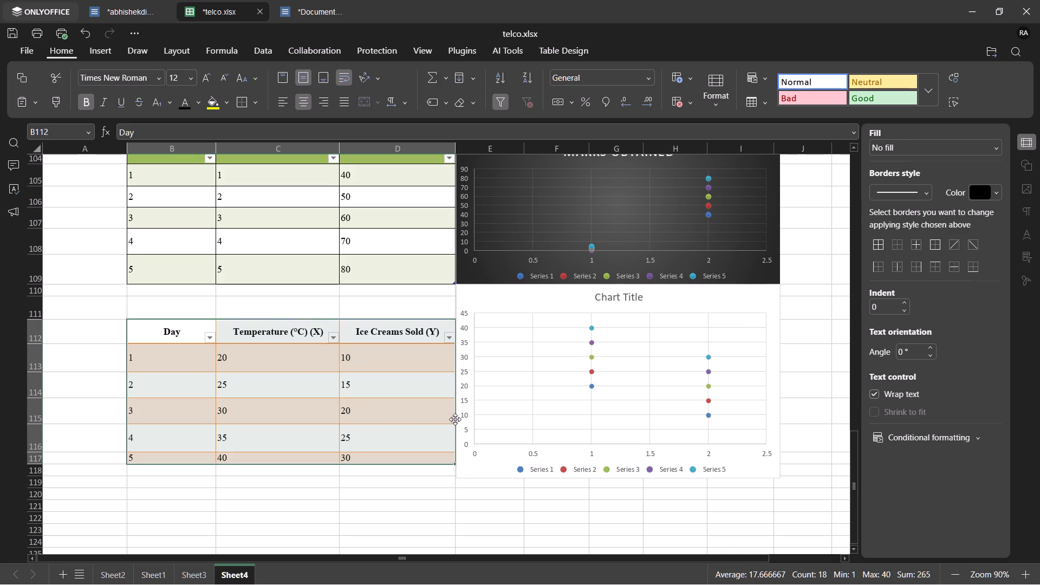
Shift the scatter chart down beside the moved table and reduce its height to about 2.69 inches to match the table.
left_click_drag(499, 305, 499, 326)
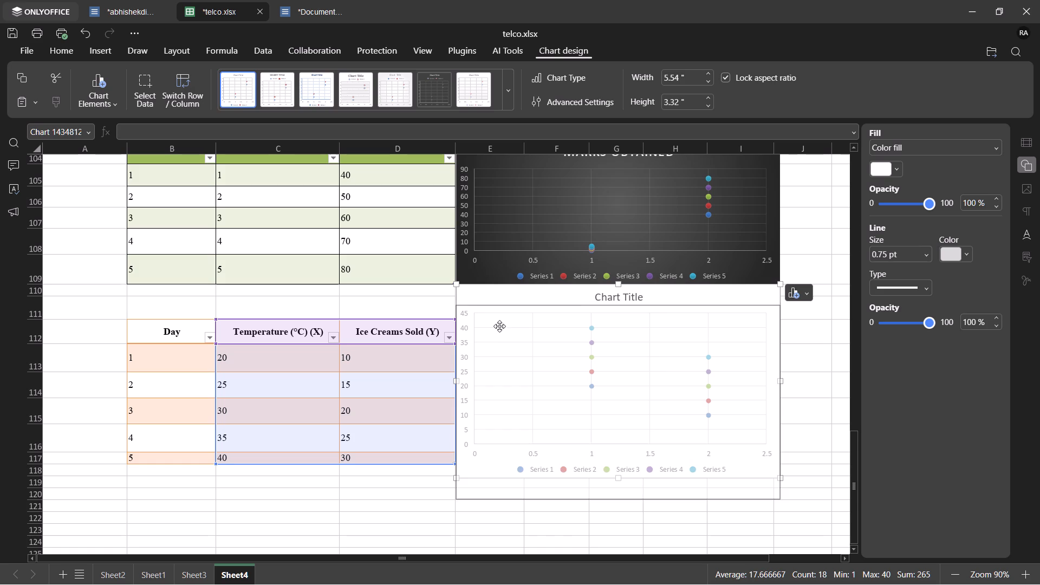
left_click_drag(499, 326, 499, 325)
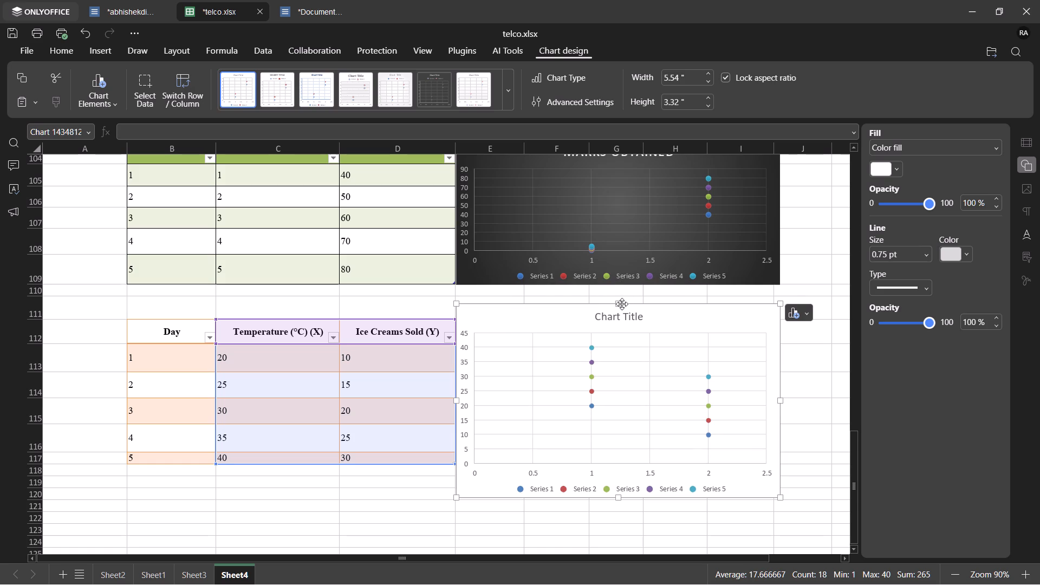
left_click_drag(620, 302, 623, 318)
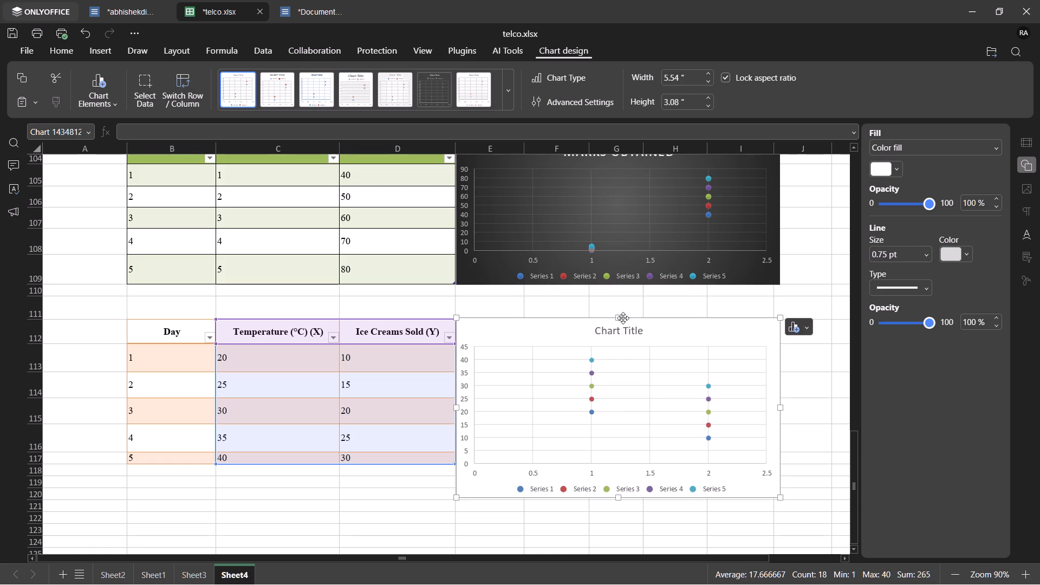
left_click_drag(619, 499, 616, 476)
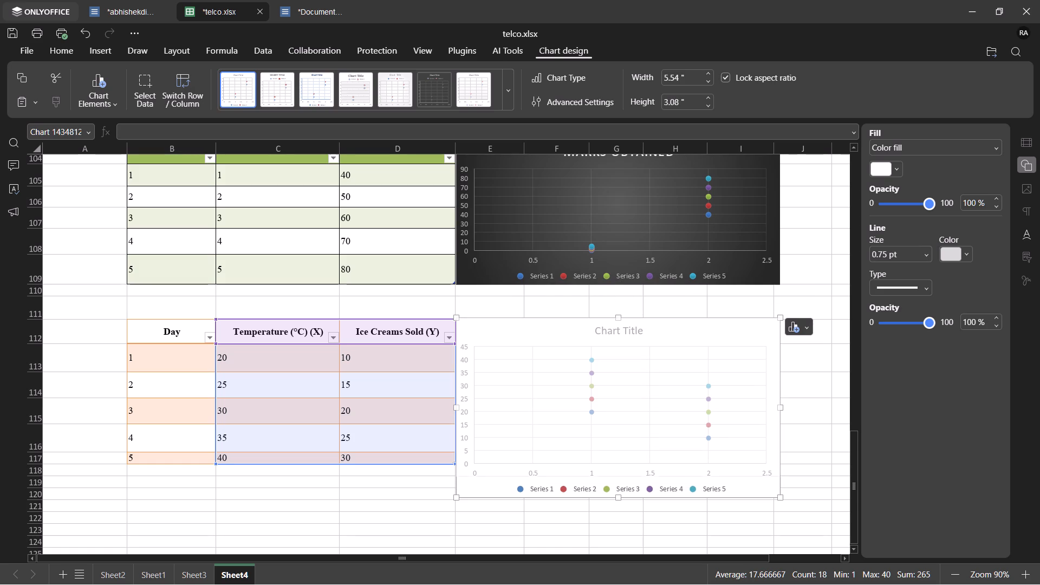
left_click_drag(616, 476, 615, 467)
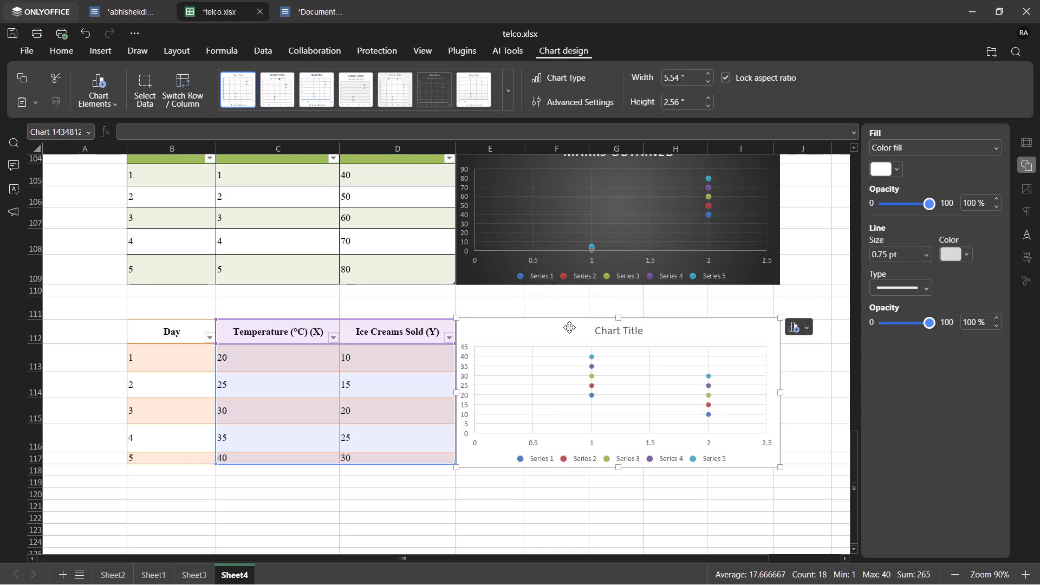
left_click_drag(619, 316, 619, 310)
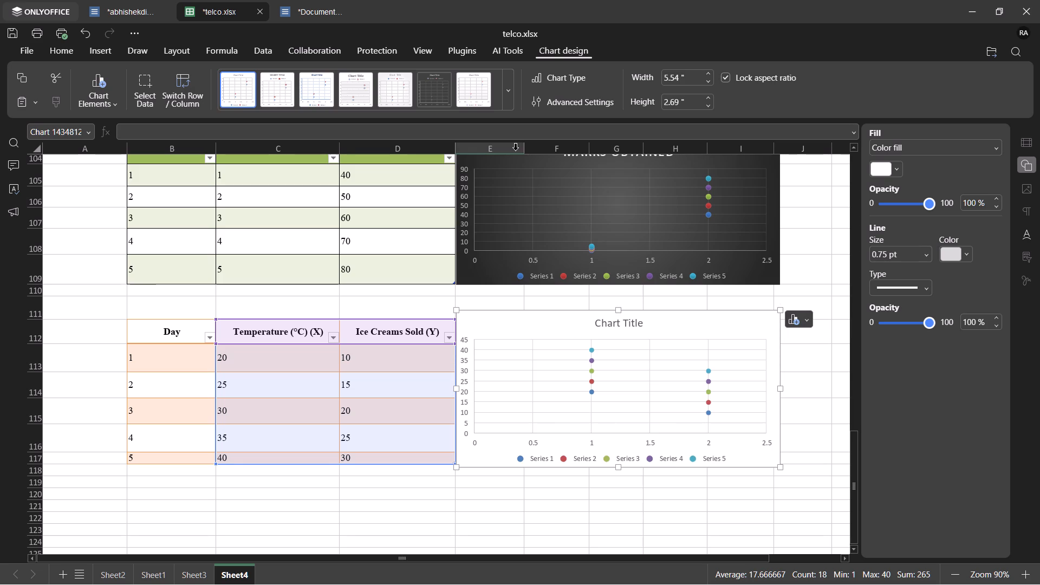
Apply the dark grey chart style with the legend above the plot to the ice cream scatter chart.
left_click(437, 90)
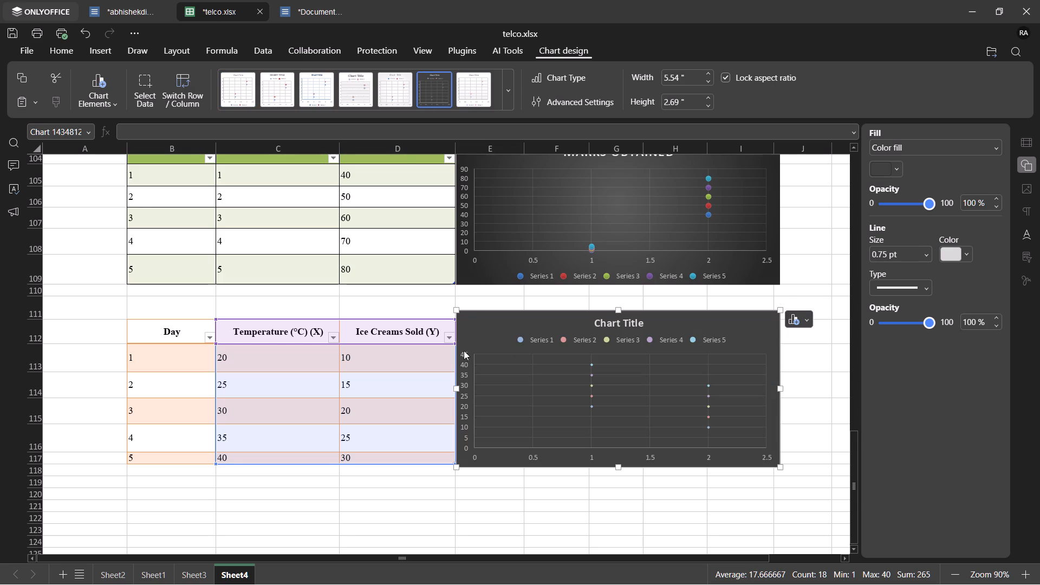
scroll(504, 371, "down", 2)
left_click(274, 457)
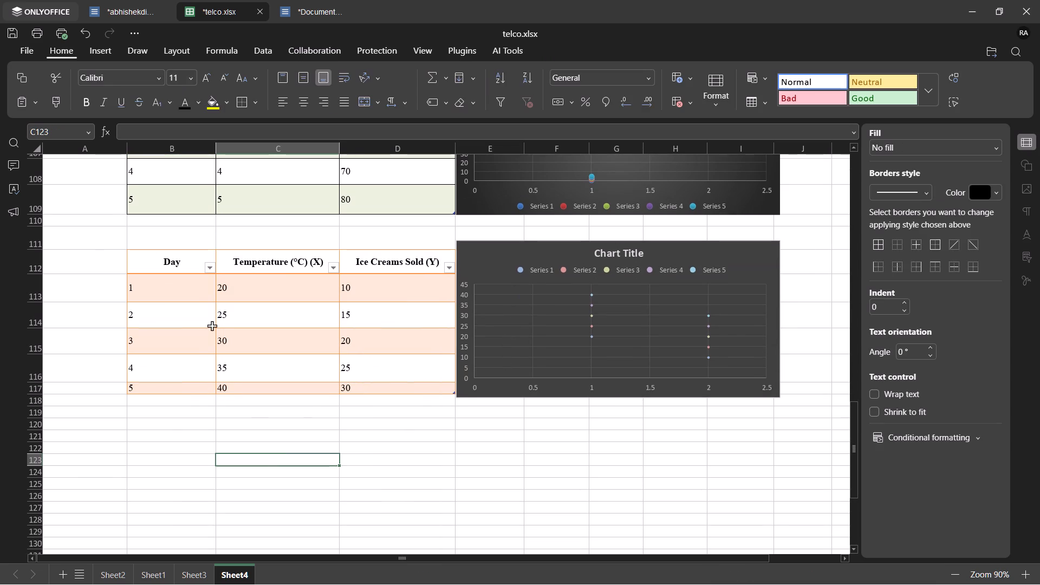
key("alt+shift+s")
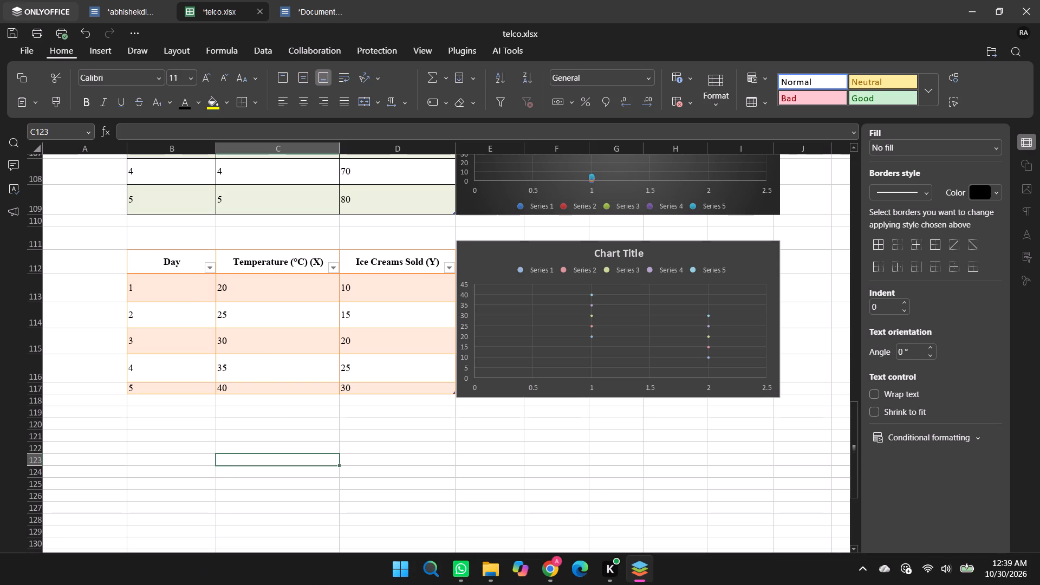
Replace the ice cream scatter chart's placeholder title with "temperature vs ice cream sales".
scroll(416, 518, "up", 3)
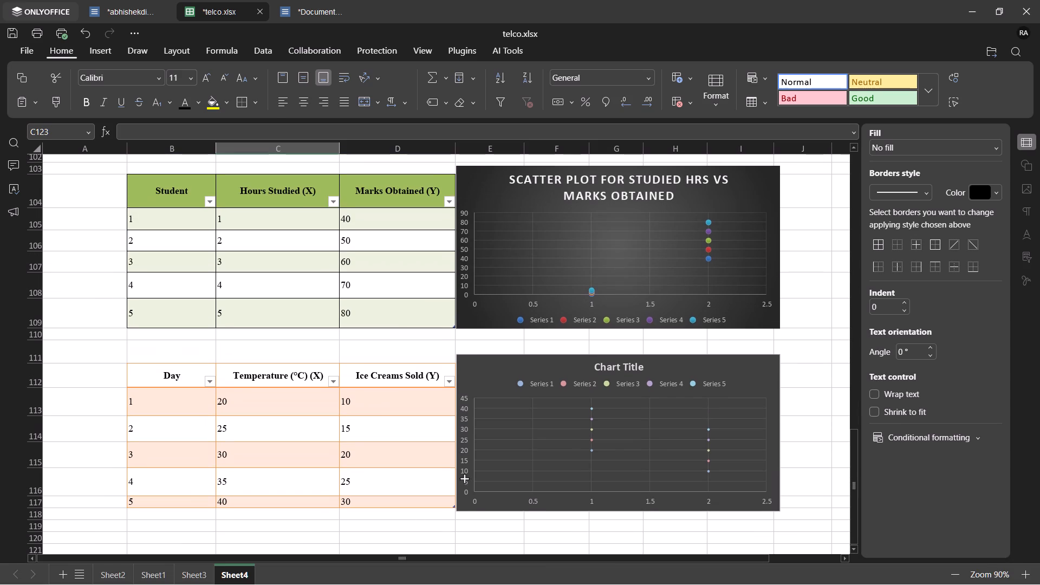
double_click(633, 368)
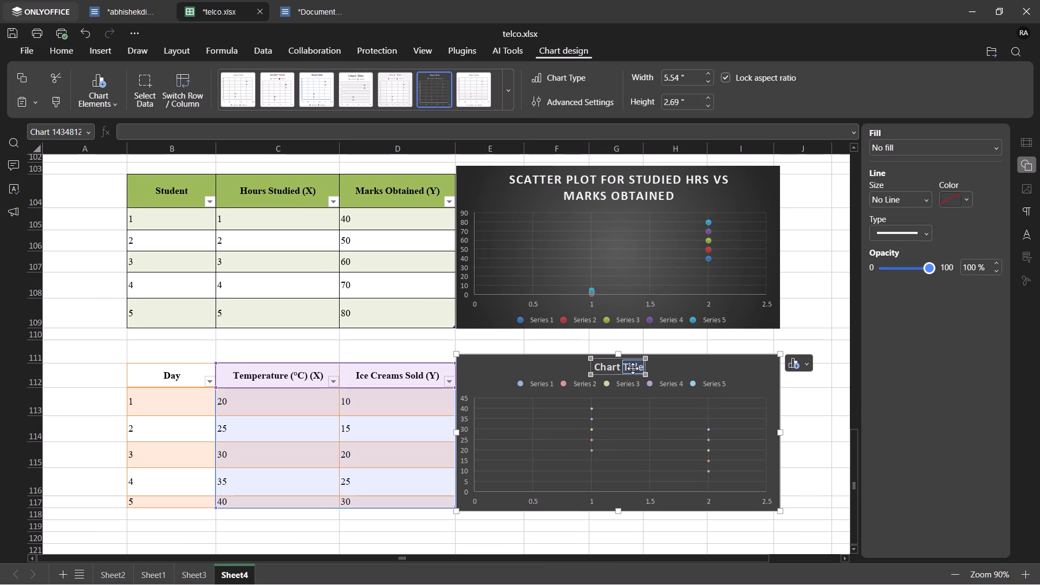
key("BackSpace")
key("BackSpace")
key("BackSpace")
key("BackSpace")
key("BackSpace")
key("BackSpace")
key("BackSpace")
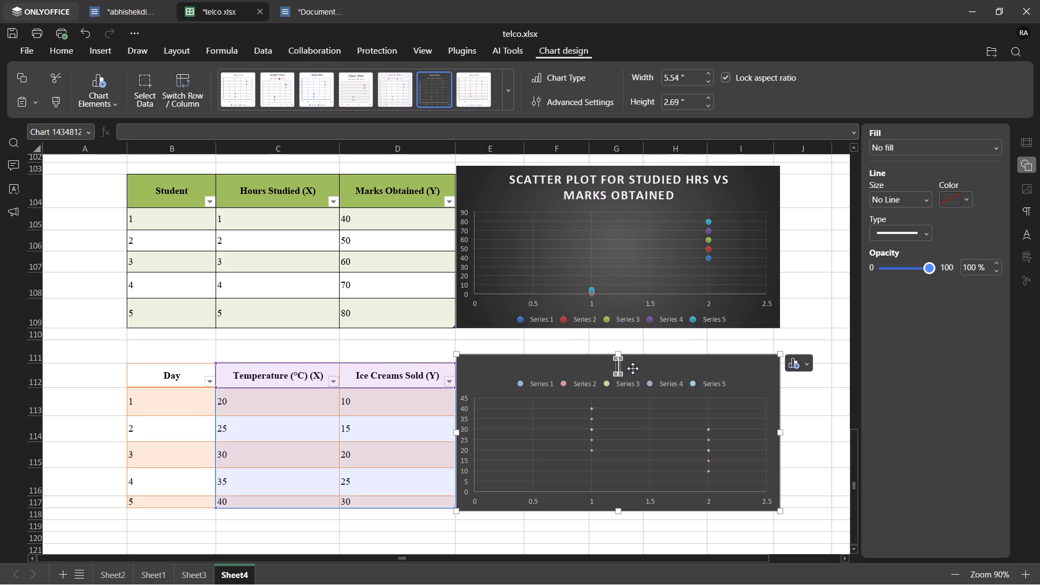
left_click(562, 167)
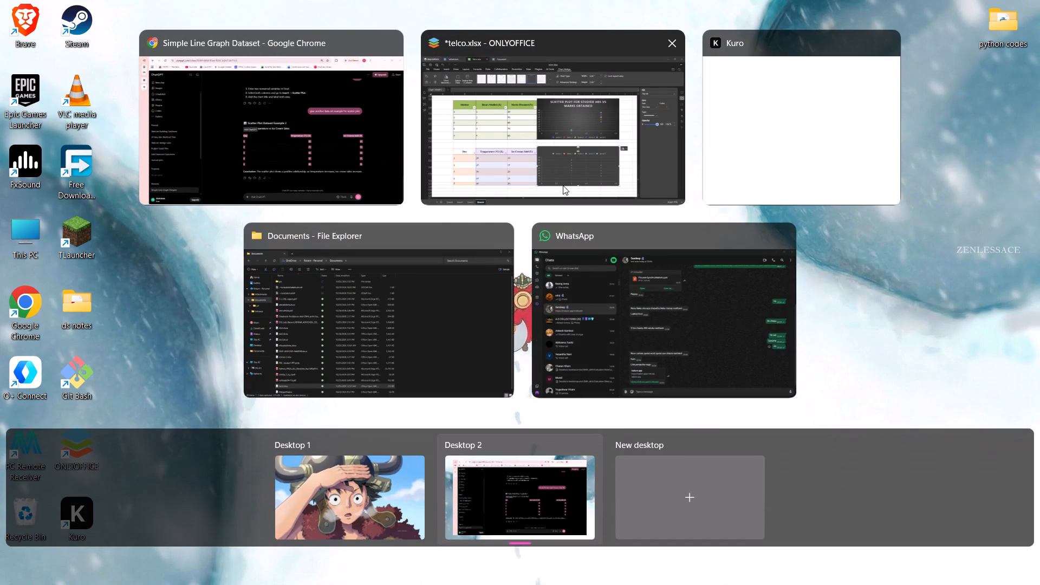
left_click(563, 185)
type("temperature")
key("space")
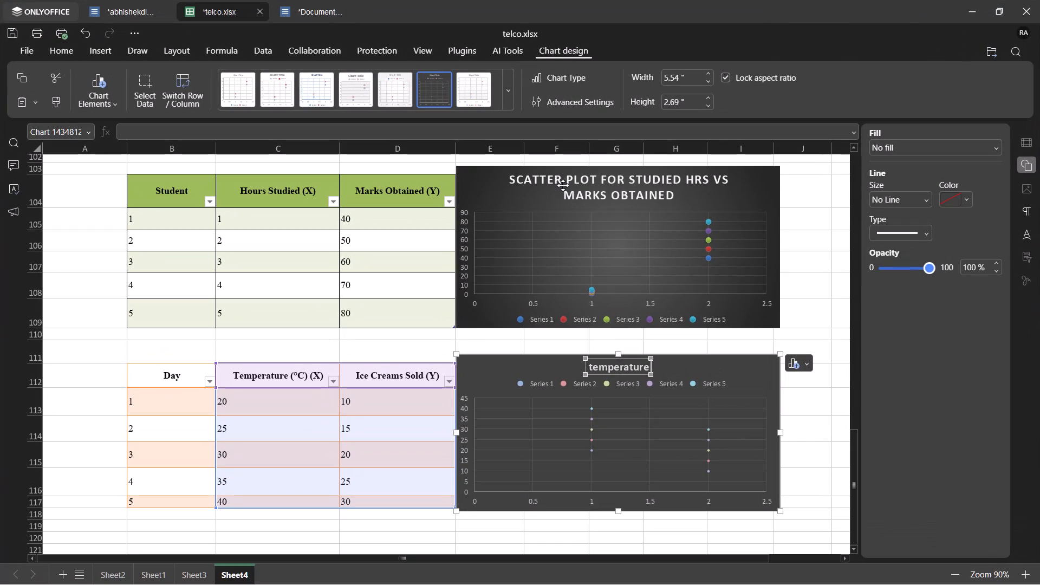
type("vs ice cream sake")
key("BackSpace")
key("BackSpace")
type("les")
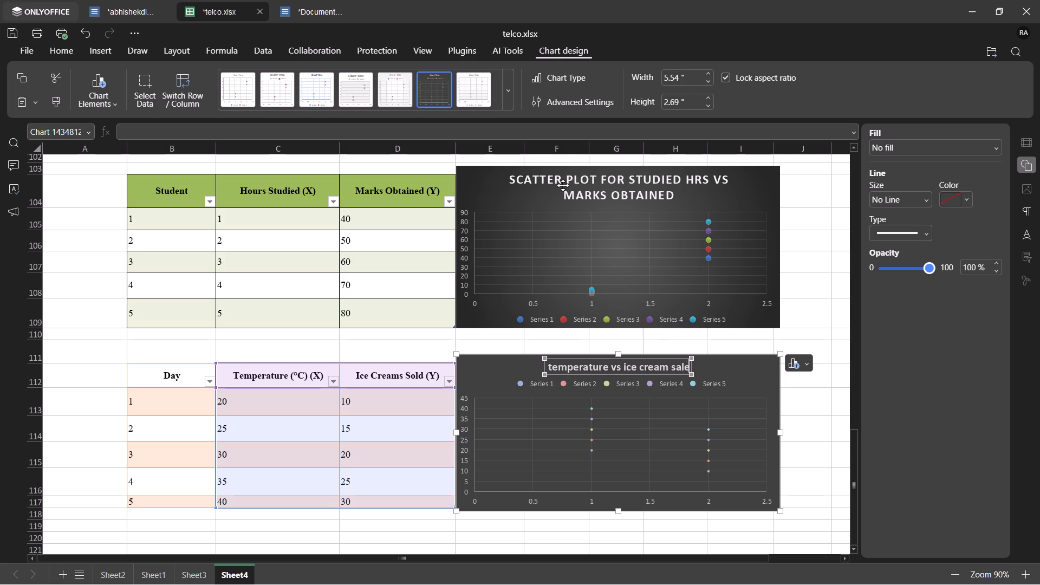
Set the font colour of the "temperature vs ice cream sales" chart title to white.
triple_click(606, 370)
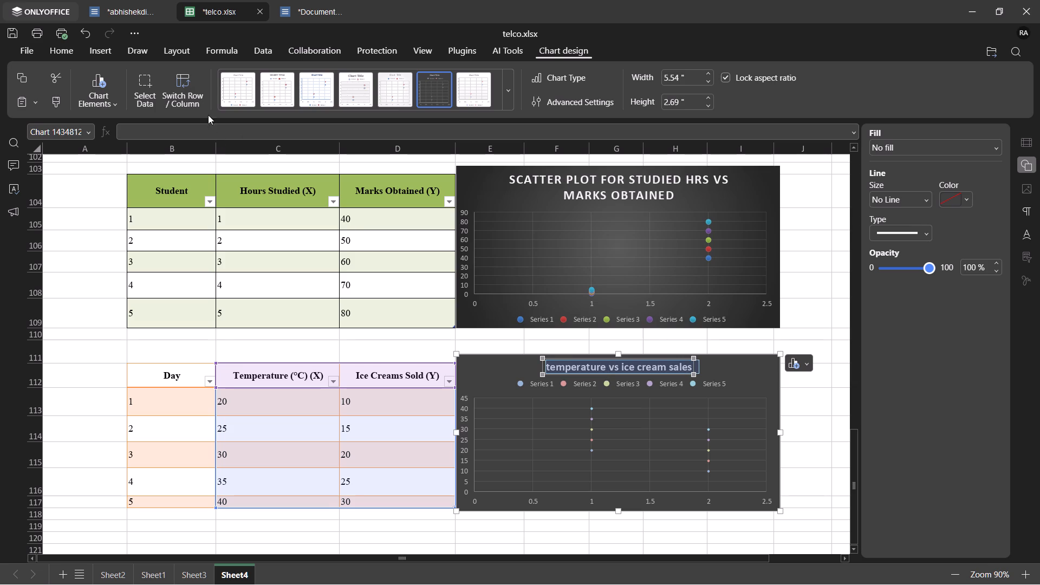
left_click(71, 54)
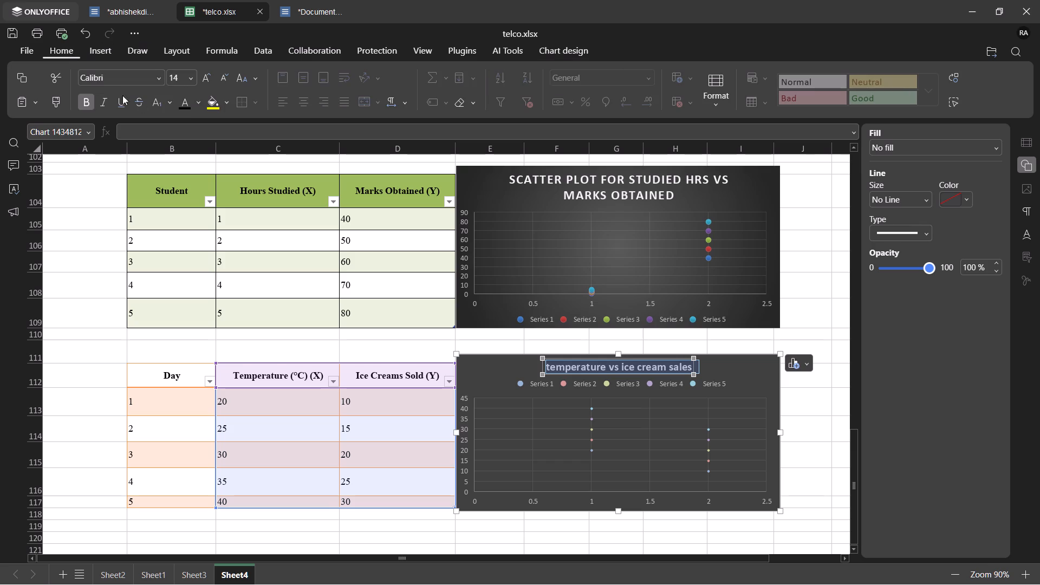
left_click(188, 103)
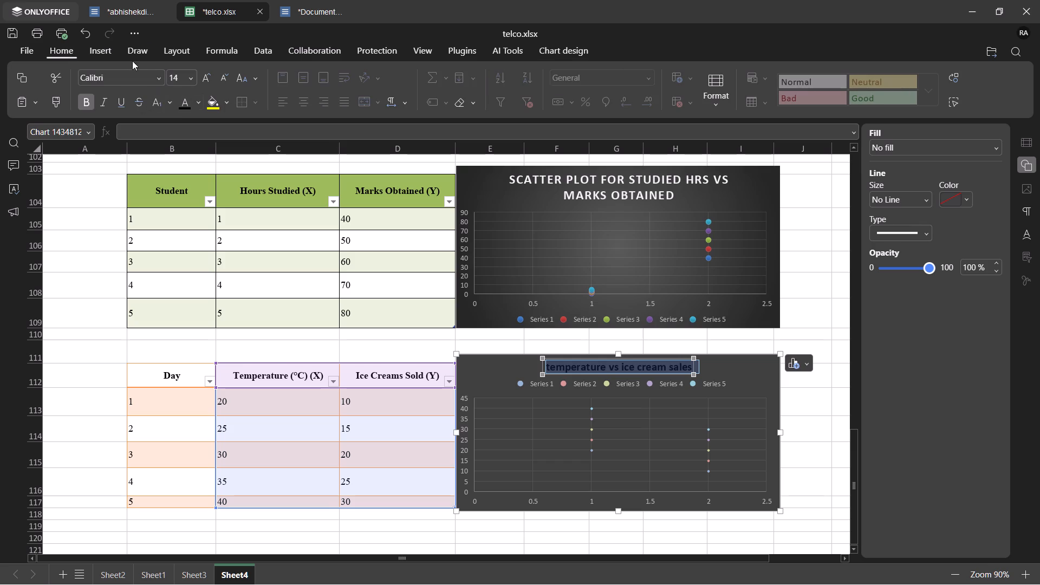
left_click(198, 105)
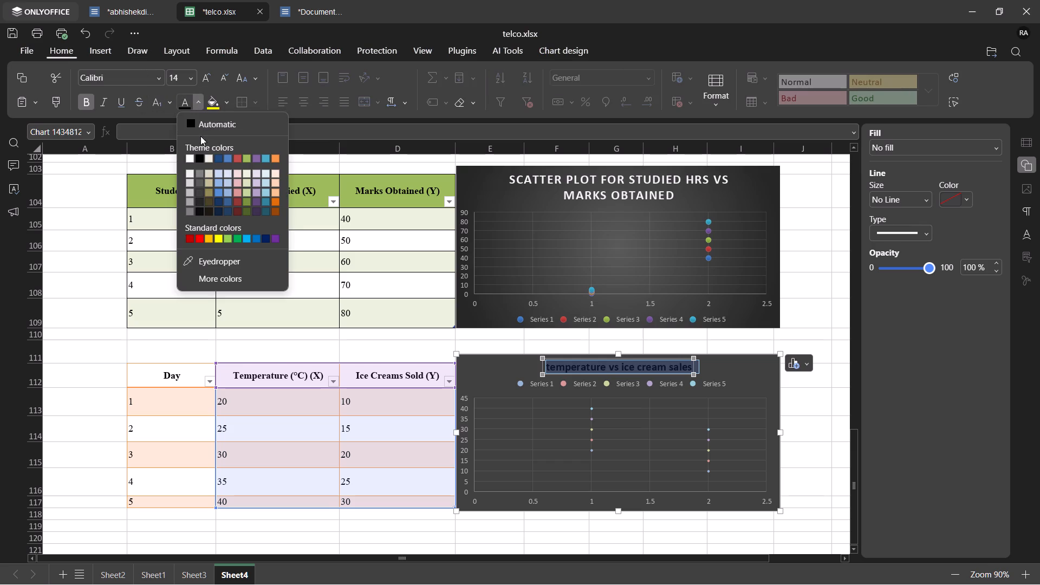
left_click(186, 153)
left_click(189, 160)
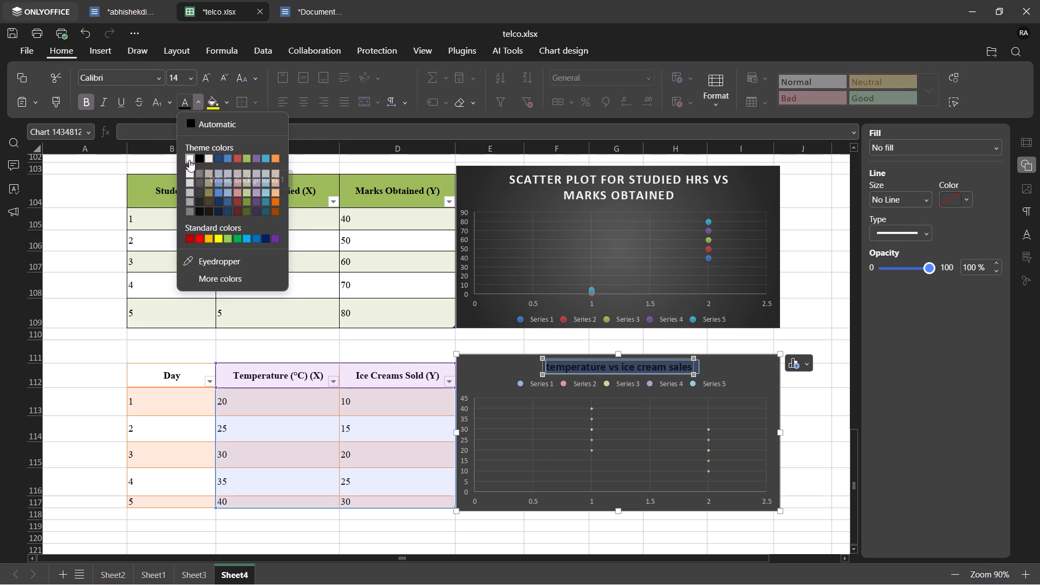
left_click(609, 402)
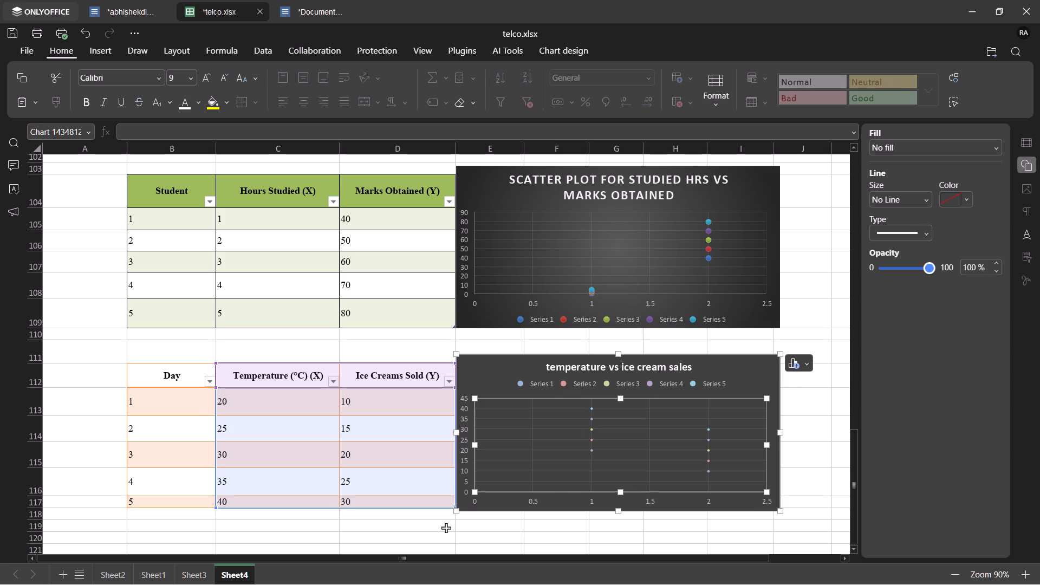
Capture a screen snip covering the temperature and ice cream sales table together with its scatter chart.
left_click(428, 534)
key("shift+super+s")
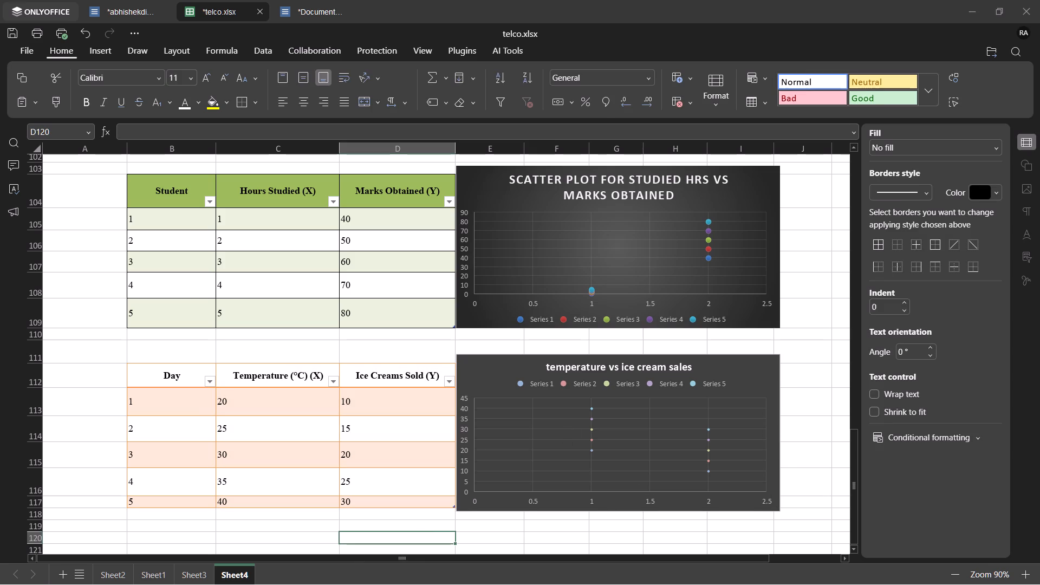
left_click_drag(129, 363, 773, 511)
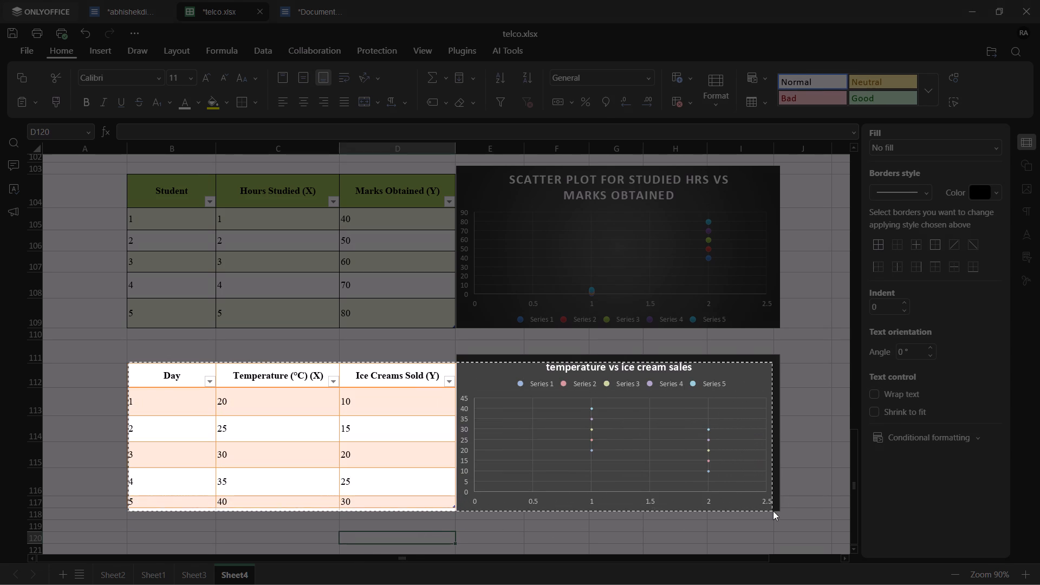
left_click_drag(773, 511, 776, 512)
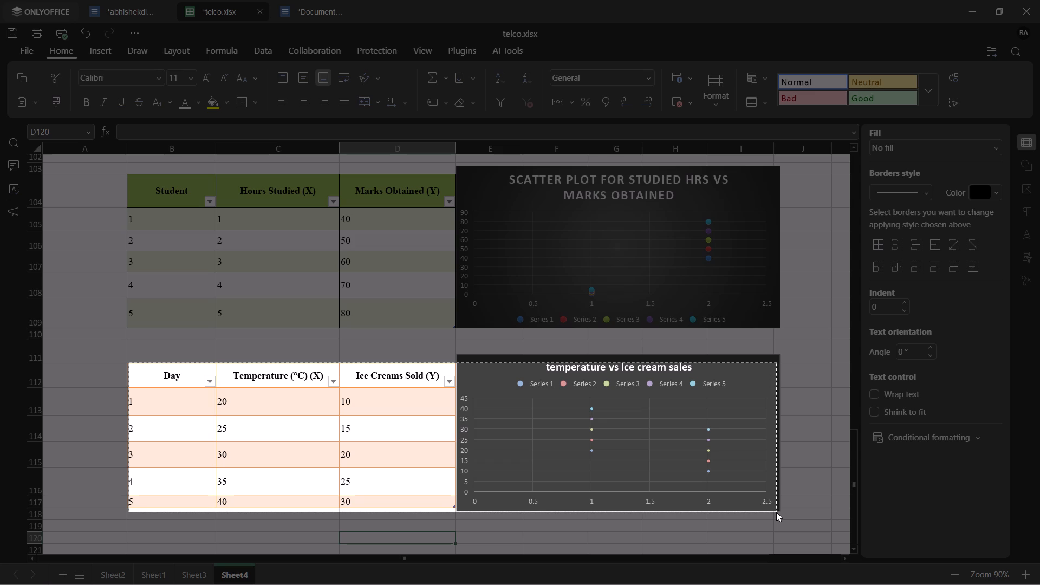
left_click_drag(776, 512, 772, 511)
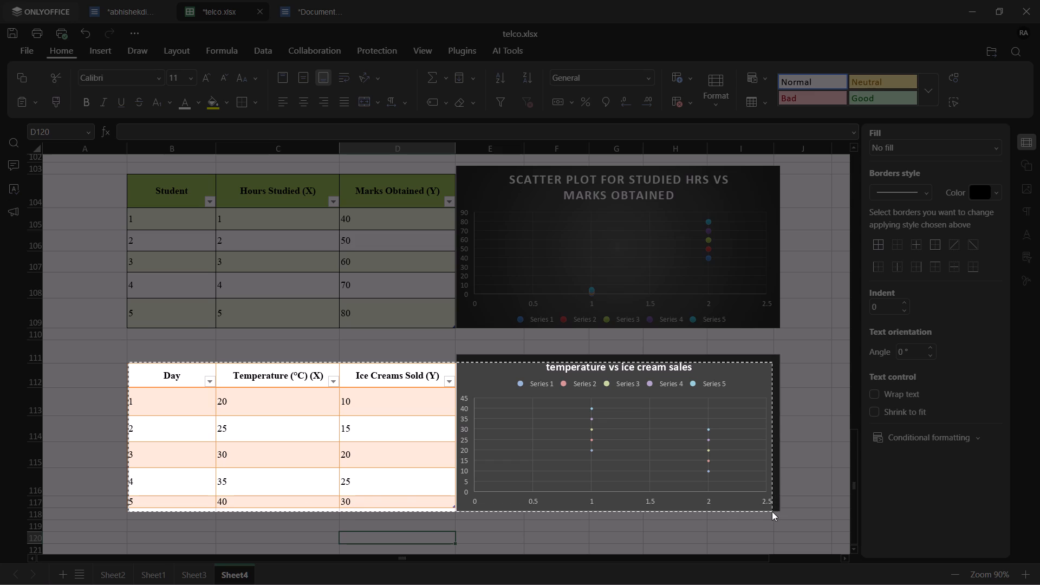
left_click_drag(772, 511, 99, 395)
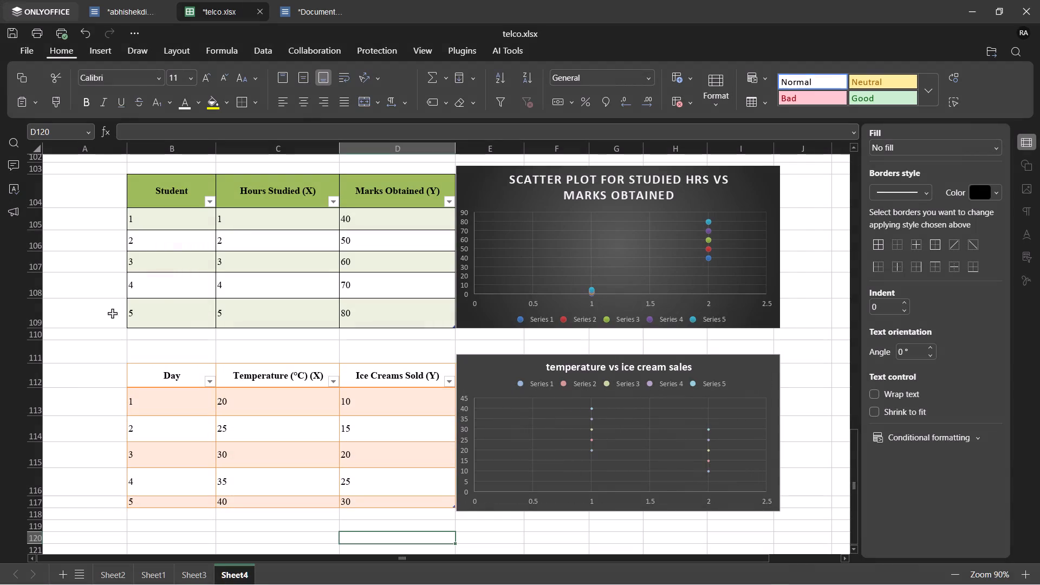
Increase the height of the ice cream table's last row, row 117, to 28.20 points.
left_click(112, 3)
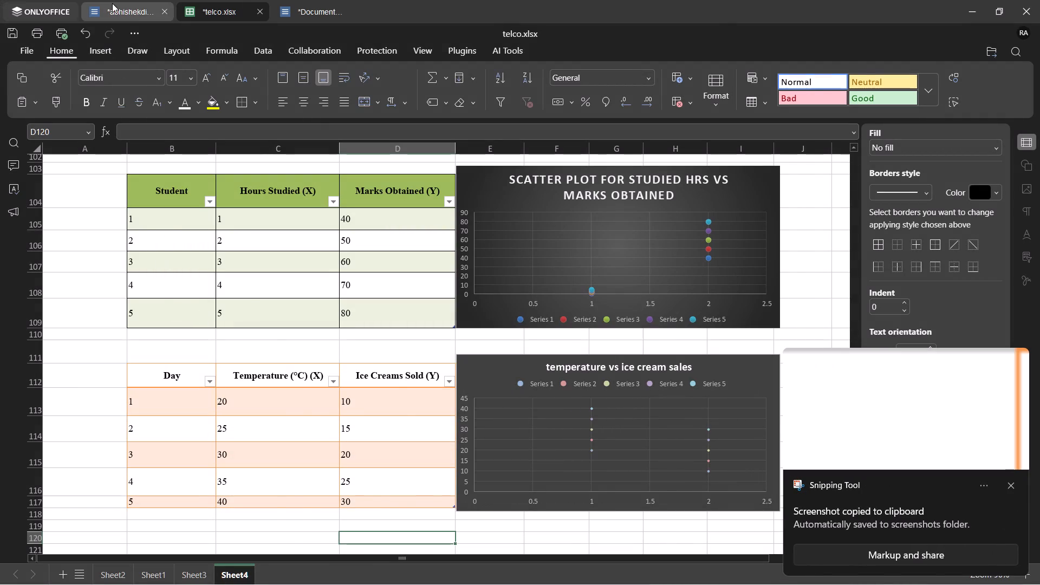
scroll(318, 249, "up", 4)
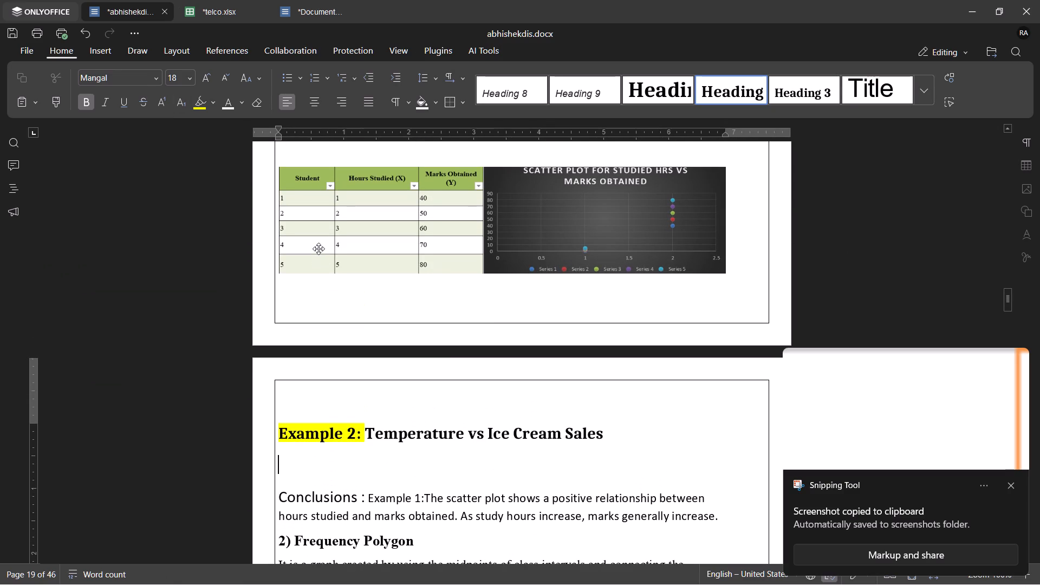
left_click(187, 17)
left_click_drag(156, 370, 241, 424)
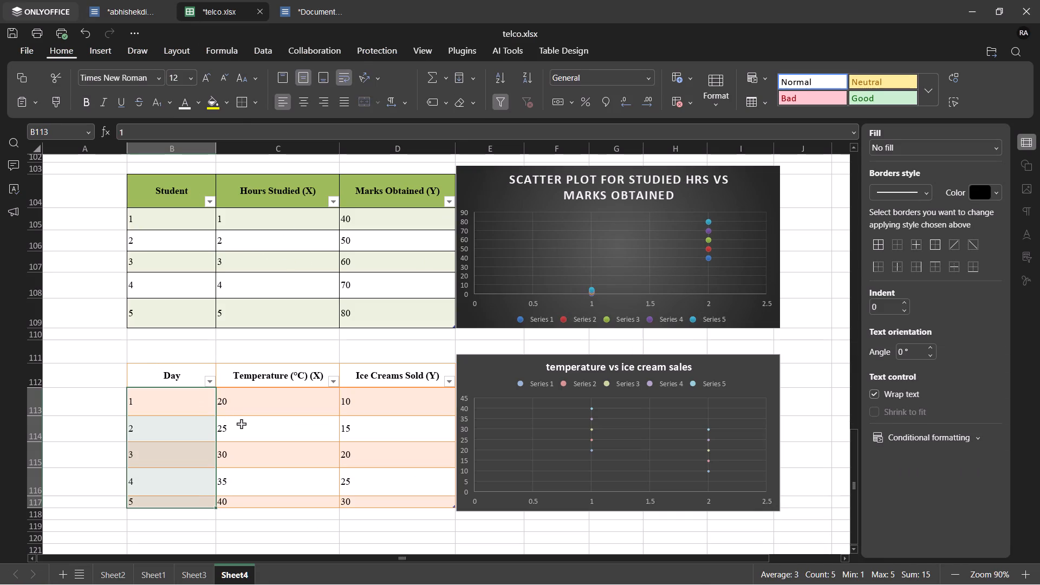
left_click_drag(241, 424, 351, 471)
left_click(30, 504)
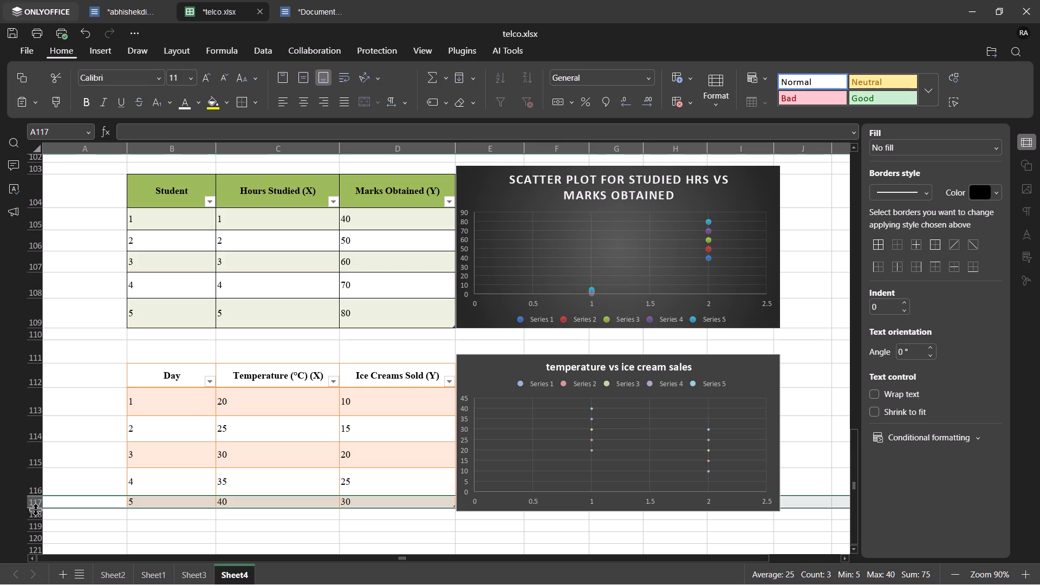
left_click_drag(35, 509, 37, 520)
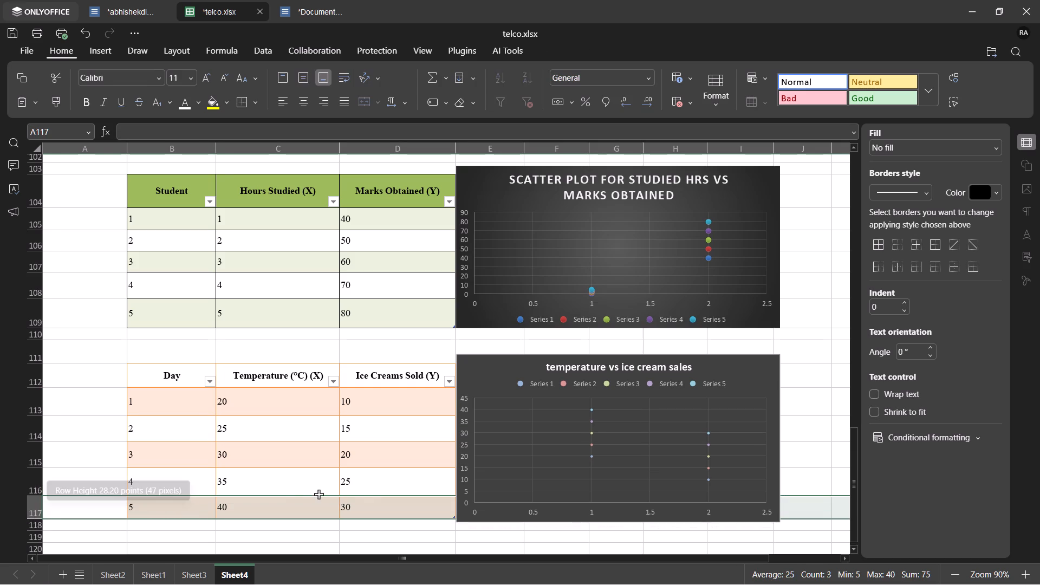
Centre-align all cells of the Day, Temperature and Ice Creams Sold table horizontally.
left_click_drag(398, 506, 236, 432)
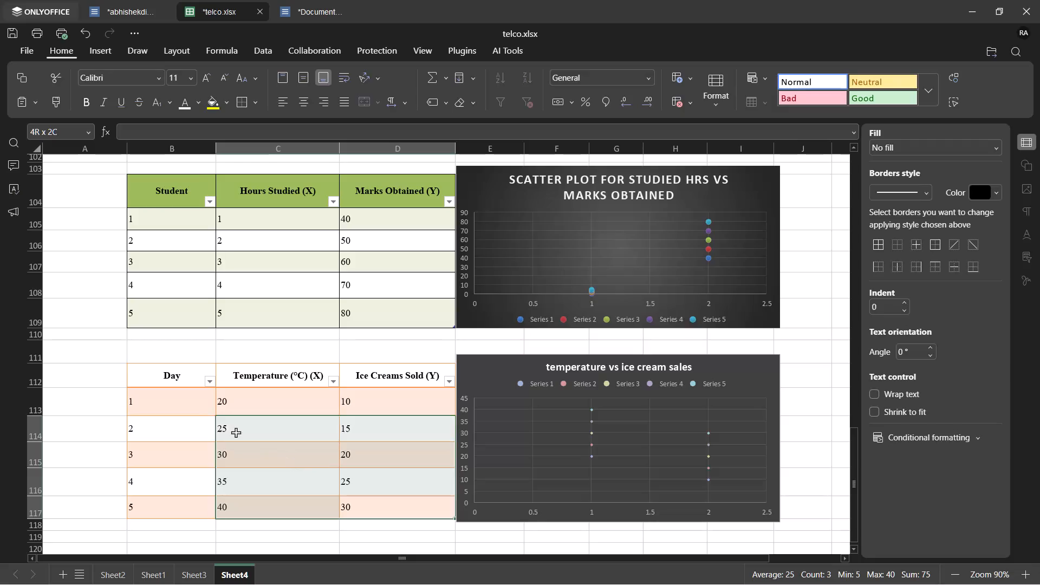
left_click_drag(236, 432, 167, 382)
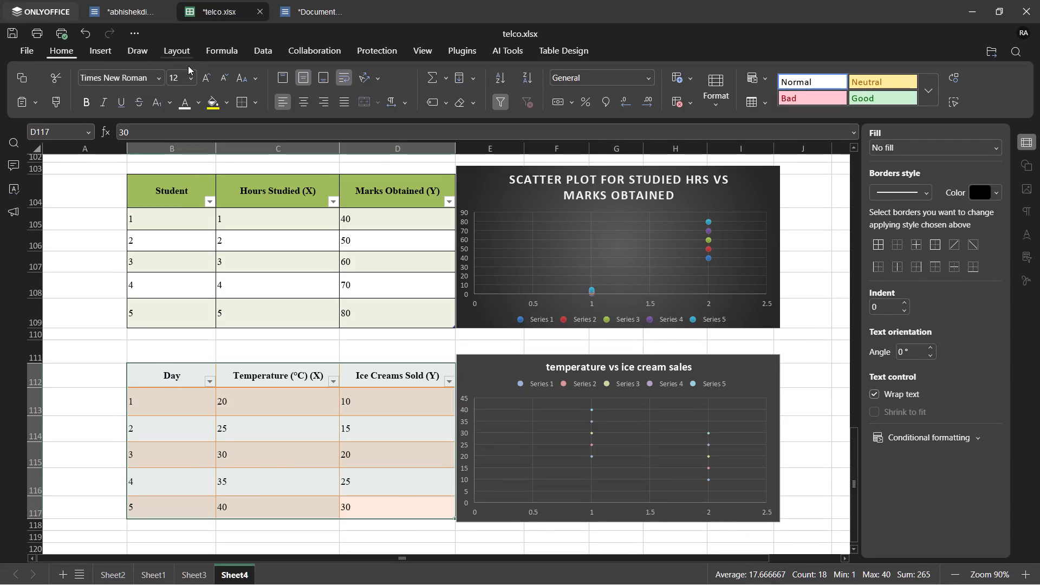
left_click(301, 96)
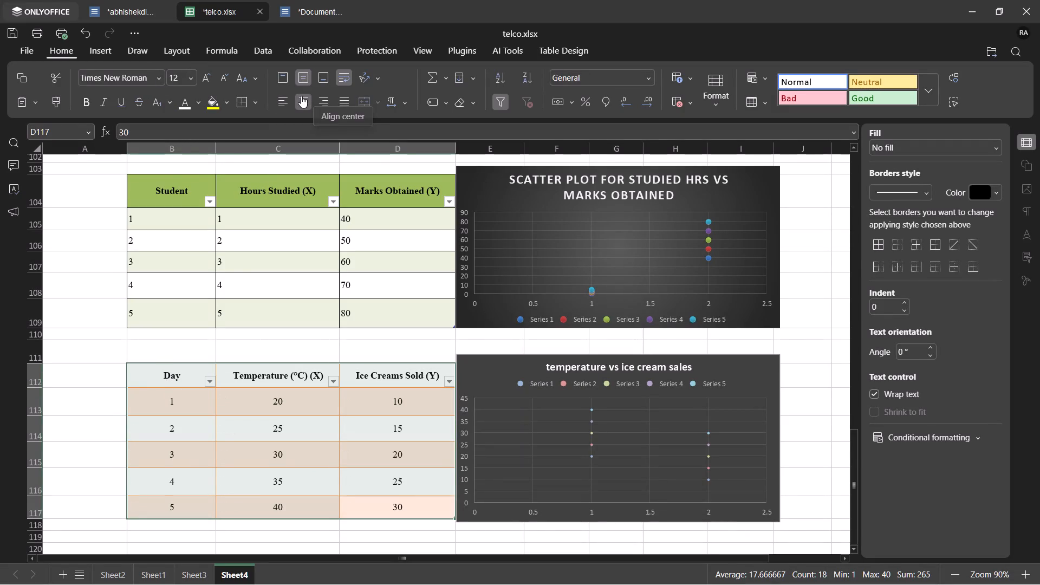
left_click(232, 279)
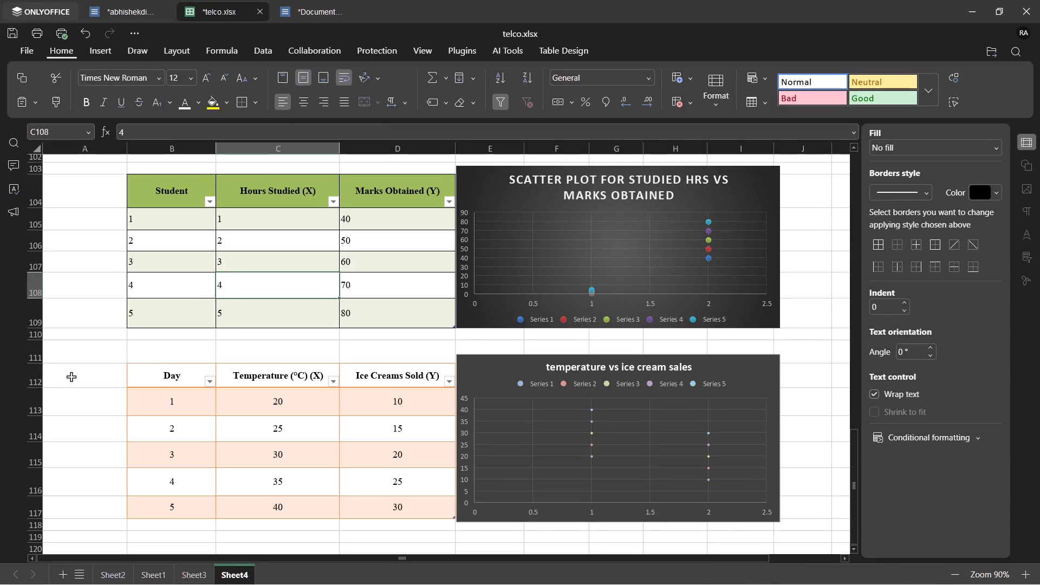
Capture a new screen snip of the centred temperature and ice cream sales table together with its scatter chart.
left_click(58, 373)
key("shift+super+s")
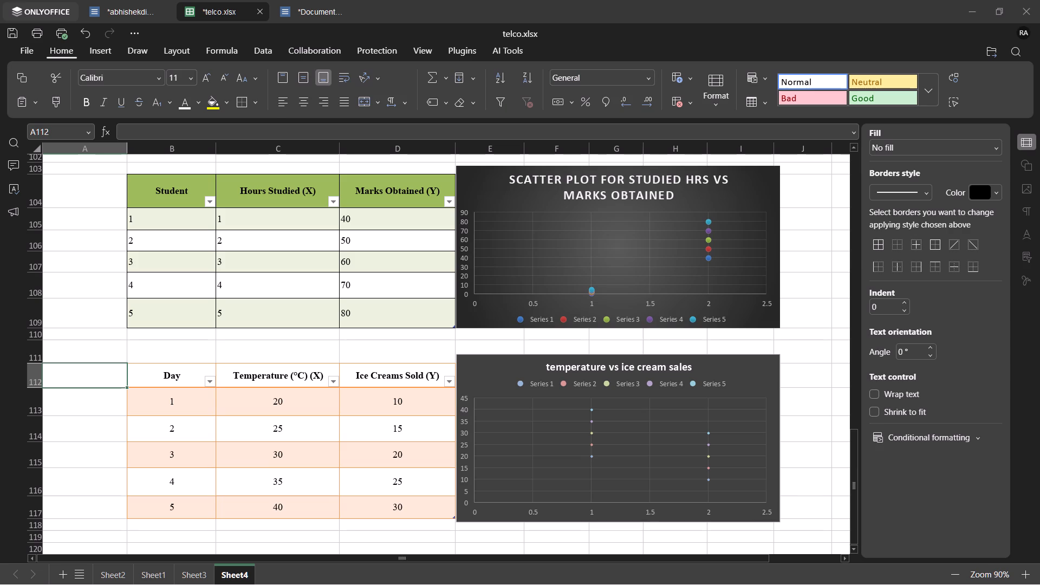
left_click_drag(127, 365, 769, 519)
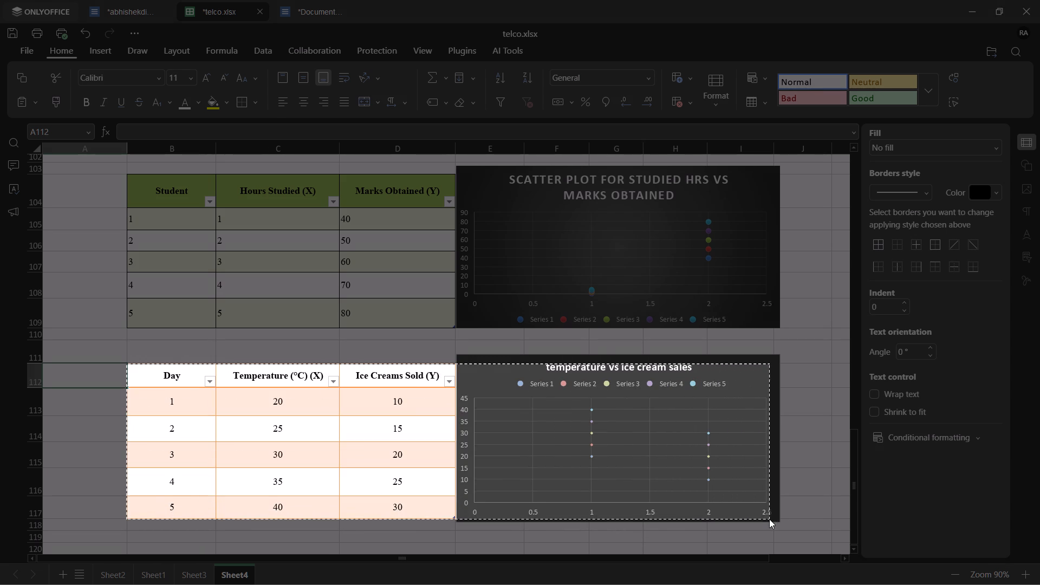
left_click_drag(769, 519, 774, 521)
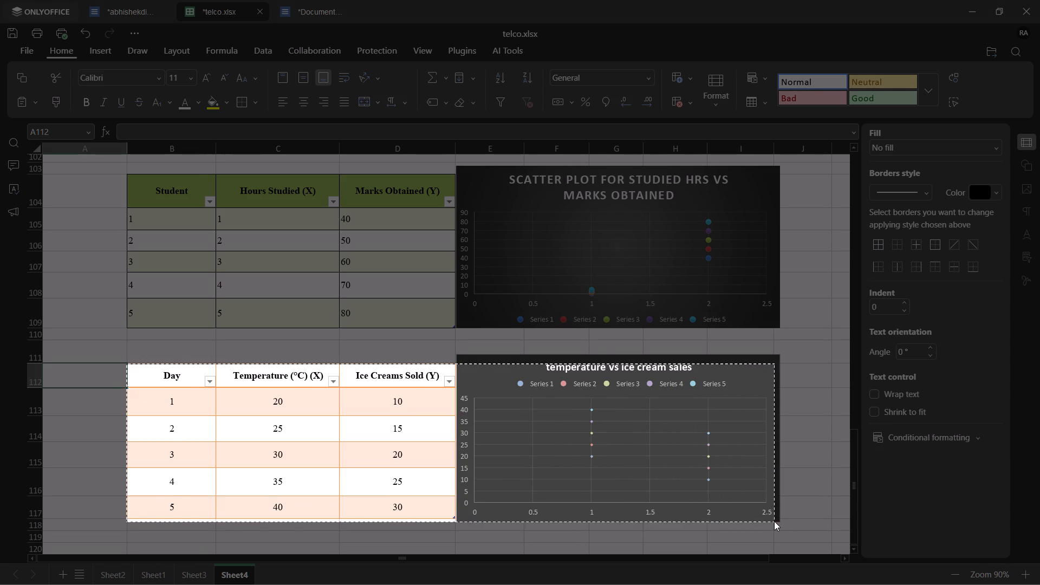
left_click_drag(774, 521, 772, 516)
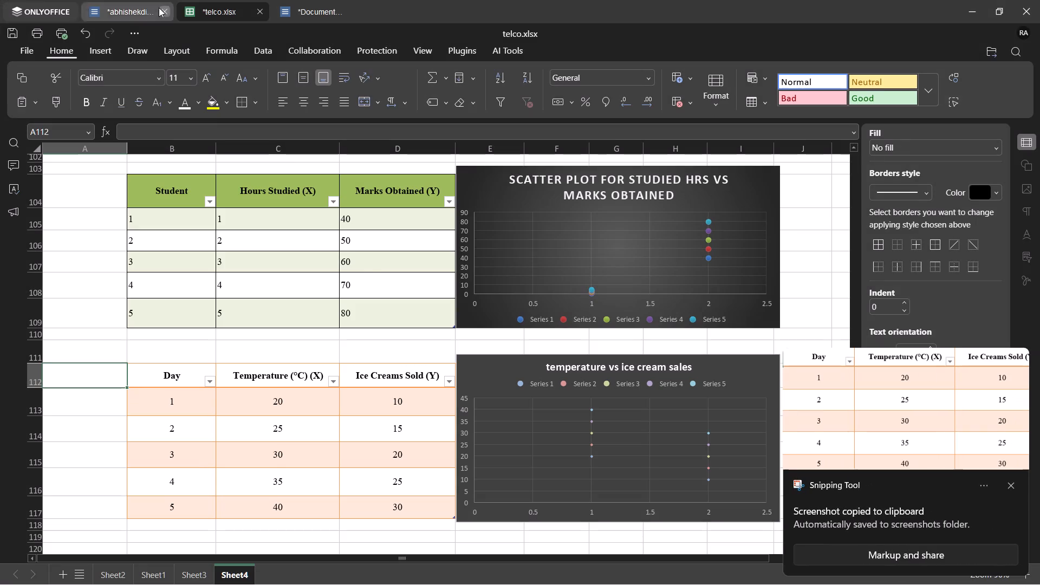
Paste the snip into the abhishekdis.docx report below the heading "Example 2: Temperature vs Ice Cream Sales".
left_click(140, 15)
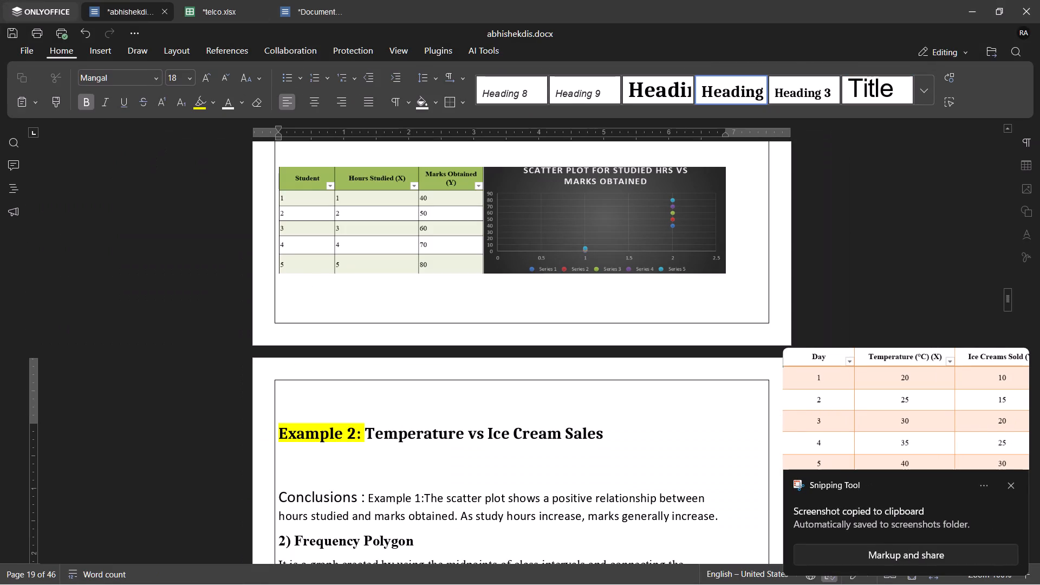
key("ctrl+v")
scroll(343, 360, "down", 2)
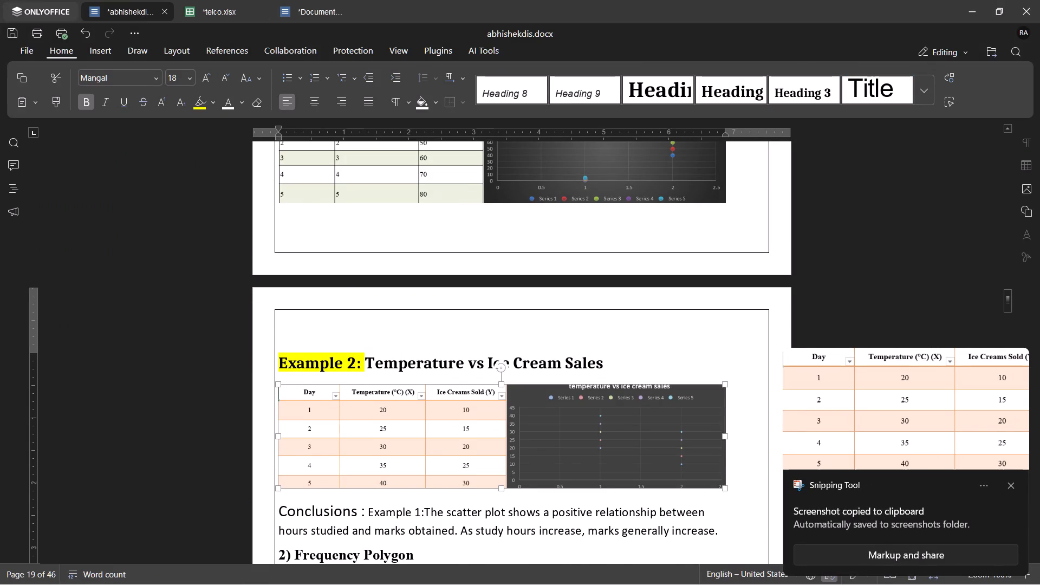
scroll(494, 547, "up", 2)
scroll(492, 315, "down", 3)
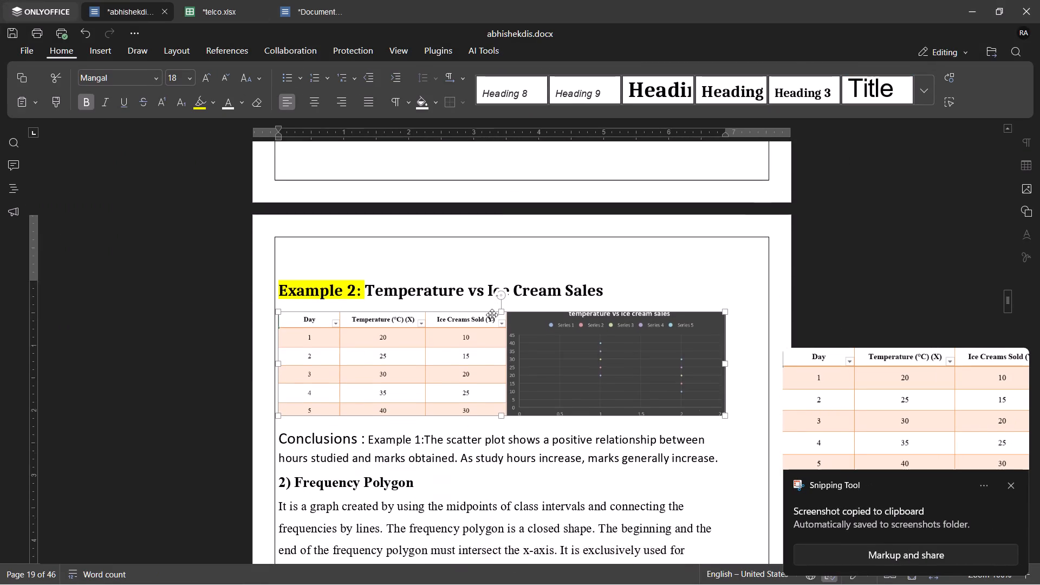
scroll(492, 315, "down", 1)
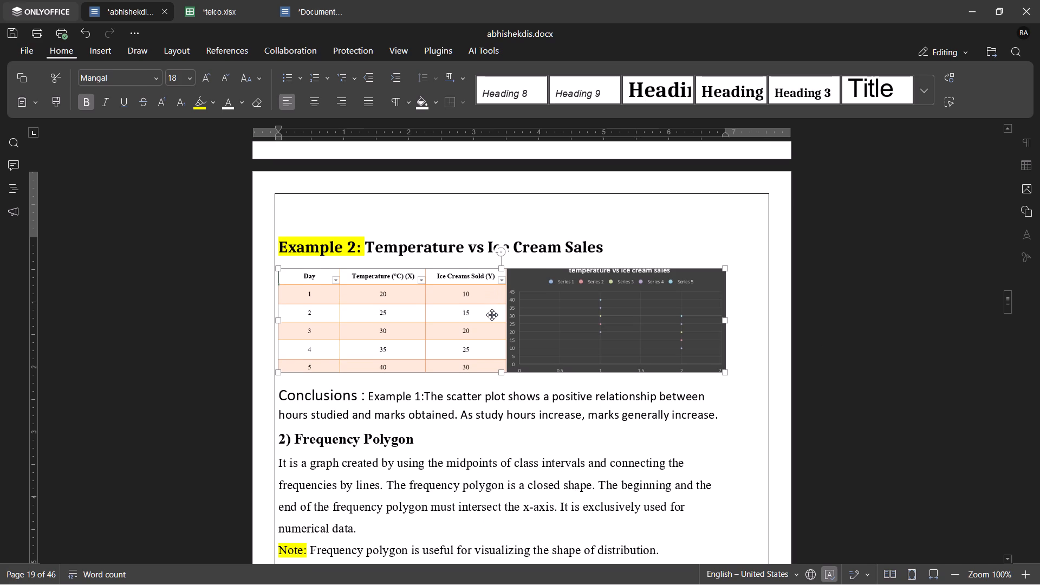
left_click(438, 383)
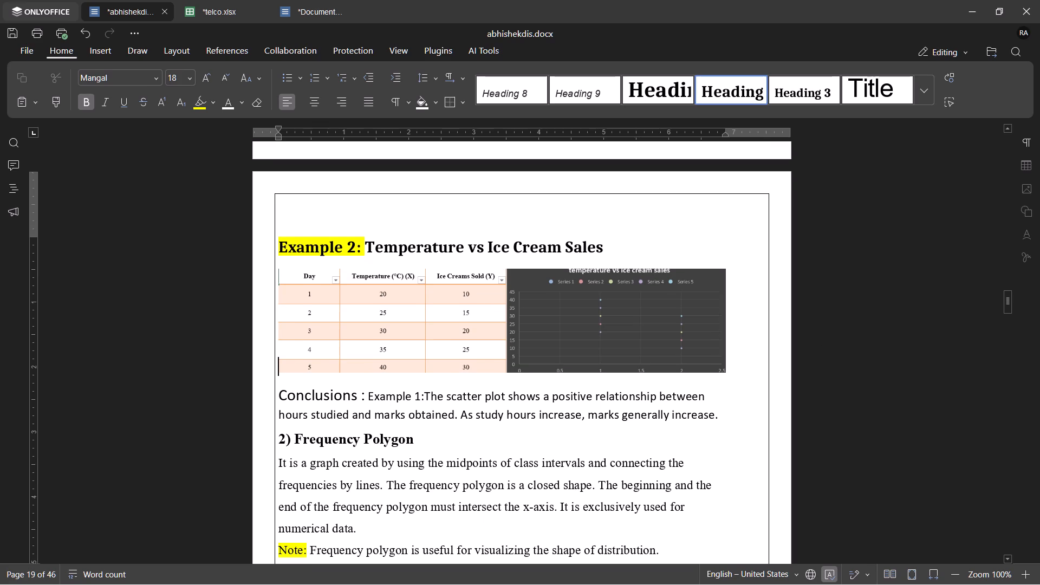
Review the report's line graph and scatter plot sections, comparing the layout of their examples, images and conclusions.
scroll(438, 383, "up", 4)
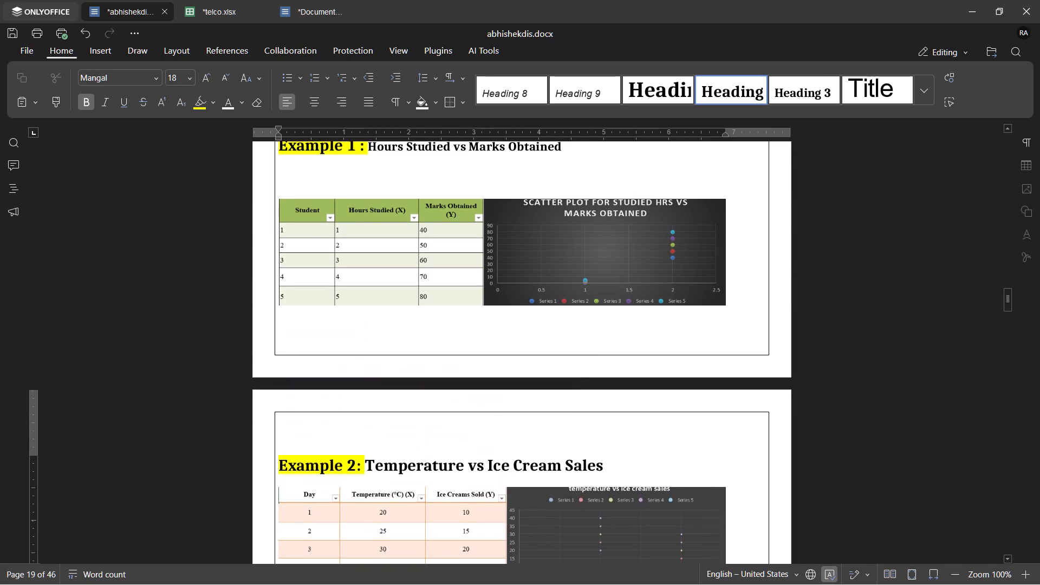
scroll(438, 383, "up", 1)
scroll(438, 383, "down", 6)
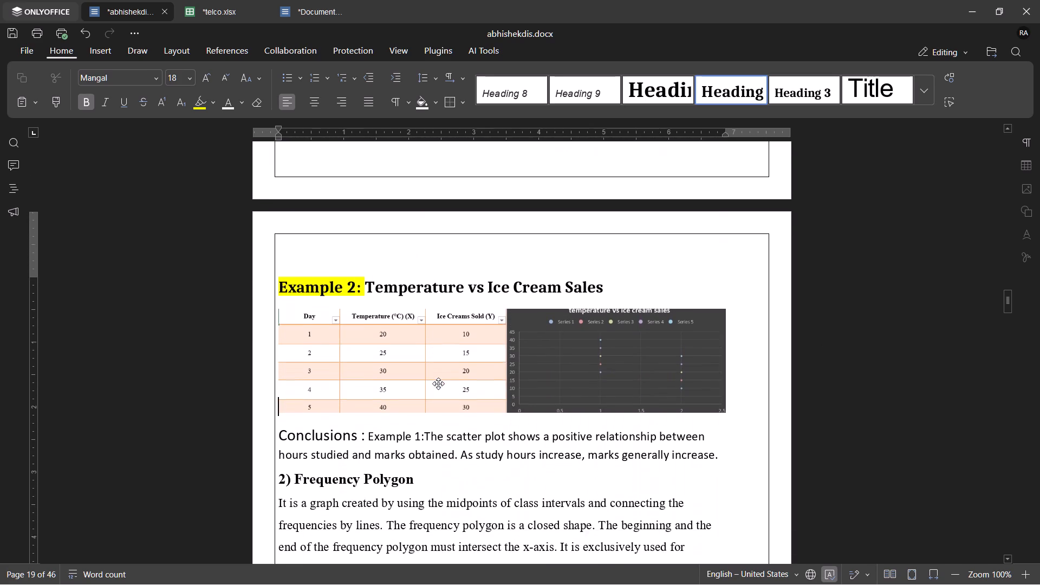
scroll(438, 383, "up", 13)
scroll(438, 383, "down", 2)
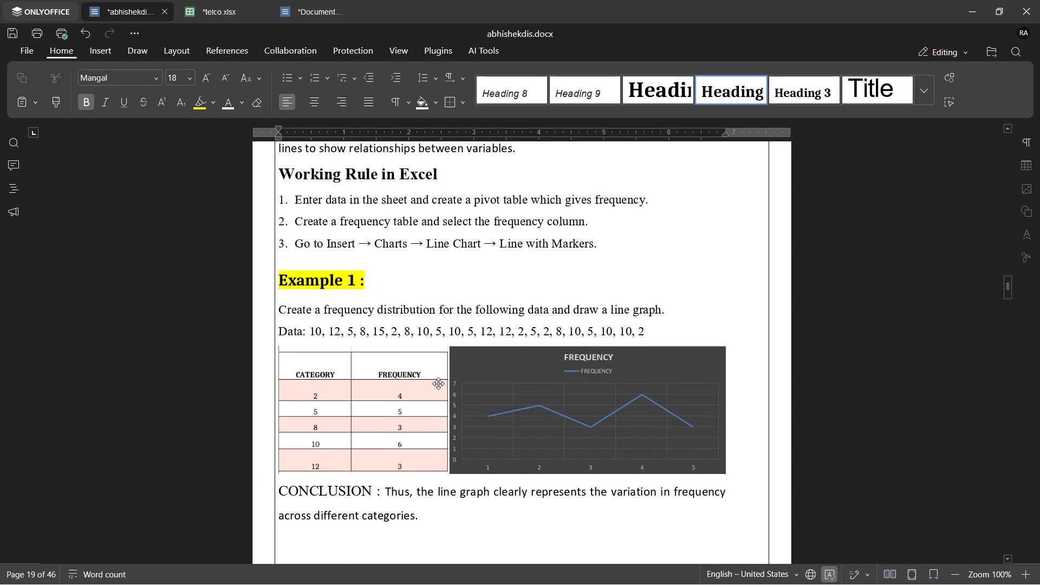
scroll(438, 383, "down", 2)
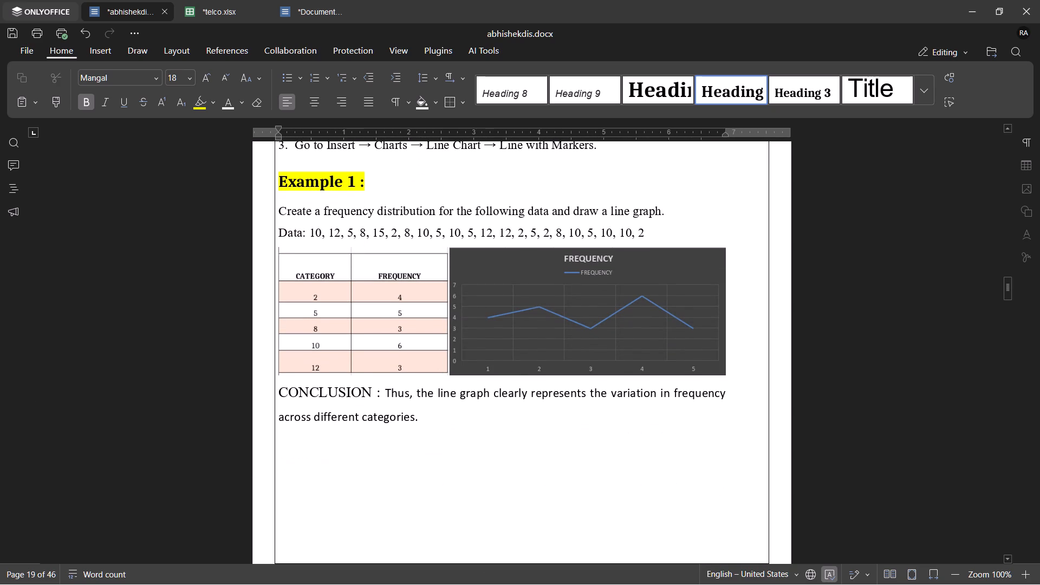
scroll(438, 383, "down", 4)
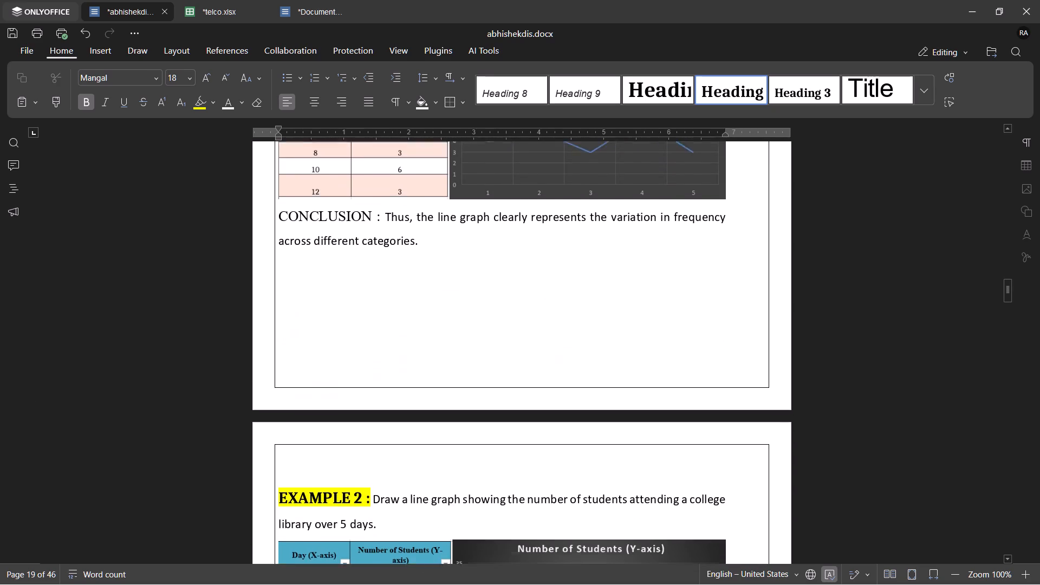
scroll(438, 383, "down", 2)
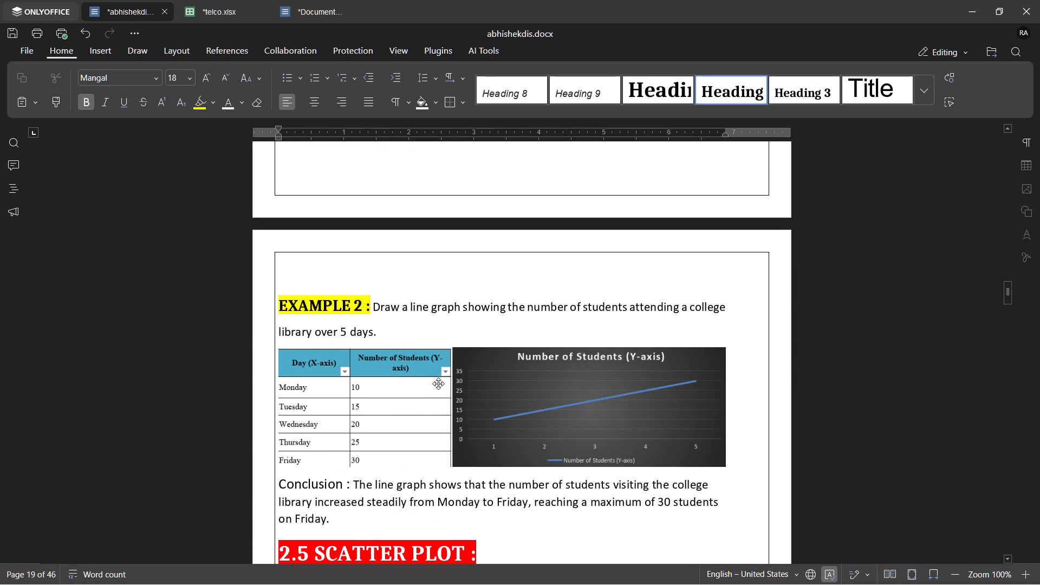
scroll(438, 383, "down", 1)
scroll(438, 383, "up", 4)
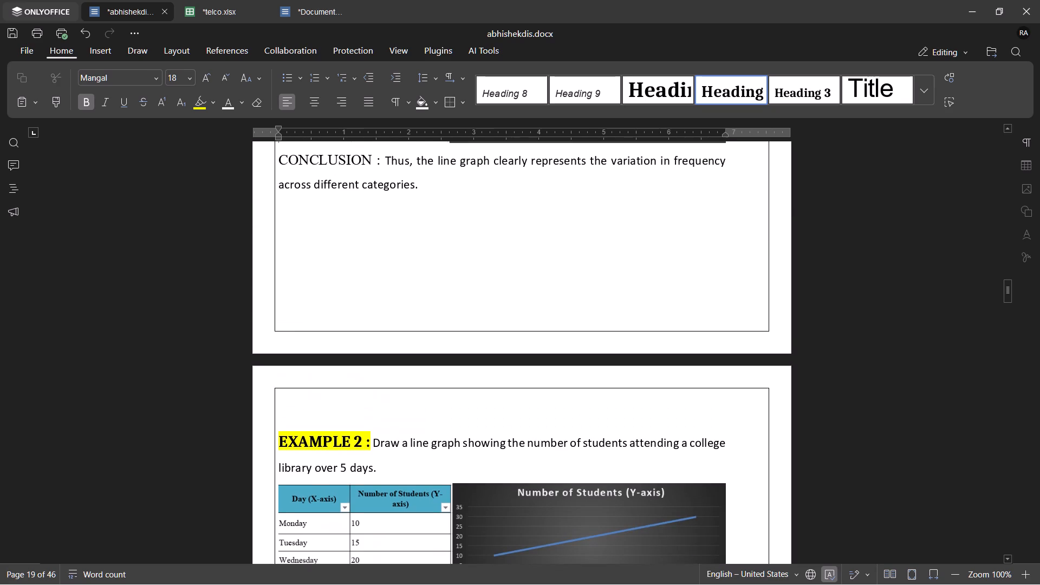
scroll(438, 383, "up", 7)
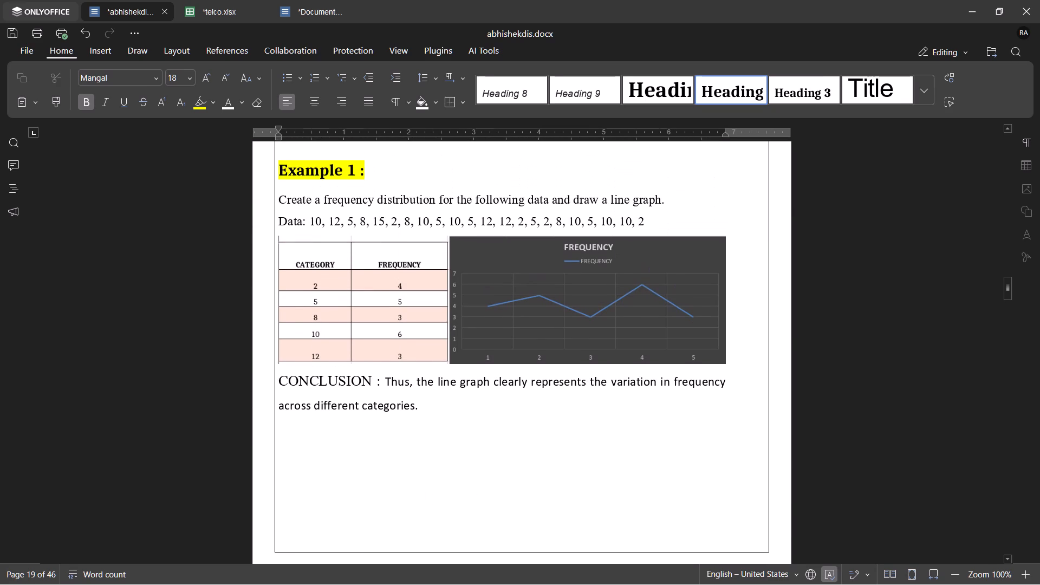
scroll(438, 383, "down", 6)
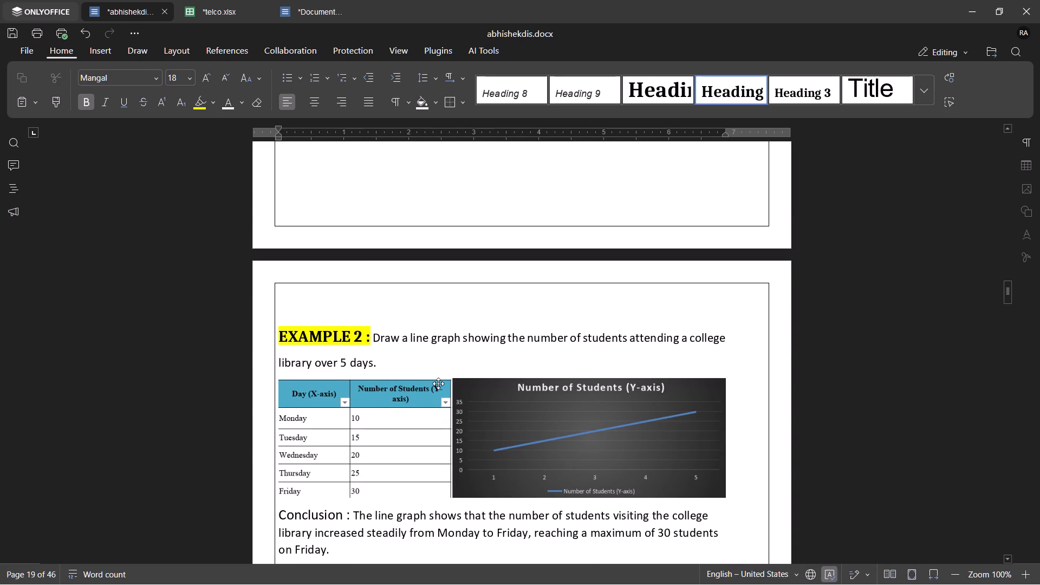
scroll(438, 383, "down", 6)
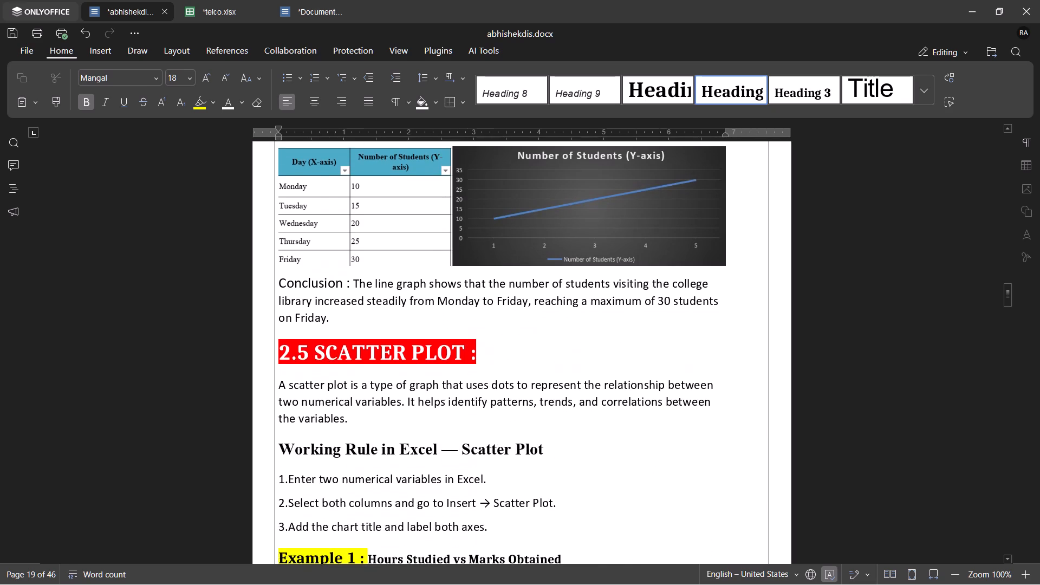
scroll(438, 383, "down", 4)
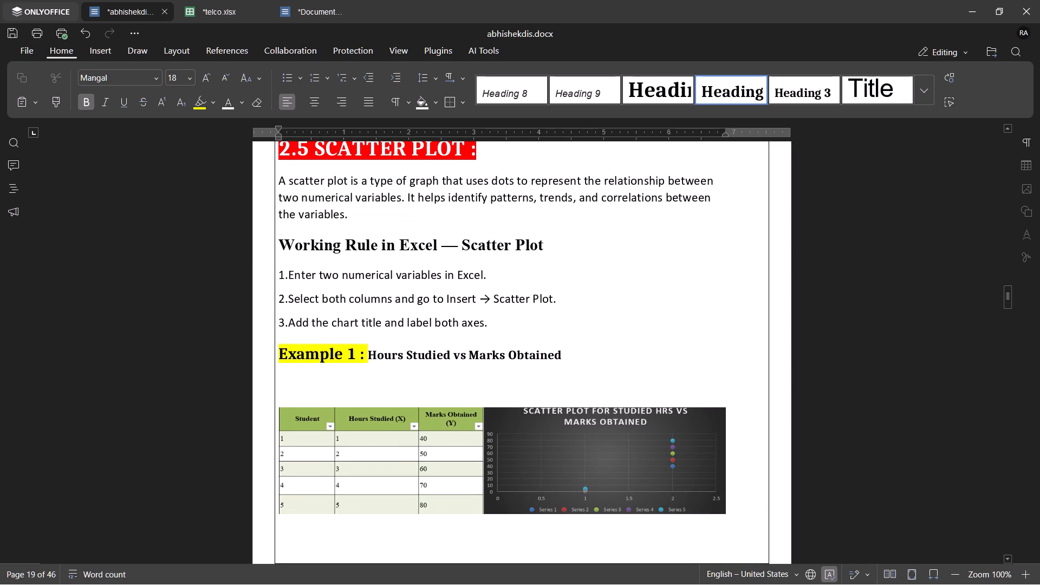
scroll(438, 383, "down", 10)
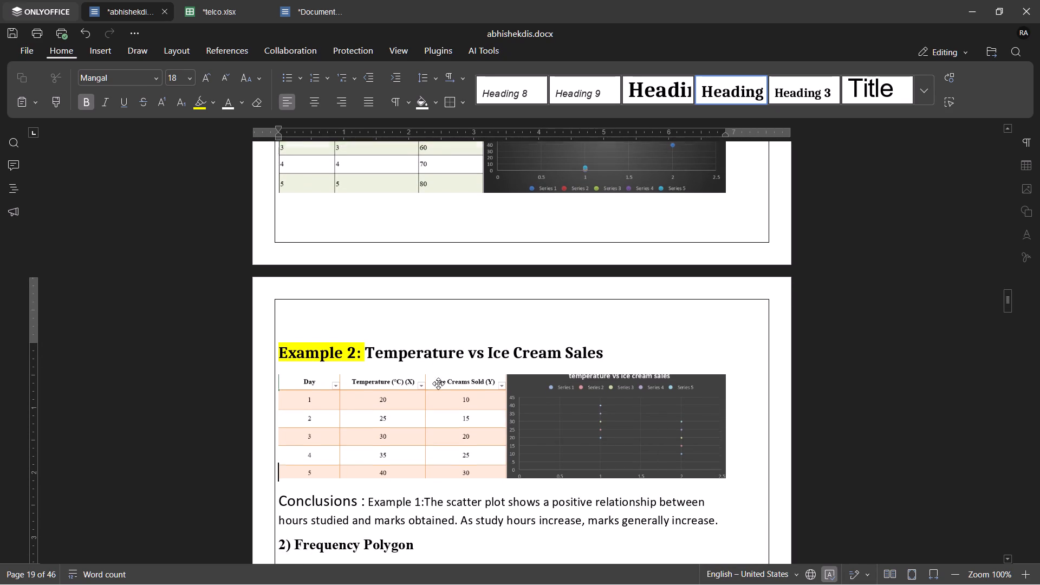
scroll(438, 383, "down", 1)
scroll(438, 383, "up", 3)
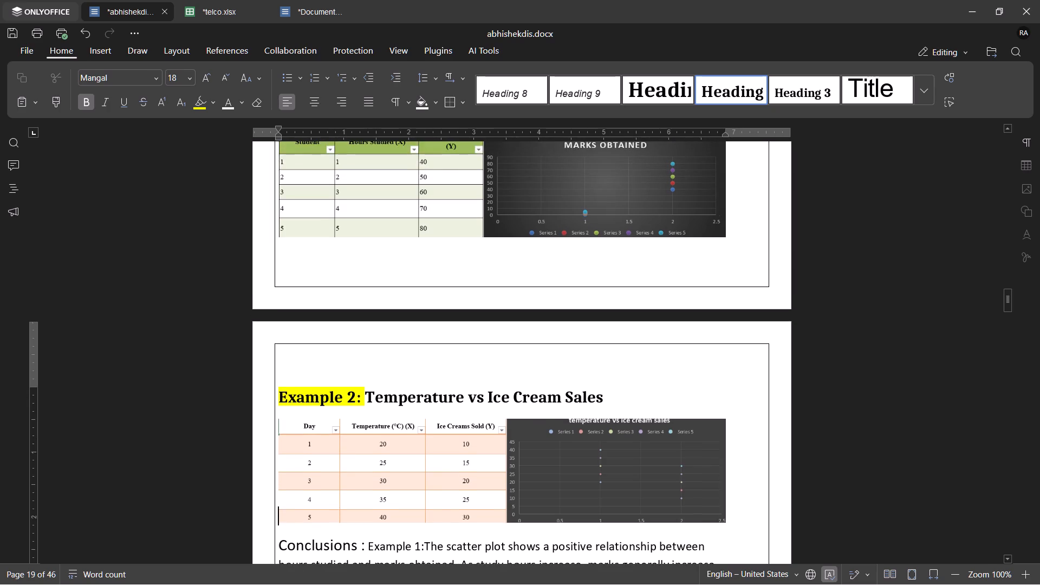
scroll(438, 383, "down", 2)
scroll(363, 444, "down", 1)
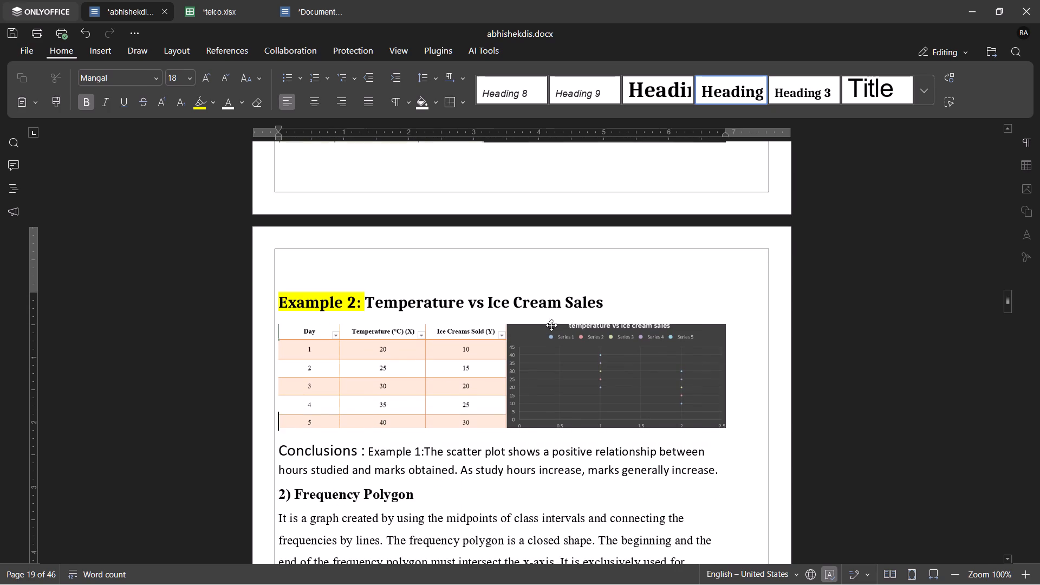
Move the Example 1 conclusion text onto a new line below the scatter plot section's "Conclusions :" label.
left_click(632, 304)
scroll(632, 304, "down", 2)
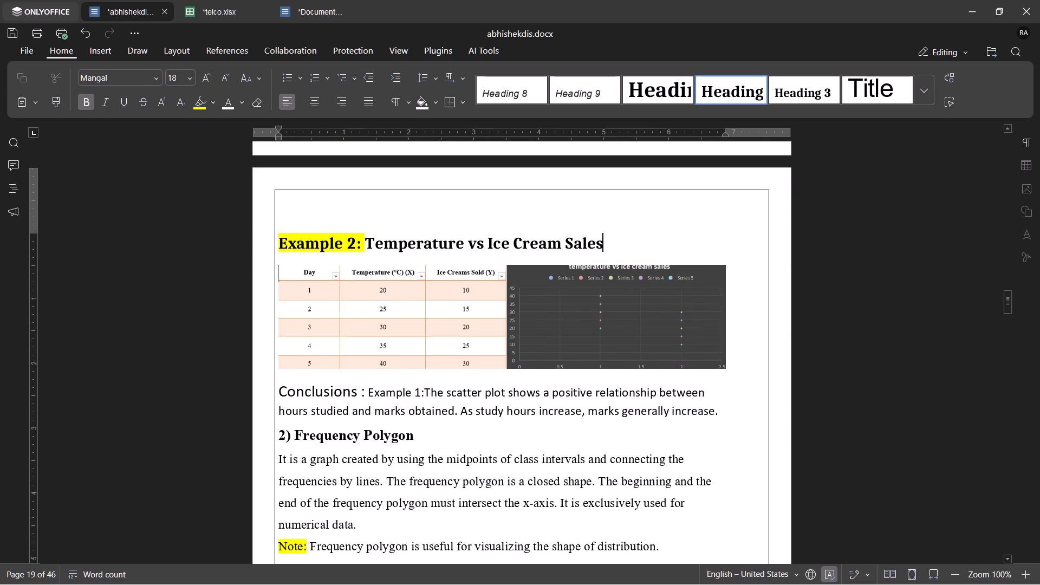
left_click(365, 396)
key("Return")
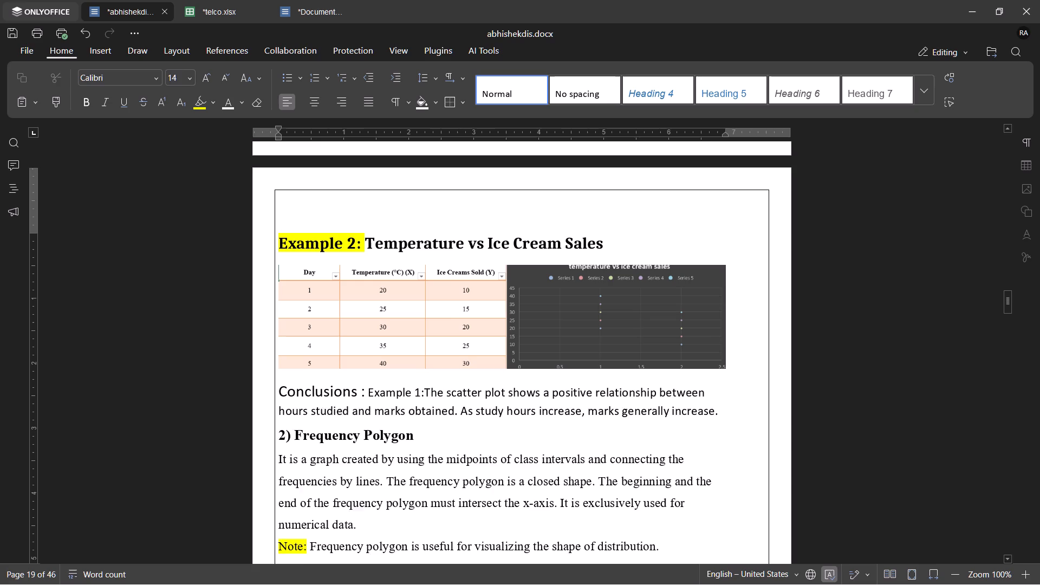
Remove the leading space before the Example 1 conclusion and make its "Example 1" label bold.
key("Right")
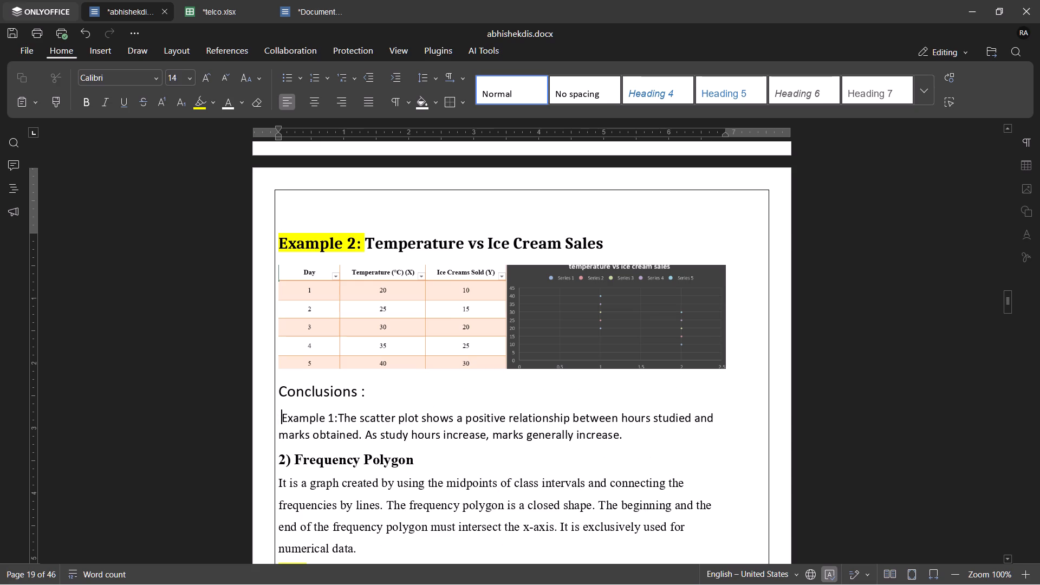
key("BackSpace")
left_click(336, 417)
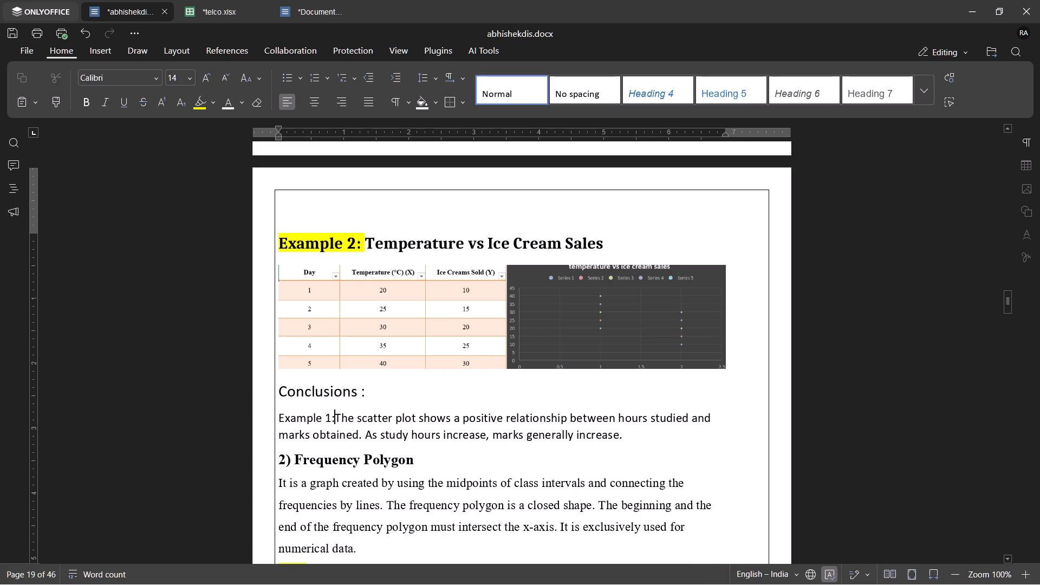
left_click_drag(331, 417, 272, 421)
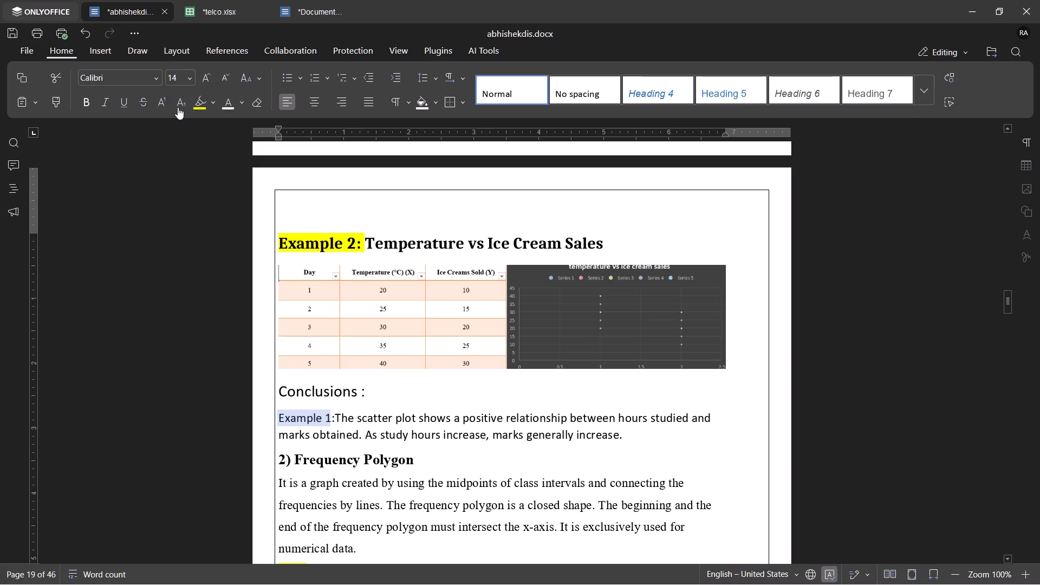
left_click(88, 100)
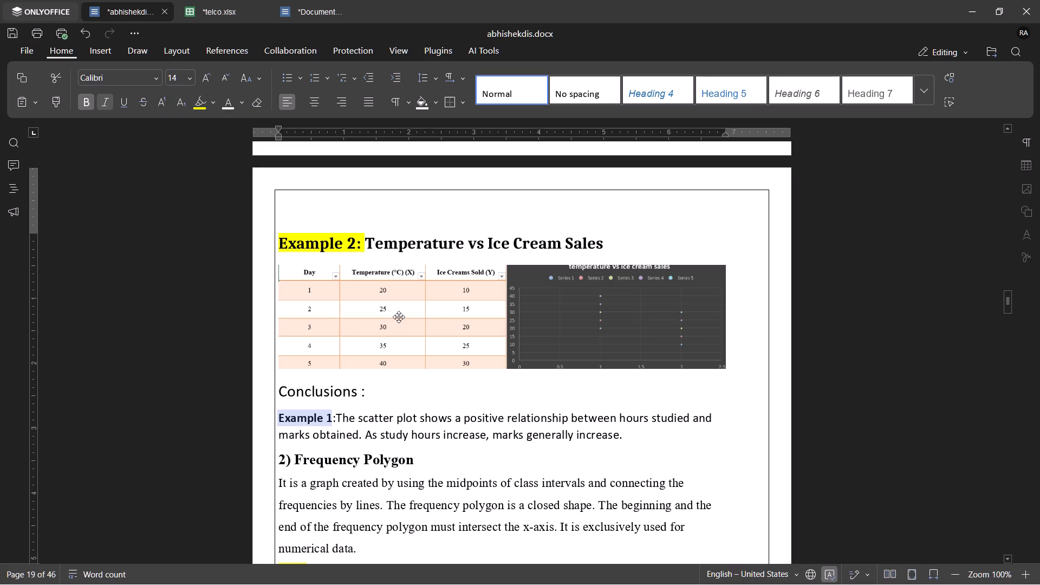
left_click(399, 317)
Add a new line reading "Example 2" below the Example 1 conclusion, above the "2) Frequency Polygon" heading.
scroll(399, 317, "down", 2)
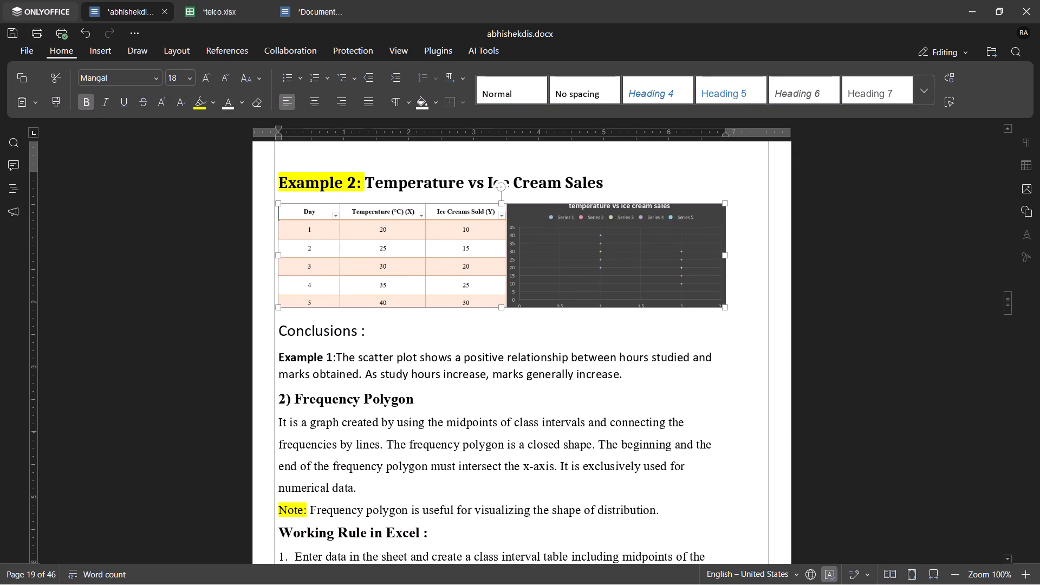
left_click(656, 378)
key("Return")
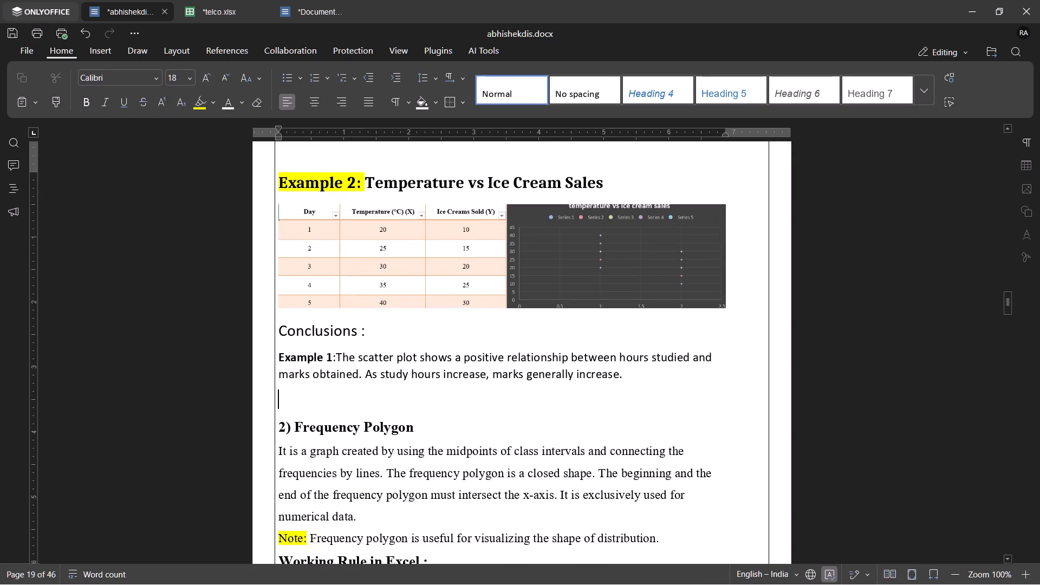
key("e")
key("e")
type("xample")
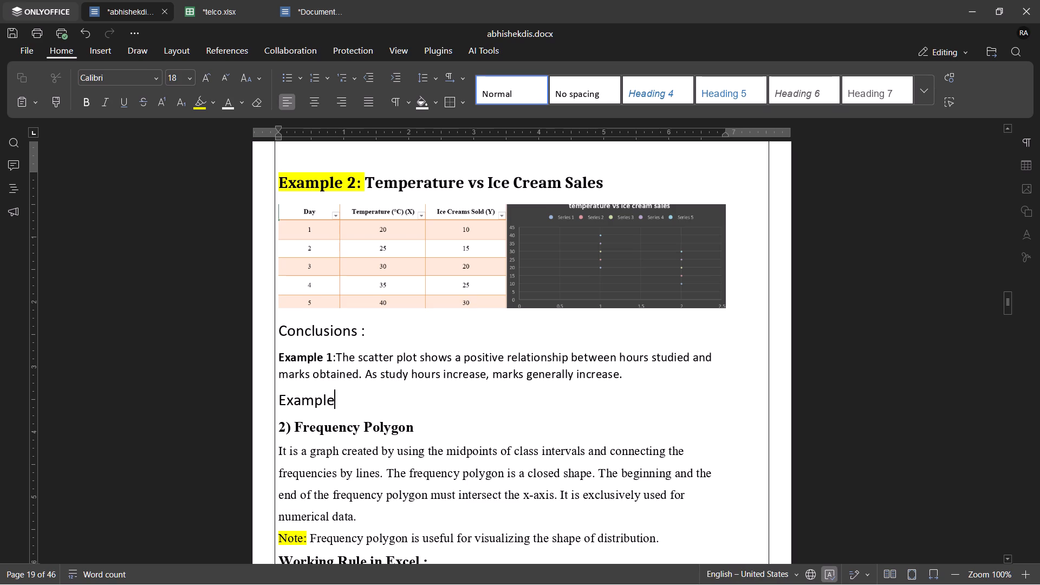
key("space")
type("2")
Format the new "Example 2" label in the conclusions as 14 pt bold.
left_click(191, 75)
left_click(198, 203)
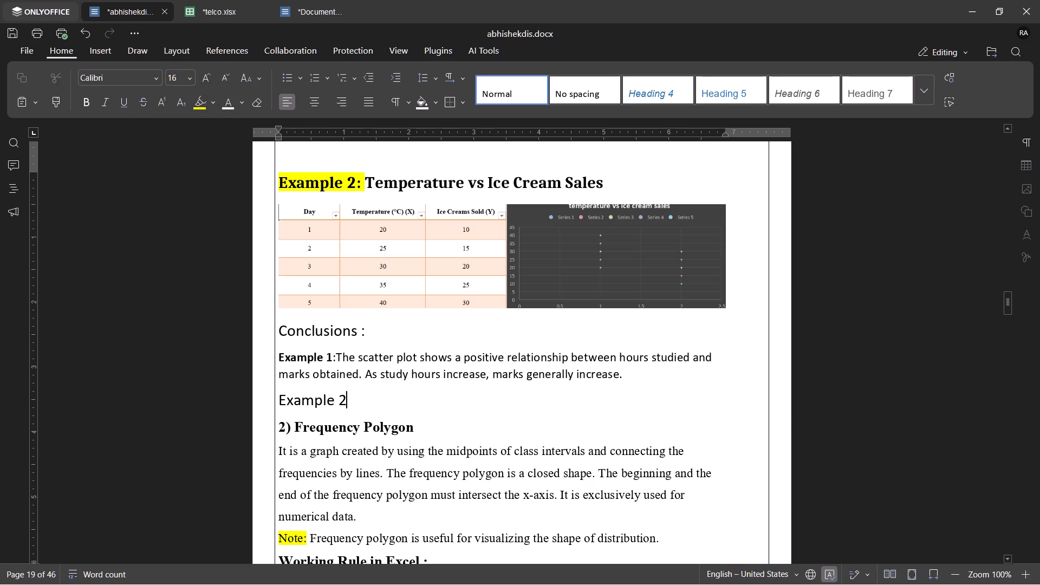
left_click(184, 75)
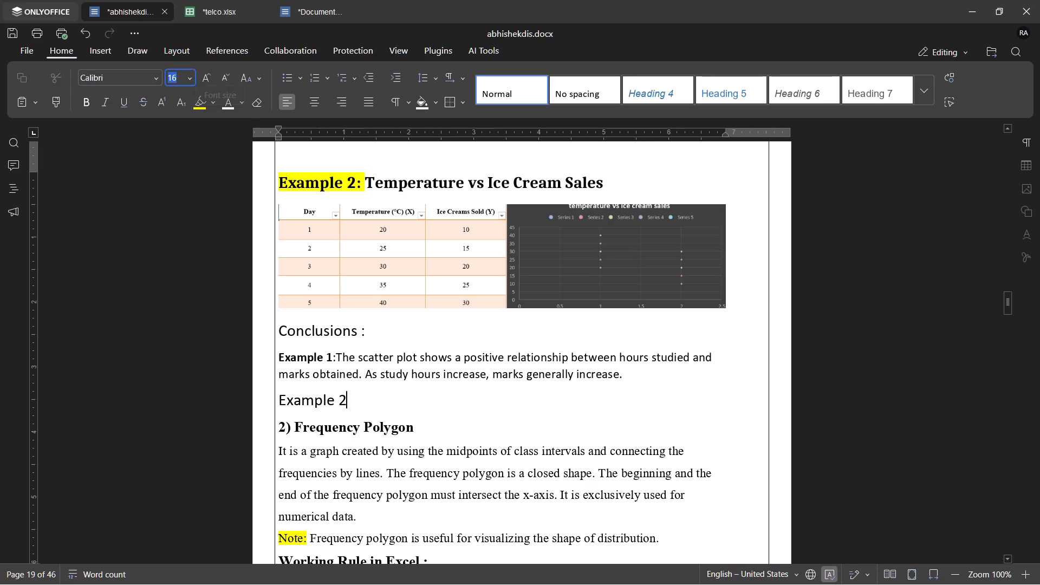
left_click(187, 77)
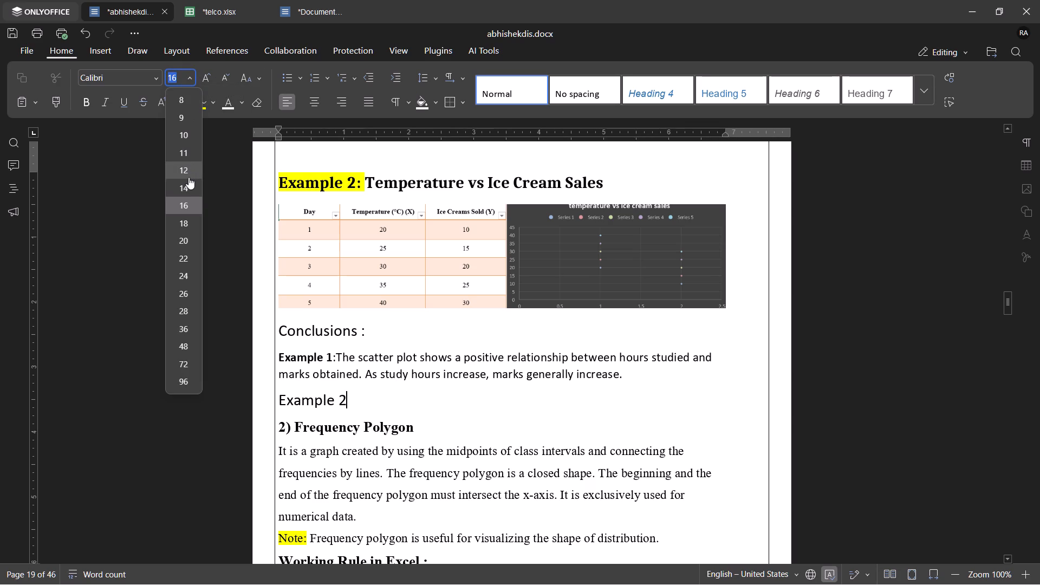
left_click(189, 183)
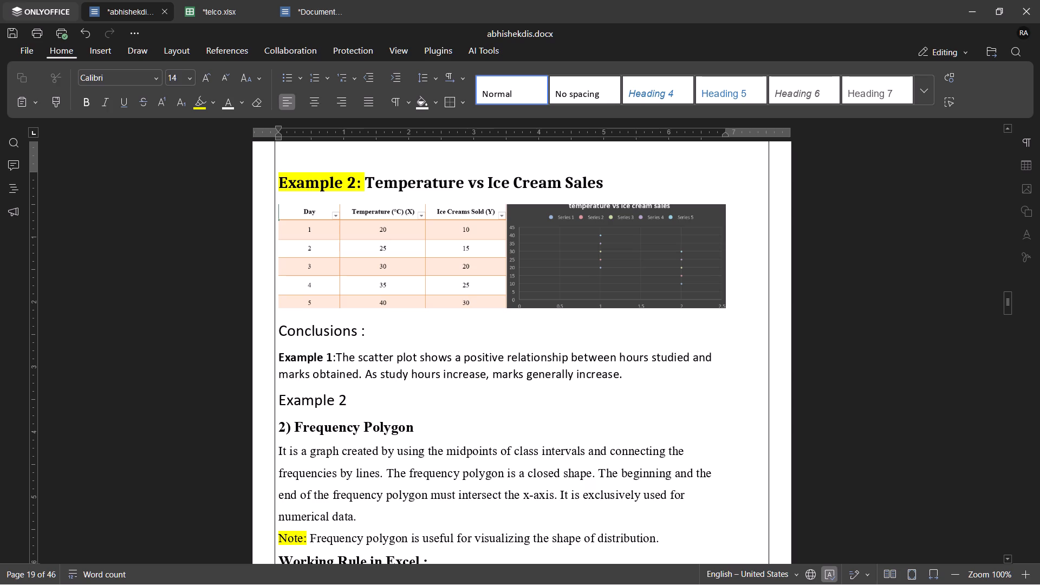
left_click_drag(352, 410, 278, 410)
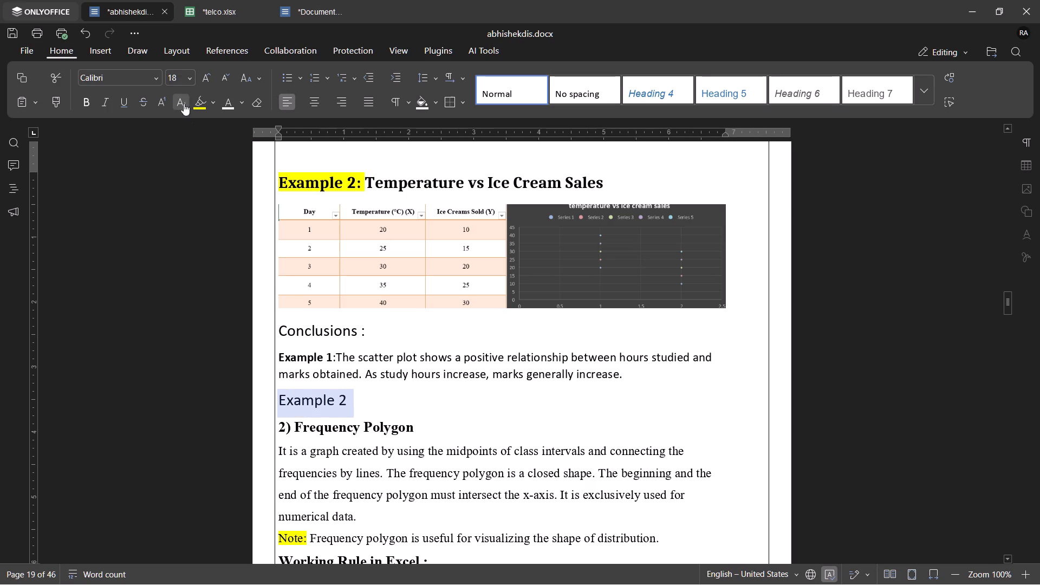
left_click(186, 79)
left_click(186, 193)
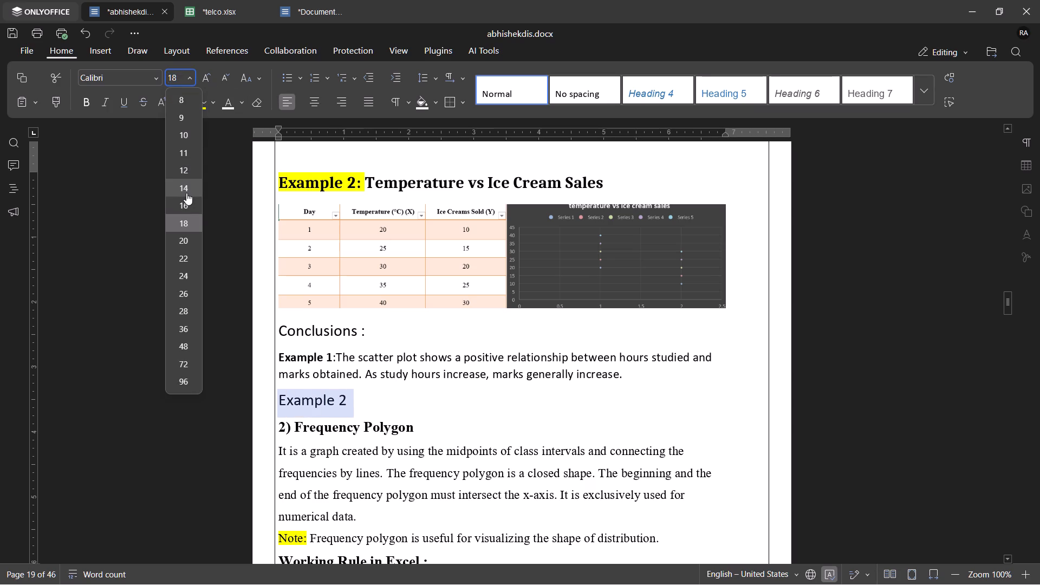
left_click(90, 109)
Add a space and a colon after the "Example 2" label in the conclusions.
left_click(353, 405)
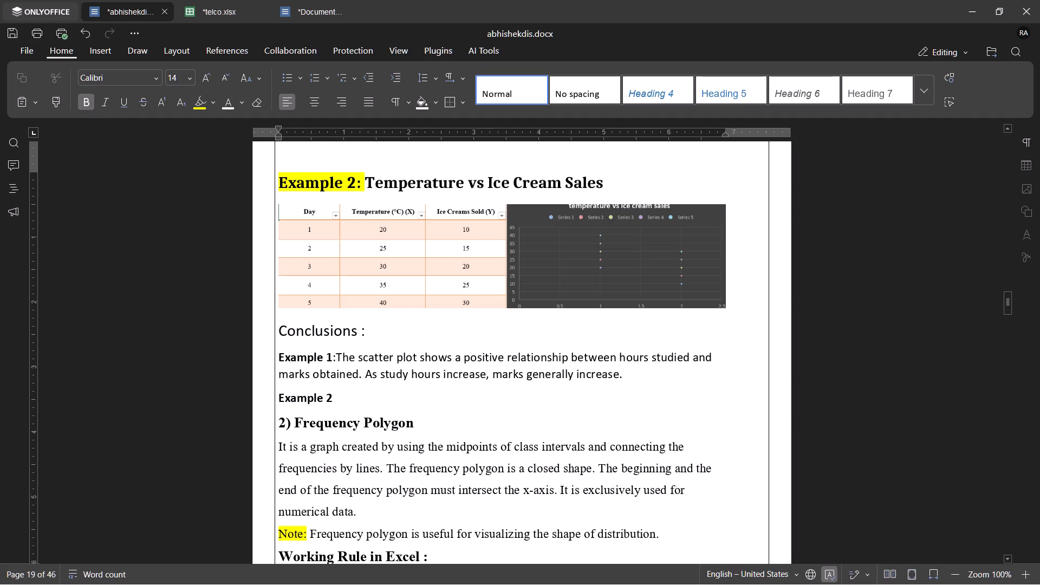
key("space")
type("\"")
key("BackSpace")
key("shift+colon")
left_click(522, 168)
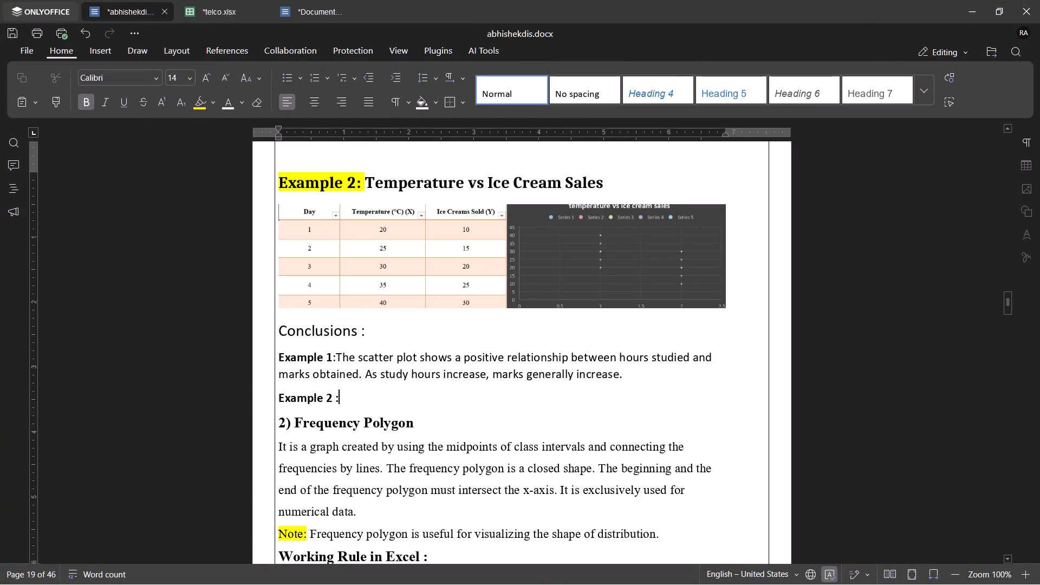
Delete the word "Conclusion:" from the start of the pasted sentence, keeping the "Example 2 :" label intact.
left_click(385, 399)
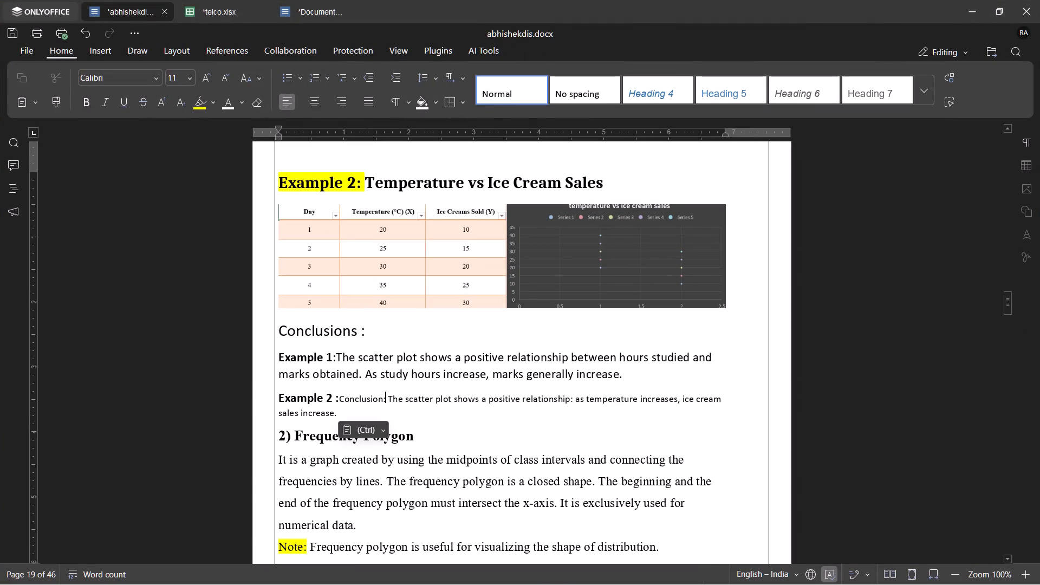
key("BackSpace")
key("BackSpace")
key("BackSpace")
key("BackSpace")
key("BackSpace")
key("BackSpace")
key("BackSpace")
key("BackSpace")
key("BackSpace")
key("BackSpace")
key("BackSpace")
key("BackSpace")
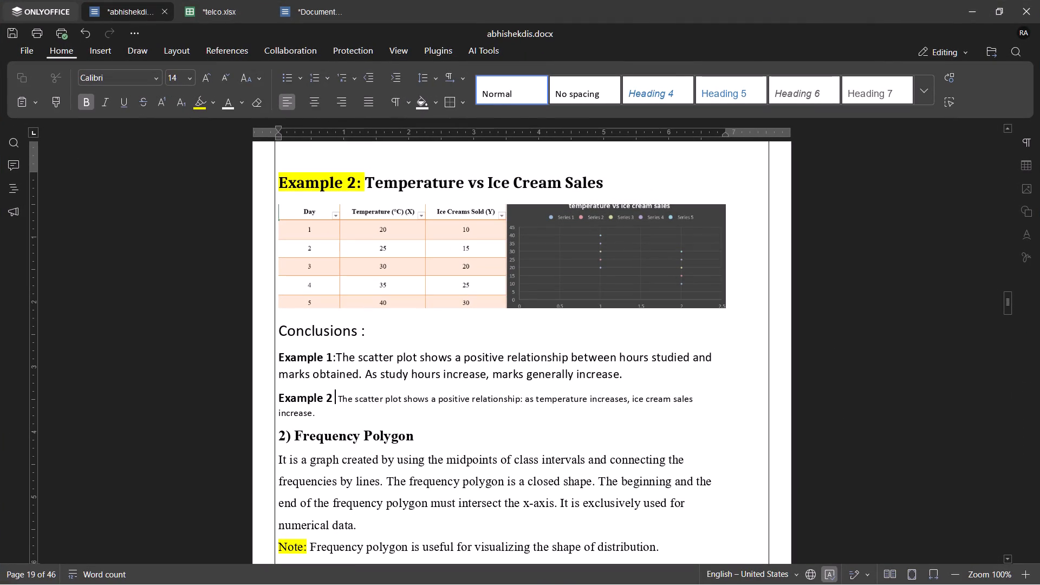
key("ctrl+z")
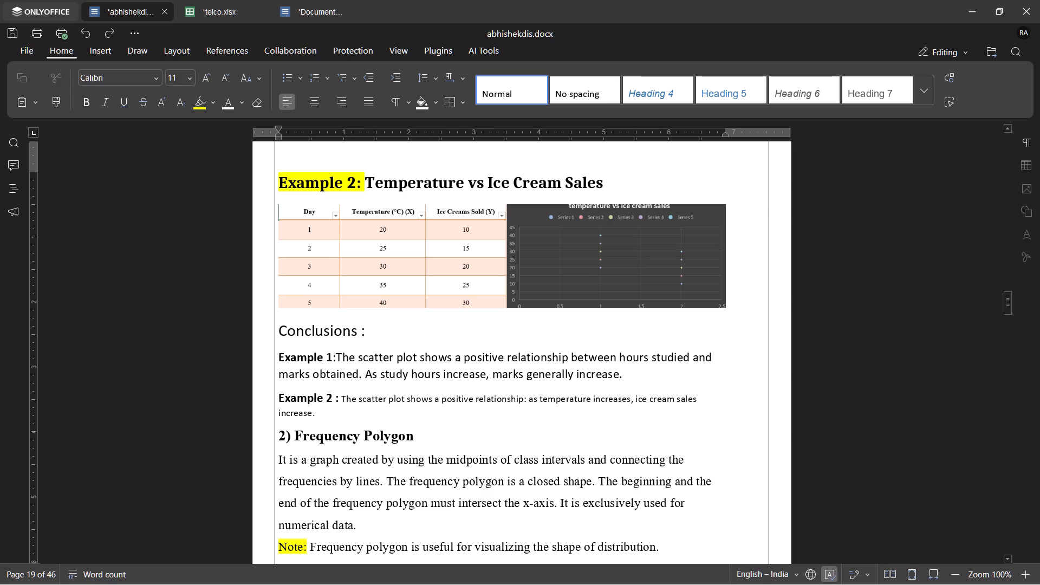
Set the pasted Example 2 conclusion sentence to font size 14.
left_click_drag(343, 397, 330, 411)
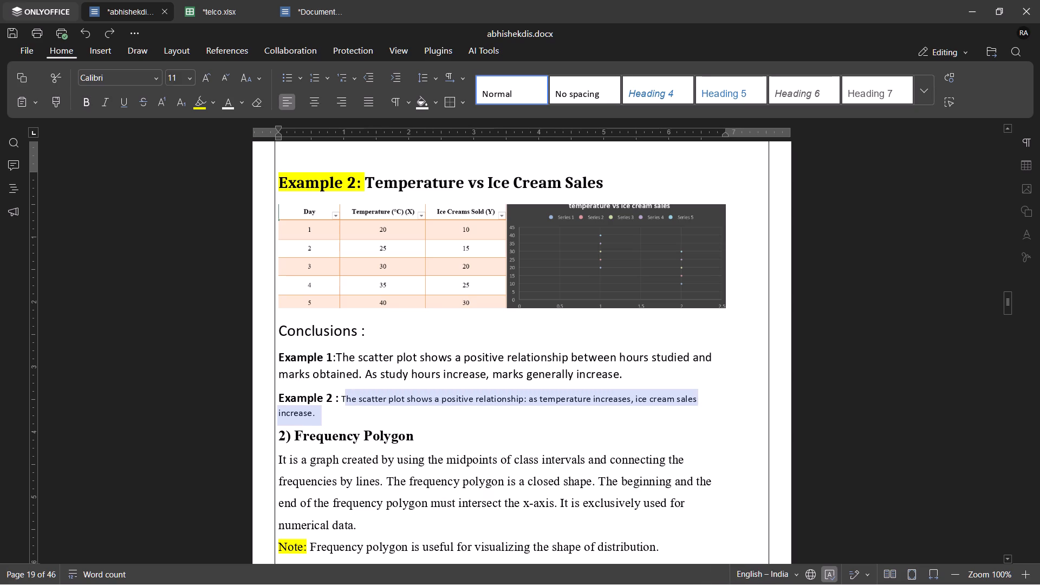
left_click(330, 411)
left_click_drag(330, 411, 342, 399)
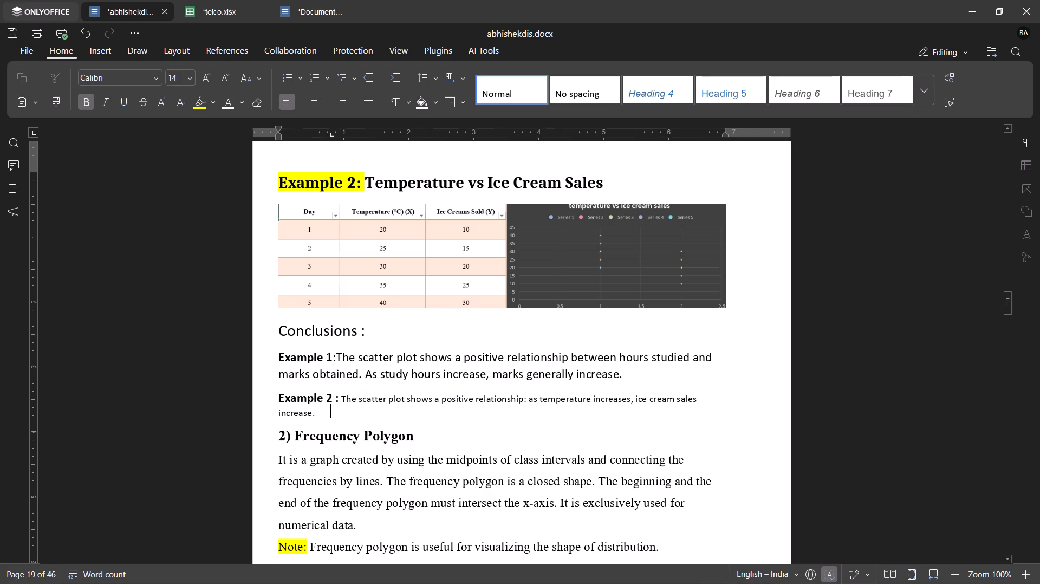
left_click_drag(342, 399, 342, 399)
left_click_drag(342, 399, 316, 421)
left_click(316, 421)
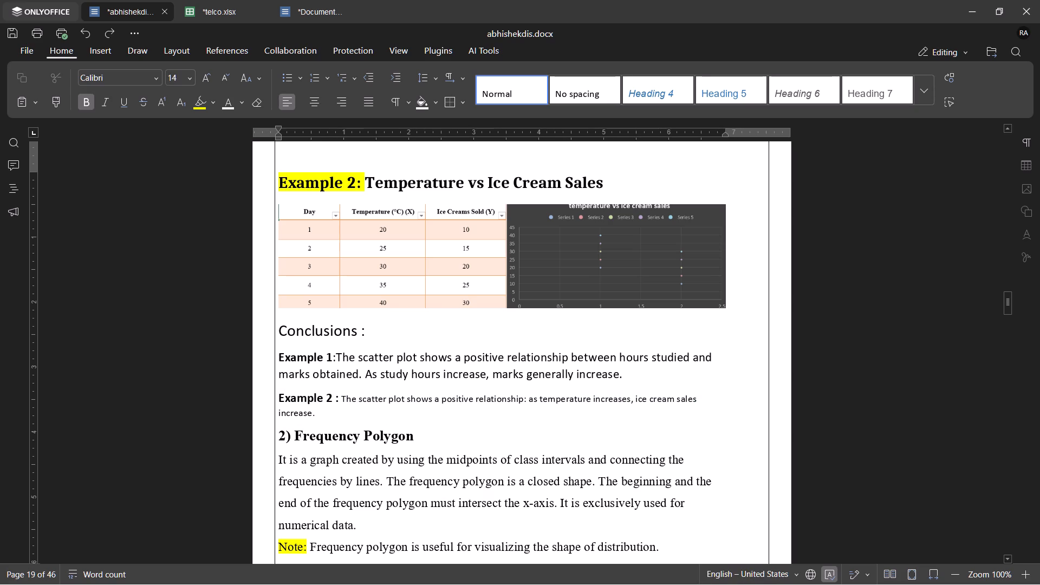
left_click_drag(316, 421, 338, 397)
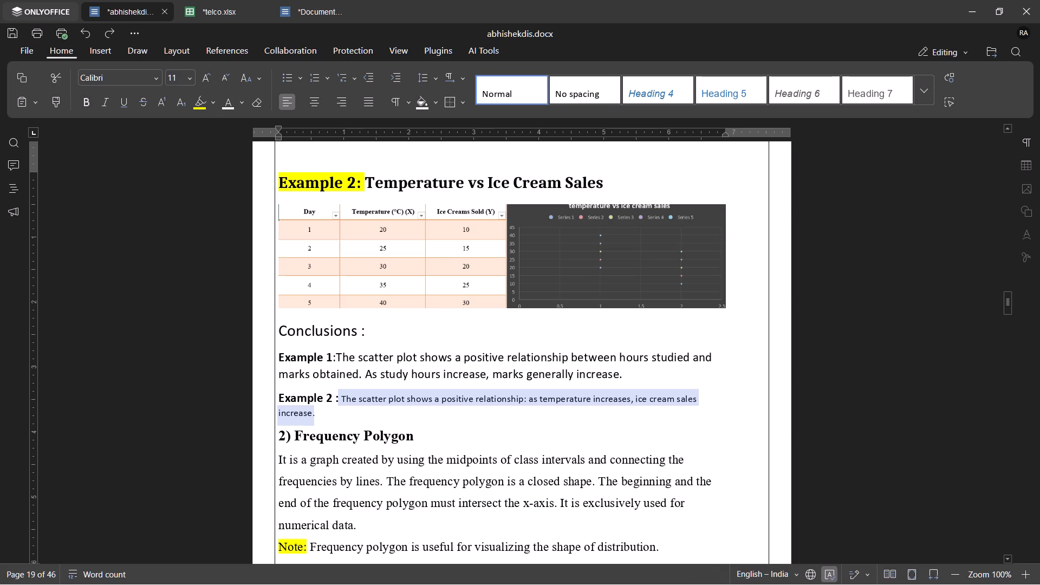
left_click(505, 90)
left_click(186, 74)
left_click(187, 192)
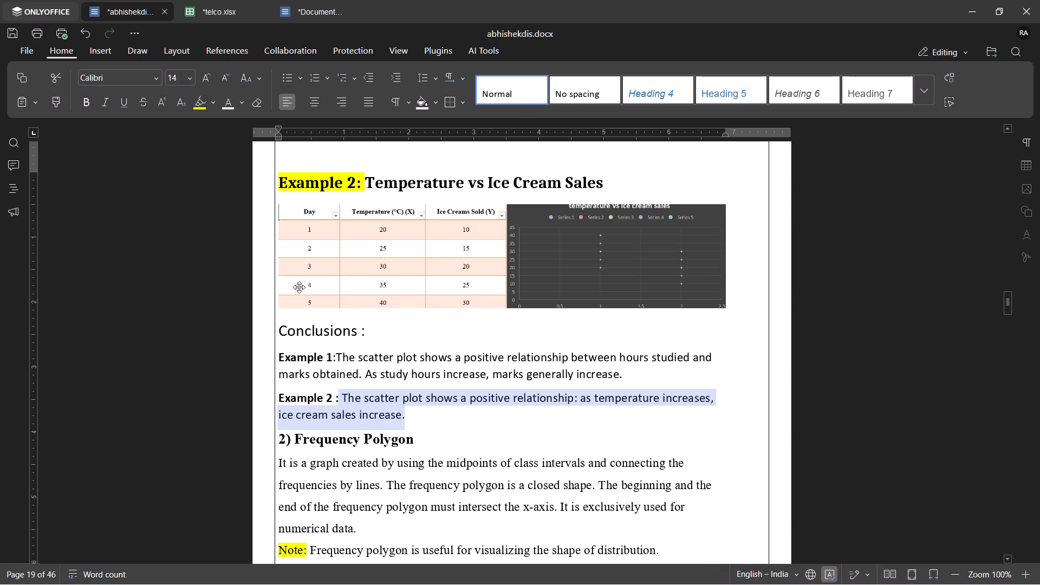
left_click(380, 407)
left_click(412, 411)
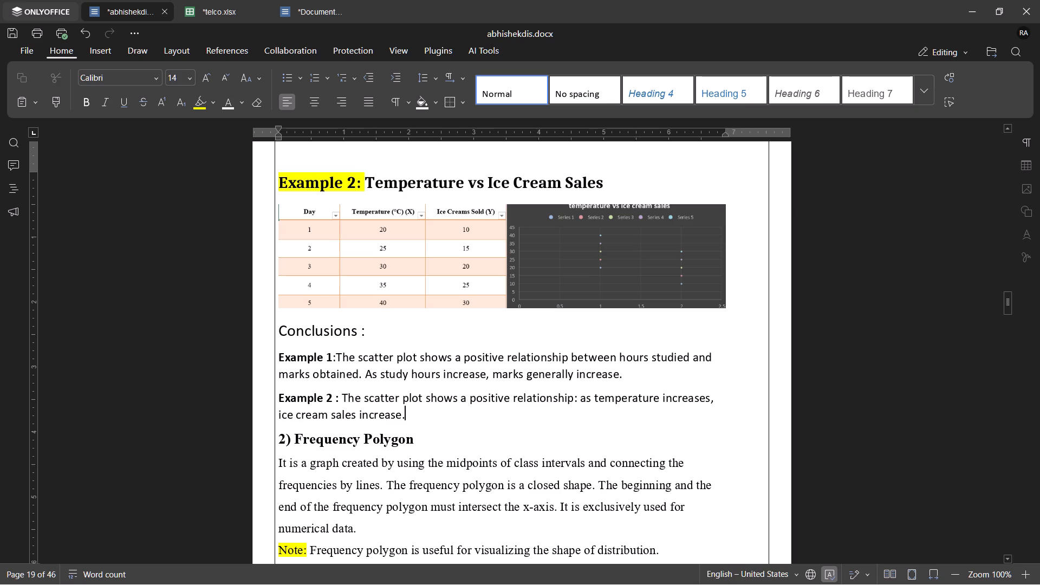
scroll(412, 411, "up", 2)
scroll(412, 411, "down", 4)
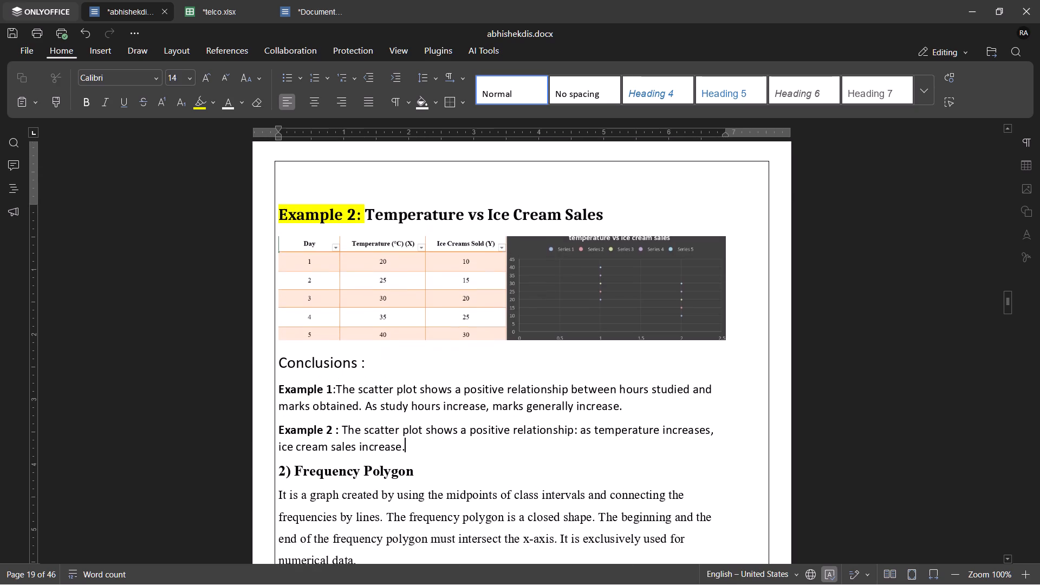
Review the report's scatter plot section, covering both examples, the conclusions and the Frequency Polygon section that follows.
scroll(412, 411, "down", 2)
scroll(412, 411, "up", 10)
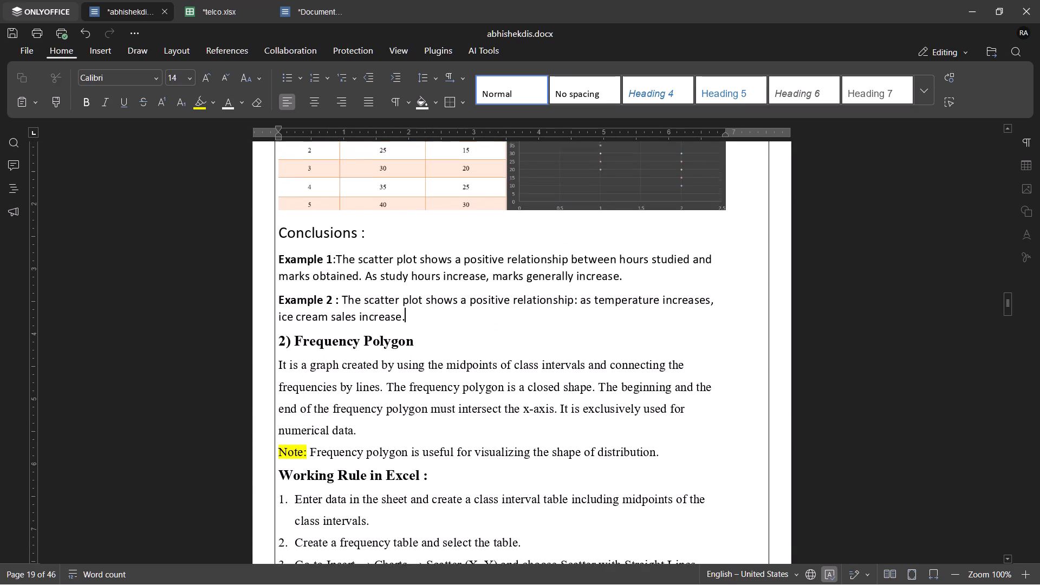
scroll(412, 411, "up", 4)
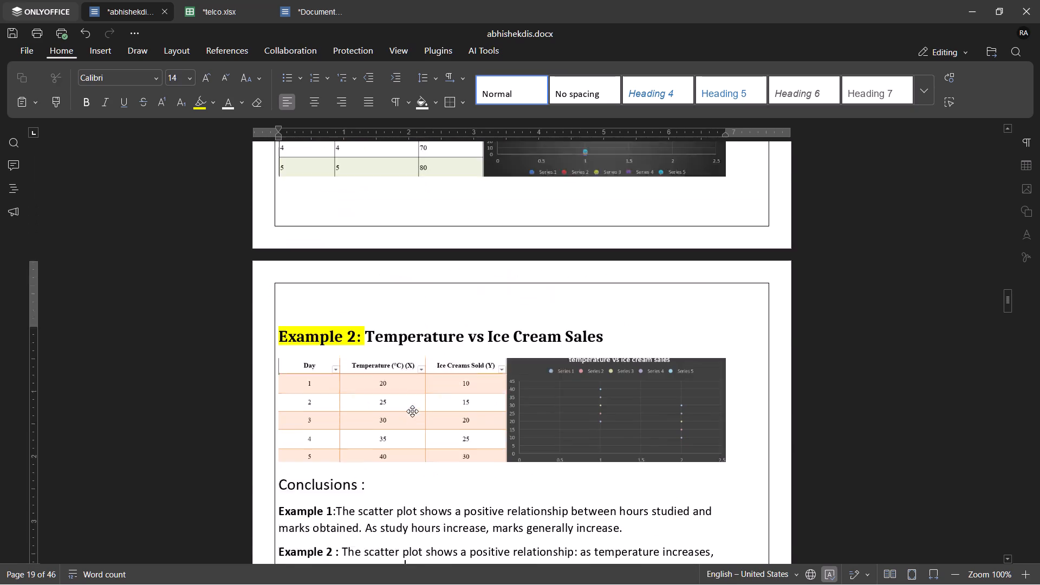
scroll(412, 411, "up", 7)
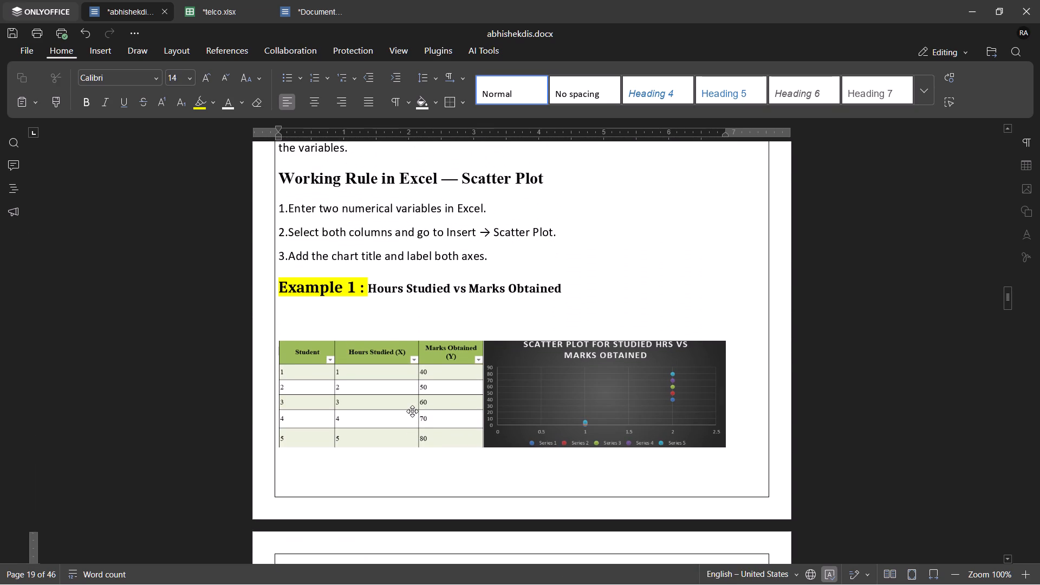
scroll(412, 411, "up", 1)
scroll(412, 411, "down", 5)
scroll(412, 411, "up", 2)
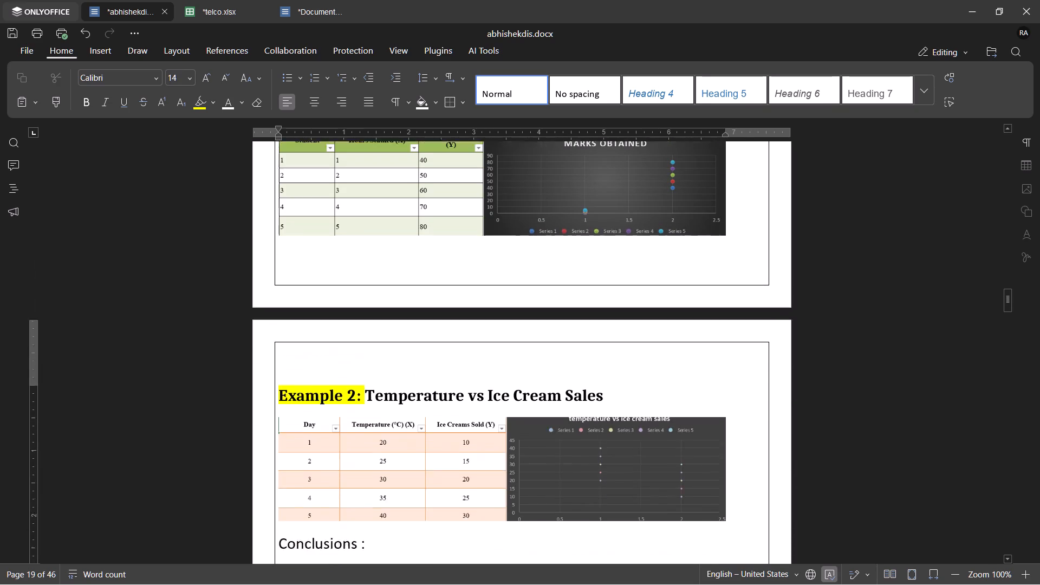
scroll(412, 411, "up", 5)
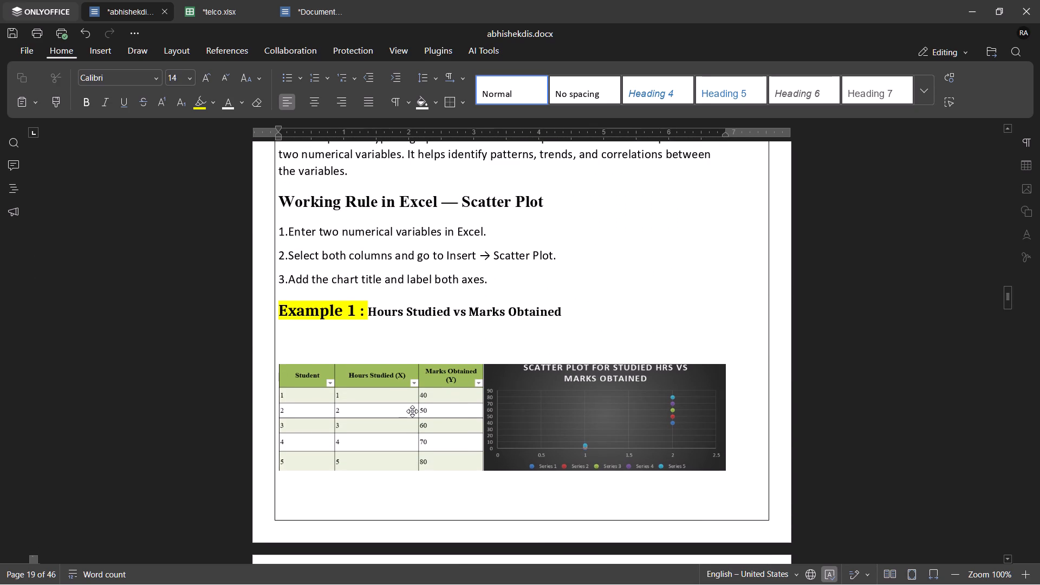
scroll(398, 357, "down", 12)
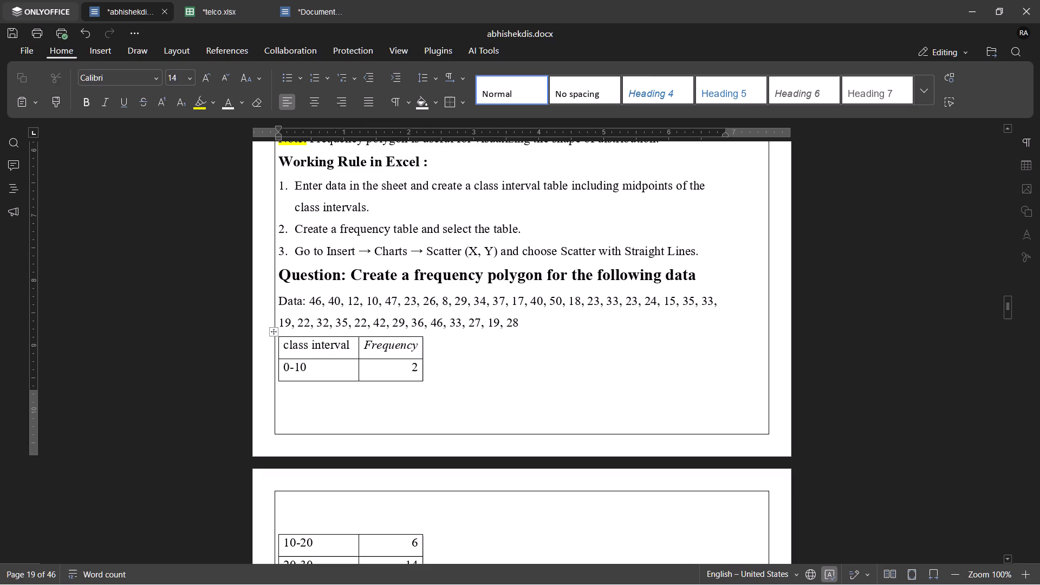
scroll(398, 357, "up", 10)
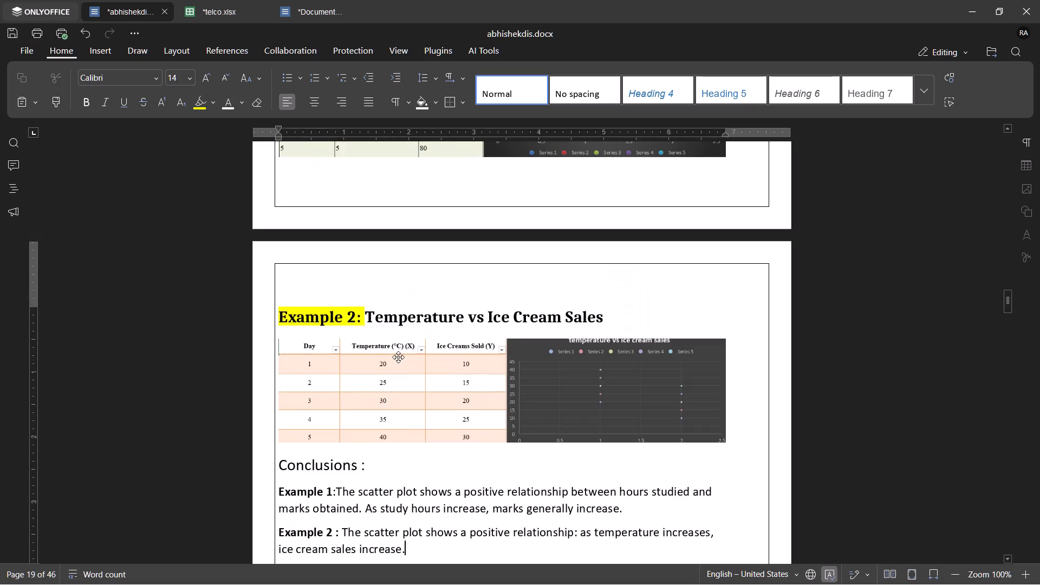
scroll(398, 357, "up", 5)
scroll(398, 357, "down", 7)
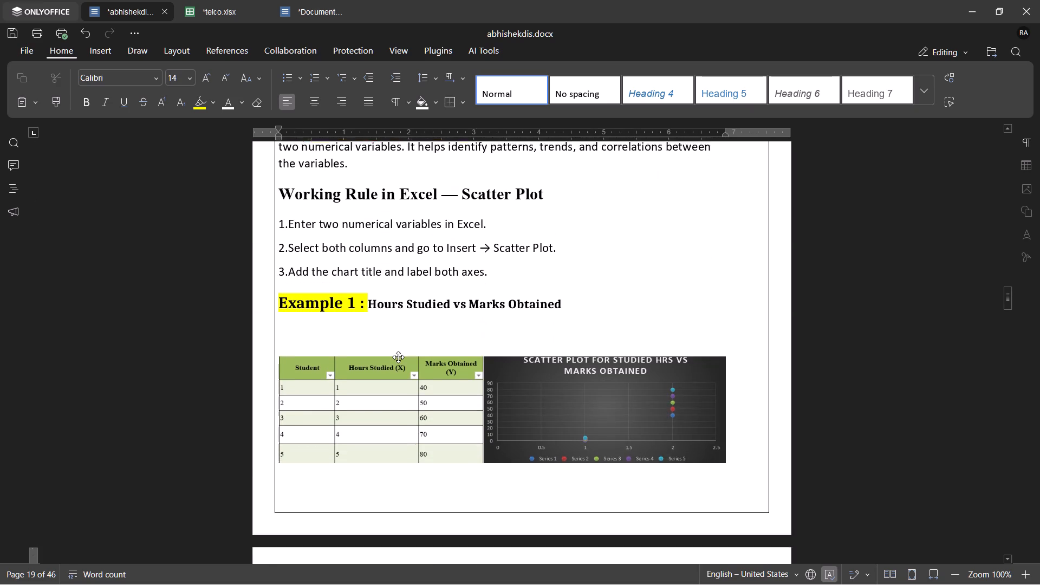
scroll(398, 357, "down", 1)
Read through the full topic outline in Document1, from Introduction to Statistics to the Case Study.
left_click(290, 15)
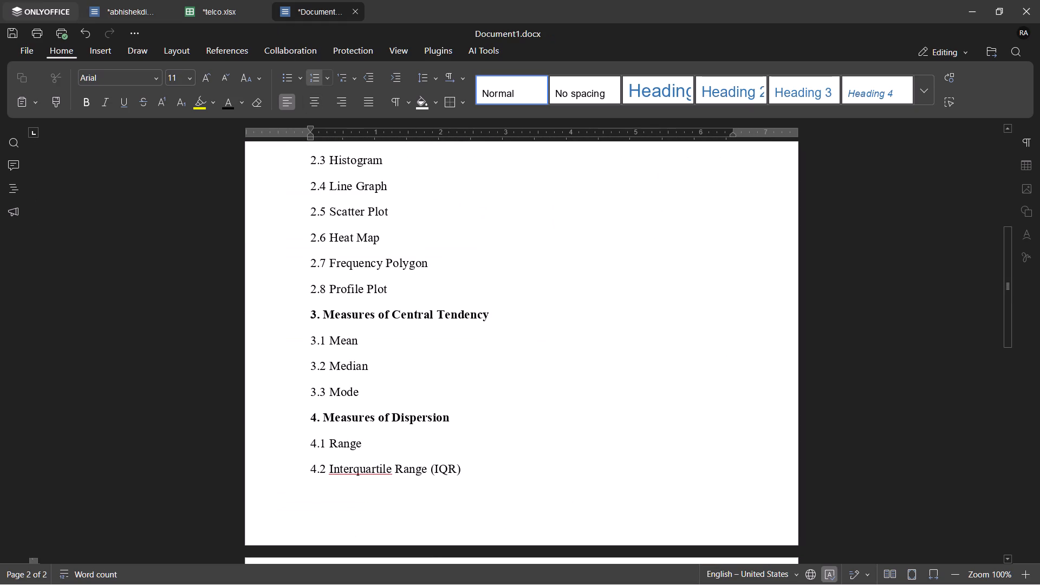
scroll(334, 232, "down", 1)
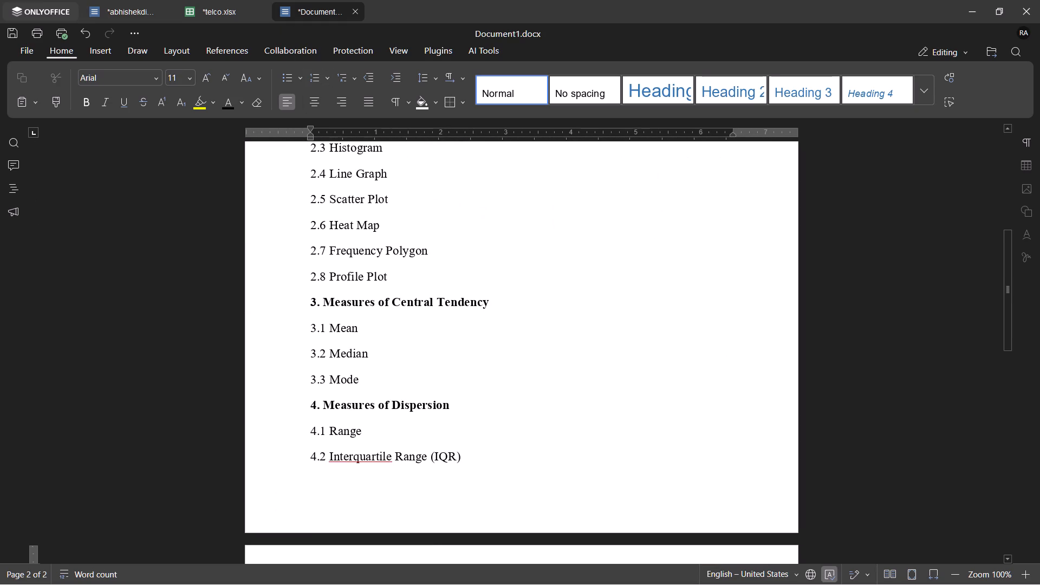
scroll(334, 232, "up", 9)
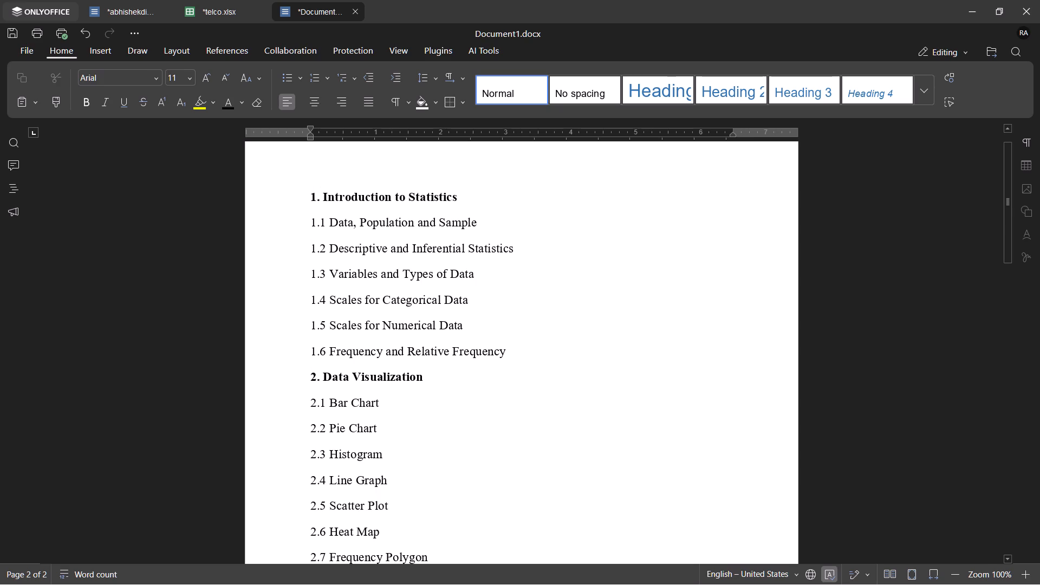
scroll(334, 232, "down", 6)
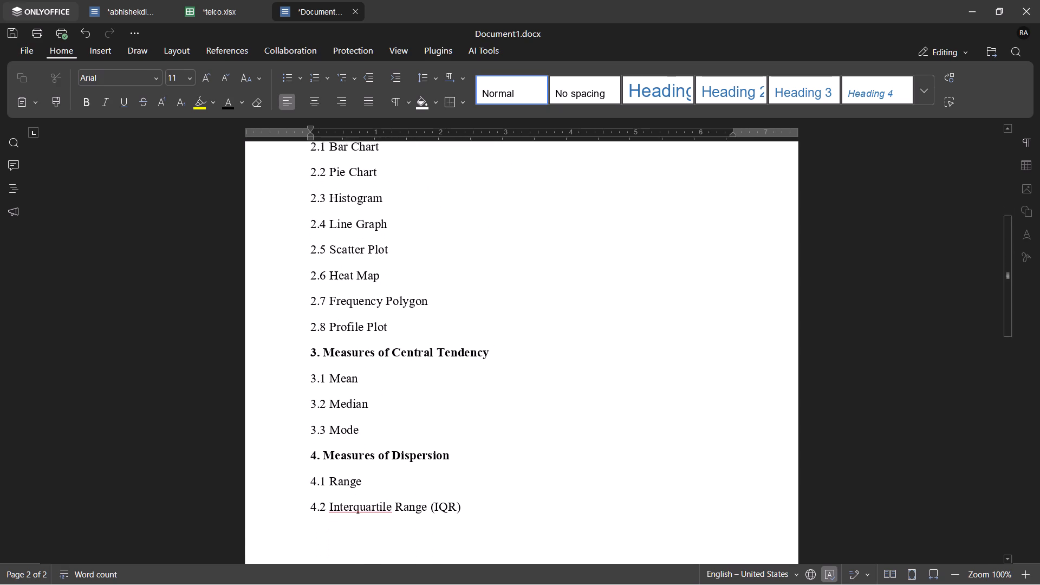
scroll(334, 232, "down", 4)
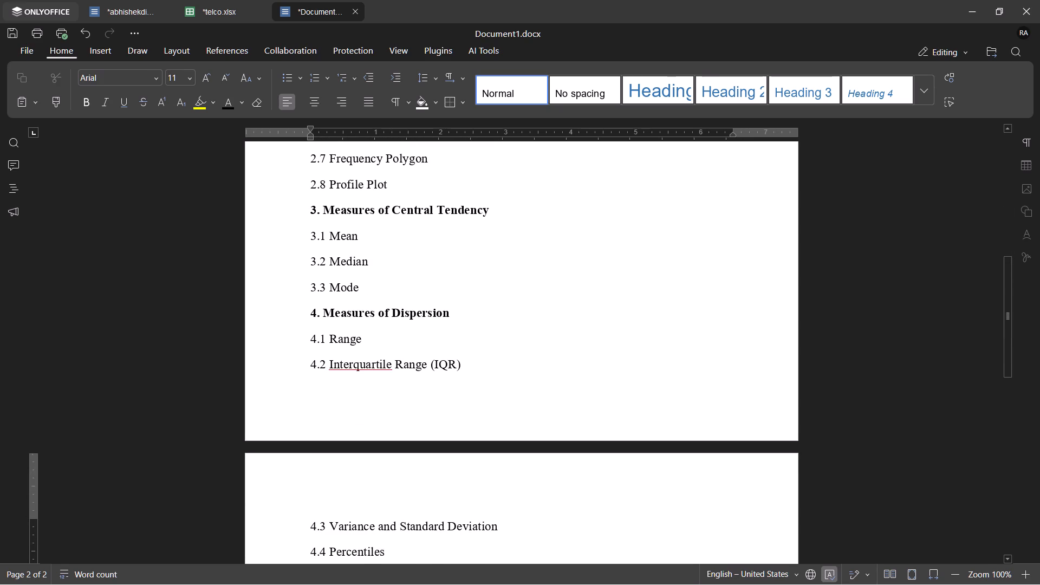
left_click_drag(303, 224, 380, 430)
scroll(380, 430, "down", 6)
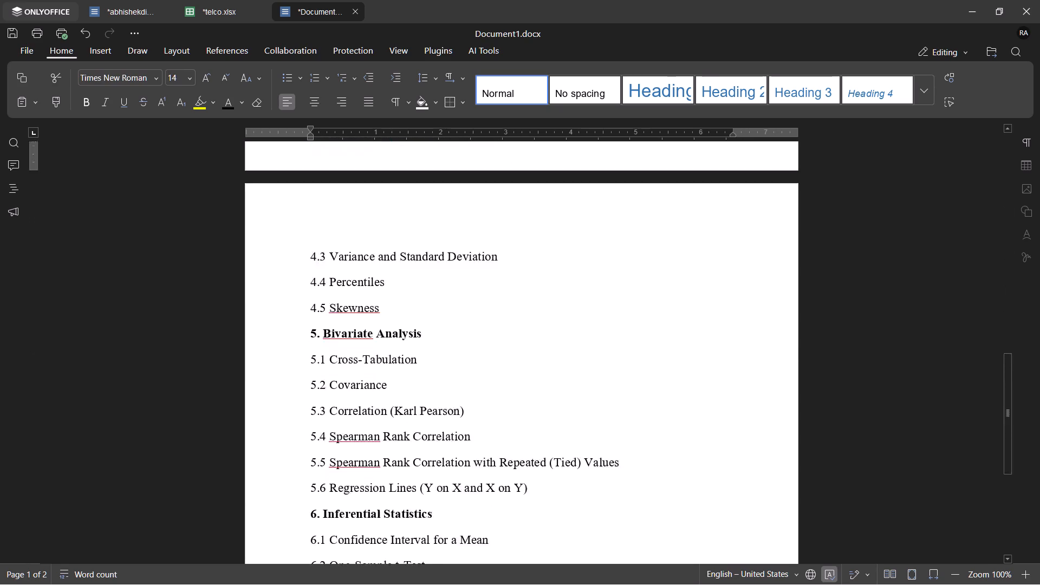
scroll(380, 430, "down", 5)
scroll(380, 430, "up", 3)
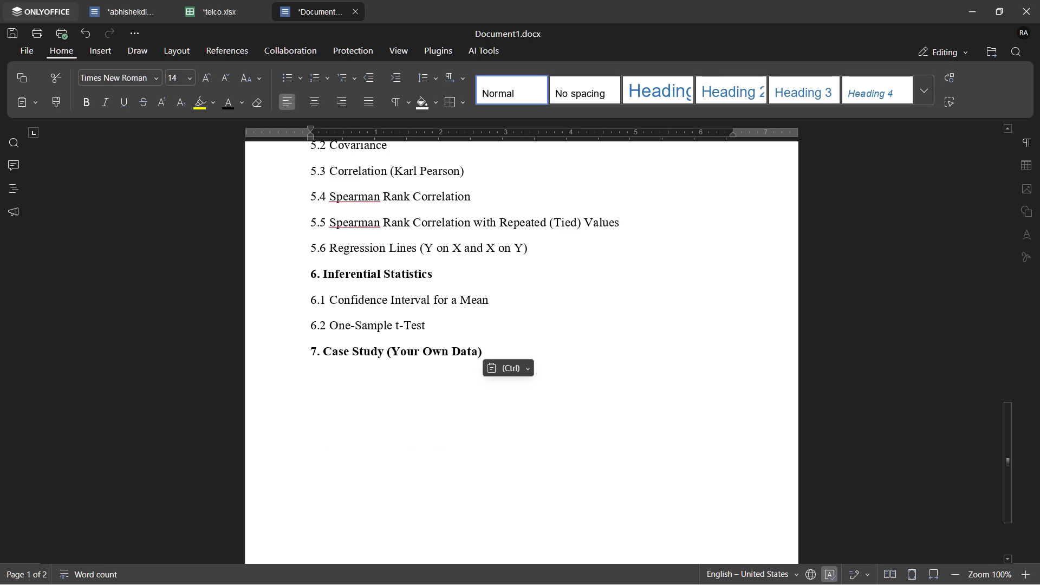
scroll(380, 430, "right", 1)
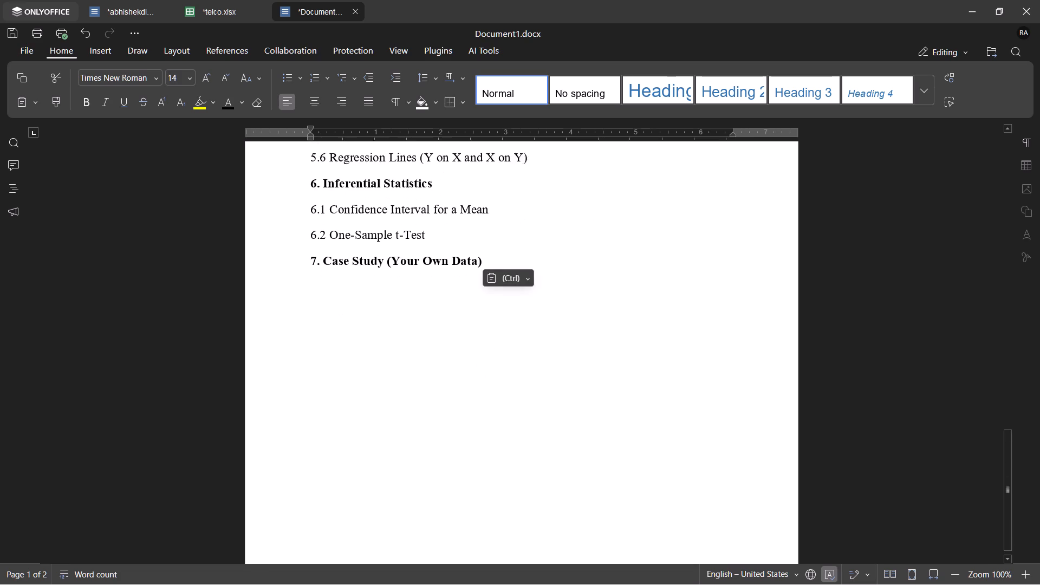
scroll(380, 430, "down", 6)
scroll(380, 430, "up", 11)
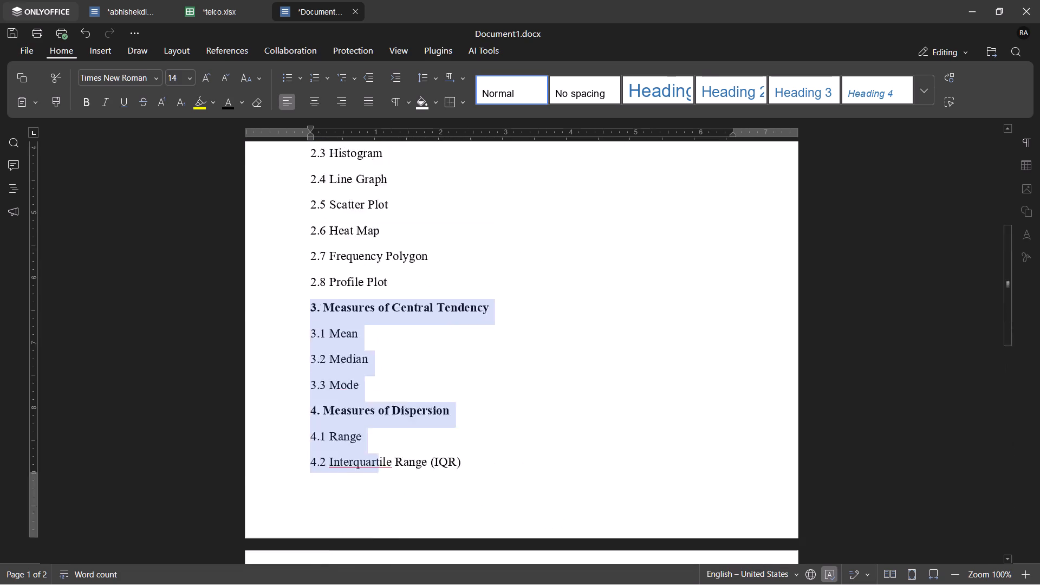
Compare the report's scatter plot section with the tables and charts on Sheet4 of the telco.xlsx workbook.
left_click(142, 6)
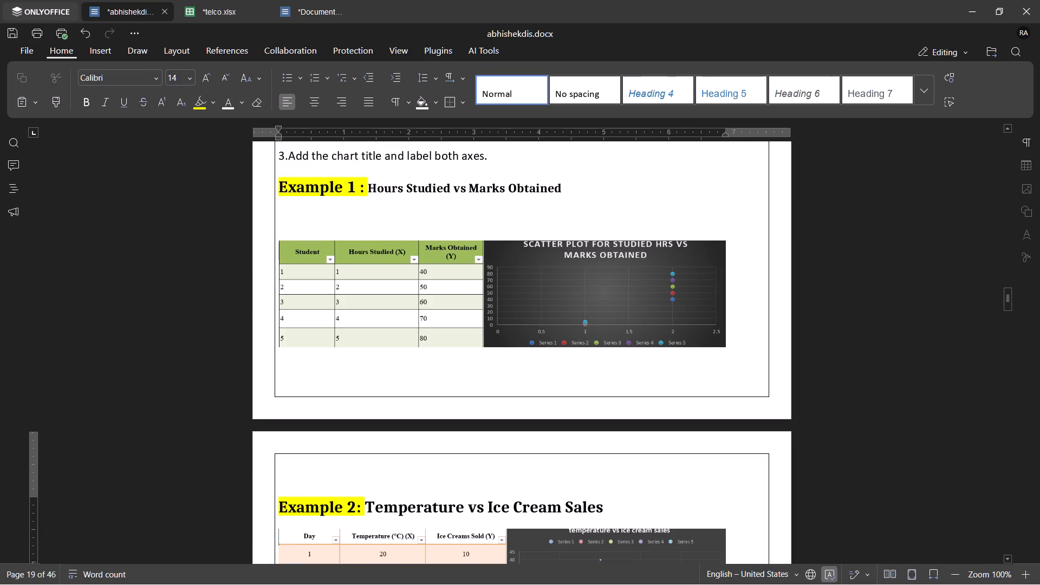
scroll(467, 444, "down", 6)
scroll(467, 444, "up", 3)
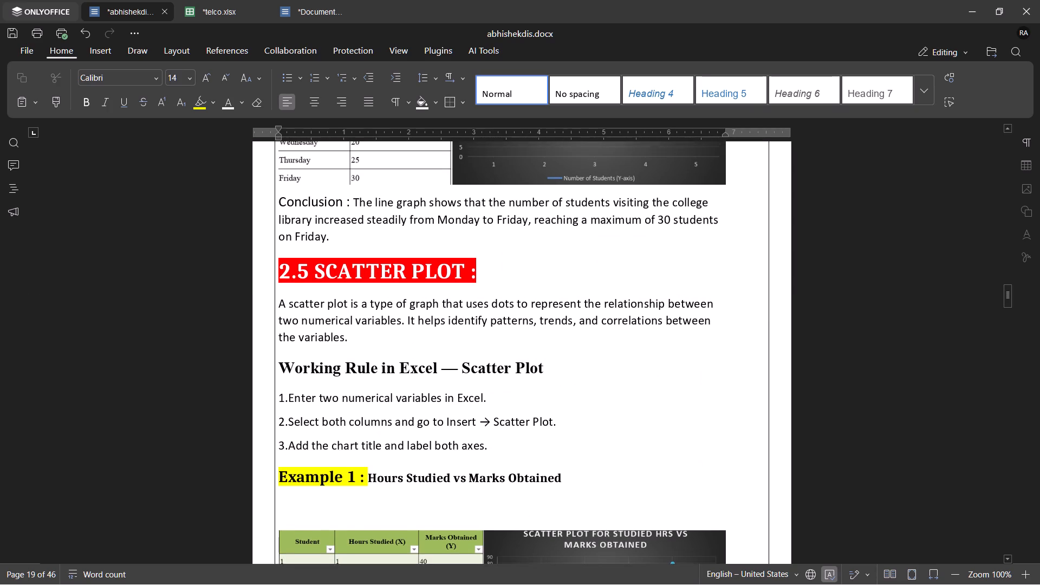
scroll(467, 444, "down", 7)
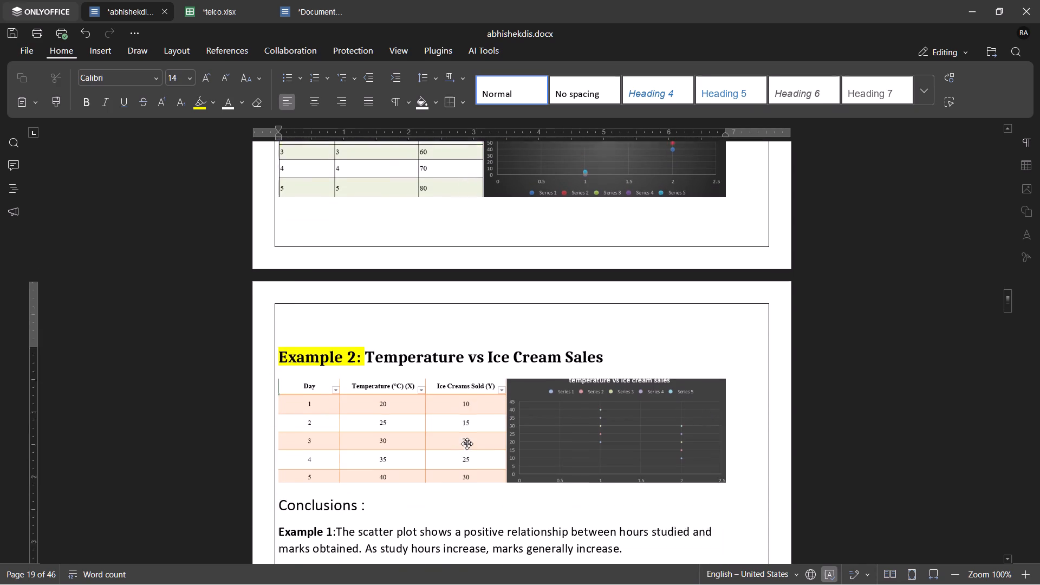
left_click(226, 11)
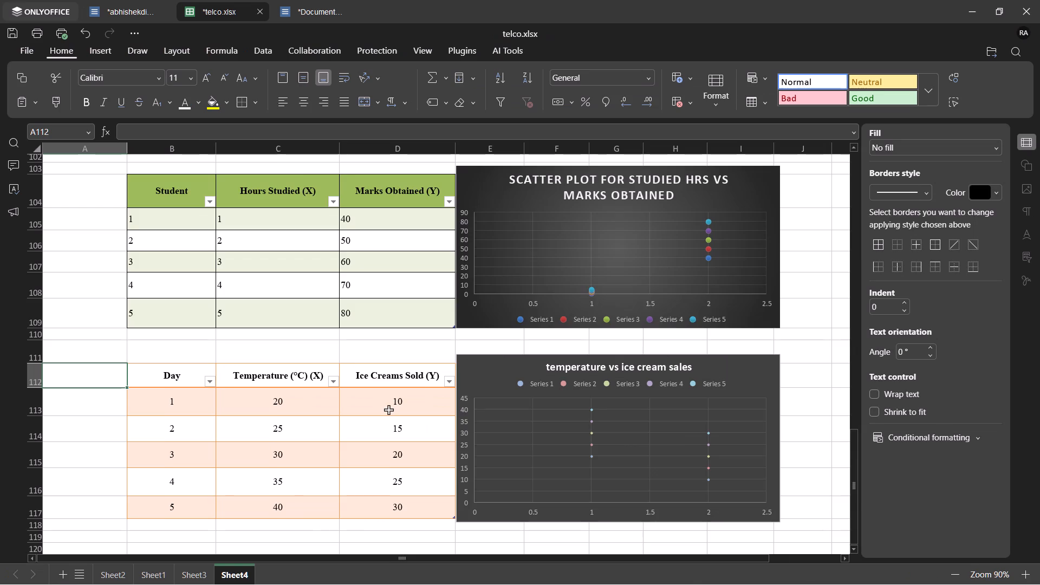
scroll(388, 409, "down", 3)
scroll(388, 409, "up", 17)
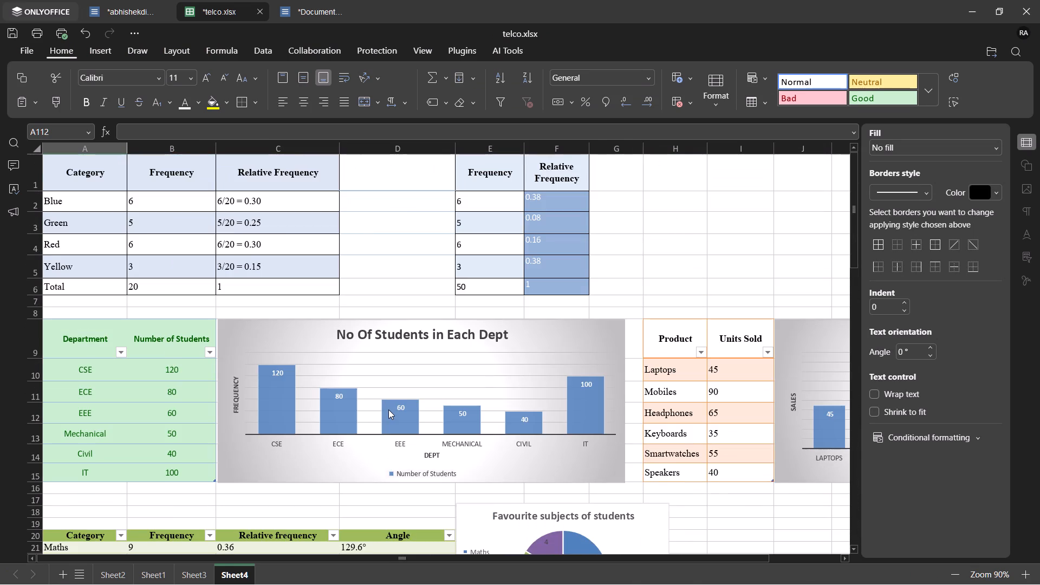
scroll(388, 409, "up", 2)
scroll(388, 409, "down", 2)
scroll(388, 409, "left", 2)
scroll(388, 409, "right", 3)
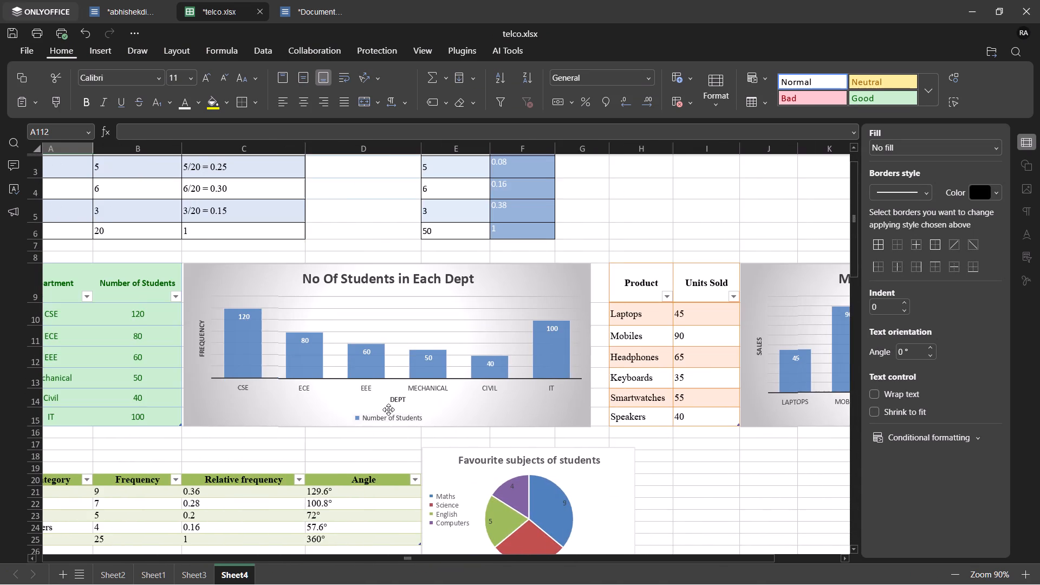
scroll(388, 409, "down", 5)
scroll(388, 409, "up", 1)
scroll(388, 409, "down", 6)
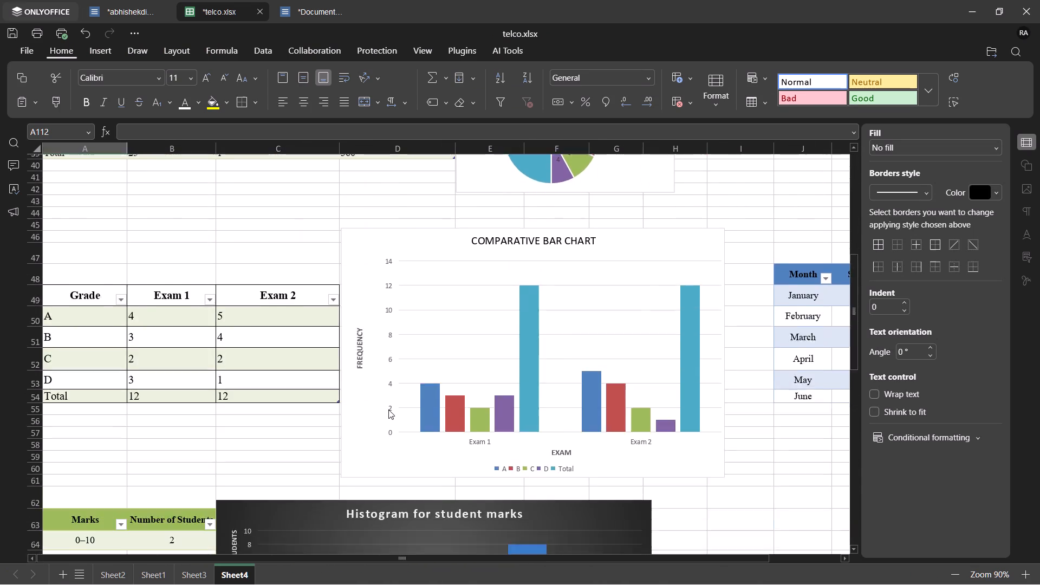
scroll(388, 409, "up", 6)
scroll(388, 409, "down", 6)
scroll(388, 409, "left", 2)
scroll(388, 409, "right", 3)
scroll(388, 409, "down", 4)
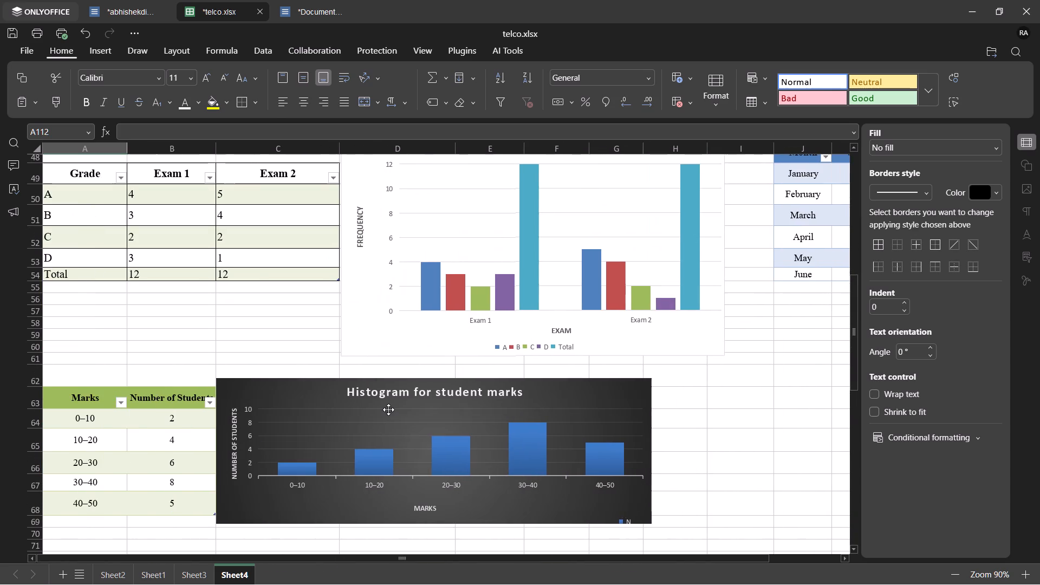
scroll(388, 409, "down", 7)
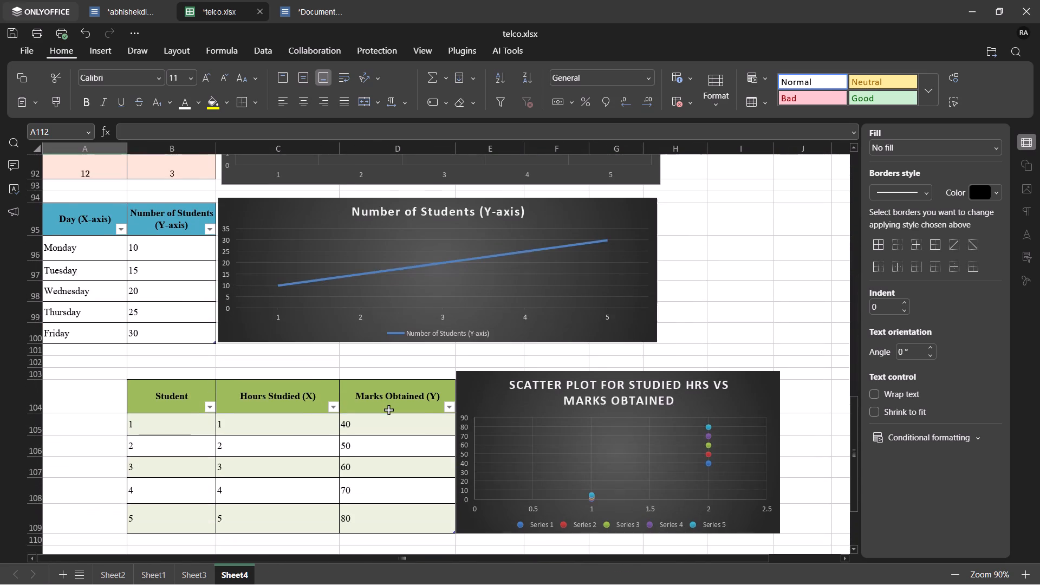
scroll(388, 409, "down", 2)
scroll(388, 409, "up", 7)
scroll(388, 409, "down", 1)
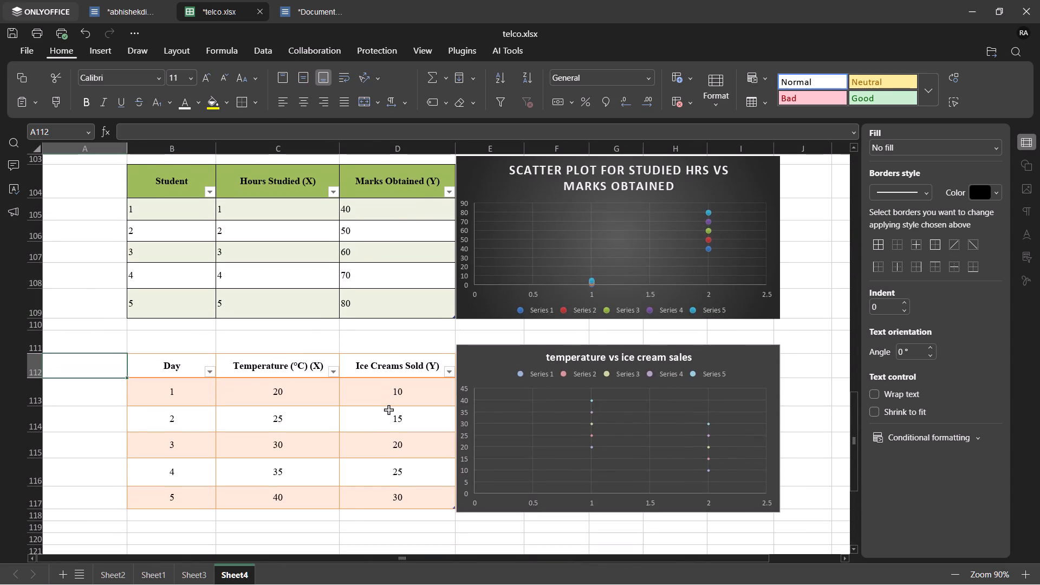
scroll(388, 409, "down", 1)
Check the report's content after the scatter plot conclusions against Document1's Data Visualization list, locating the 2.6 Heat Map entry.
left_click(133, 12)
scroll(294, 325, "down", 4)
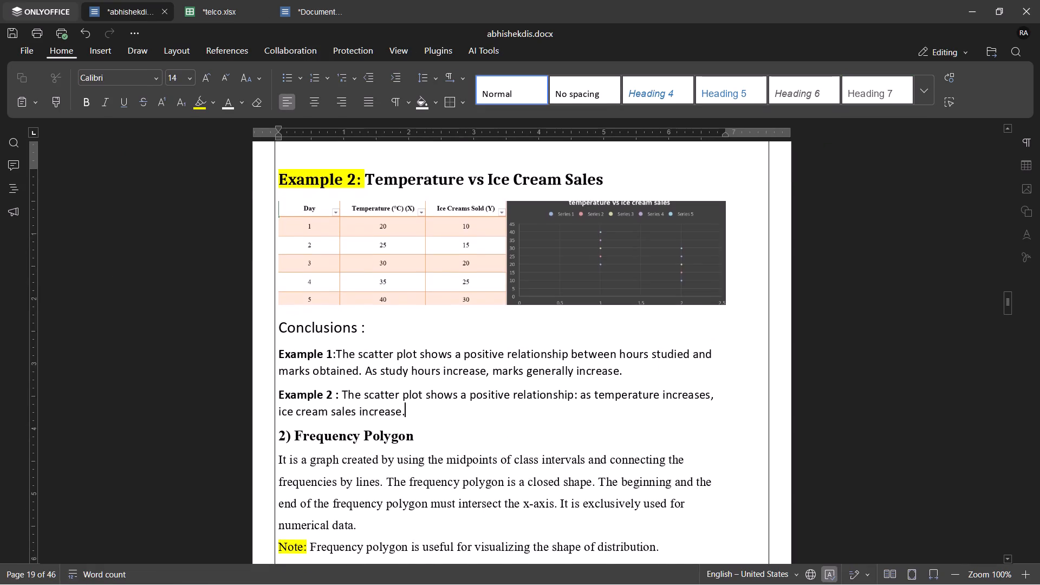
scroll(294, 325, "down", 4)
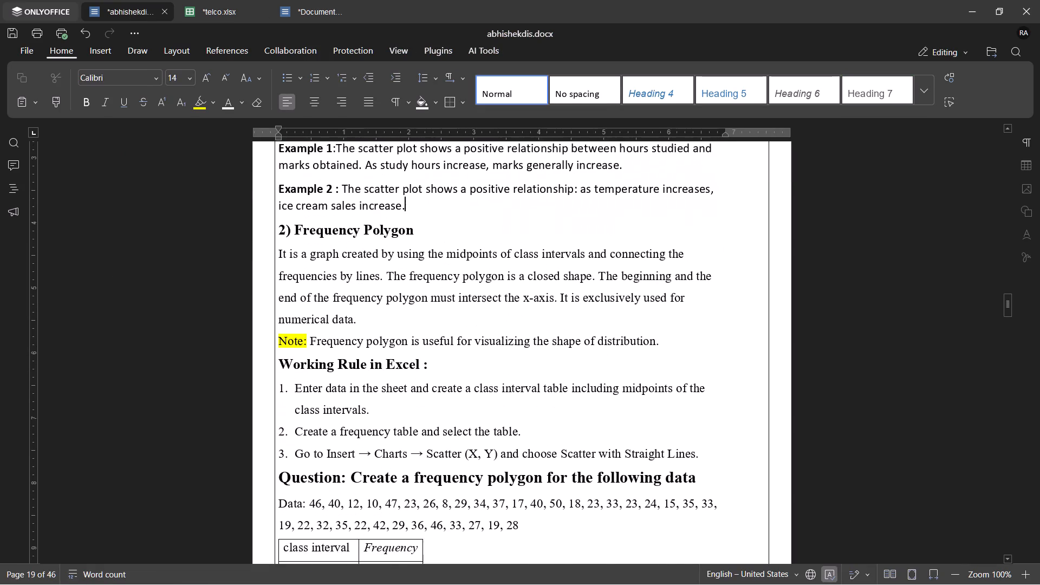
scroll(294, 325, "down", 2)
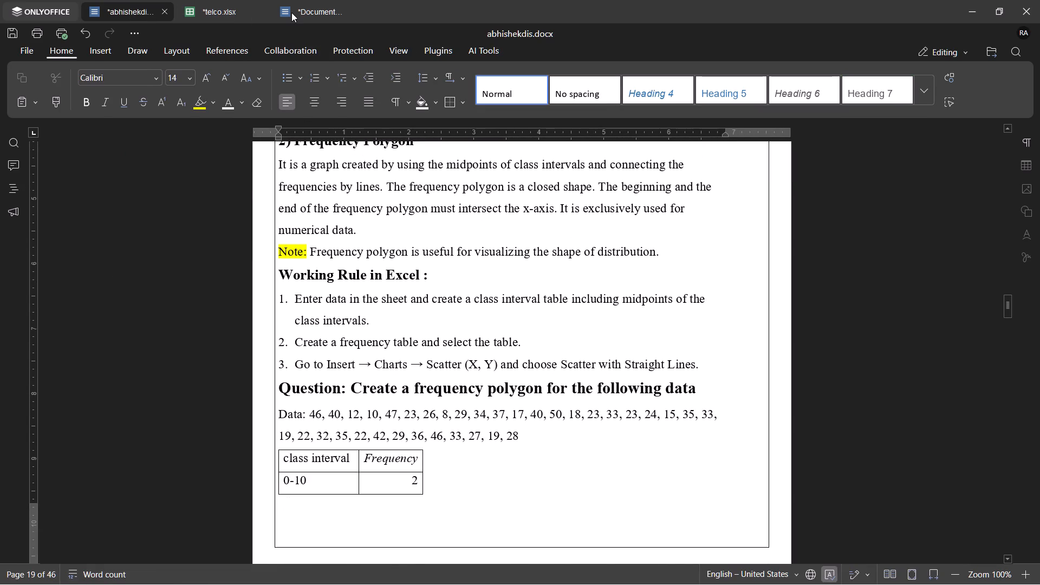
left_click(291, 12)
left_click(481, 266)
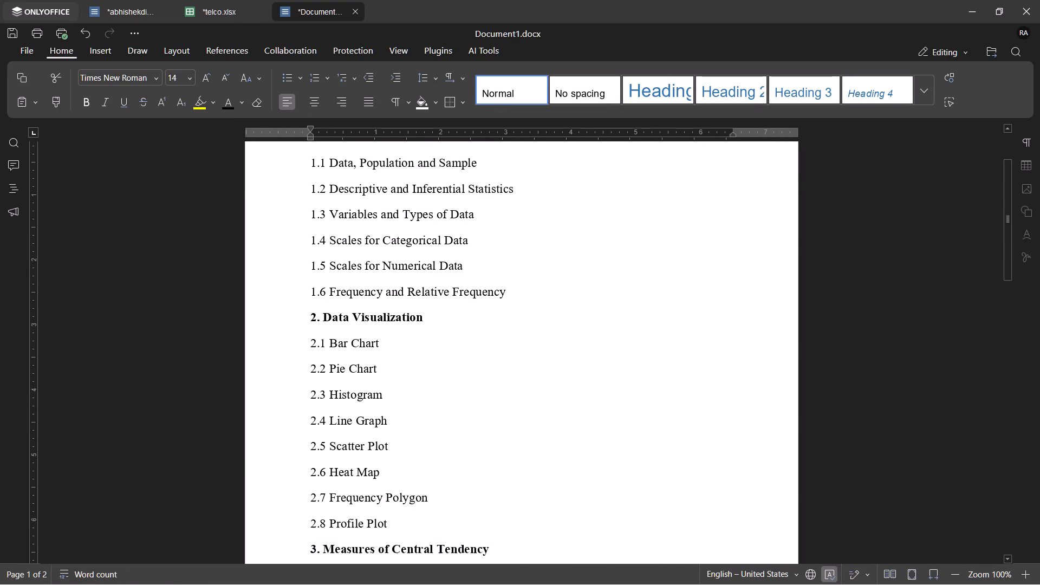
scroll(443, 265, "down", 1)
scroll(443, 265, "up", 3)
scroll(443, 265, "down", 4)
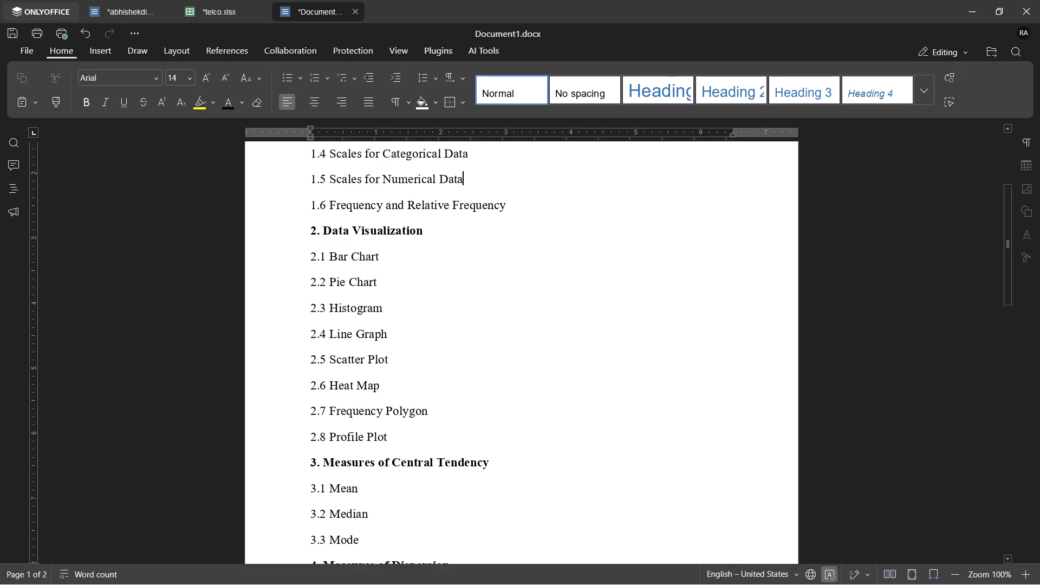
scroll(443, 265, "down", 1)
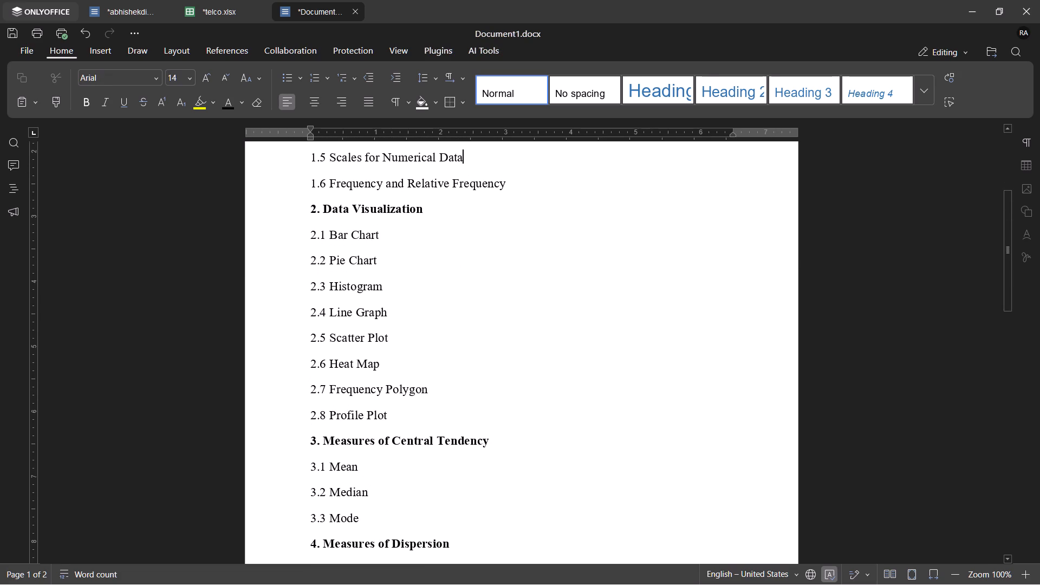
left_click(387, 367)
Review the report's scatter plot examples, conclusions and Frequency Polygon section after checking Document1's Data Visualization list.
left_click(389, 415)
left_click(132, 10)
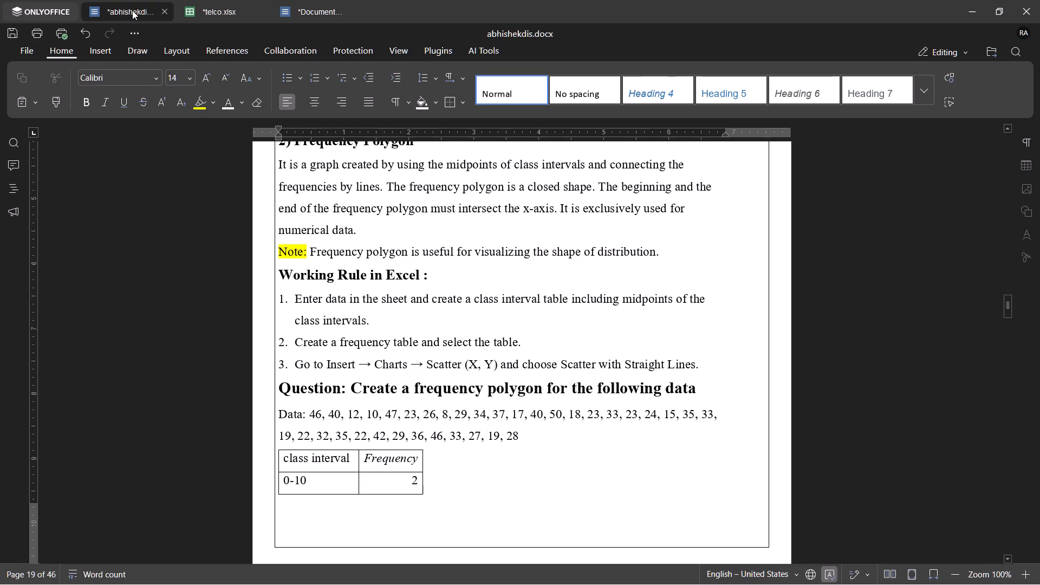
left_click(363, 272)
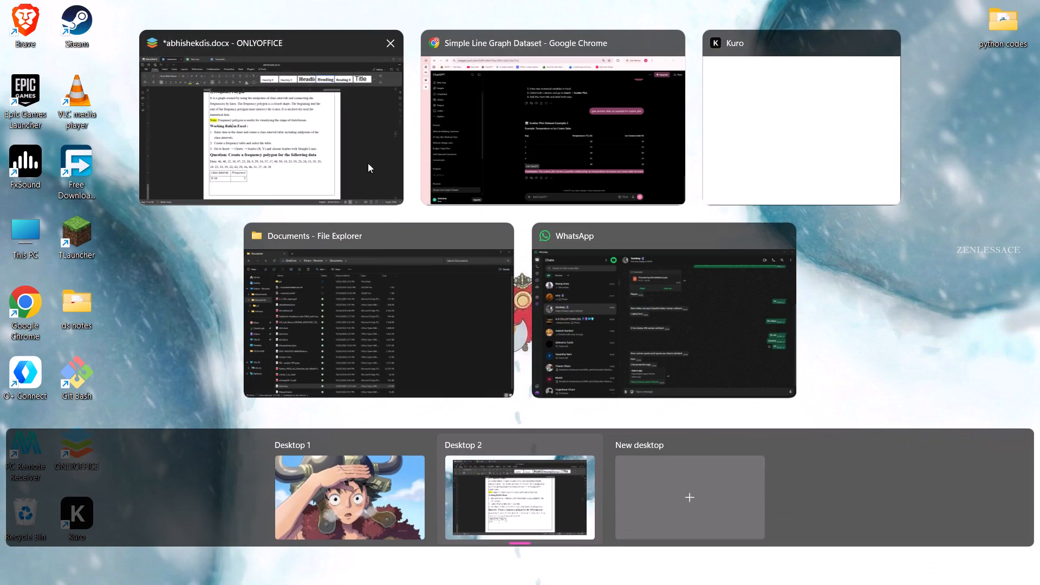
left_click(349, 115)
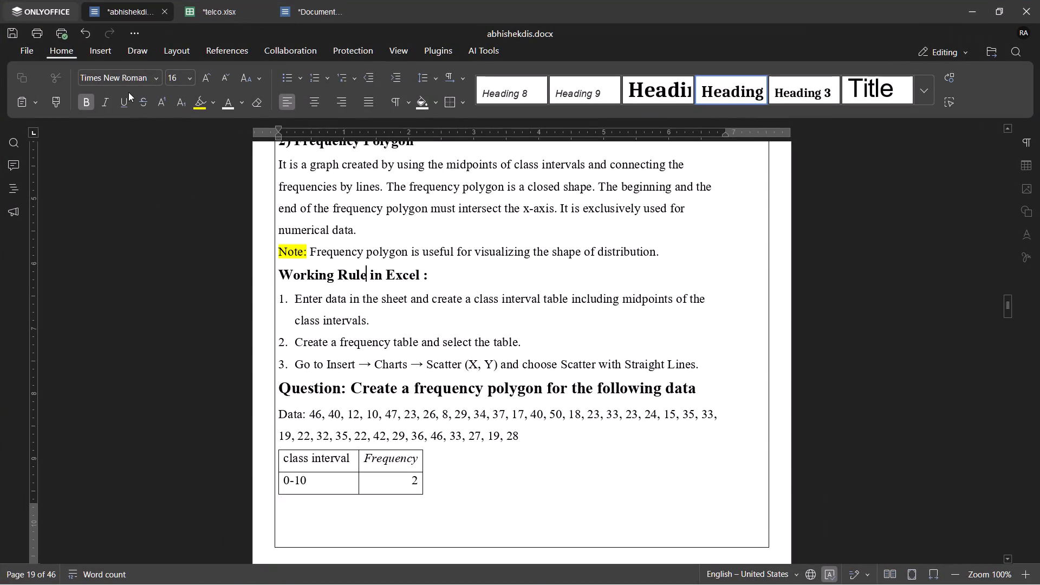
left_click(102, 75)
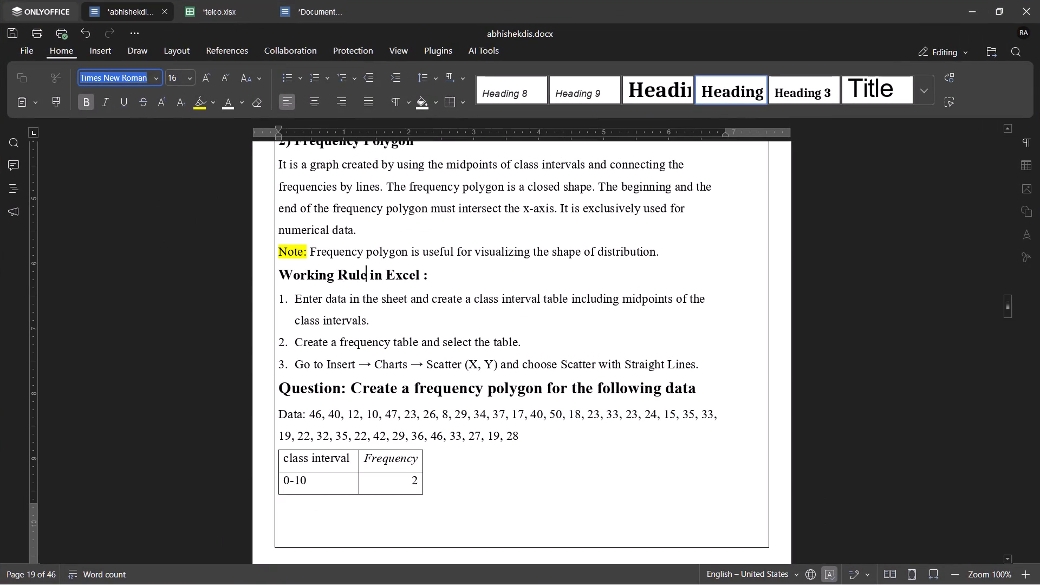
left_click(468, 344)
scroll(468, 344, "up", 3)
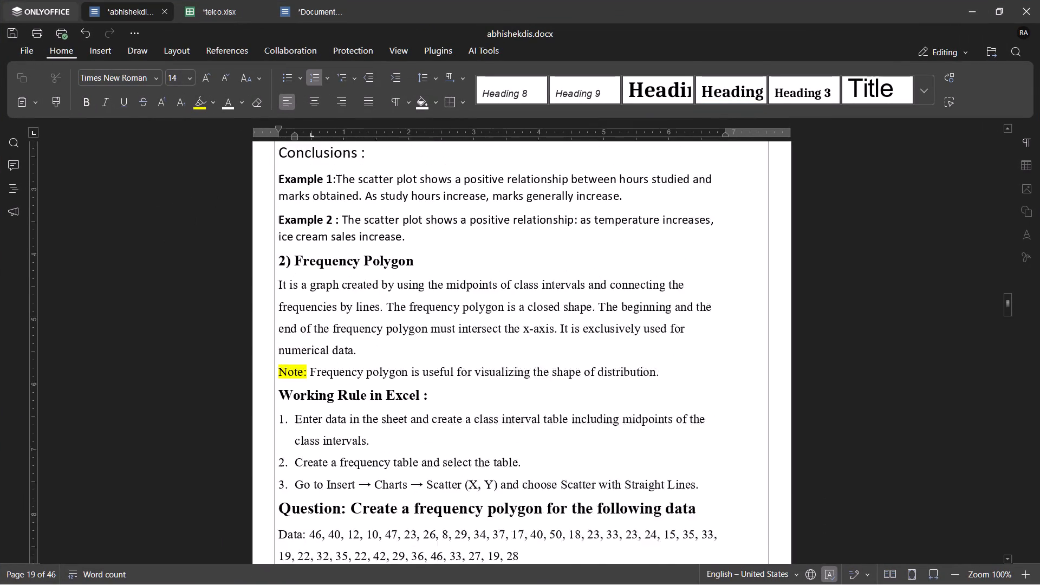
scroll(468, 344, "up", 3)
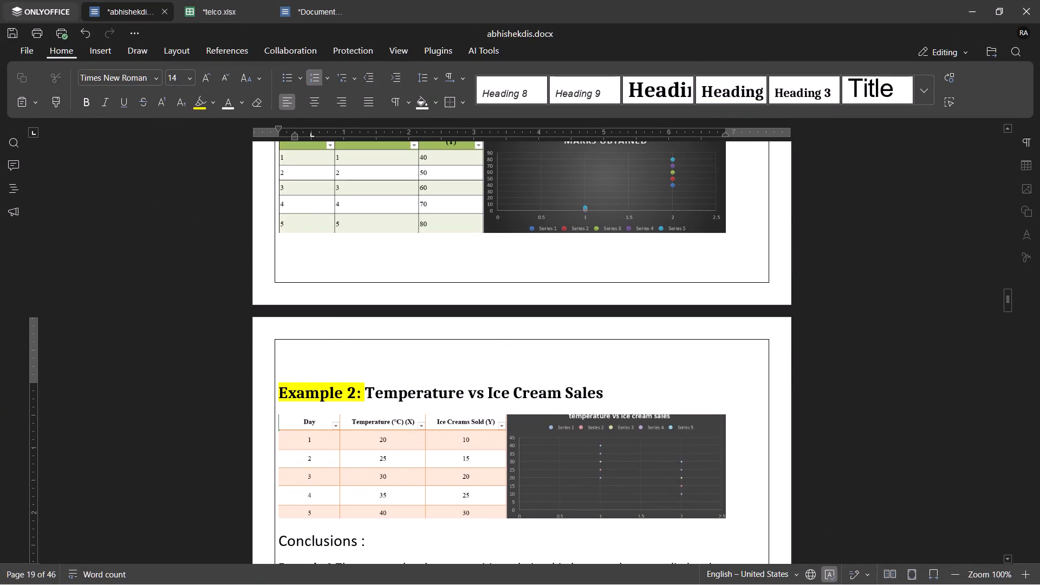
scroll(468, 344, "down", 4)
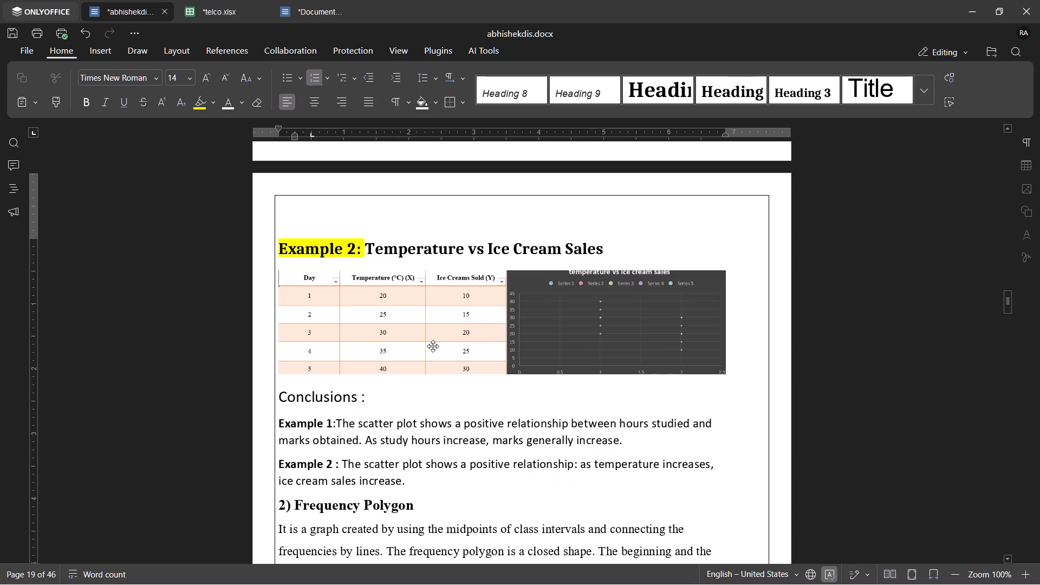
Save the abhishekdis.docx report and the telco.xlsx workbook.
key("ctrl+s")
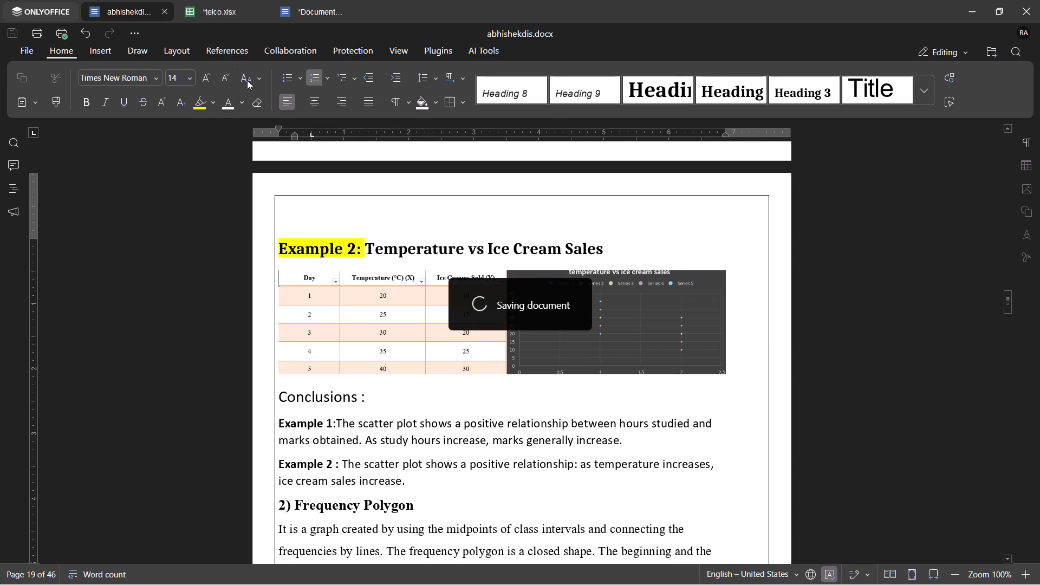
left_click(192, 6)
key("ctrl+s")
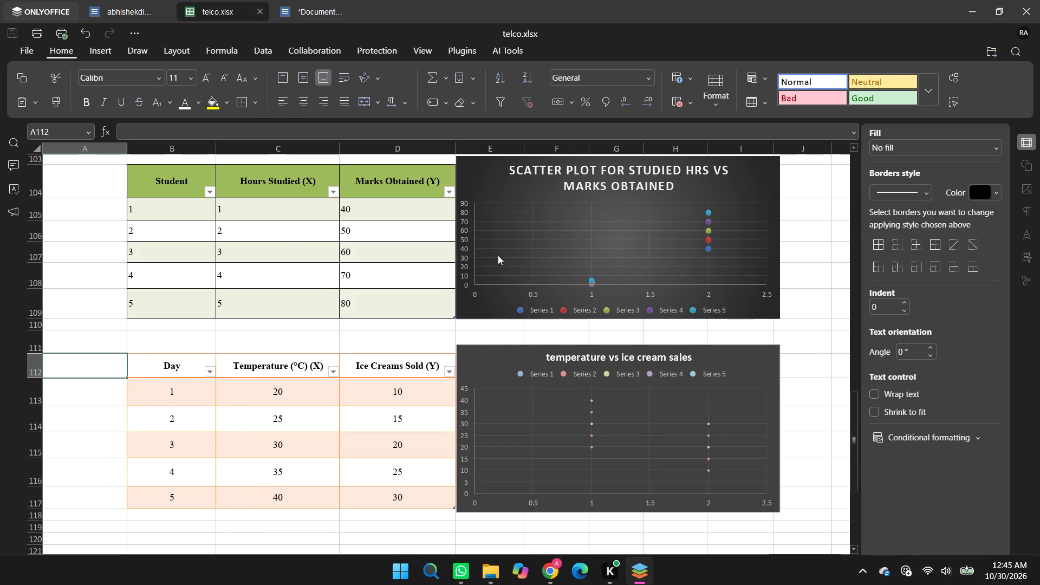
Close the editor window with all open documents, choosing to save Document1.docx but cancelling its Save As dialog.
left_click(282, 10)
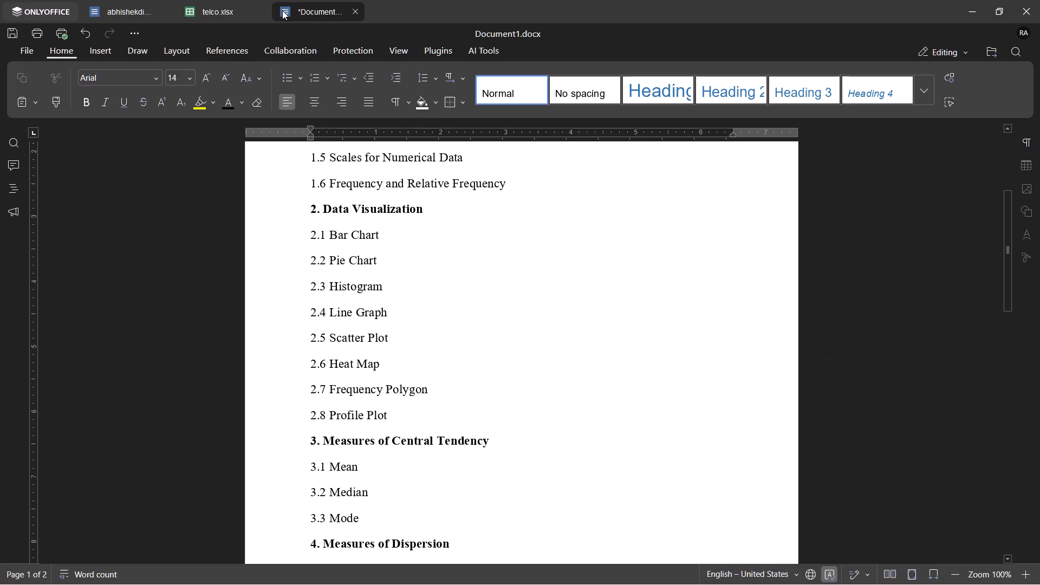
scroll(349, 308, "up", 4)
left_click(1038, 0)
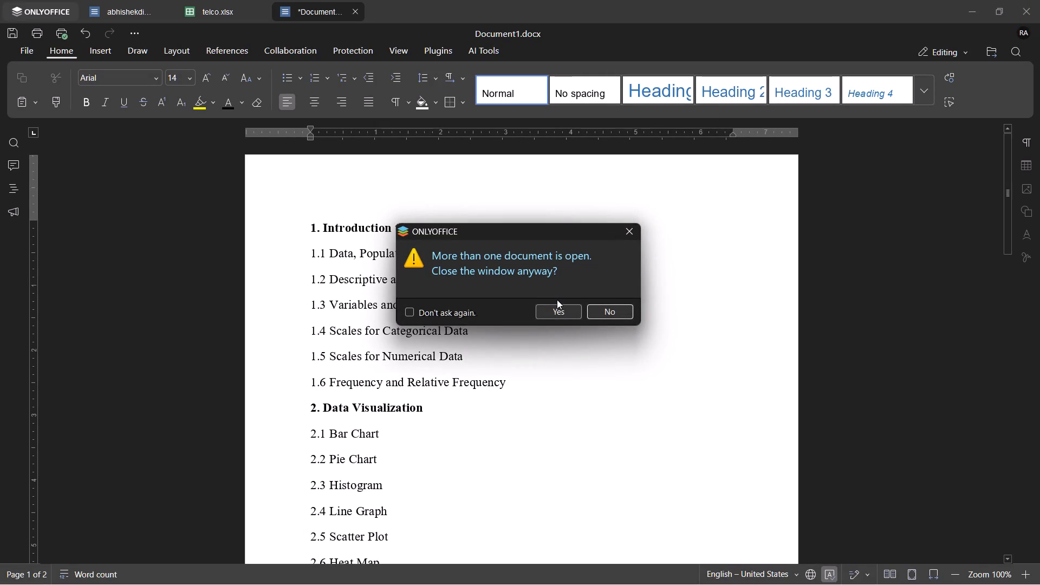
left_click(557, 303)
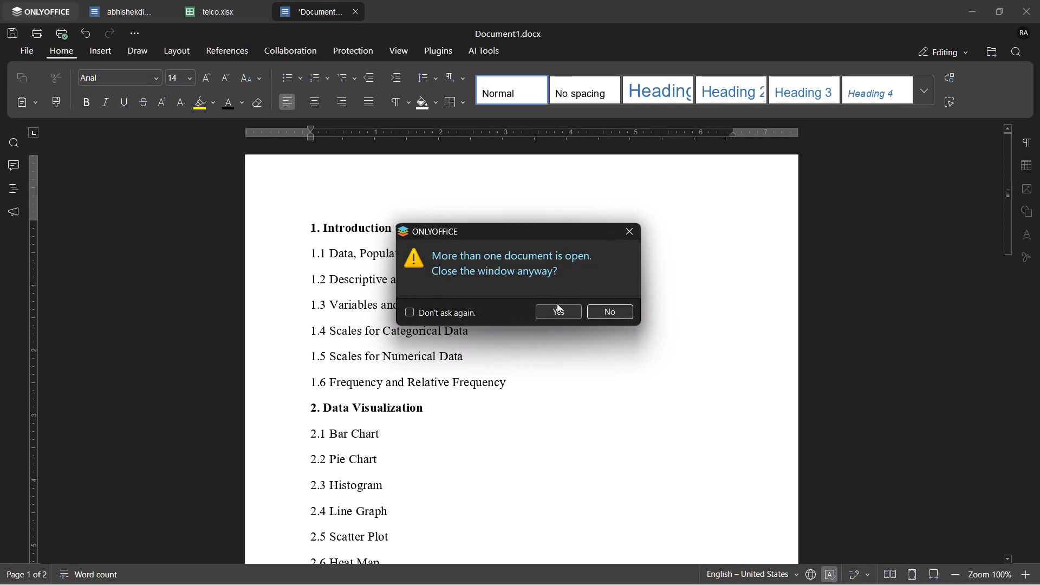
left_click(550, 311)
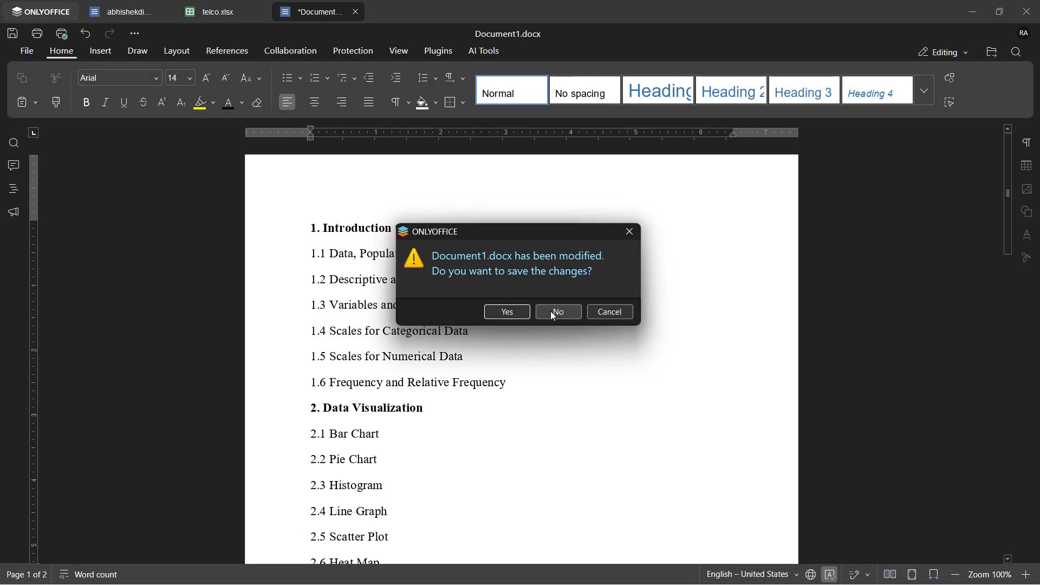
right_click(499, 310)
left_click(499, 310)
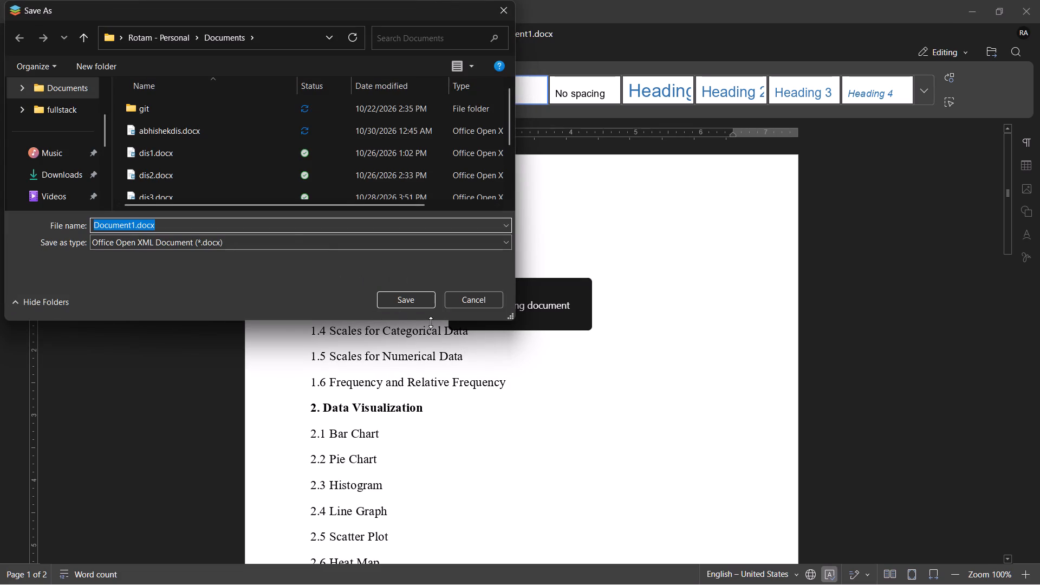
left_click(454, 301)
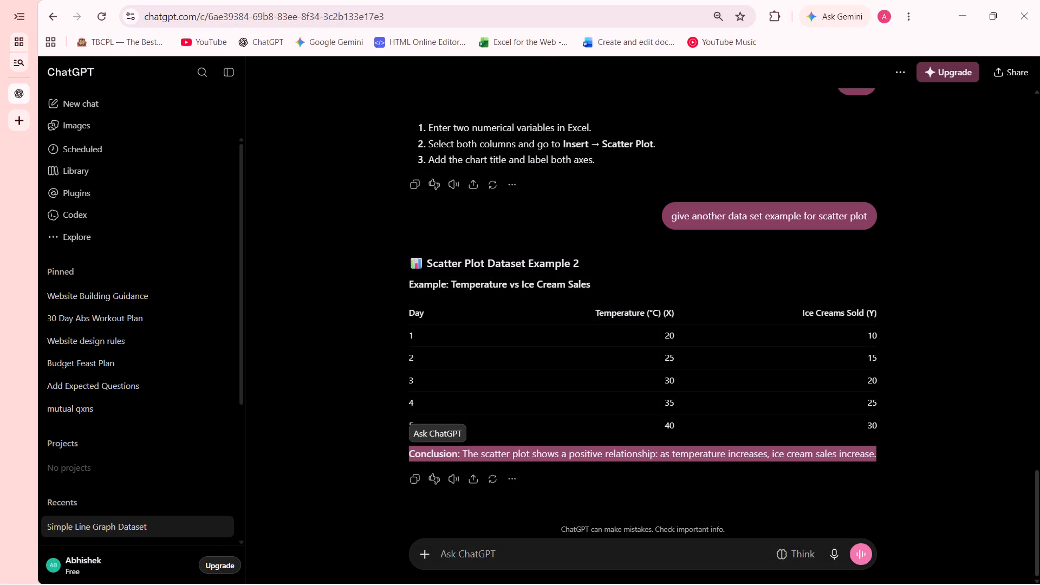